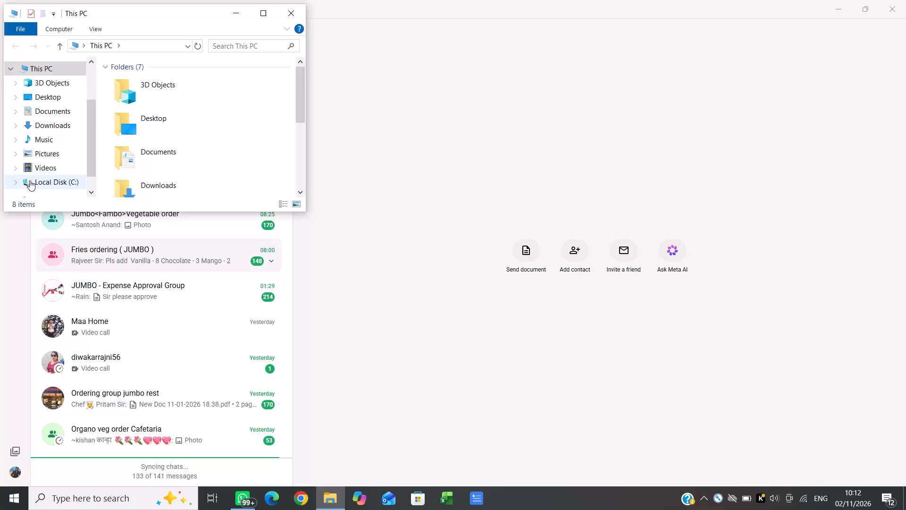
Open the Downloads folder in the file browser.
click(53, 122)
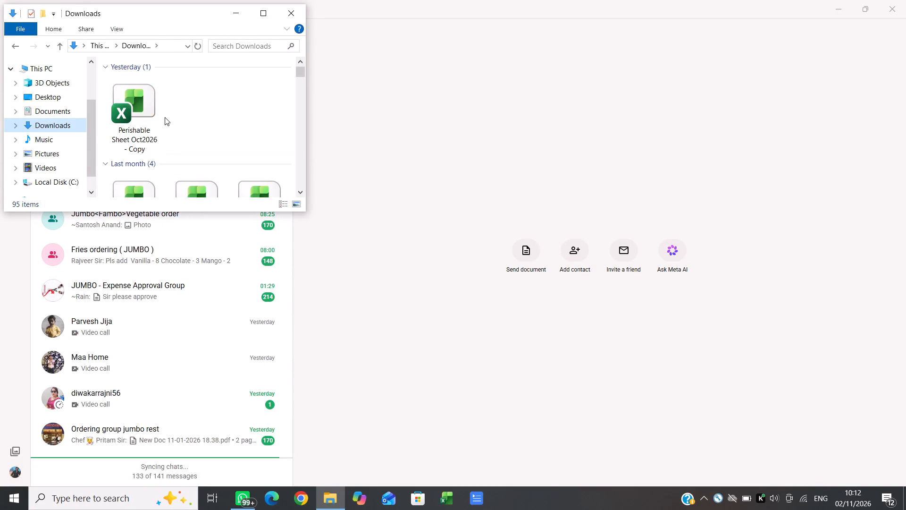
Open the workbook "Perishable Sheet Oct2026 - Copy" from Downloads in Excel and dismiss the Document Recovery list.
double_click(145, 109)
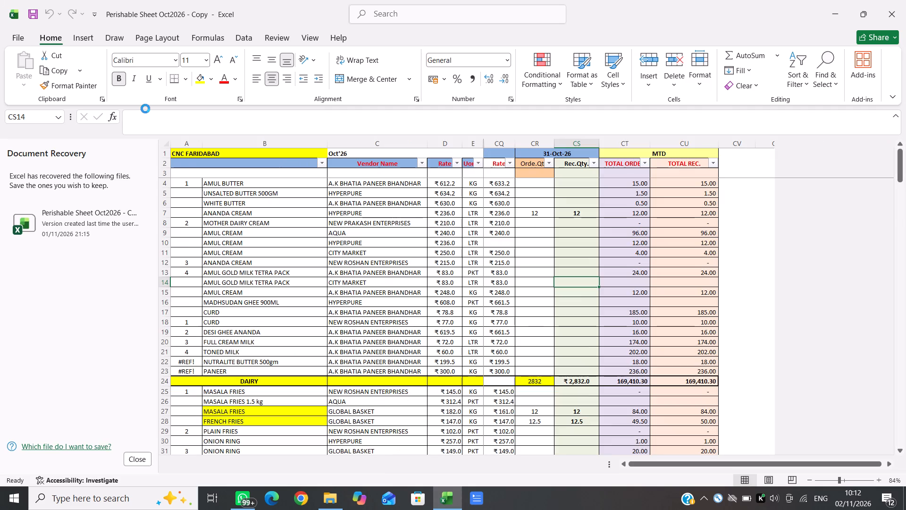
click(137, 459)
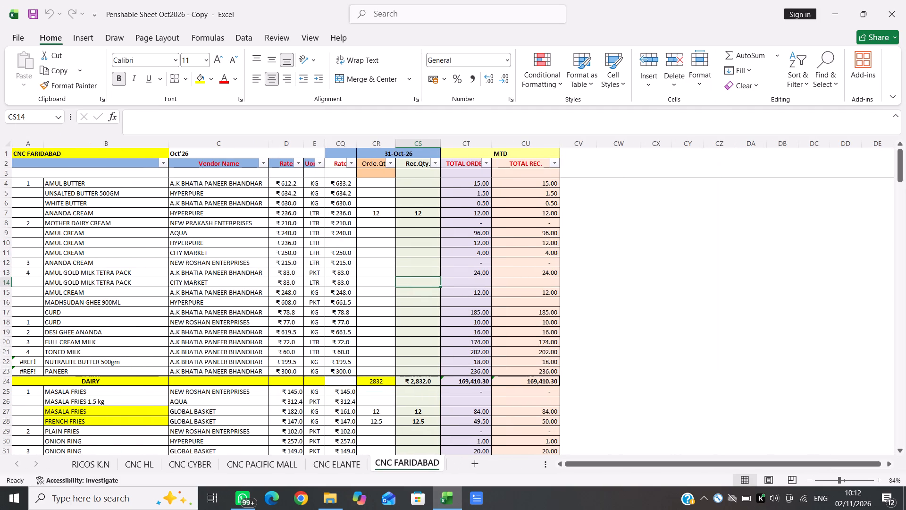
Switch back to the Downloads file browser window and close it, leaving the perishable workbook open.
key(alt+Tab)
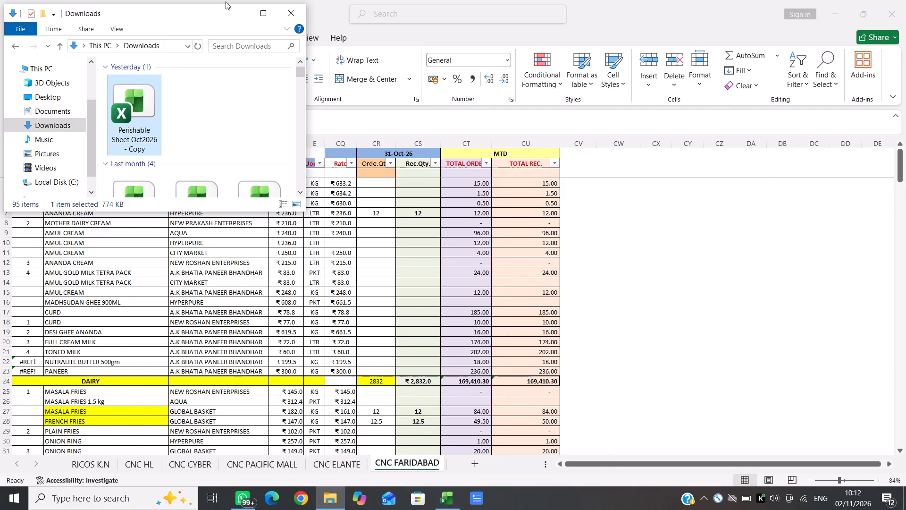
click(291, 14)
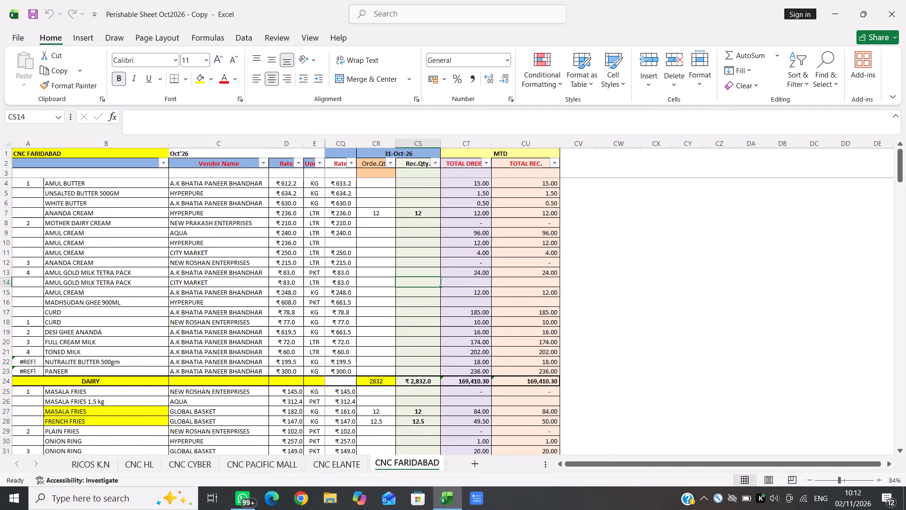
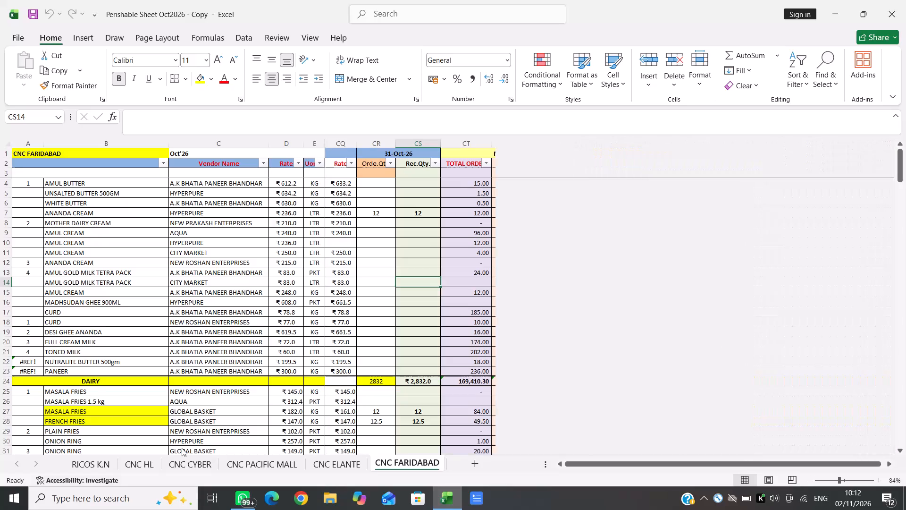
Open the RICOS K.N sheet and look over its daily perishable items with their order and received quantities.
click(85, 459)
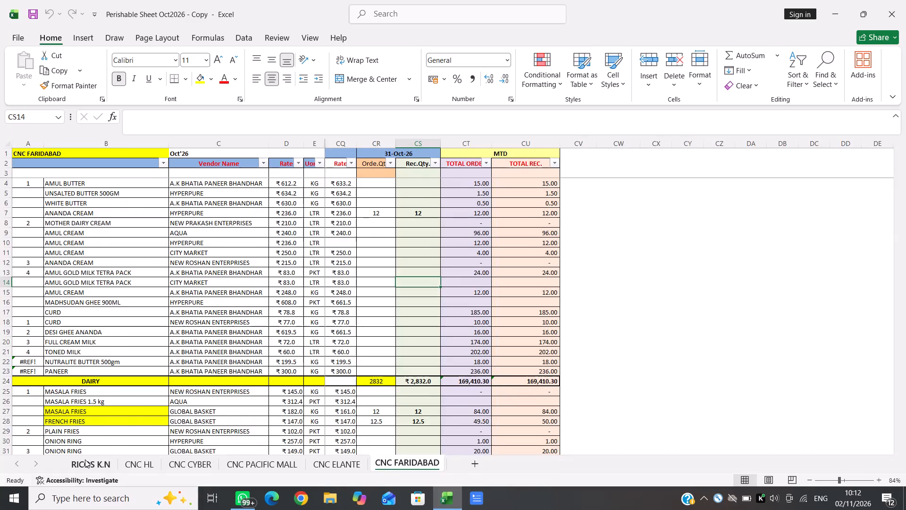
scroll(374, 334, down, 2)
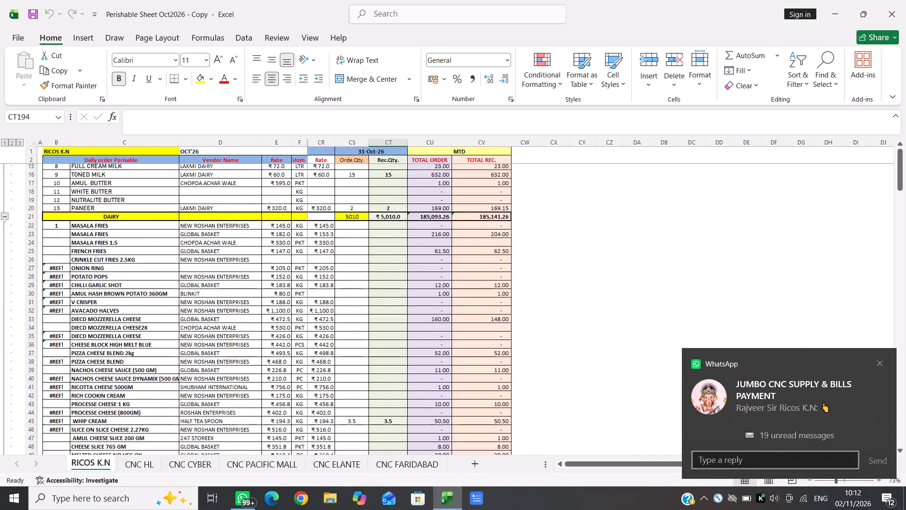
scroll(374, 334, down, 11)
scroll(374, 334, up, 6)
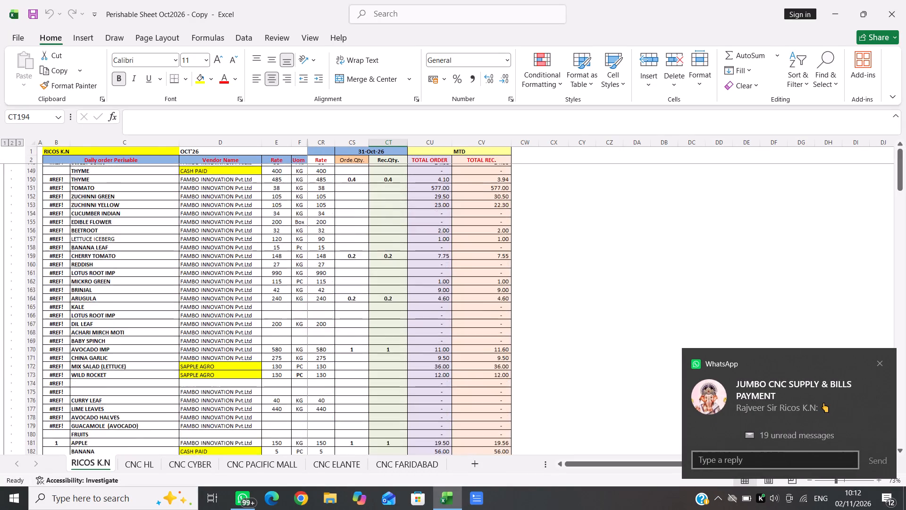
scroll(374, 334, up, 5)
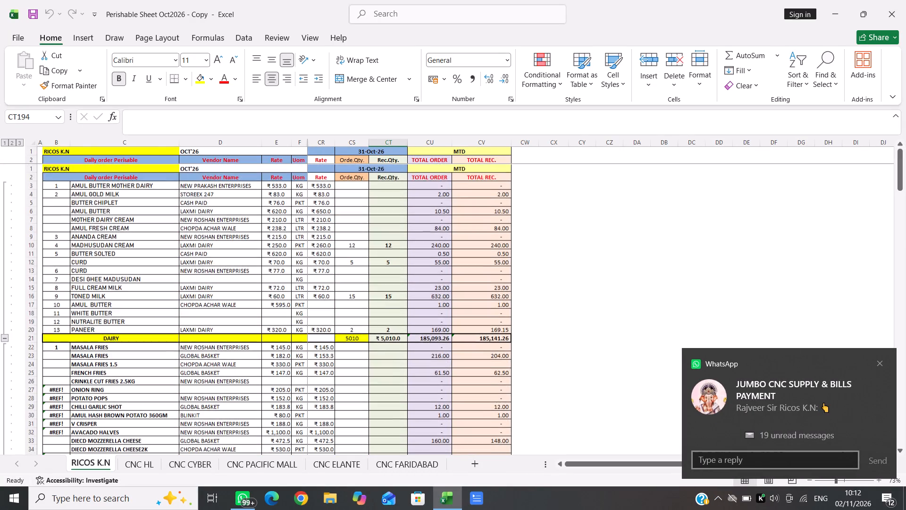
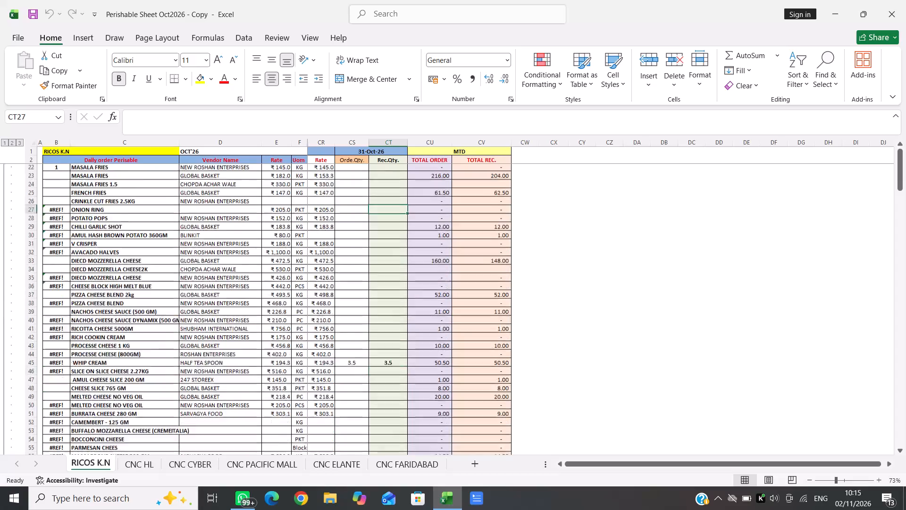
Review the bakery items' 31-Oct-26 quantities in the RICOS K.N sheet and select the order quantity cell for ROTI.
scroll(389, 371, up, 3)
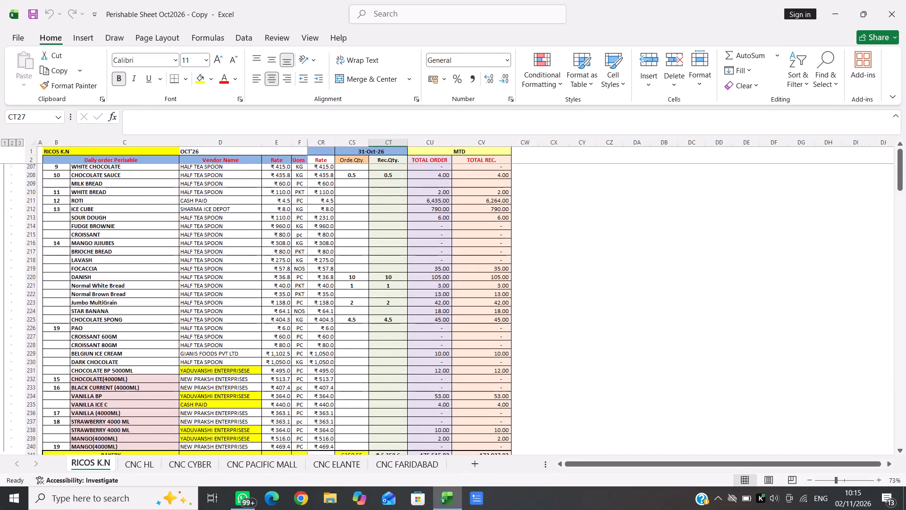
scroll(389, 371, up, 3)
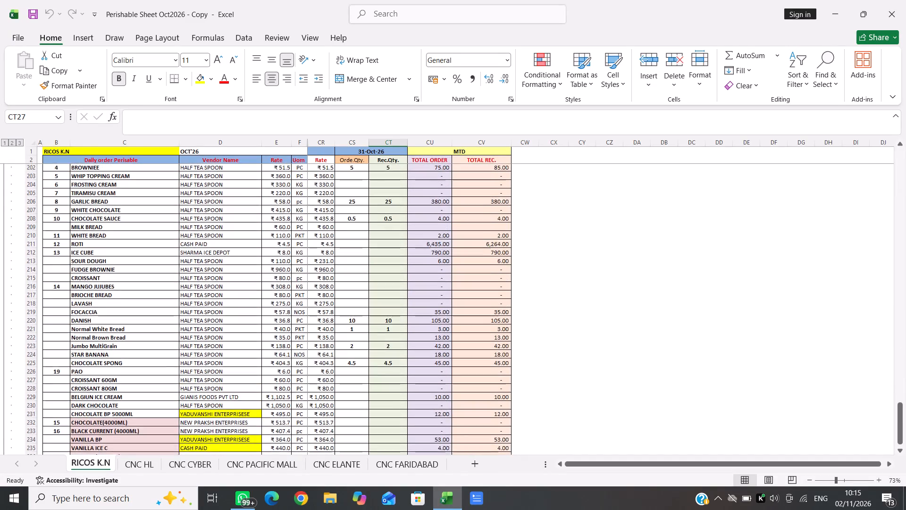
scroll(389, 371, up, 2)
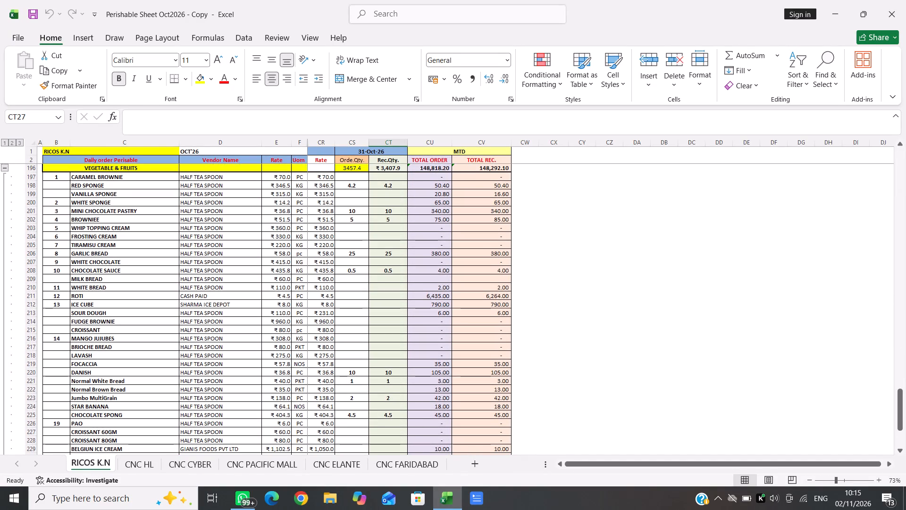
click(347, 294)
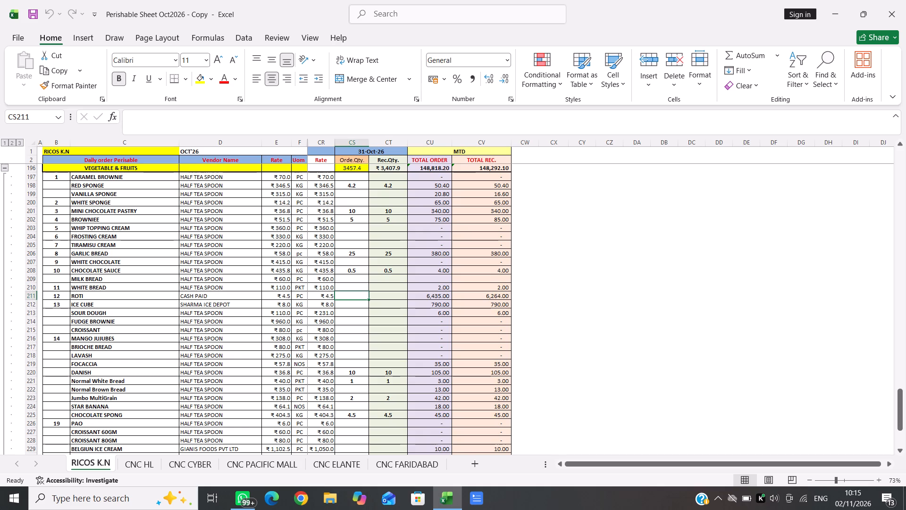
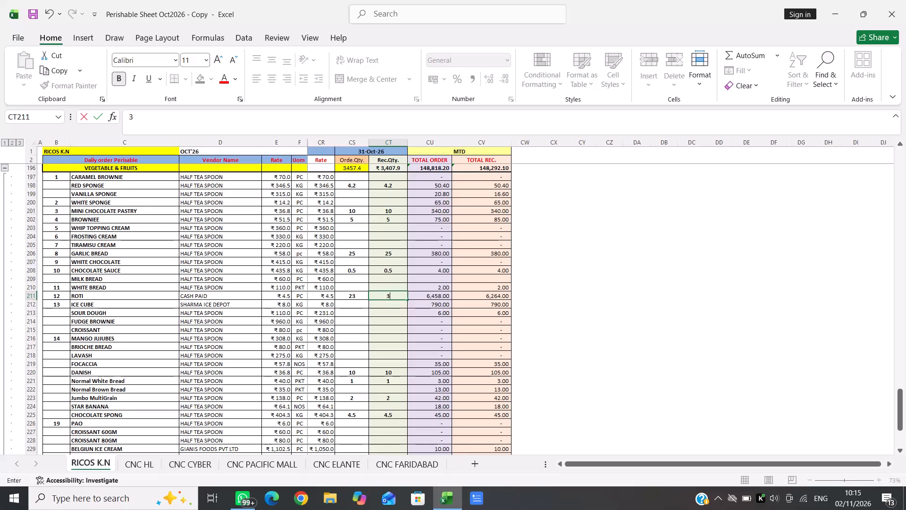
Enter 230 as both the received and the order quantity for ROTI under 31-Oct-26 on the RICOS K.N sheet.
key(BackSpace)
text(230)
key(Left)
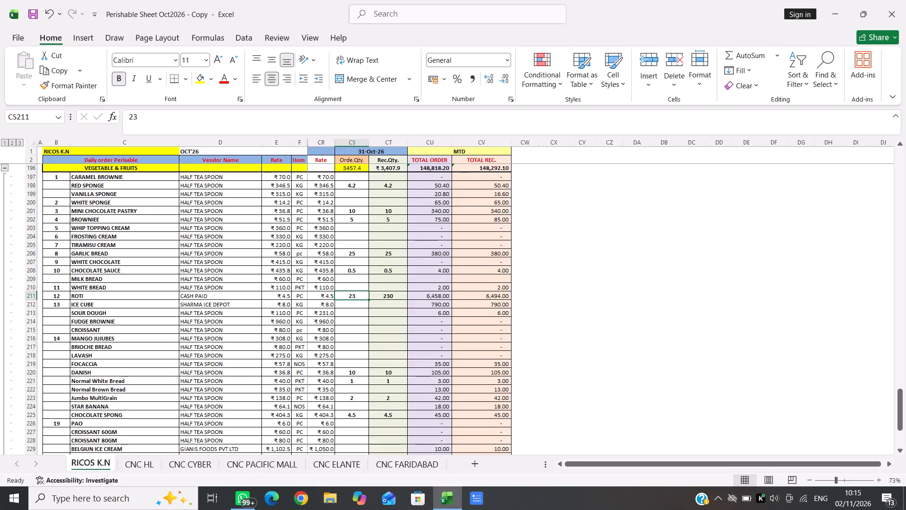
text(230)
key(Up)
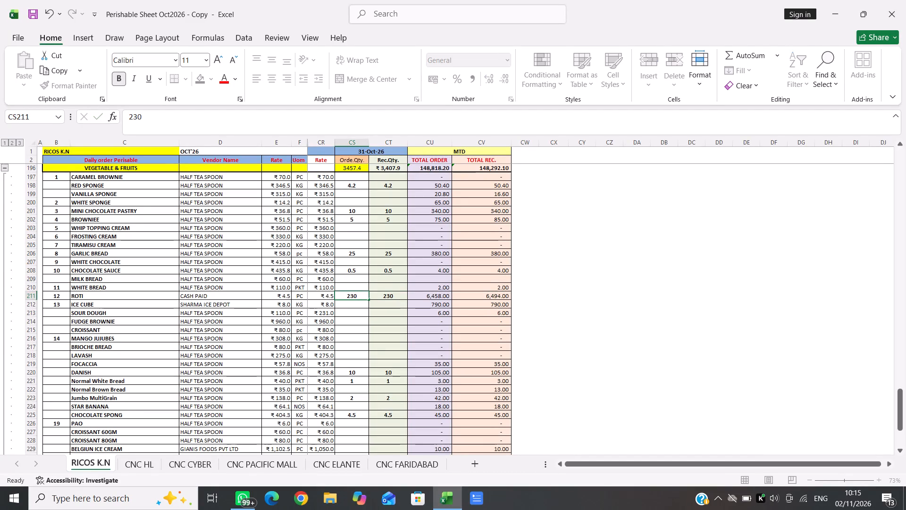
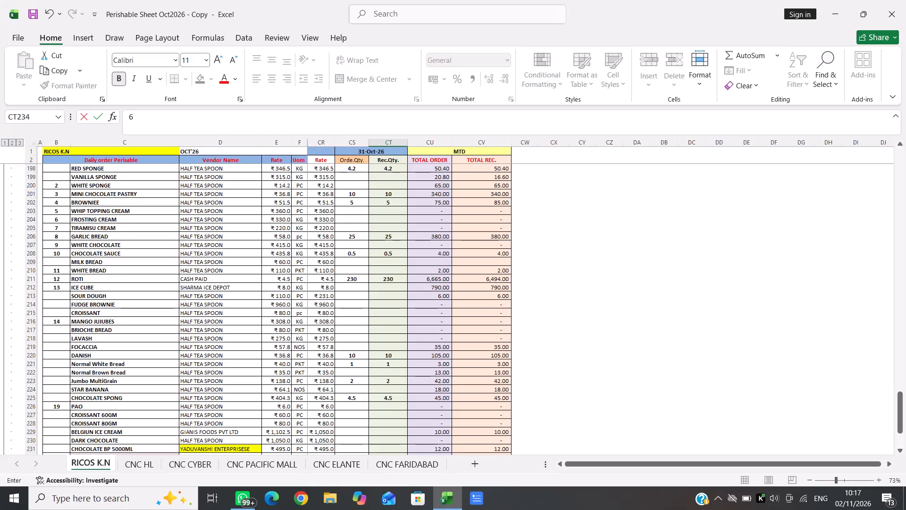
Enter 30 as the order quantity for ICE CUBE under 31-Oct-26 on the RICOS K.N sheet.
click(348, 286)
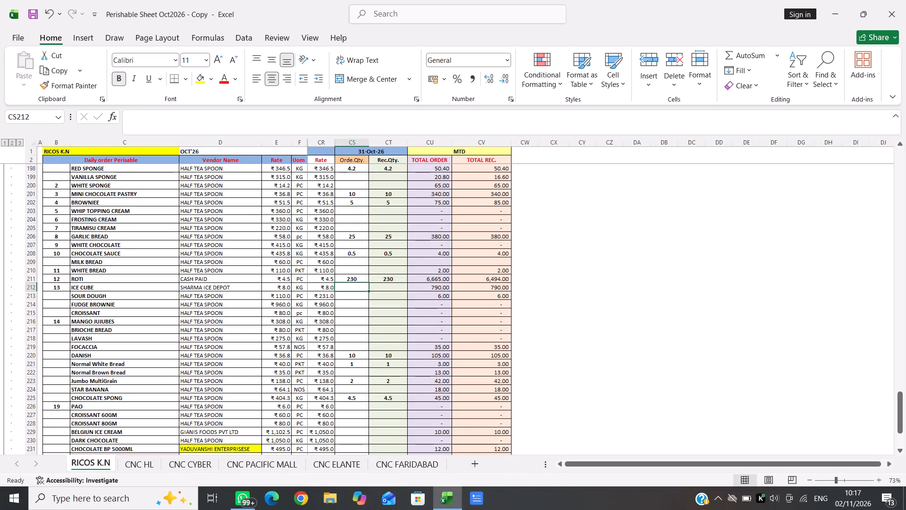
text(30)
key(Right)
key(Return)
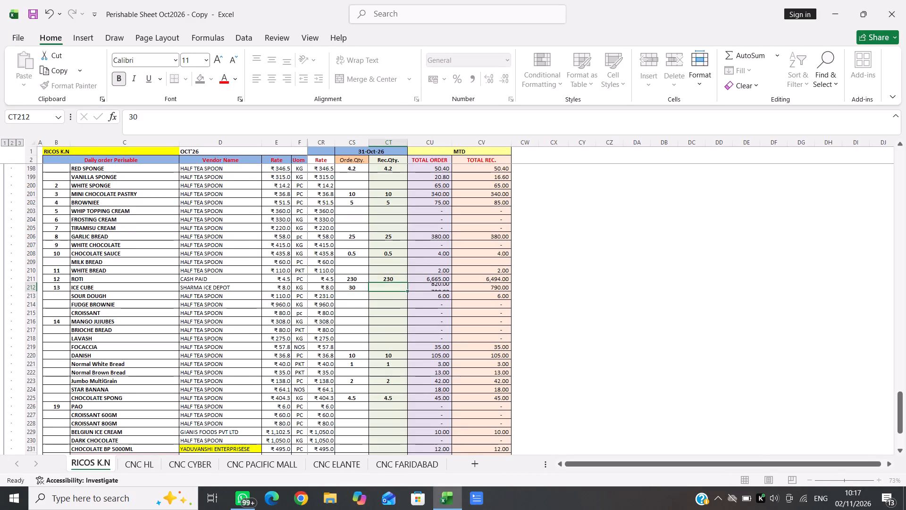
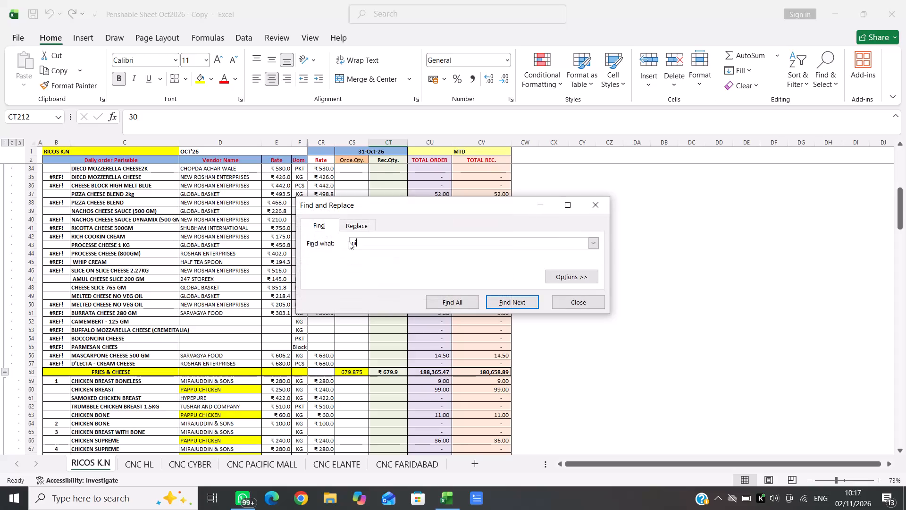
Search the sheet for "mini" and go to the 31-Oct-26 order quantity of MINI CHOCOLATE PASTRY.
key(BackSpace)
key(BackSpace)
key(BackSpace)
text(mini)
key(Return)
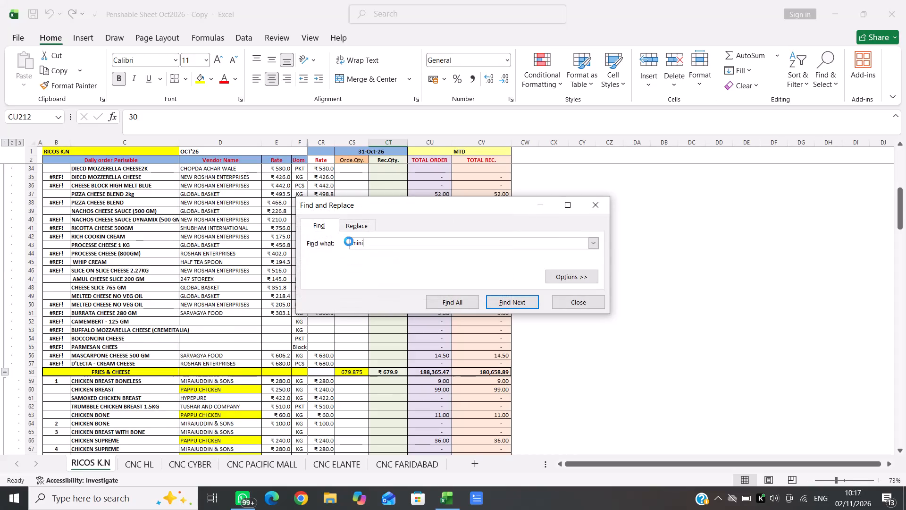
click(600, 207)
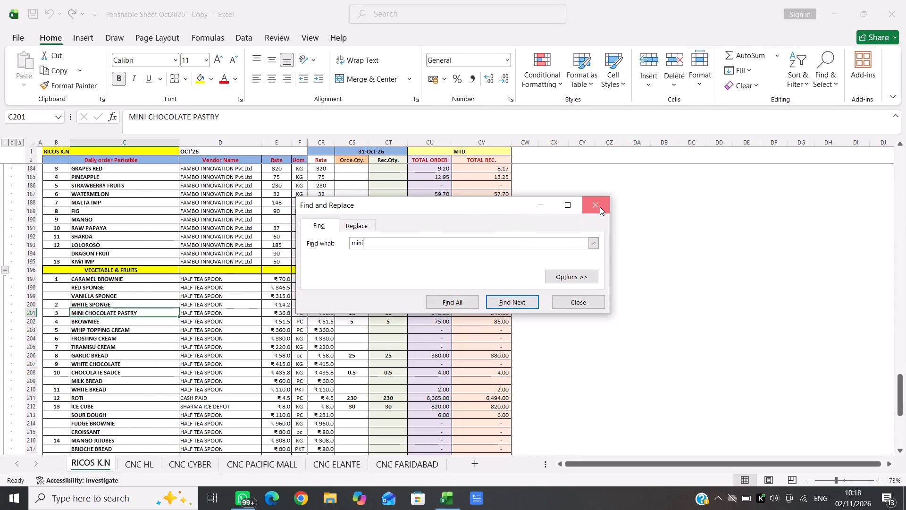
key(Right)
key(Right)
key(Right)
key(Right)
key(Right)
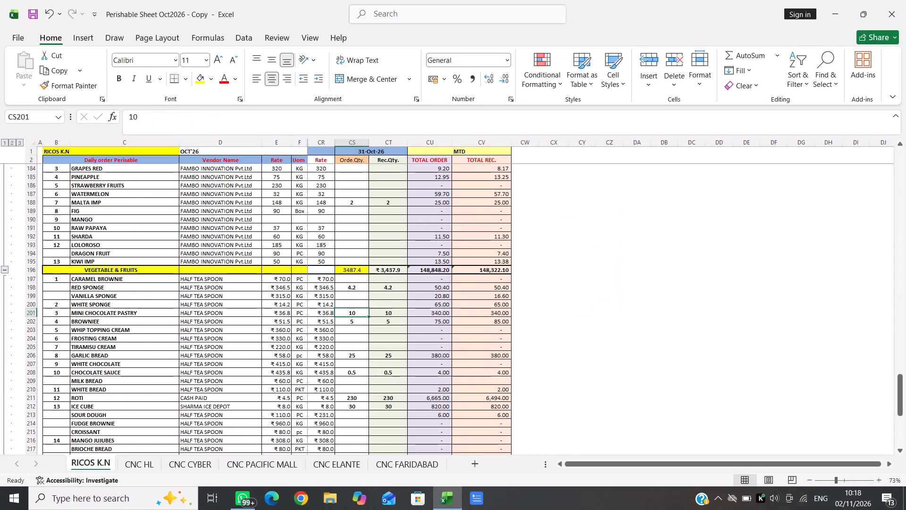
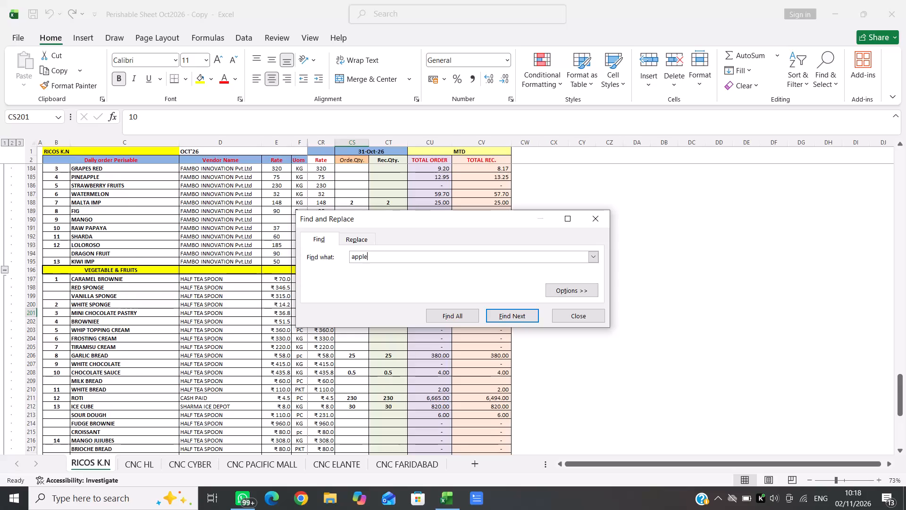
Search the sheet for "apple" and go to the 31-Oct-26 received quantity of APPLE in the fruits section.
key(Return)
click(601, 222)
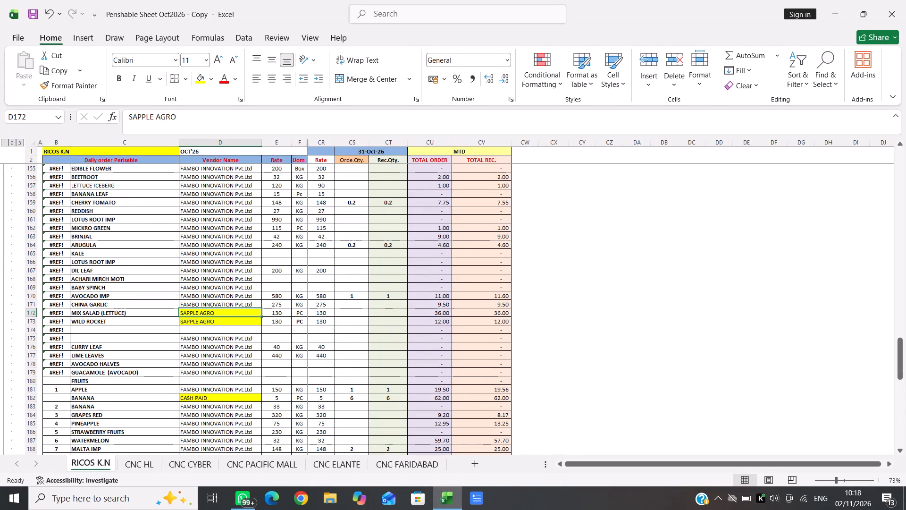
key(Down)
key(Down)
key(Down)
key(Down)
key(Down)
key(Down)
key(Down)
key(Down)
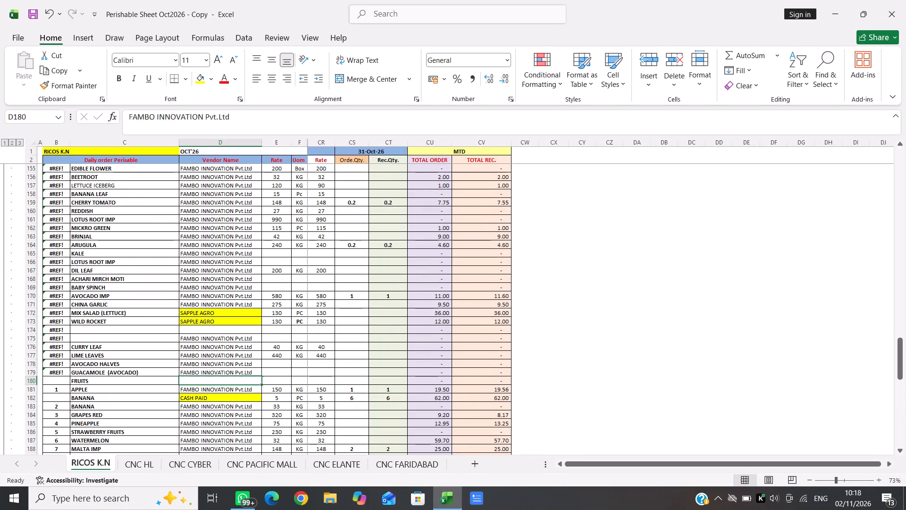
key(Down)
key(Right)
key(Right)
key(Right)
key(Right)
key(Right)
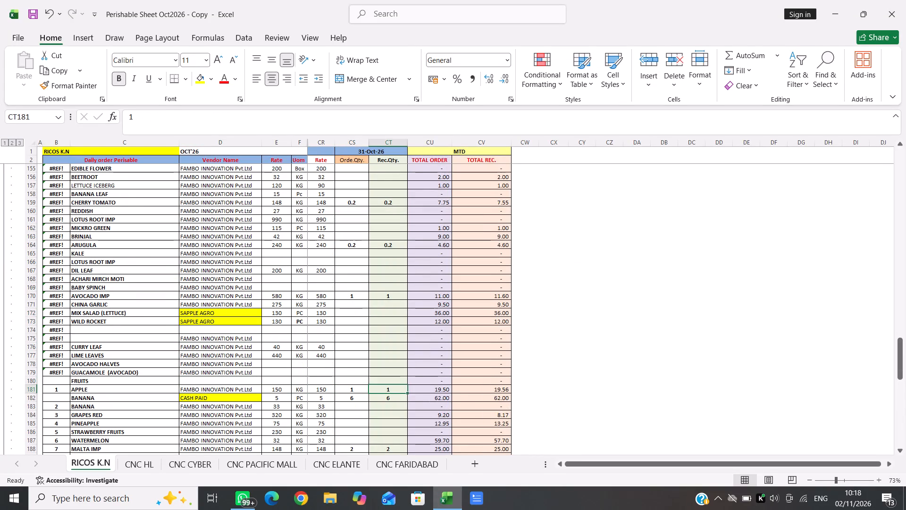
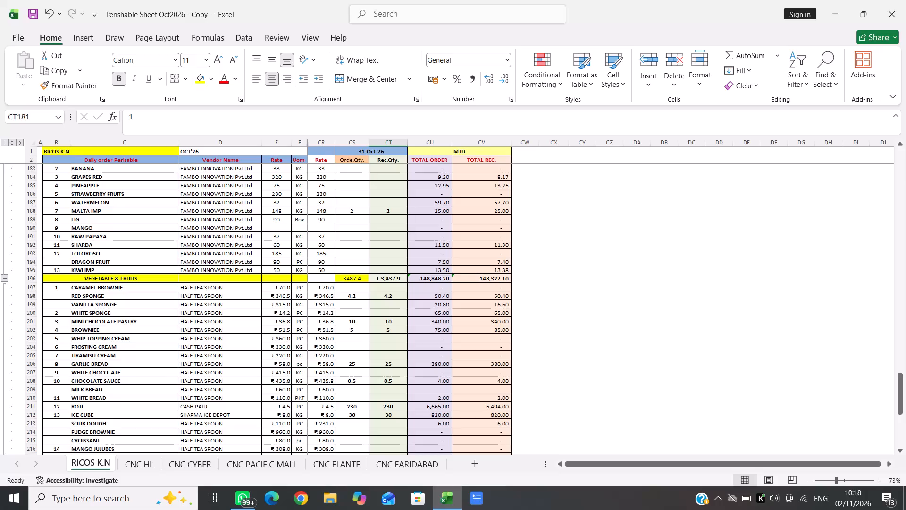
Review the 31-Oct-26 order and received quantities across the dairy, vegetable and fruit sections of the RICOS K.N sheet.
scroll(415, 285, up, 4)
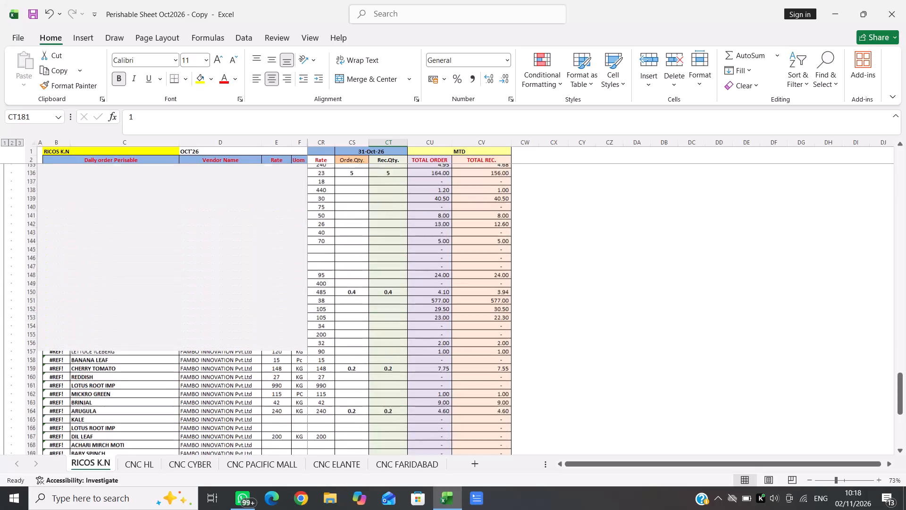
scroll(415, 285, up, 5)
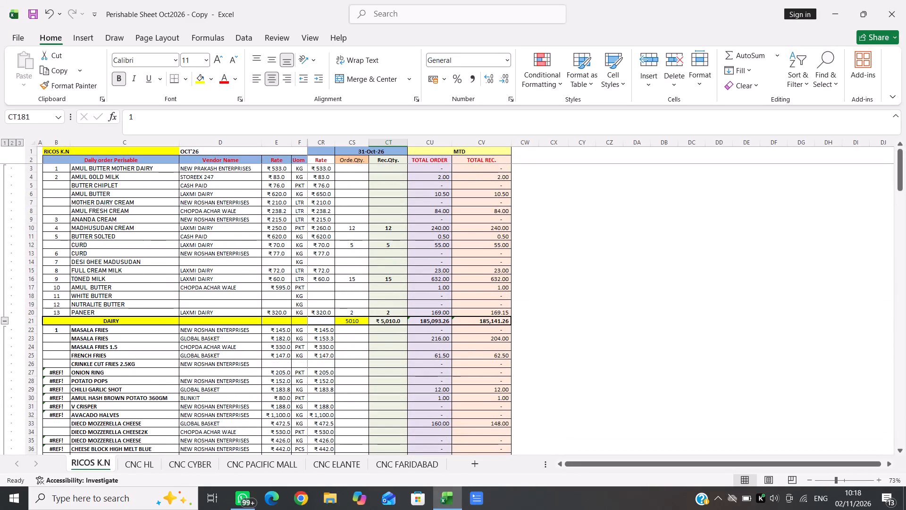
scroll(415, 285, left, 1)
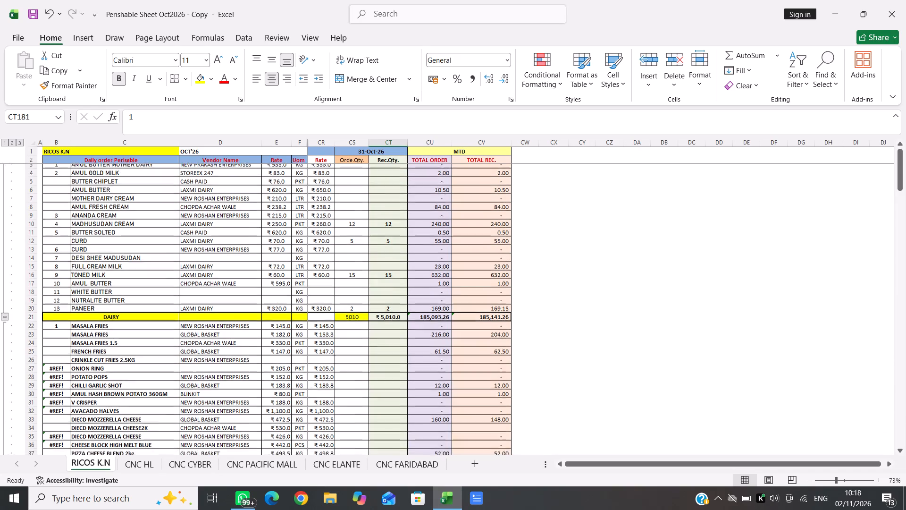
scroll(415, 285, left, 1)
scroll(415, 285, down, 4)
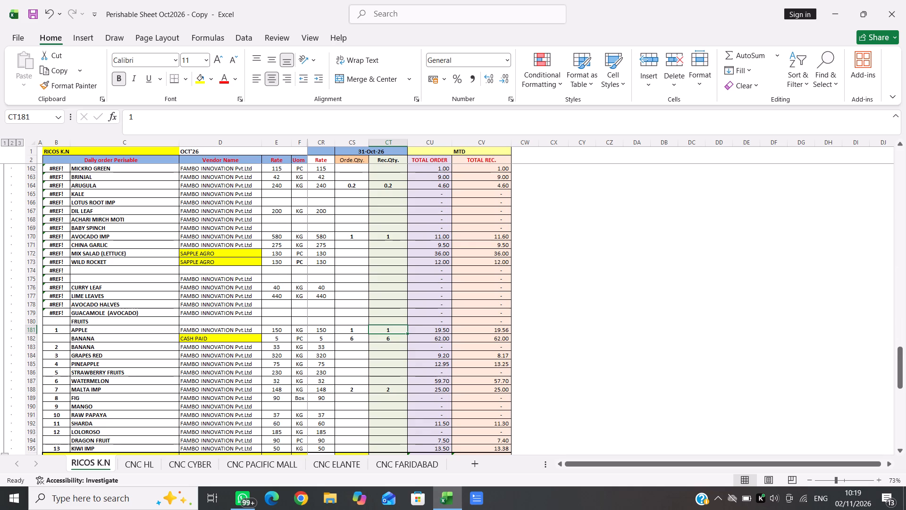
scroll(396, 305, up, 11)
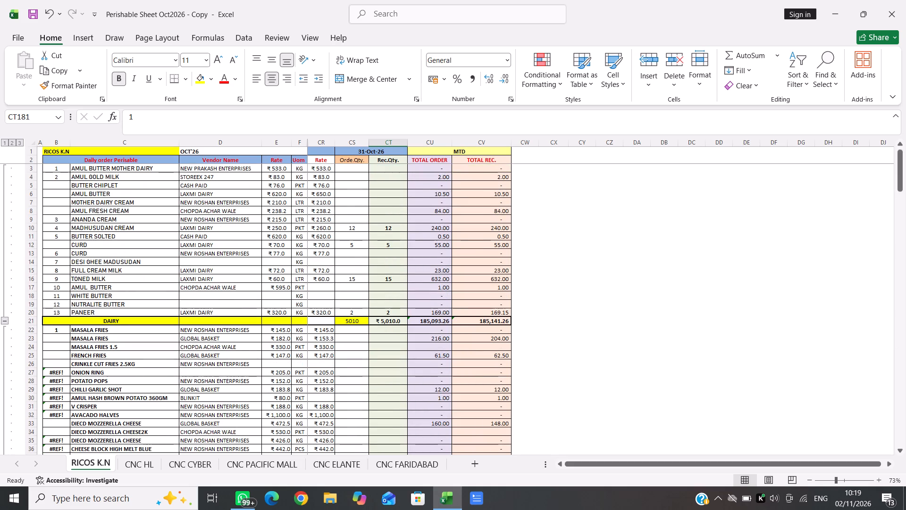
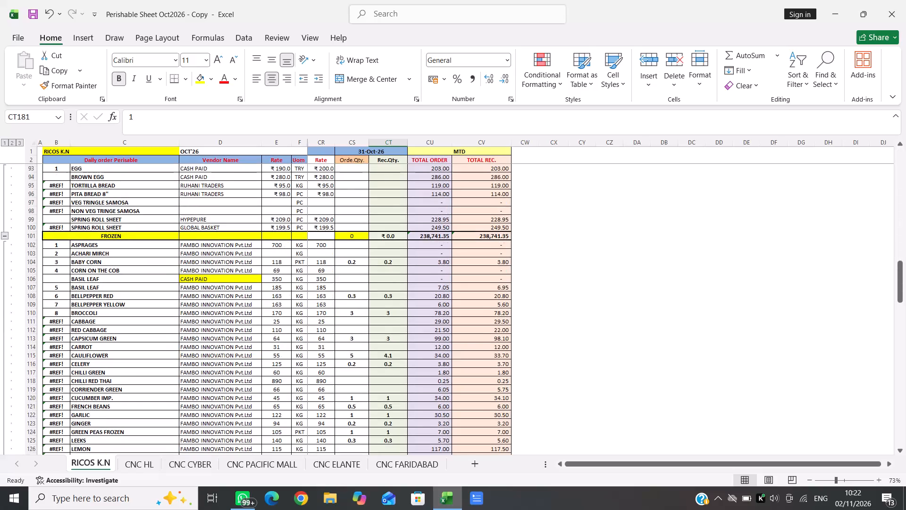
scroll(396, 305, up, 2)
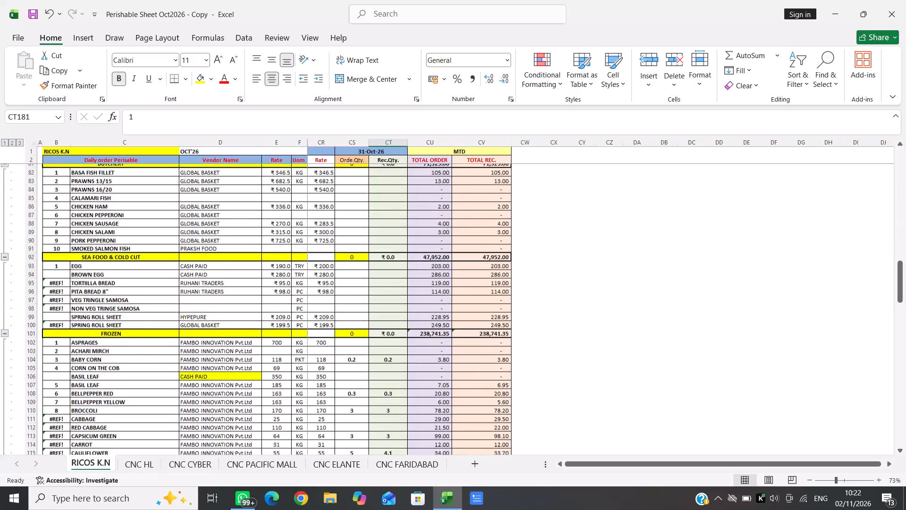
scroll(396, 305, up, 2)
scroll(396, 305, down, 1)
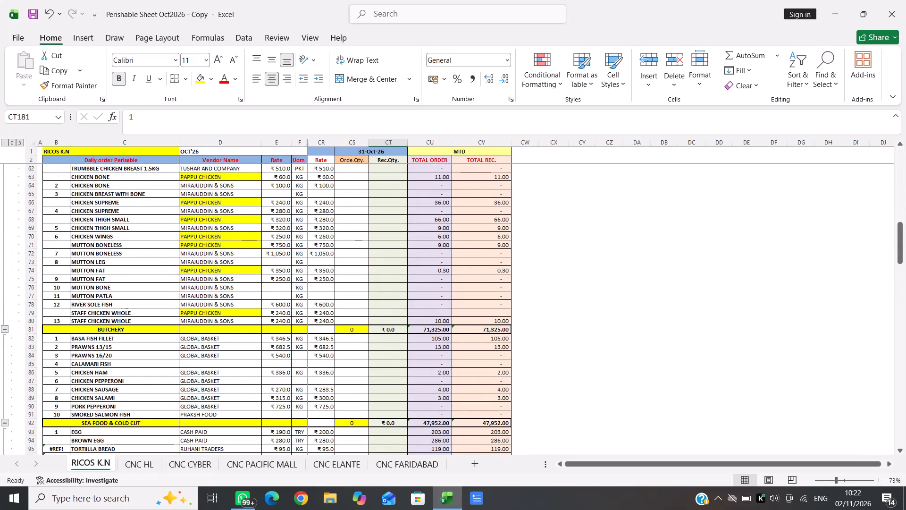
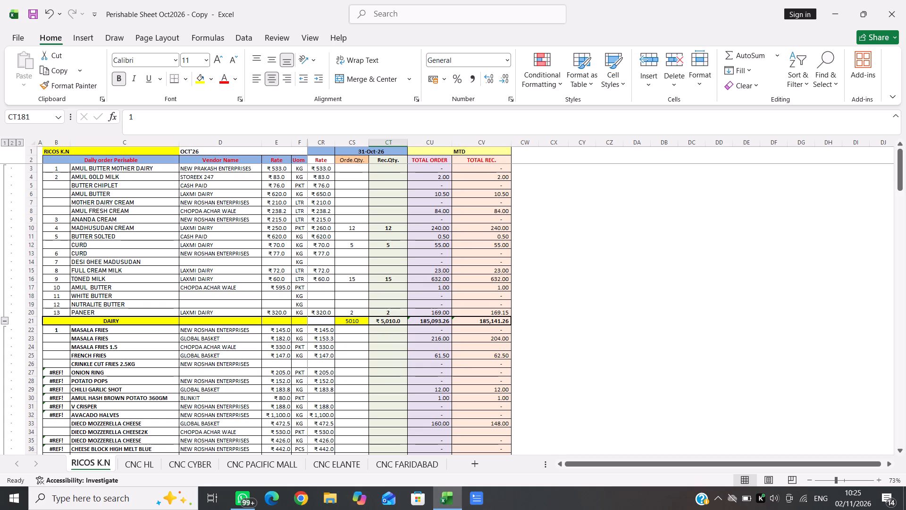
Replace the item name DESI GHEE MADUSUDAN in dairy row 14 with AMUL GOLD MILK, moved from row 4.
click(117, 260)
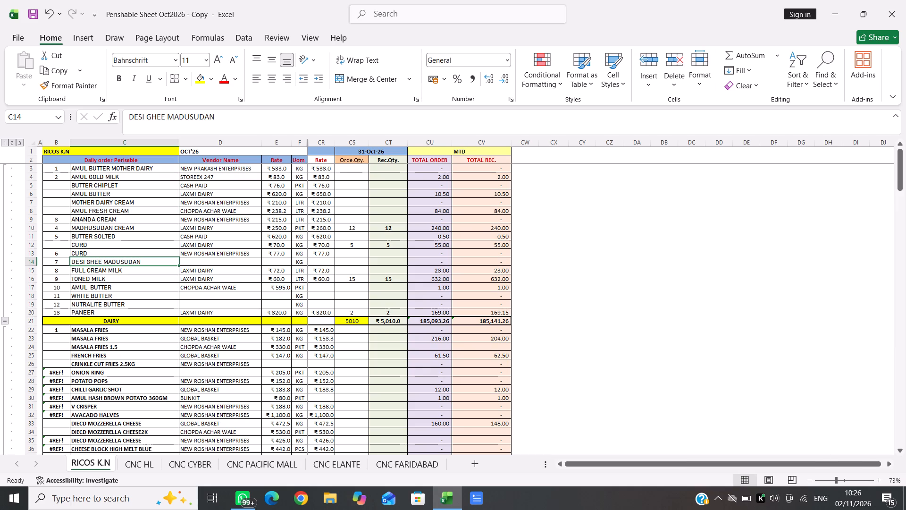
key(BackSpace)
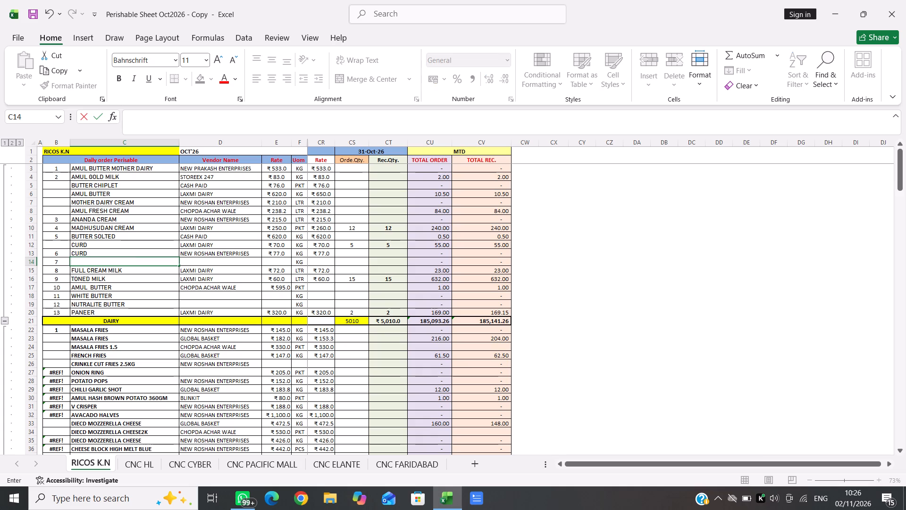
click(106, 174)
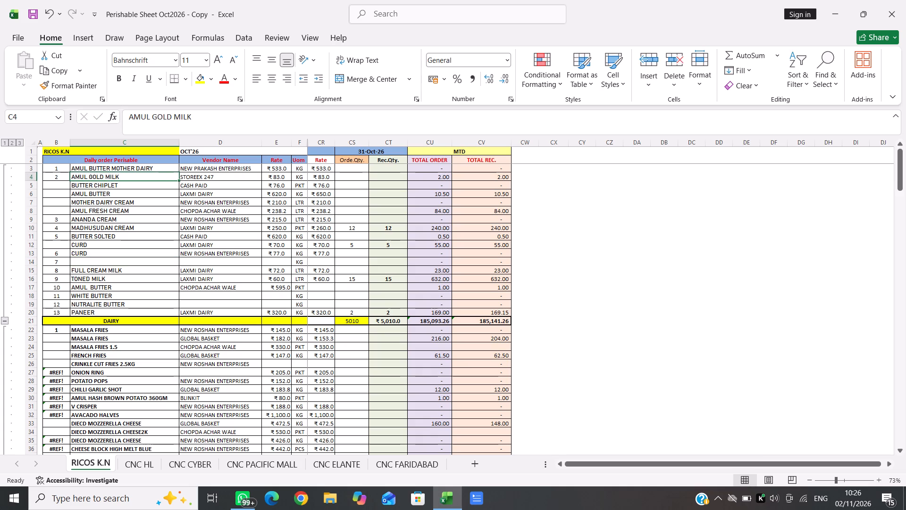
key(ctrl+c)
key(ctrl+x)
click(98, 261)
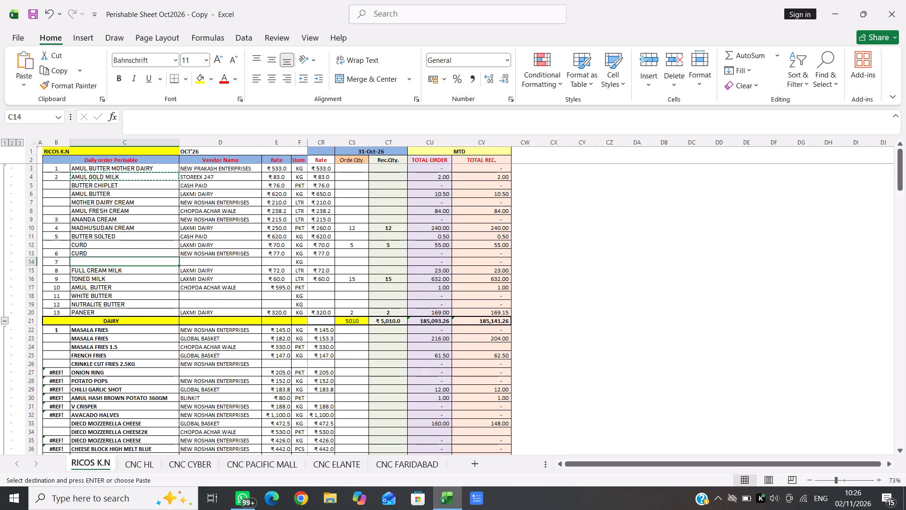
key(Return)
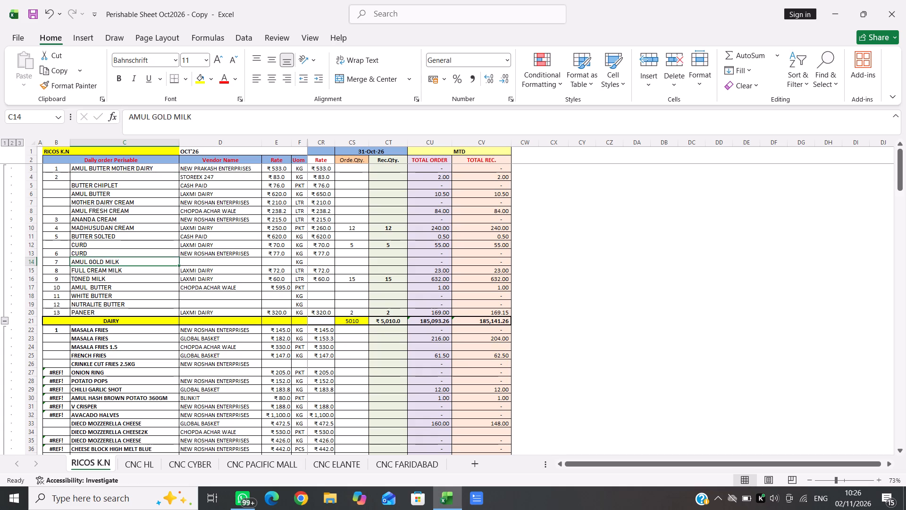
Enter BLINKIT as the vendor name for AMUL GOLD MILK in row 14.
click(222, 262)
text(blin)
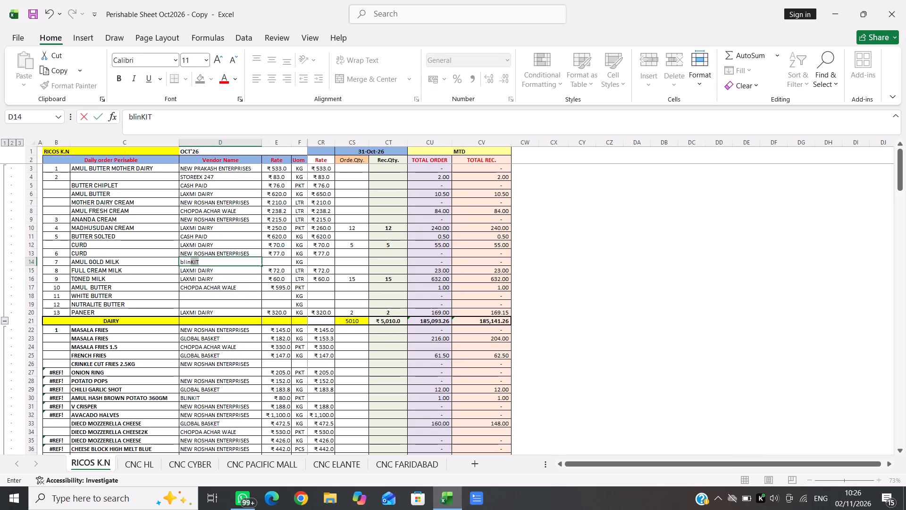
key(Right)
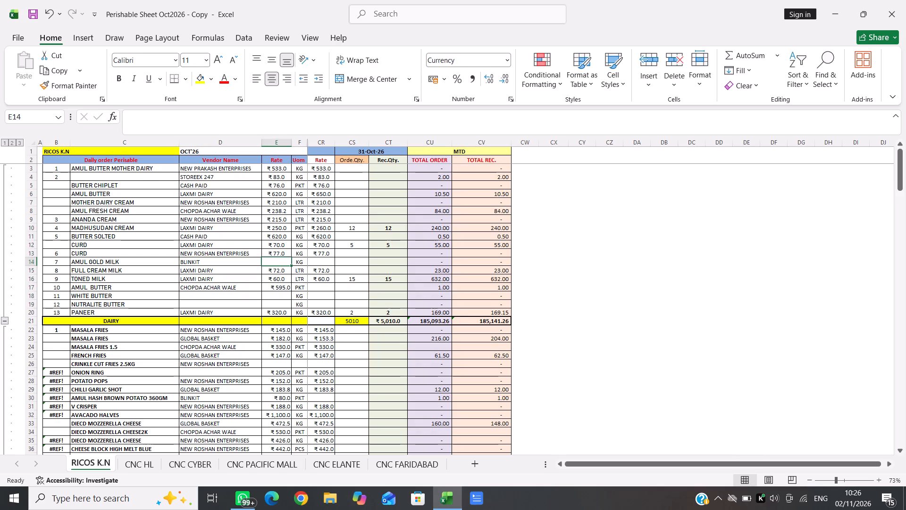
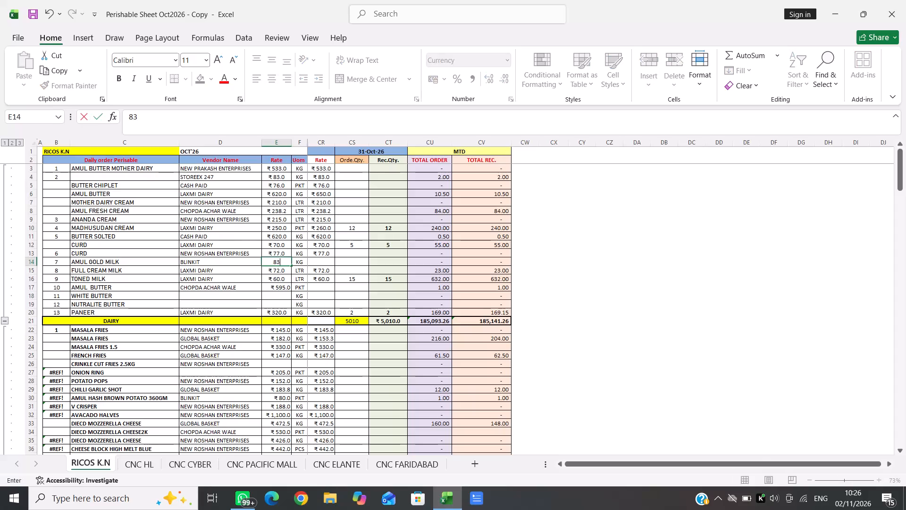
Enter 83 as the rate of AMUL GOLD MILK from BLINKIT in both Rate columns of the dairy section.
key(Right)
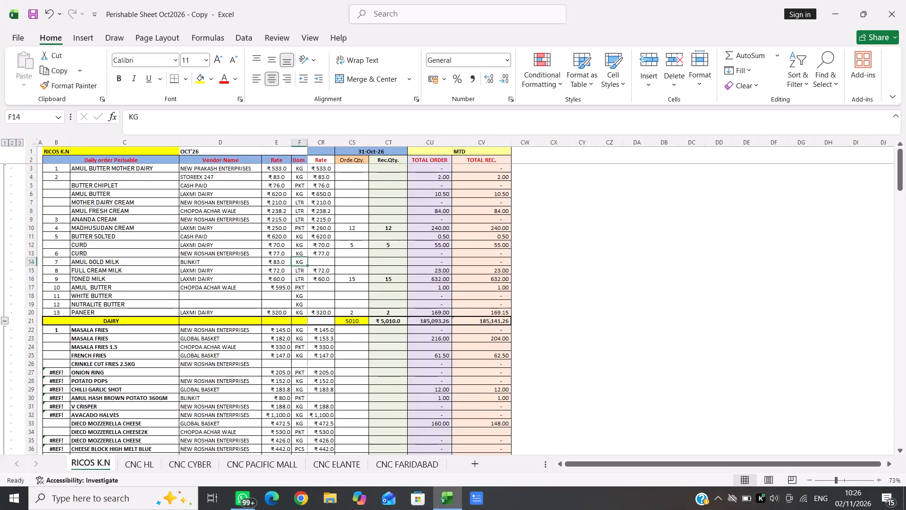
key(Right)
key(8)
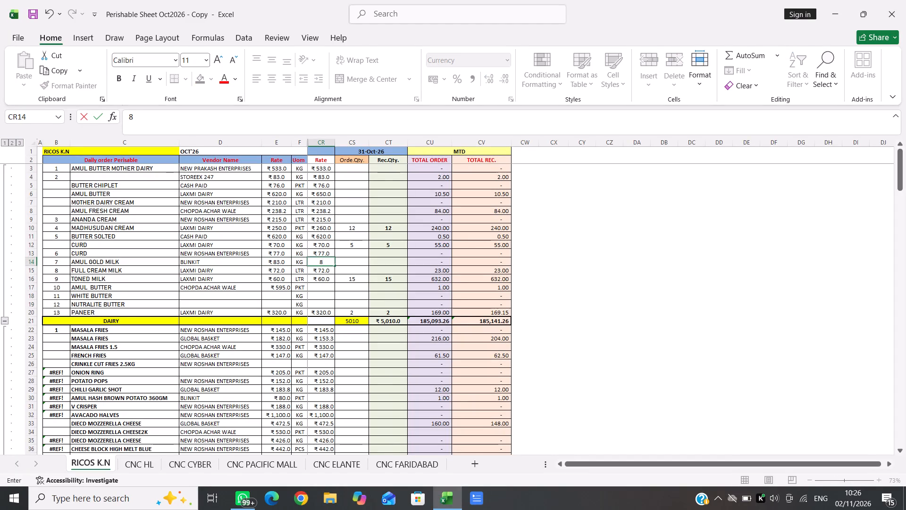
key(BackSpace)
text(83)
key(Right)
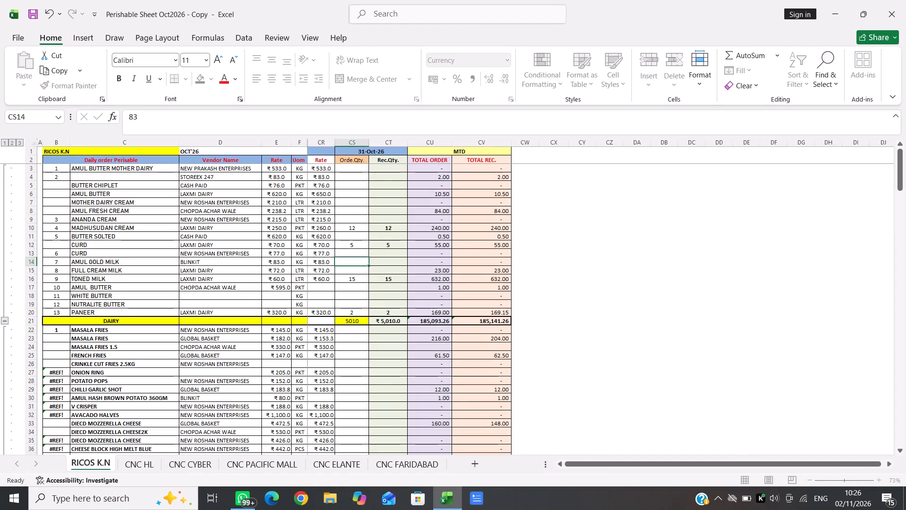
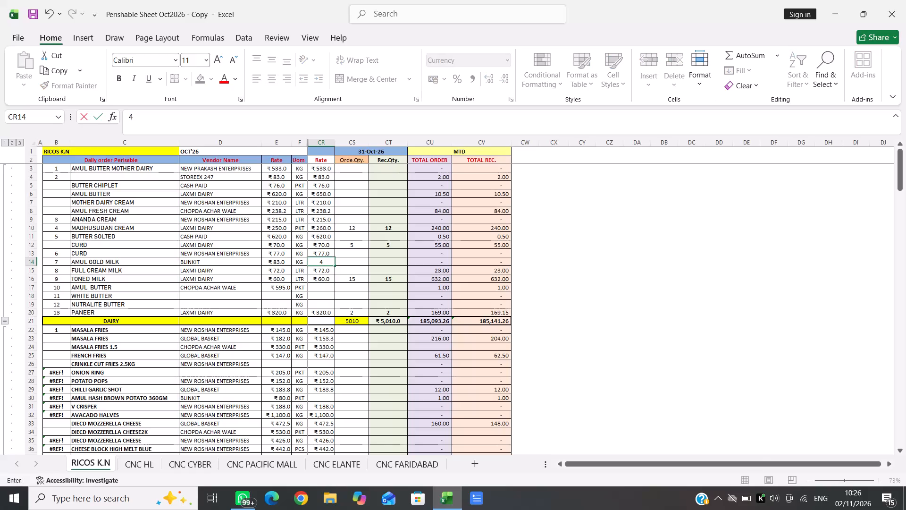
Set the 31-Oct-26 rate of AMUL GOLD MILK to 84 on the RICOS K.N sheet.
key(BackSpace)
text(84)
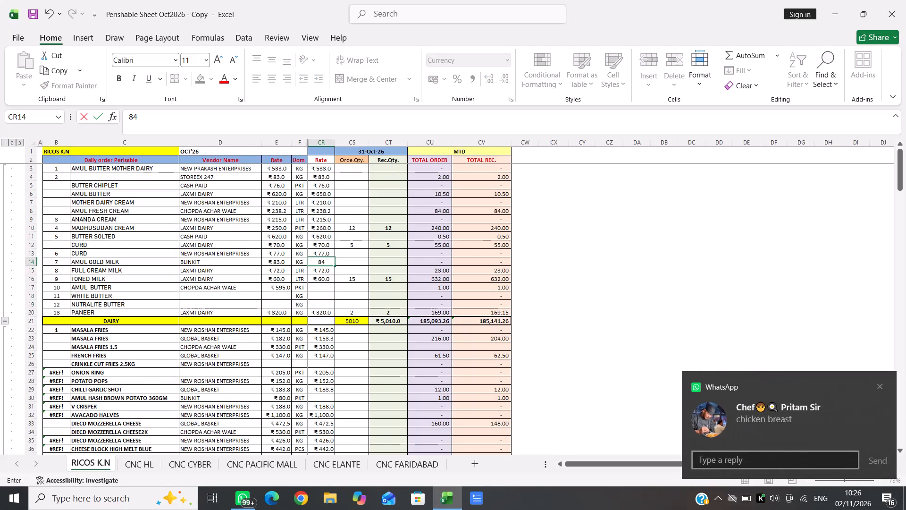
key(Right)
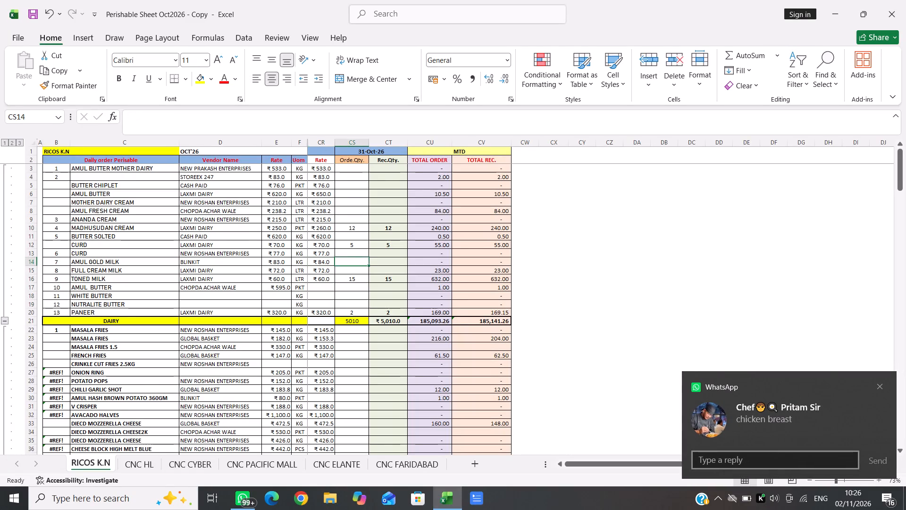
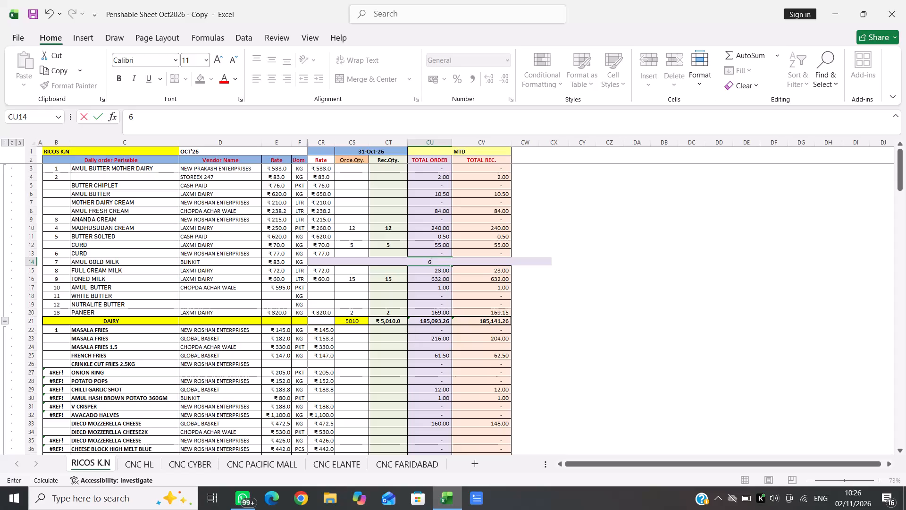
Discard the mistaken entry in the AMUL GOLD MILK TOTAL ORDER cell, keeping its sum formula.
key(ctrl+z)
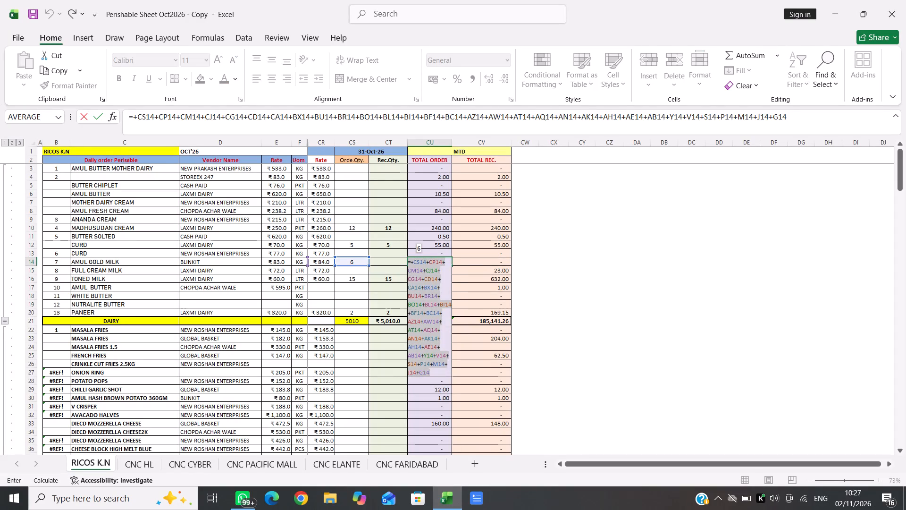
key(Escape)
Enter 6 as the received quantity for AMUL GOLD MILK under 31-Oct-26 on the RICOS K.N sheet.
click(381, 264)
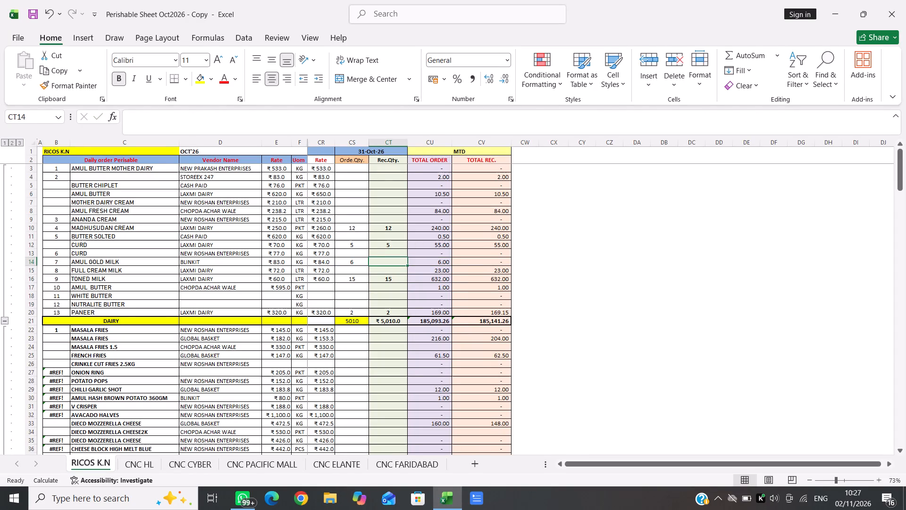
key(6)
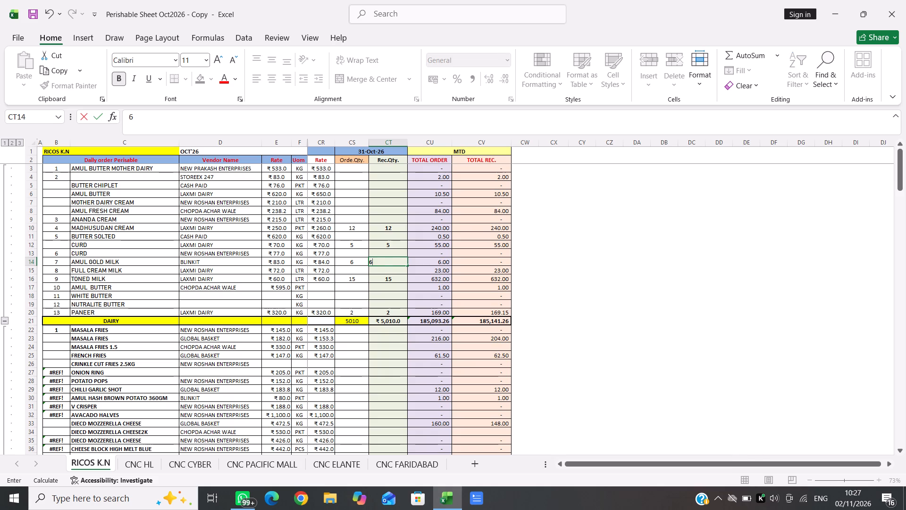
click(362, 271)
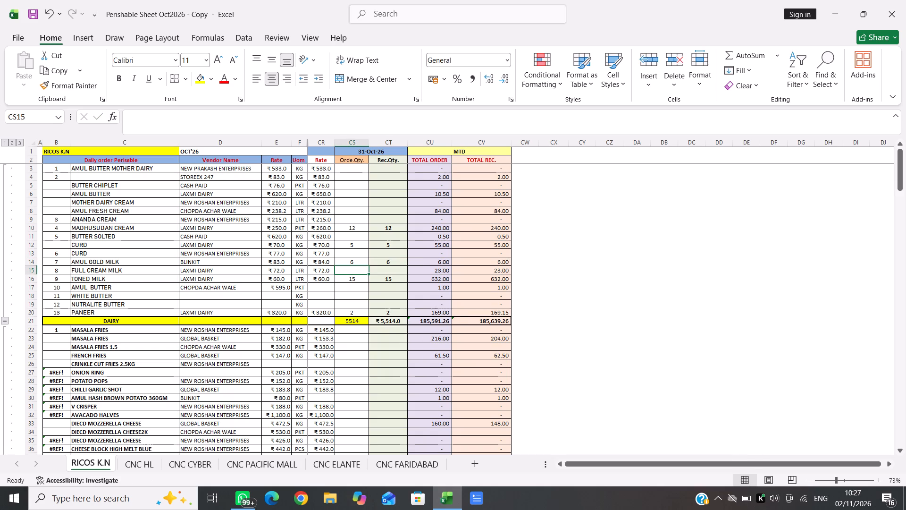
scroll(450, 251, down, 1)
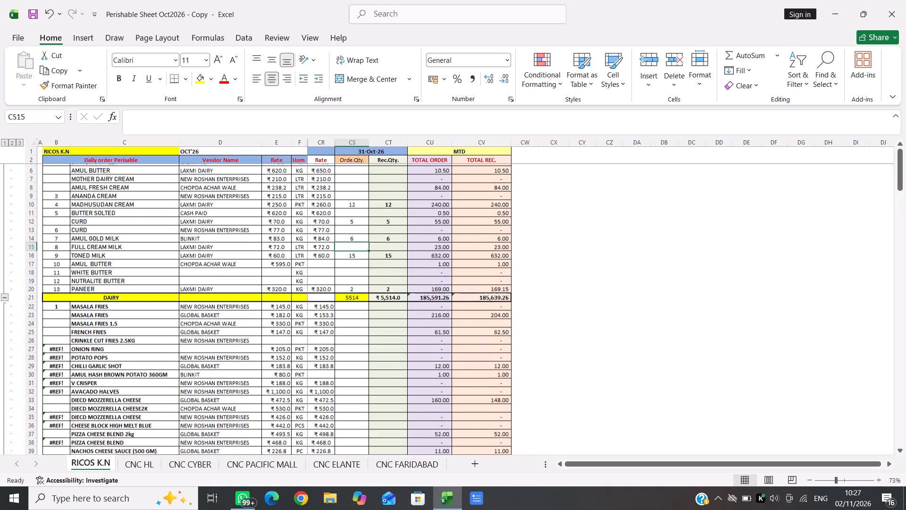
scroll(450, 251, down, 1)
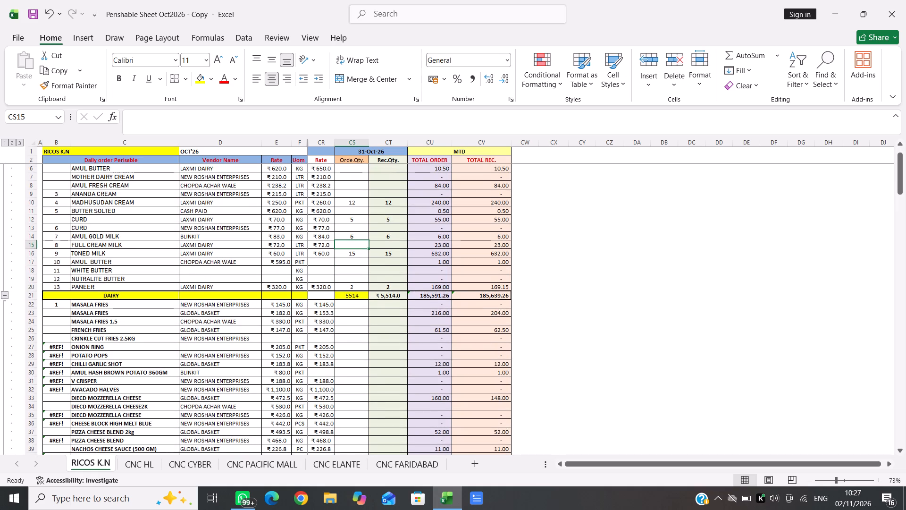
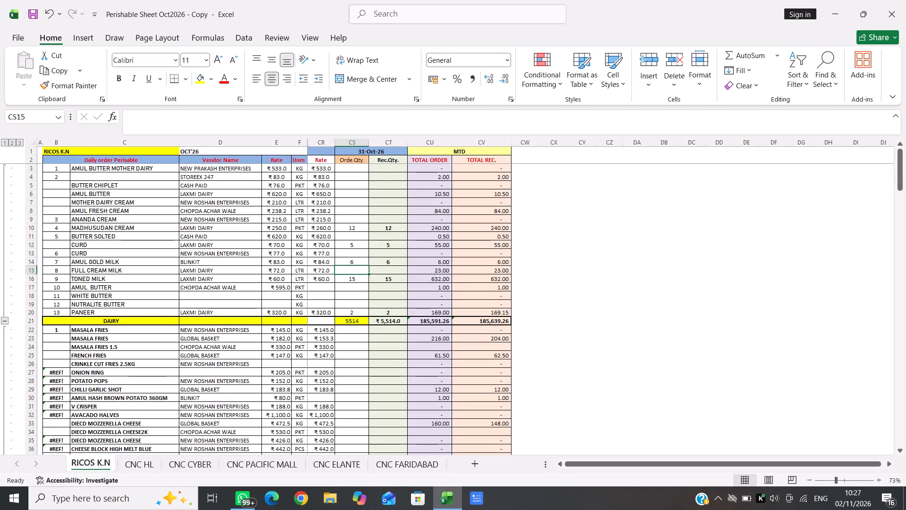
Undo row 14's 31-Oct-26 quantities, rates, BLINKIT vendor and AMUL GOLD MILK item name, plus the removal of the item name in row 4.
key(ctrl+z)
key(ctrl+z)
key(ctrl+z)
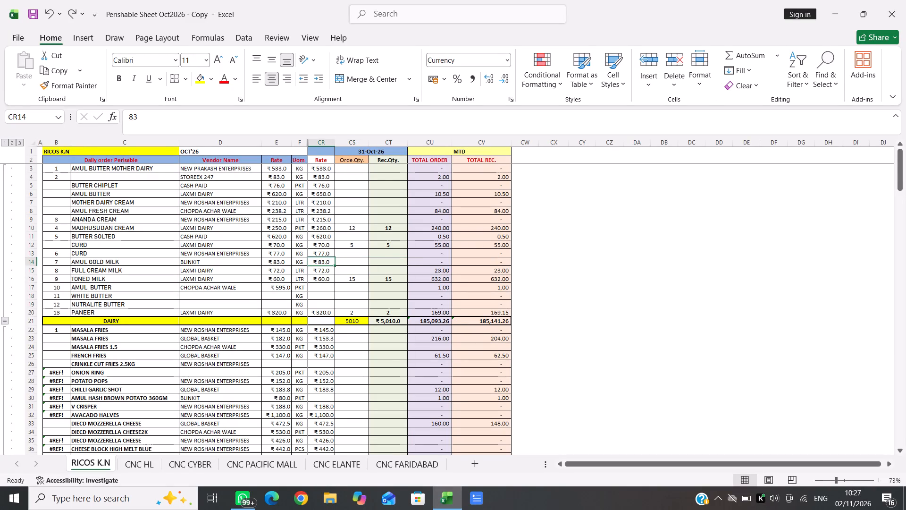
key(ctrl+z)
key(ctrl+z)
key(ctrl+z)
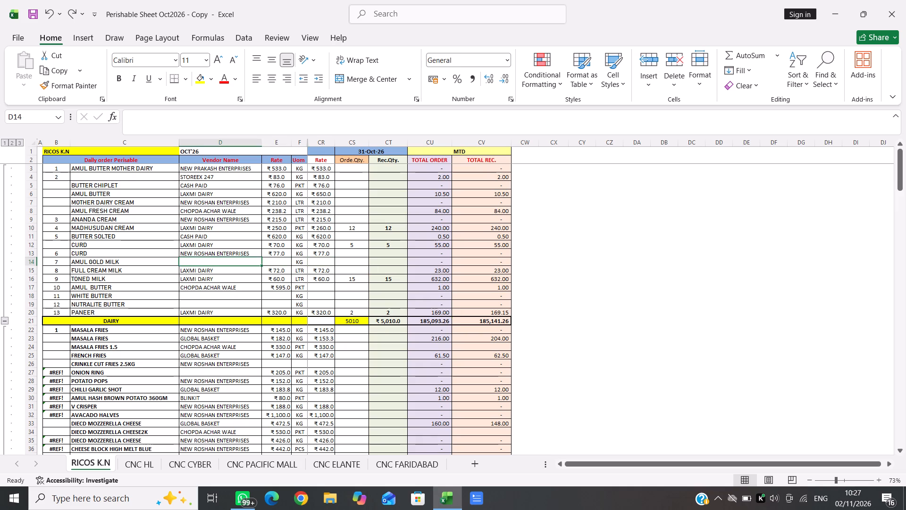
key(ctrl+z)
key(ctrl+z)
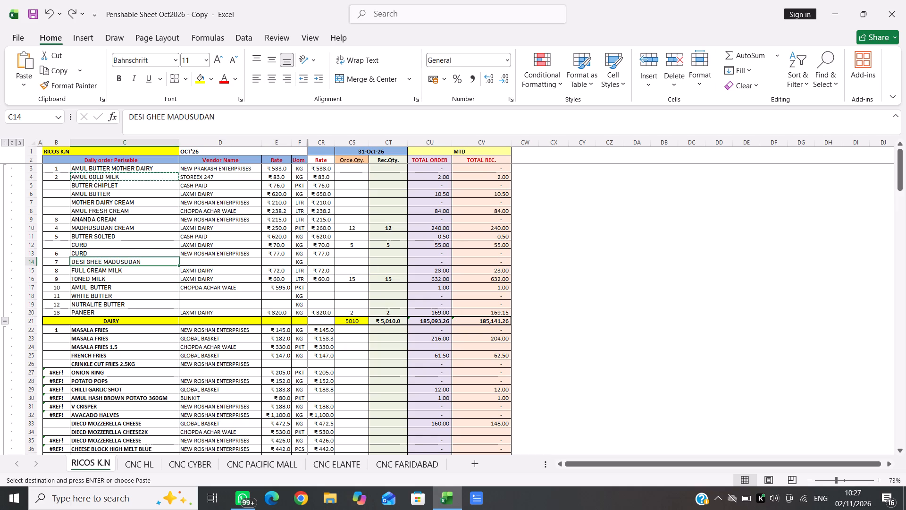
On the CNC HL sheet, copy the dairy section's 30-Oct-26 rates, rows 3 to 23, into the 31-Oct-26 Rate column.
key(Escape)
click(140, 466)
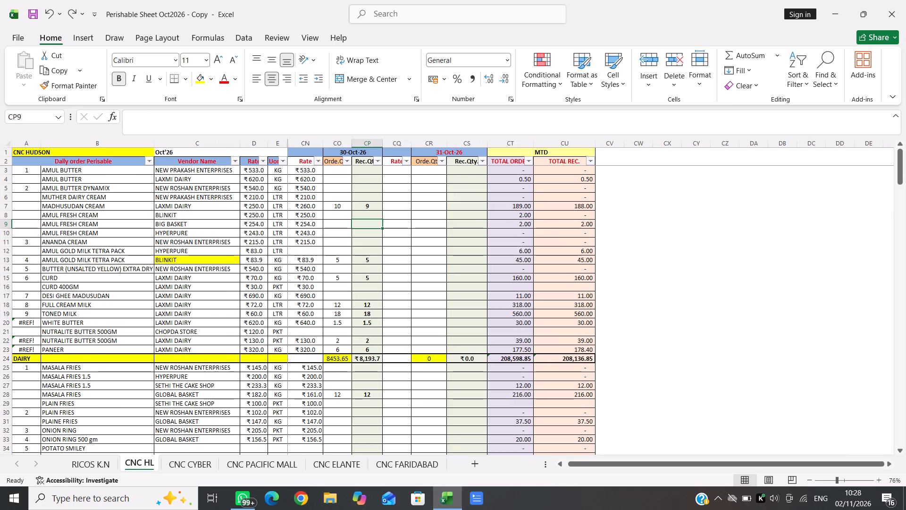
scroll(358, 336, up, 7)
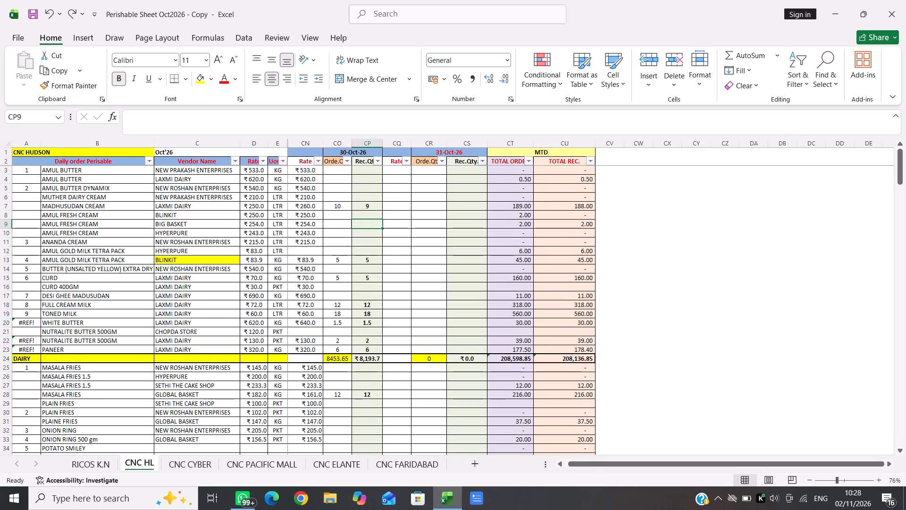
scroll(305, 179, up, 4)
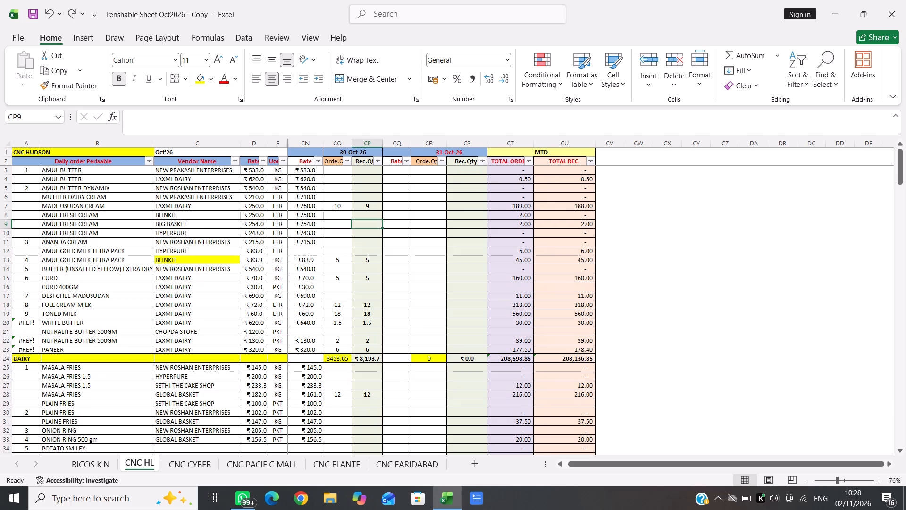
click(307, 171)
key(shift+Down)
key(shift+Down)
key(shift+Down)
key(shift+Down)
key(shift+Down)
key(shift+Down)
key(shift+Down)
key(shift+Down)
key(shift+Down)
key(shift+Down)
key(shift+Down)
key(shift+Down)
key(shift+Down)
key(shift+Down)
key(shift+Down)
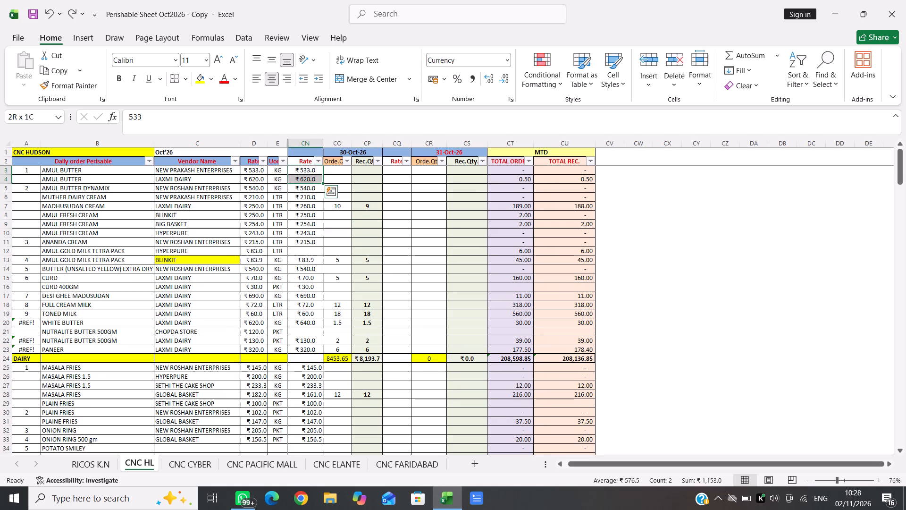
key(shift+Down)
key(shift+Down)
key(shift+Down)
key(shift+Down)
key(shift+Down)
key(shift+Down)
key(shift+Down)
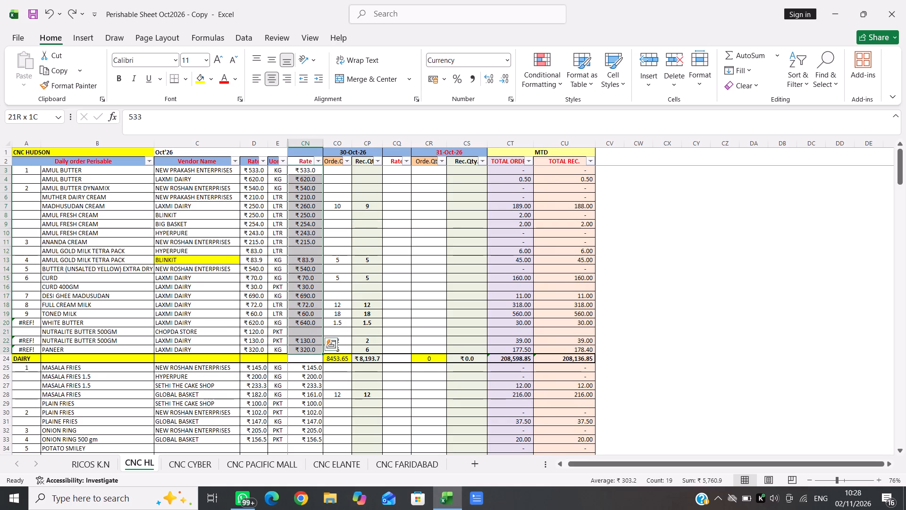
key(ctrl+c)
key(Right)
key(Right)
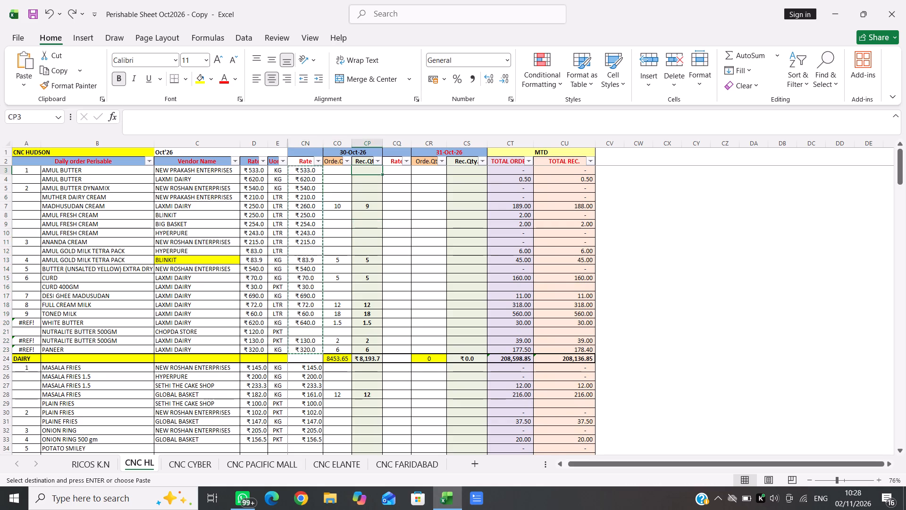
key(Right)
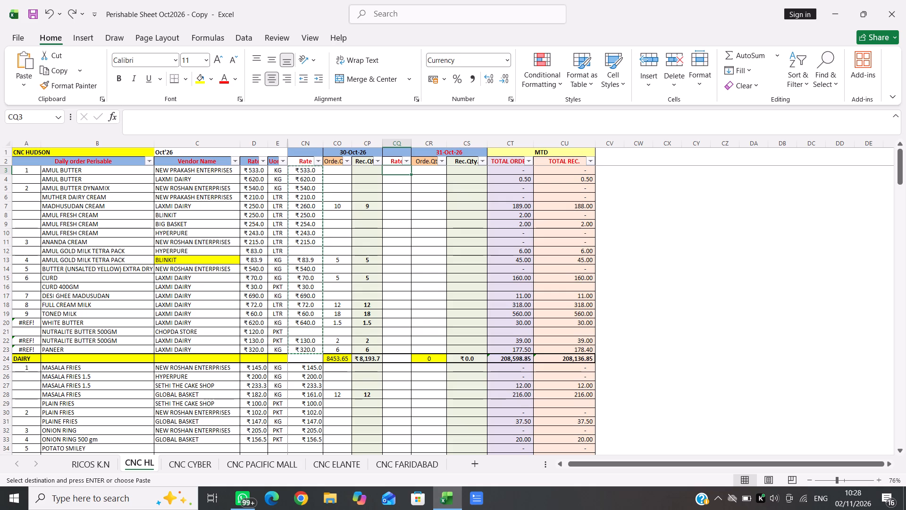
key(Return)
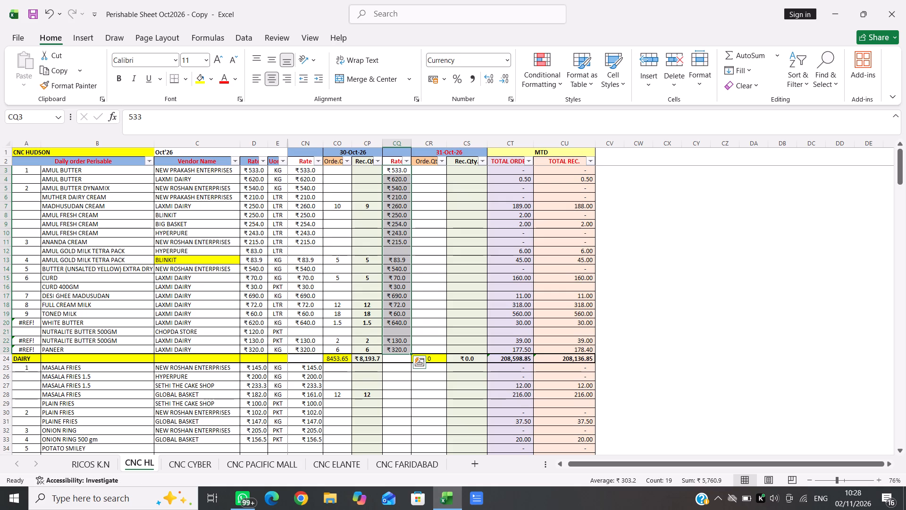
Copy the fries and cheese section's 30-Oct-26 rates, rows 25 to 76, into the 31-Oct-26 Rate column.
click(310, 369)
key(shift+Down)
key(shift+Down)
key(shift+Down)
key(shift+Down)
key(shift+Down)
key(shift+Down)
key(shift+Down)
key(shift+Down)
key(shift+Down)
key(shift+Down)
key(shift+Down)
key(shift+Down)
key(shift+Down)
key(shift+Down)
key(shift+Down)
key(shift+Down)
key(shift+Down)
key(shift+Down)
key(shift+Down)
key(shift+Down)
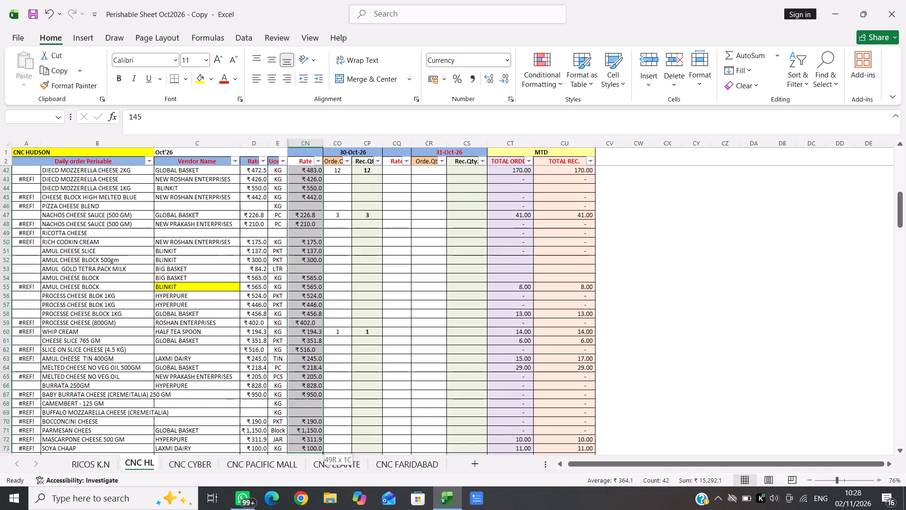
key(shift+Up)
key(shift+Up)
key(shift+Up)
key(shift+Up)
key(shift+Up)
key(shift+Up)
key(shift+Up)
key(shift+Up)
key(shift+Up)
key(shift+Up)
key(shift+Up)
key(shift+Up)
key(shift+Up)
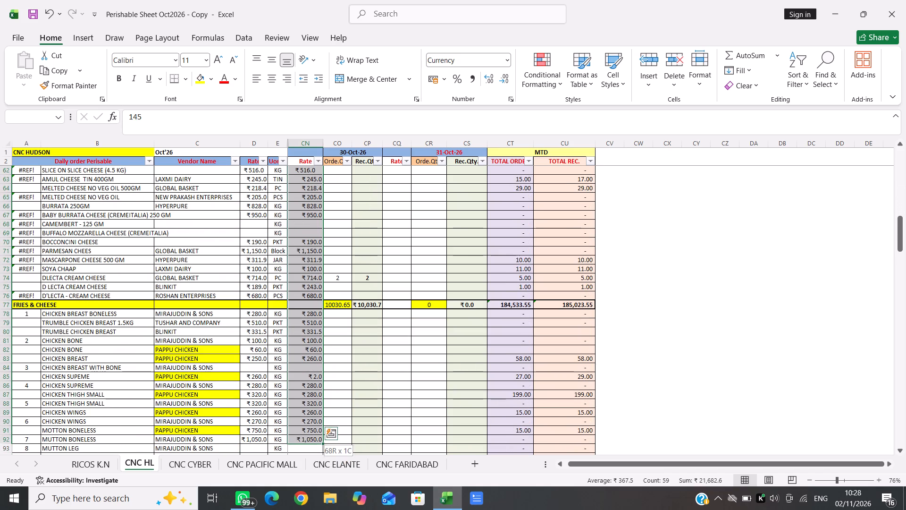
key(shift+Up)
key(shift+Up)
key(shift+Up)
key(shift+Up)
key(shift+Up)
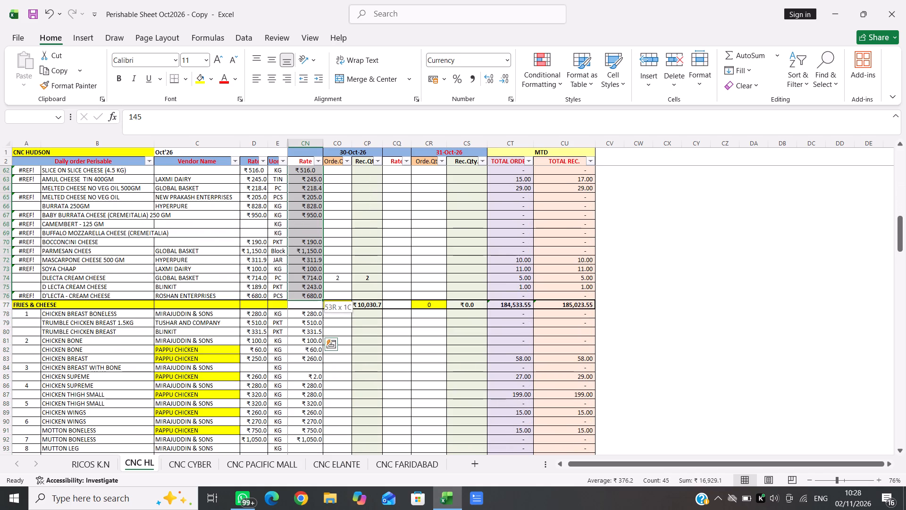
key(ctrl+c)
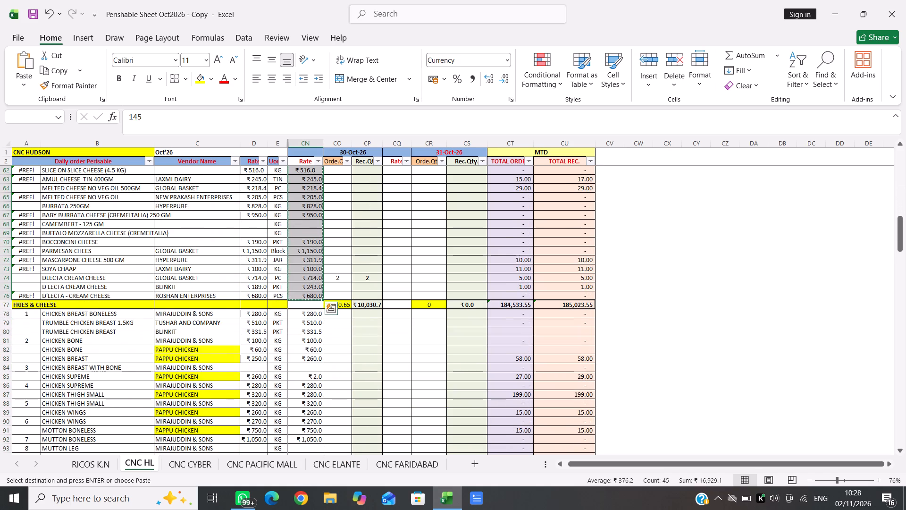
key(Right)
key(Right)
key(Right)
key(Return)
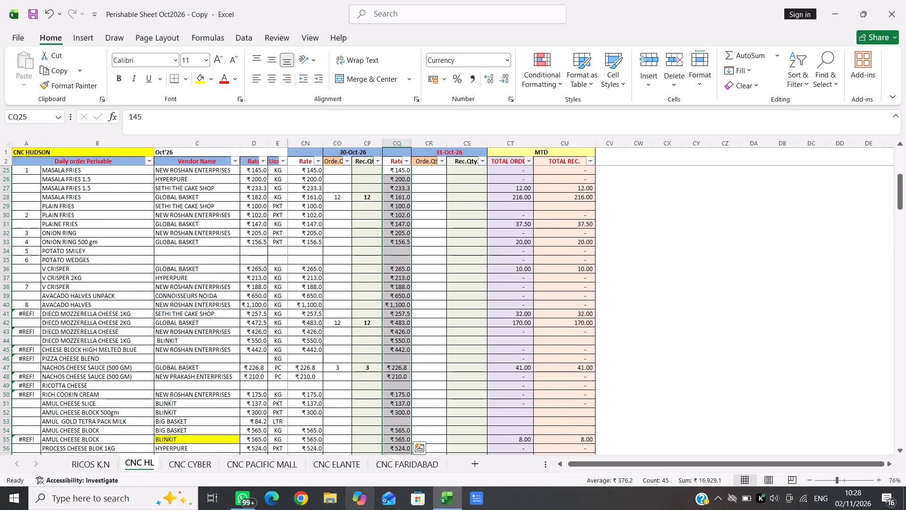
Copy the butchery section's 30-Oct-26 rates, rows 78 to 101, into the 31-Oct-26 Rate column.
scroll(318, 504, down, 3)
scroll(403, 388, down, 5)
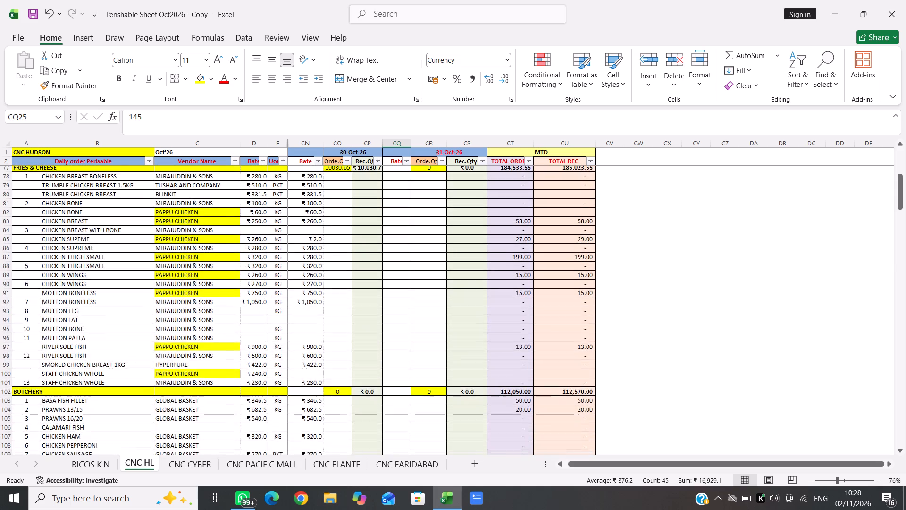
scroll(403, 388, up, 1)
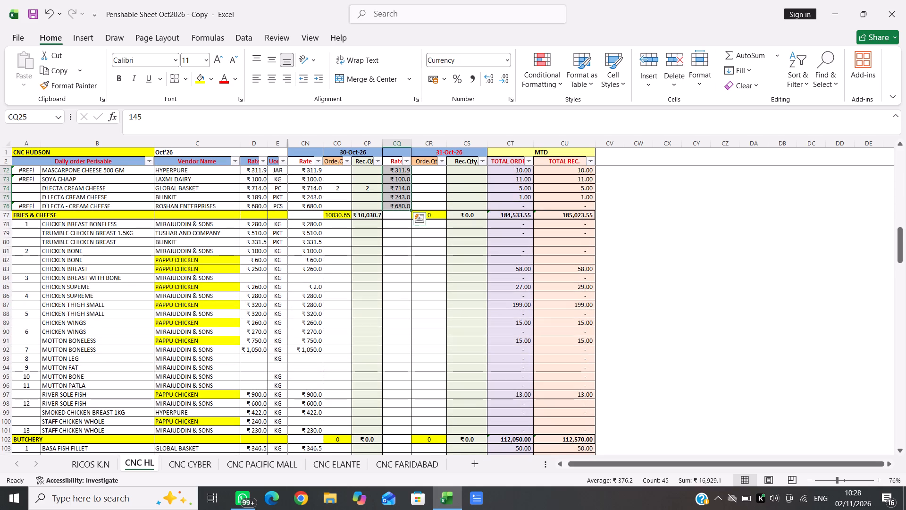
click(311, 223)
key(shift+Down)
key(shift+Down)
key(shift+Down)
key(shift+Down)
key(shift+Down)
key(shift+Down)
key(shift+Down)
key(shift+Down)
key(shift+Down)
key(shift+Down)
key(shift+Down)
key(shift+Down)
key(shift+Down)
key(shift+Down)
key(shift+Down)
key(shift+Down)
key(shift+Down)
key(shift+Down)
key(shift+Down)
key(shift+Down)
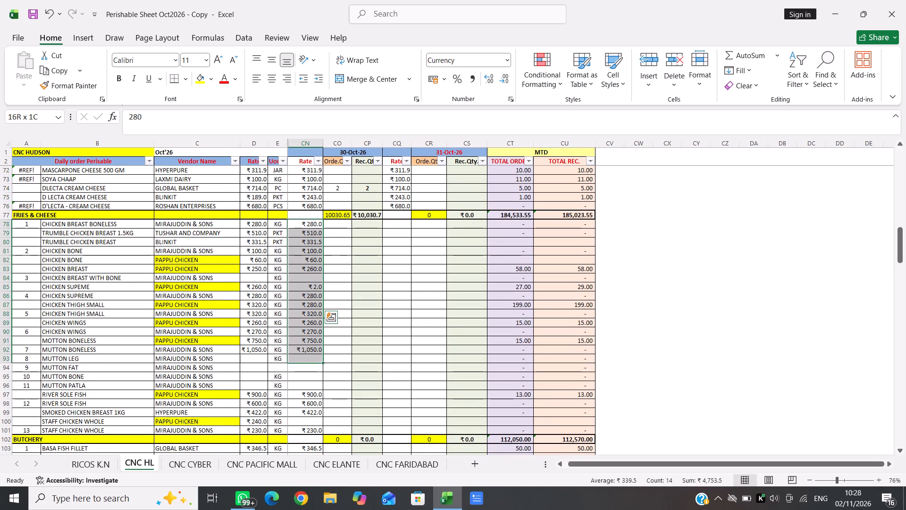
key(shift+Down)
key(ctrl+c)
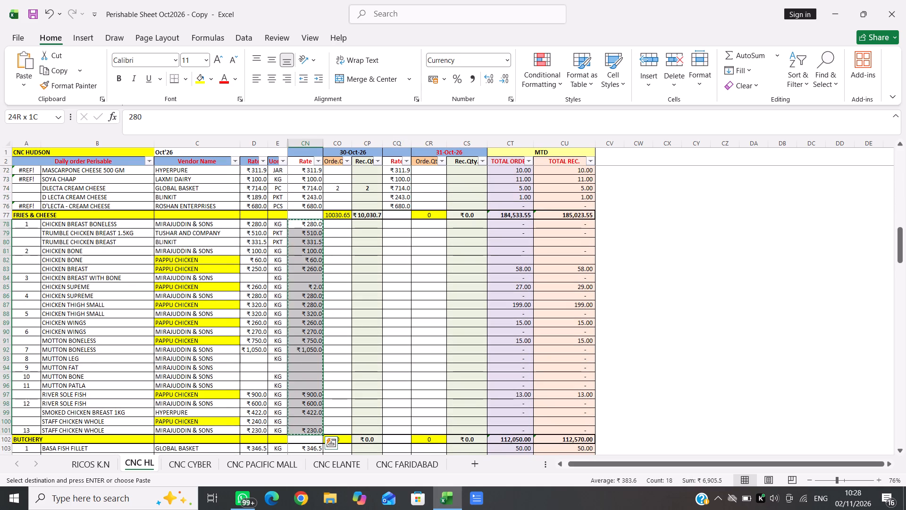
key(Right)
key(Right)
key(Right)
key(Return)
Copy the sea food and cold cut section's 30-Oct-26 rates, rows 103 to 112, into the 31-Oct-26 Rate column.
scroll(400, 336, down, 3)
click(301, 261)
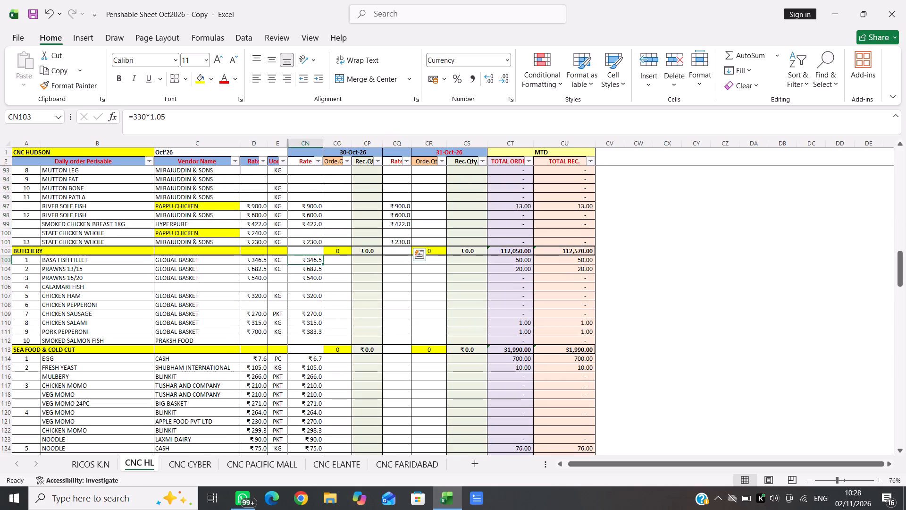
key(shift+Down)
key(shift+Down)
key(shift+Down)
key(shift+Down)
key(shift+Down)
key(shift+Down)
key(shift+Down)
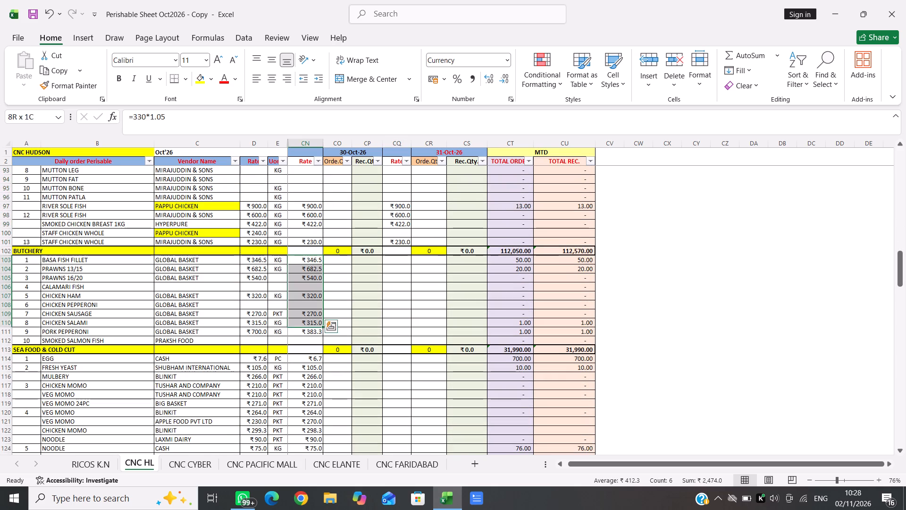
key(shift+Down)
key(shift+Down)
key(ctrl+c)
key(Right)
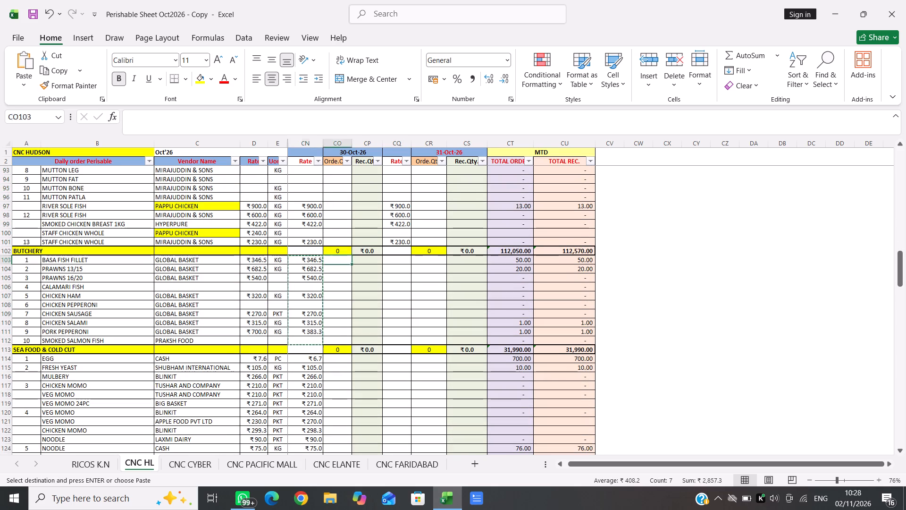
key(Right)
key(Right)
key(Return)
Copy the frozen section's 30-Oct-26 rates, rows 114 to 130, into the 31-Oct-26 Rate column.
scroll(362, 370, down, 2)
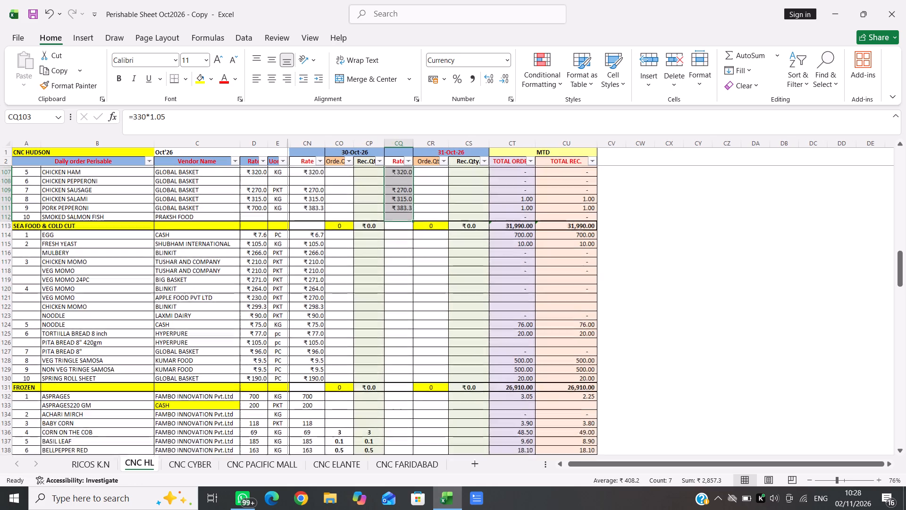
click(314, 227)
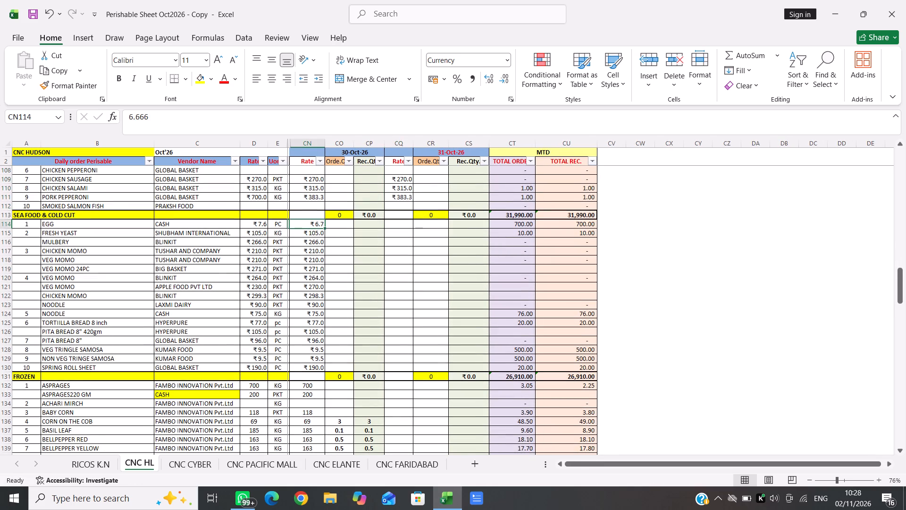
key(shift+Down)
key(shift+Down)
key(shift+Down)
key(shift+Down)
key(shift+Down)
key(shift+Down)
key(shift+Down)
key(shift+Down)
key(shift+Down)
key(shift+Down)
key(shift+Down)
key(shift+Down)
key(shift+Down)
key(shift+Down)
key(shift+Down)
key(shift+Down)
key(shift+Down)
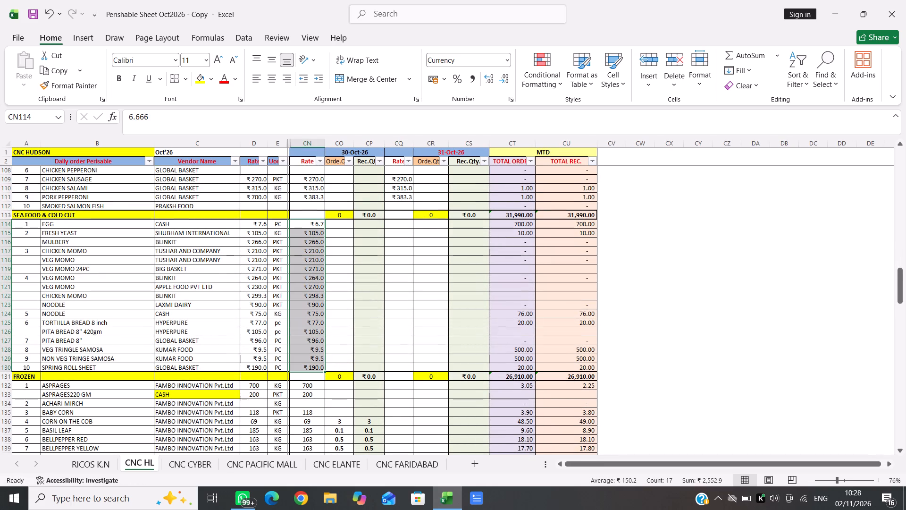
key(ctrl+c)
key(Right)
key(Right)
key(Right)
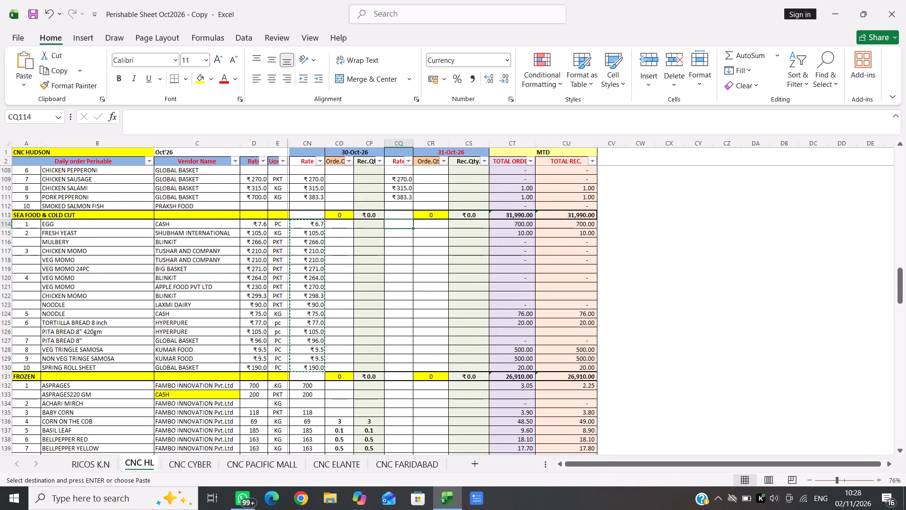
key(Return)
scroll(337, 264, down, 2)
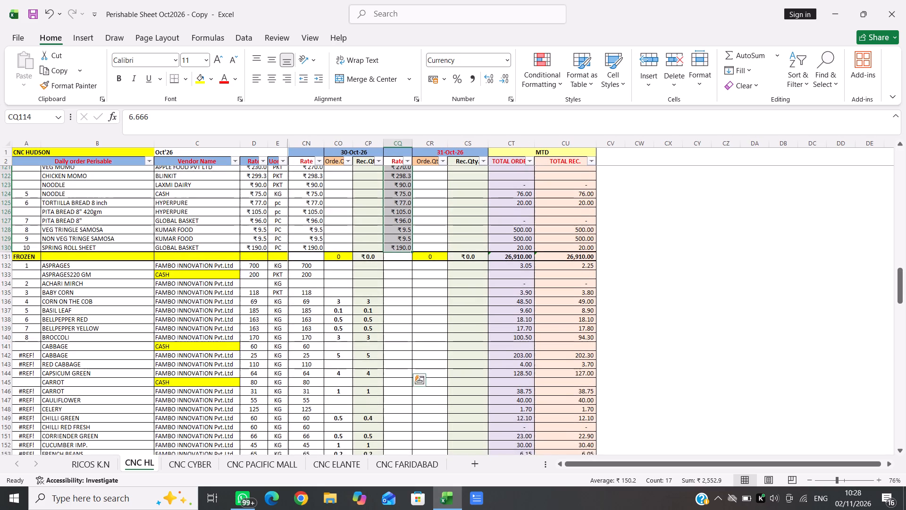
Copy the vegetable and fruits section's 30-Oct-26 rates, rows 132 to 235, into the 31-Oct-26 Rate column.
click(303, 265)
key(shift+Down)
key(shift+Down)
key(shift+Down)
key(shift+Down)
key(shift+Down)
key(shift+Down)
key(shift+Down)
key(shift+Down)
key(shift+Down)
key(shift+Down)
key(shift+Down)
key(shift+Down)
key(shift+Down)
key(shift+Down)
key(shift+Down)
key(shift+Down)
key(shift+Down)
key(shift+Down)
key(shift+Down)
key(shift+Down)
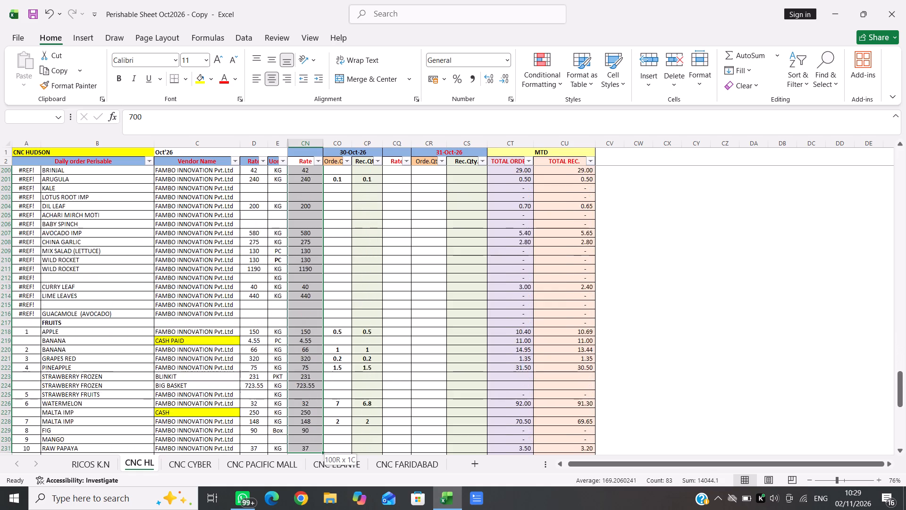
key(shift+Up)
key(shift+Up)
key(shift+Up)
key(shift+Up)
key(shift+Up)
key(shift+Up)
key(shift+Up)
key(shift+Up)
key(shift+Down)
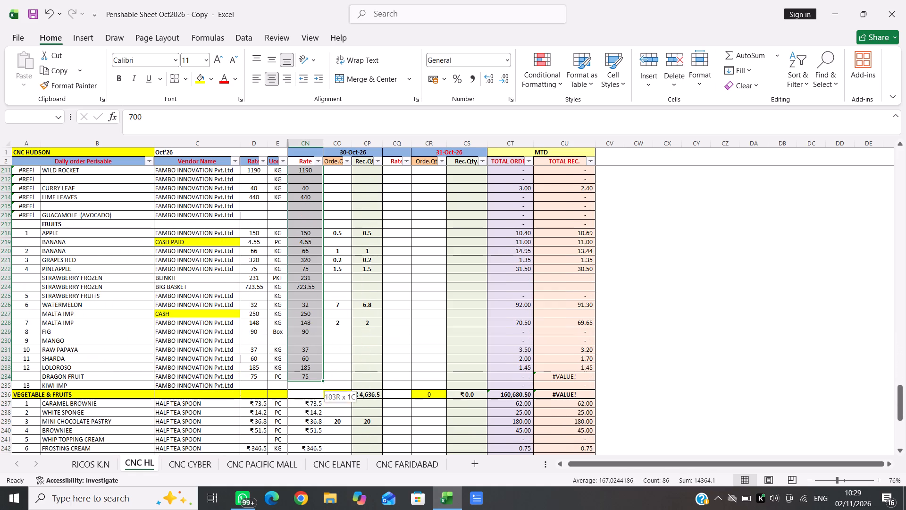
key(ctrl+c)
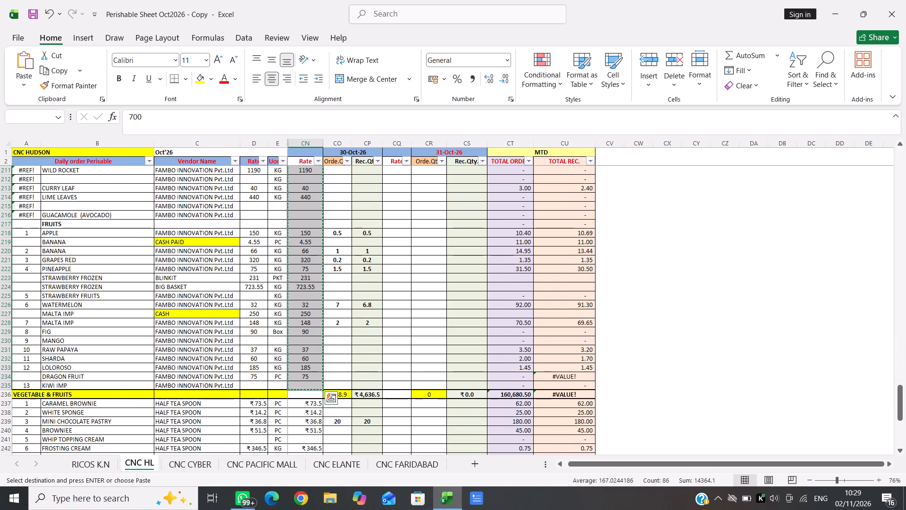
key(Right)
key(Right)
key(Right)
key(Return)
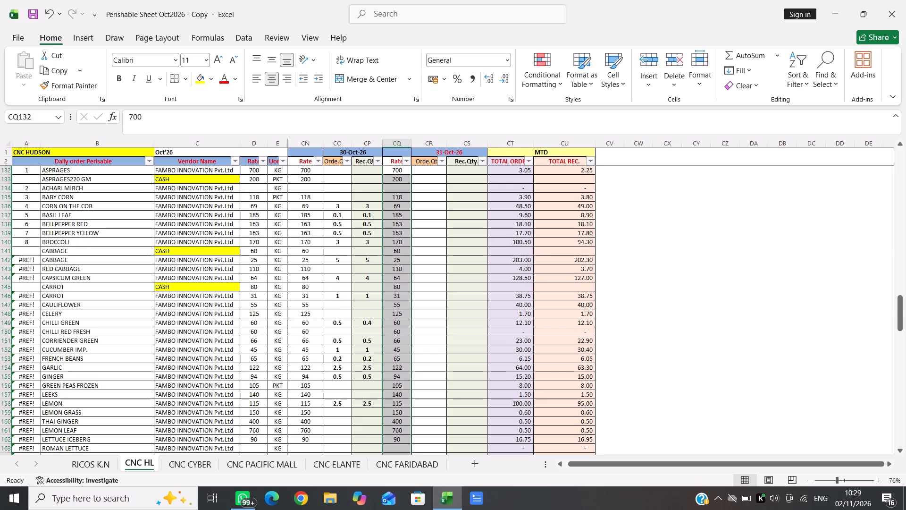
Copy the bakery section's 30-Oct-26 rates, rows 237 to 263, into the 31-Oct-26 Rate column.
scroll(303, 265, down, 8)
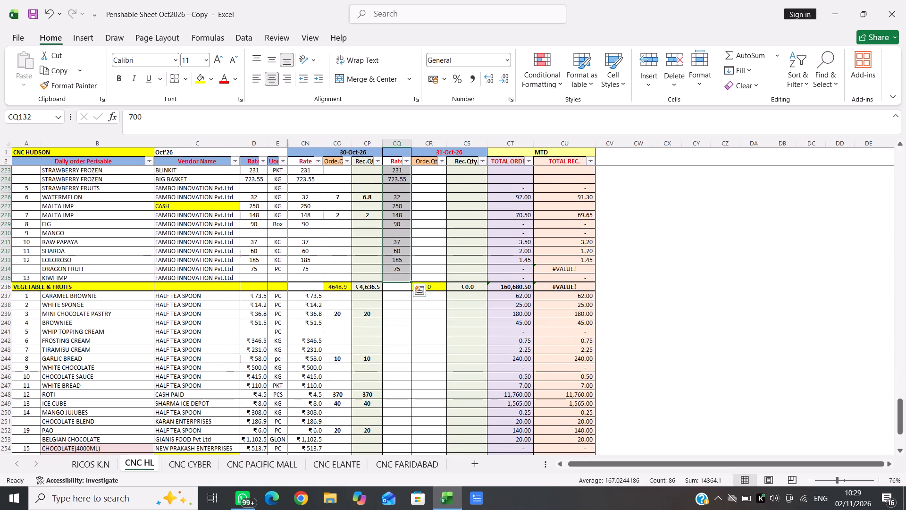
click(311, 298)
key(shift+Down)
key(shift+Down)
key(shift+Down)
key(shift+Down)
key(shift+Down)
key(shift+Down)
key(shift+Down)
key(shift+Down)
key(shift+Down)
key(shift+Down)
key(shift+Down)
key(shift+Down)
key(shift+Down)
key(shift+Down)
key(shift+Down)
key(shift+Down)
key(shift+Down)
key(shift+Down)
key(shift+Down)
key(shift+Down)
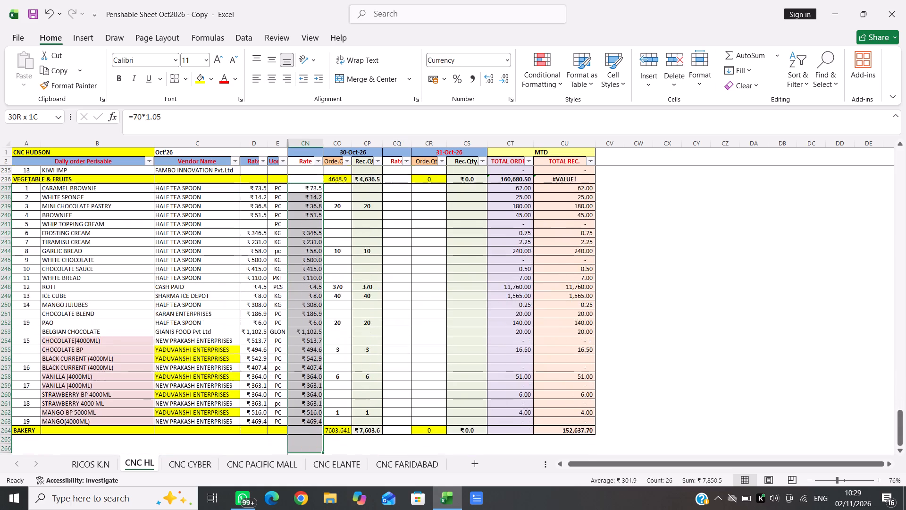
key(shift+Up)
key(shift+Up)
key(shift+Up)
key(shift+Up)
key(shift+Up)
key(shift+Up)
key(shift+Up)
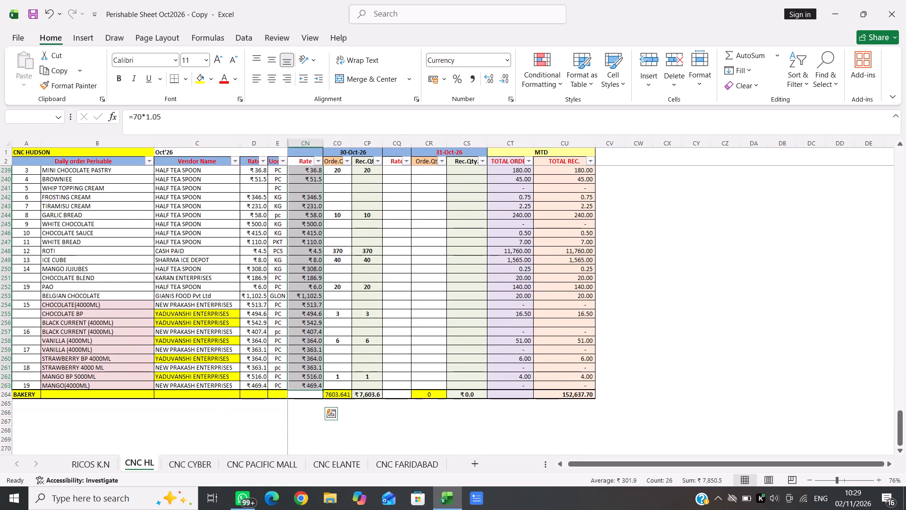
key(ctrl+c)
key(Right)
key(Right)
key(Right)
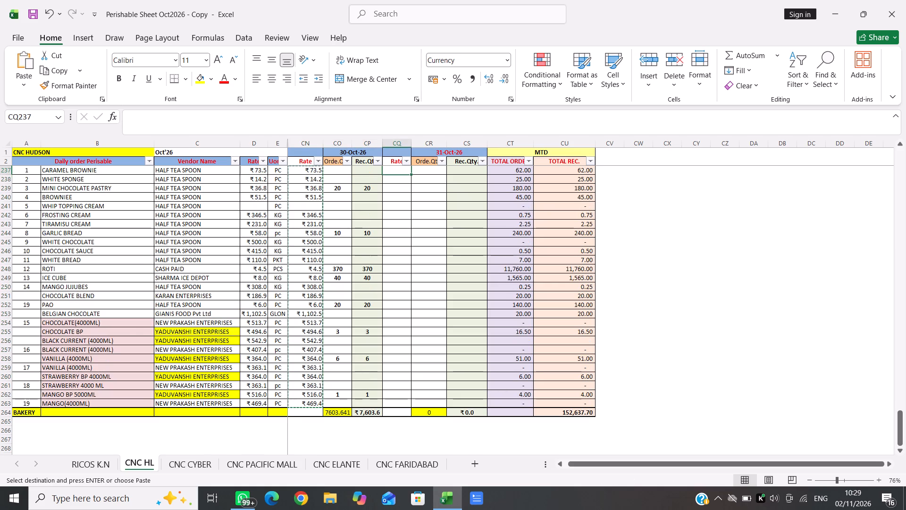
key(Return)
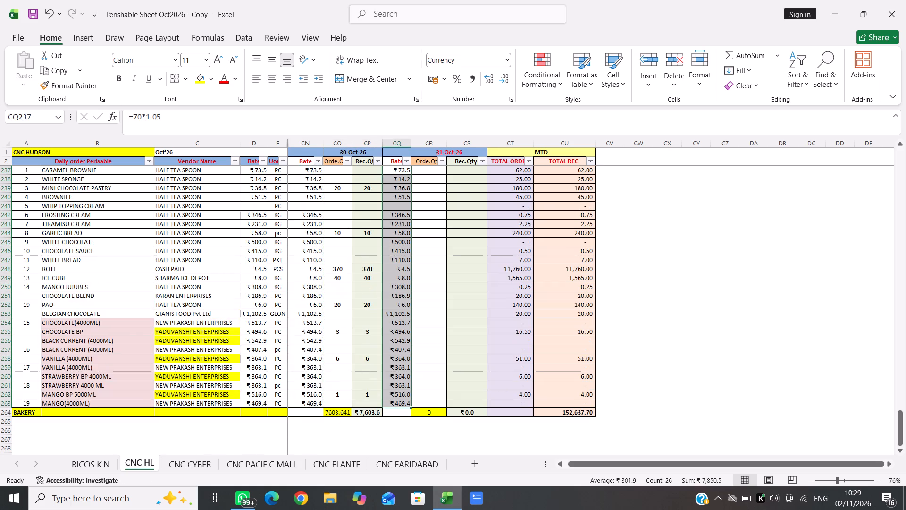
Hide the 30-Oct-26 rate, order and received quantity columns, CN to CP.
click(435, 247)
scroll(435, 247, up, 6)
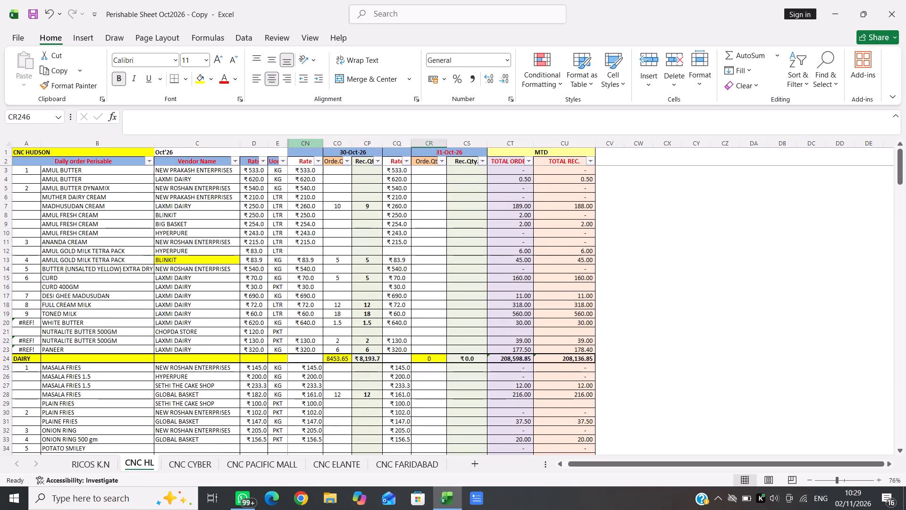
click(305, 147)
key(shift+Right)
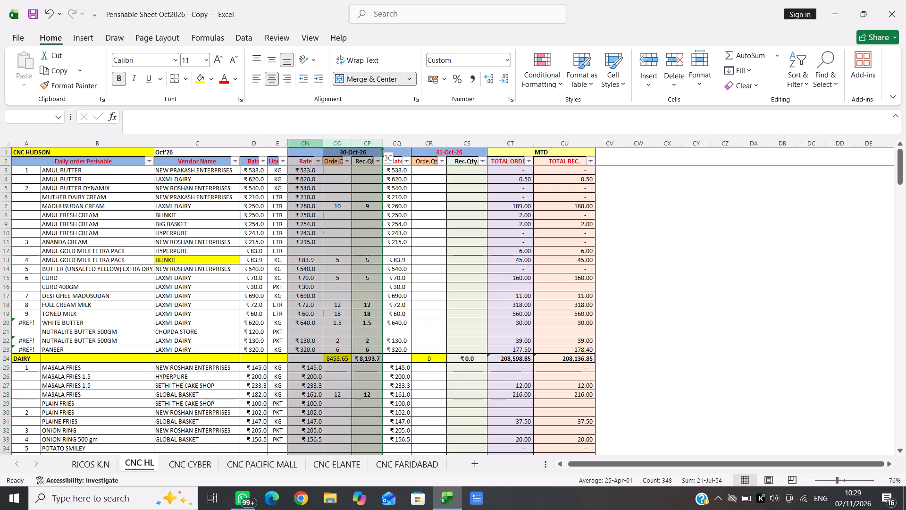
right_click(305, 147)
click(333, 355)
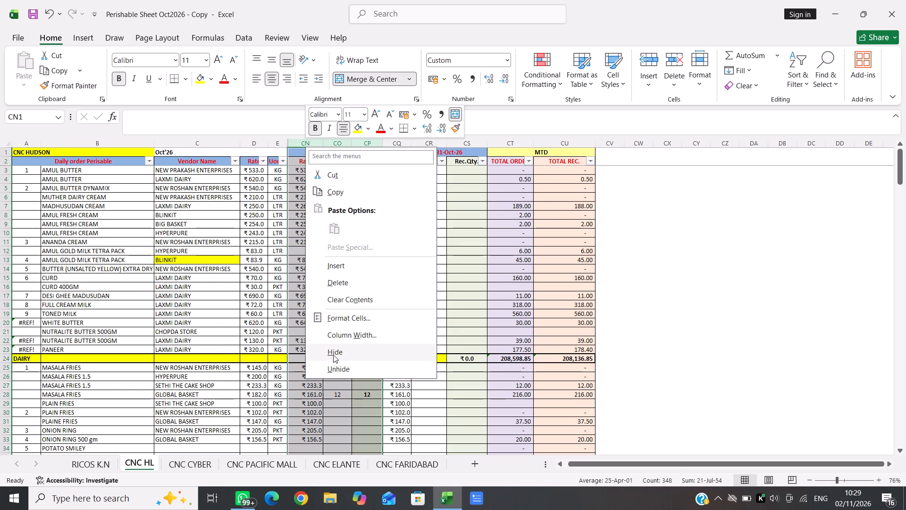
click(324, 265)
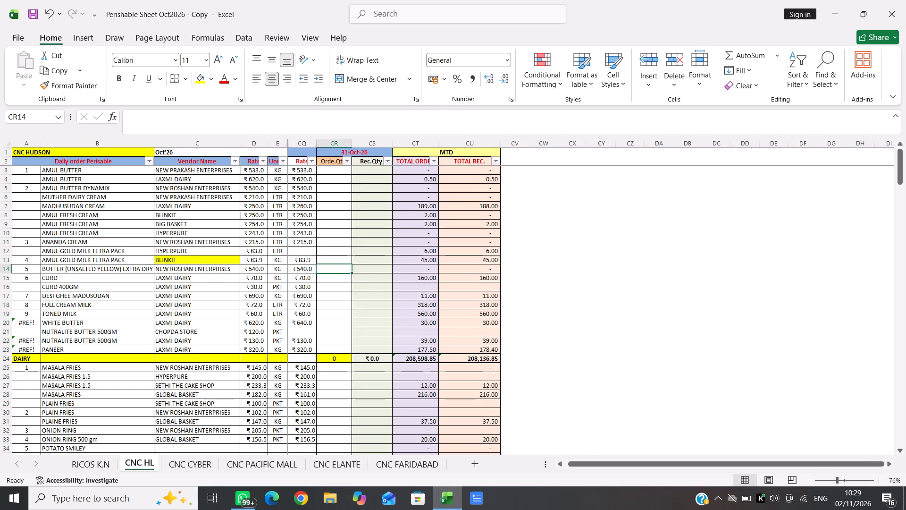
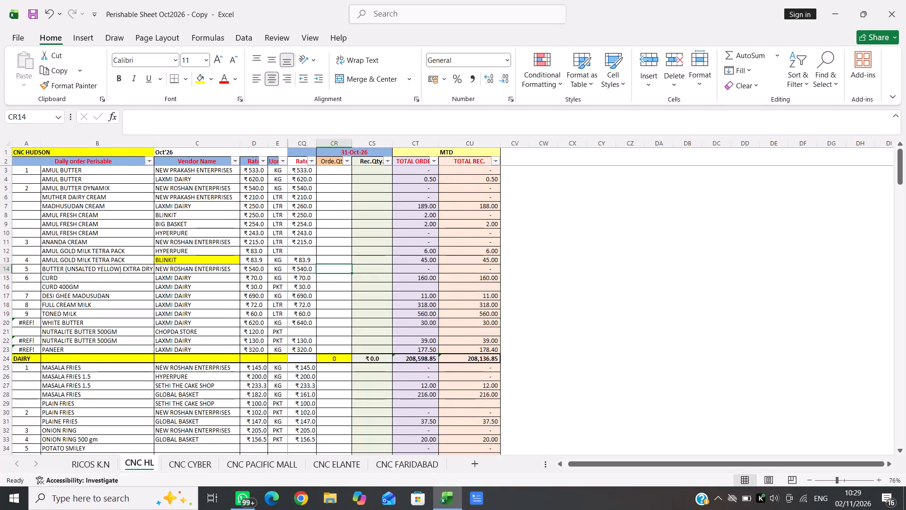
Select the 31-Oct-26 order quantity cell for Amul Gold Milk Tetra Pack from Blinkit, in row 13.
click(324, 260)
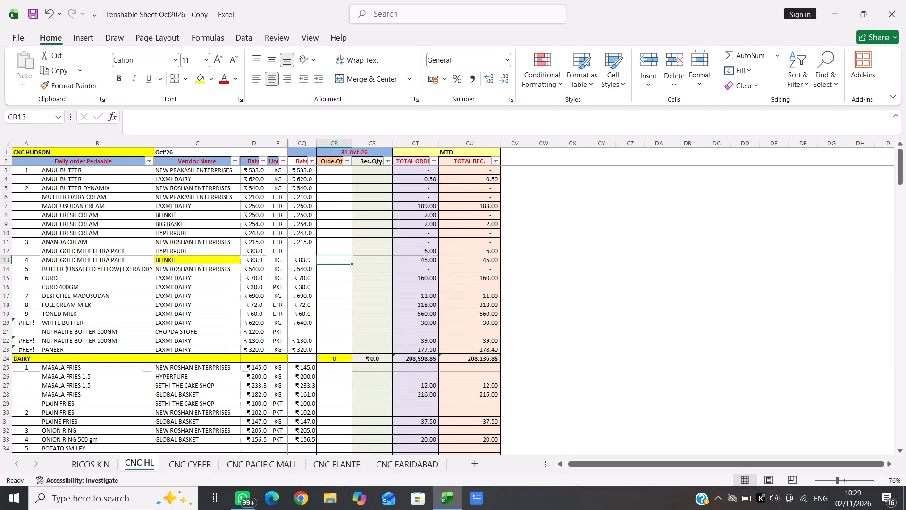
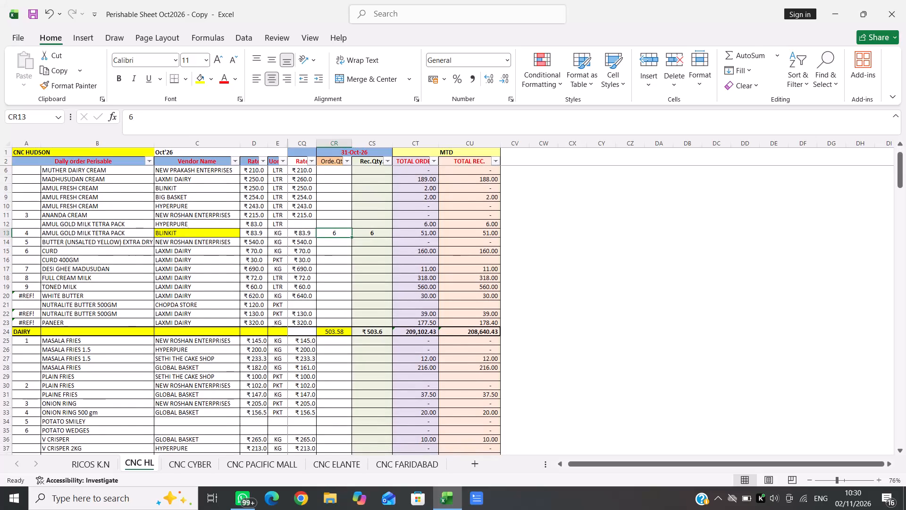
Go to the 31-Oct-26 order quantity cell for Full Cream Milk from Laxmi Dairy, in row 18.
scroll(349, 275, down, 1)
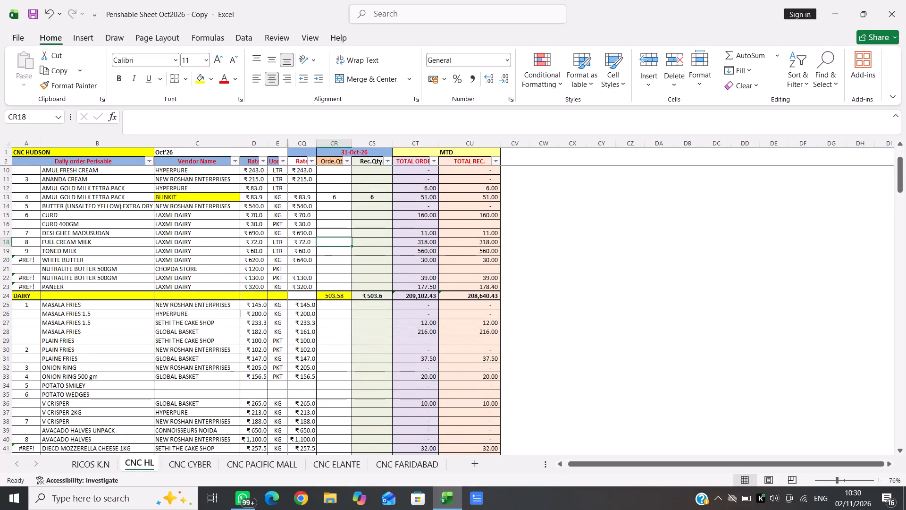
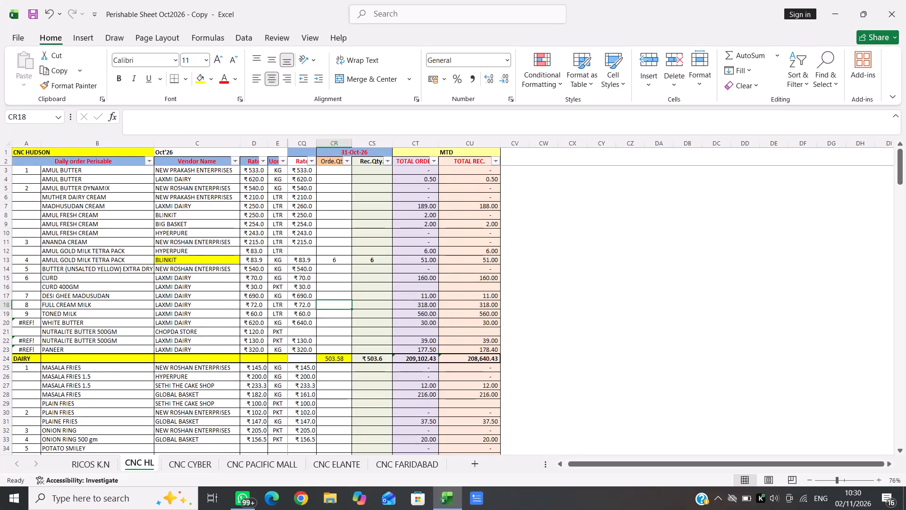
Go to the 31-Oct-26 order quantity cell for Amul Fresh Cream from Blinkit, in row 8.
click(328, 211)
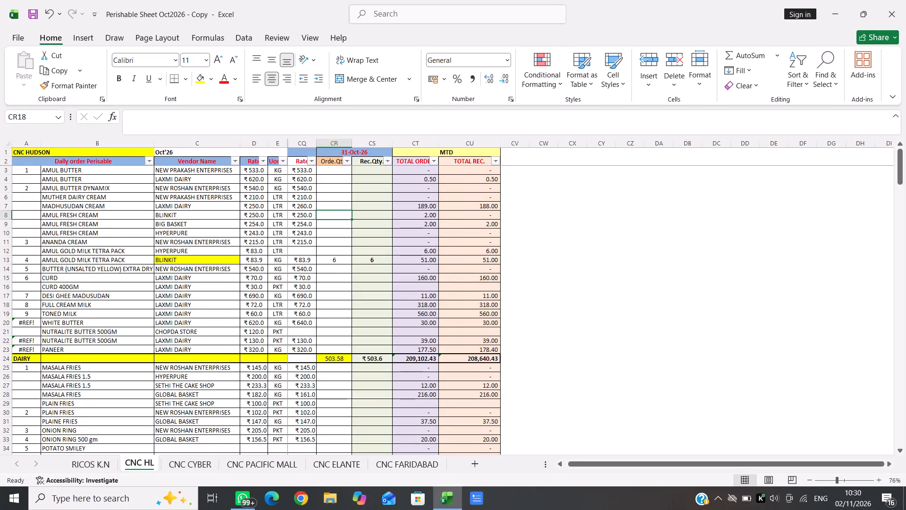
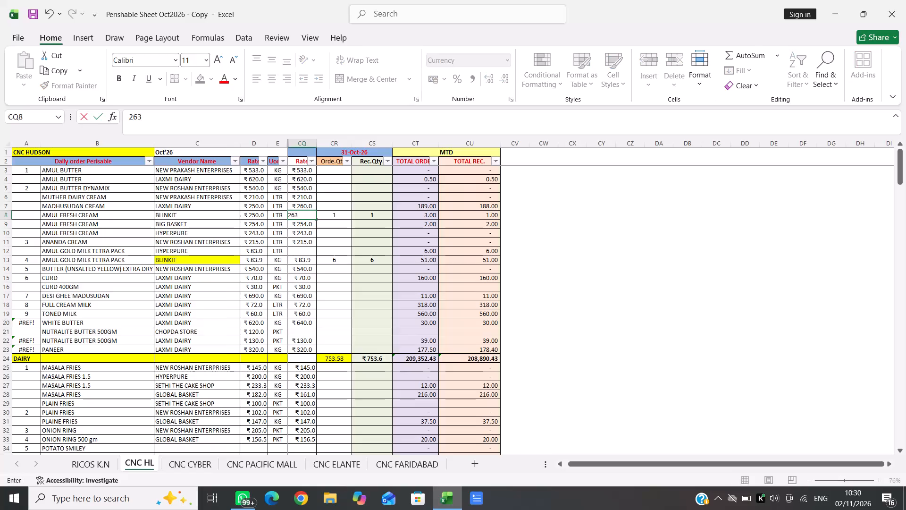
Set the 31-Oct-26 rate for Amul Fresh Cream from Blinkit to 263.
key(Down)
Go to the 31-Oct-26 order quantity cell for Amul Gold Milk Tetra Pack from Hyperpure, in row 12.
click(340, 248)
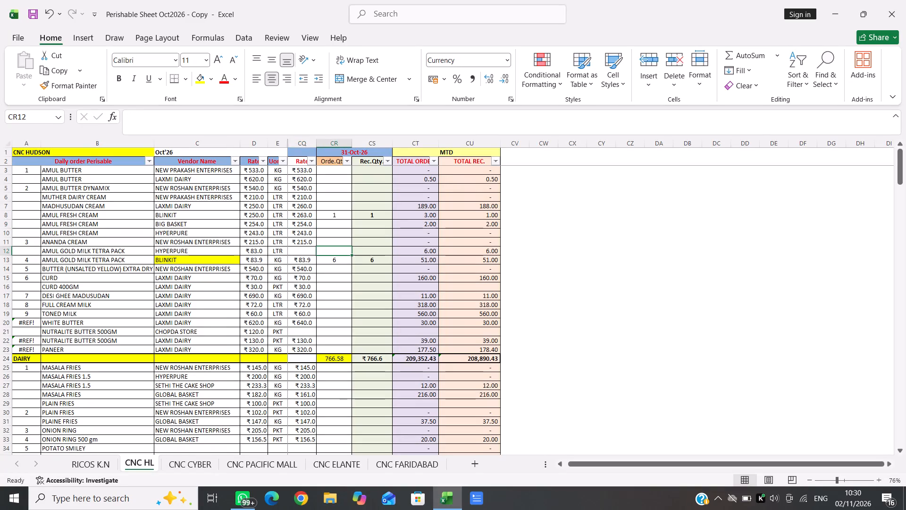
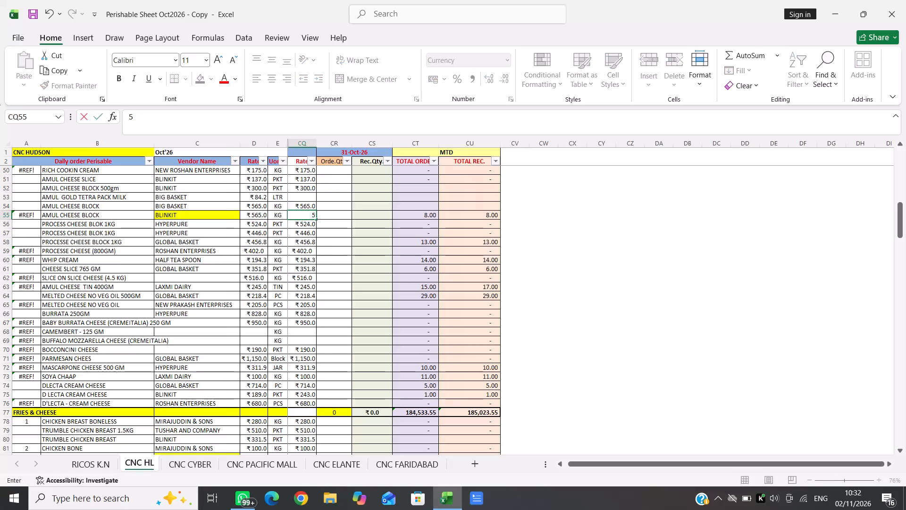
Enter the 31-Oct-26 rate of 578 and order quantity of 1 for Amul Cheese Block from Blinkit, in row 55.
key(Right)
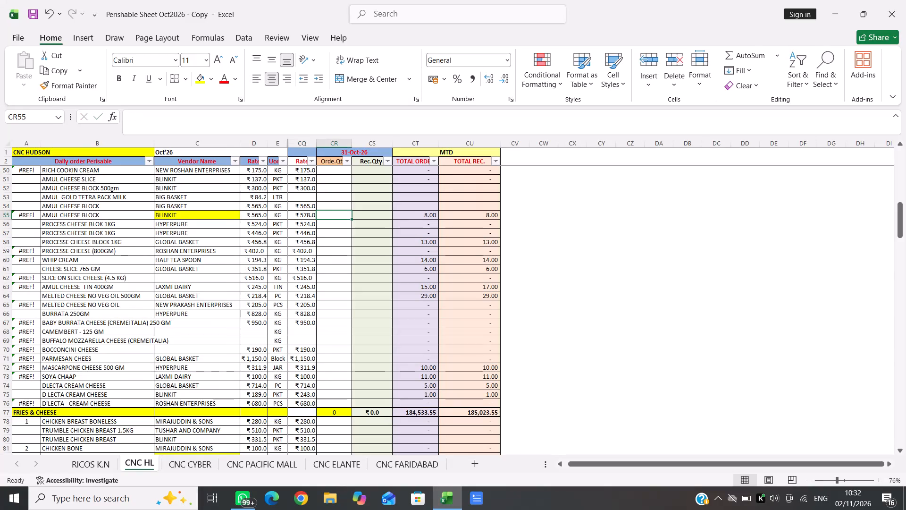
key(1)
key(Right)
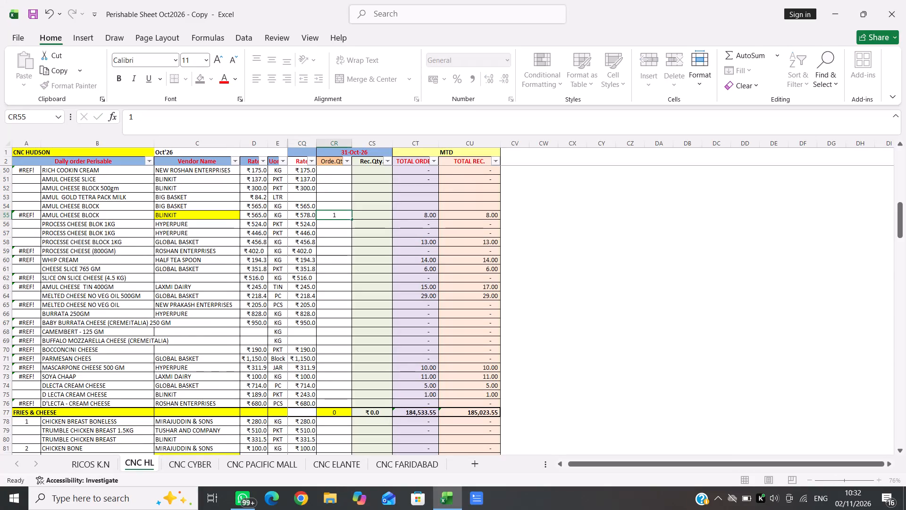
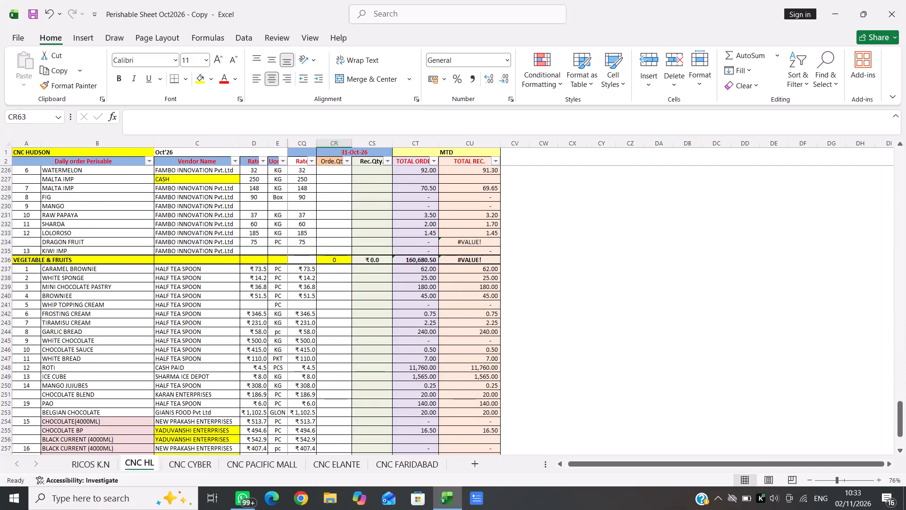
Go to the 31-Oct-26 order quantity cell for Ice Cube from Sharma Ice Depot, in row 249.
scroll(358, 369, down, 3)
scroll(358, 369, up, 1)
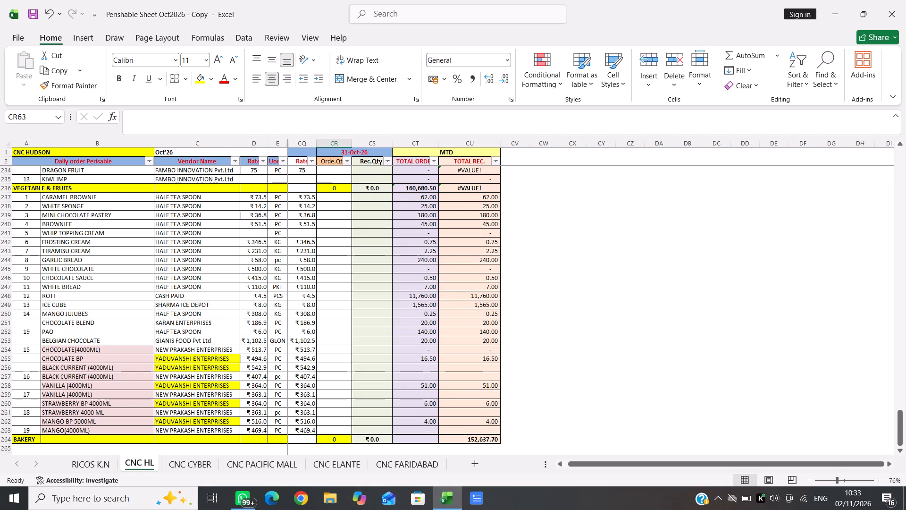
click(330, 307)
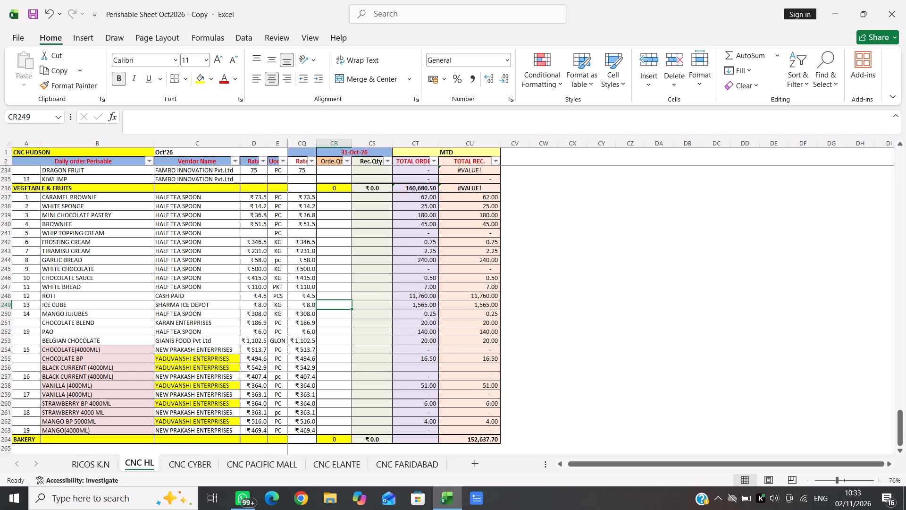
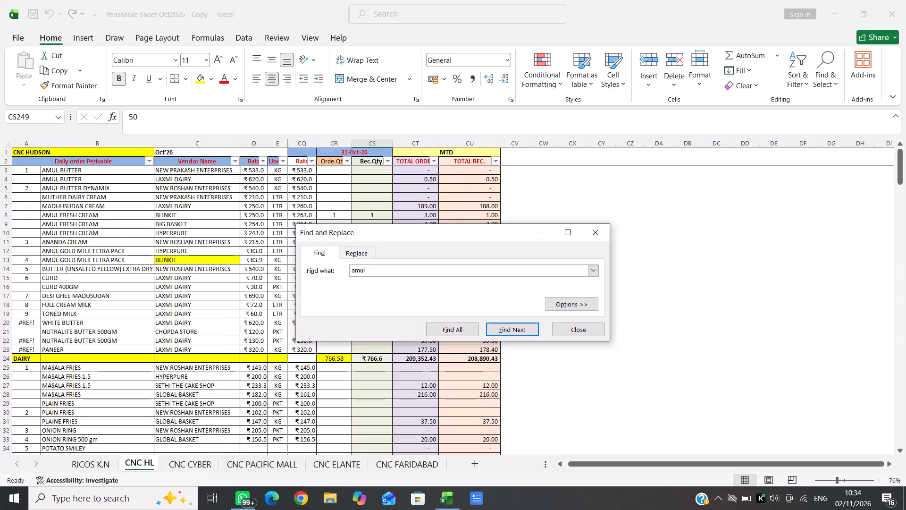
Search the sheet for "amul c" and go to the 31-Oct-26 columns for Amul Cheese Tin 400GM from Laxmi Dairy, in row 63.
key(Return)
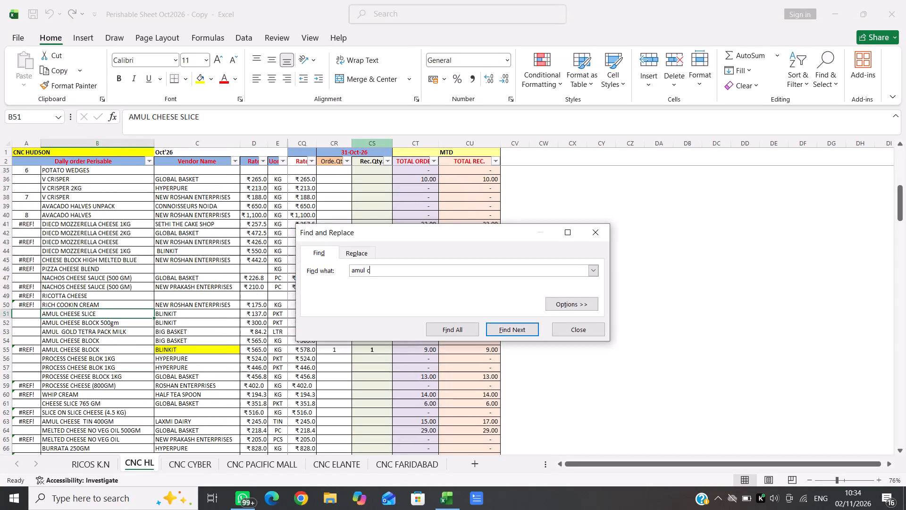
key(Return)
key(Return)
key(Return)
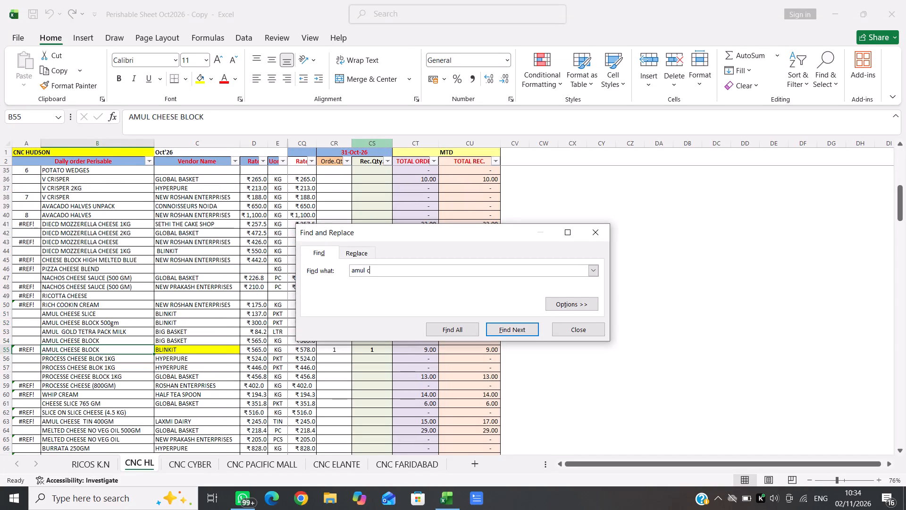
key(Return)
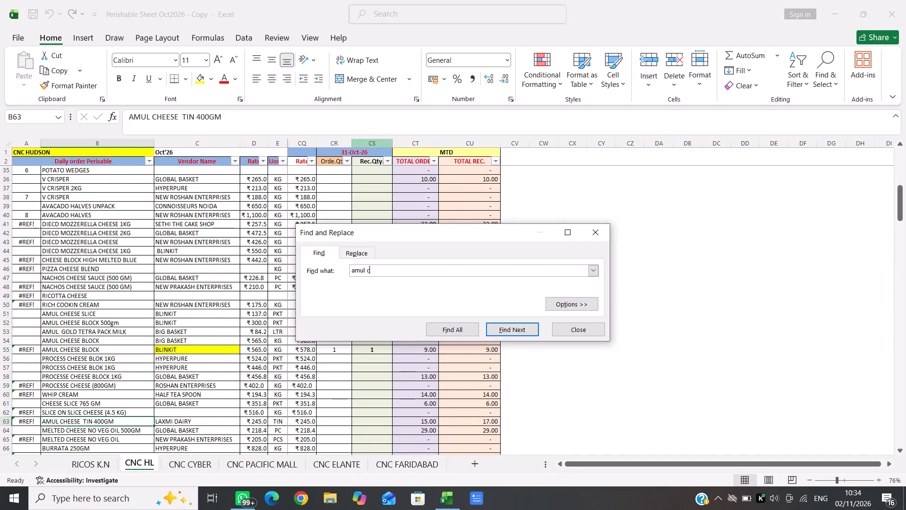
click(599, 228)
key(Right)
key(Right)
key(Right)
key(Right)
key(Right)
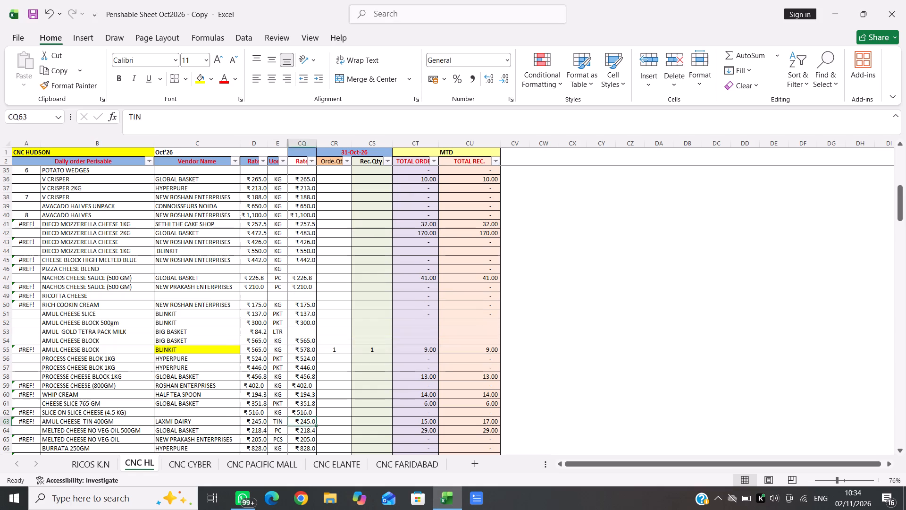
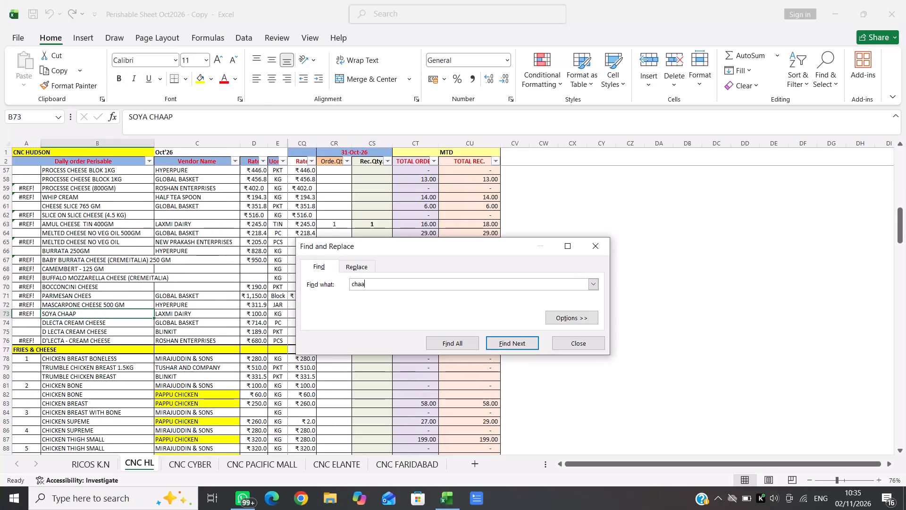
Close the search and go to the 31-Oct-26 order quantity cell for Soya Chaap from Laxmi Dairy, in row 73.
click(587, 246)
key(Right)
key(Right)
key(Right)
key(Right)
key(Right)
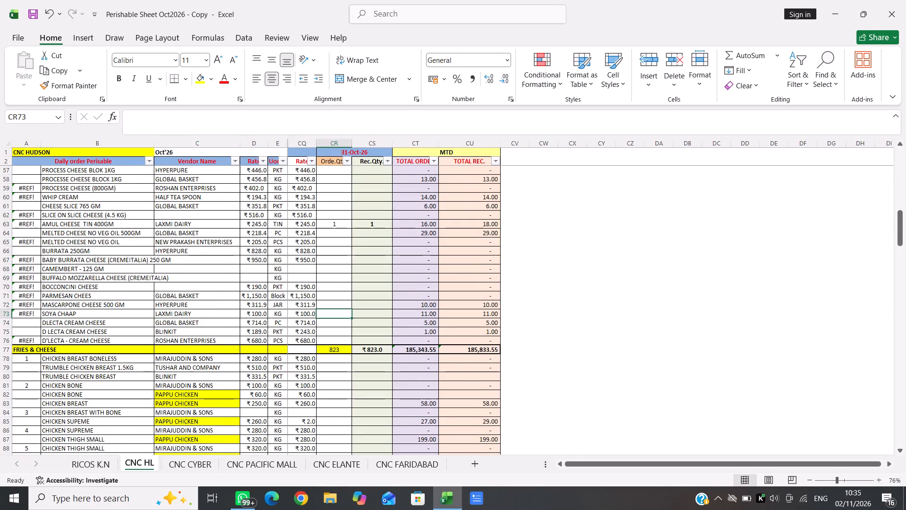
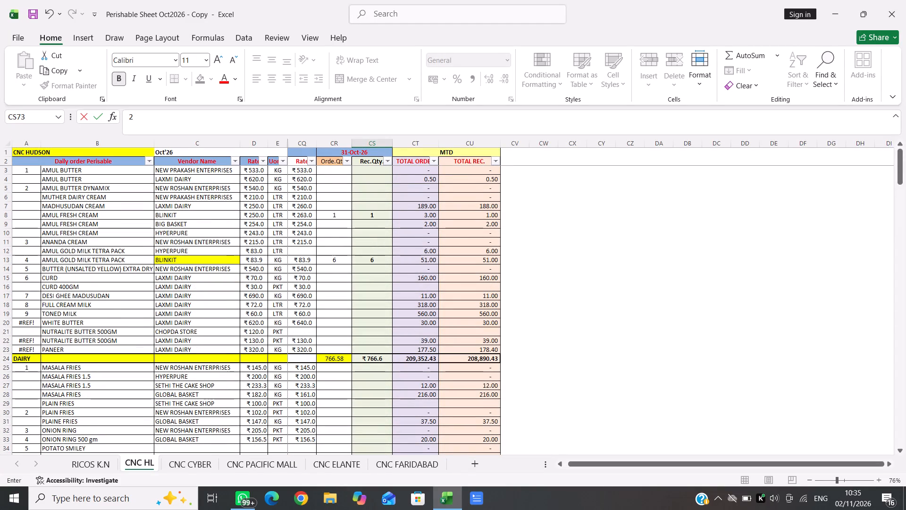
Go to the 31-Oct-26 order quantity cell for Madhusudan Cream from Laxmi Dairy, in row 7.
click(329, 205)
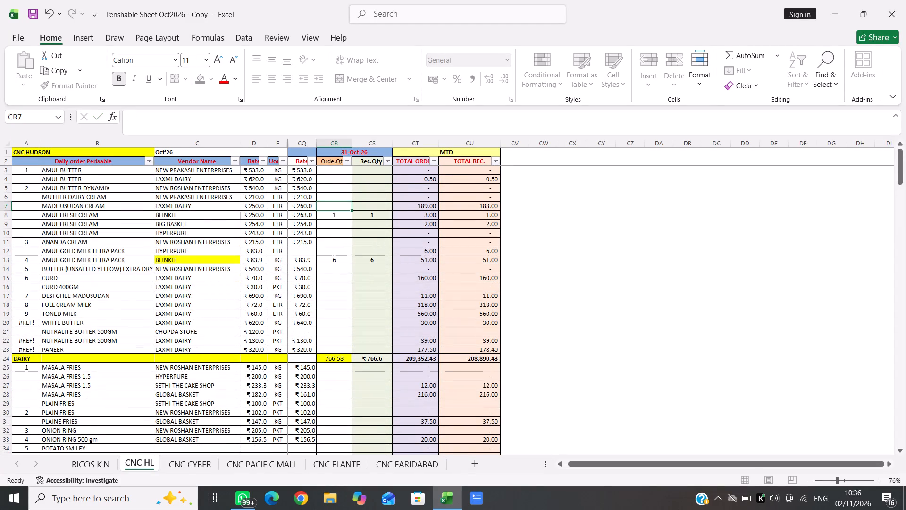
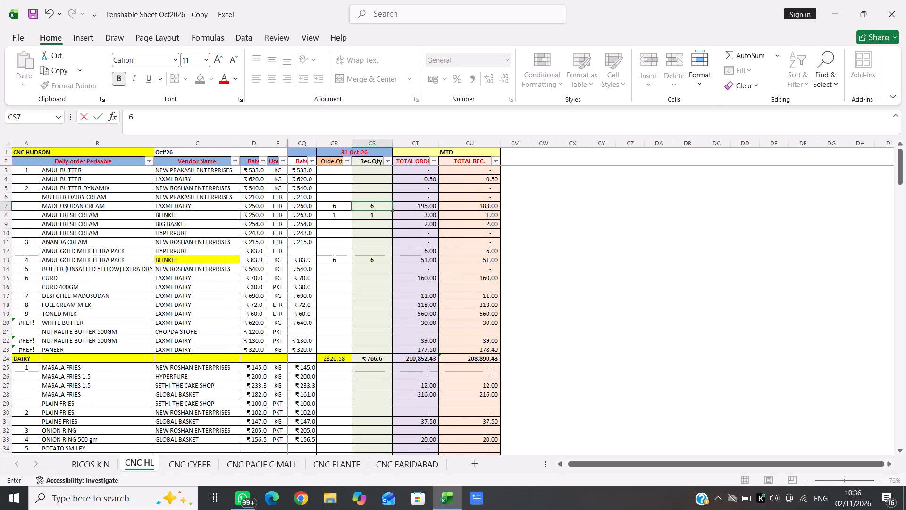
Go to the 31-Oct-26 order quantity cell for Toned Milk from Laxmi Dairy, in row 19.
scroll(121, 230, right, 1)
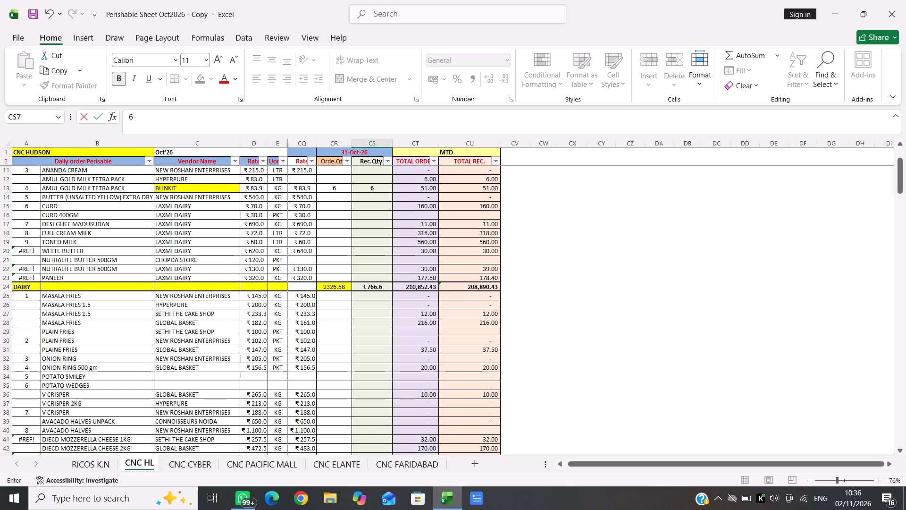
click(330, 244)
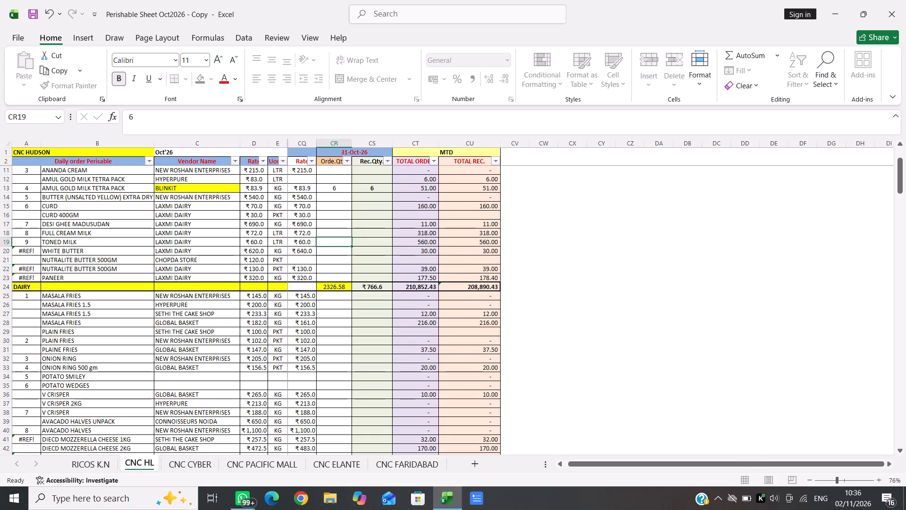
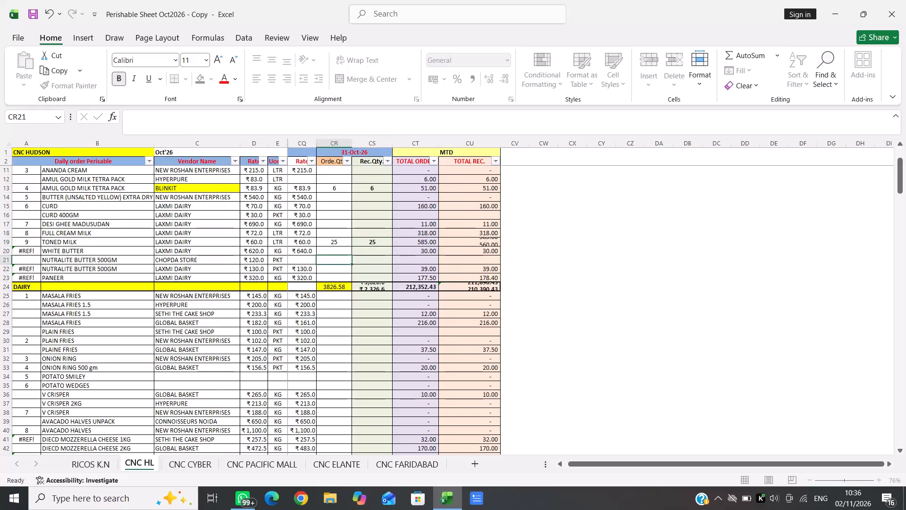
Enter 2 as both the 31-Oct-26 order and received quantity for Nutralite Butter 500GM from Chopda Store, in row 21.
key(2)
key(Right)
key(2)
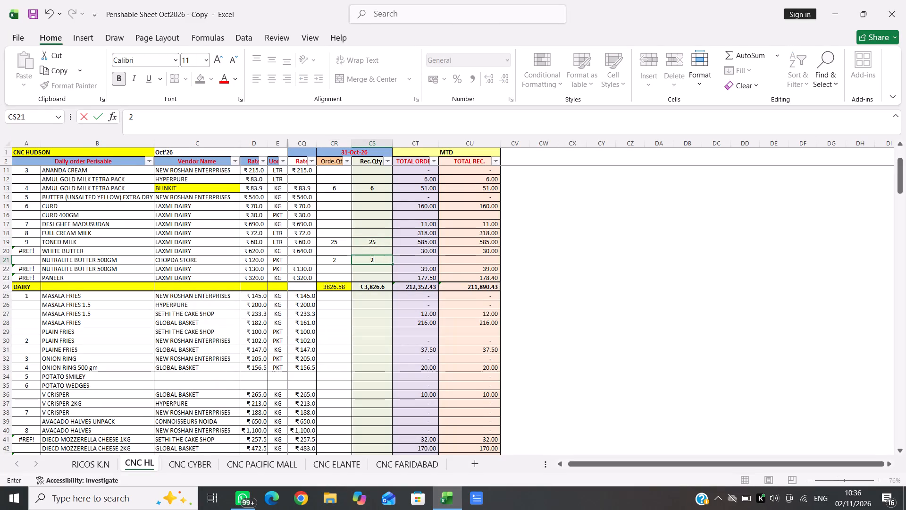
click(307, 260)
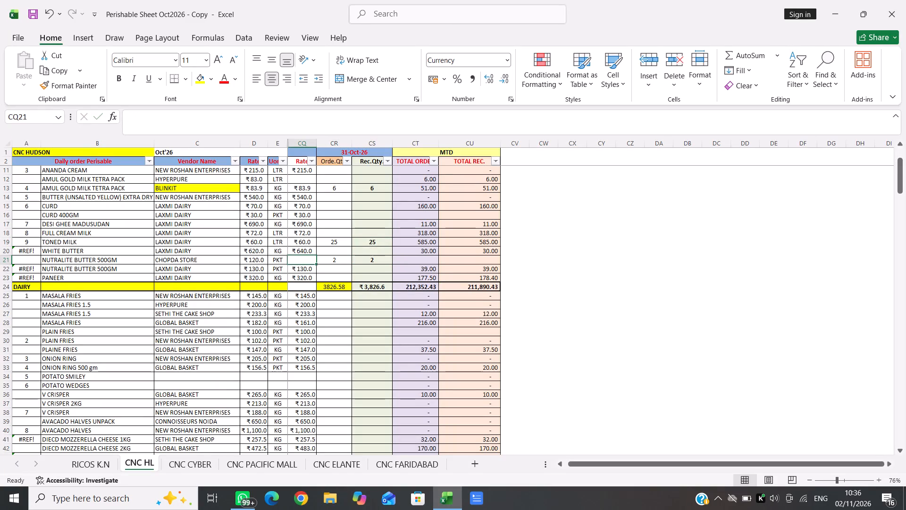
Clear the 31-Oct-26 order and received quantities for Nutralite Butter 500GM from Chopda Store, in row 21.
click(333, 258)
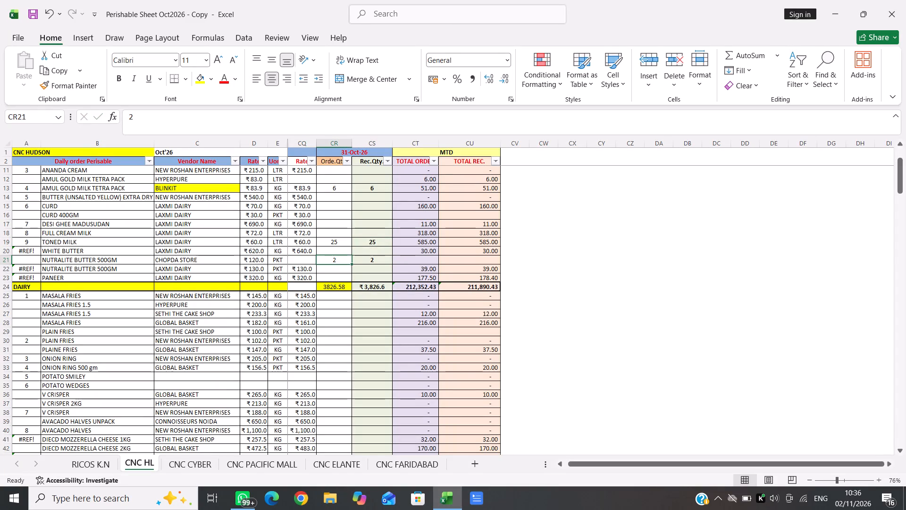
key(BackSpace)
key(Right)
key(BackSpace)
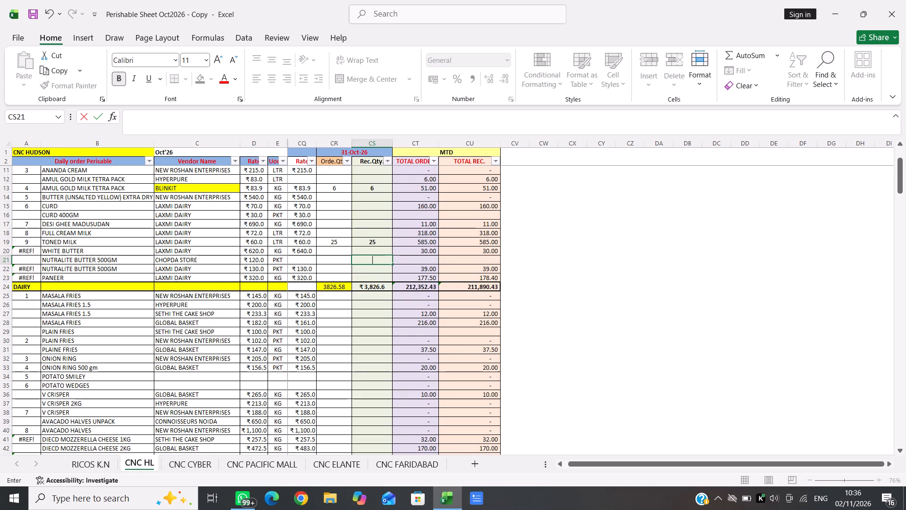
Go to the 31-Oct-26 order quantity cell for Nutralite Butter 500GM from Laxmi Dairy, in row 22.
click(328, 269)
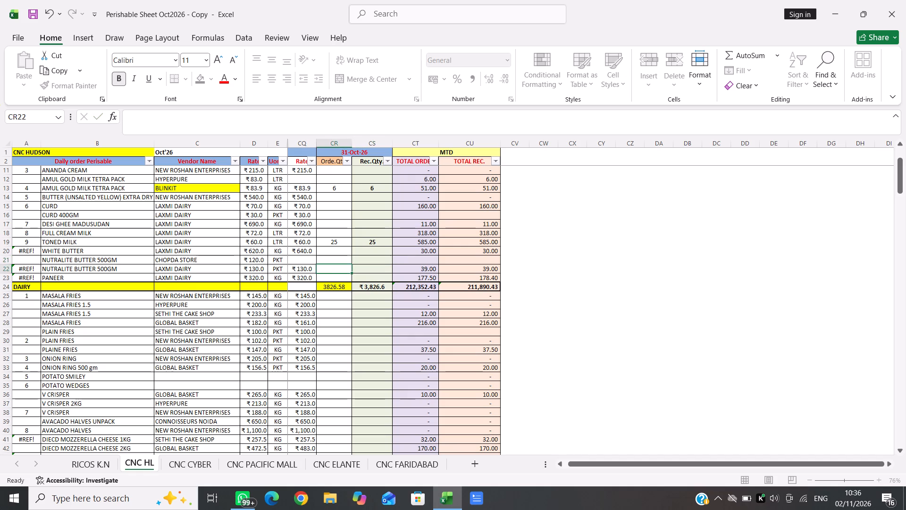
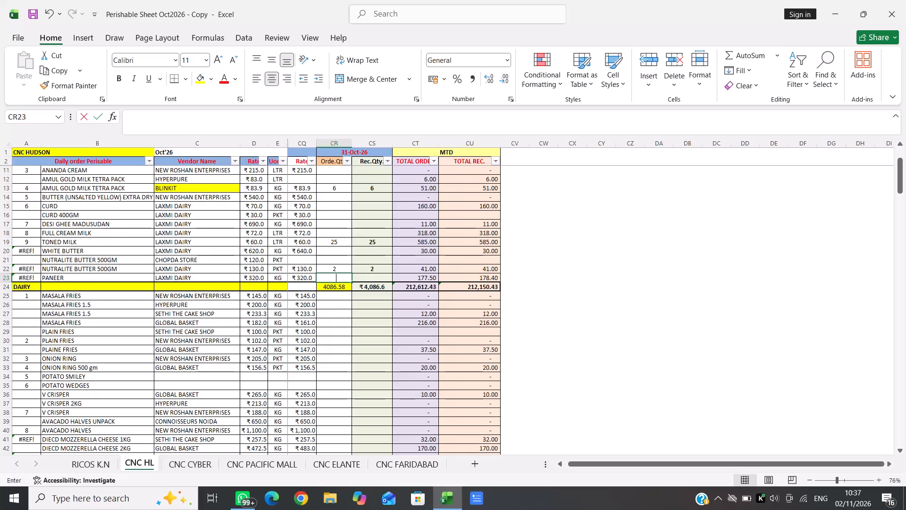
Enter the 31-Oct-26 quantities for Paneer from Laxmi Dairy, in row 23, as 4 ordered and 3.7 received.
key(Right)
text(3.7)
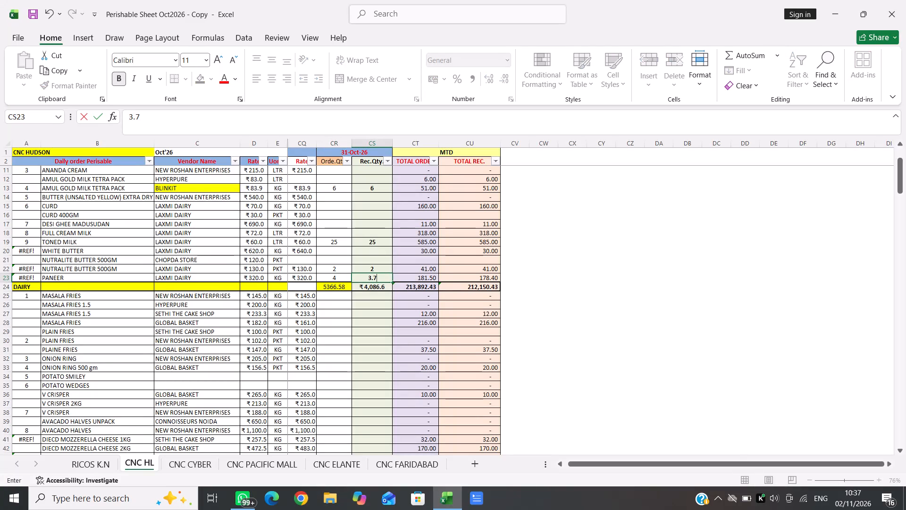
key(Up)
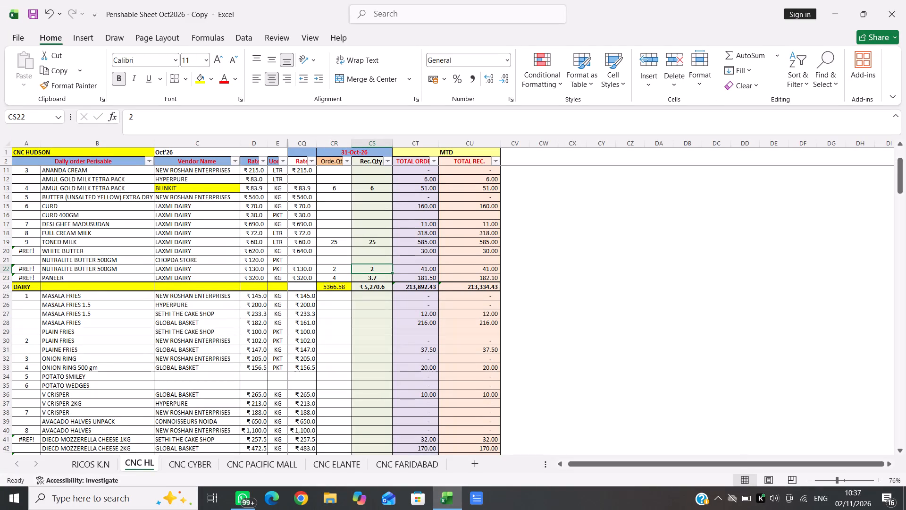
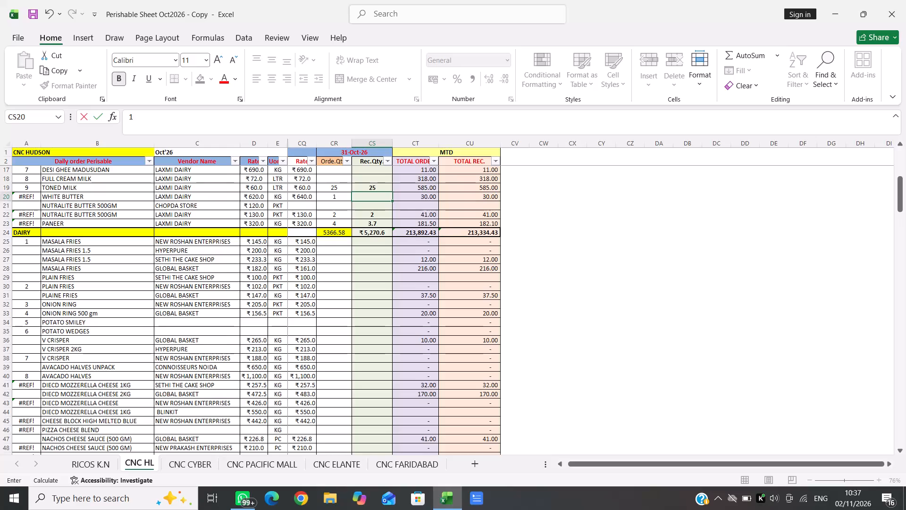
Look over the CNC CYBER sheet, and return to the CNC HL sheet to review its 31-Oct-26 quantities.
click(179, 461)
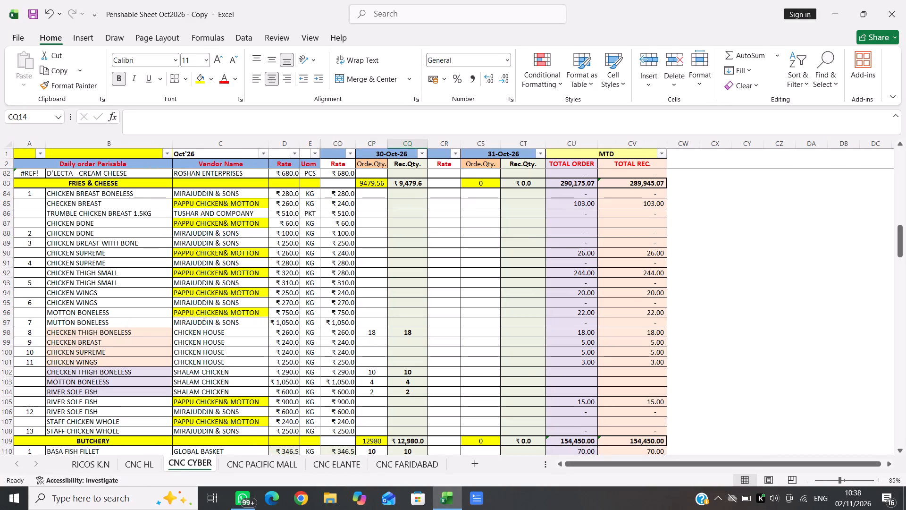
scroll(435, 293, down, 6)
scroll(435, 293, up, 6)
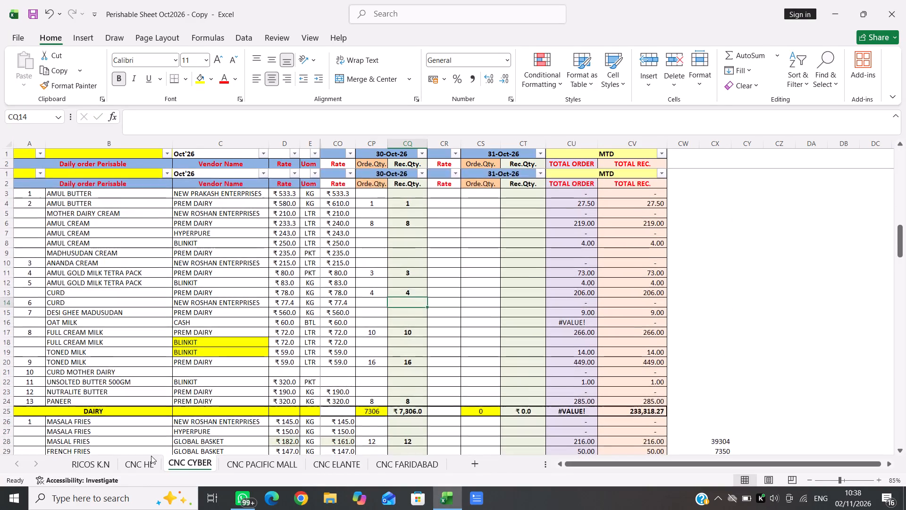
click(150, 459)
scroll(331, 301, down, 3)
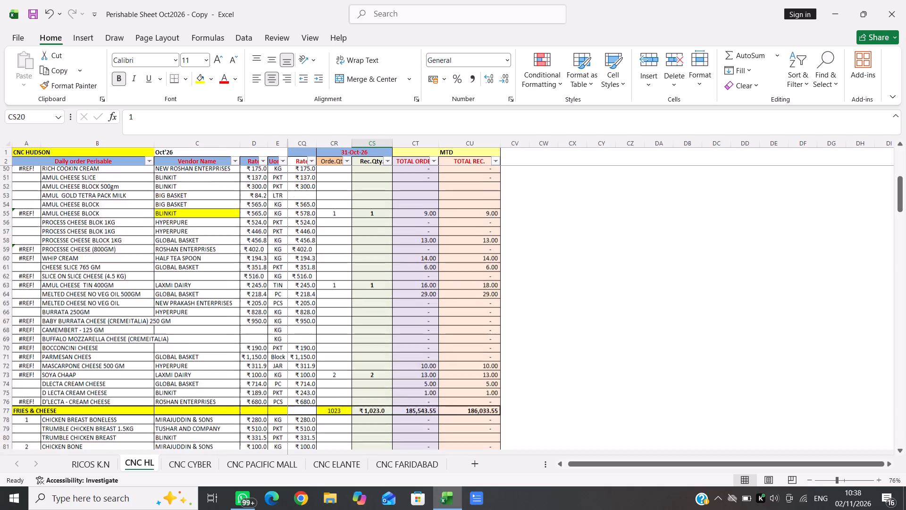
scroll(331, 301, up, 5)
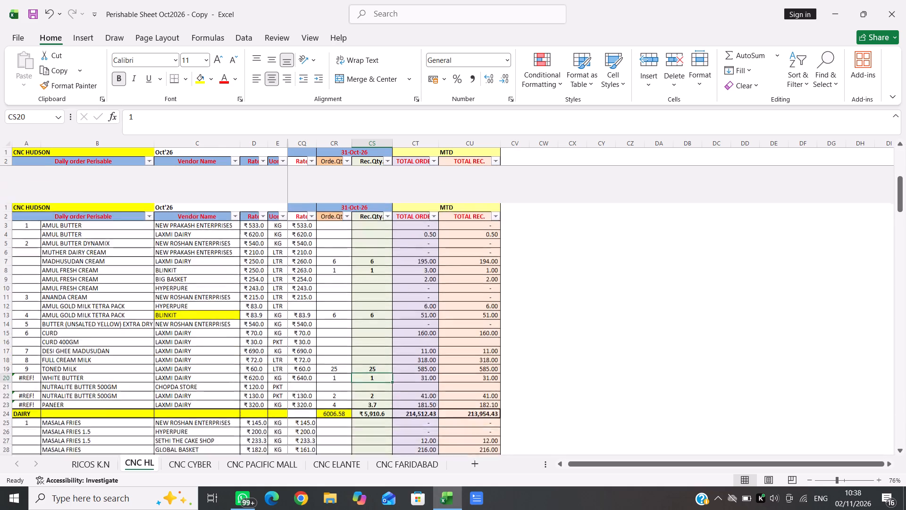
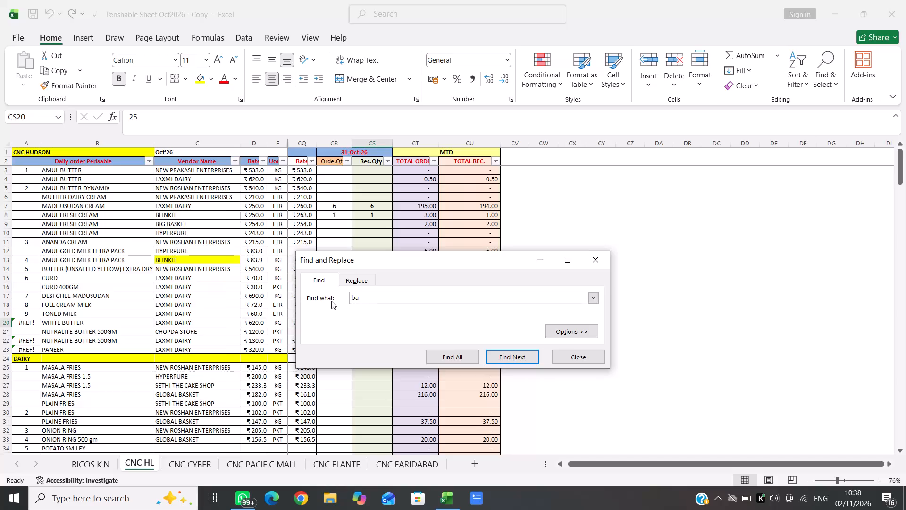
Search the CNC HL sheet for "baby" to locate BABY CORN, and enter 0.2 as its 31-Oct-26 order quantity.
key(Return)
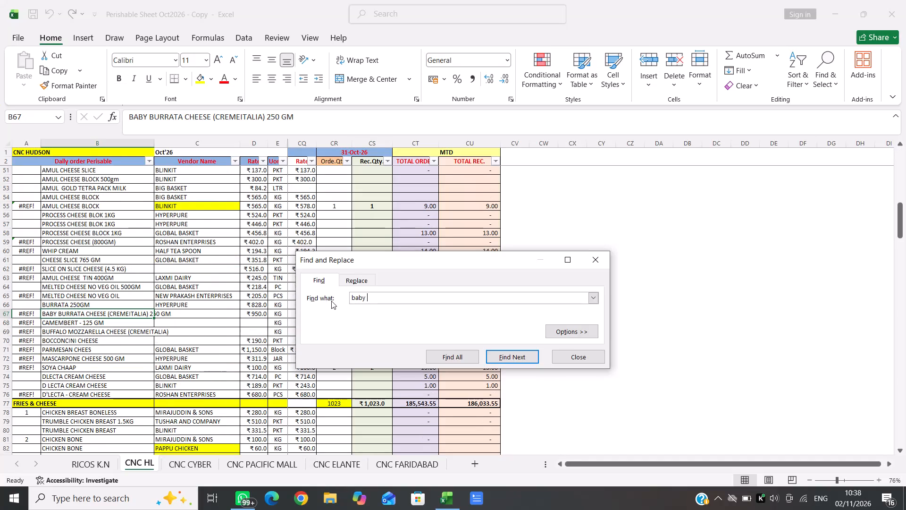
key(Return)
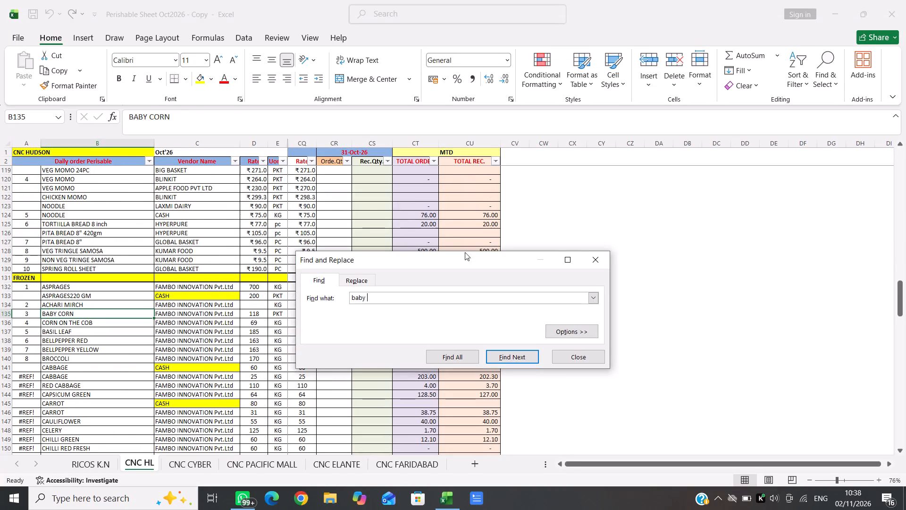
click(600, 255)
key(Right)
key(Right)
key(Right)
key(Right)
key(Right)
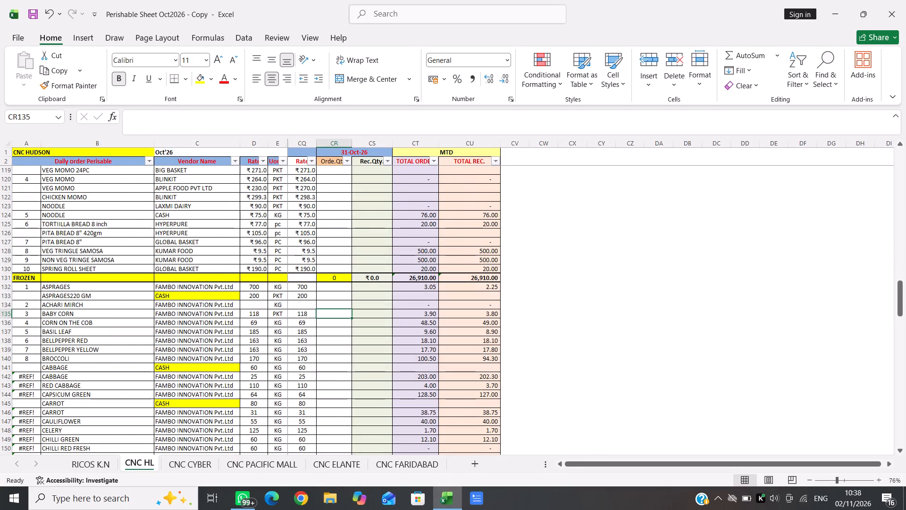
text(0.2)
key(Right)
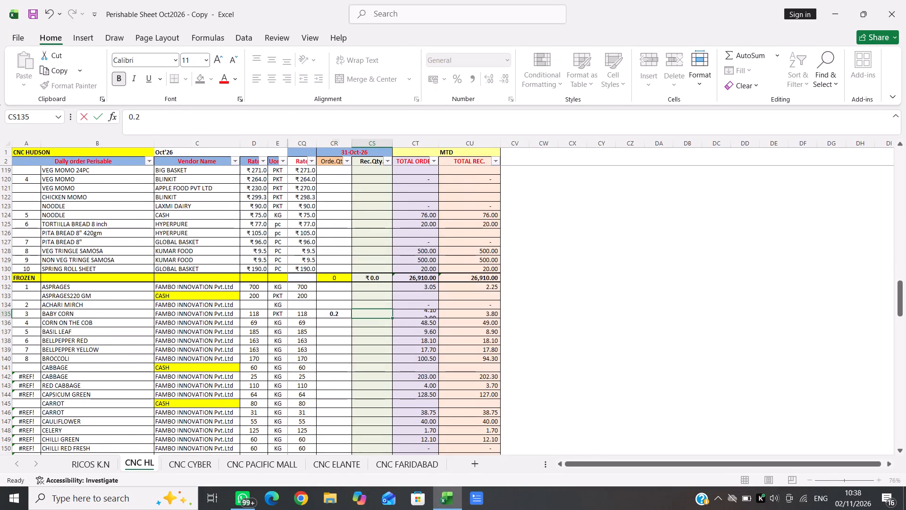
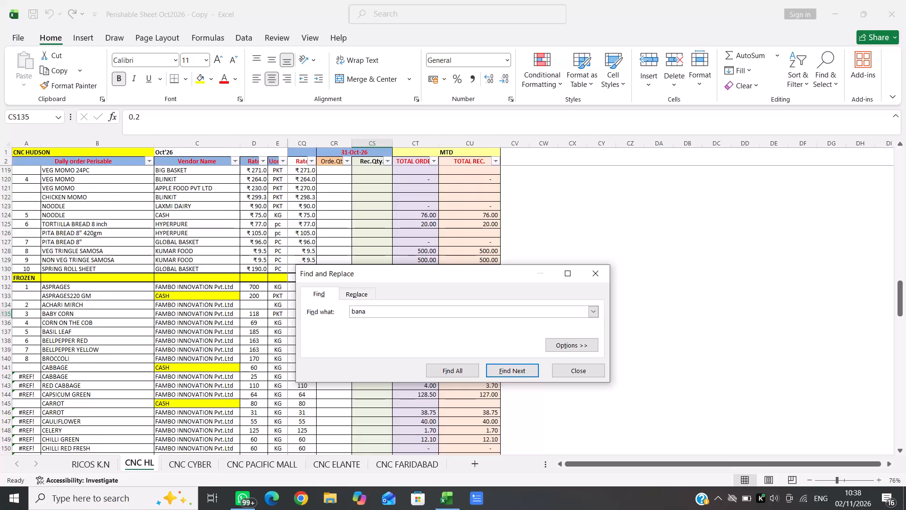
Search for "bana" to locate the FAMBO INNOVATION BANANA row, and enter 0.5 as its 31-Oct-26 order quantity plus its received quantity.
key(Return)
key(Return)
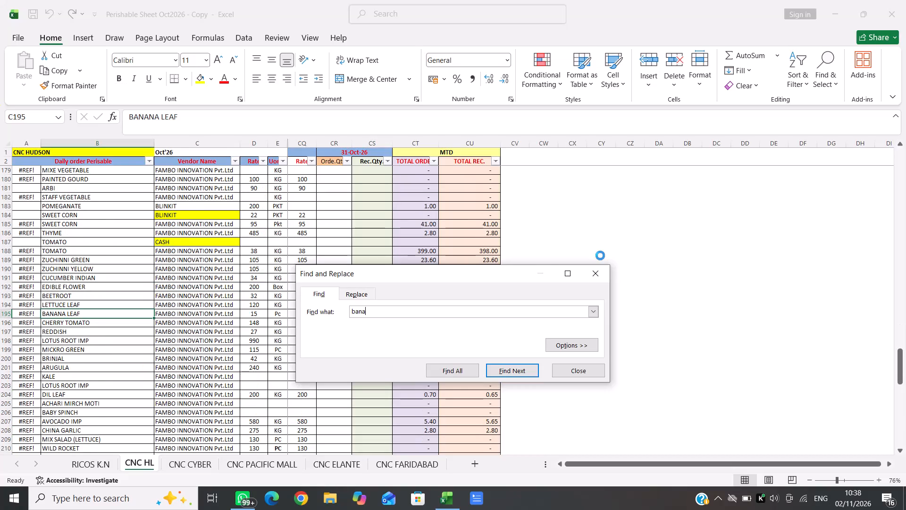
key(Return)
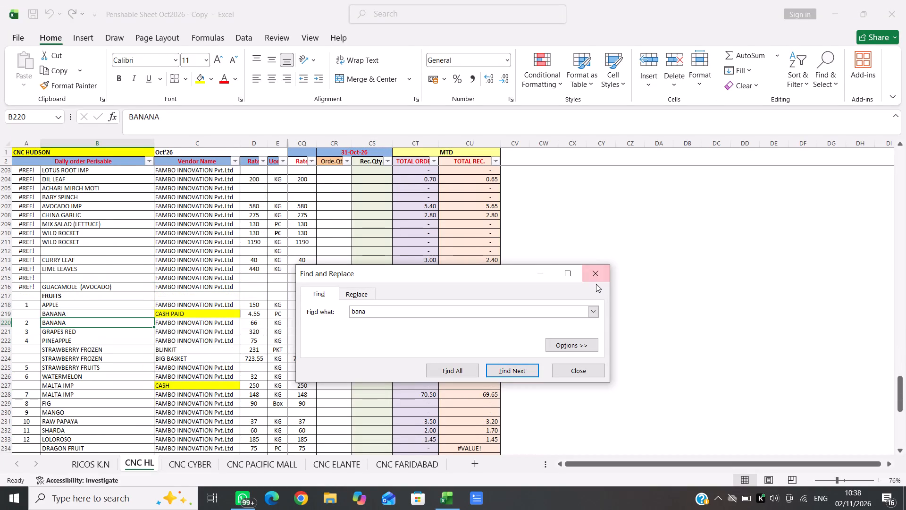
click(596, 274)
key(Right)
key(Right)
key(Right)
key(Right)
key(Right)
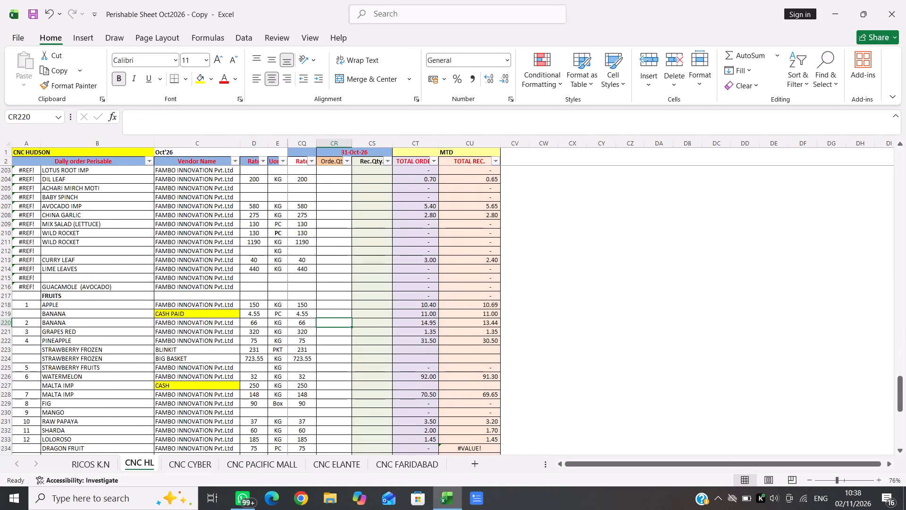
text(0.5)
key(Right)
text(0.)
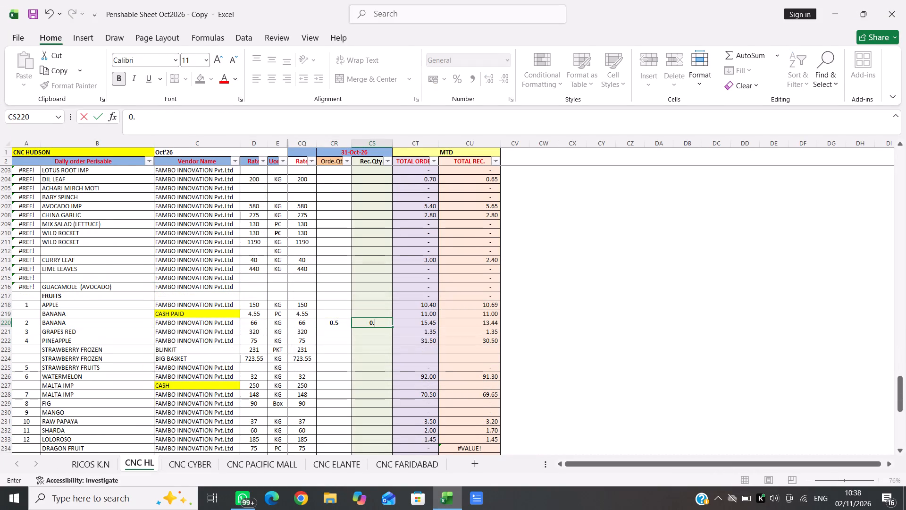
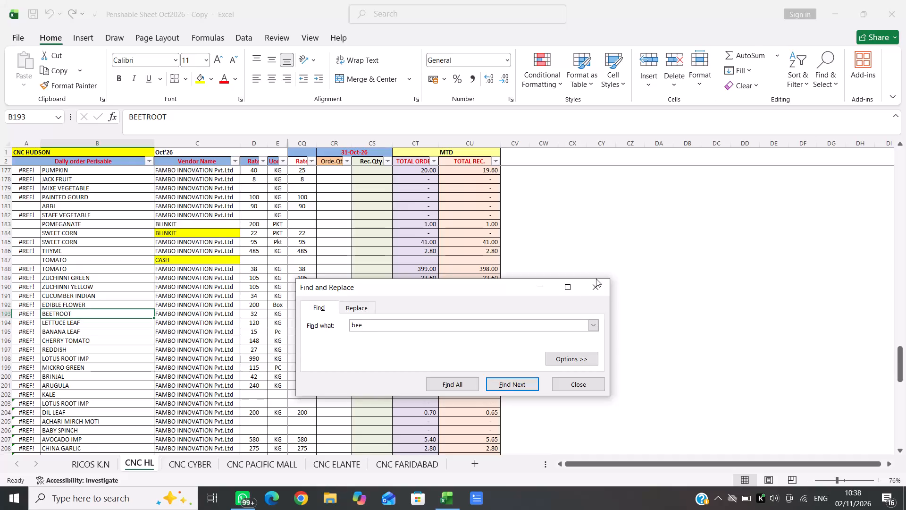
Enter 1 as the 31-Oct-26 order quantity in the FAMBO INNOVATION BEETROOT row found by the search.
click(591, 290)
key(Right)
key(Right)
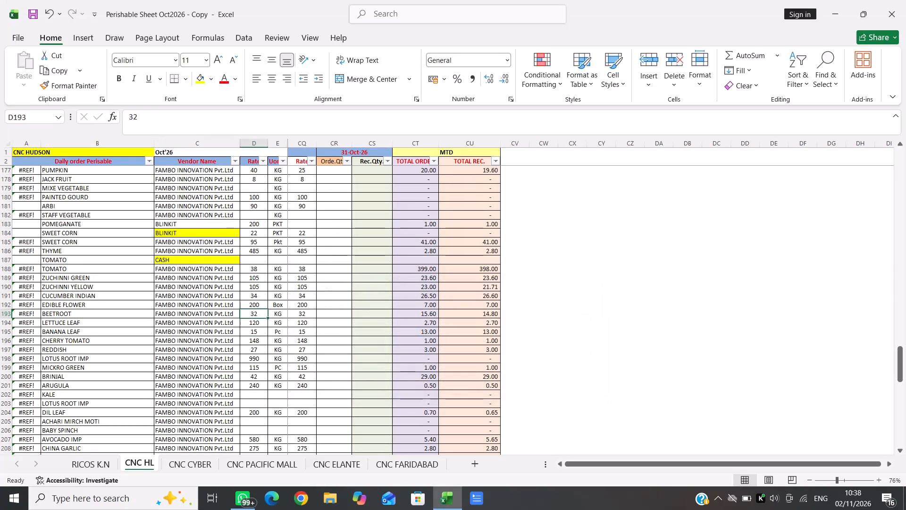
key(Right)
key(Right)
key(Right)
key(1)
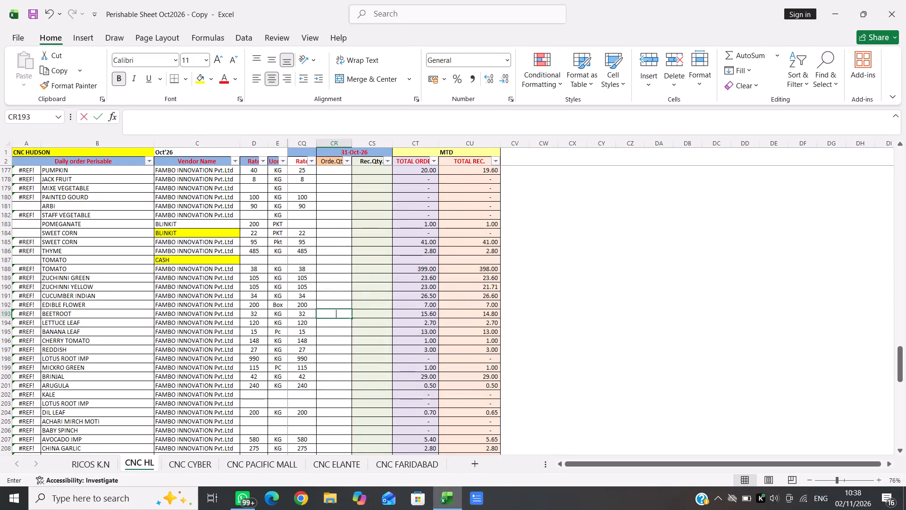
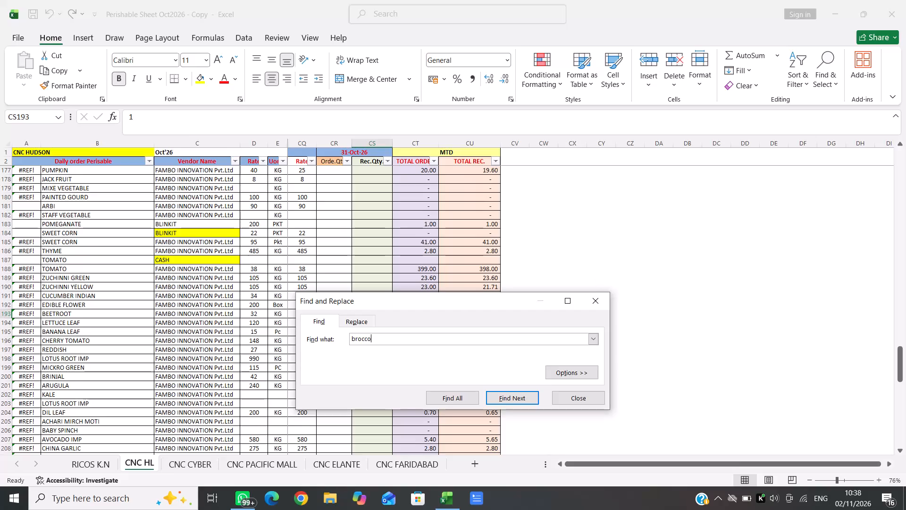
Enter 4 as the 31-Oct-26 order quantity in the FAMBO INNOVATION BROCCOLI row found by the search.
click(597, 298)
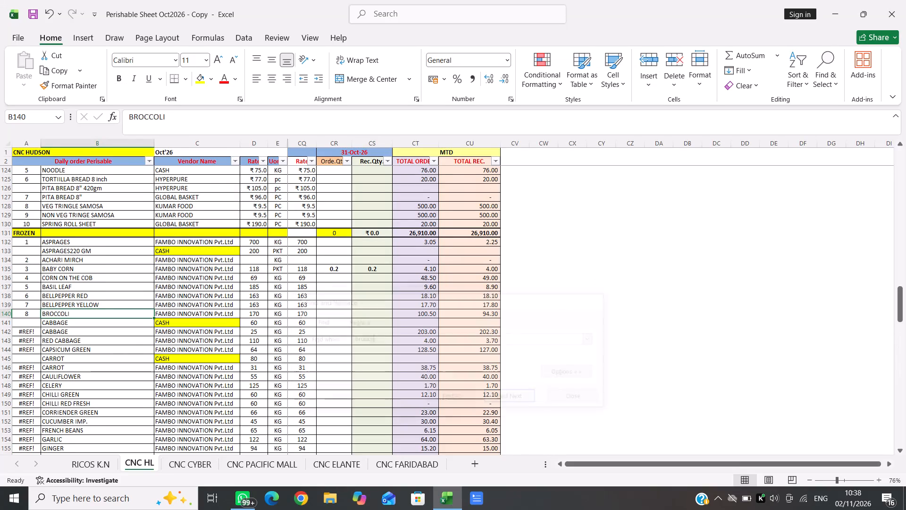
key(Right)
key(Right)
key(Right)
key(Right)
key(Right)
key(4)
key(Right)
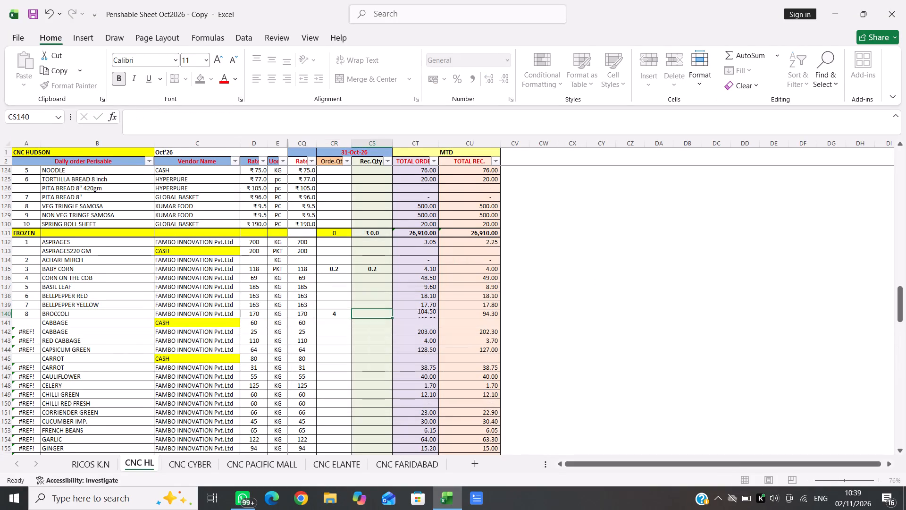
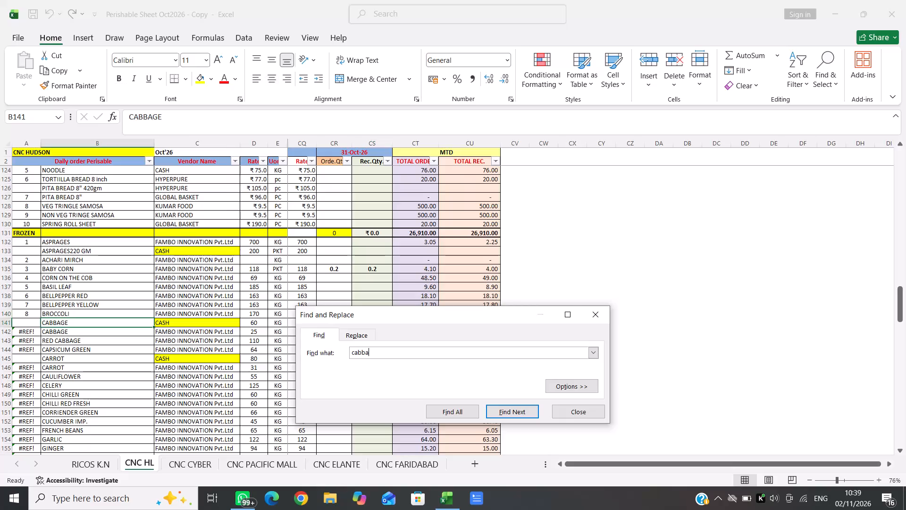
Enter 8 as the 31-Oct-26 order quantity for the FAMBO INNOVATION CABBAGE row, just below the CASH cabbage row found by the search.
click(599, 310)
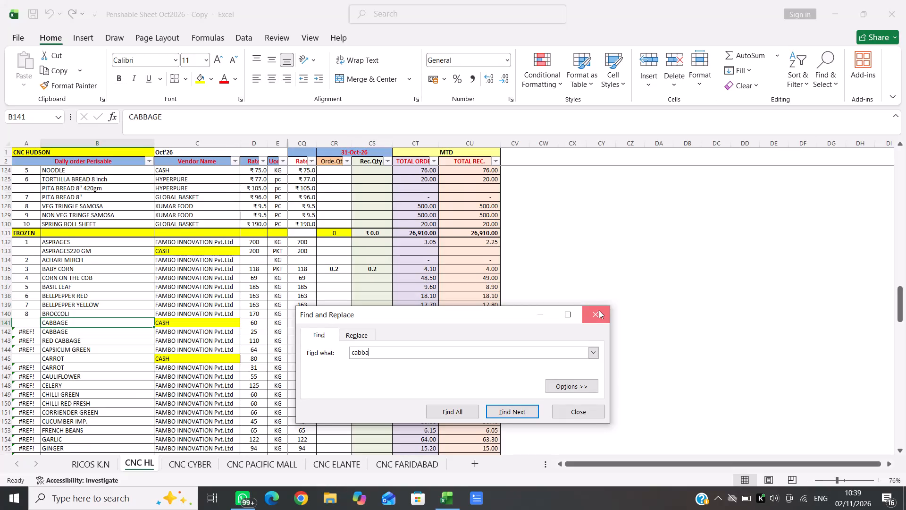
key(Down)
key(Right)
key(Right)
key(Right)
key(Right)
key(Right)
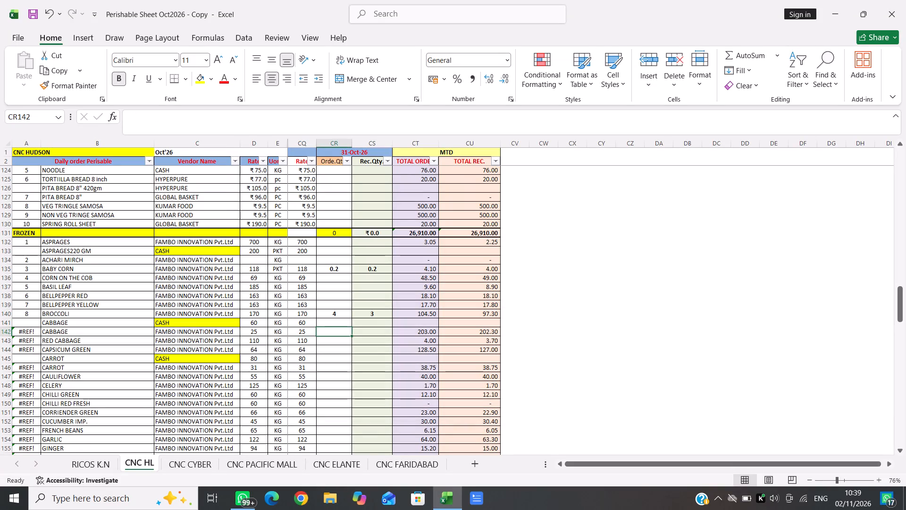
key(8)
key(Right)
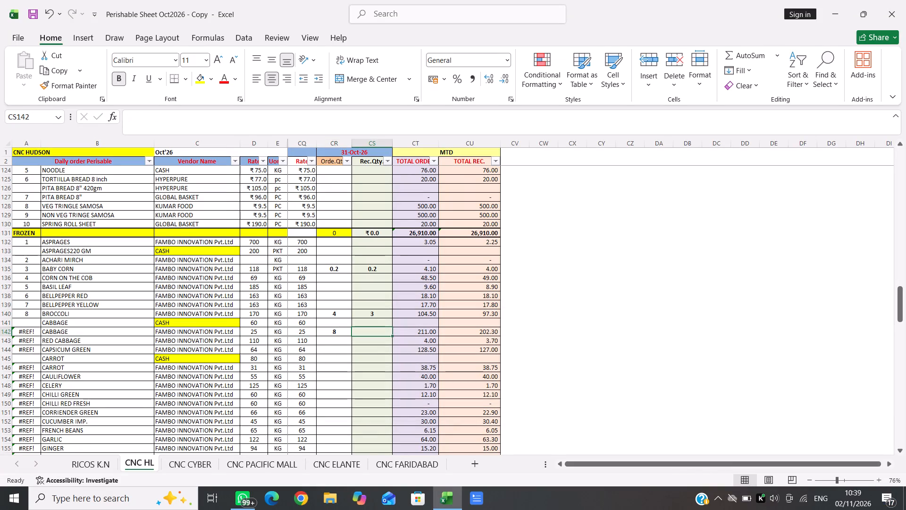
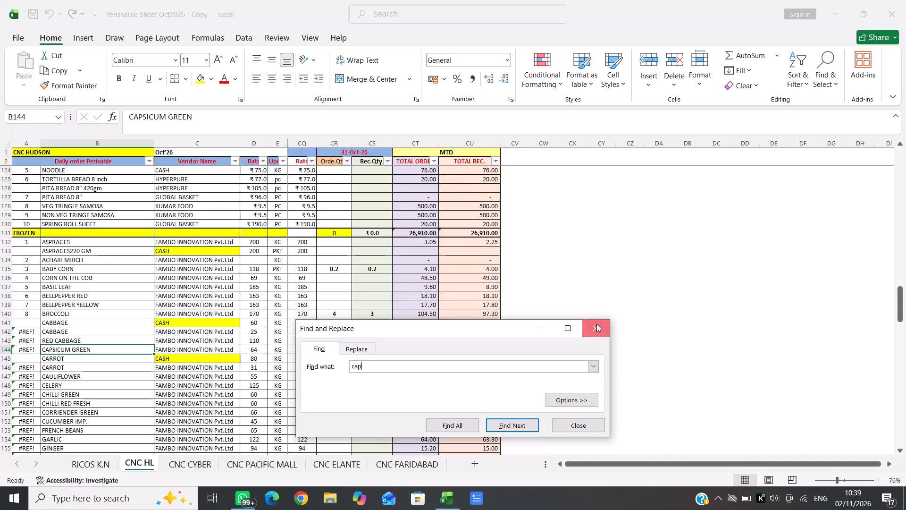
Enter 1 as the 31-Oct-26 order quantity for the CAPSICUM GREEN row supplied by FAMBO INNOVATION.
key(Right)
key(Right)
key(Right)
key(Right)
key(Right)
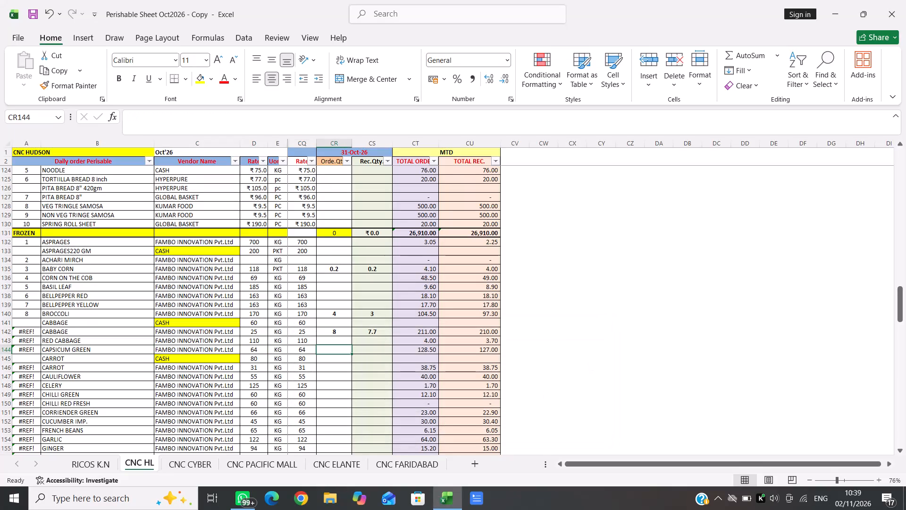
key(1)
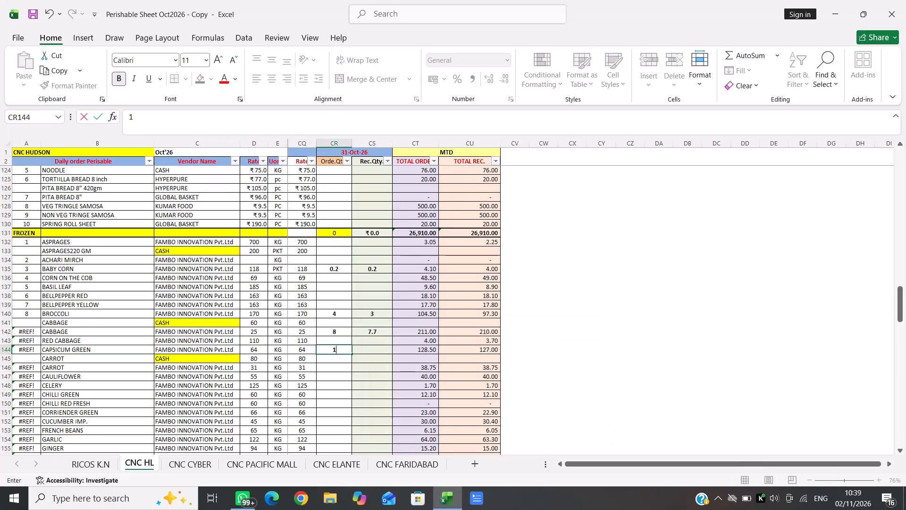
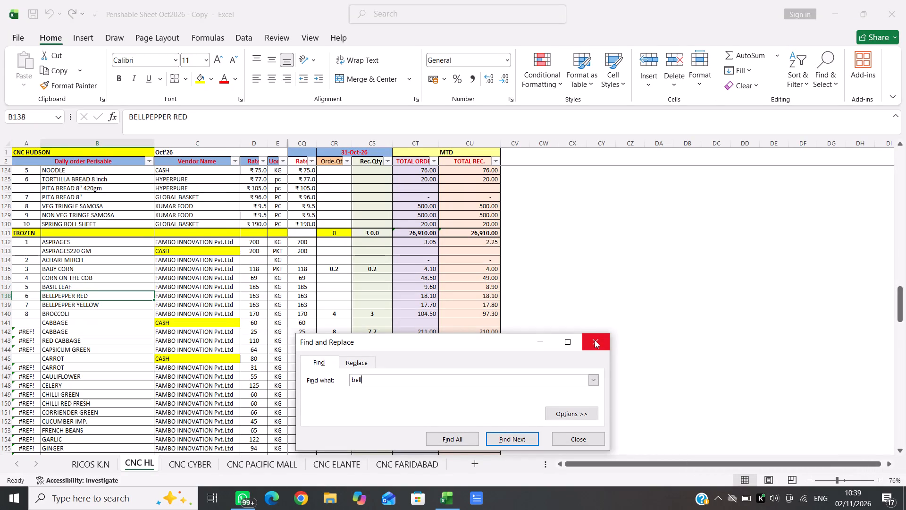
Enter 1 as the 31-Oct-26 order quantity for the BELLPEPPER RED row.
click(595, 340)
key(Right)
key(Right)
key(Right)
key(Right)
key(Right)
key(1)
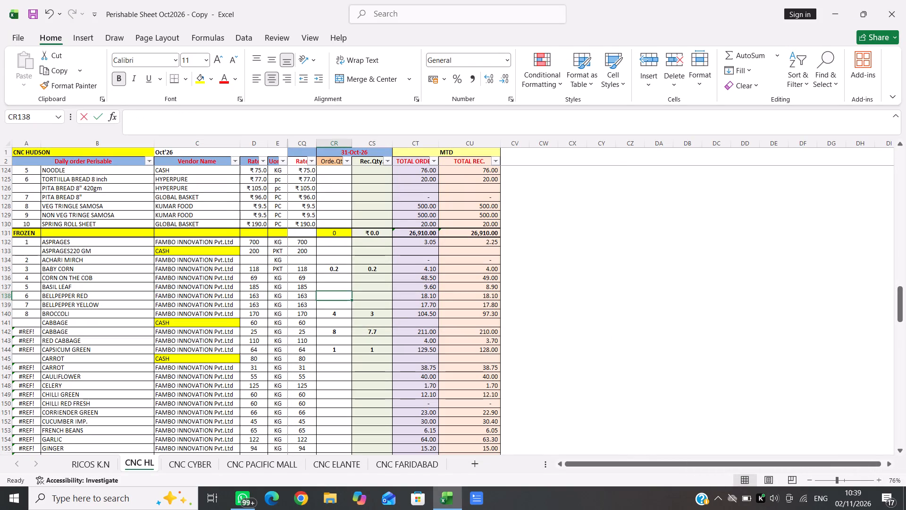
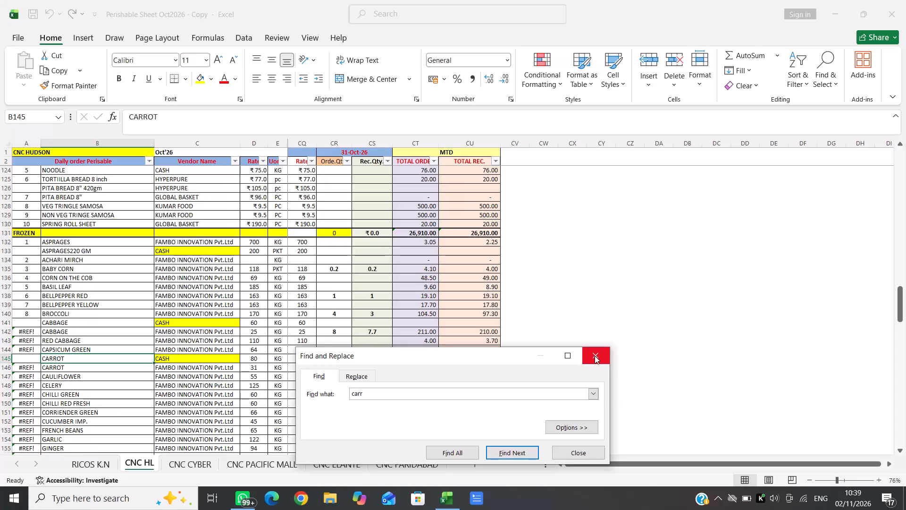
Enter 0.5 as the 31-Oct-26 order quantity for the CARROT row supplied by FAMBO INNOVATION Pvt.Ltd.
click(595, 356)
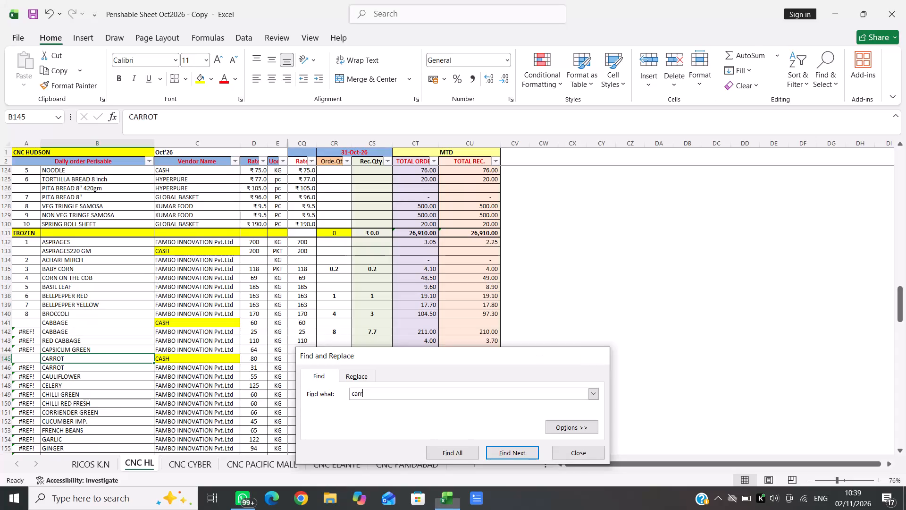
key(Down)
key(Right)
key(Right)
key(Right)
key(Right)
key(Right)
text(0.5)
key(Right)
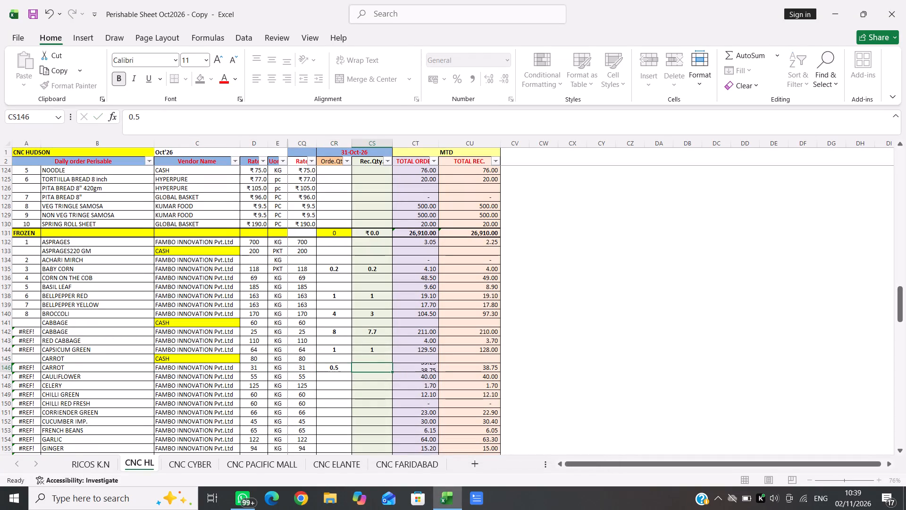
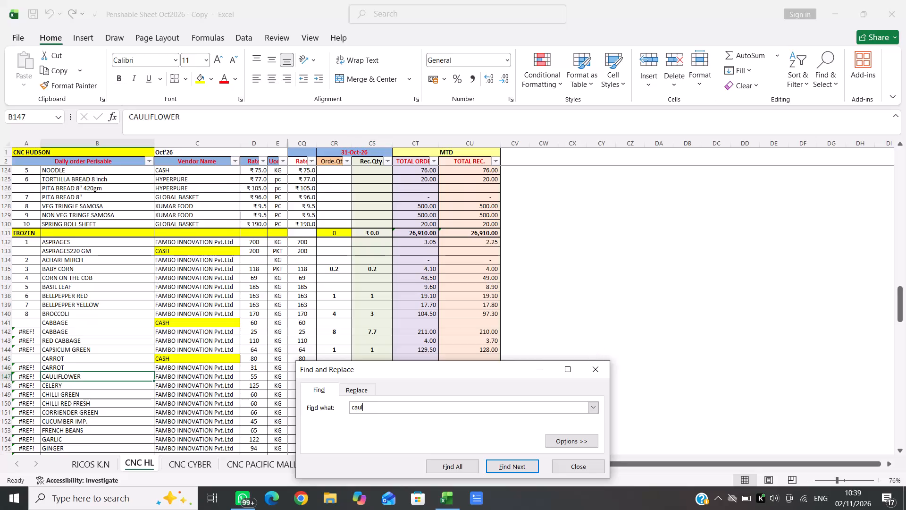
Enter 6 as the 31-Oct-26 order quantity for the CAULIFLOWER row supplied by FAMBO INNOVATION Pvt.Ltd.
click(592, 367)
key(Right)
key(Right)
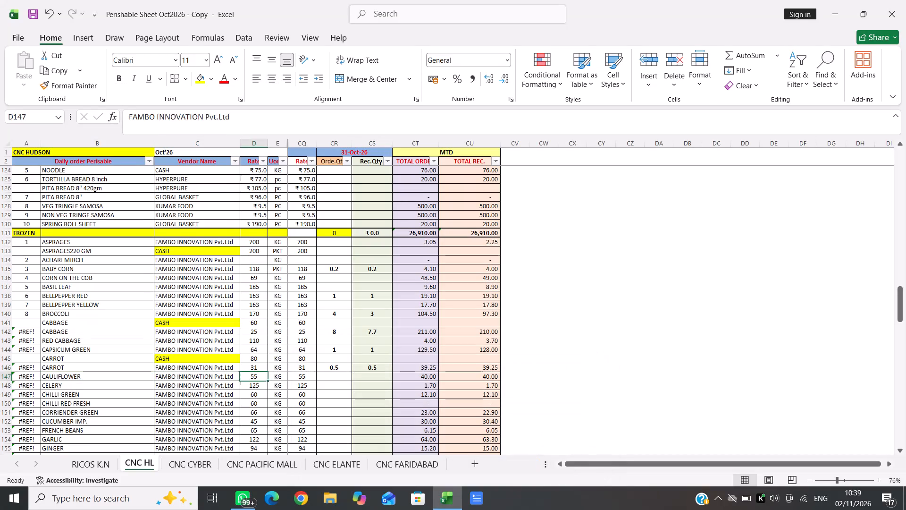
key(Right)
key(Right)
key(Right)
key(6)
key(Right)
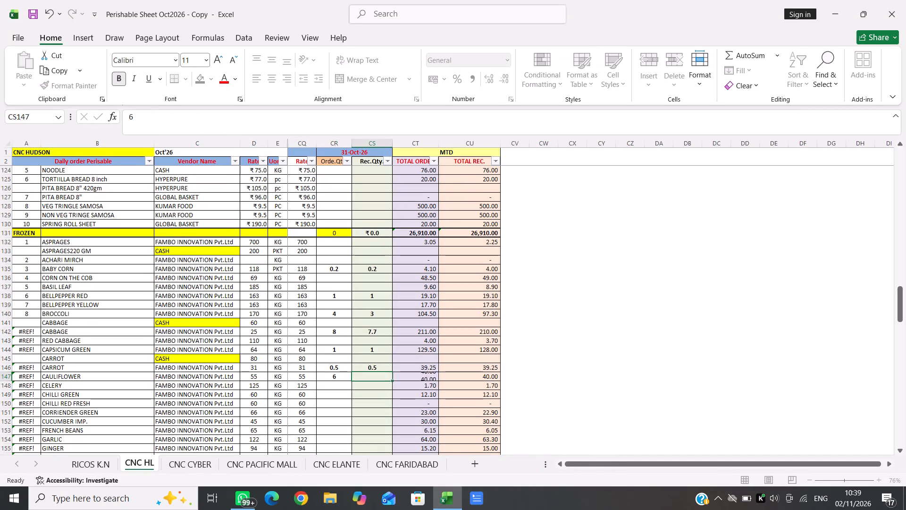
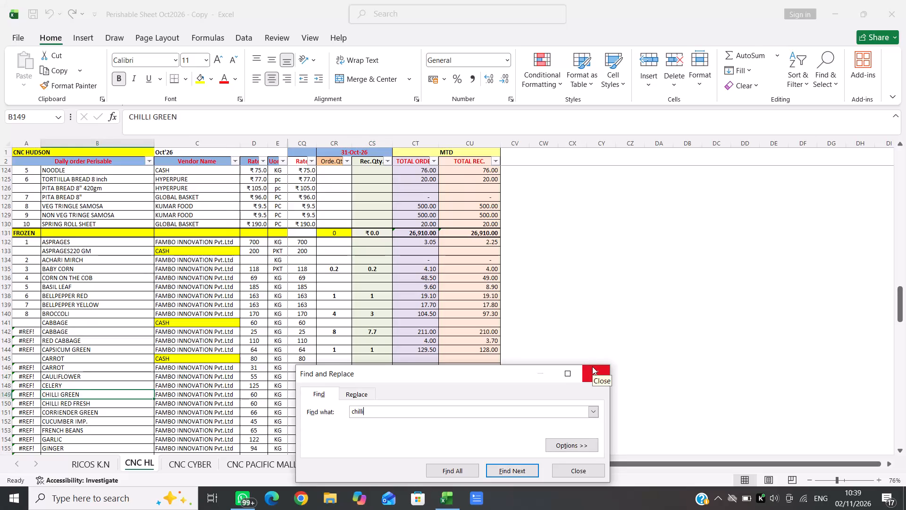
Go to the 31-Oct-26 order quantity cell for the CHILLI GREEN row supplied by FAMBO INNOVATION Pvt.Ltd.
click(592, 366)
key(Right)
key(Right)
key(Right)
key(Right)
key(Right)
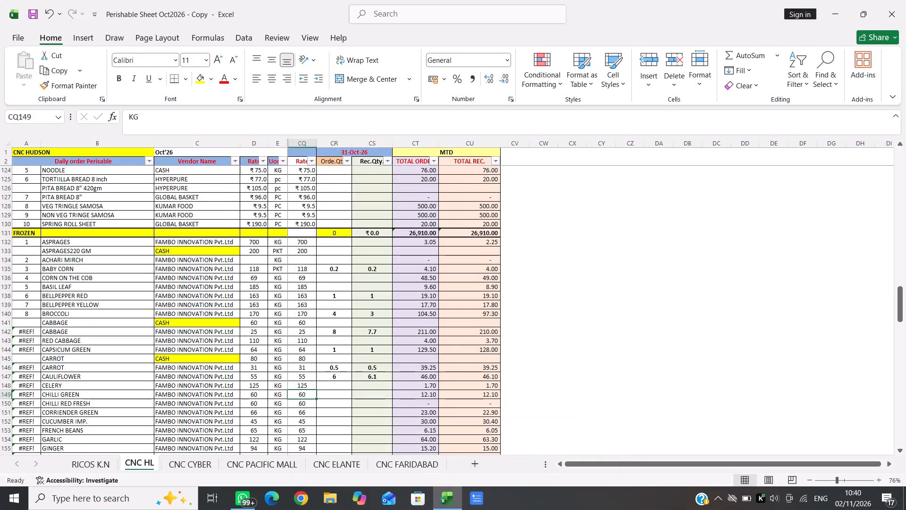
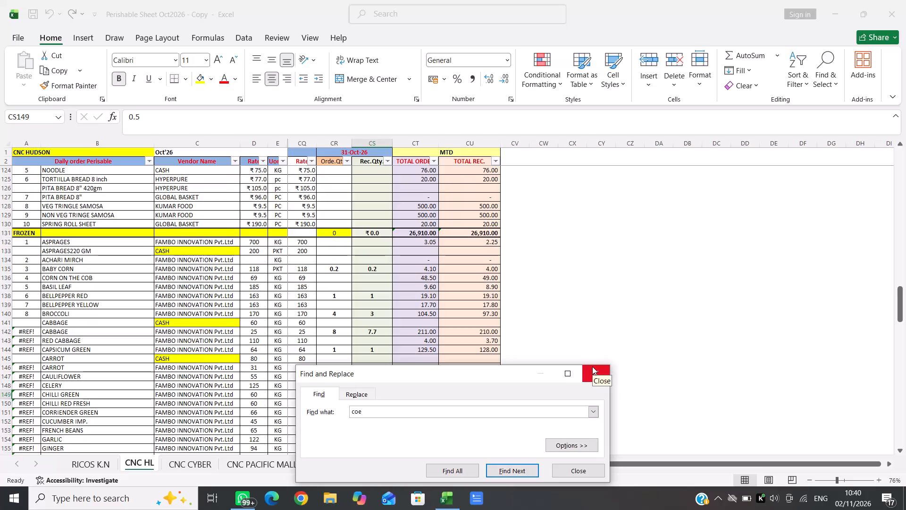
Search for "corr" to find the CORRIENDER GREEN row and enter 1 as its 31-Oct-26 order quantity.
key(BackSpace)
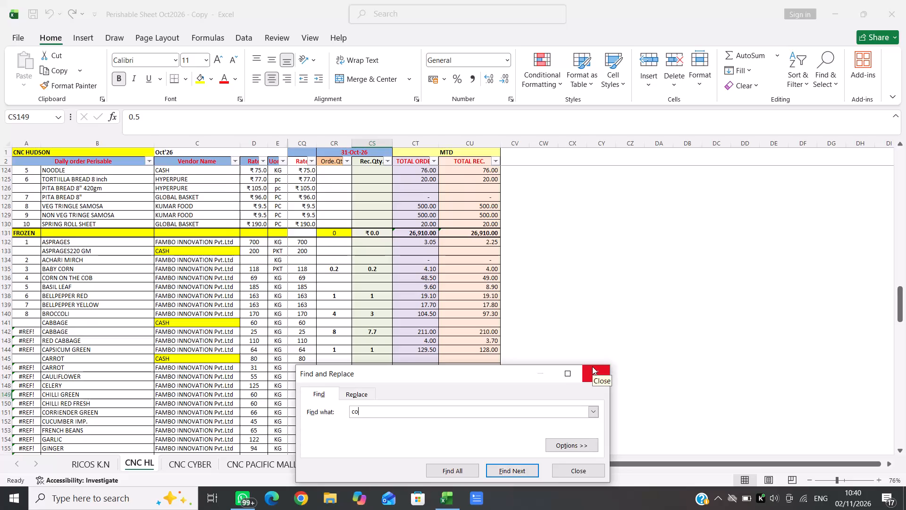
text(rr)
key(Return)
click(592, 366)
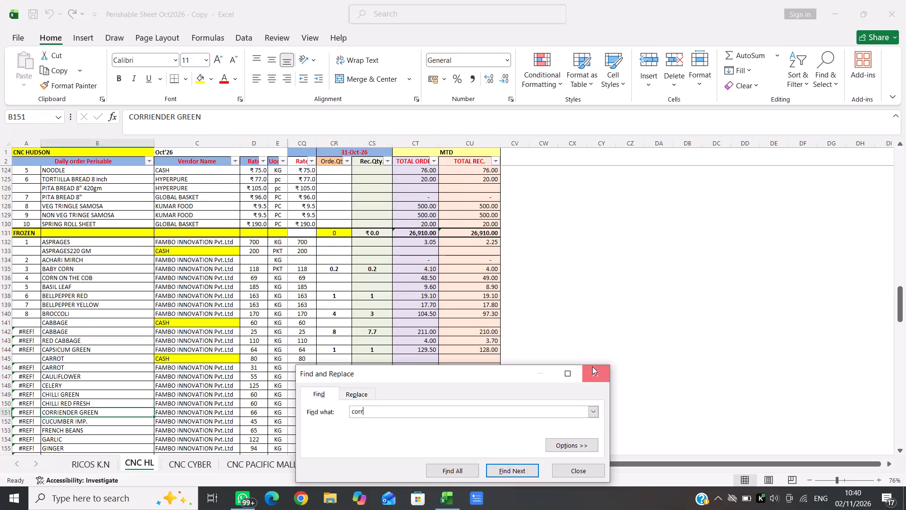
key(Right)
key(Right)
key(Right)
key(Right)
key(Right)
key(1)
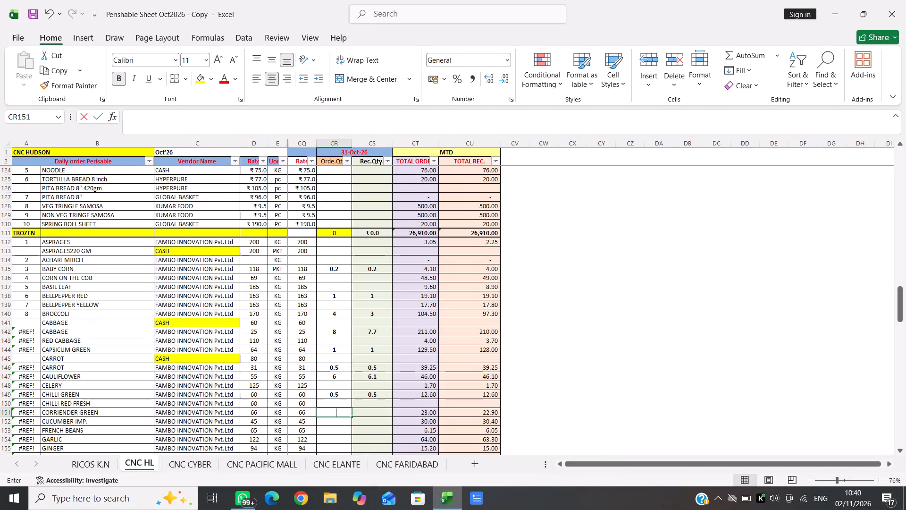
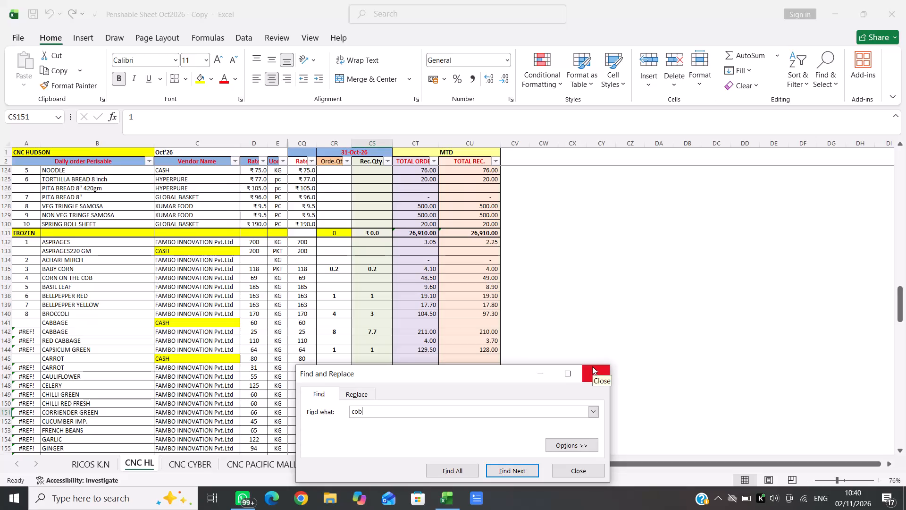
Find the CORN ON THE COB row with the search term "cob" and enter 3 as its 31-Oct-26 order quantity.
key(Return)
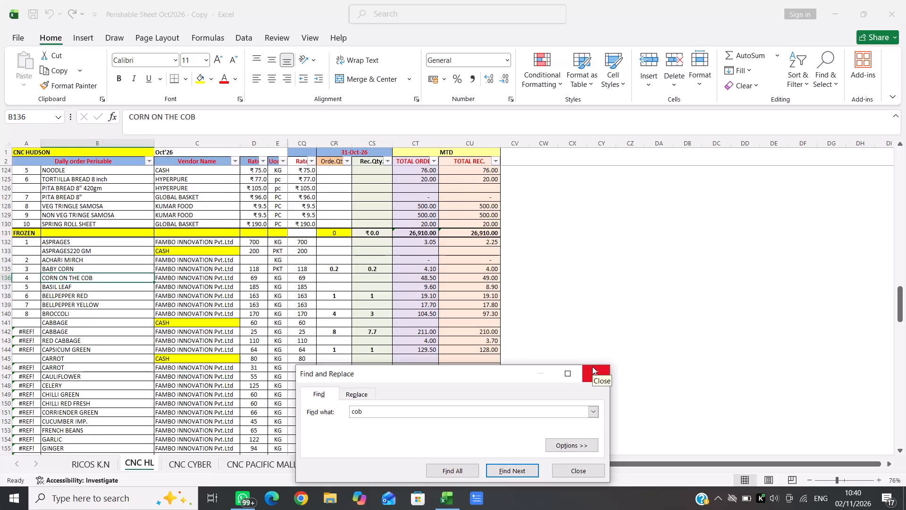
click(592, 366)
key(Right)
key(Right)
key(Right)
key(Right)
key(Right)
key(3)
key(Right)
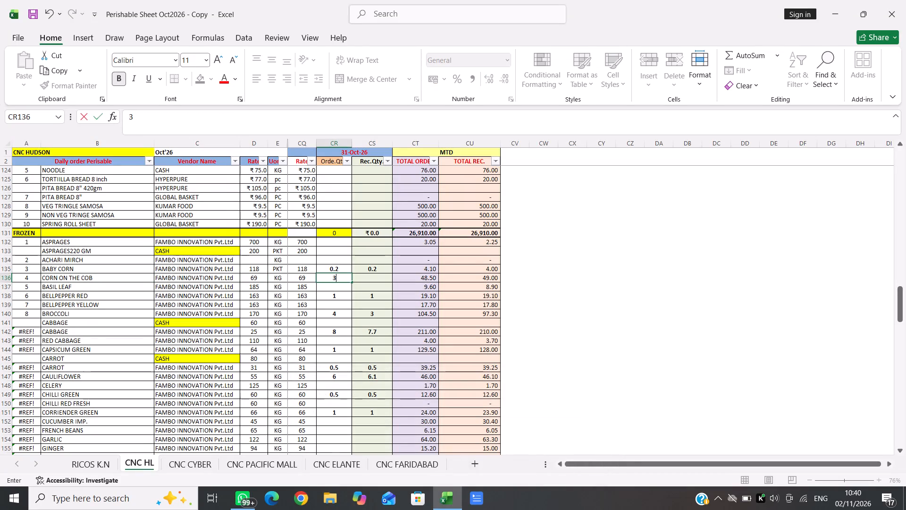
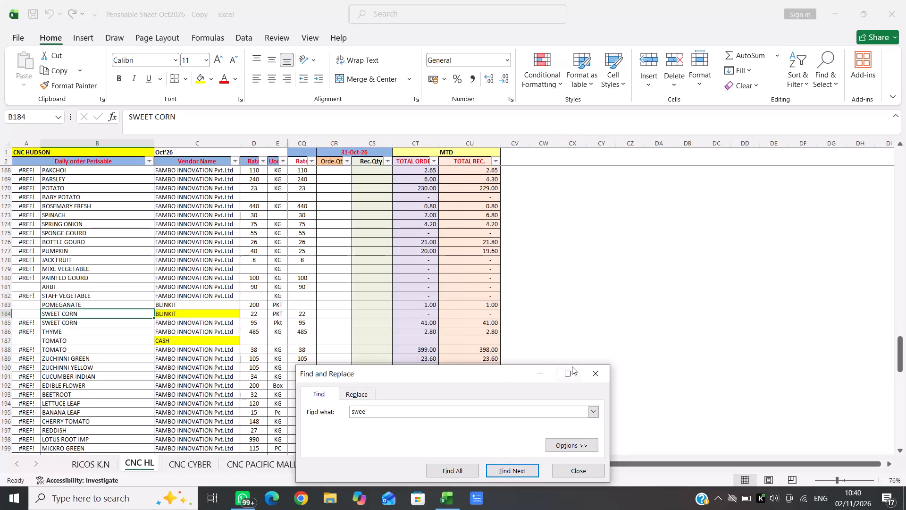
Go to the 31-Oct-26 order quantity cell of the SWEET CORN row supplied by FAMBO INNOVATION Pvt.Ltd.
click(596, 374)
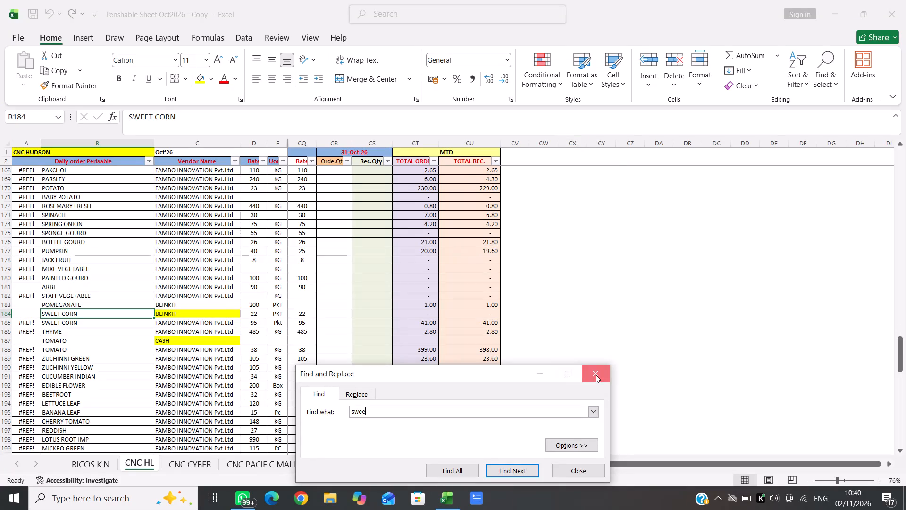
key(Down)
key(Right)
key(Right)
key(Right)
key(Right)
key(Right)
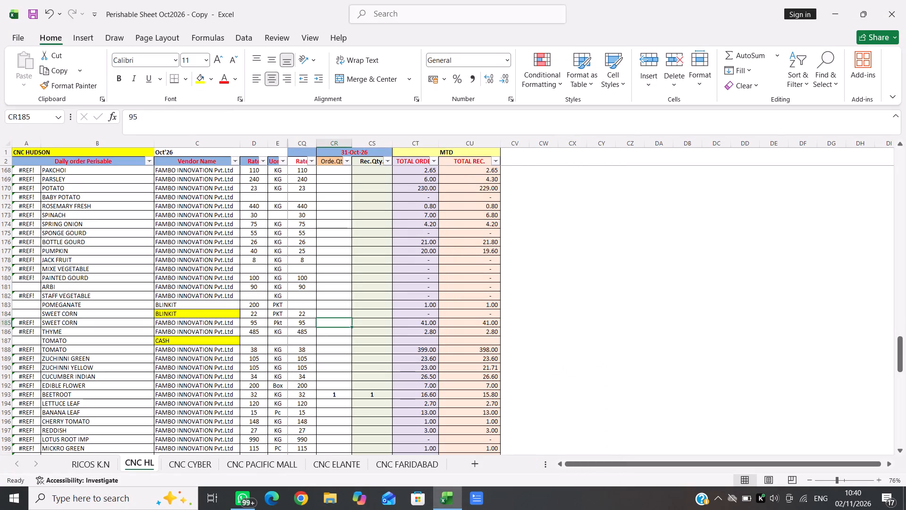
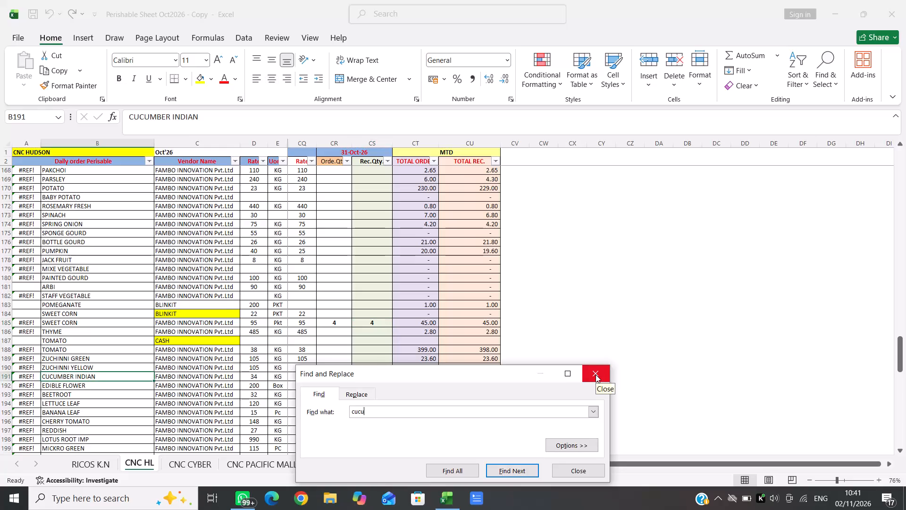
Go to the 31-Oct-26 order quantity cell of the CUCUMBER INDIAN row supplied by FAMBO INNOVATION Pvt.Ltd.
click(596, 374)
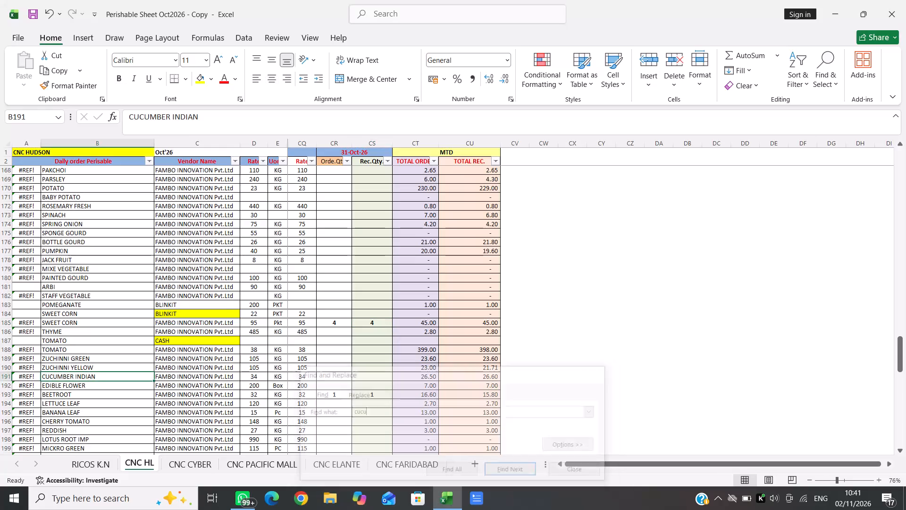
key(Right)
key(Right)
key(Right)
key(Right)
key(Right)
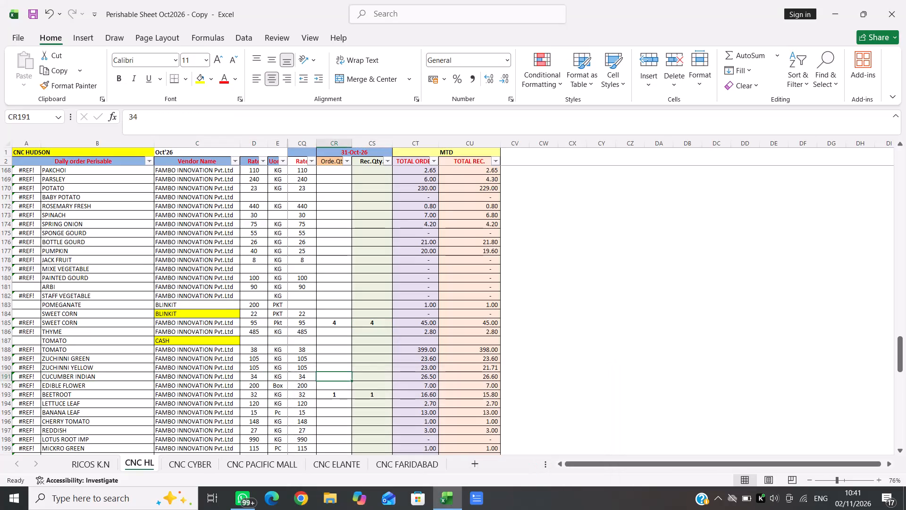
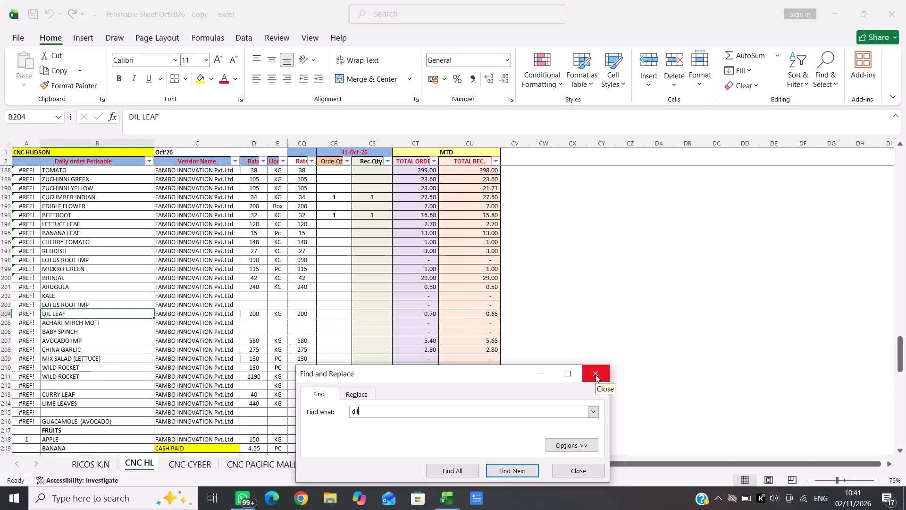
Enter 0.2 as the 31-Oct-26 order quantity in the DIL LEAF row supplied by FAMBO INNOVATION Pvt.Ltd.
click(596, 374)
key(Right)
key(Right)
key(Right)
key(Right)
key(Right)
text(0.2)
key(Right)
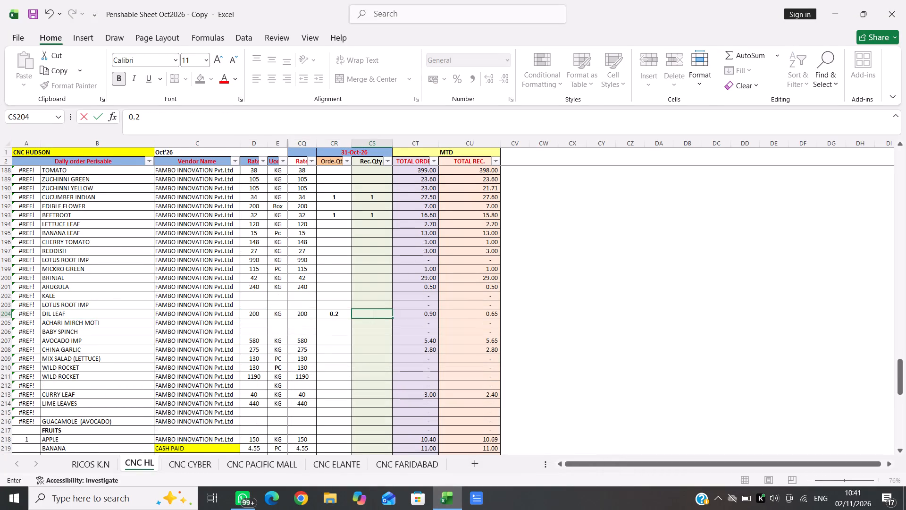
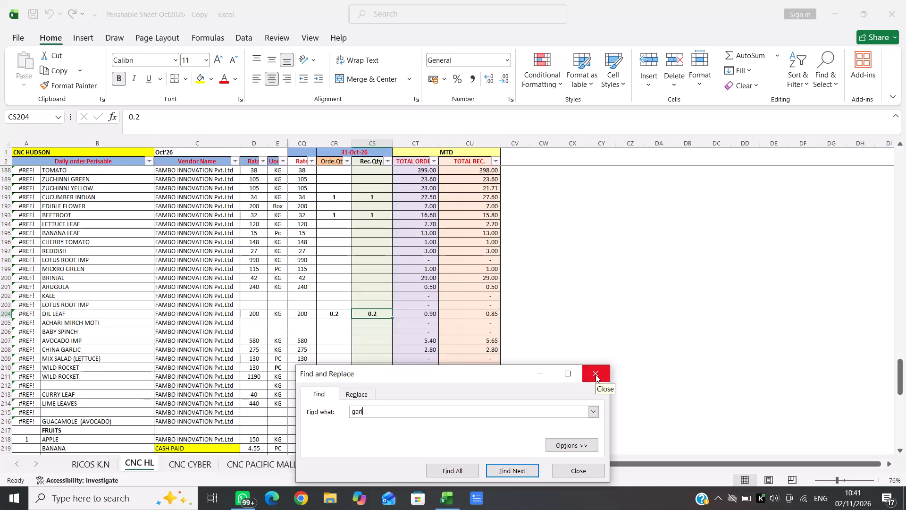
Find the GARLIC row supplied by FAMBO INNOVATION Pvt.Ltd in CNC HL and enter 2.5 as its 31-Oct-26 order quantity.
key(Return)
key(Return)
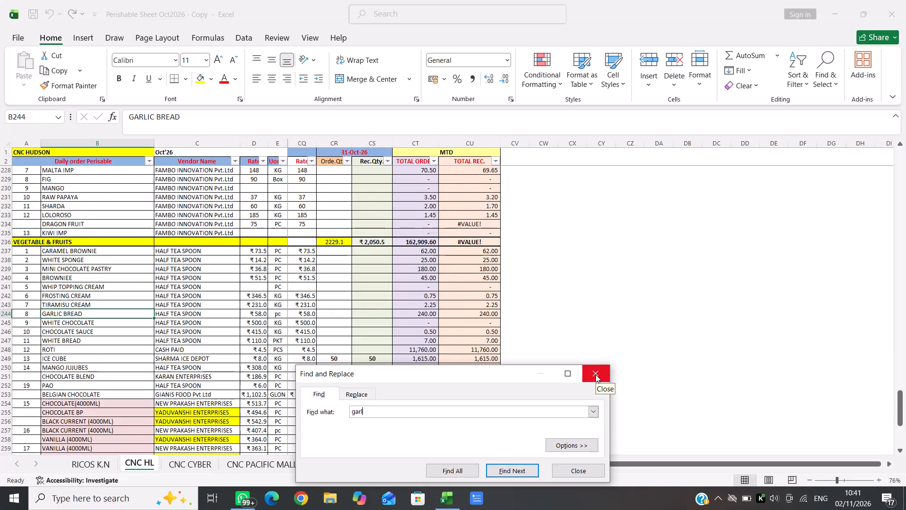
click(596, 374)
key(ctrl+f)
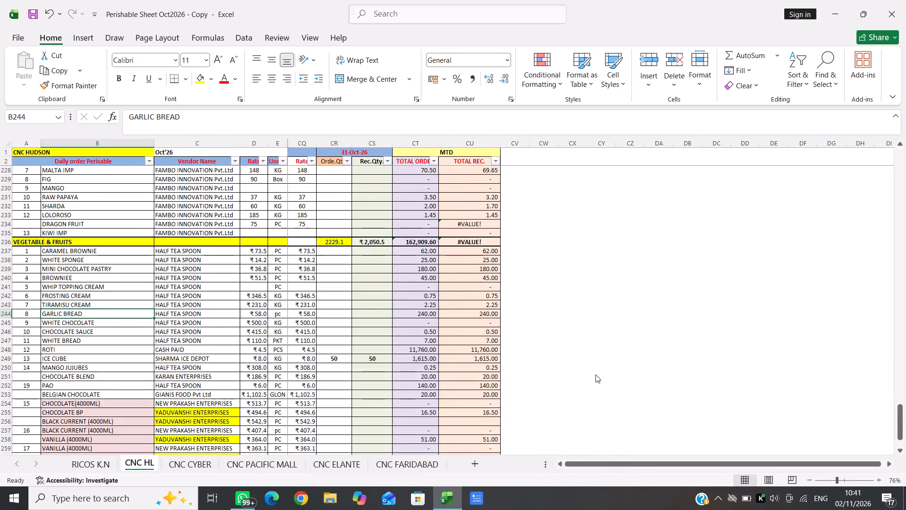
key(Return)
click(596, 374)
key(Right)
key(Right)
key(Right)
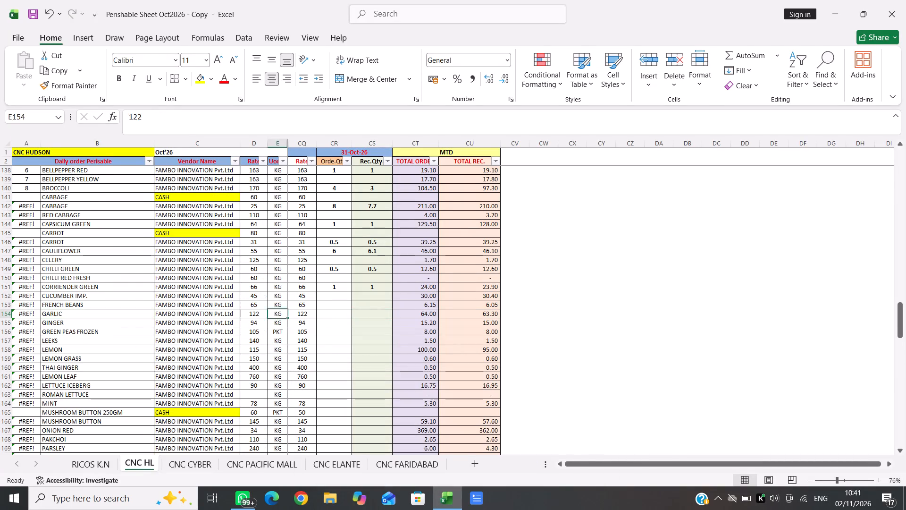
key(Right)
key(Right)
text(2.5)
key(Right)
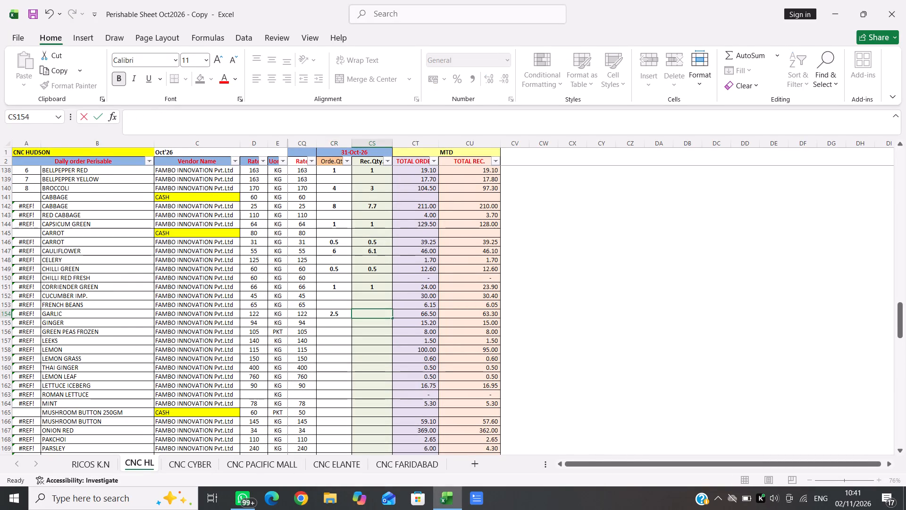
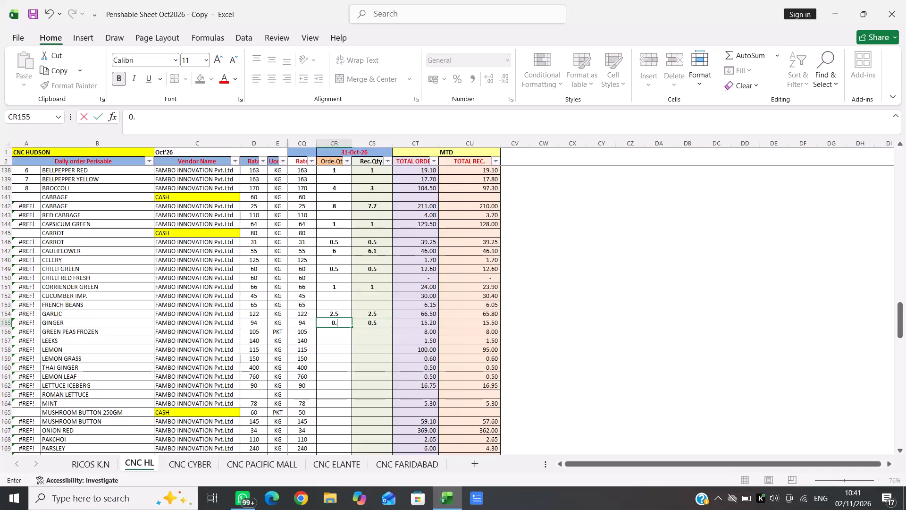
Enter 0.2 as the 31-Oct-26 order quantity for THAI GINGER in CNC HL and fill in its received quantity.
key(Down)
key(Down)
key(Down)
key(Down)
key(Down)
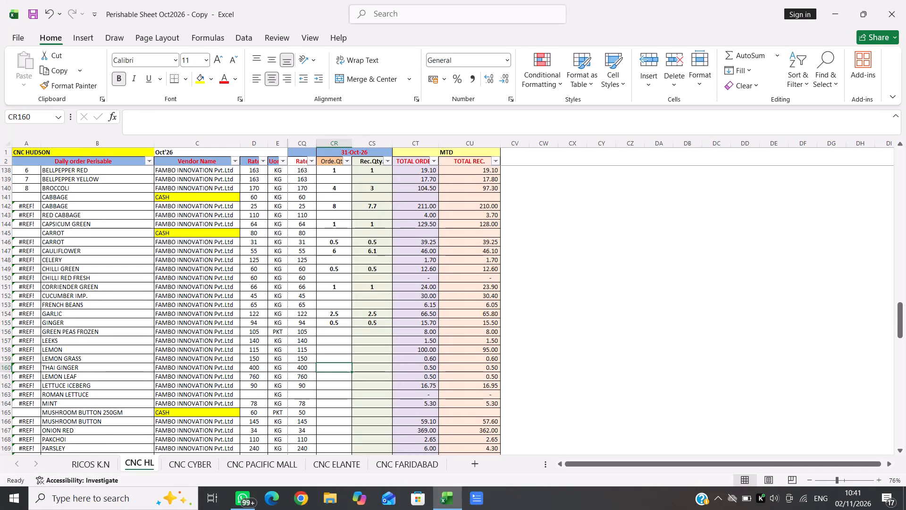
key(Up)
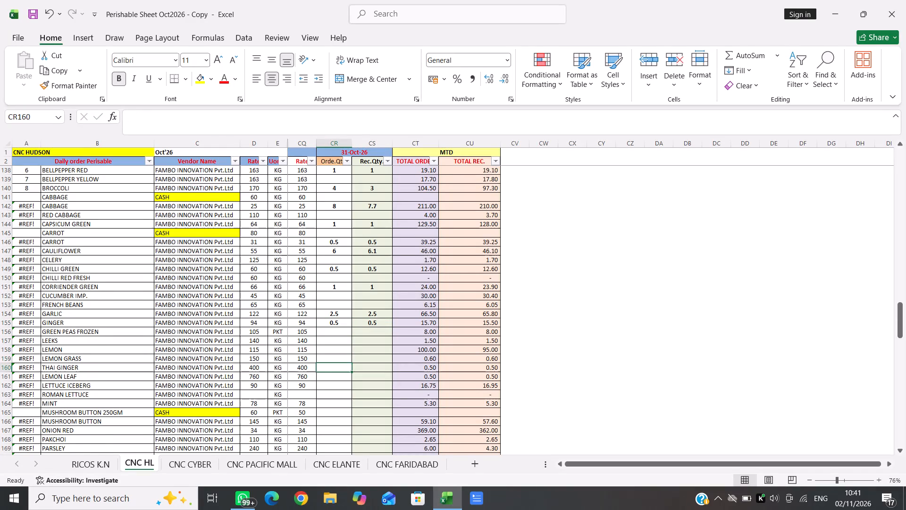
key(Down)
key(Down)
key(Up)
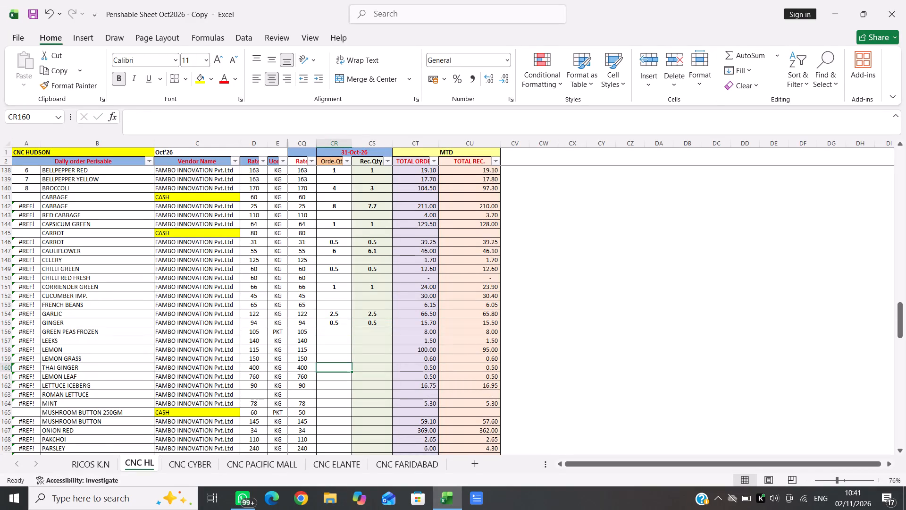
text(0.2)
key(Right)
text(02)
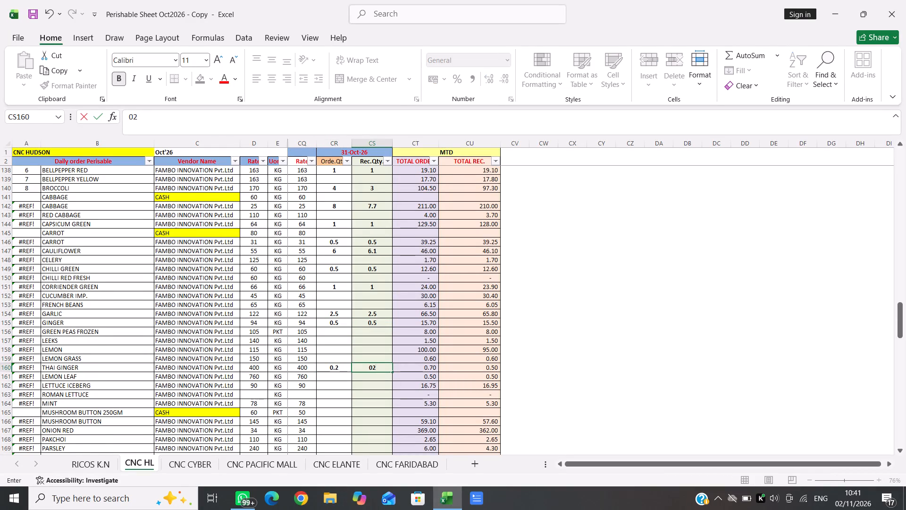
key(BackSpace)
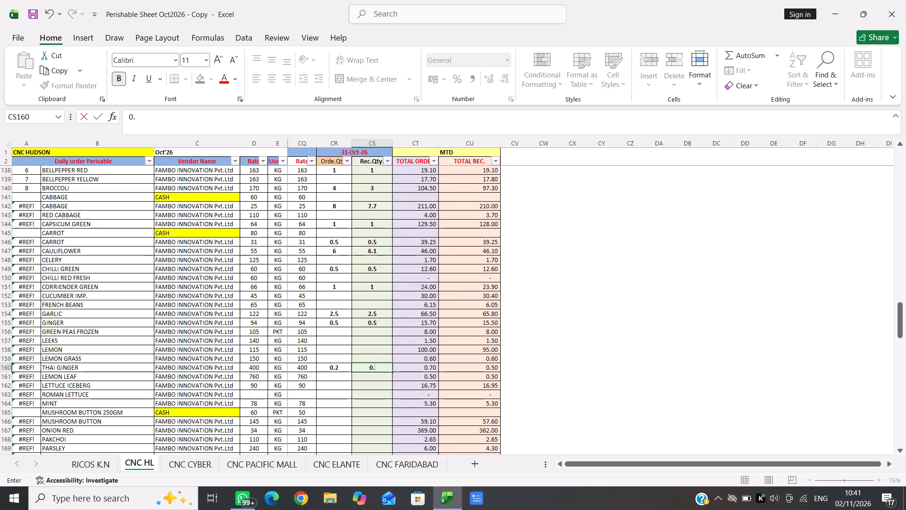
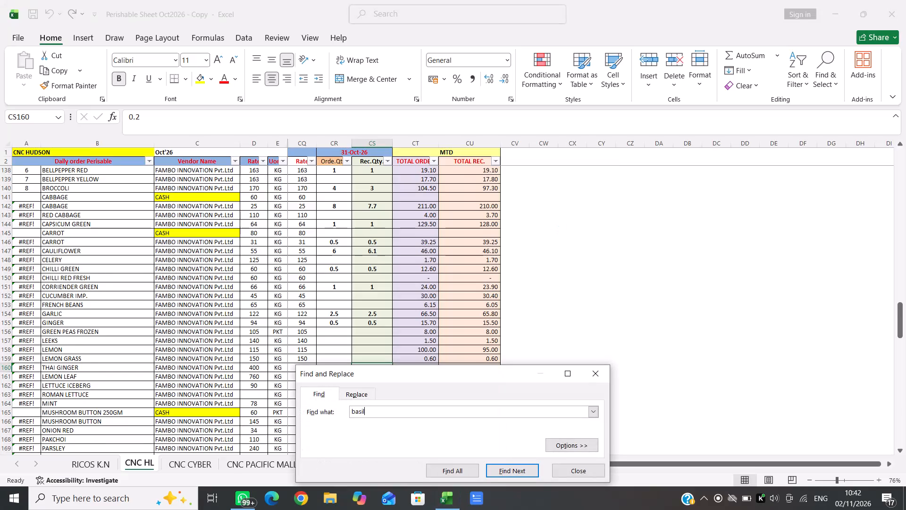
Find basil in the CNC HL sheet and select the 31-Oct-26 order quantity cell for BASIL LEAF.
key(Return)
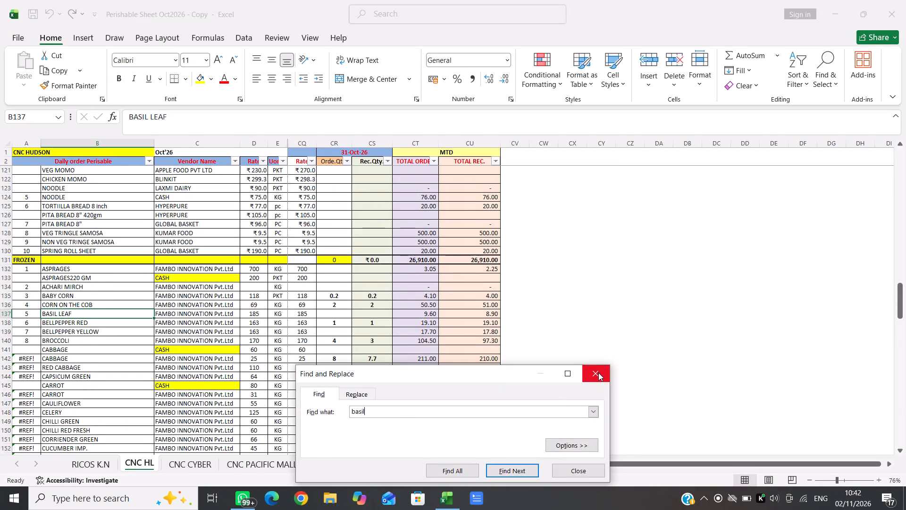
click(598, 373)
key(Right)
key(Right)
key(Right)
key(Right)
key(Right)
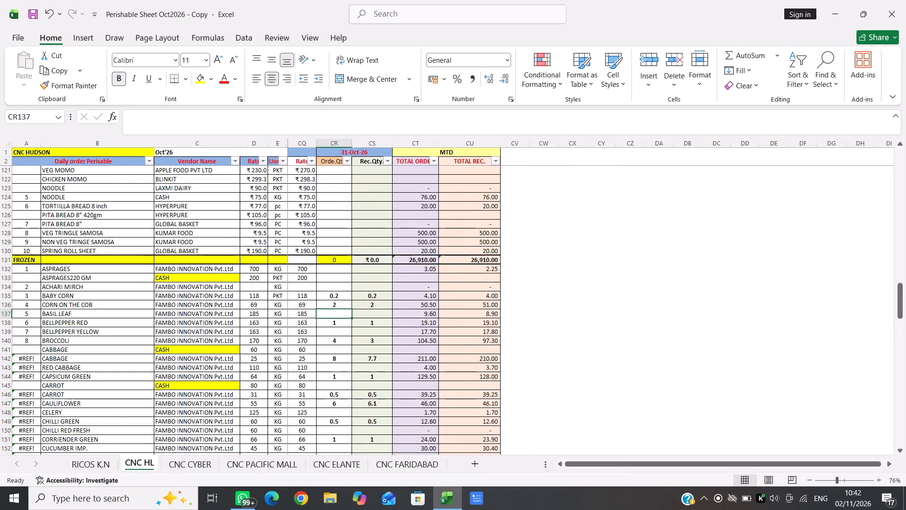
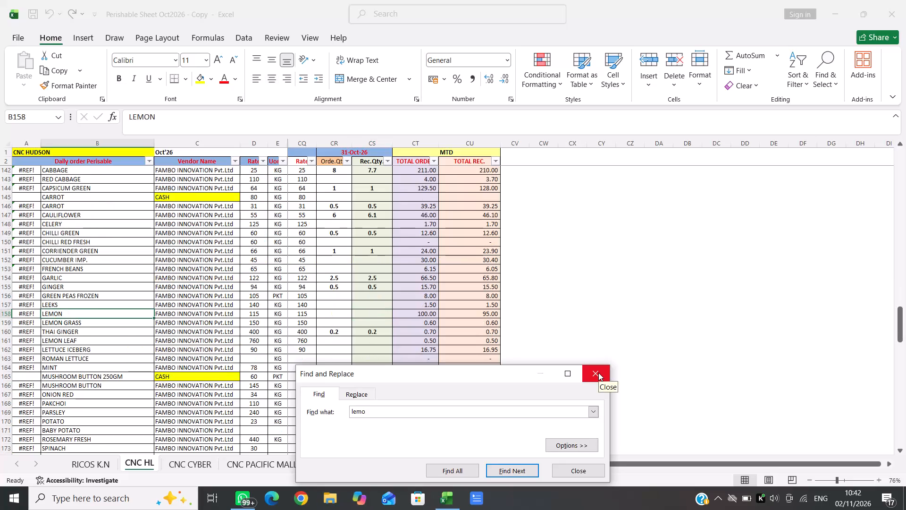
Select the 31-Oct-26 order quantity cell for LEMON in the CNC HL sheet.
click(598, 373)
key(Right)
key(Right)
key(Right)
key(Right)
key(Right)
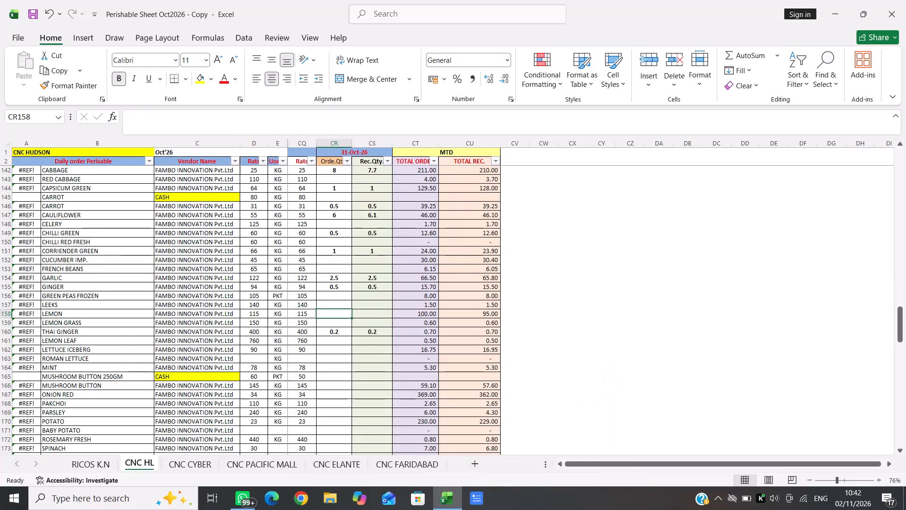
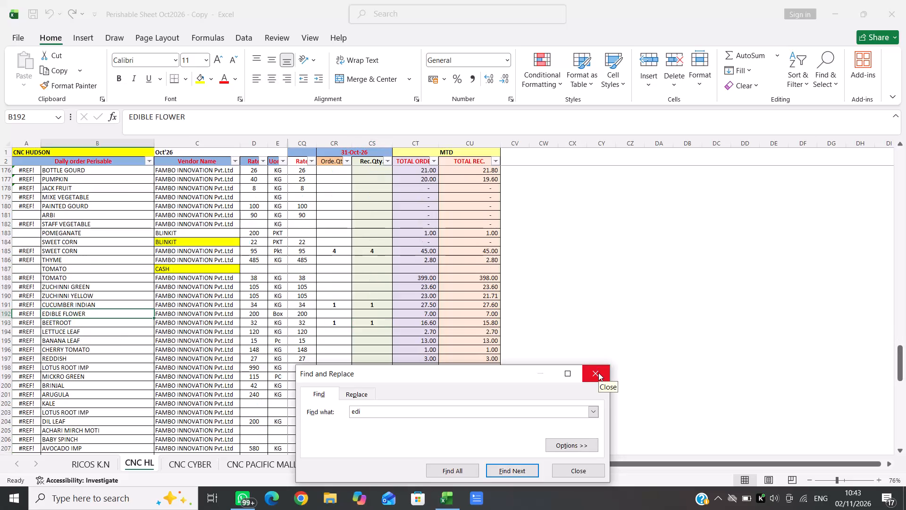
Enter 1 as the 31-Oct-26 order quantity for EDIBLE FLOWER in the CNC HL sheet.
click(598, 373)
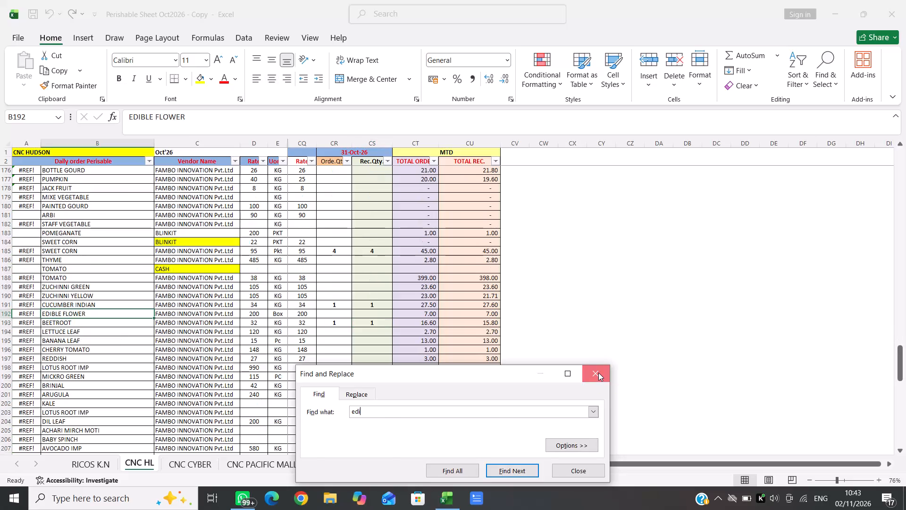
key(0)
key(ctrl+z)
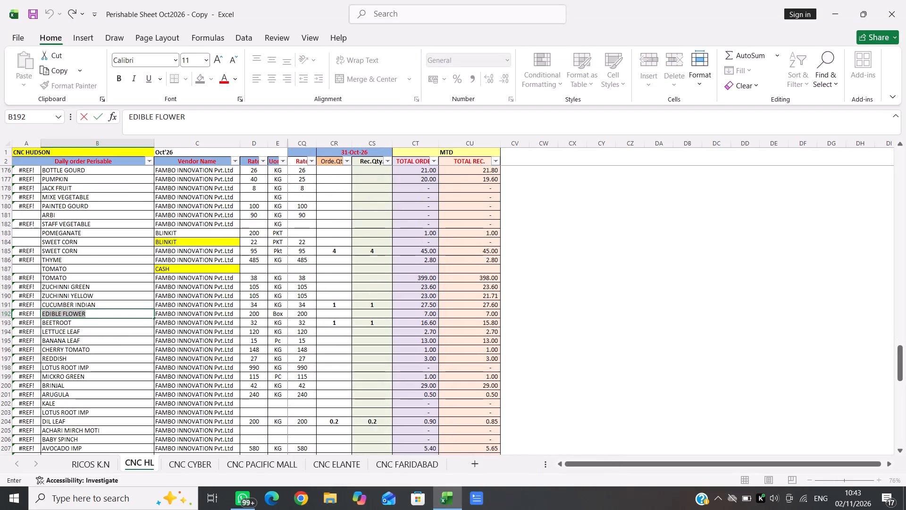
key(Right)
key(Right)
key(Right)
key(Right)
key(Right)
key(1)
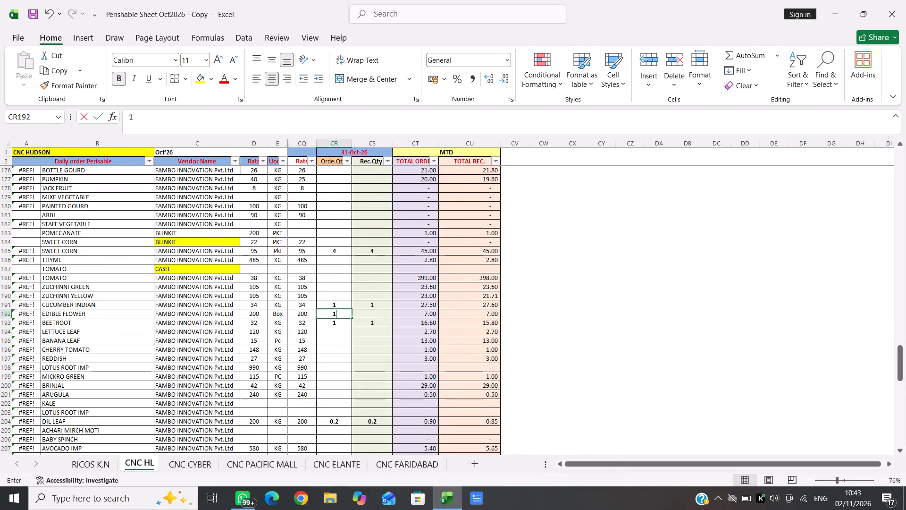
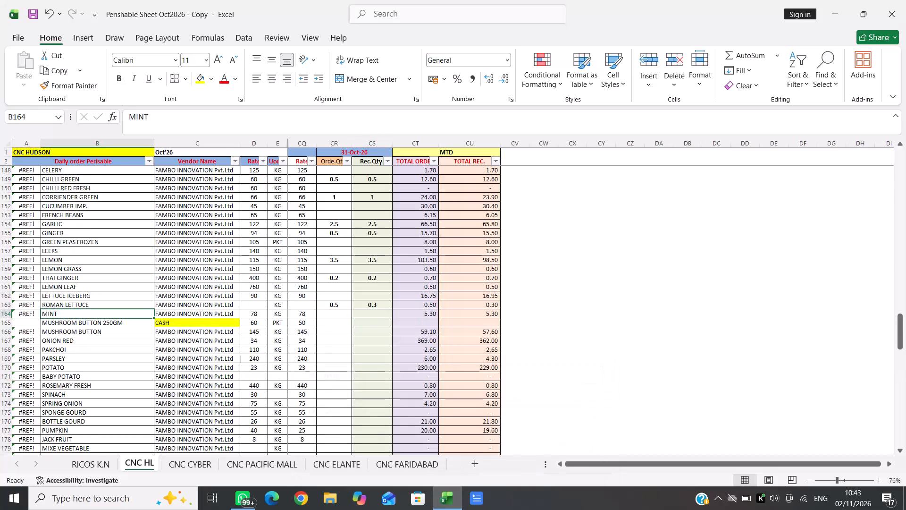
Enter 0.2 as the 31-Oct-26 order quantity for MINT in the CNC HL sheet.
key(Right)
key(Right)
key(Right)
key(Right)
key(Right)
text(0.2)
key(Right)
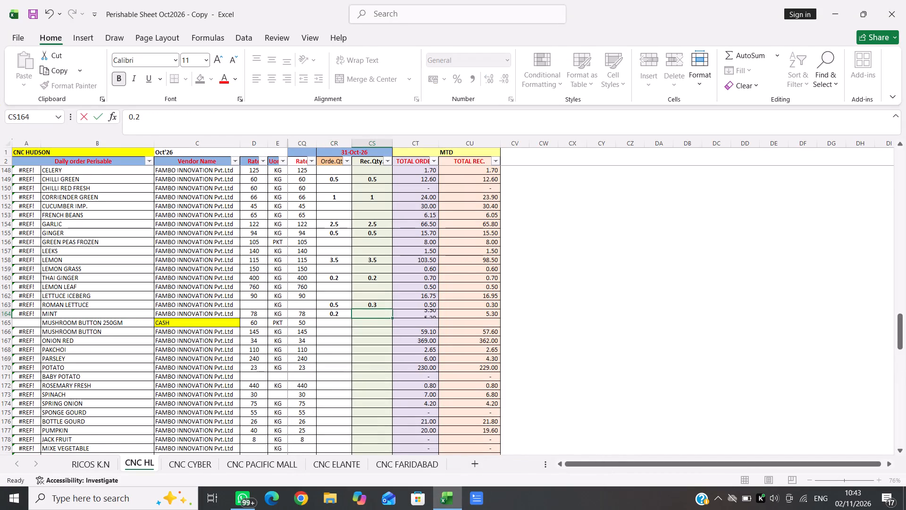
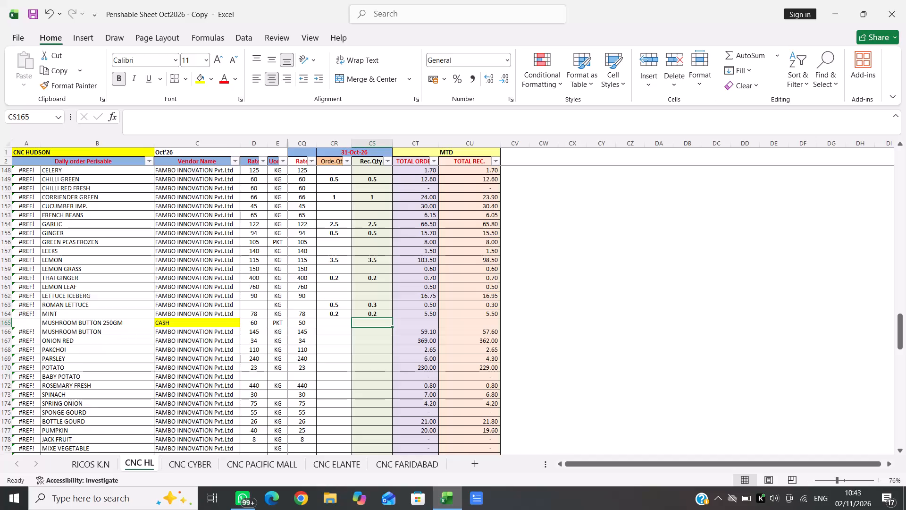
Enter 2 as the 31-Oct-26 received quantity for MUSHROOM BUTTON in the CNC HL sheet.
key(Down)
key(Up)
key(Down)
key(2)
key(Left)
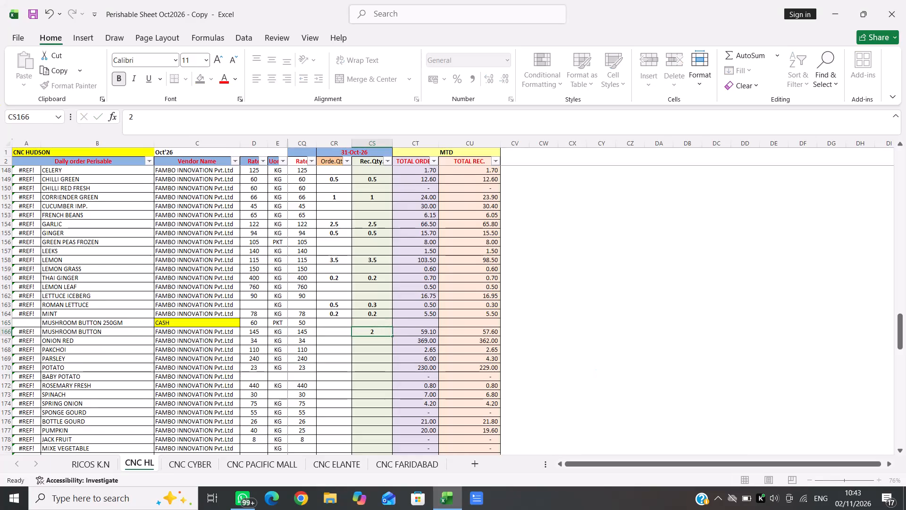
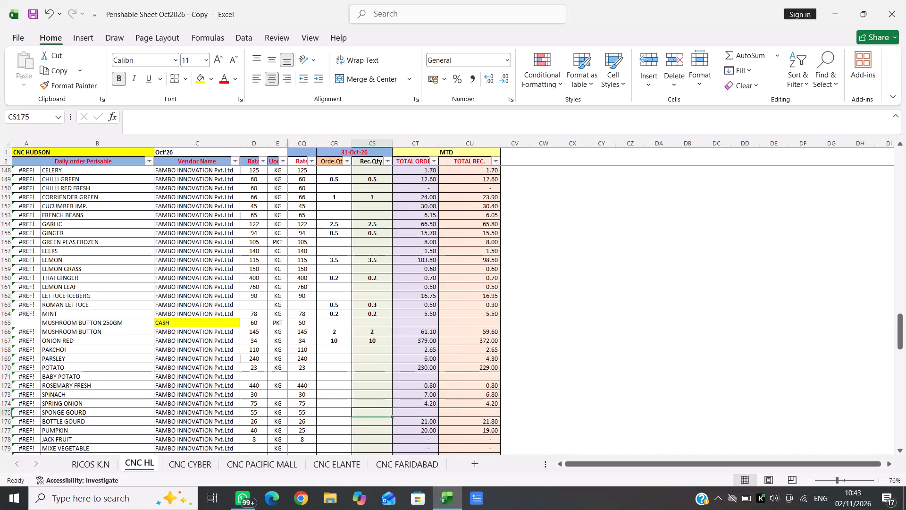
Enter 0.2 as the 31-Oct-26 received quantity for SPRING ONION in the CNC HL sheet.
key(Up)
text(0.2)
key(Left)
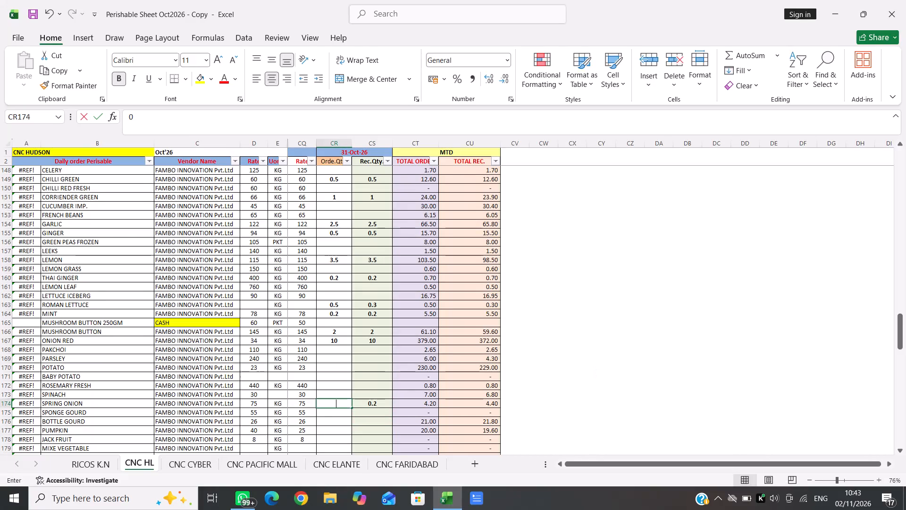
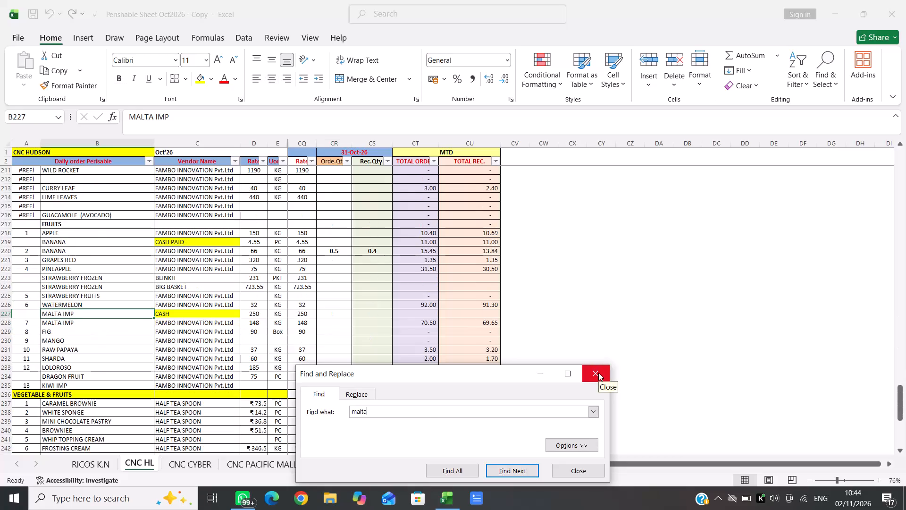
Enter 10 as the 31-Oct-26 order quantity for the FAMBO INNOVATION MALTA IMP row in the CNC HL sheet.
click(598, 373)
key(Down)
key(Right)
key(Right)
key(Right)
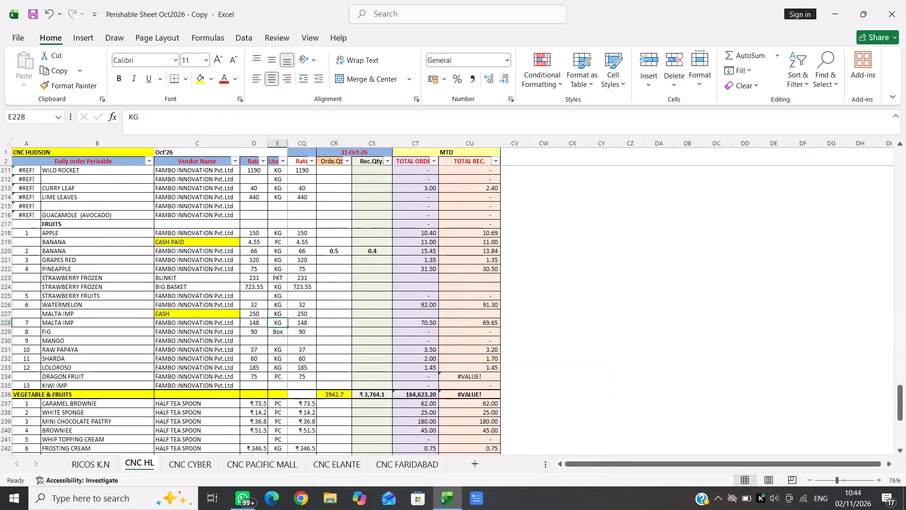
key(Right)
key(Right)
text(10)
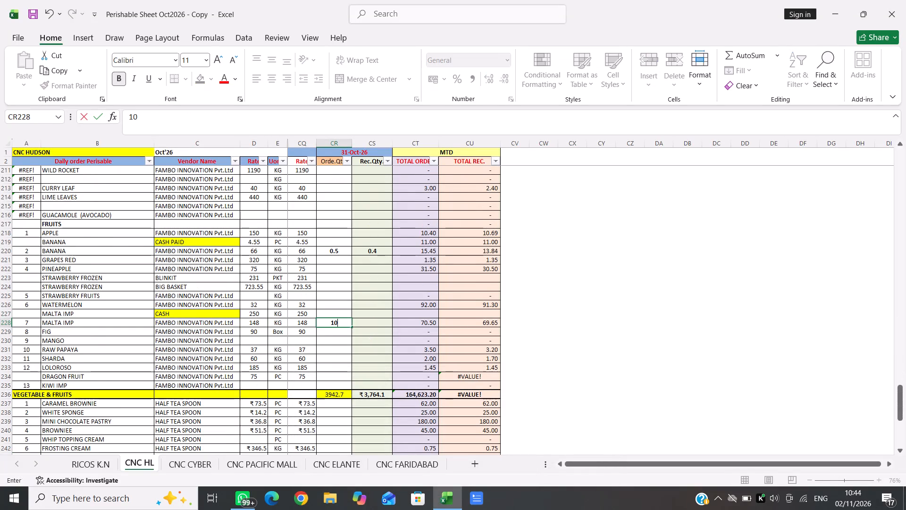
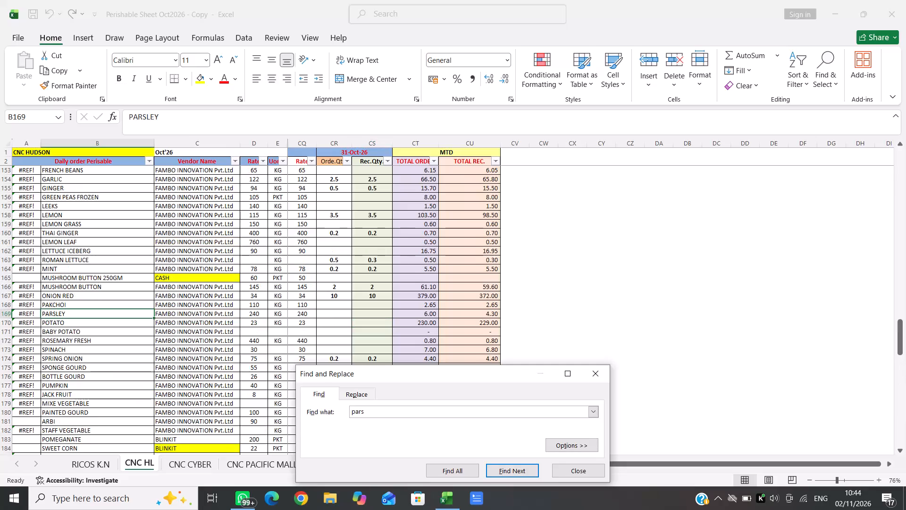
Close the search at the PARSLEY row in the CNC HL sheet and move along it toward the 31-Oct-26 quantities.
click(605, 372)
key(Right)
key(Right)
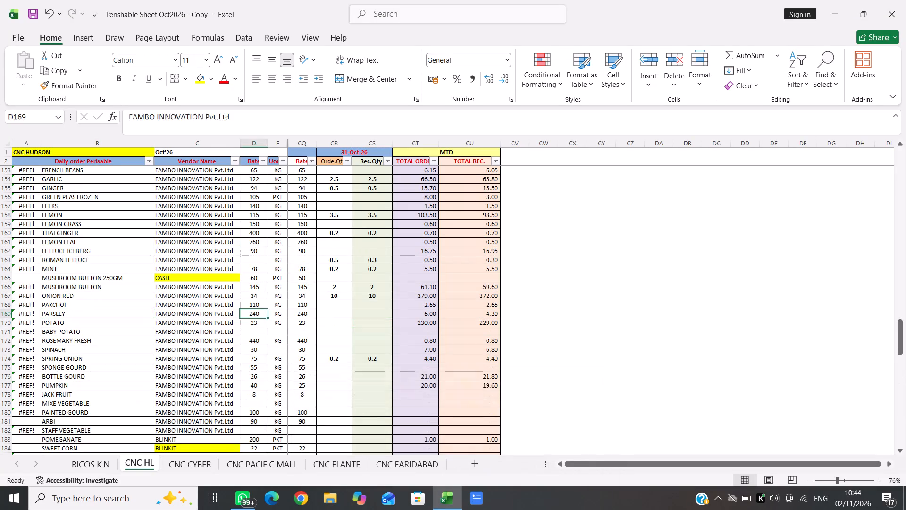
key(Right)
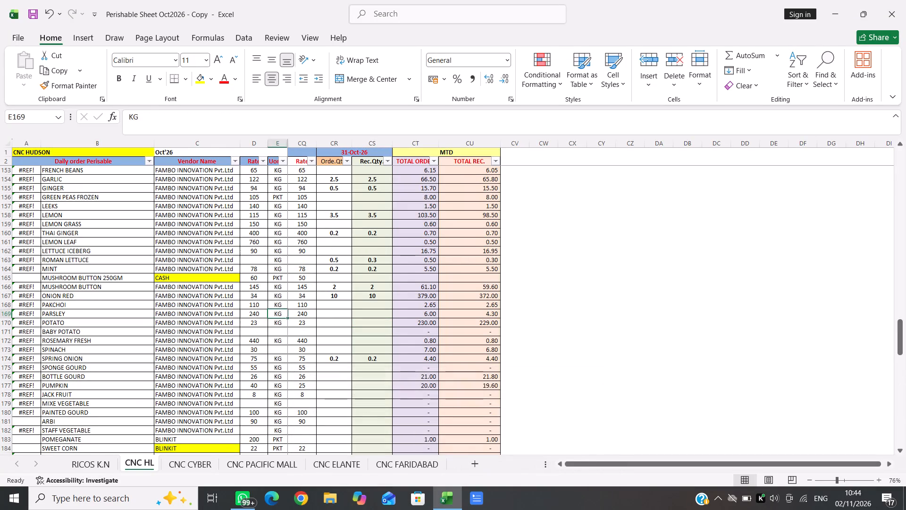
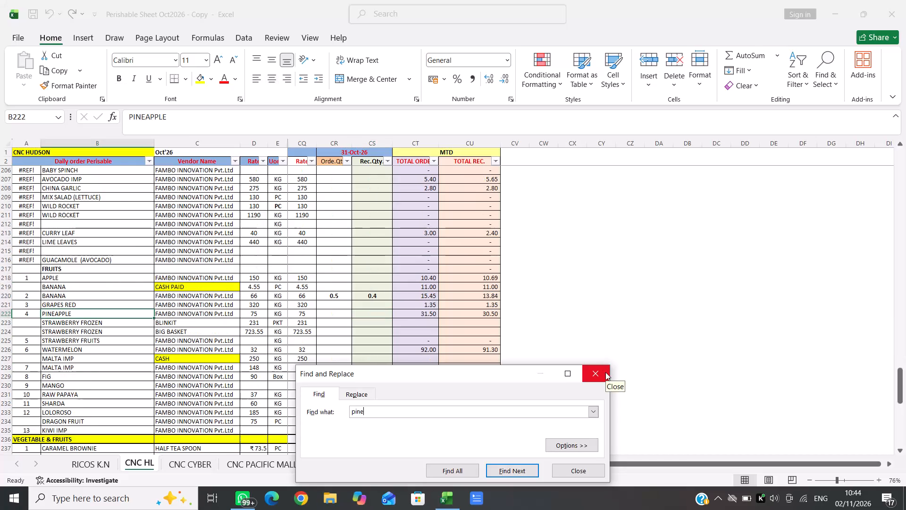
Enter 1.5 as the 31-Oct-26 order quantity for PINEAPPLE in the CNC HL sheet.
click(605, 372)
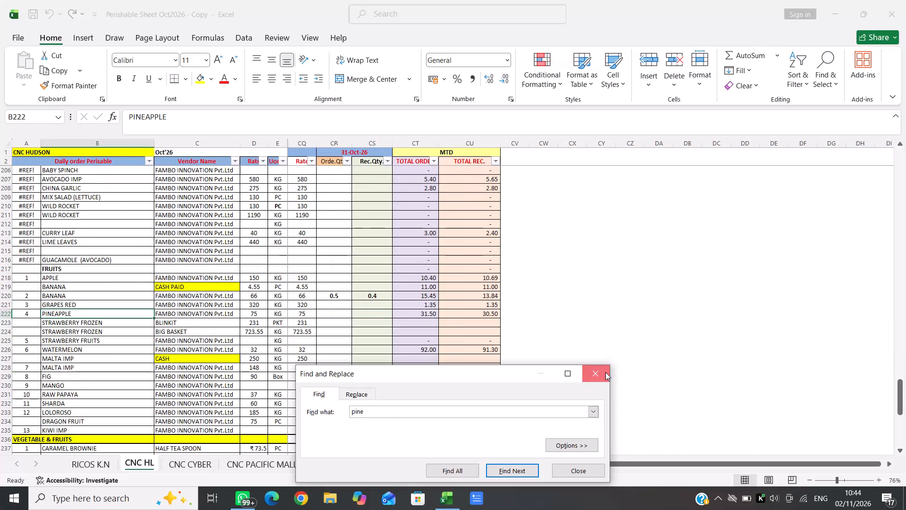
key(Right)
key(Right)
key(Right)
key(Right)
key(Right)
text(1.5)
key(Right)
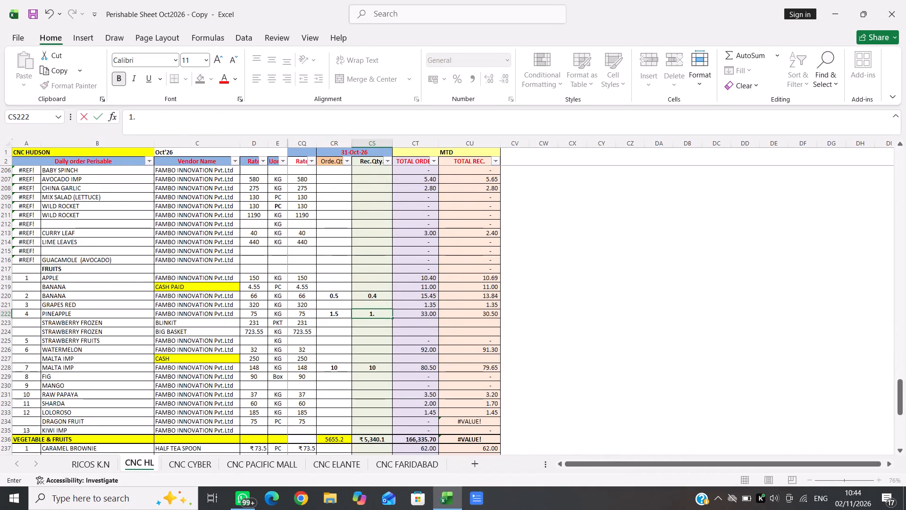
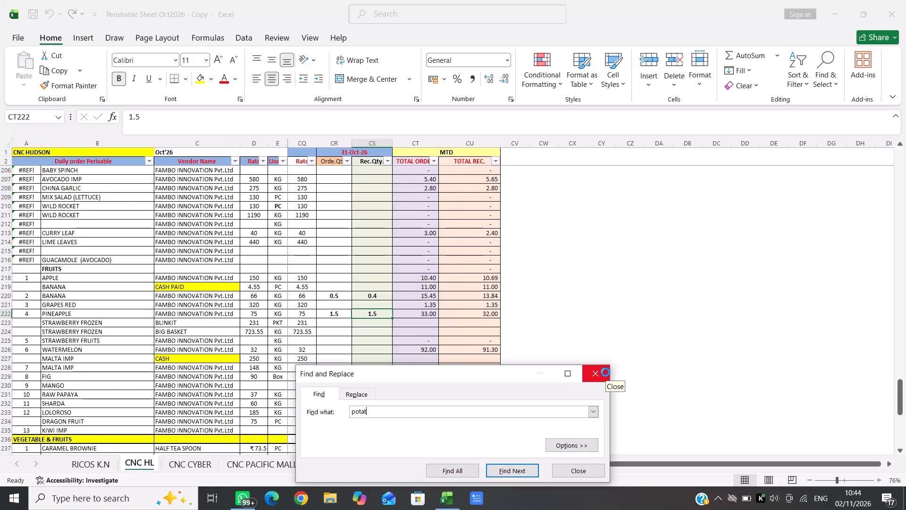
Find the POTATO row in the CNC HL sheet and enter 3 as its 31-Oct-26 order quantity.
key(Return)
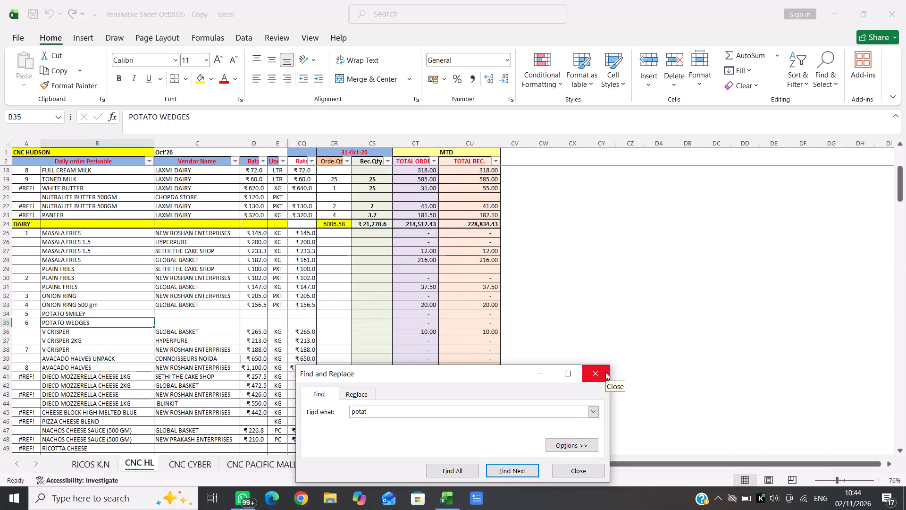
key(Return)
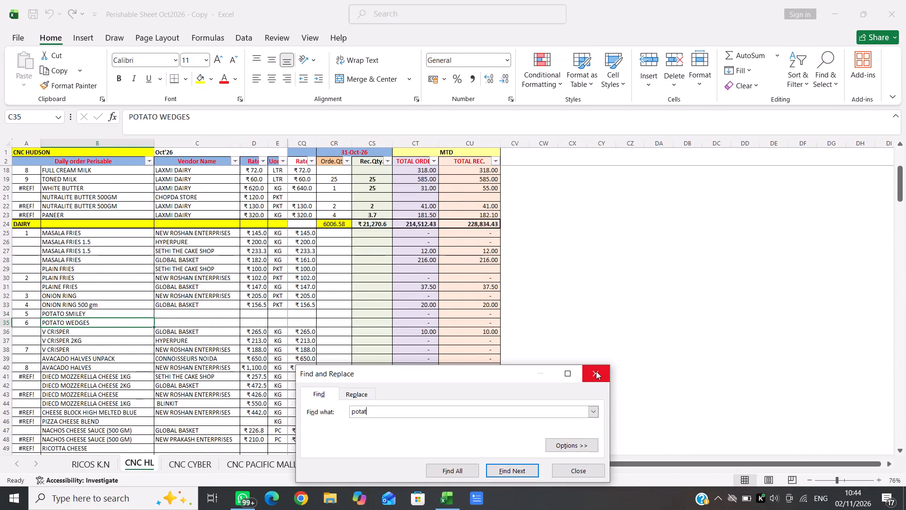
click(596, 371)
key(Right)
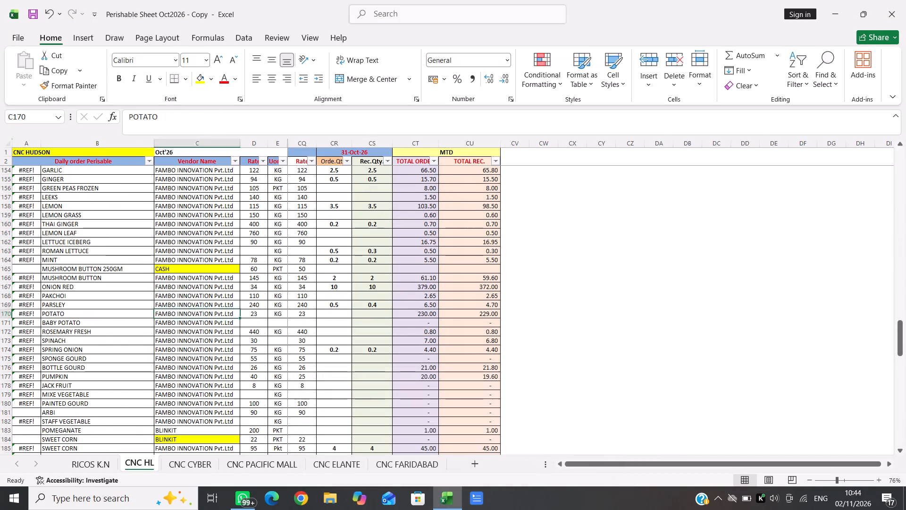
key(Right)
key(Right)
key(Right)
key(Right)
key(3)
key(Right)
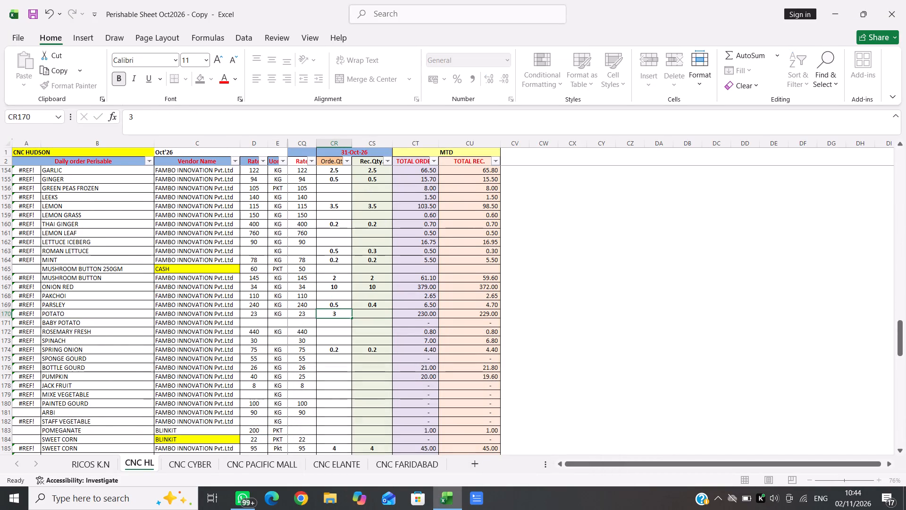
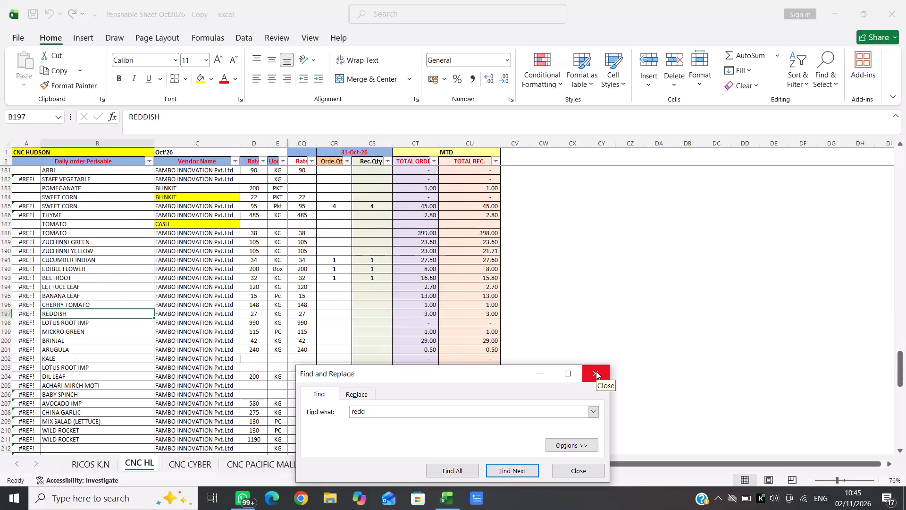
Finish the search at the REDDISH row in the CNC HL sheet and move to its 31-Oct-26 order quantity cell.
click(596, 371)
key(Right)
key(Right)
key(Right)
key(Right)
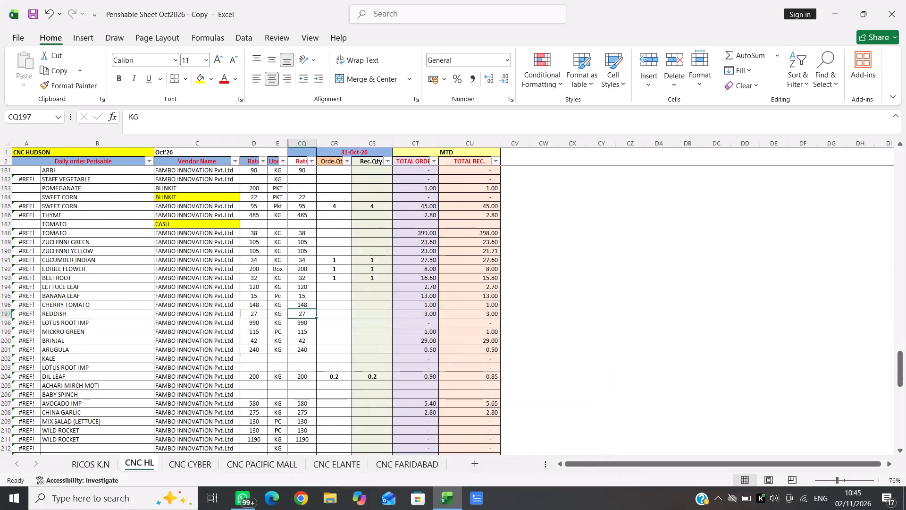
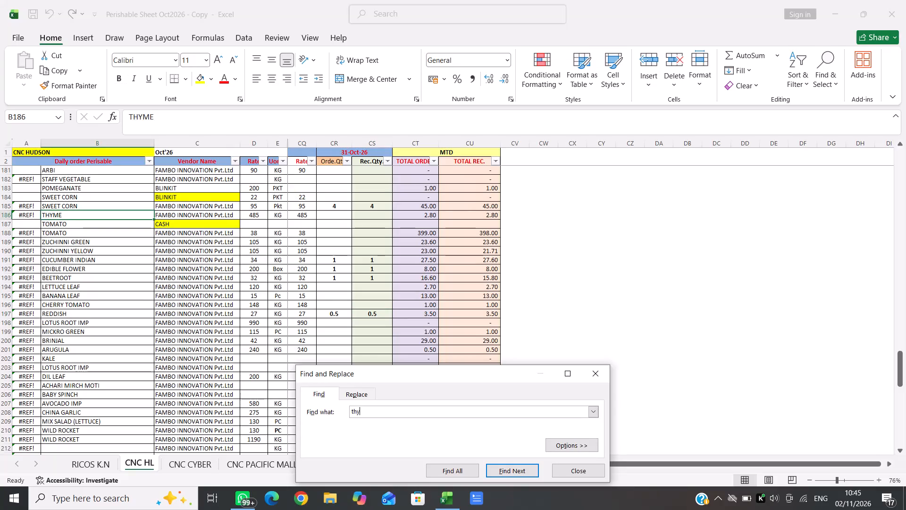
Finish the search at the THYME row in the CNC HL sheet and enter 0.1 as its 31-Oct-26 order quantity.
click(604, 376)
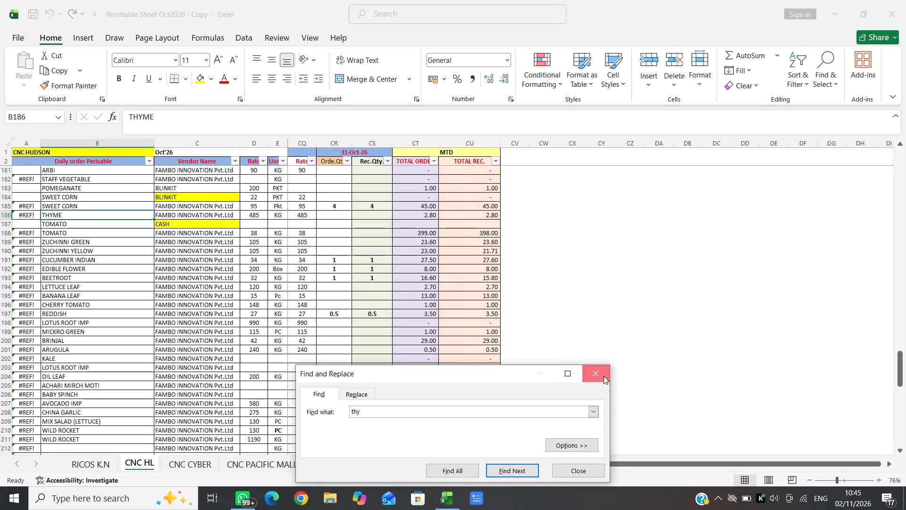
key(Right)
key(Right)
key(Right)
key(Right)
key(Right)
text(0.1)
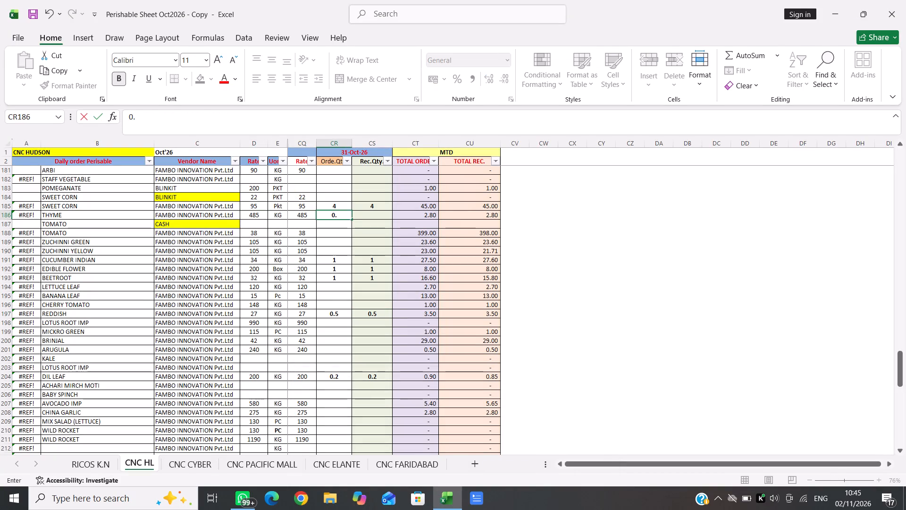
key(Right)
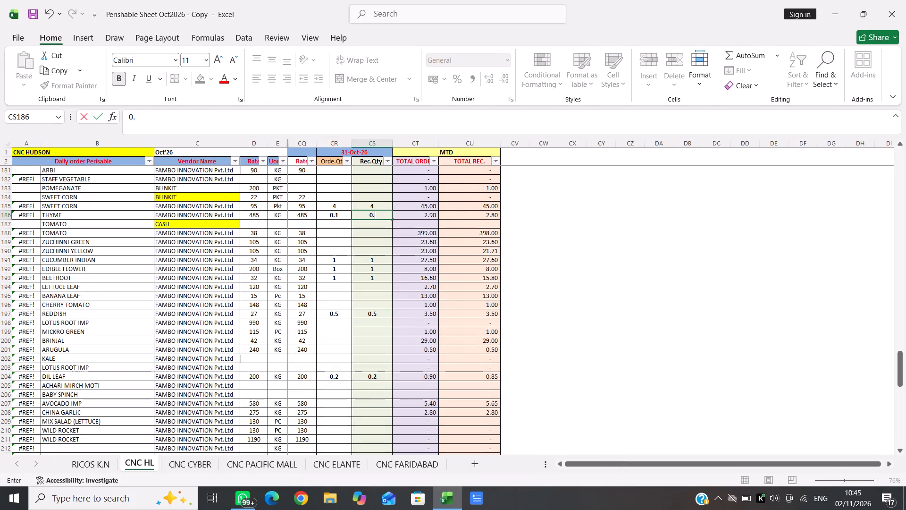
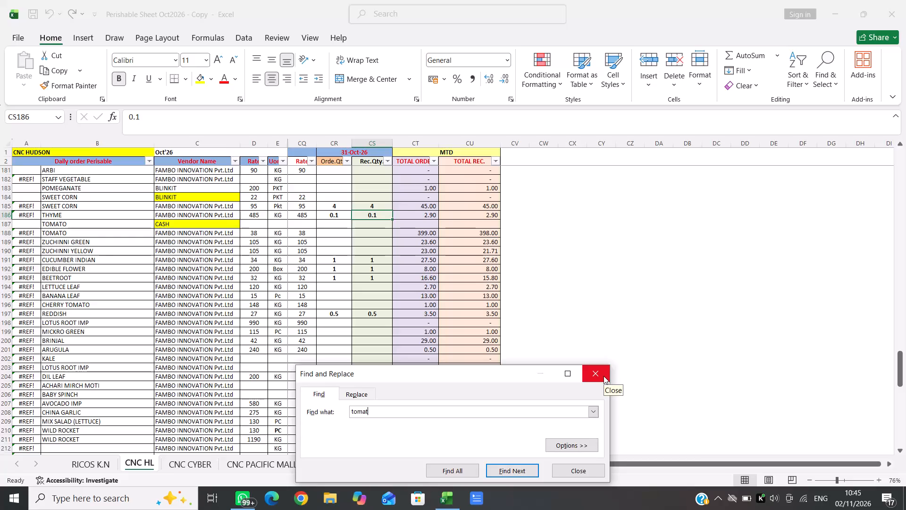
Find the FAMBO INNOVATION TOMATO row in the CNC HL sheet and enter 10 as its 31-Oct-26 order quantity.
key(Return)
click(599, 375)
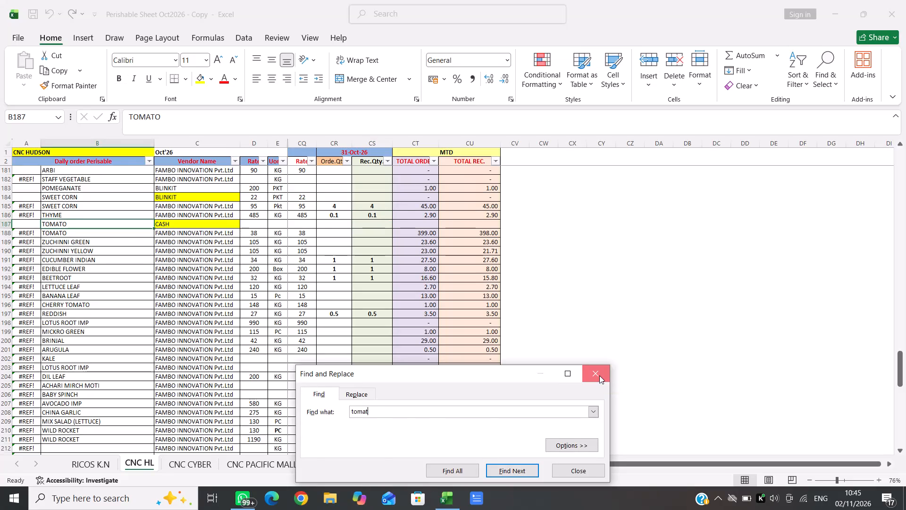
key(Down)
key(Right)
key(Right)
key(Right)
key(Right)
key(Right)
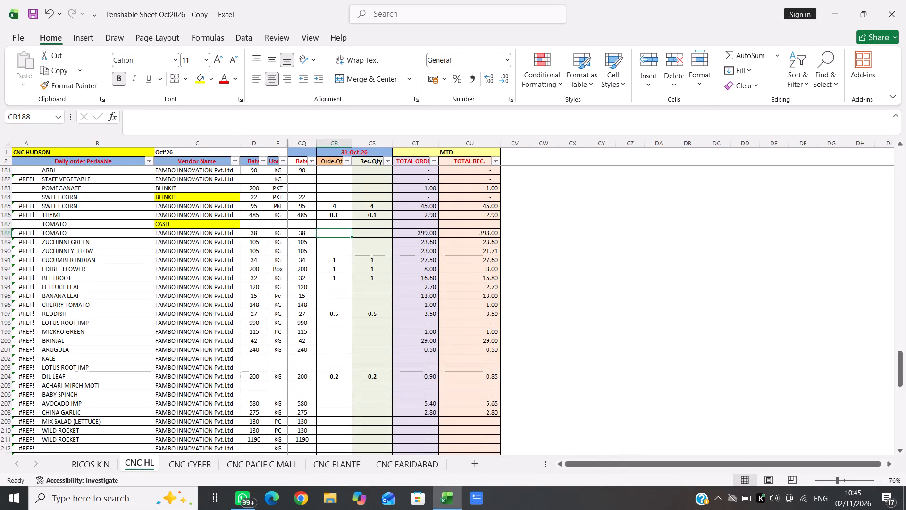
text(10)
key(Right)
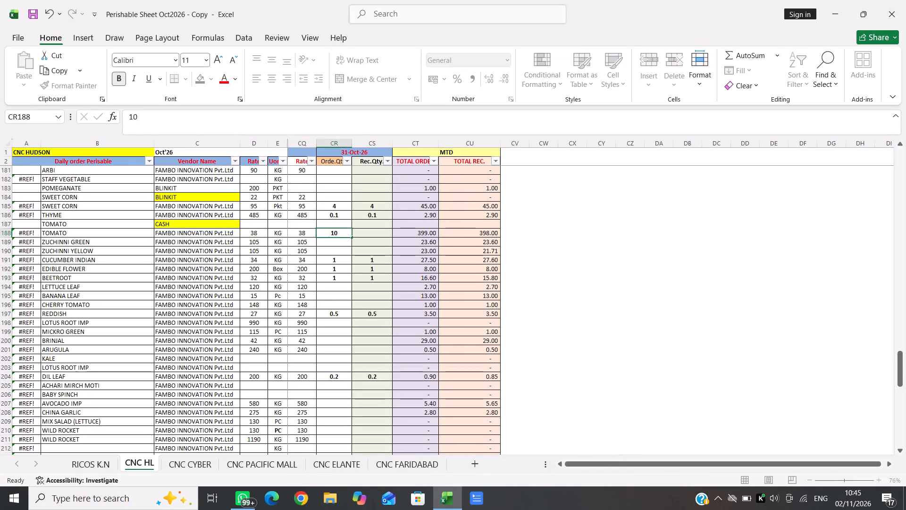
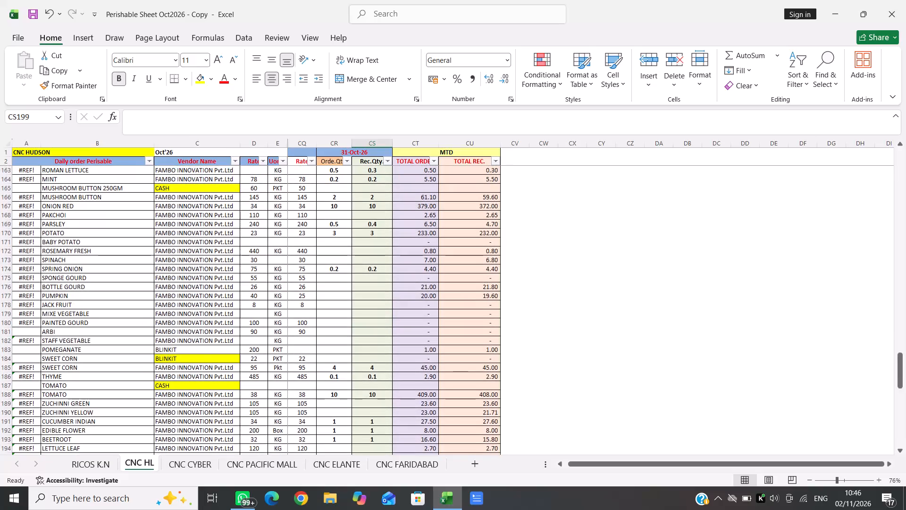
Clear the 31-Oct-26 order and received quantities in the EDIBLE FLOWER row of the CNC HL sheet.
scroll(332, 244, down, 1)
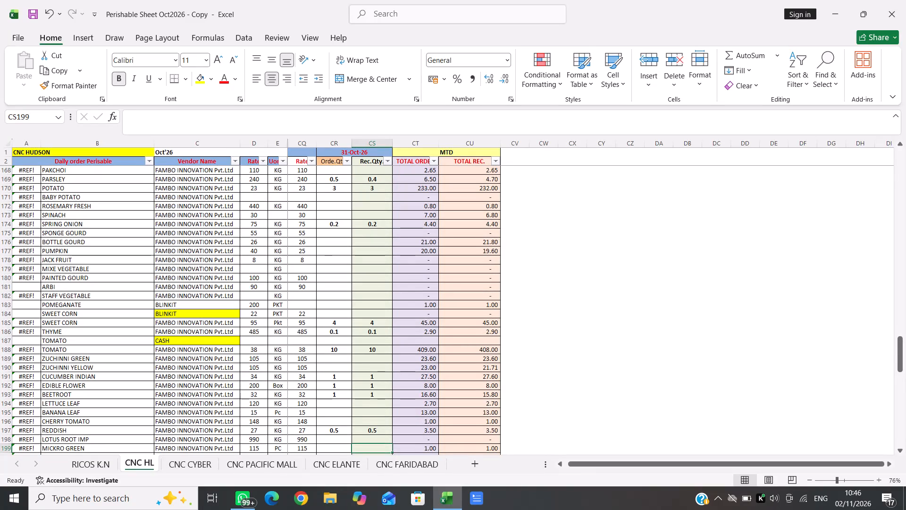
click(334, 387)
key(BackSpace)
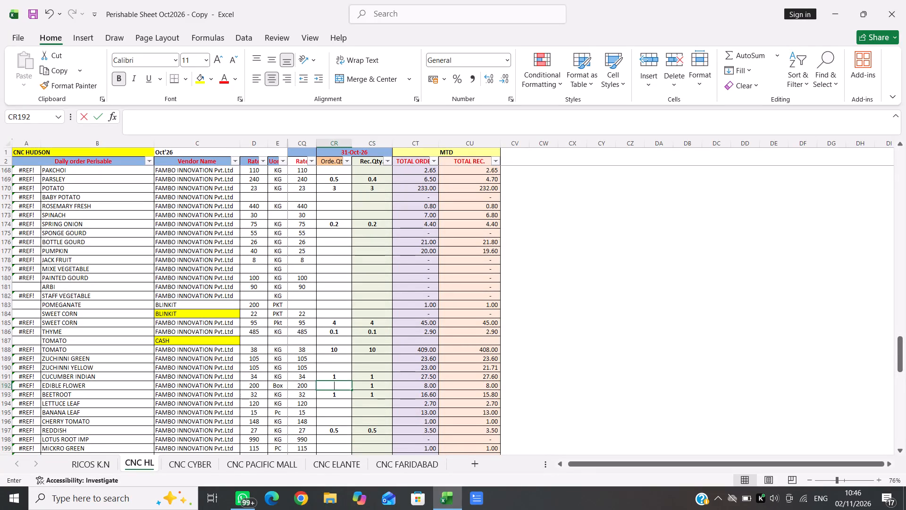
key(Right)
key(BackSpace)
click(353, 415)
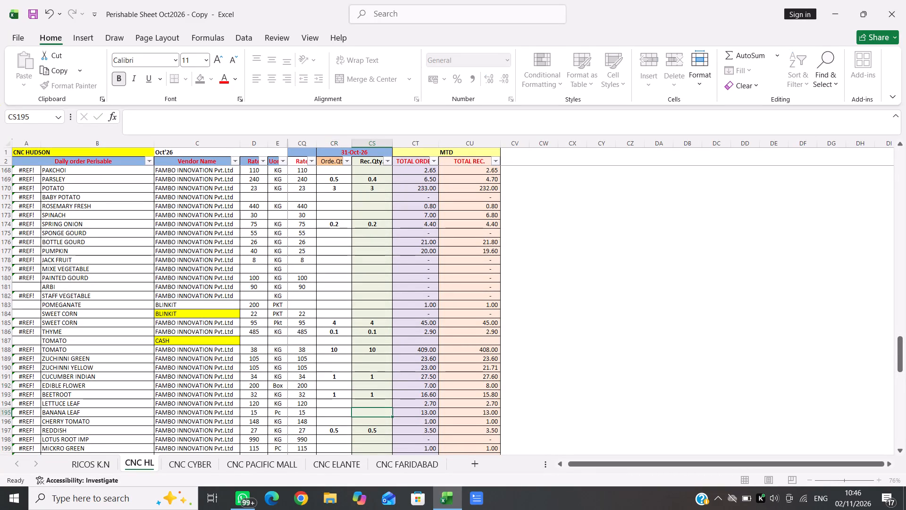
Review the 31-Oct-26 order and received quantities across the vegetable and fruit rows of CNC HL.
scroll(353, 415, down, 5)
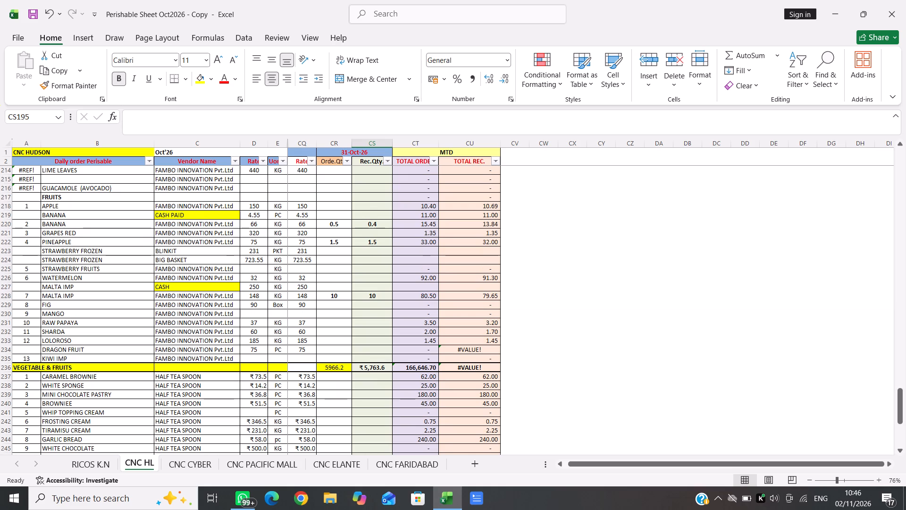
click(366, 334)
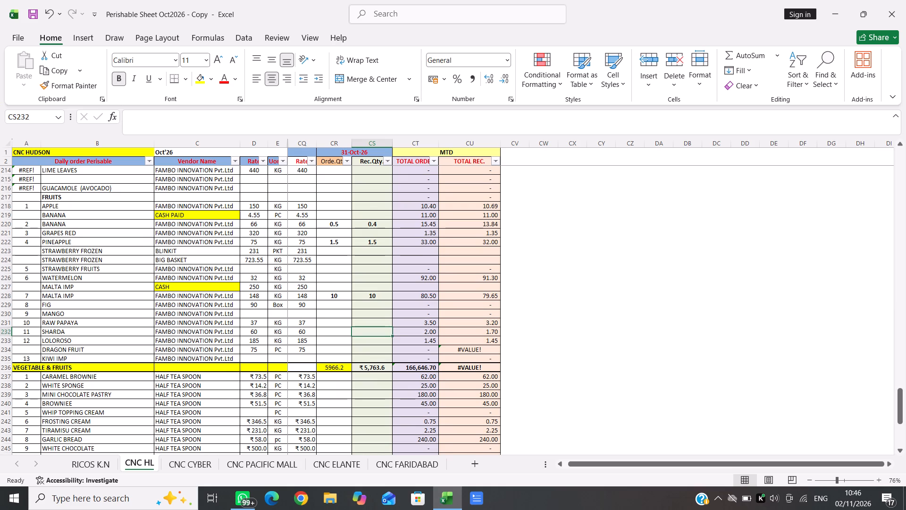
scroll(371, 321, up, 3)
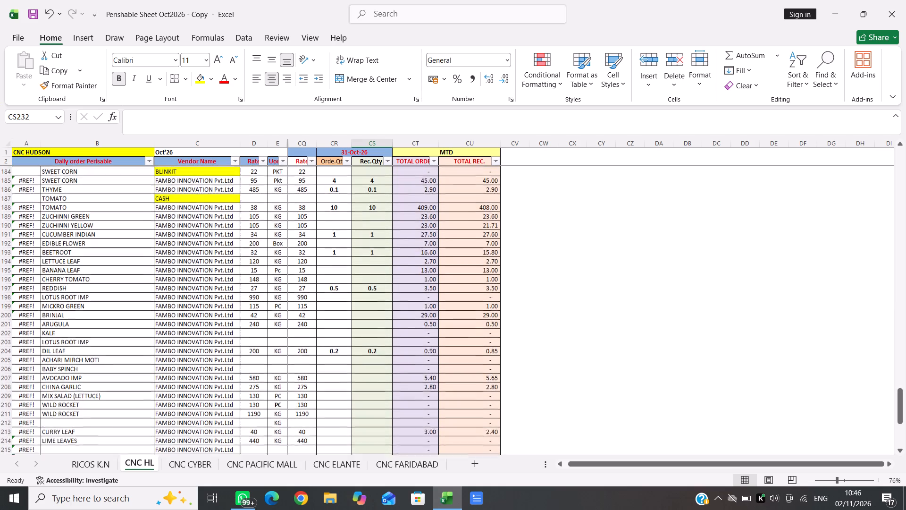
scroll(371, 321, up, 6)
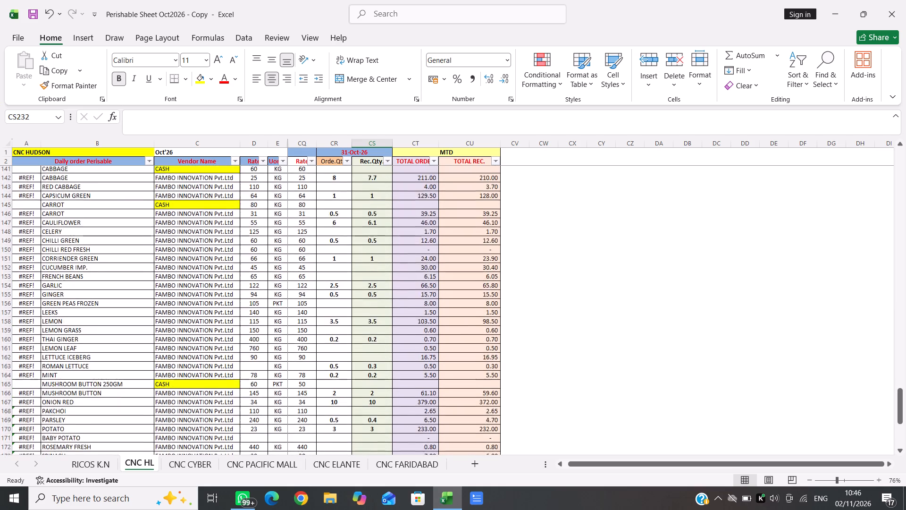
scroll(371, 321, down, 2)
scroll(371, 321, up, 1)
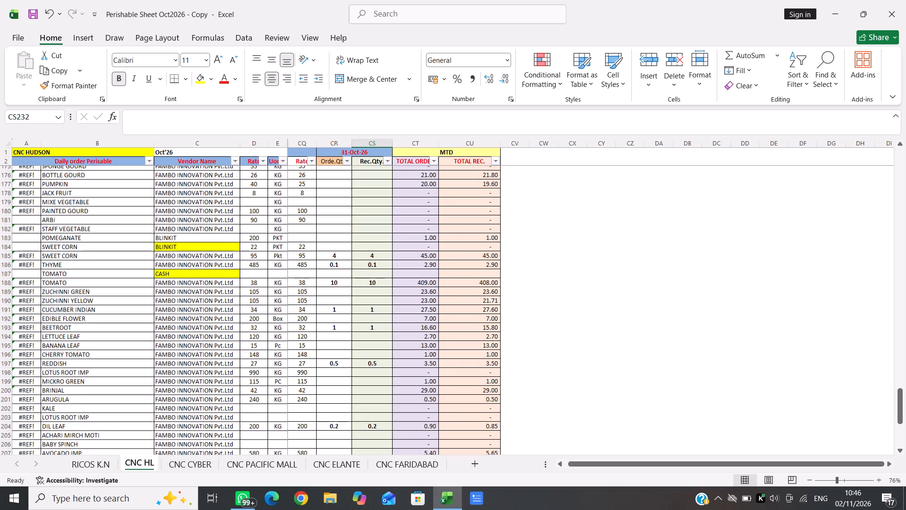
scroll(371, 321, up, 2)
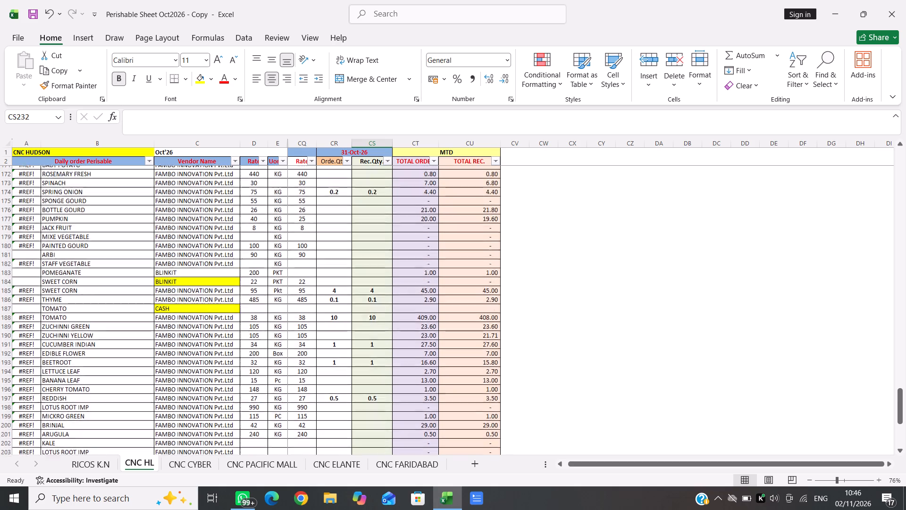
scroll(371, 321, up, 5)
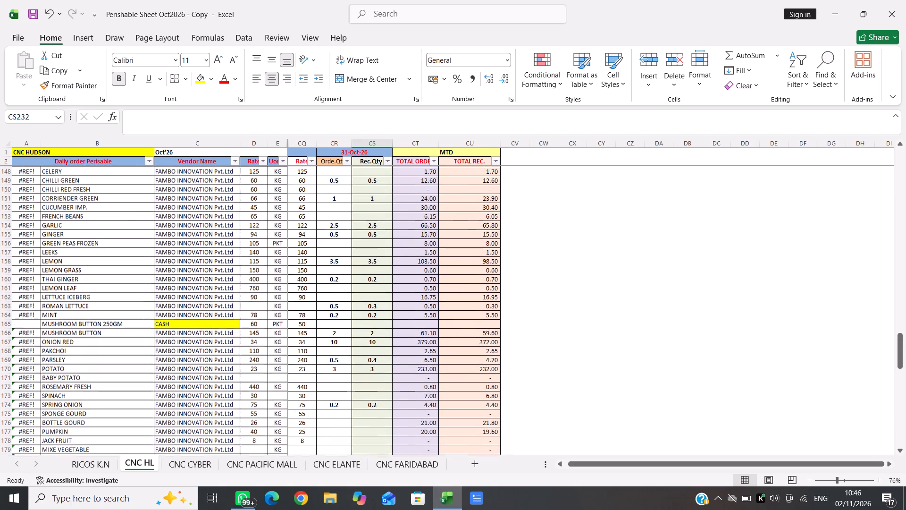
scroll(371, 321, up, 3)
scroll(371, 321, down, 1)
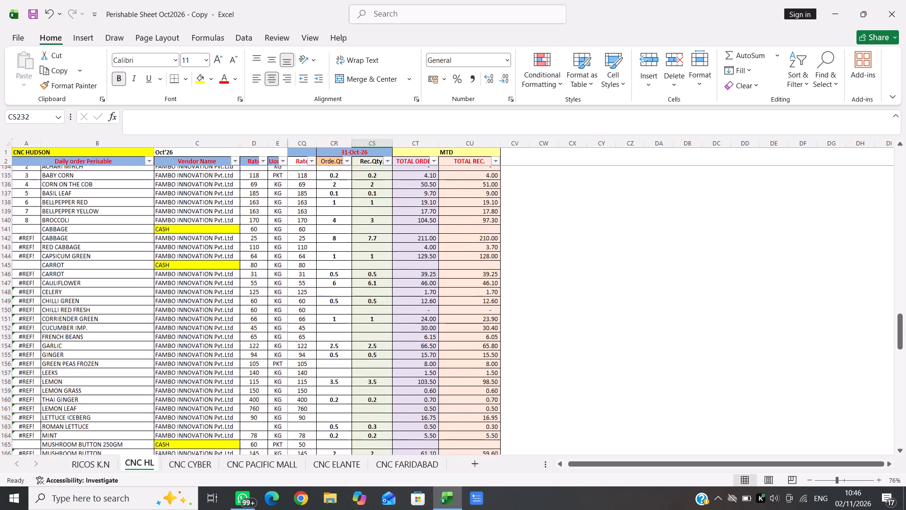
scroll(371, 321, down, 2)
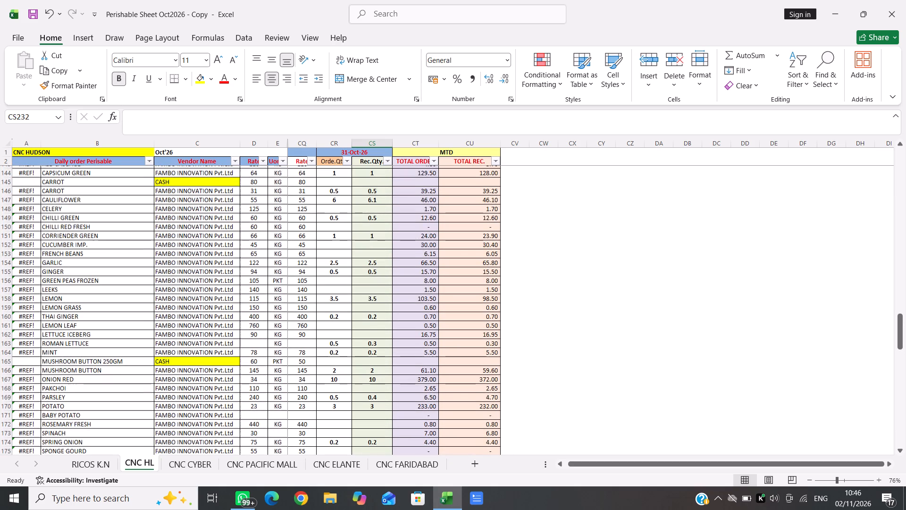
scroll(371, 321, down, 2)
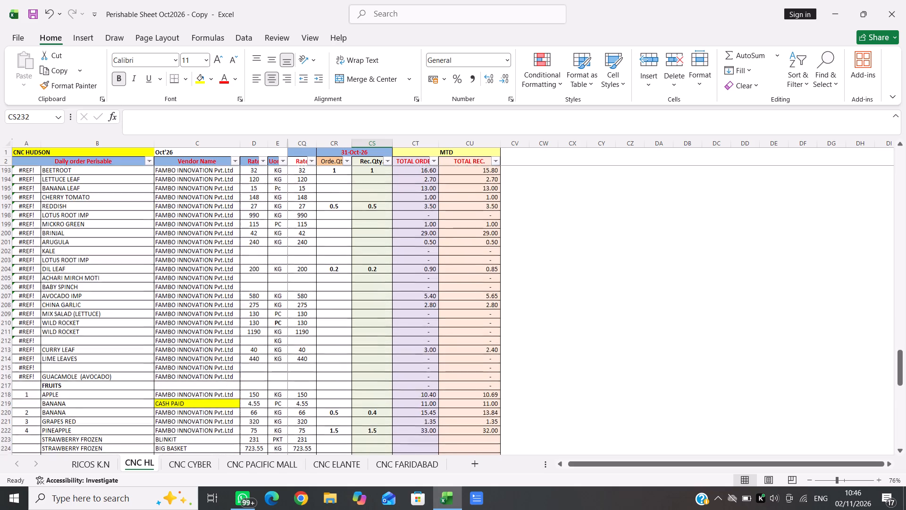
scroll(371, 321, down, 1)
scroll(371, 321, up, 4)
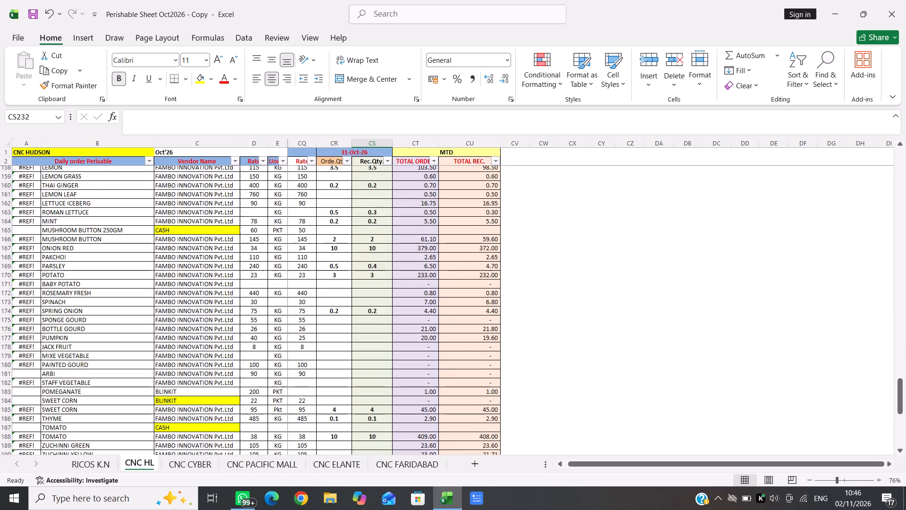
scroll(371, 321, up, 4)
scroll(371, 321, down, 1)
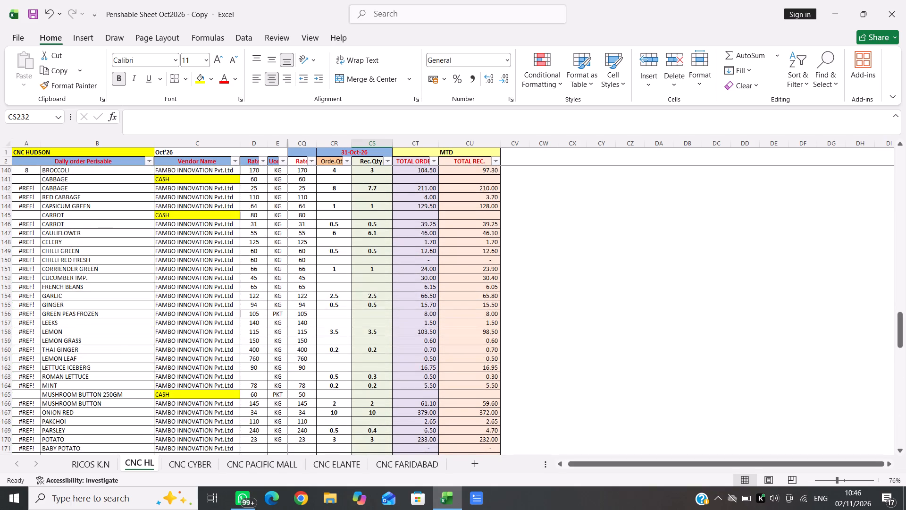
scroll(371, 321, down, 3)
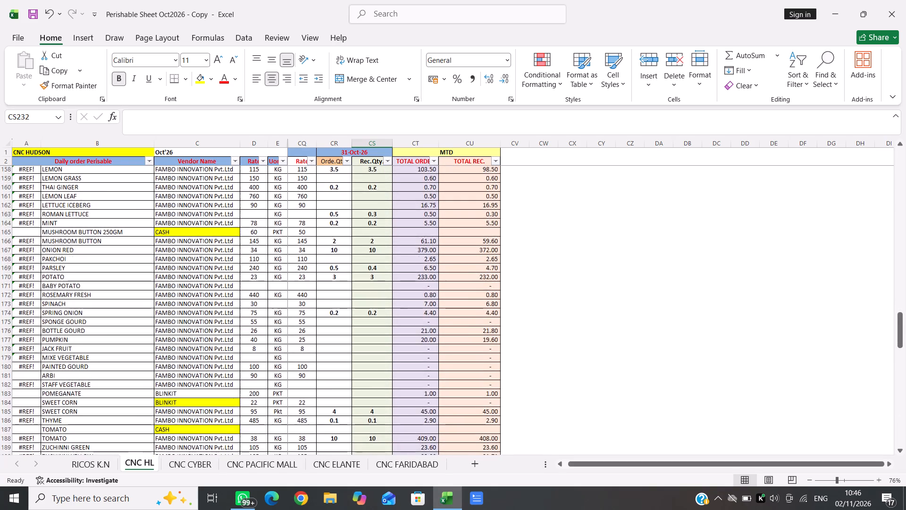
scroll(371, 321, down, 2)
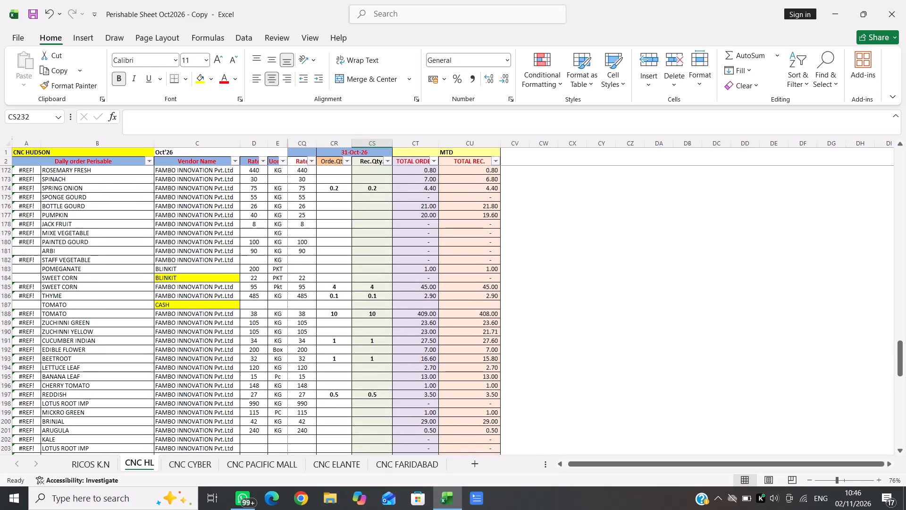
scroll(371, 321, down, 1)
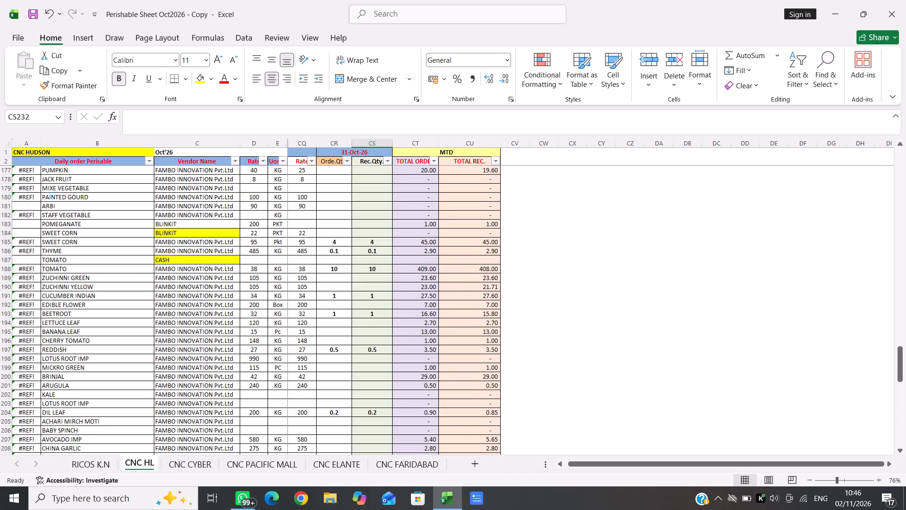
scroll(371, 321, down, 1)
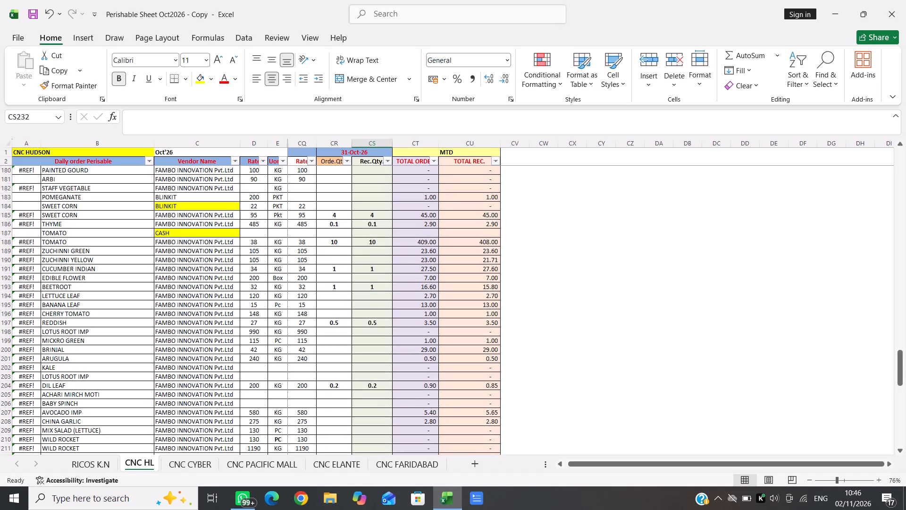
scroll(371, 321, down, 1)
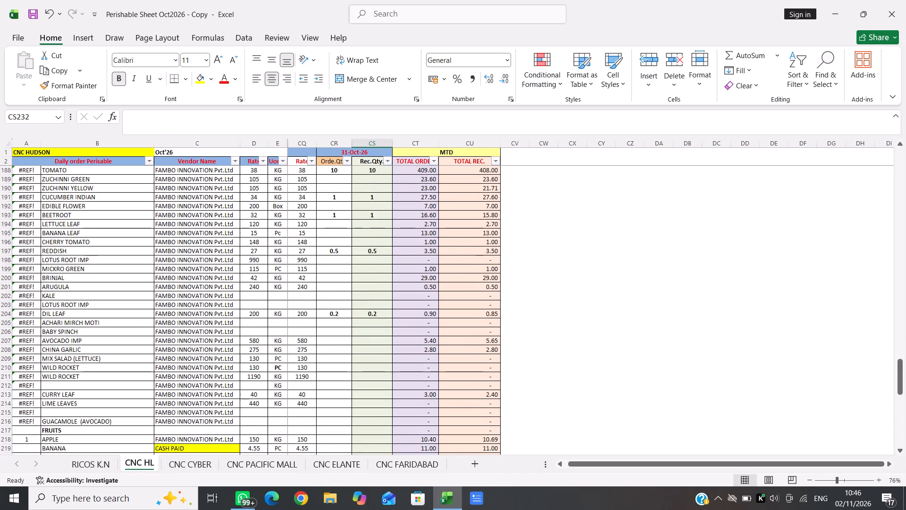
scroll(371, 321, down, 2)
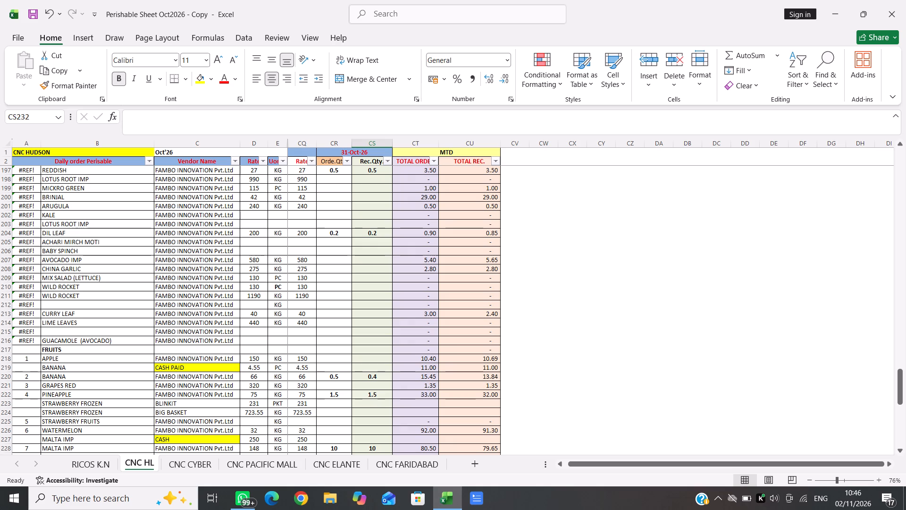
scroll(303, 343, down, 1)
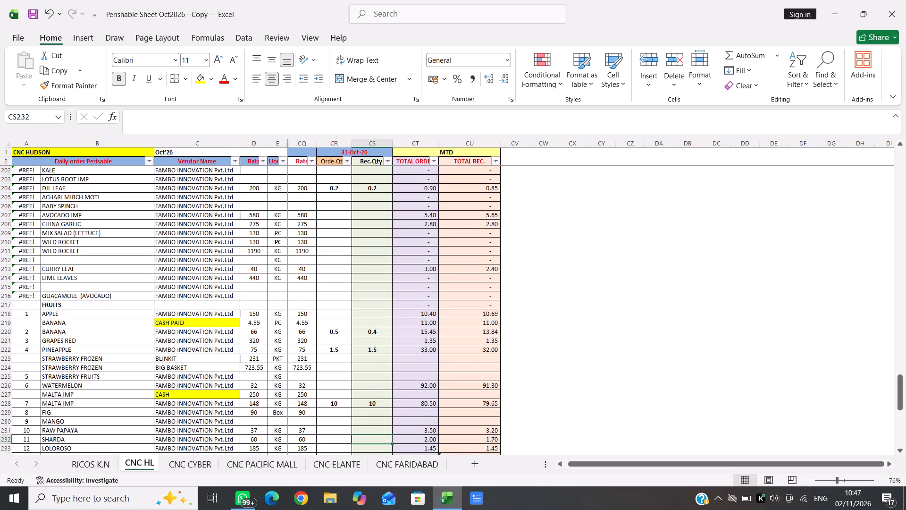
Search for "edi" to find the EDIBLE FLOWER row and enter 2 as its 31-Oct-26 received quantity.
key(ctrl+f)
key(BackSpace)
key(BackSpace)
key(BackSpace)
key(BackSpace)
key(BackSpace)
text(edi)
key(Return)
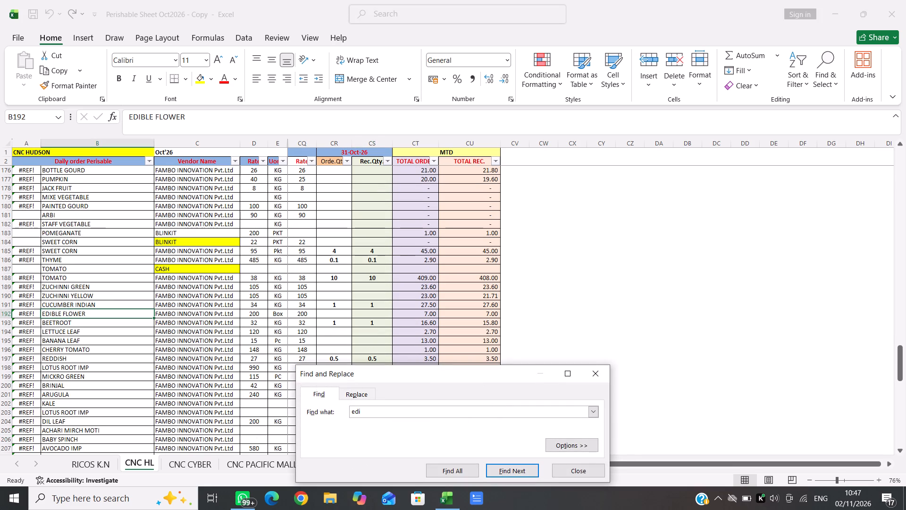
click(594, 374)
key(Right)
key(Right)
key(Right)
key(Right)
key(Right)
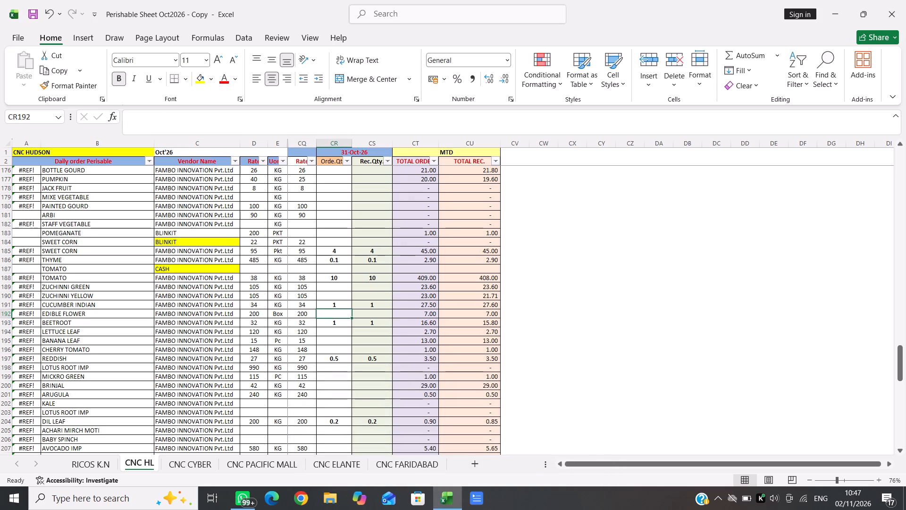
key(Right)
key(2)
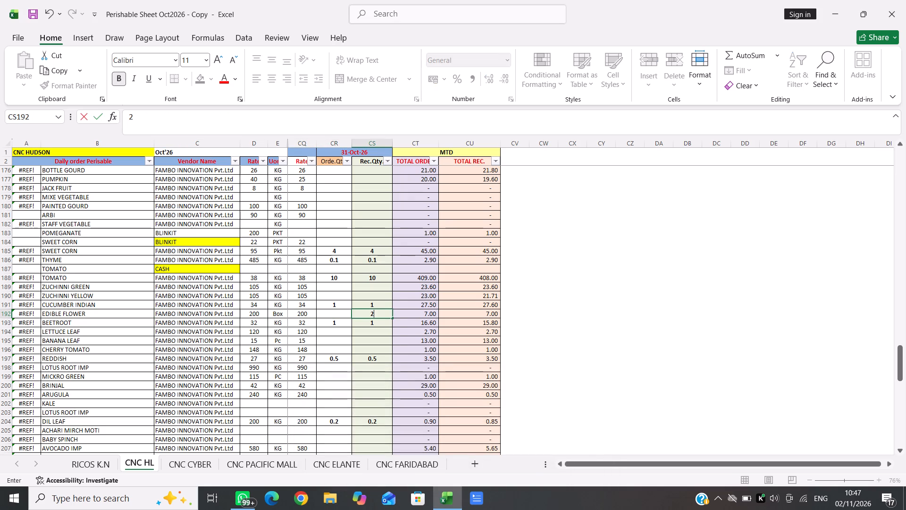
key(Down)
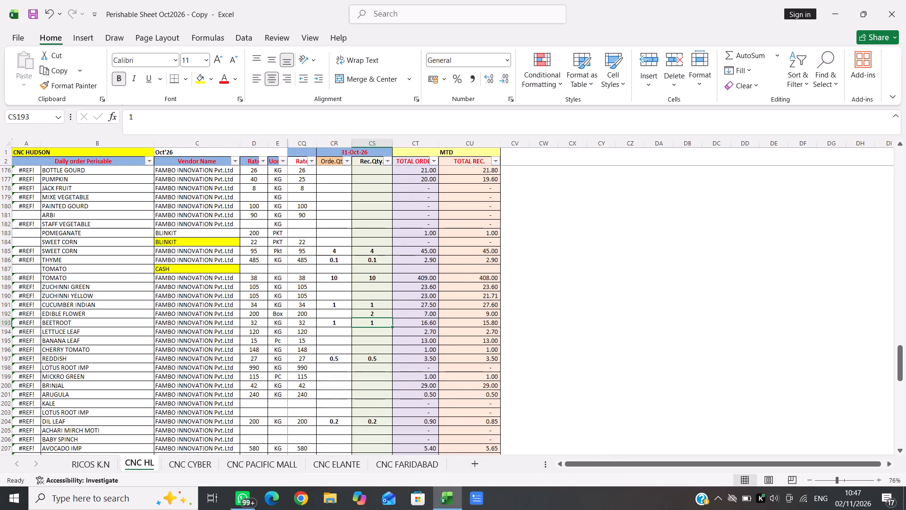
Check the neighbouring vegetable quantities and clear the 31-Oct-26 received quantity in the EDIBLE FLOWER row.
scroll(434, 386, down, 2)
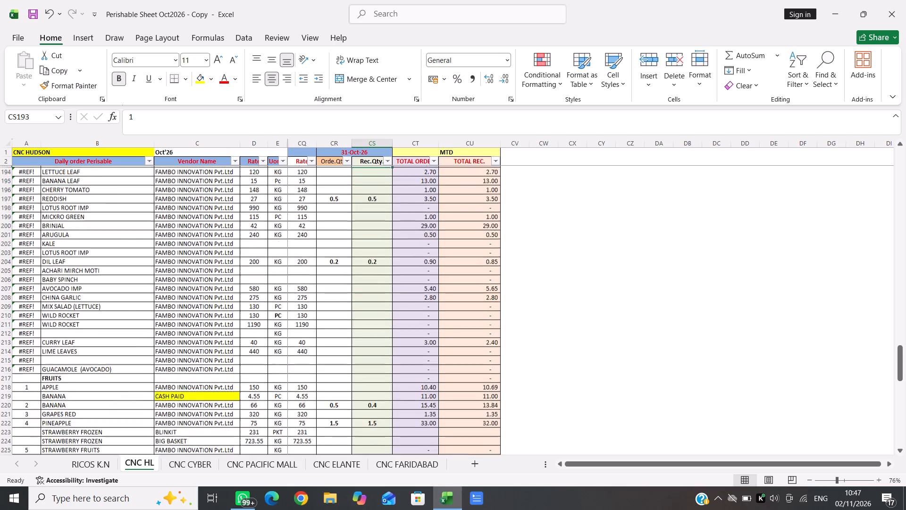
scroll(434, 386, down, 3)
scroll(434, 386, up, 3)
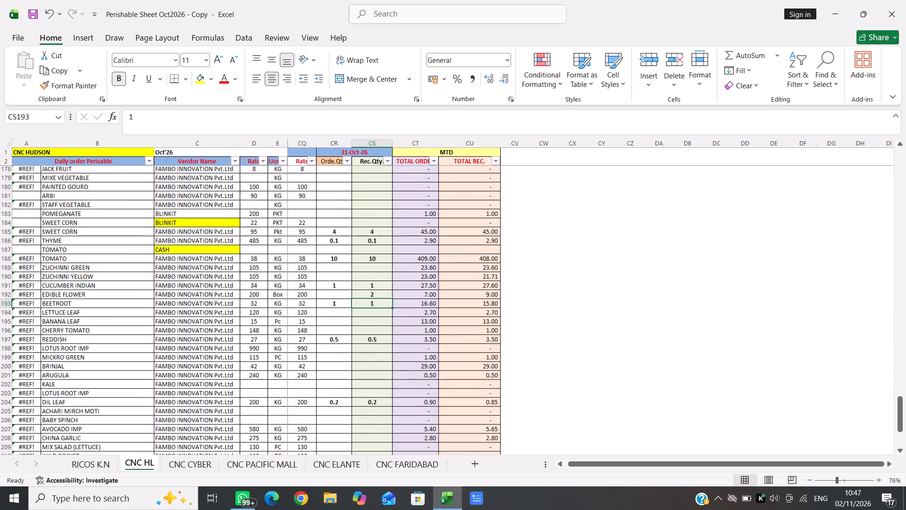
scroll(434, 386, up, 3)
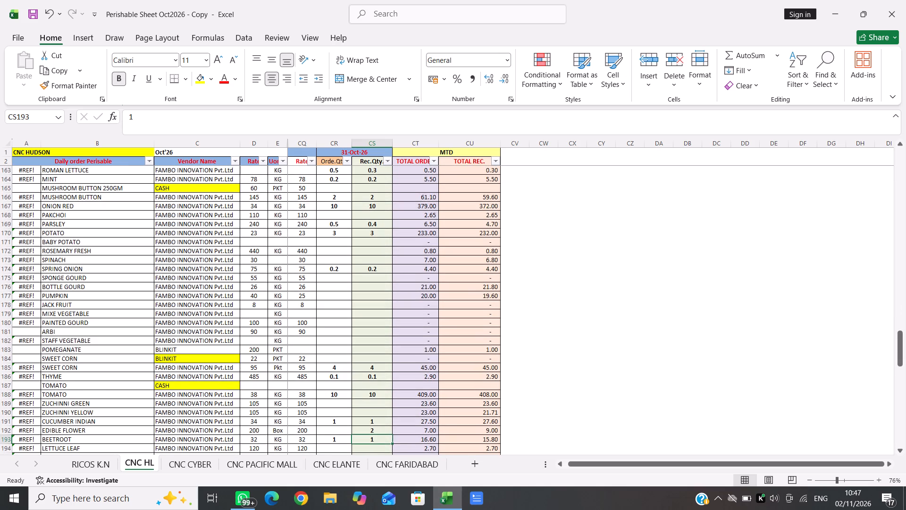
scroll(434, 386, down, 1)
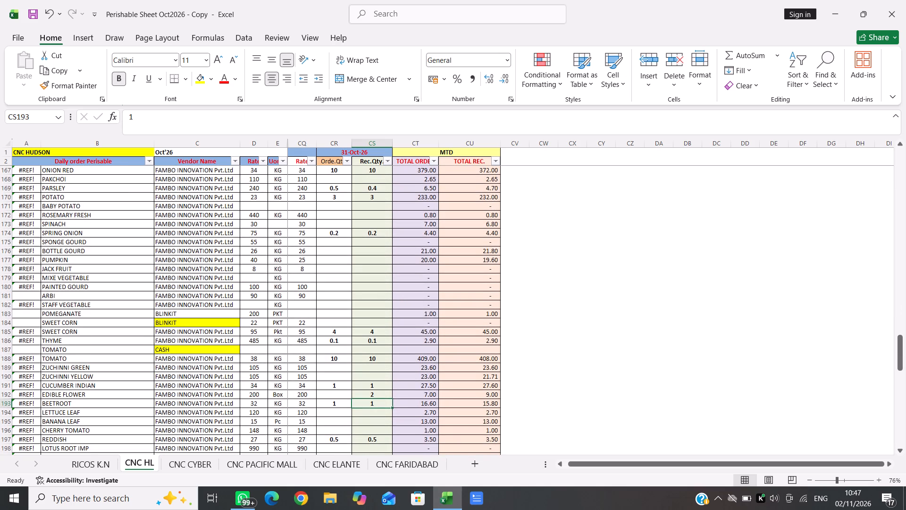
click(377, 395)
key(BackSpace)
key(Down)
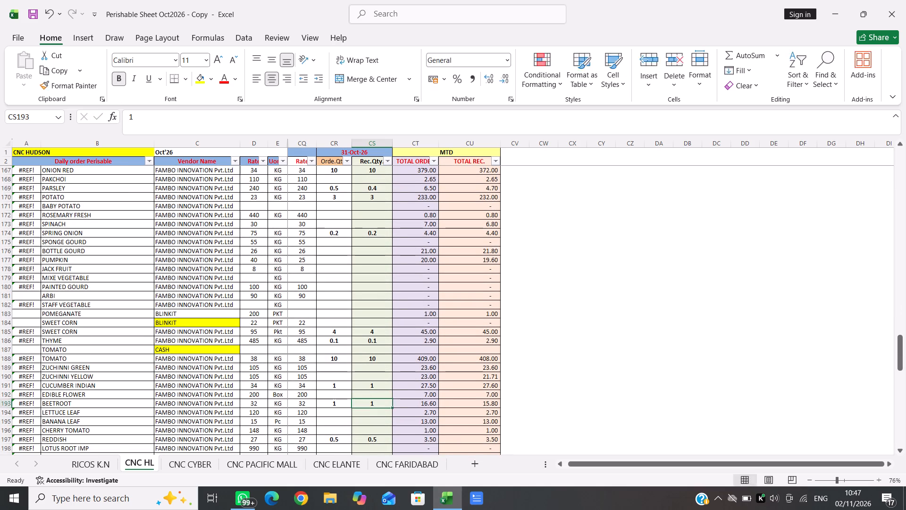
Select the 31-Oct-26 received quantities from ACHARI MIRCH down to KIWI IMP to check their sum.
scroll(377, 395, down, 6)
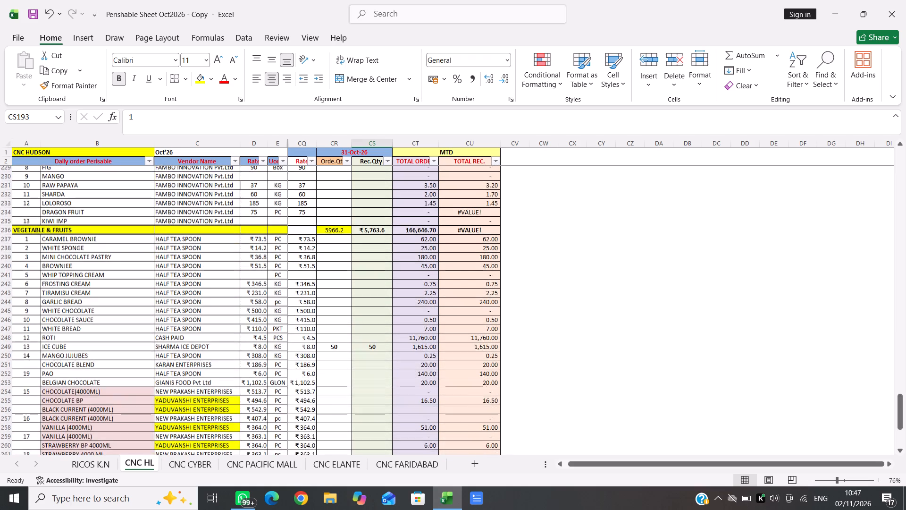
scroll(377, 395, up, 1)
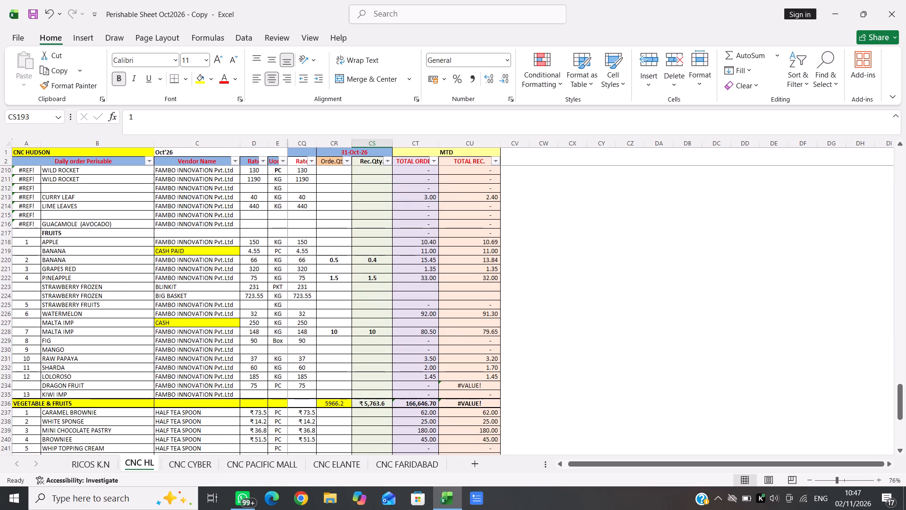
scroll(377, 395, up, 7)
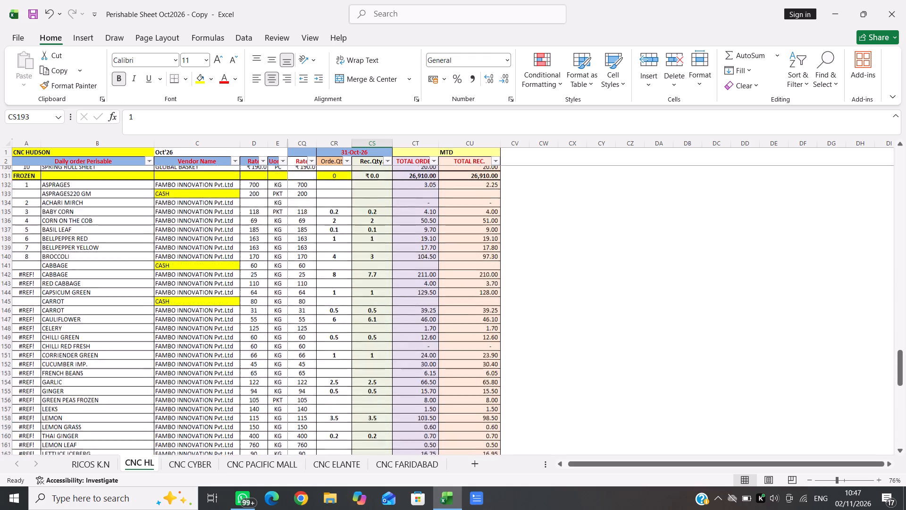
scroll(377, 395, up, 3)
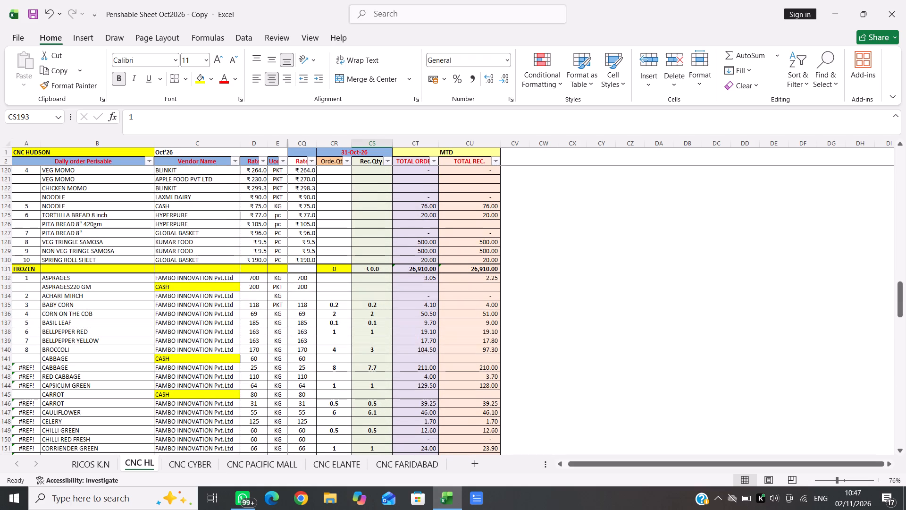
click(374, 297)
key(shift+Down)
key(shift+Down)
key(shift+Down)
key(shift+Down)
key(shift+Down)
key(shift+Down)
key(shift+Down)
key(shift+Down)
key(shift+Down)
key(shift+Down)
key(shift+Down)
key(shift+Down)
key(shift+Down)
key(shift+Down)
key(shift+Down)
key(shift+Down)
key(shift+Down)
key(shift+Down)
key(shift+Down)
key(shift+Down)
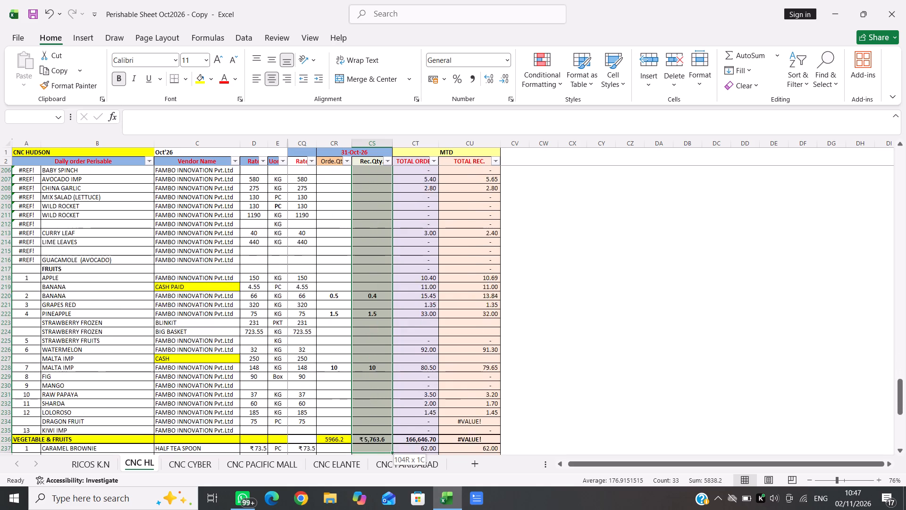
key(shift+Up)
key(shift+Up)
key(shift+Up)
key(shift+Up)
key(shift+Up)
key(shift+Up)
key(shift+Up)
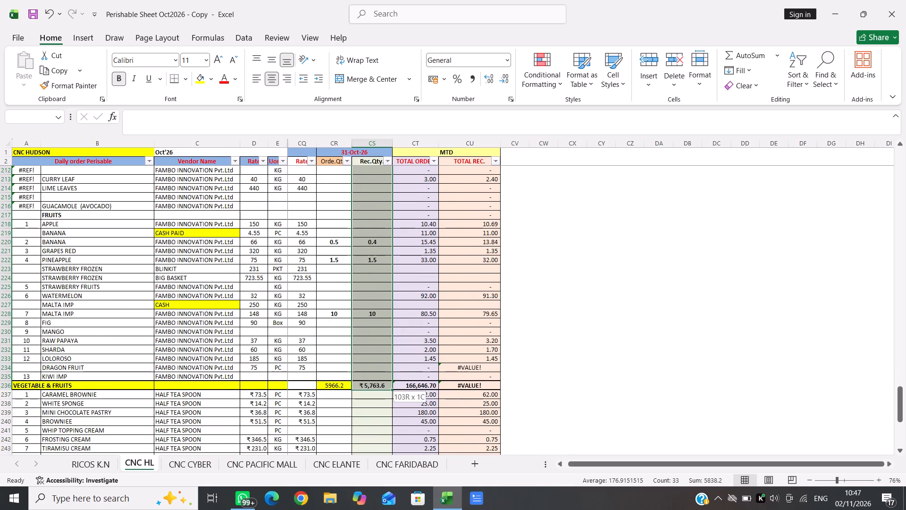
key(shift+Up)
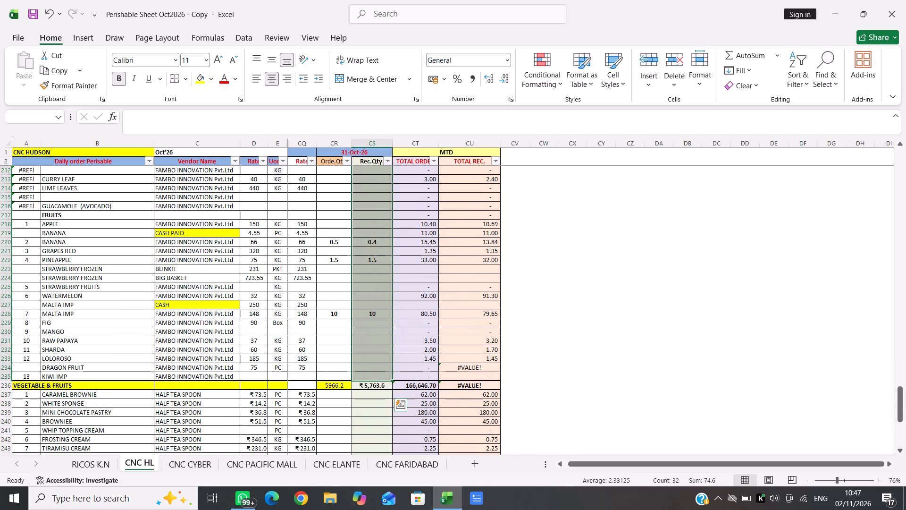
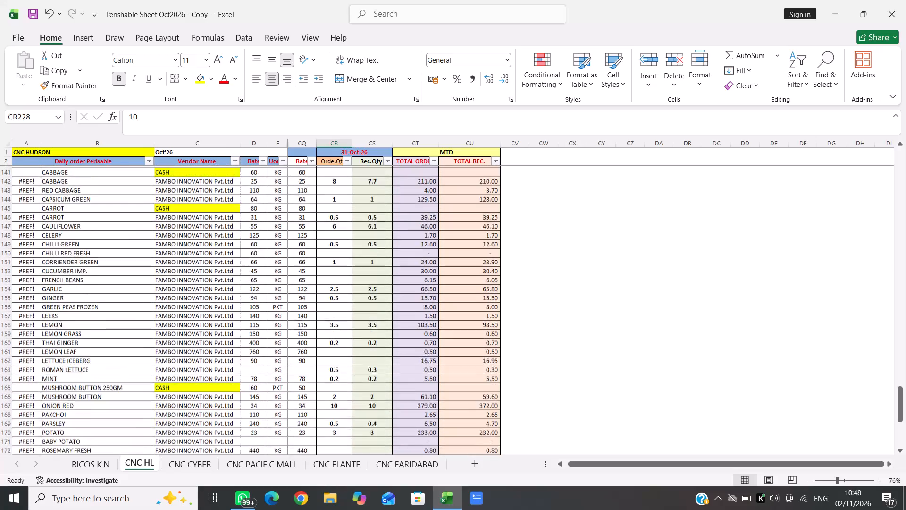
Review the 31-Oct-26 order and received quantities in CNC HL from the first vegetable rows down through the fruit rows.
scroll(342, 309, up, 1)
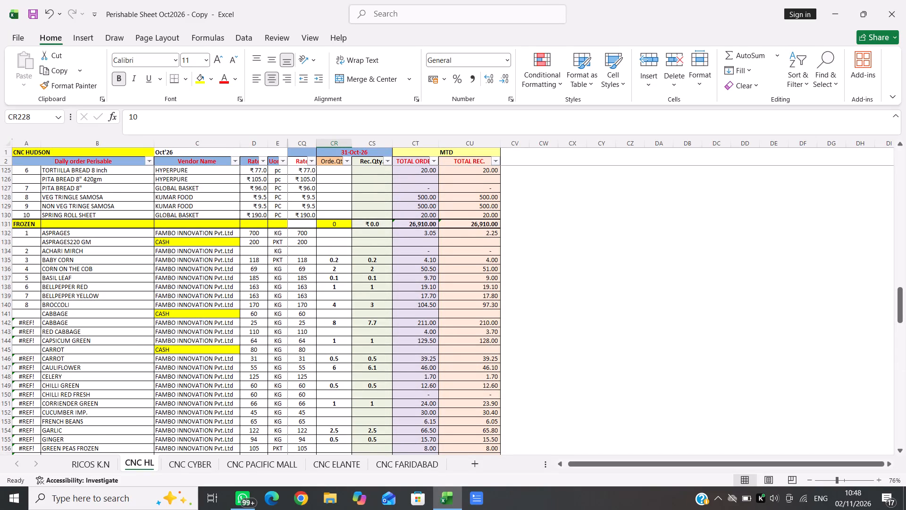
scroll(342, 309, down, 2)
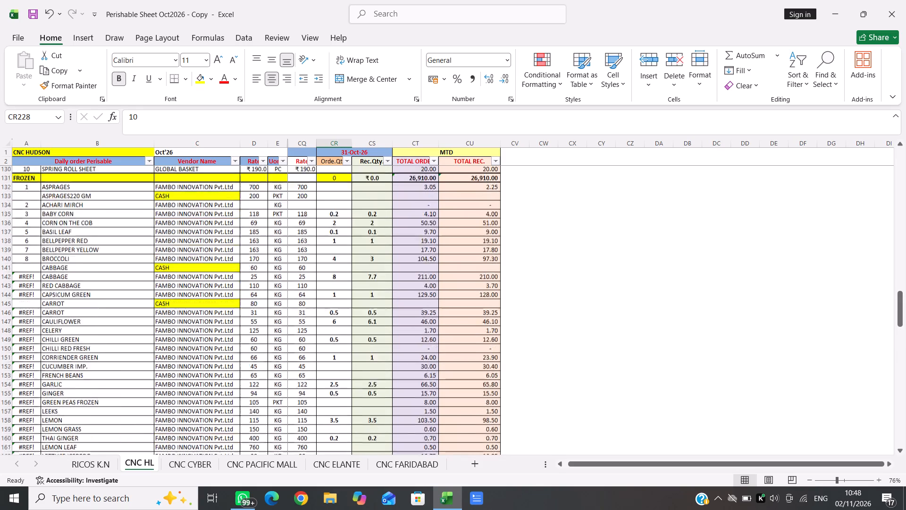
scroll(342, 309, down, 3)
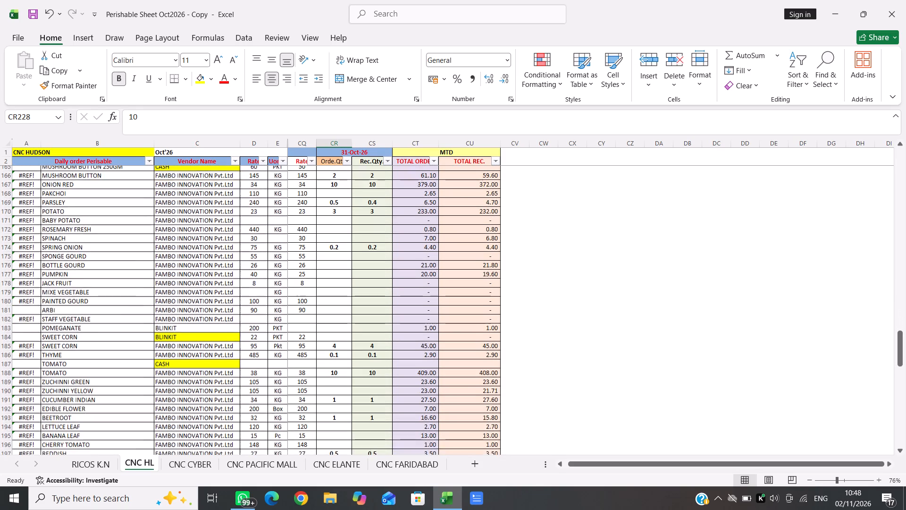
scroll(342, 309, down, 1)
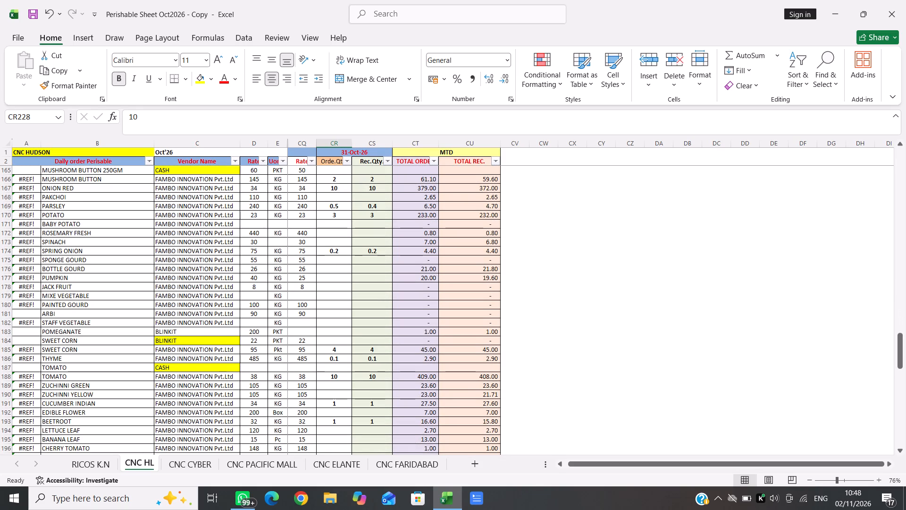
scroll(344, 362, down, 2)
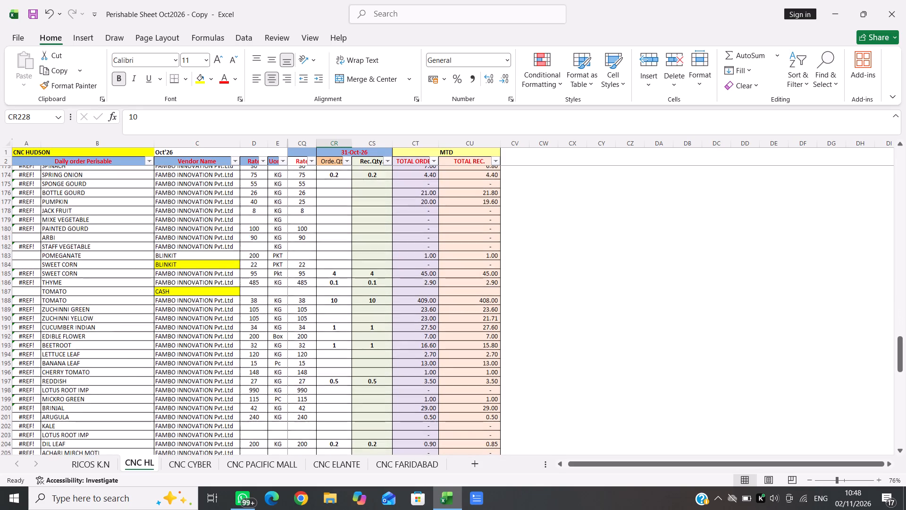
scroll(344, 362, down, 3)
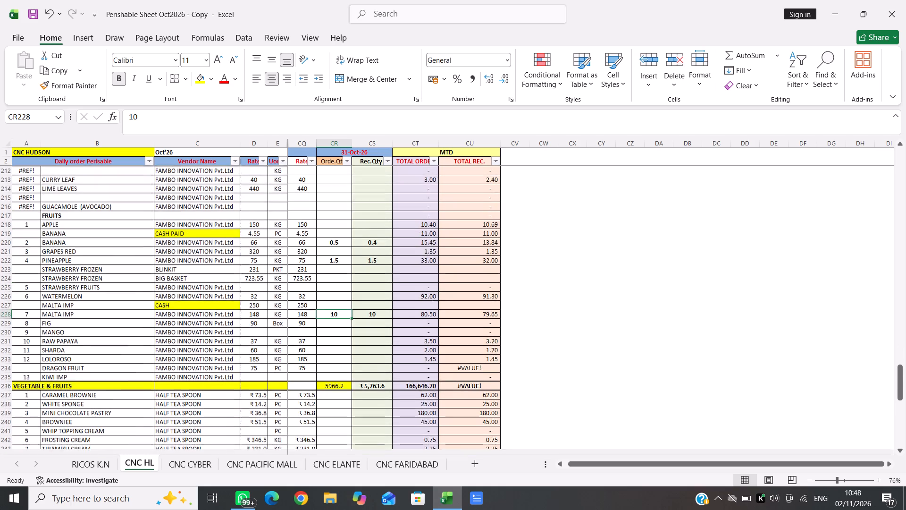
scroll(344, 362, down, 2)
click(381, 249)
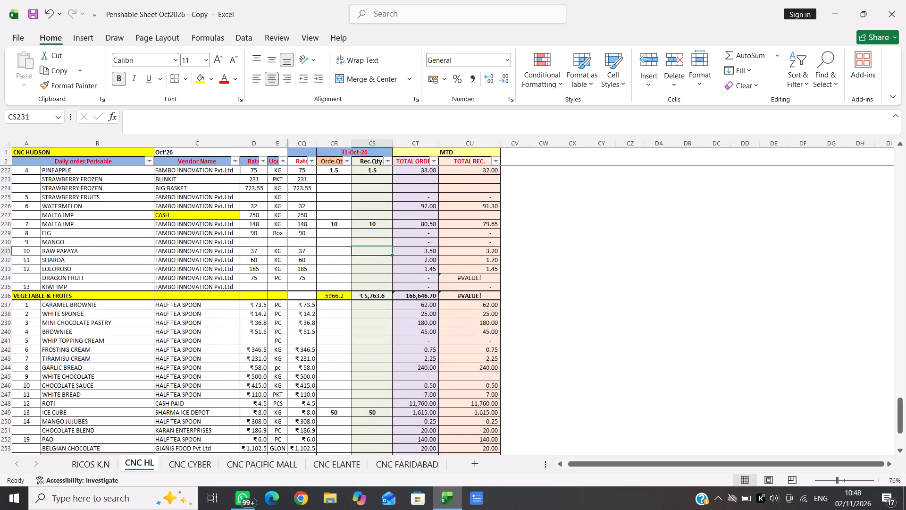
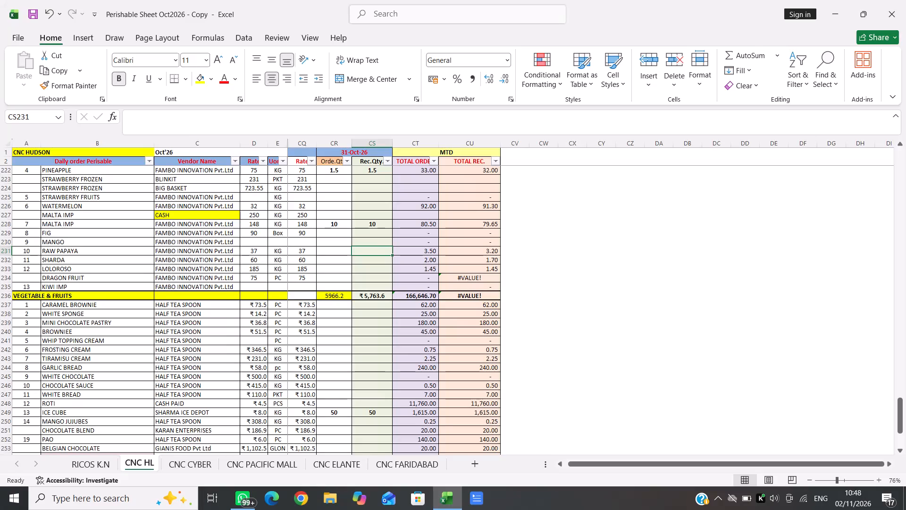
Check the 31-Oct-26 order quantity for the FAMBO INNOVATION Pvt.Ltd MALTA IMP row in CNC HL.
click(332, 222)
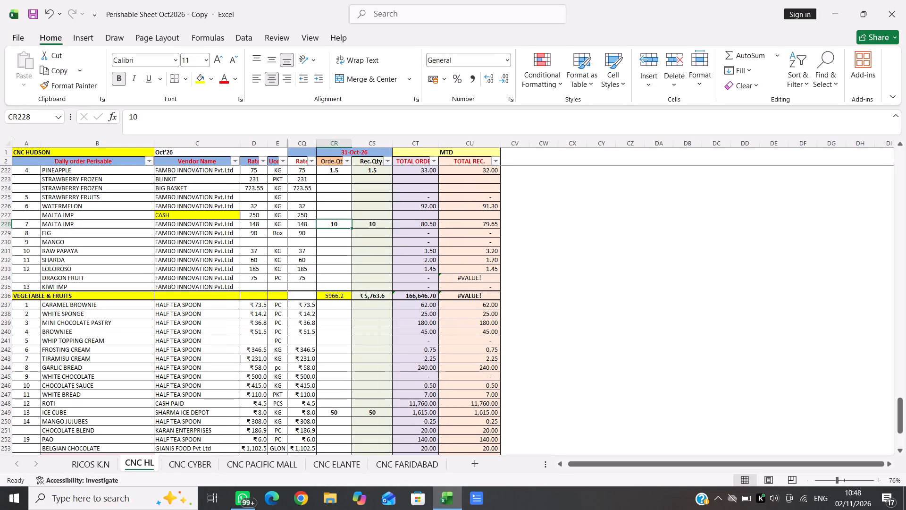
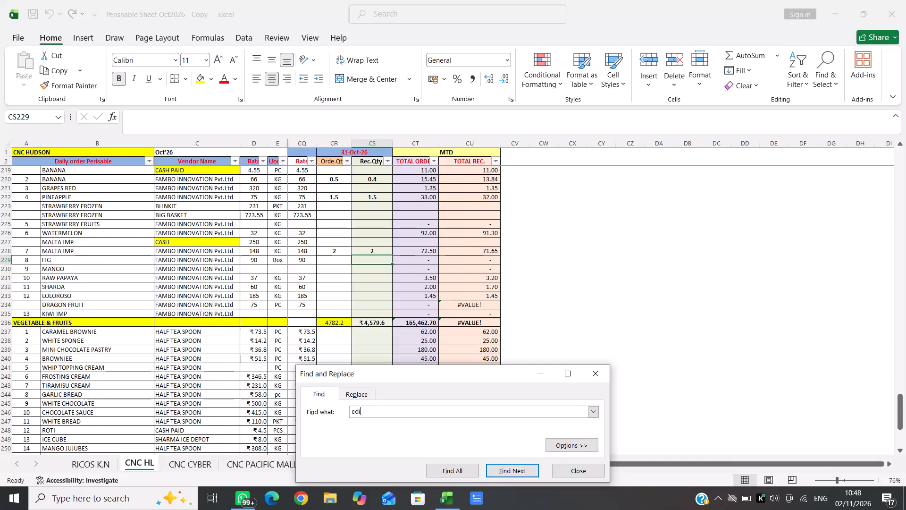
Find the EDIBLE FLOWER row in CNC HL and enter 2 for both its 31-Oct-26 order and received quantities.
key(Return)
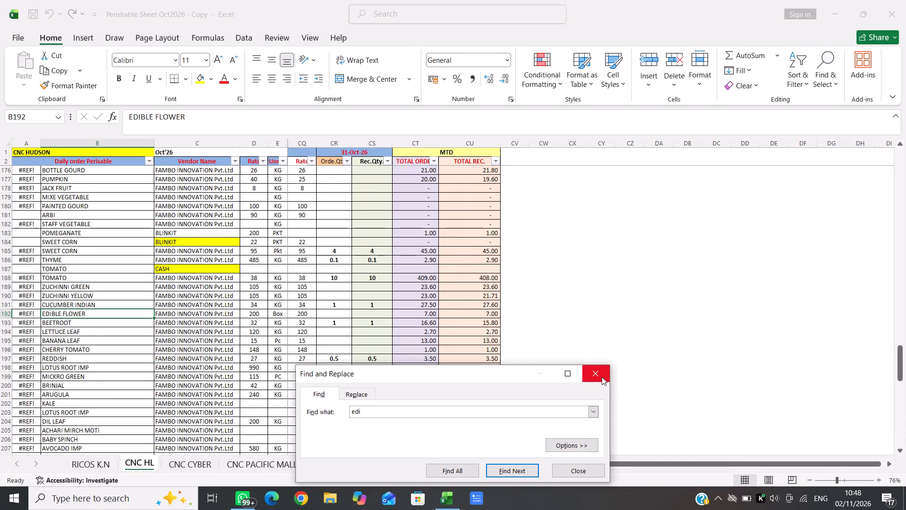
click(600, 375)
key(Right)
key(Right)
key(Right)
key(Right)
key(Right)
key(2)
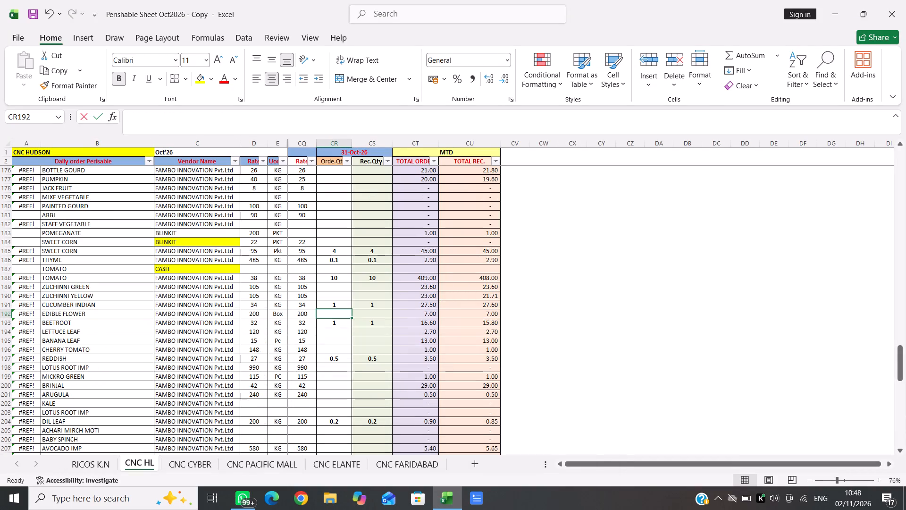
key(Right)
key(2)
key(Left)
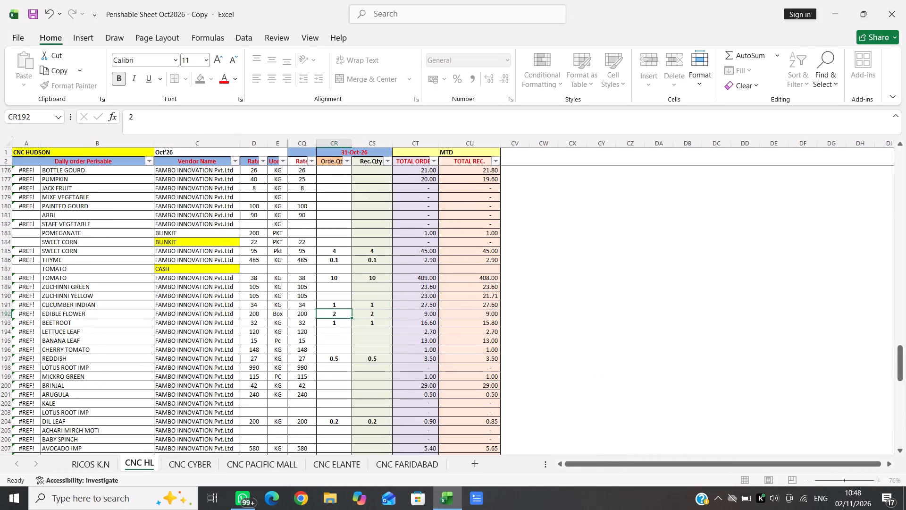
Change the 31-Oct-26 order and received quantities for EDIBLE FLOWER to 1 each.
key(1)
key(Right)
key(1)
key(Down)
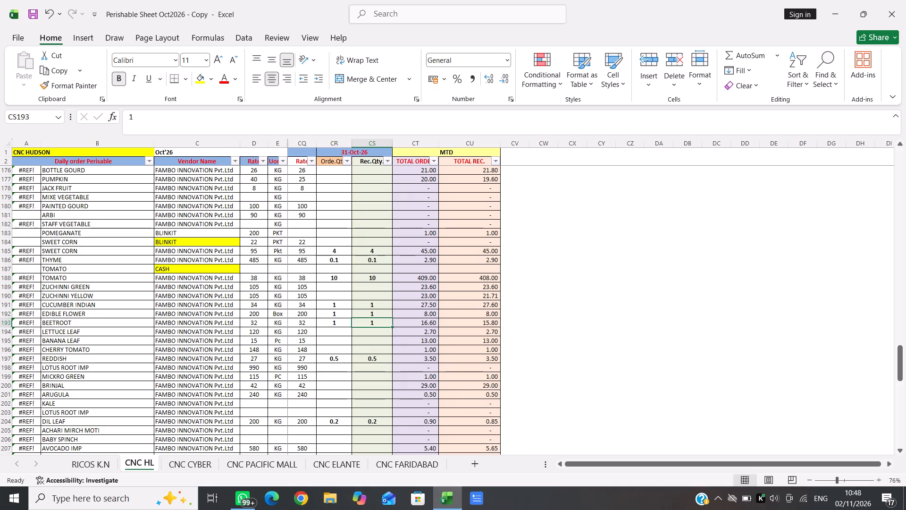
Set the EDIBLE FLOWER row's 31-Oct-26 order and received quantities to 2 each, after checking the VEGETABLE & FRUITS totals.
scroll(600, 375, down, 6)
scroll(600, 375, up, 1)
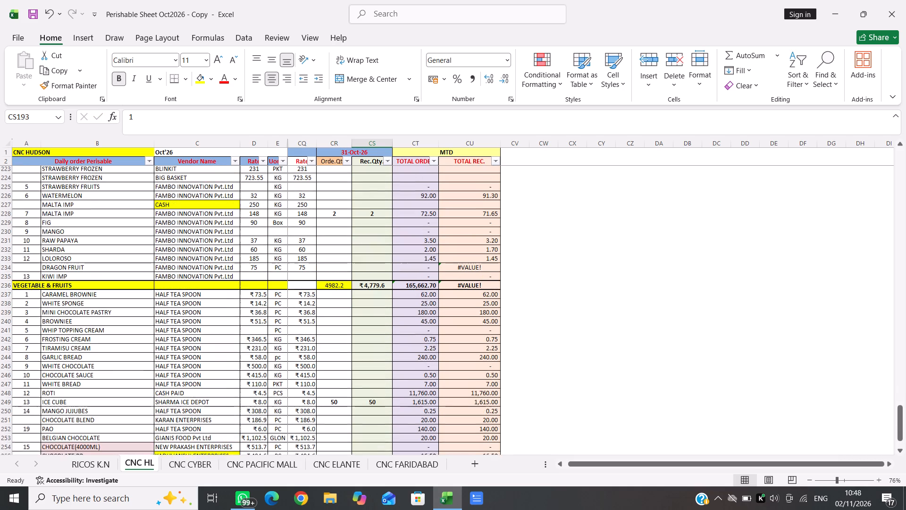
scroll(600, 375, up, 4)
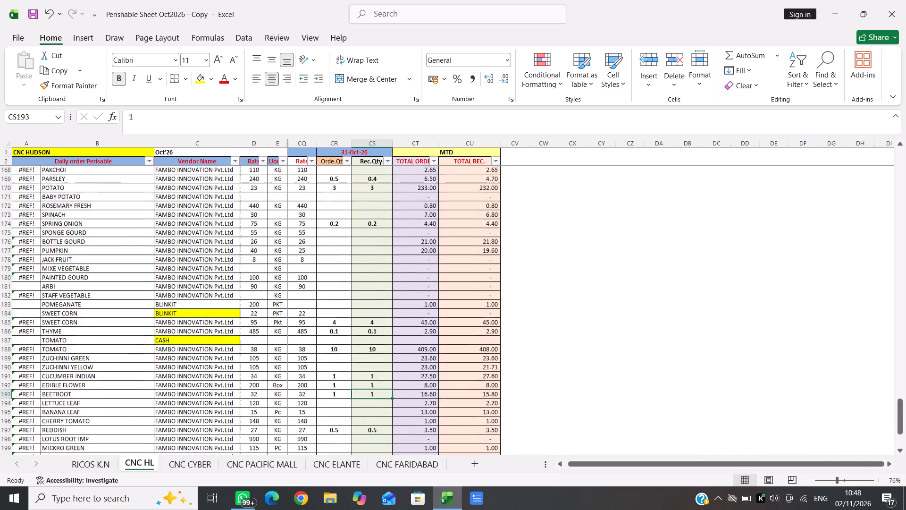
scroll(600, 375, up, 2)
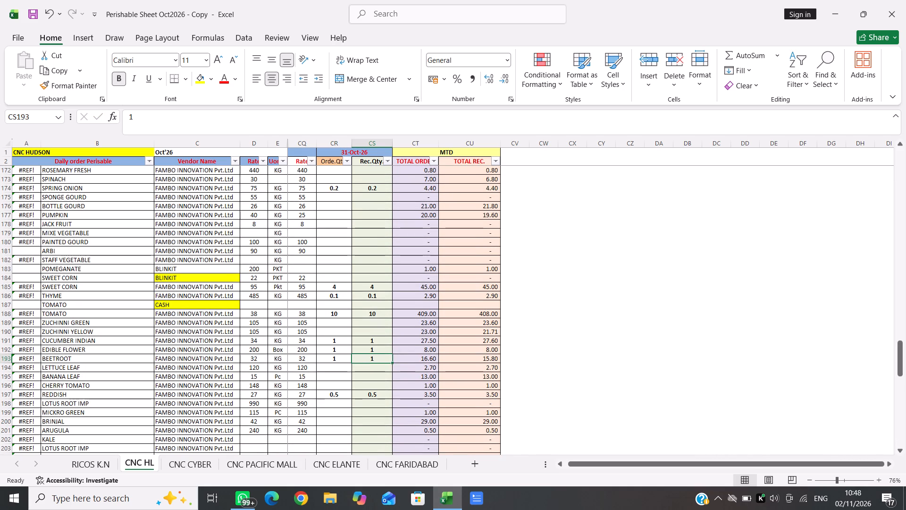
click(333, 346)
key(2)
key(Right)
key(2)
key(Down)
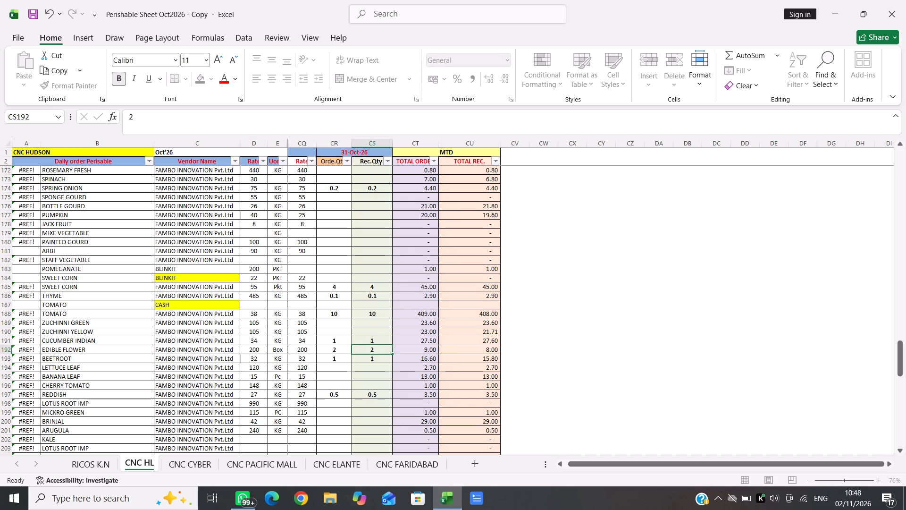
Check the 31-Oct-26 order and received totals in the VEGETABLE & FRUITS row of CNC HL.
scroll(333, 346, down, 4)
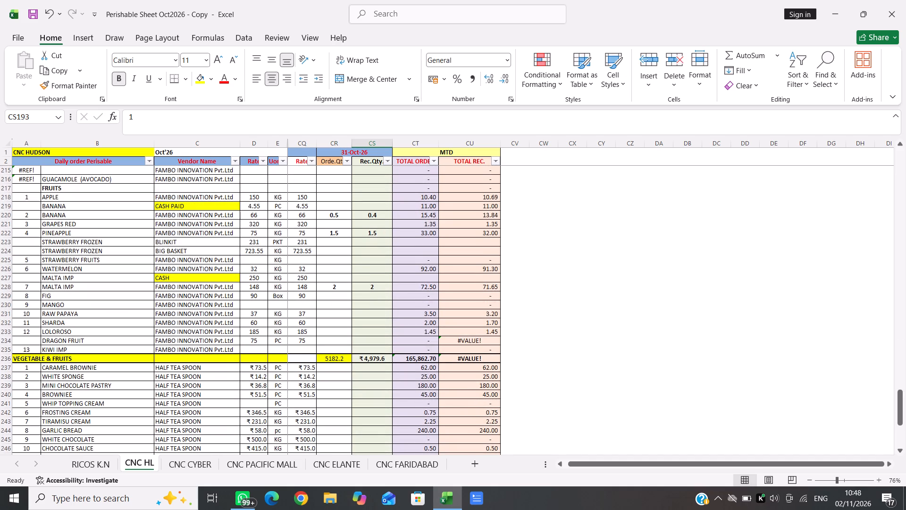
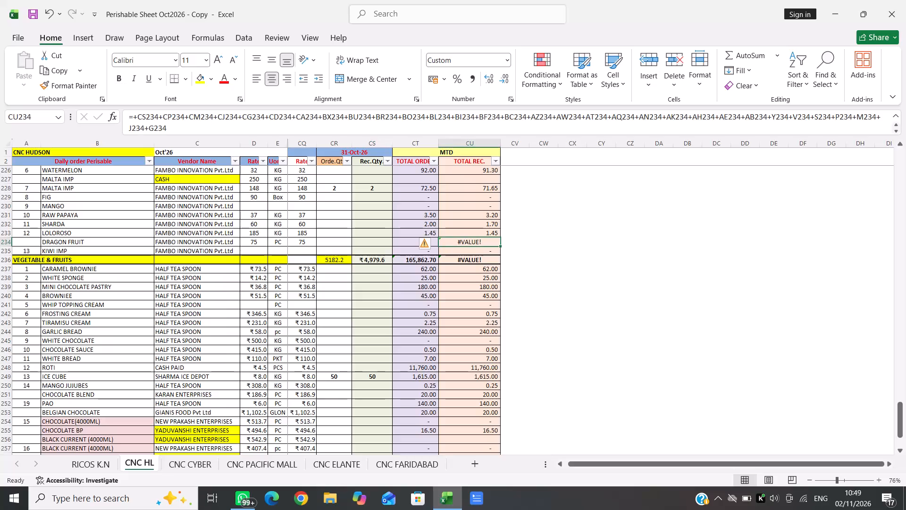
Examine the DRAGON FRUIT row in CNC HL across its visible cells, from TOTAL REC. back to the serial number column.
key(Left)
key(Left)
key(Left)
key(Left)
key(Left)
key(Left)
key(Left)
key(Left)
key(Left)
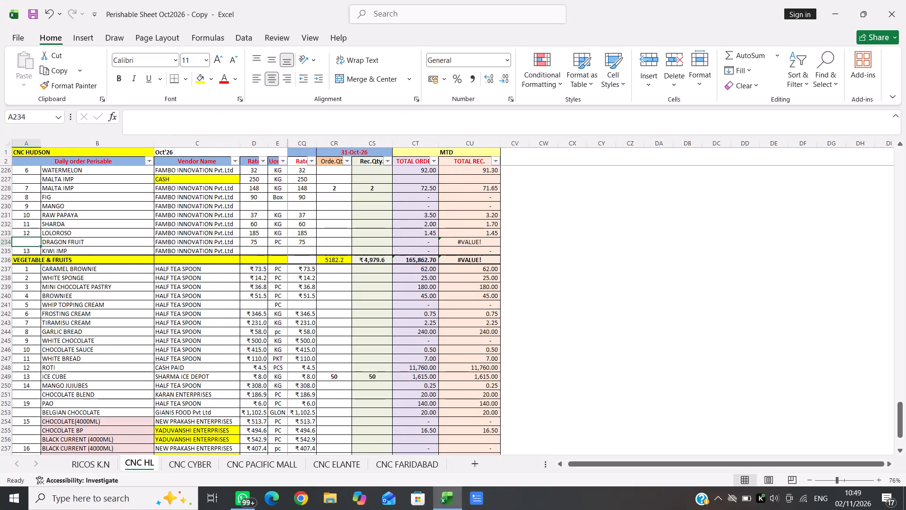
click(354, 224)
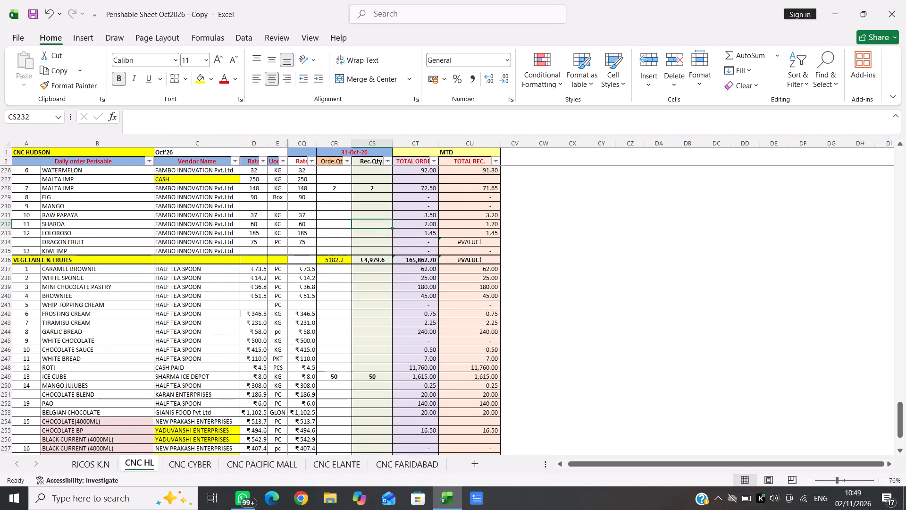
Copy the month-to-date total order formula from the LAXMI DAIRY AMUL BUTTER row to AMUL BUTTER DYNAMIX and MUTHER DAIRY CREAM.
scroll(354, 224, up, 8)
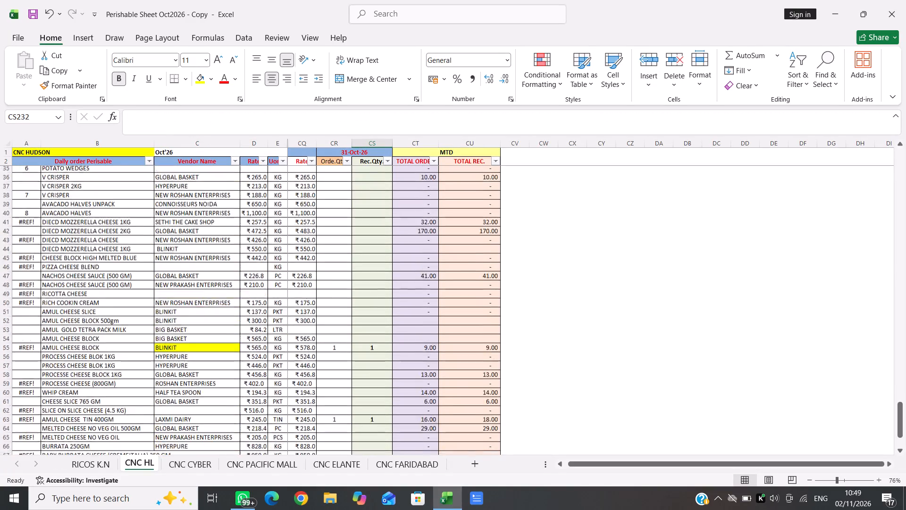
scroll(354, 224, up, 3)
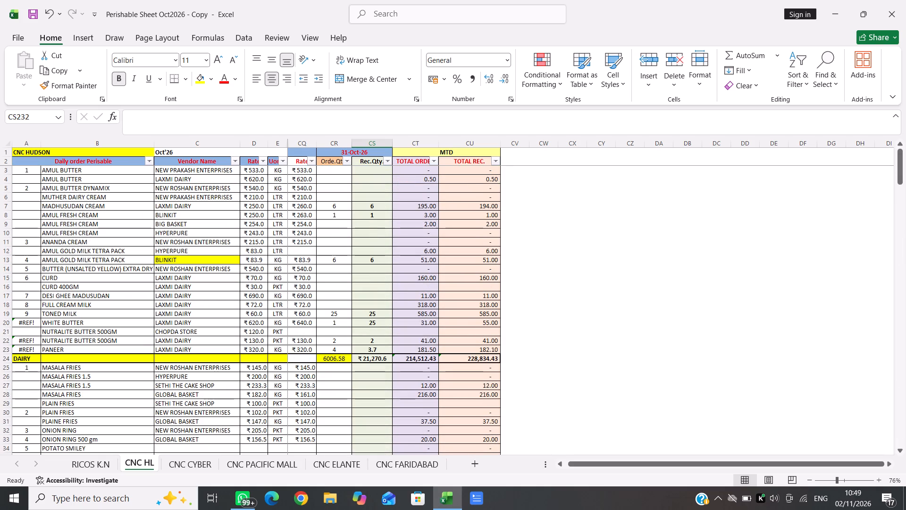
click(433, 179)
key(ctrl+c)
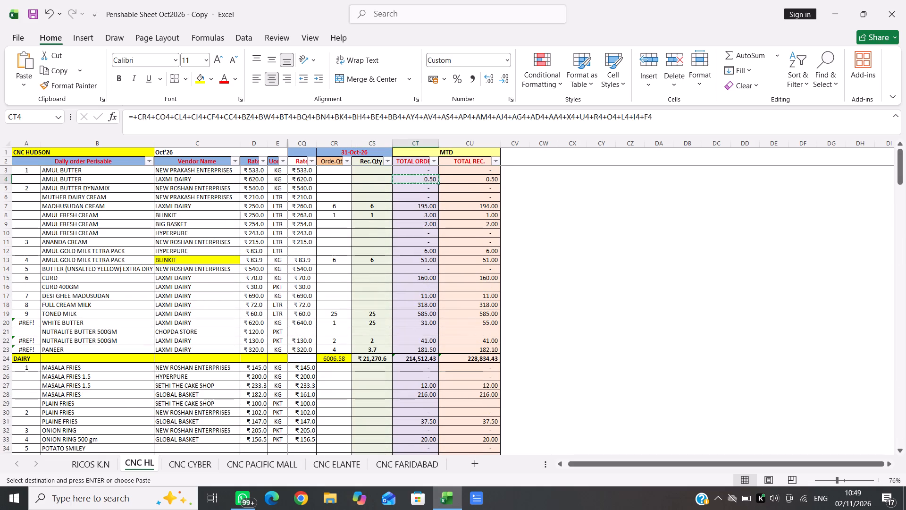
key(Down)
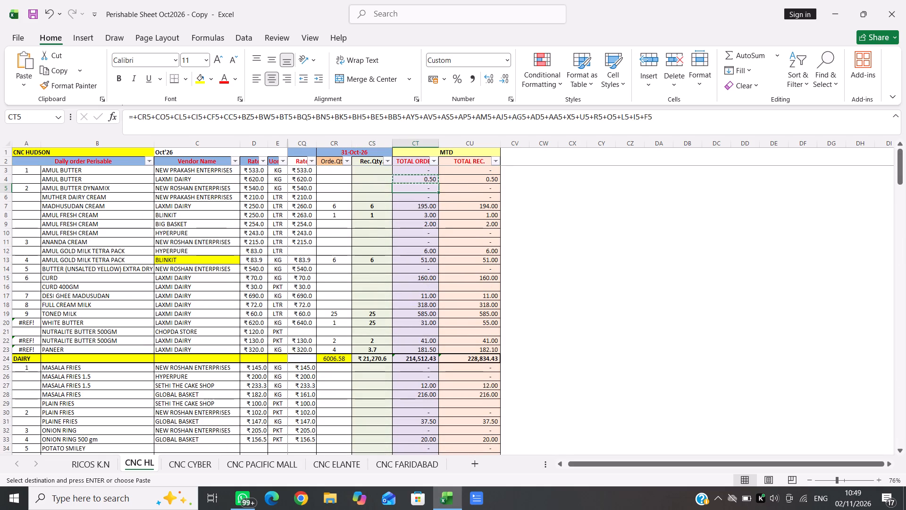
key(shift+Down)
key(Return)
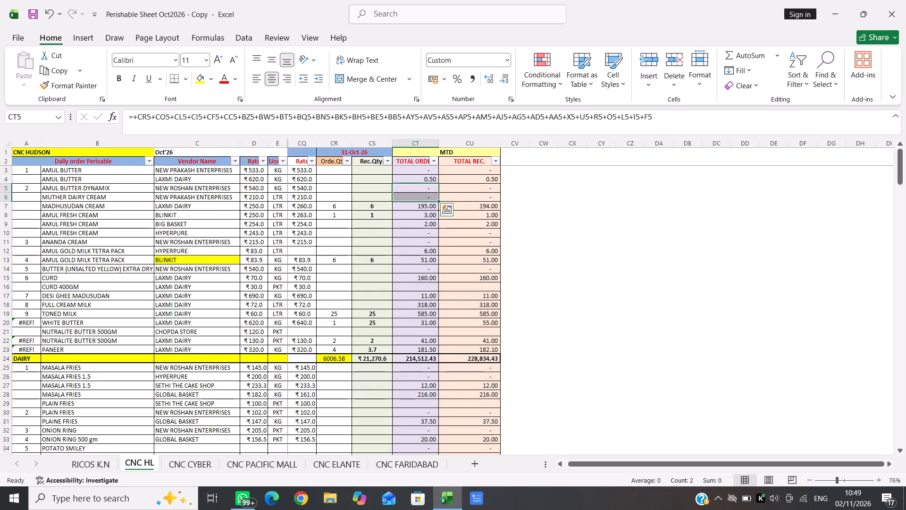
Copy the TOTAL REC. formula from the LAXMI DAIRY AMUL BUTTER row to the AMUL BUTTER DYNAMIX and MUTHER DAIRY CREAM rows.
click(487, 180)
key(ctrl+c)
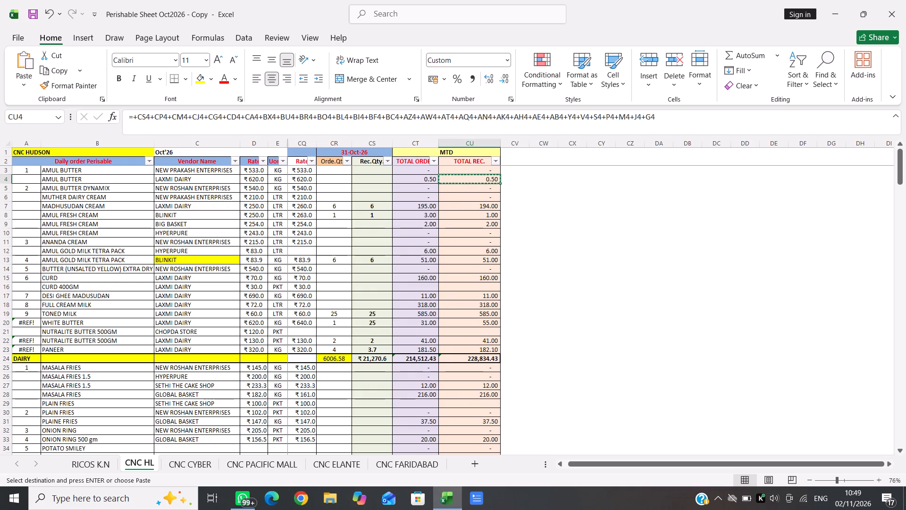
key(Down)
key(shift+Down)
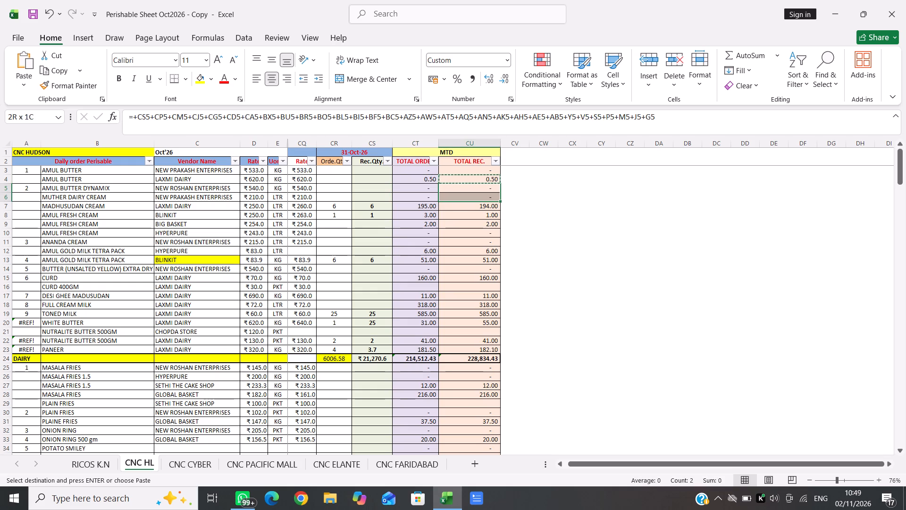
key(Return)
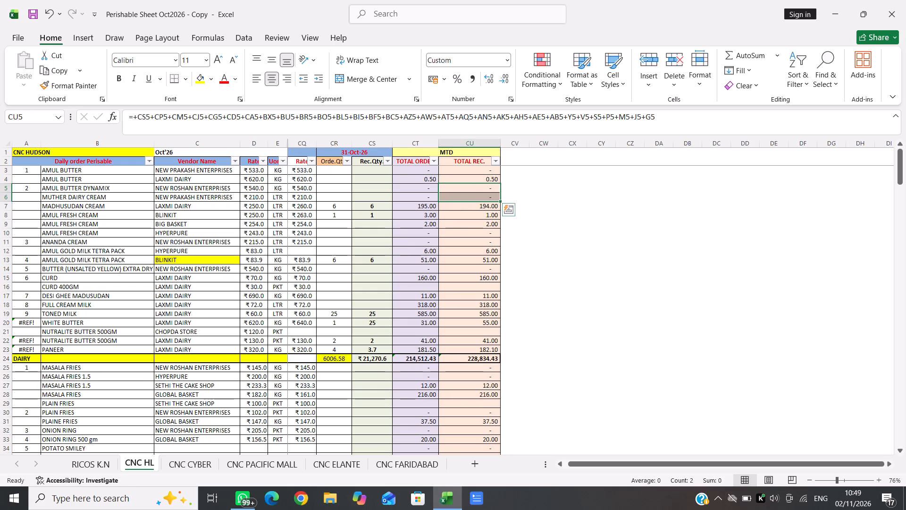
Save the Perishable Sheet Oct2026 - Copy workbook.
scroll(435, 263, down, 2)
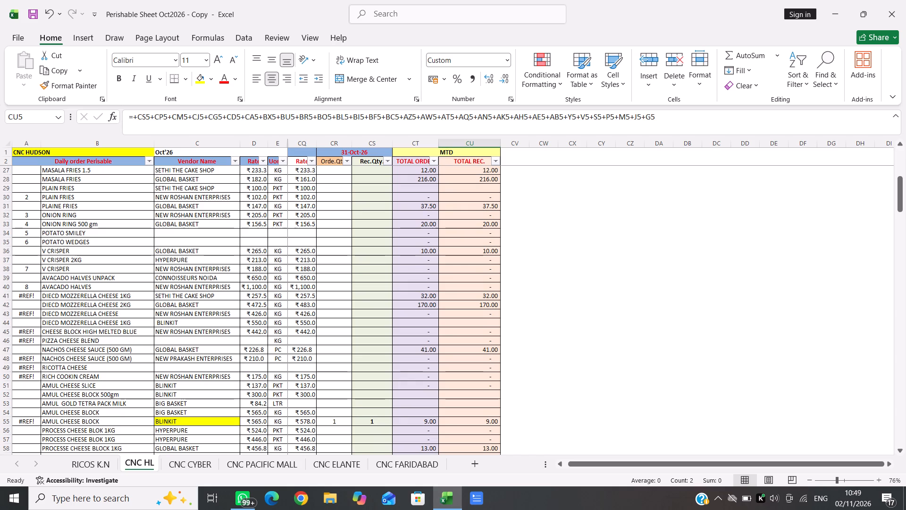
key(ctrl+s)
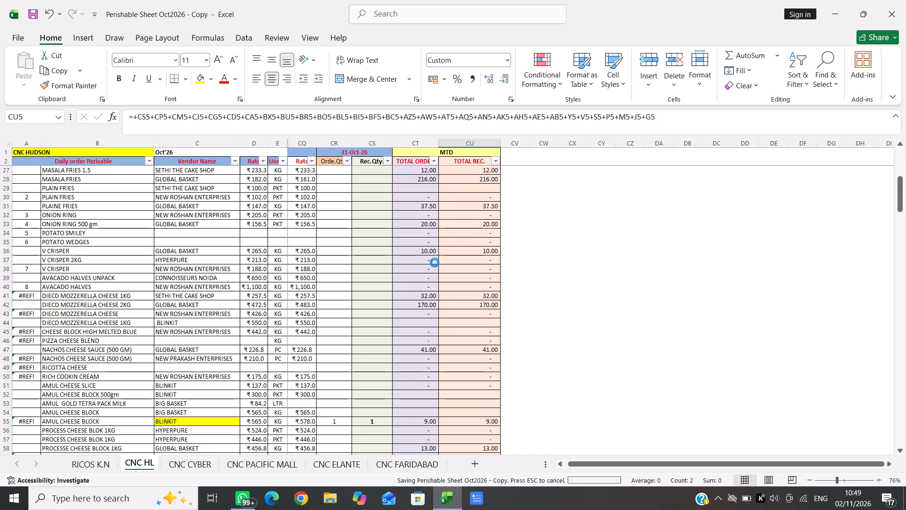
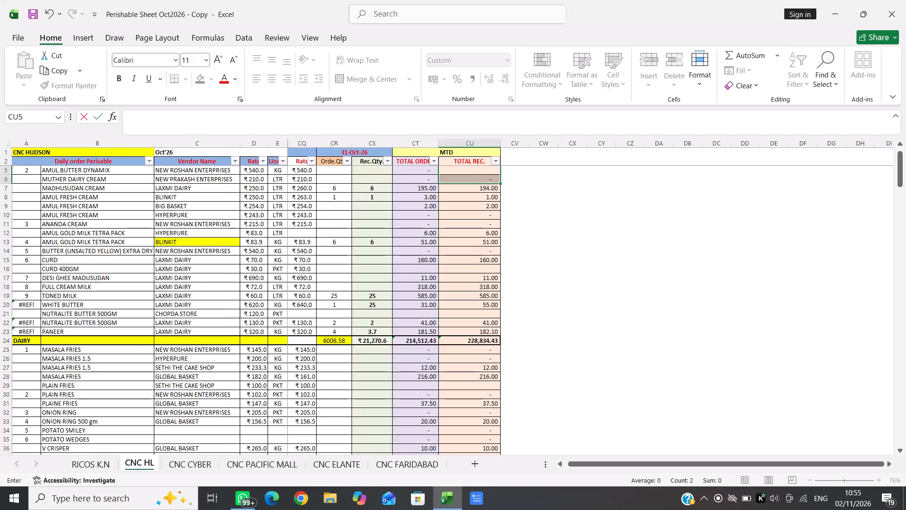
Copy the month-to-date total order formula from the PAPPU CHICKEN RIVER SOLE FISH row to the four rows below, through STAFF CHICKEN WHOLE in row 101.
scroll(435, 263, up, 1)
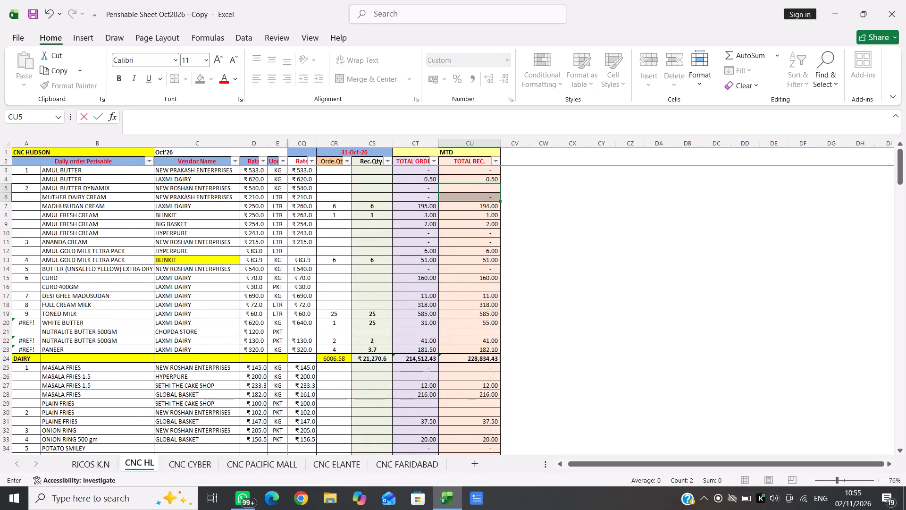
click(385, 196)
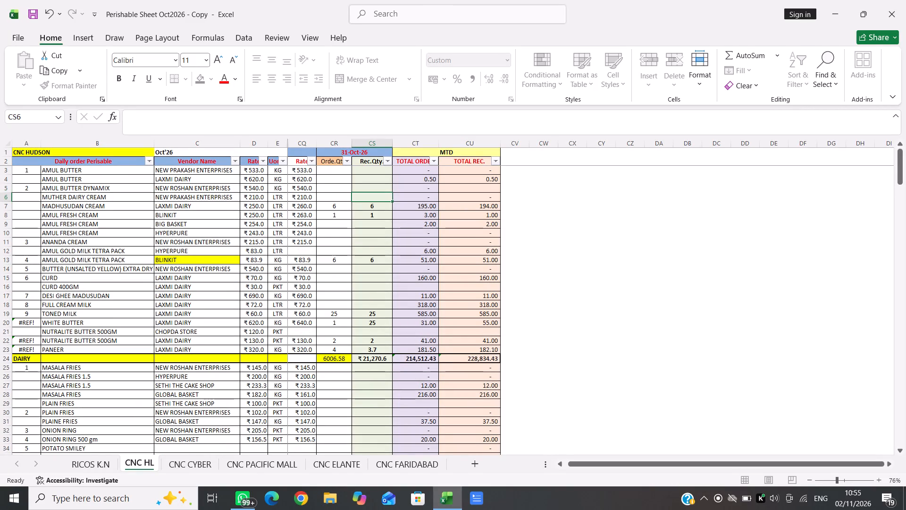
click(427, 180)
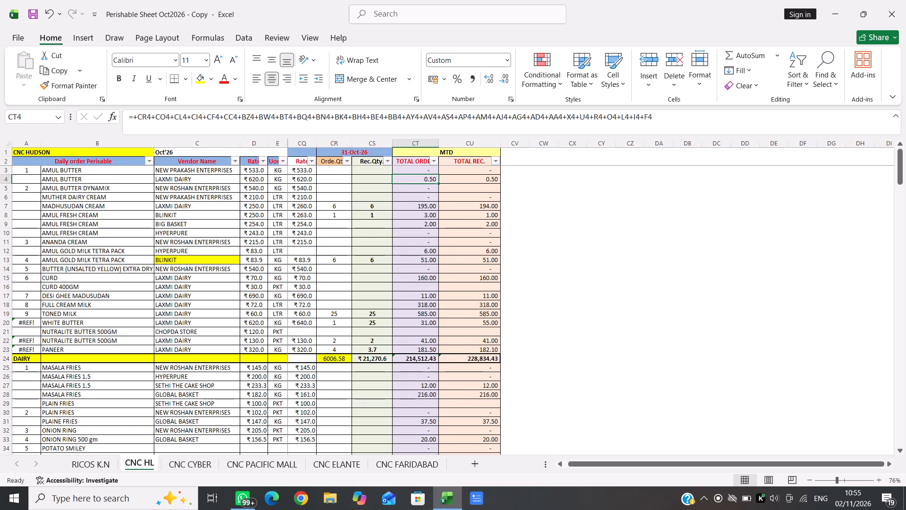
scroll(426, 245, up, 2)
scroll(426, 245, down, 1)
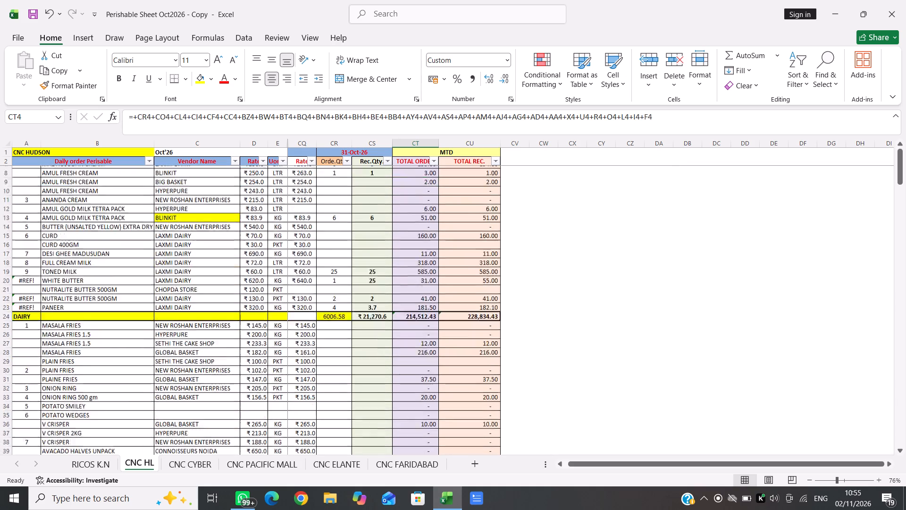
scroll(426, 245, down, 6)
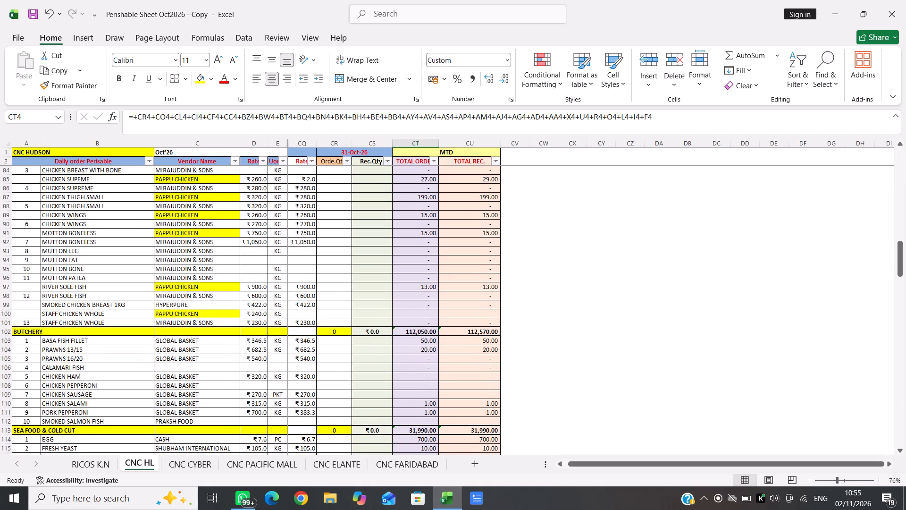
click(426, 284)
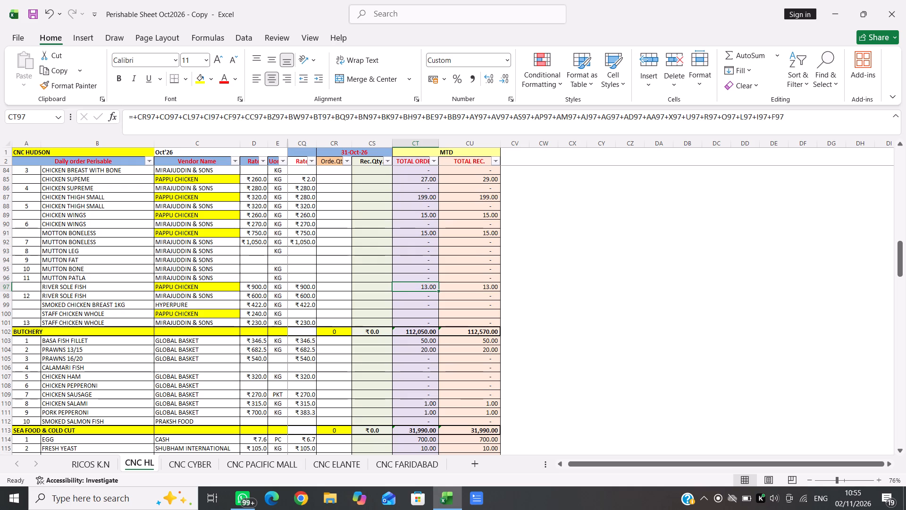
key(ctrl+c)
key(Down)
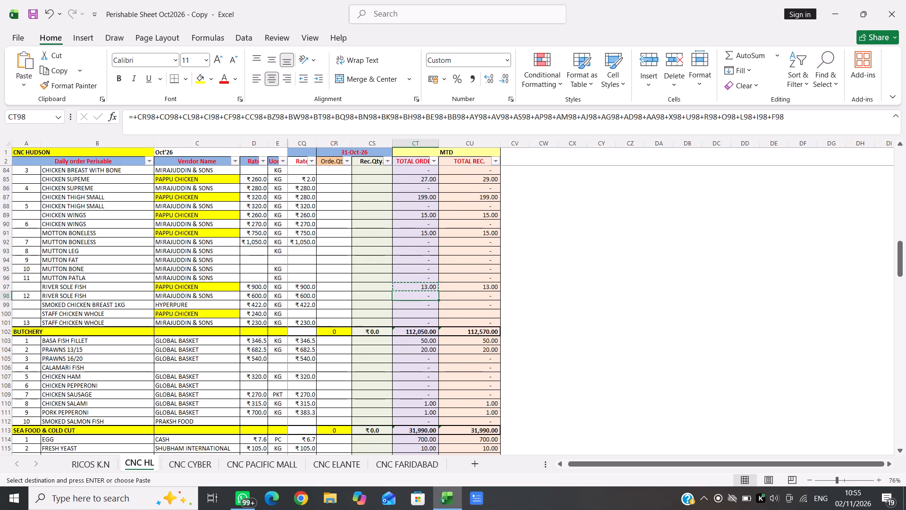
key(shift+Down)
key(shift+Down)
key(shift+Down)
key(Return)
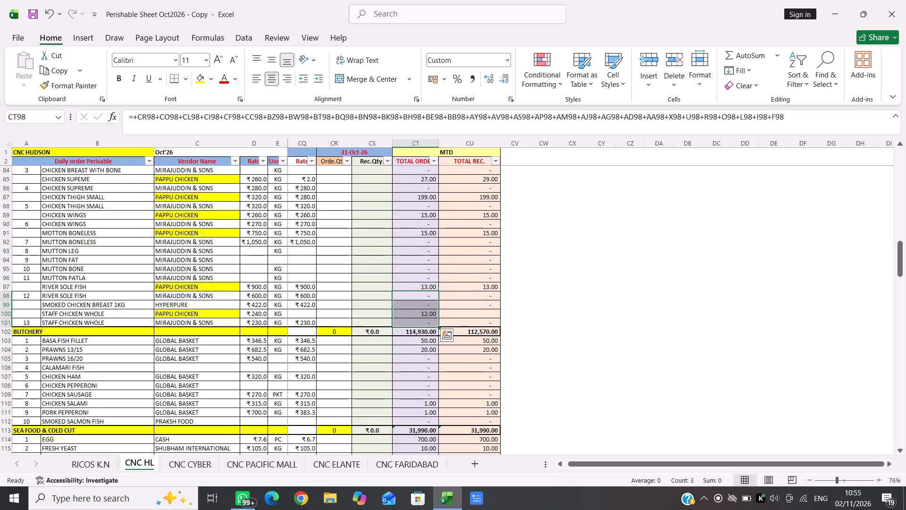
Copy the TOTAL REC. formula from the PAPPU CHICKEN RIVER SOLE FISH row to the four rows below, through STAFF CHICKEN WHOLE in row 101.
click(495, 287)
key(ctrl+c)
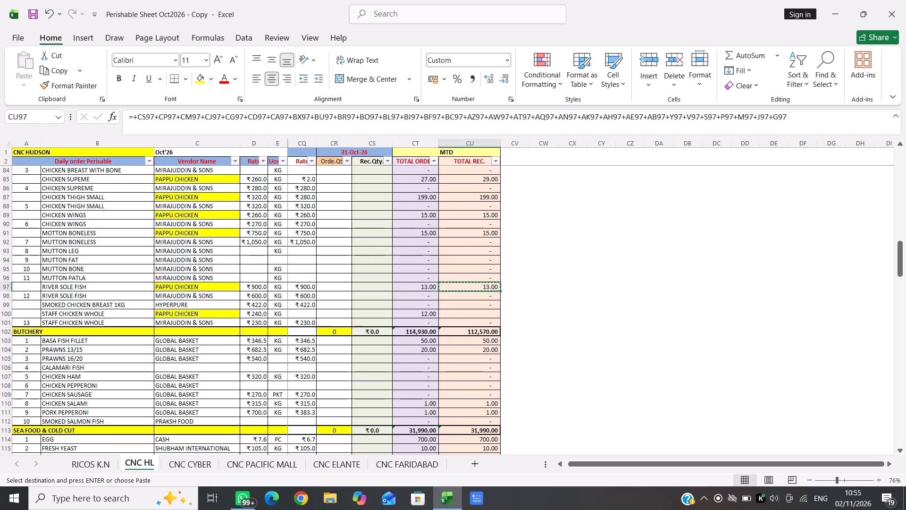
key(Down)
key(shift+Down)
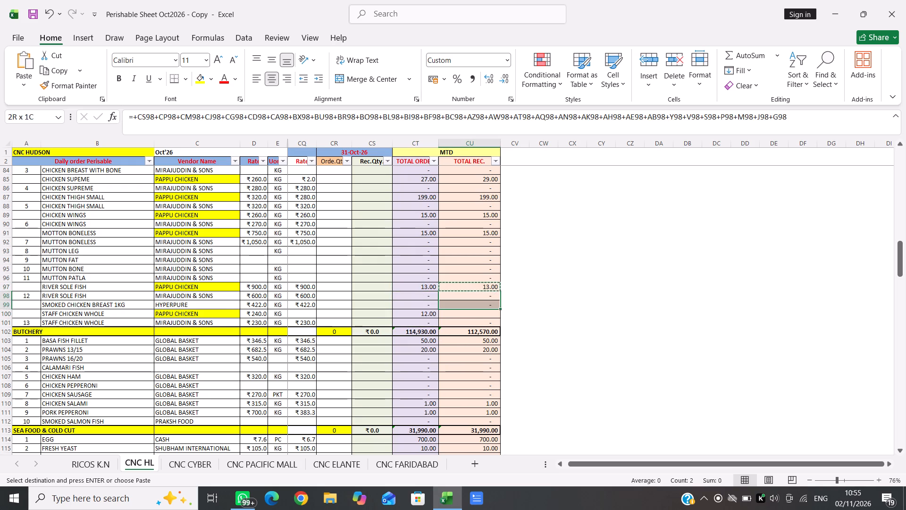
key(shift+Down)
key(shift+Down)
key(Return)
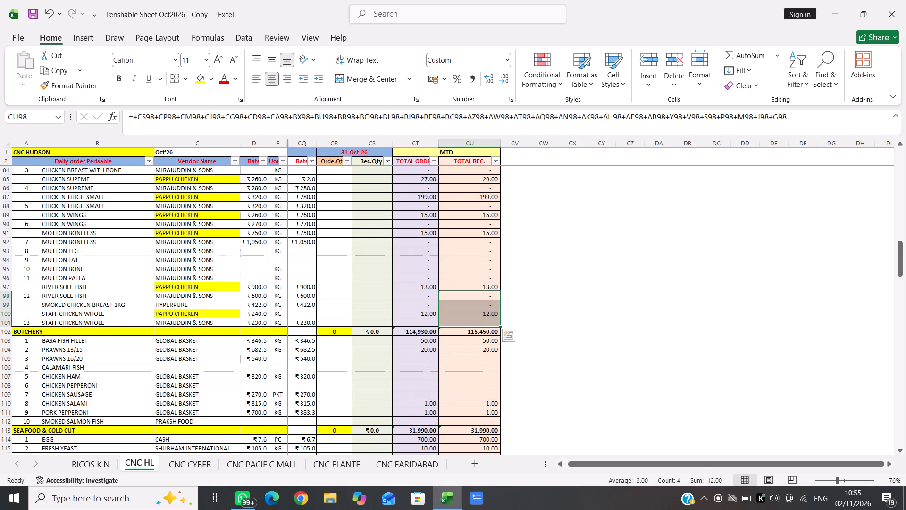
Copy the month-to-date total order formula from the MOTTON BONELESS row to the five rows below, MUTTON BONELESS through MUTTON PATLA.
click(430, 229)
key(ctrl+c)
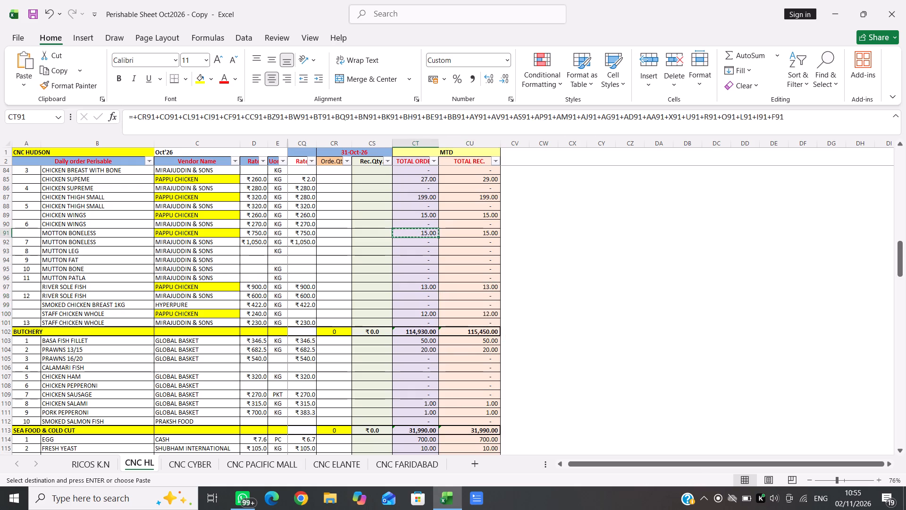
key(Down)
key(shift+Down)
key(shift+Down)
key(shift+Down)
key(shift+Down)
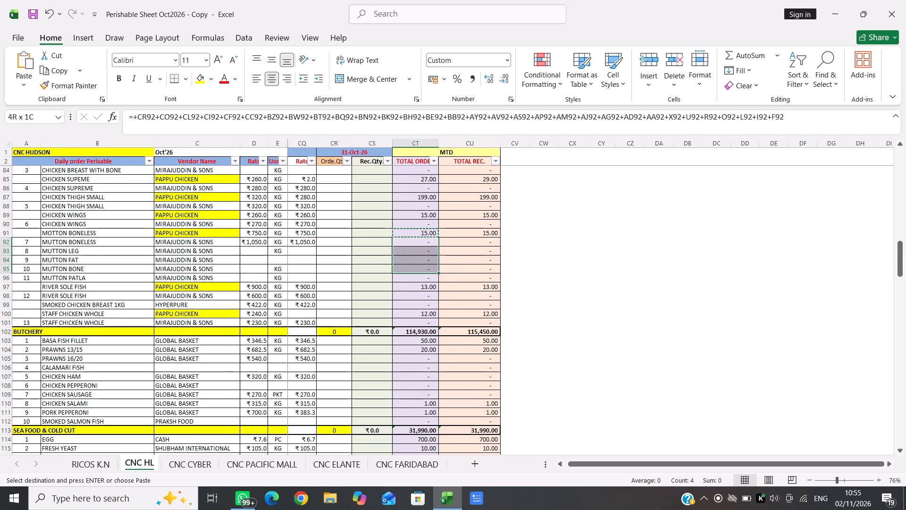
key(Return)
Copy the TOTAL REC. formula from the MOTTON BONELESS row to the five rows below, MUTTON BONELESS through MUTTON PATLA.
click(489, 233)
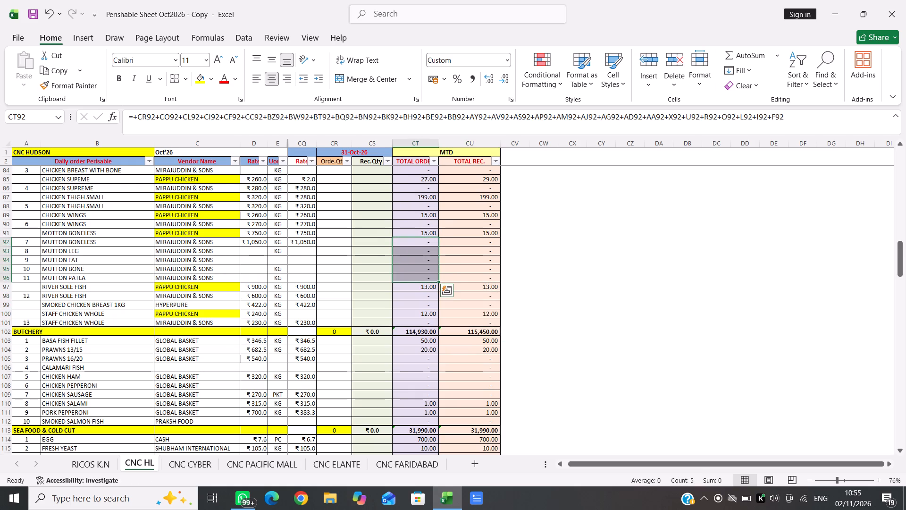
key(ctrl+c)
key(Down)
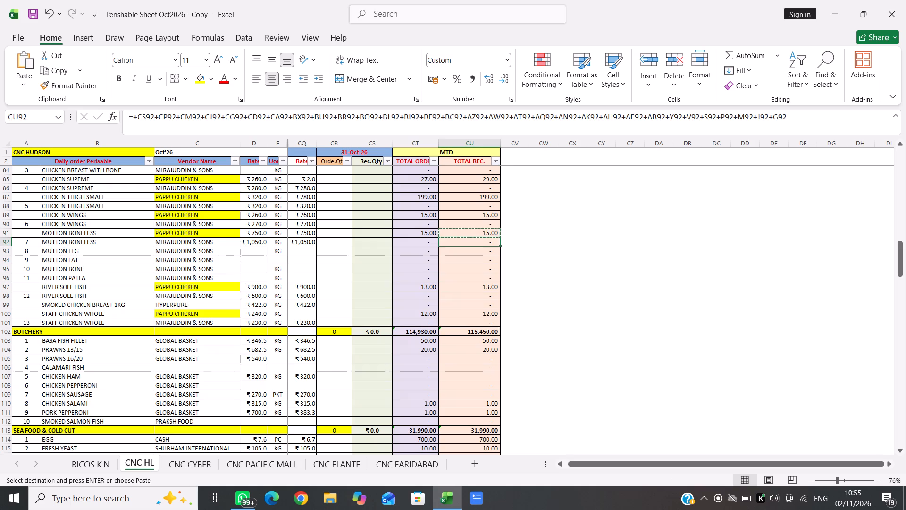
key(shift+Down)
key(shift+Down)
key(shift+Down)
key(shift+Down)
key(Return)
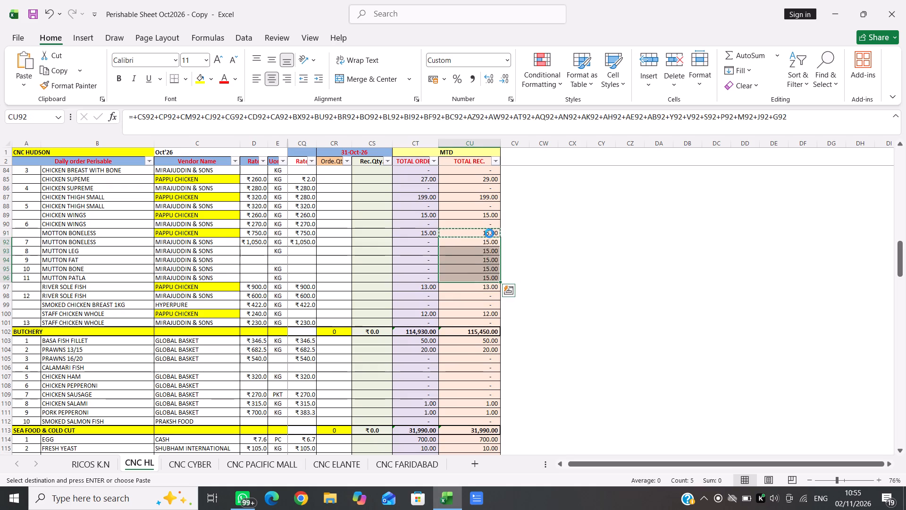
Copy the month-to-date total order formula from the CHICKEN BREAST row to rows 78 to 82, CHICKEN BREAST BONELESS through the PAPPU CHICKEN CHICKEN BONE.
scroll(413, 256, up, 1)
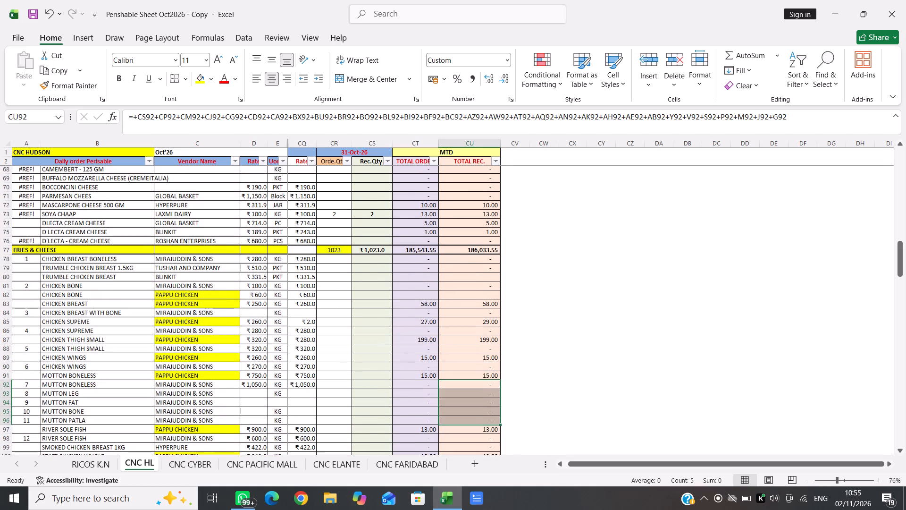
scroll(413, 256, up, 1)
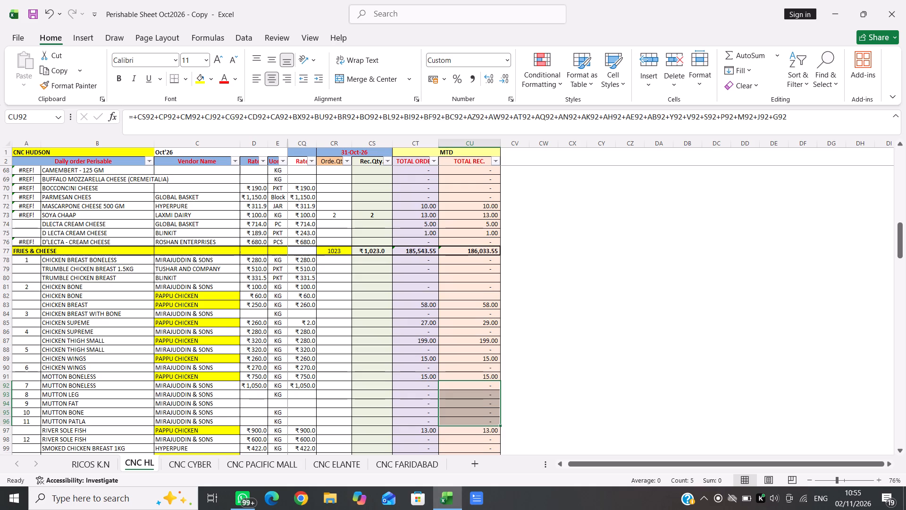
click(426, 306)
key(ctrl+c)
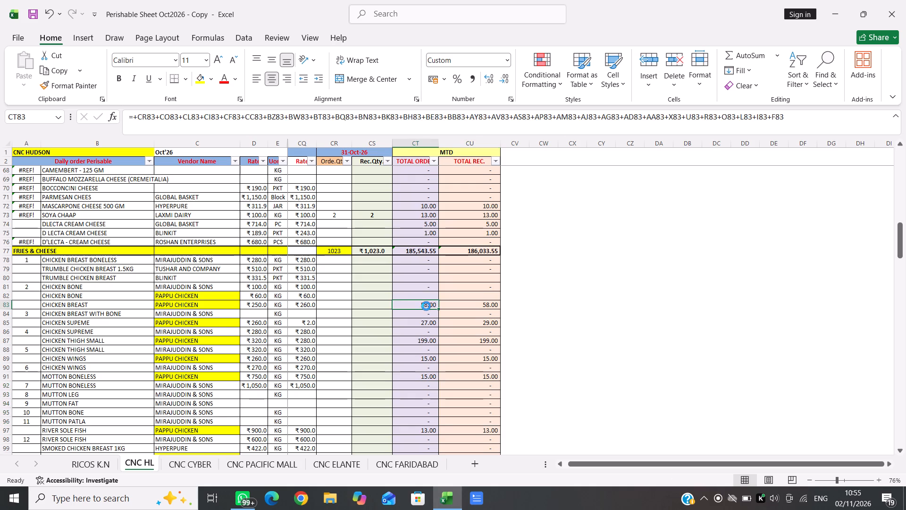
click(432, 263)
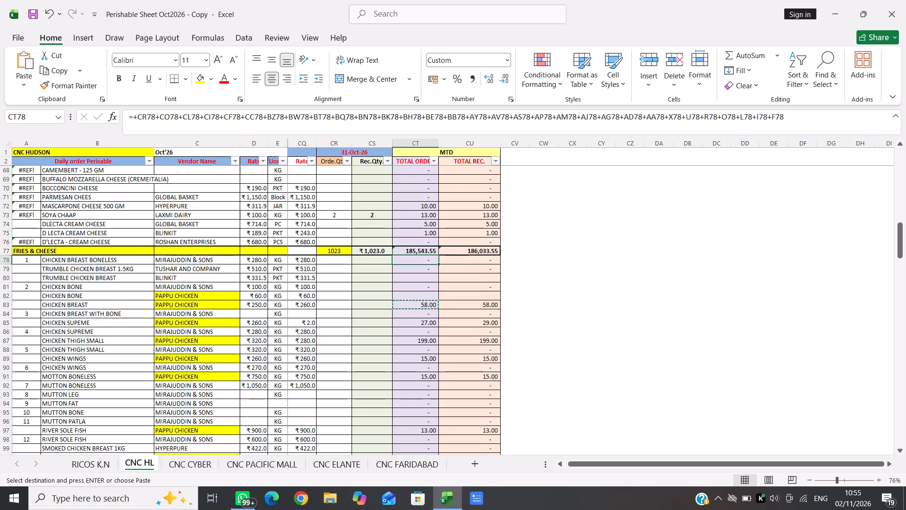
key(shift+Down)
key(shift+Down)
key(shift+Down)
key(shift+Down)
key(Return)
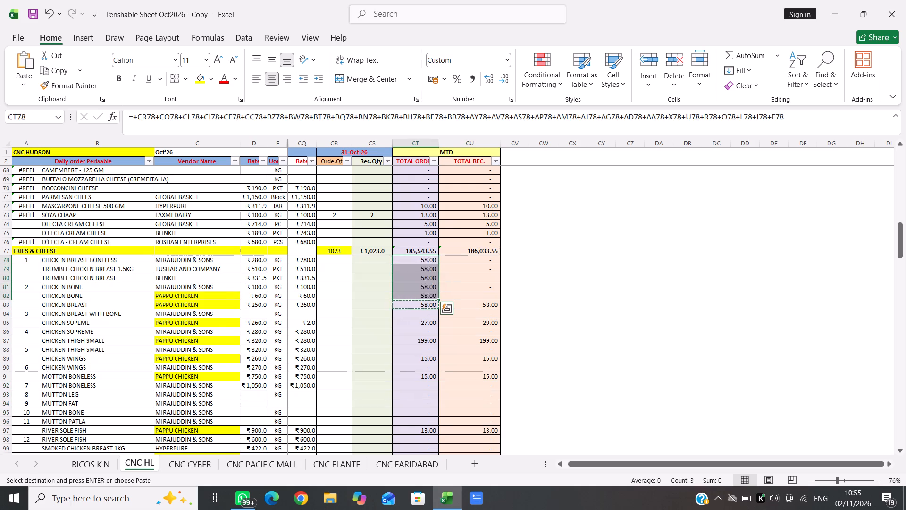
Copy the TOTAL REC. formula from the CHICKEN BREAST row to rows 78 to 82, CHICKEN BREAST BONELESS through the PAPPU CHICKEN CHICKEN BONE.
click(489, 303)
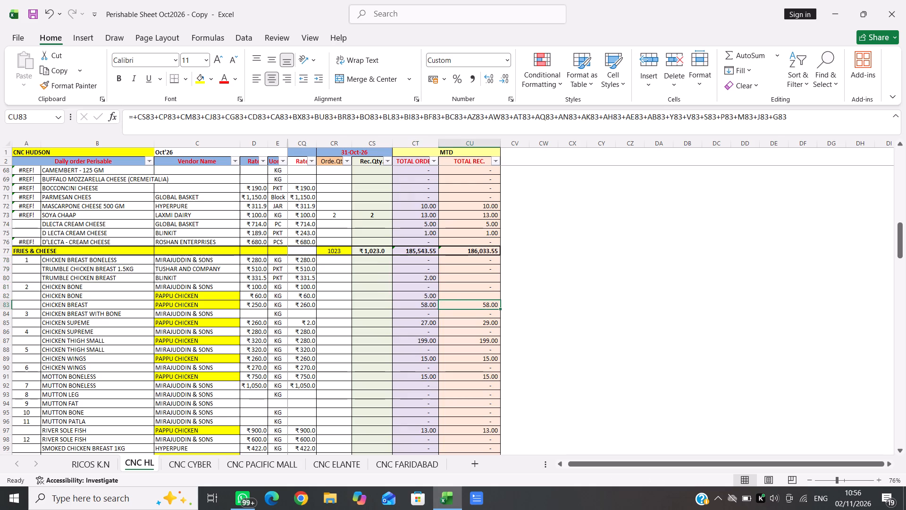
key(ctrl+c)
click(488, 260)
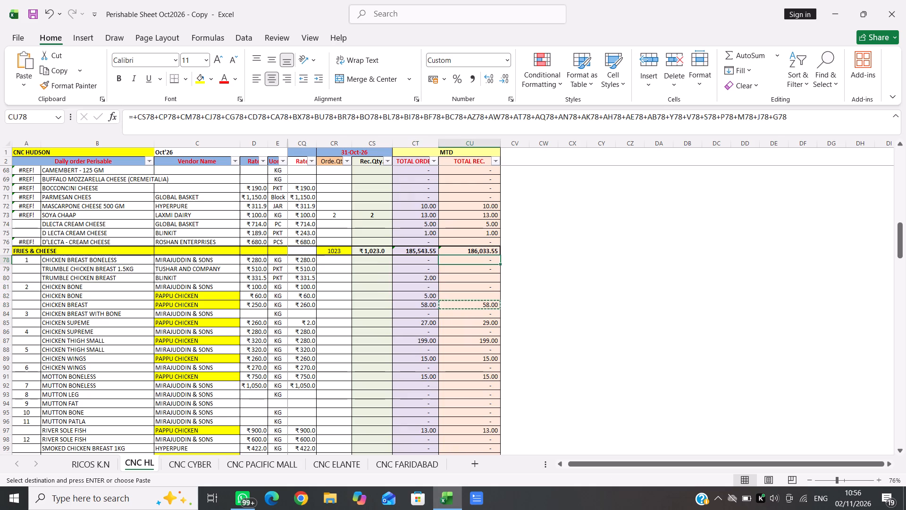
key(shift+Down)
key(shift+Up)
key(shift+Down)
key(shift+Down)
key(shift+Down)
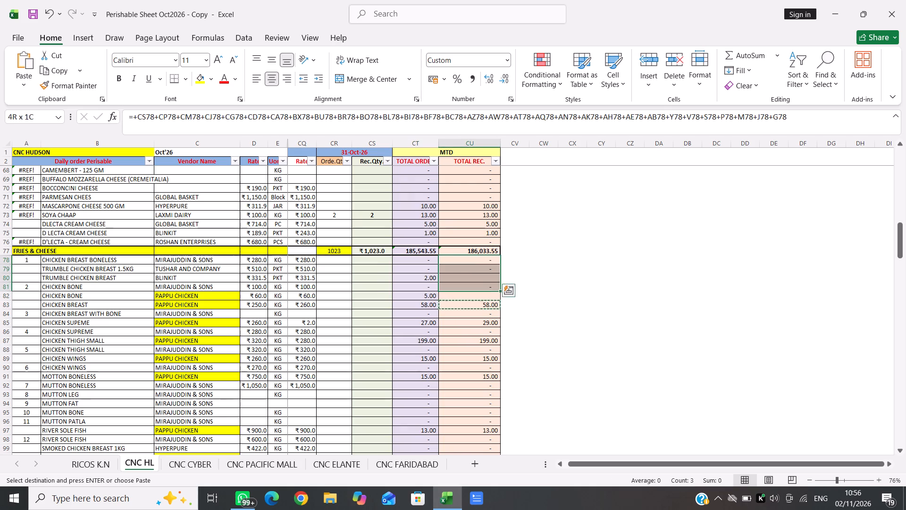
key(shift+Down)
key(Return)
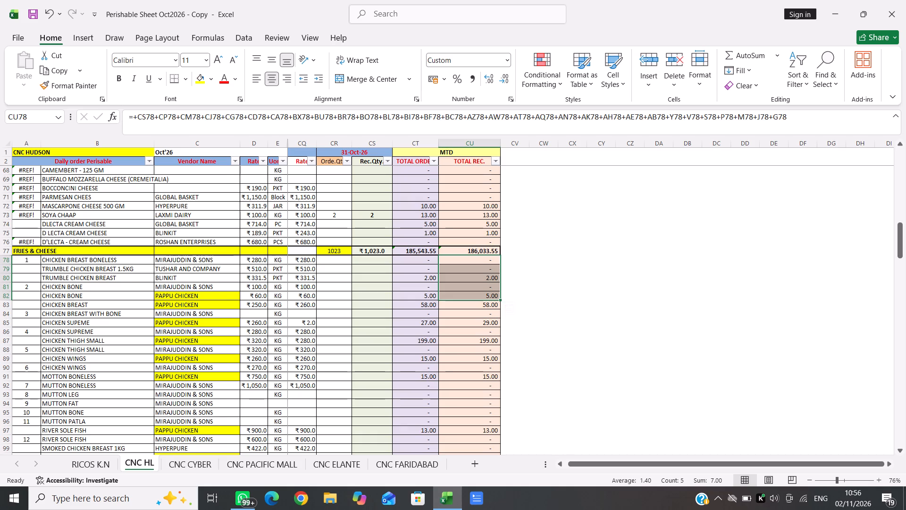
Copy the month-to-date total order formula from the MELTED CHEESE NO VEG OIL 500GM row to rows 65 to 71, MELTED CHEESE NO VEG OIL through PARMESAN CHEES.
click(432, 289)
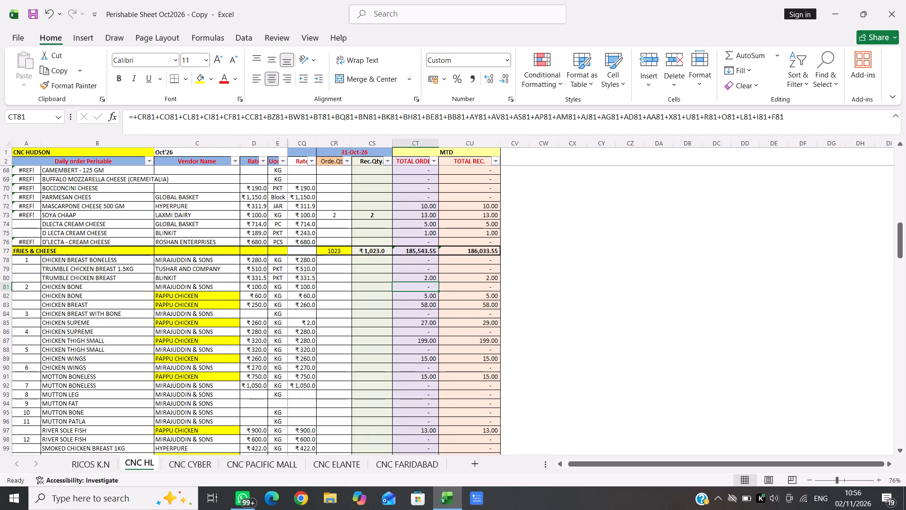
click(418, 278)
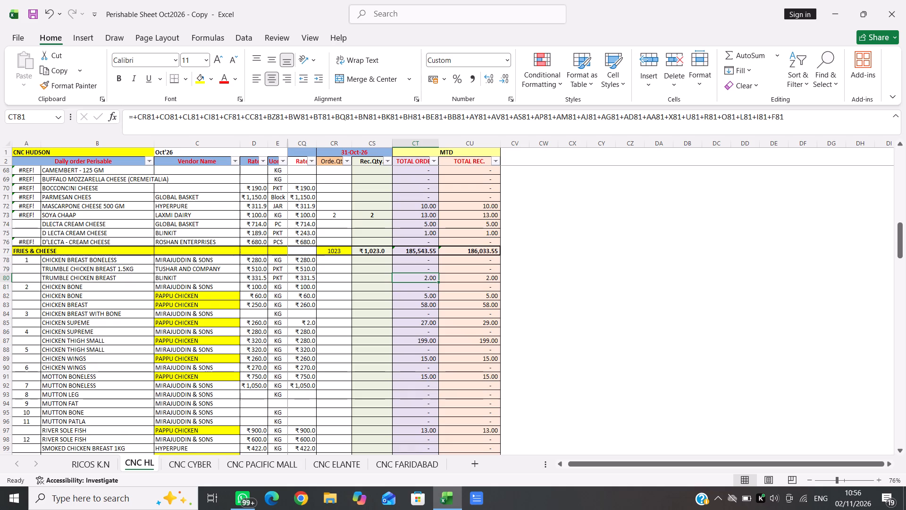
scroll(426, 338, up, 1)
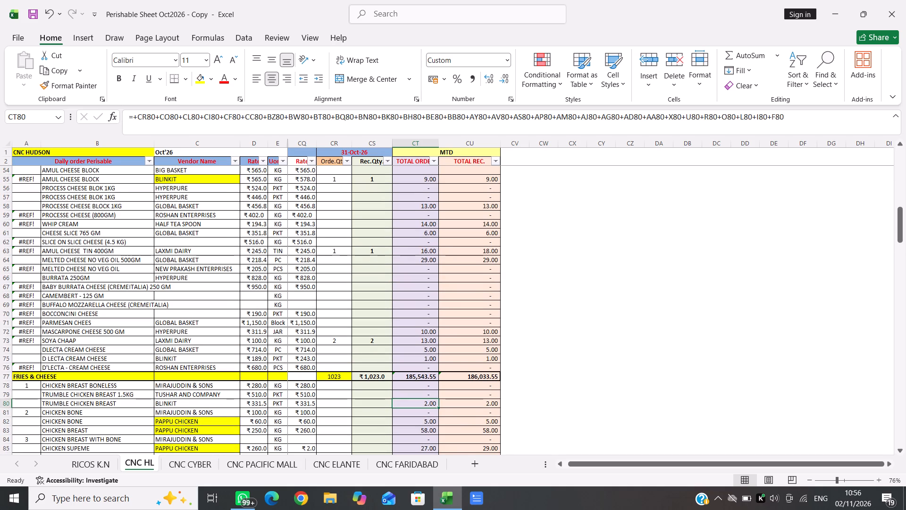
click(425, 261)
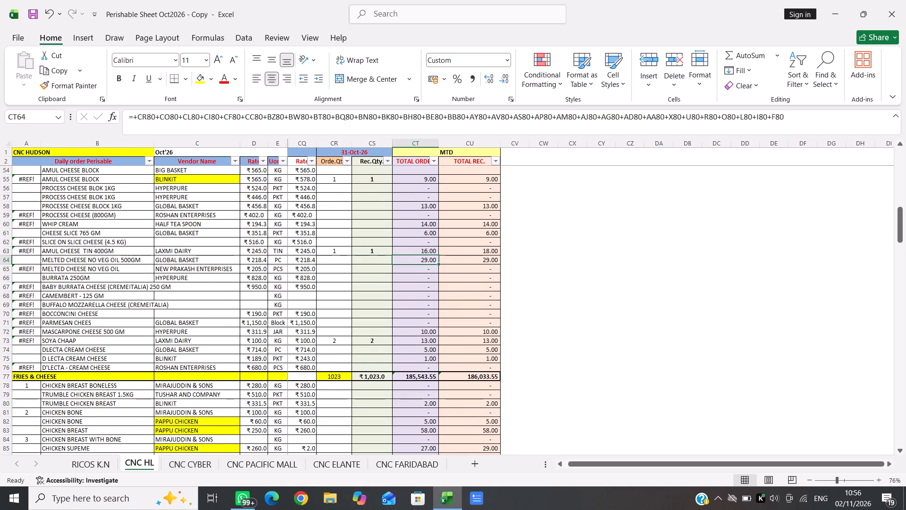
key(ctrl+c)
click(427, 268)
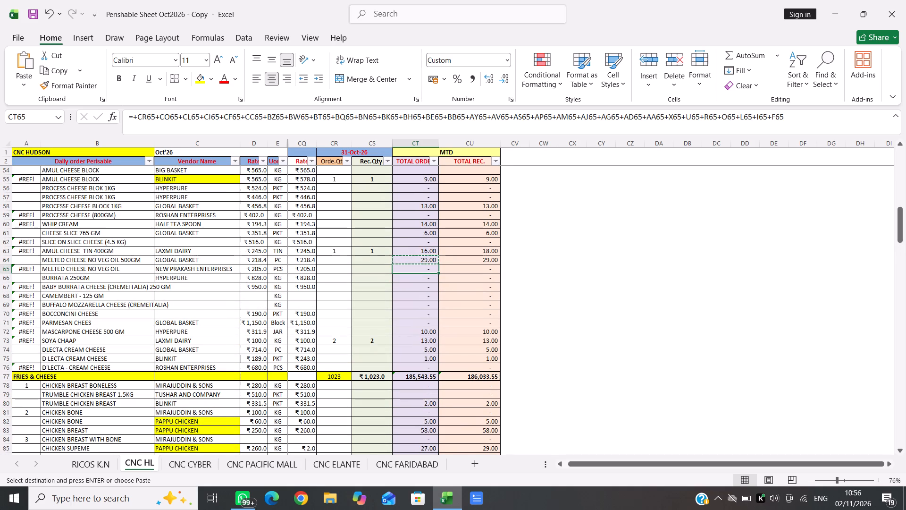
key(shift+Down)
key(shift+Down)
key(shift+Down)
key(shift+Down)
key(shift+Down)
key(shift+Down)
key(shift+Down)
key(shift+Down)
key(shift+Down)
key(shift+Up)
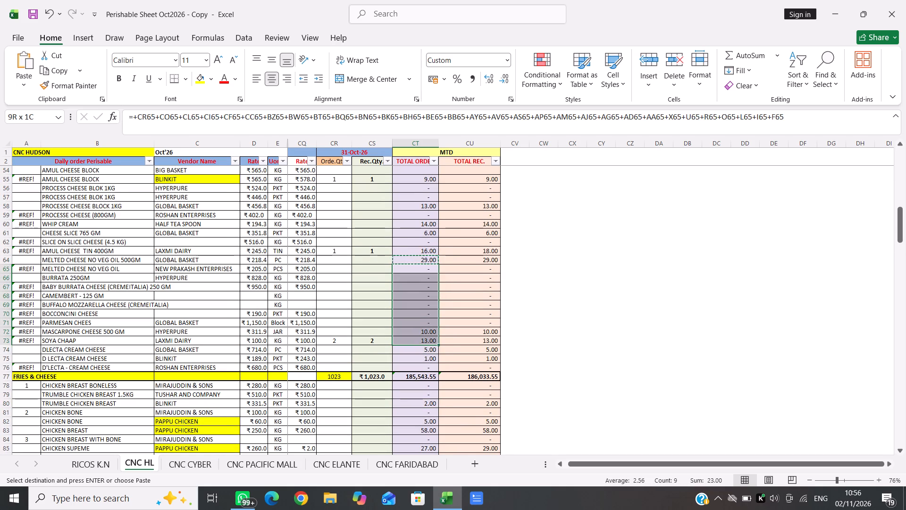
key(shift+Up)
key(shift+Up)
key(shift+Up)
key(shift+Down)
key(Return)
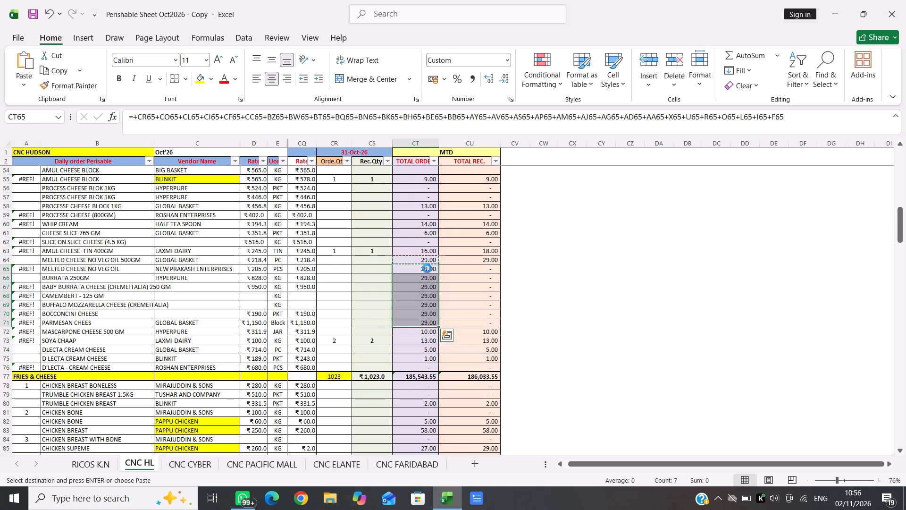
Copy the TOTAL REC. formula from the MELTED CHEESE NO VEG OIL 500GM row to rows 65 to 71, MELTED CHEESE NO VEG OIL through PARMESAN CHEES.
click(495, 260)
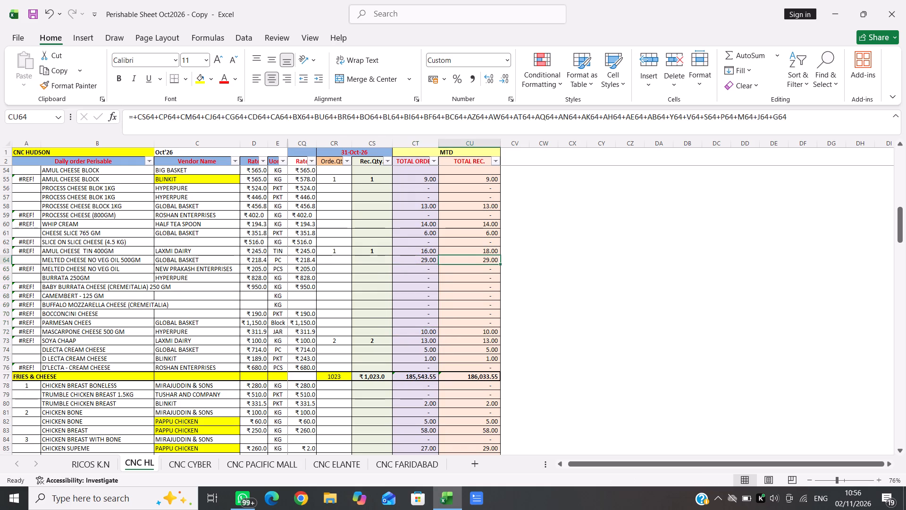
key(ctrl+c)
key(Down)
key(shift+Down)
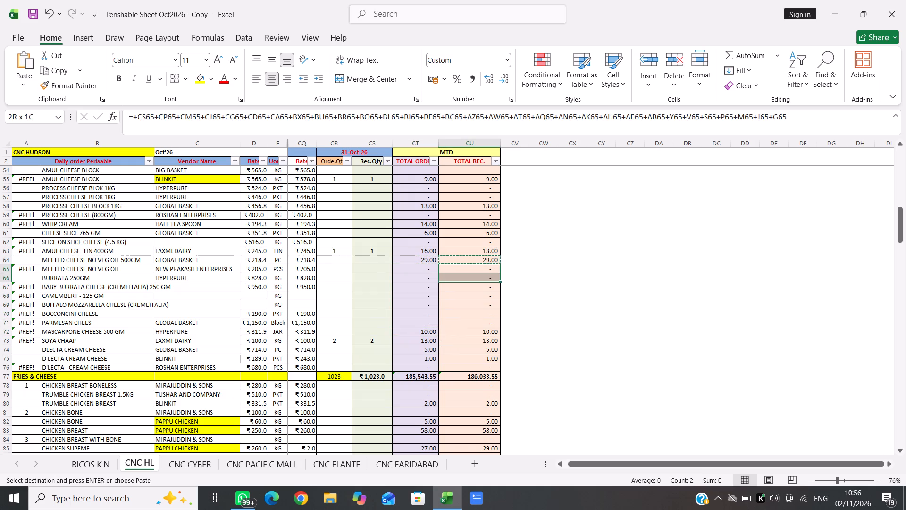
key(shift+Down)
key(shift+Down)
key(shift+Down)
key(shift+Down)
key(shift+Down)
key(Return)
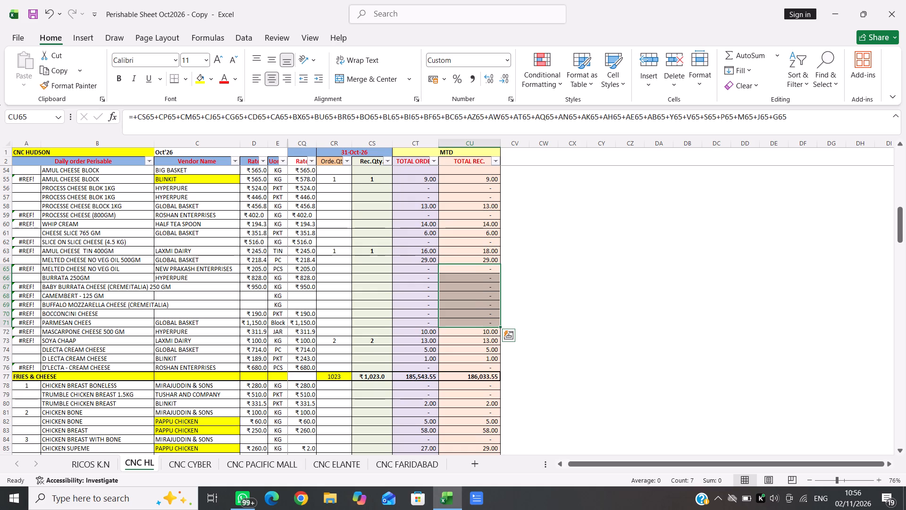
Copy the month-to-date total order formula from the GLOBAL BASKET NACHOS CHEESE SAUCE row to rows 48 to 54, ending at the BIG BASKET AMUL CHEESE BLOCK.
click(407, 297)
scroll(407, 297, up, 1)
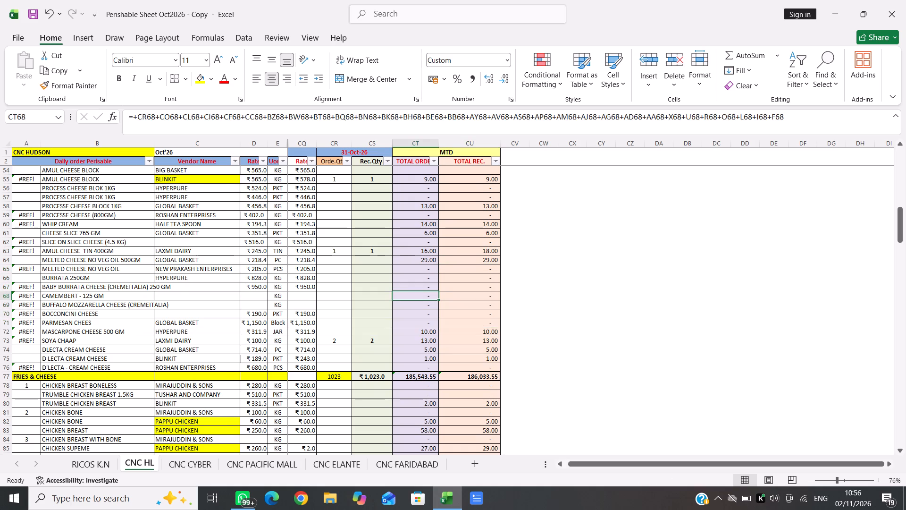
scroll(407, 297, up, 1)
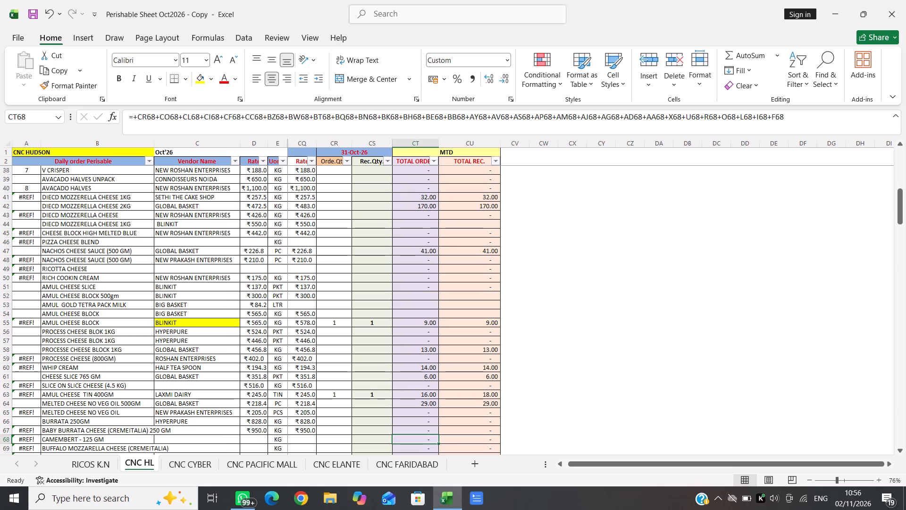
click(428, 253)
key(ctrl+c)
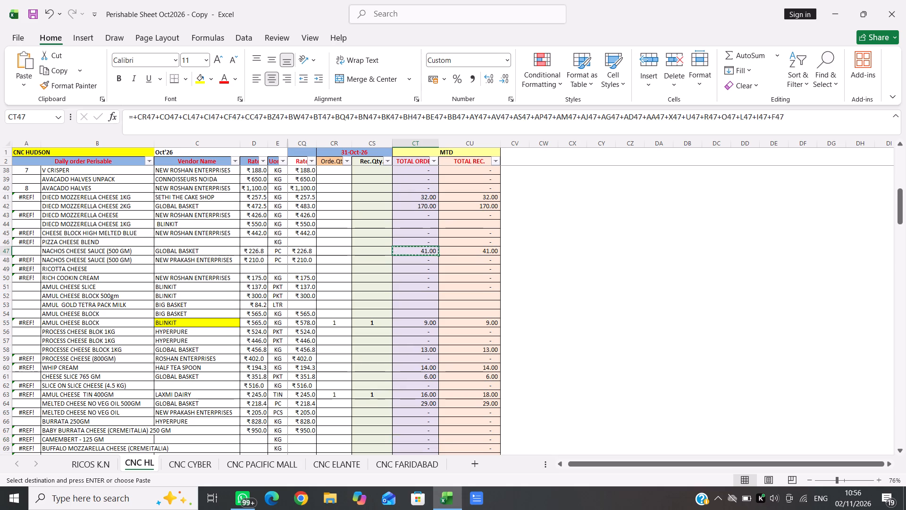
key(Down)
key(shift+Down)
key(shift+Down)
key(shift+Down)
key(shift+Down)
key(shift+Down)
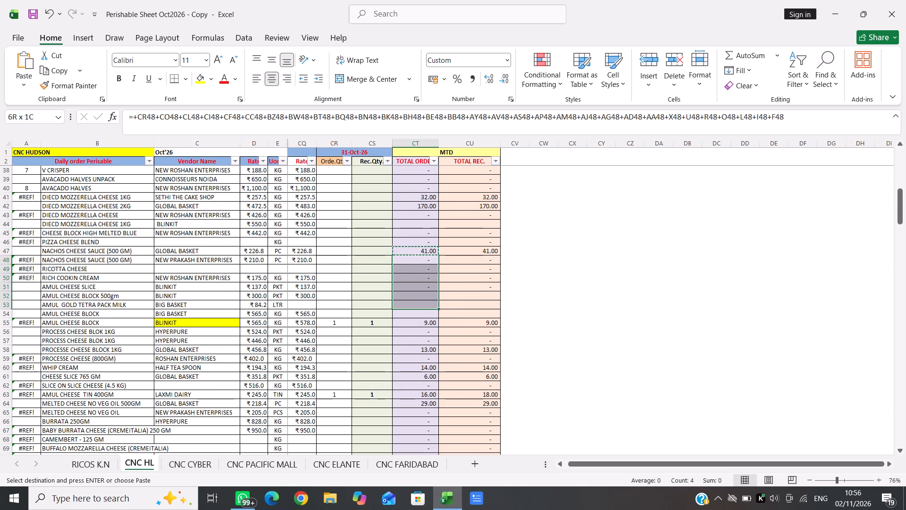
key(shift+Down)
key(Return)
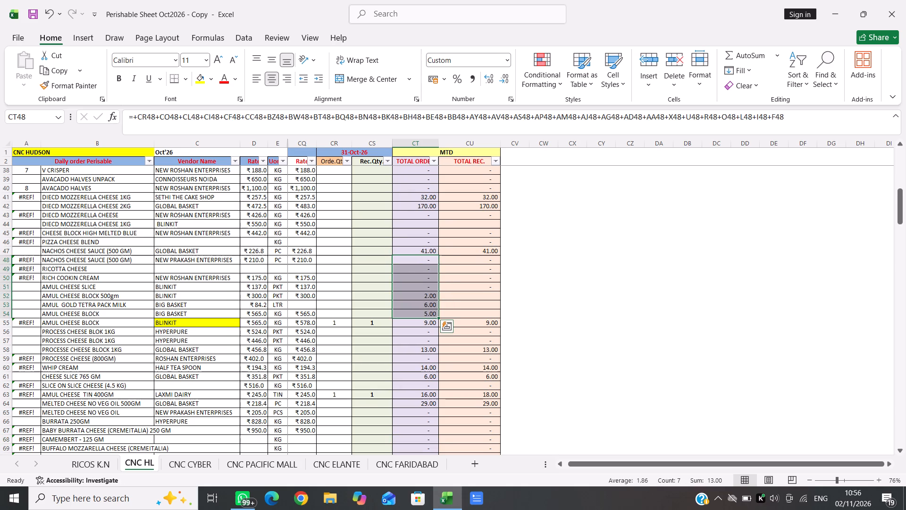
Copy the TOTAL REC. formula from the GLOBAL BASKET NACHOS CHEESE SAUCE row to rows 48 to 54, ending at the BIG BASKET AMUL CHEESE BLOCK.
click(486, 253)
key(ctrl+c)
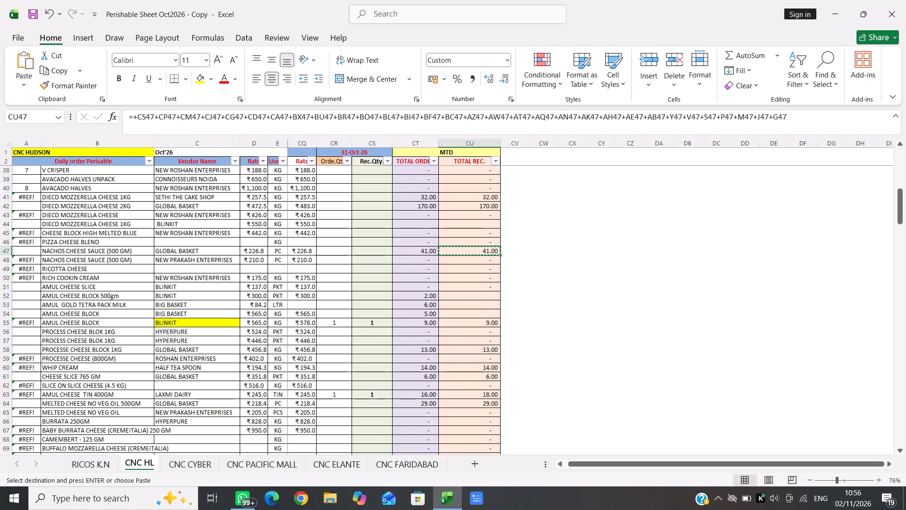
key(Down)
key(shift+Down)
key(shift+Down)
key(shift+Down)
key(shift+Down)
key(shift+Down)
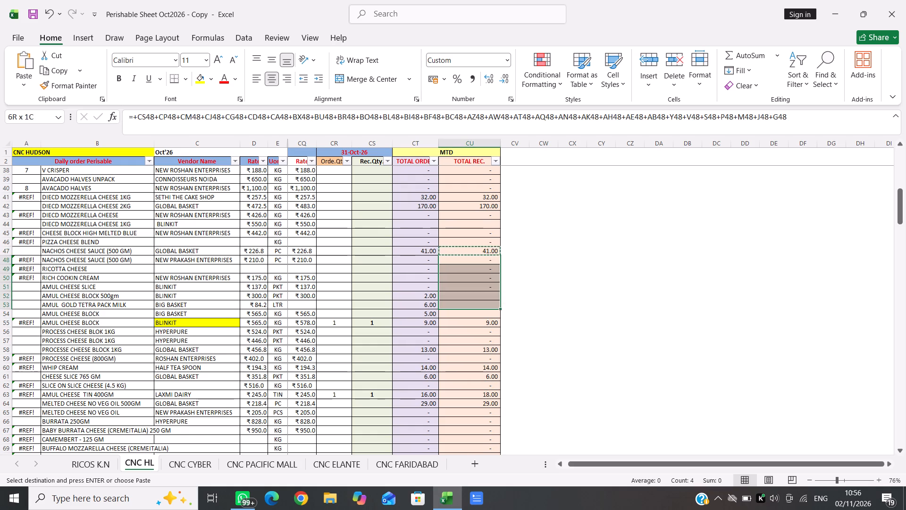
key(shift+Down)
key(Return)
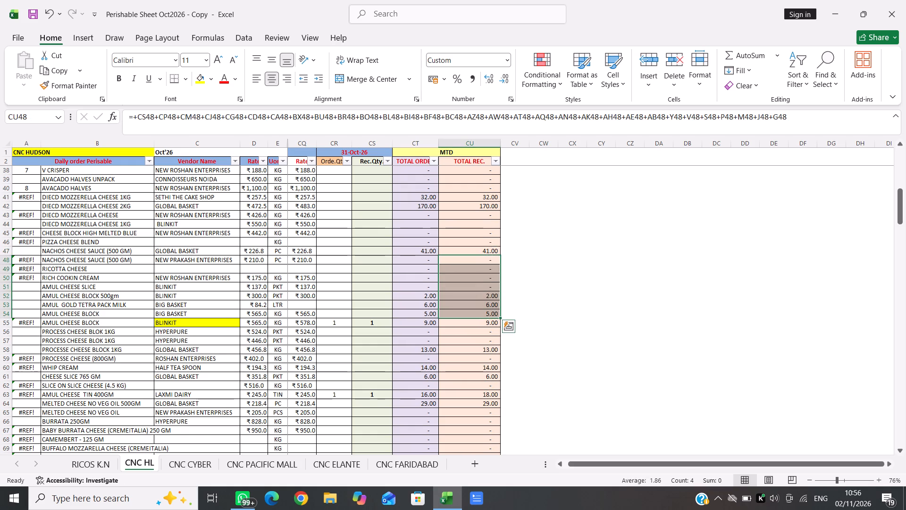
Copy the month-to-date total order formula from the DIECD MOZZERELLA CHEESE 2KG row to rows 43 to 46, DIECD MOZZERELLA CHEESE through PIZZA CHEESE BLEND.
scroll(486, 253, up, 1)
click(422, 241)
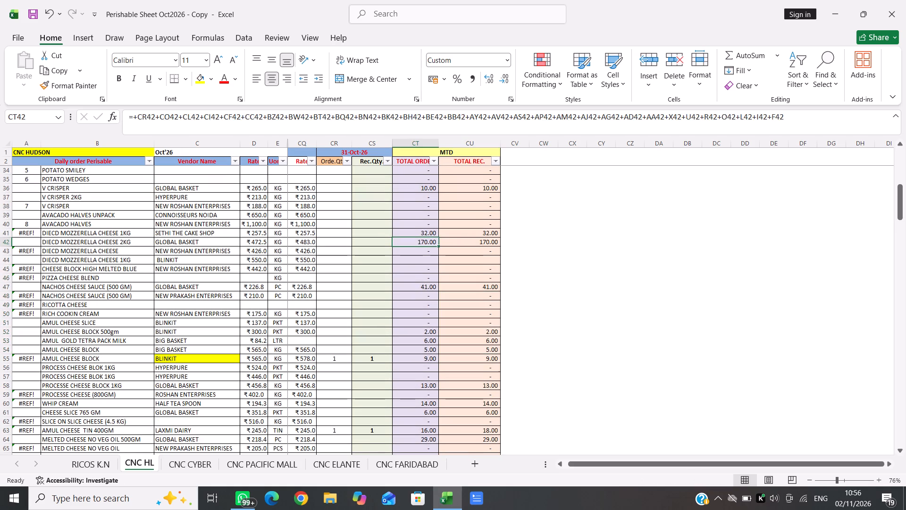
key(ctrl+c)
key(Down)
key(shift+Down)
key(shift+Down)
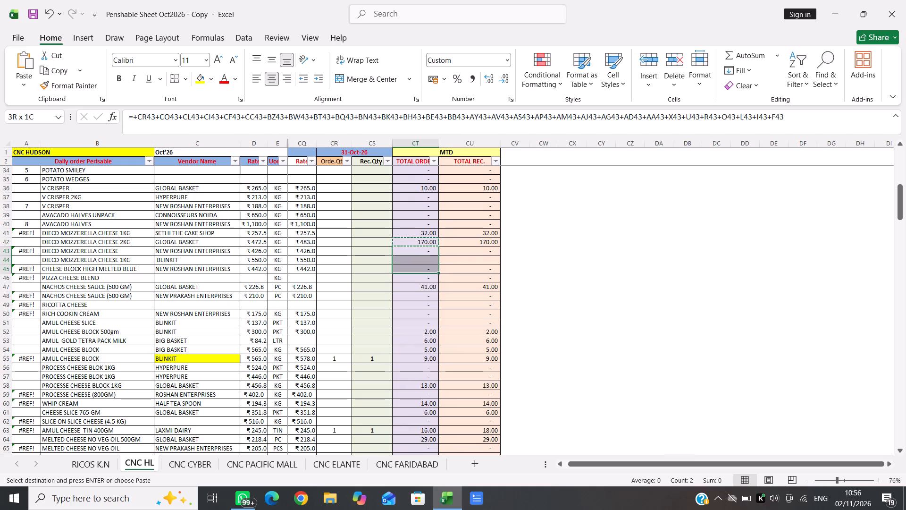
key(shift+Down)
key(Return)
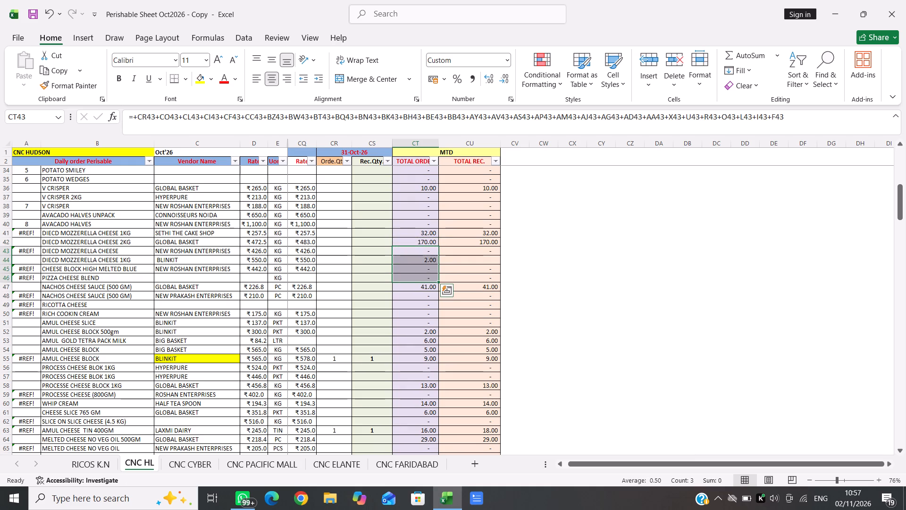
Copy the TOTAL REC. formula from the DIECD MOZZERELLA CHEESE 2KG row to rows 43 to 46, DIECD MOZZERELLA CHEESE through PIZZA CHEESE BLEND.
click(487, 241)
key(ctrl+c)
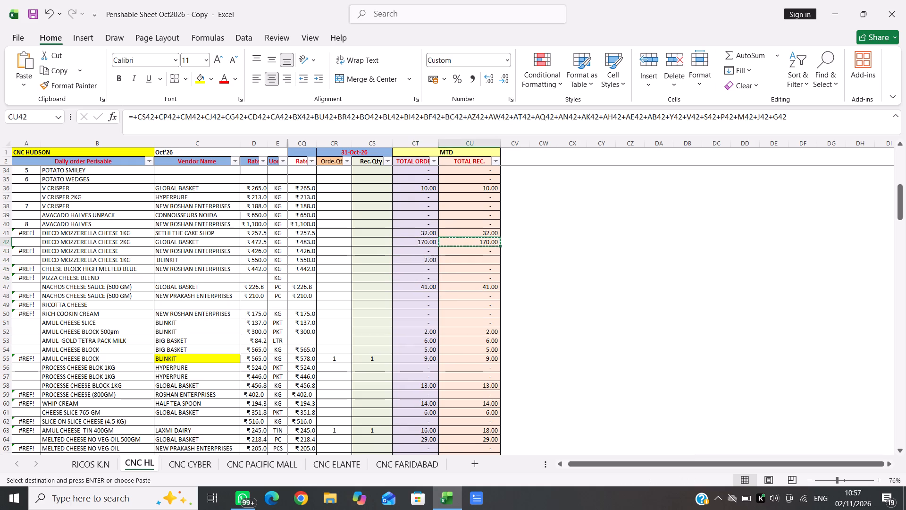
key(Down)
key(shift+Down)
key(shift+Down)
key(shift+Down)
key(Return)
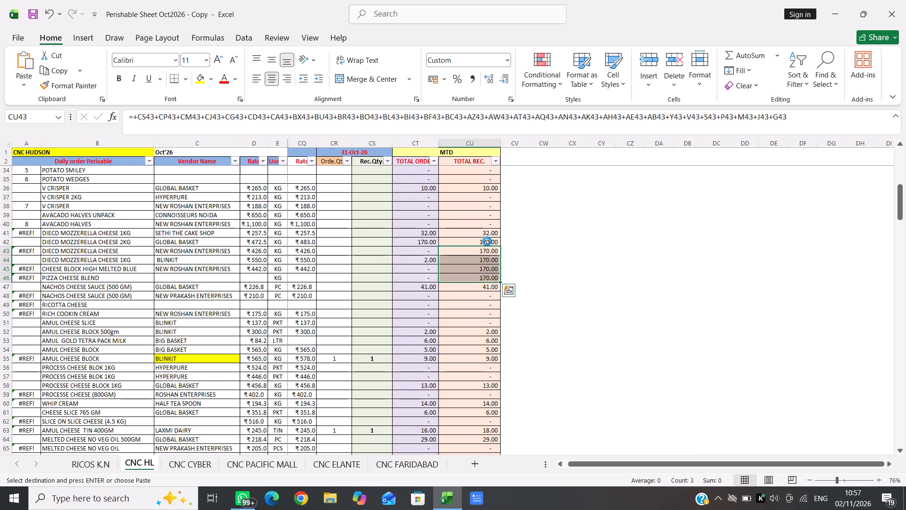
Copy the month-to-date total order formula from the GLOBAL BASKET V CRISPER row to rows 37 to 40, V CRISPER 2KG through AVACADO HALVES.
scroll(487, 241, up, 1)
click(430, 242)
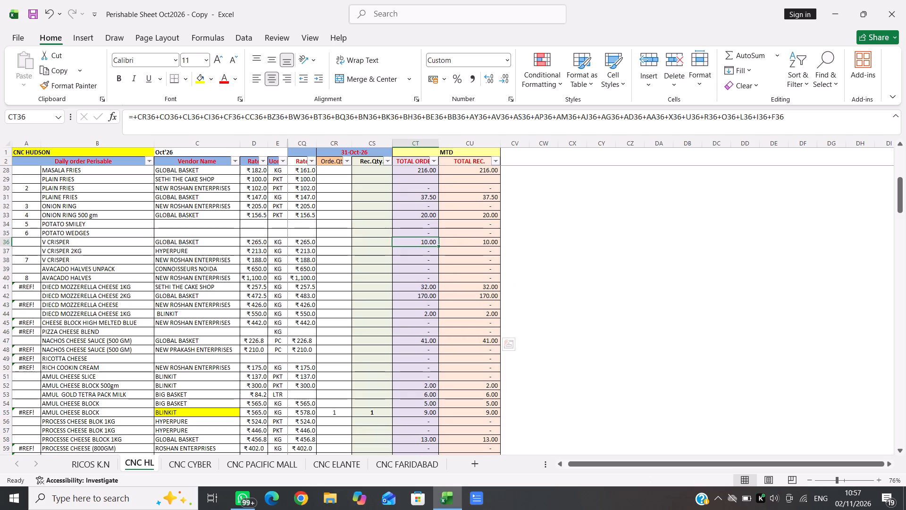
key(ctrl+c)
key(Down)
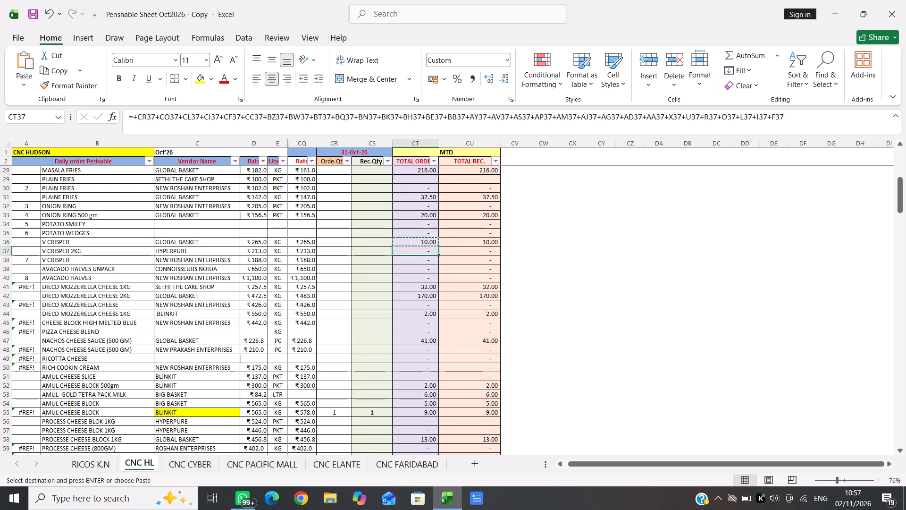
key(shift+Down)
key(shift+Down)
key(shift+Down)
key(Return)
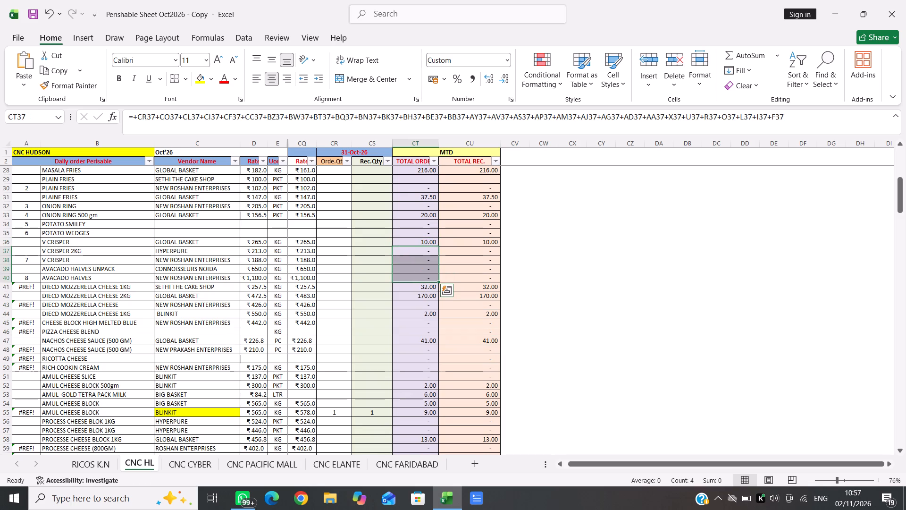
Copy the TOTAL REC. formula from the GLOBAL BASKET V CRISPER row to rows 37 to 40, V CRISPER 2KG through AVACADO HALVES.
click(481, 241)
key(ctrl+c)
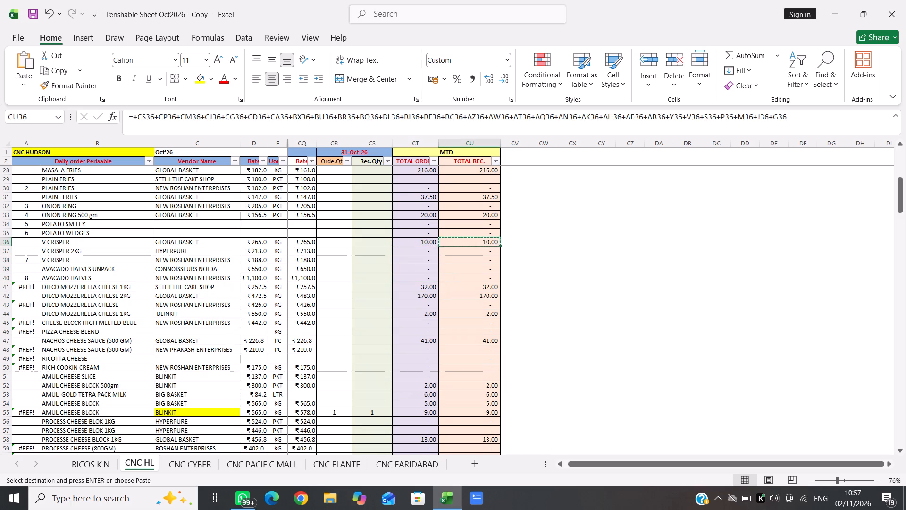
key(Down)
key(shift+Down)
key(shift+Down)
key(shift+Down)
key(Return)
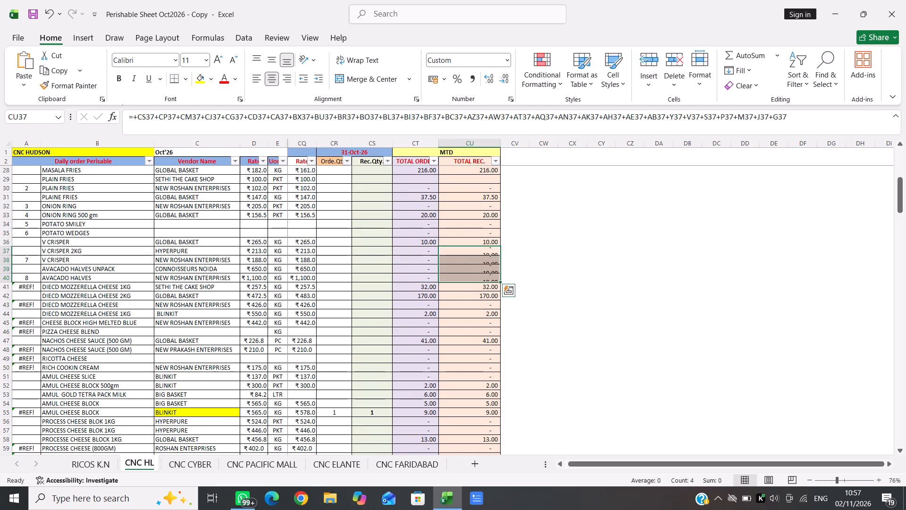
Copy the month-to-date total order formula from the GLOBAL BASKET V CRISPER row to rows 34 and 35, POTATO SMILEY and POTATO WEDGES.
scroll(481, 241, up, 2)
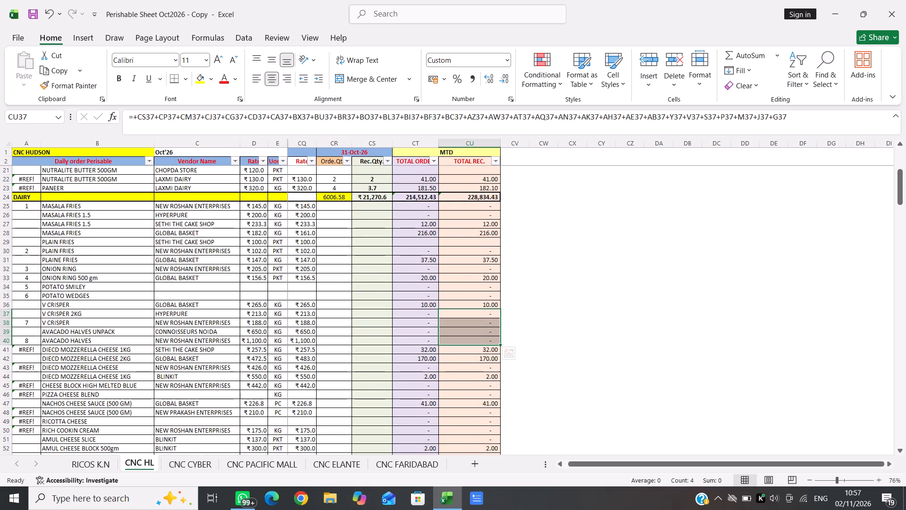
click(432, 303)
key(ctrl+c)
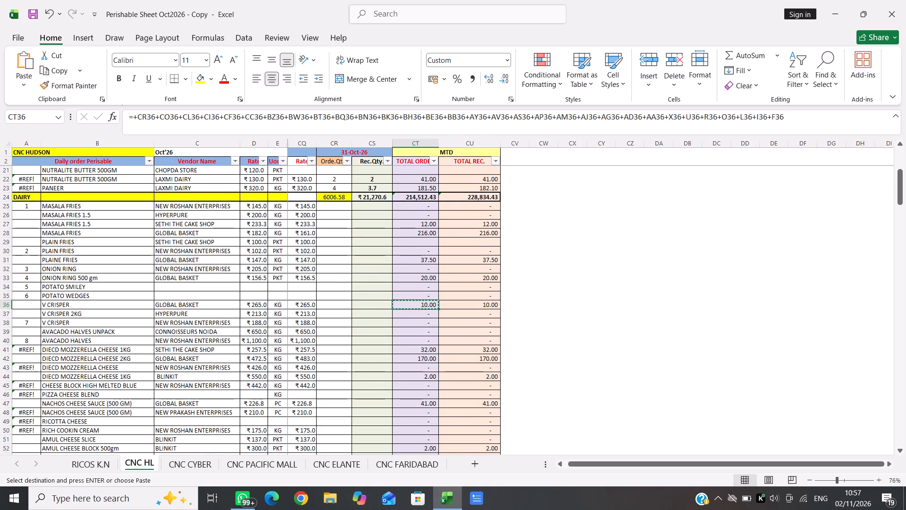
click(431, 288)
key(shift+Down)
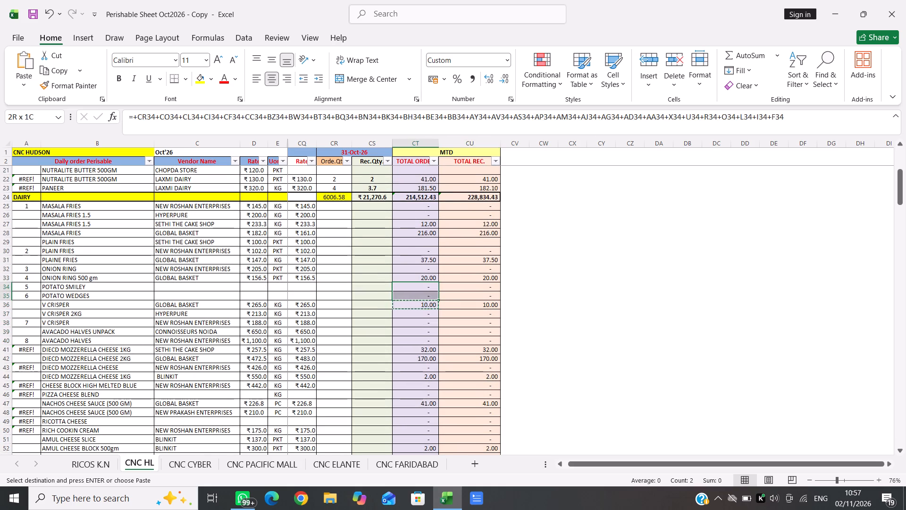
key(Return)
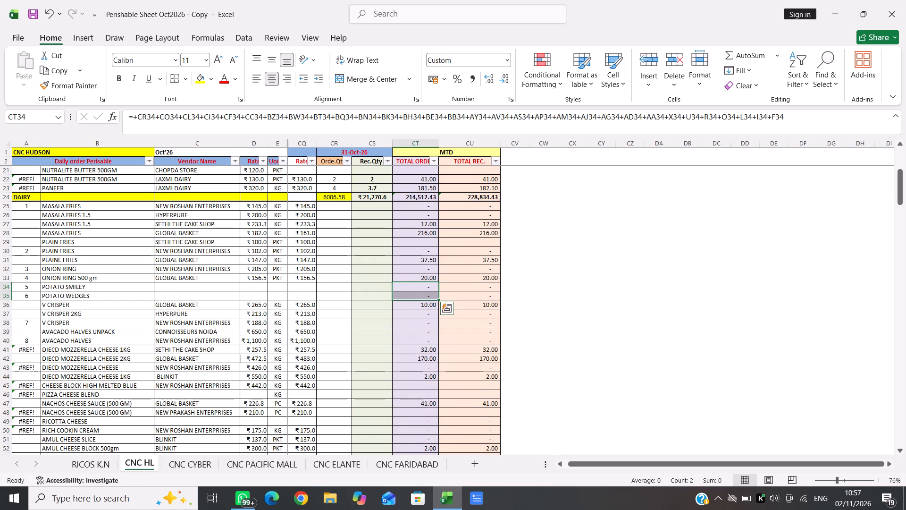
Copy the TOTAL REC. formula from the ONION RING 500 gm row to rows 34 and 35, POTATO SMILEY and POTATO WEDGES.
click(491, 279)
key(ctrl+c)
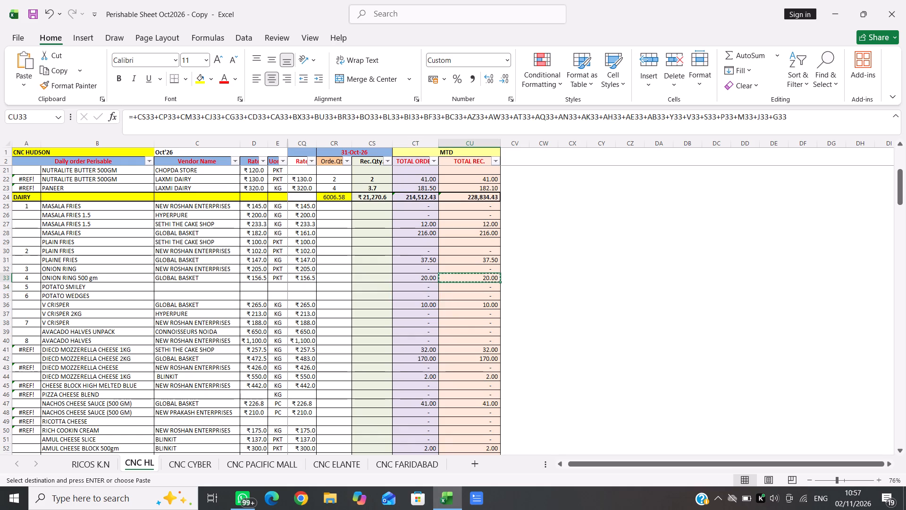
click(487, 288)
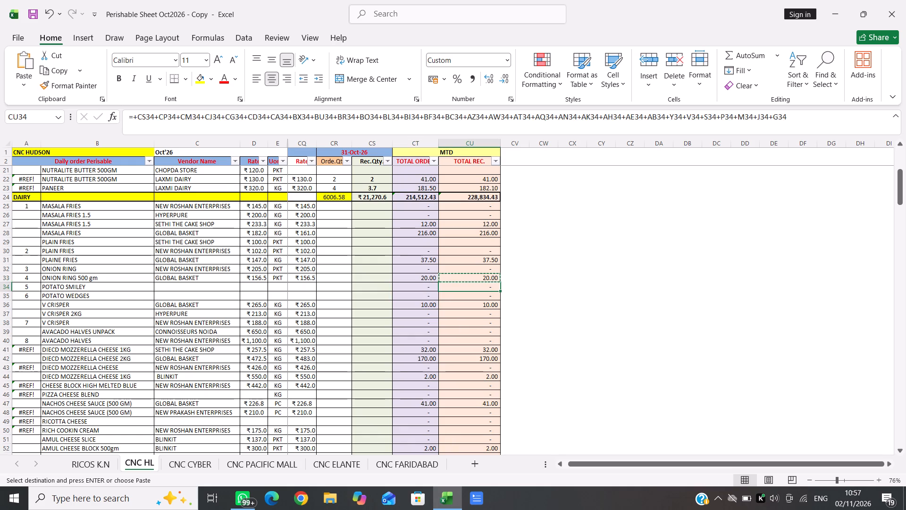
key(shift+Down)
key(Return)
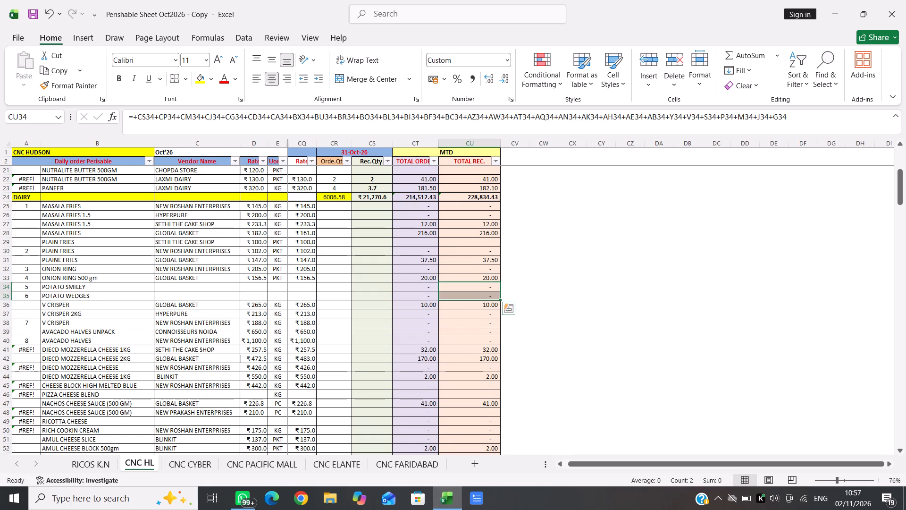
Copy the month-to-date total order formula from the GLOBAL BASKET MASALA FRIES row to the two PLAIN FRIES rows, 29 and 30.
click(430, 229)
key(ctrl+c)
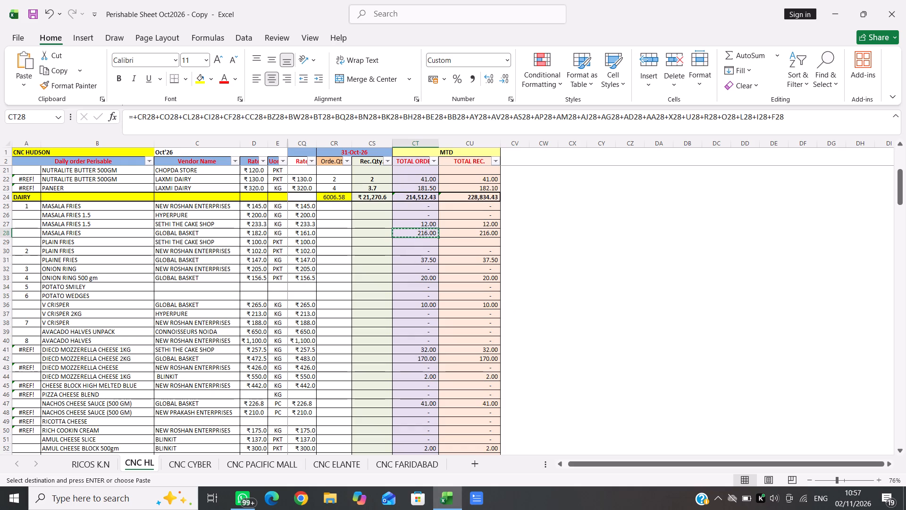
key(Down)
key(shift+Down)
key(Return)
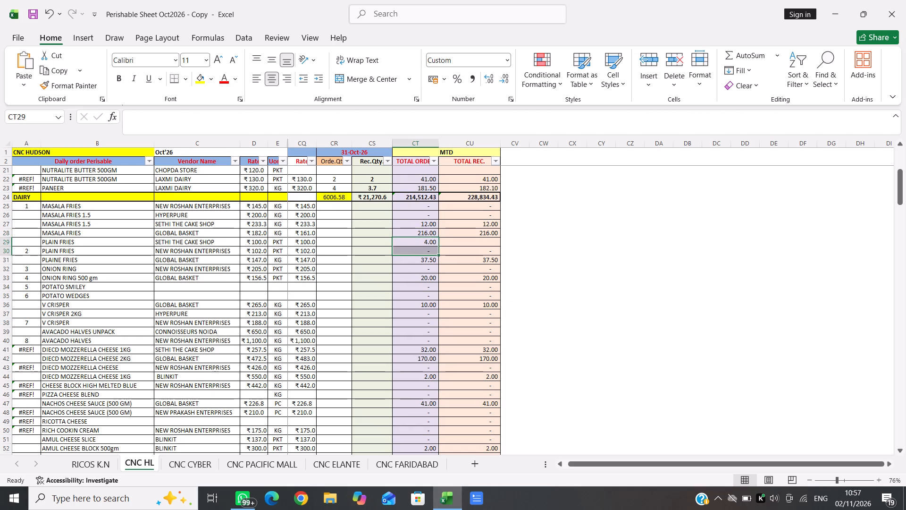
Copy the TOTAL REC. formula from the GLOBAL BASKET MASALA FRIES row to the two PLAIN FRIES rows, 29 and 30.
click(485, 231)
key(ctrl+c)
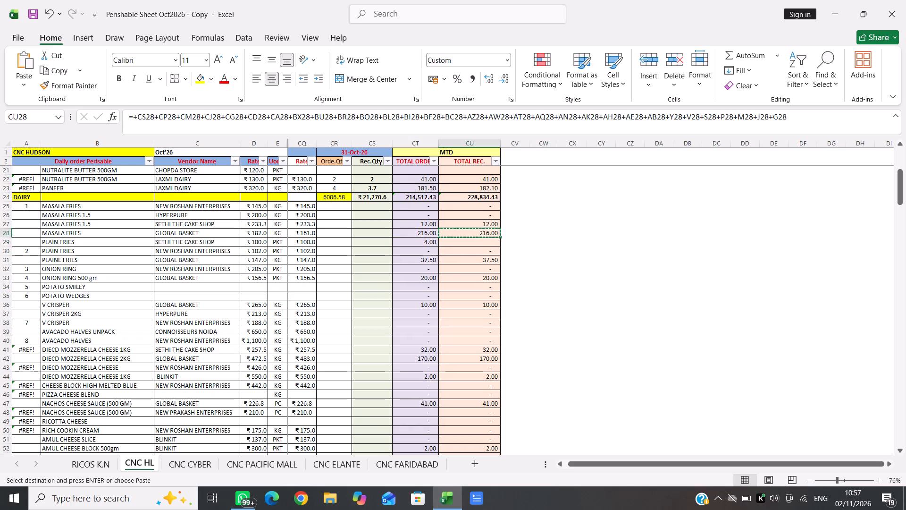
key(Down)
key(shift+Down)
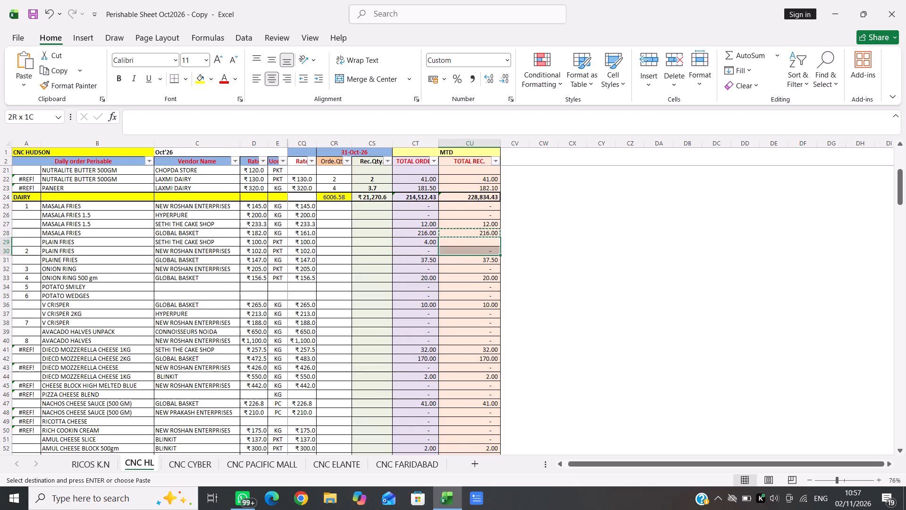
key(Return)
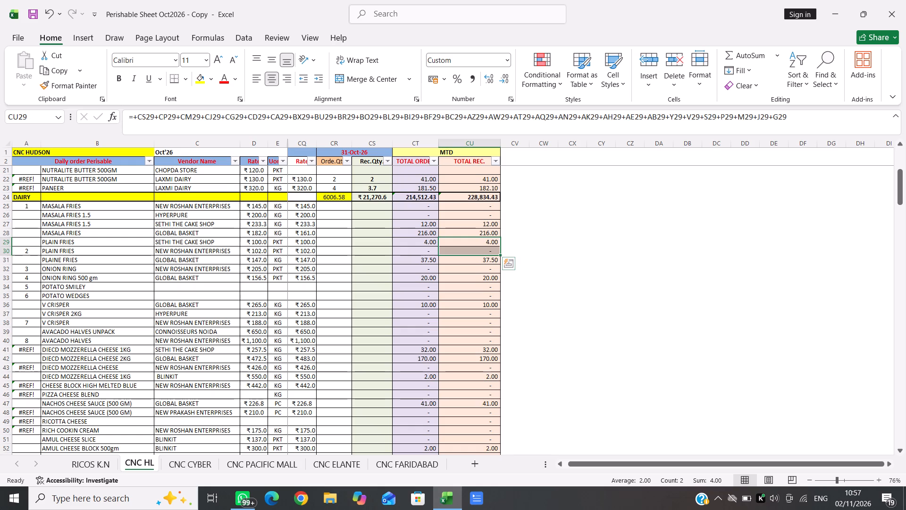
Copy the month-to-date total order formula from the SETHI THE CAKE SHOP MASALA FRIES 1.5 row to rows 25 and 26, MASALA FRIES and MASALA FRIES 1.5.
click(428, 225)
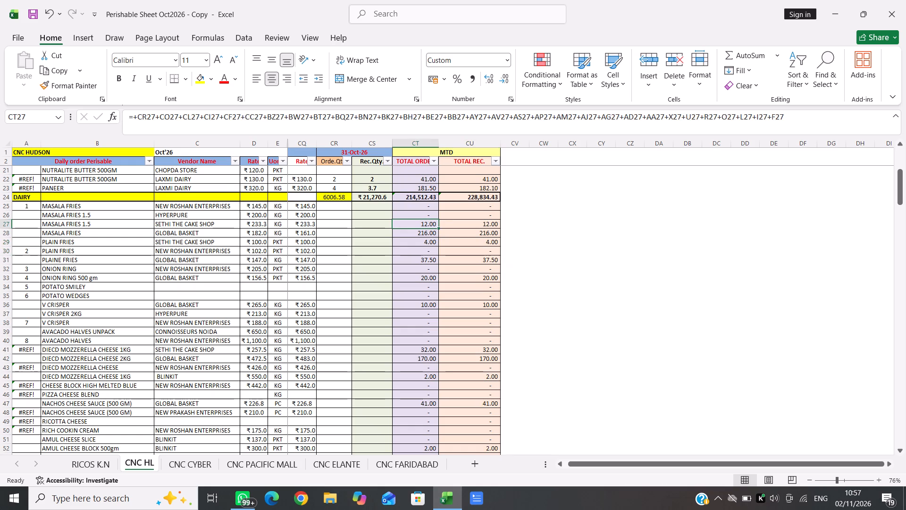
key(ctrl+c)
key(Up)
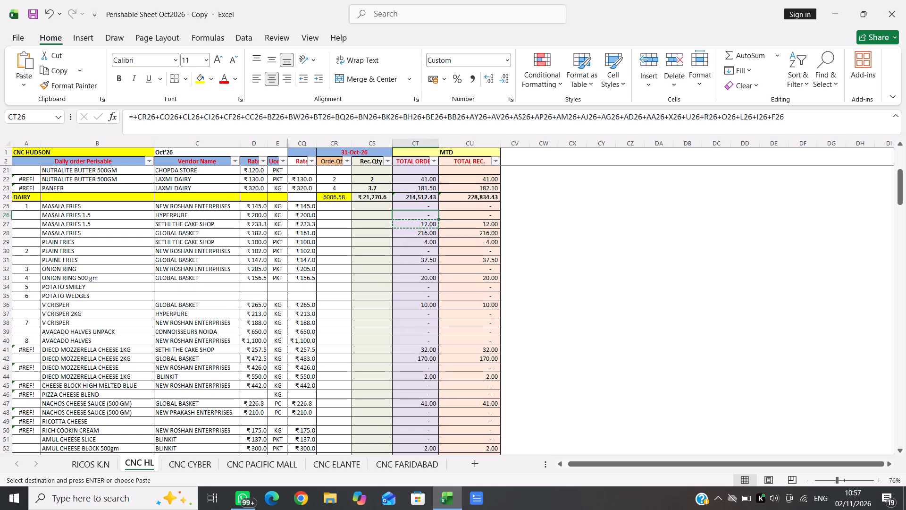
key(shift+Up)
key(Return)
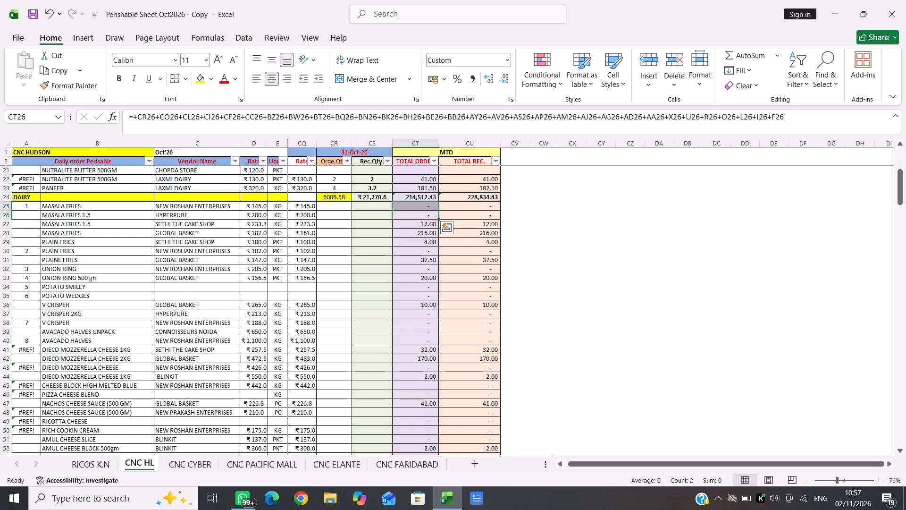
Copy the TOTAL REC. formula from the SETHI THE CAKE SHOP MASALA FRIES 1.5 row to rows 25 and 26, MASALA FRIES and MASALA FRIES 1.5.
click(491, 226)
key(ctrl+c)
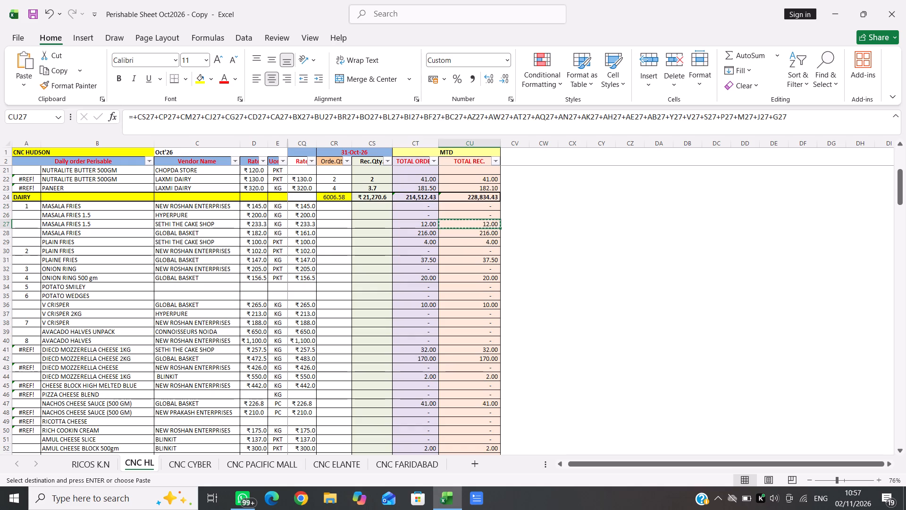
key(Up)
key(shift+Up)
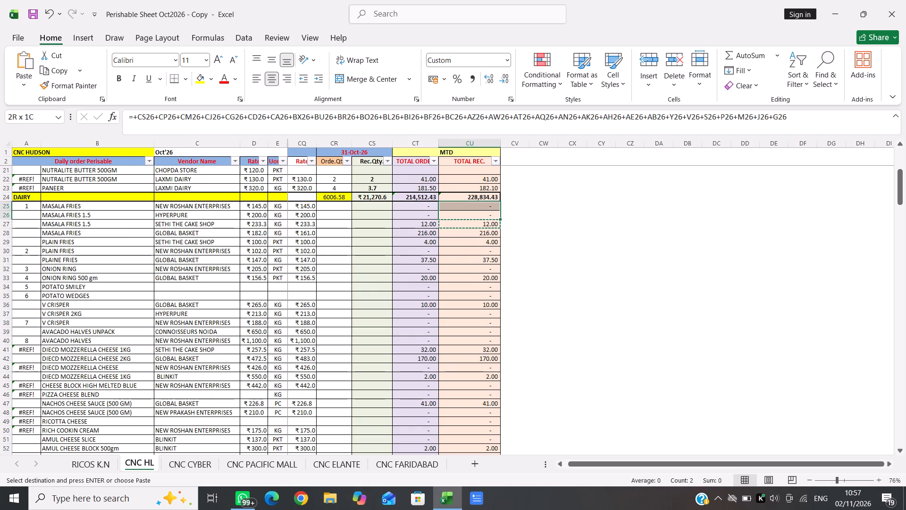
key(Return)
scroll(491, 226, up, 1)
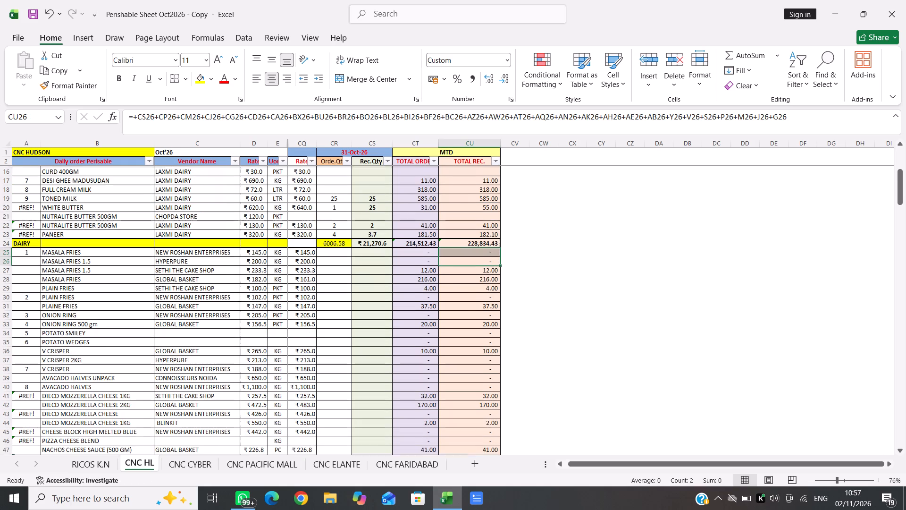
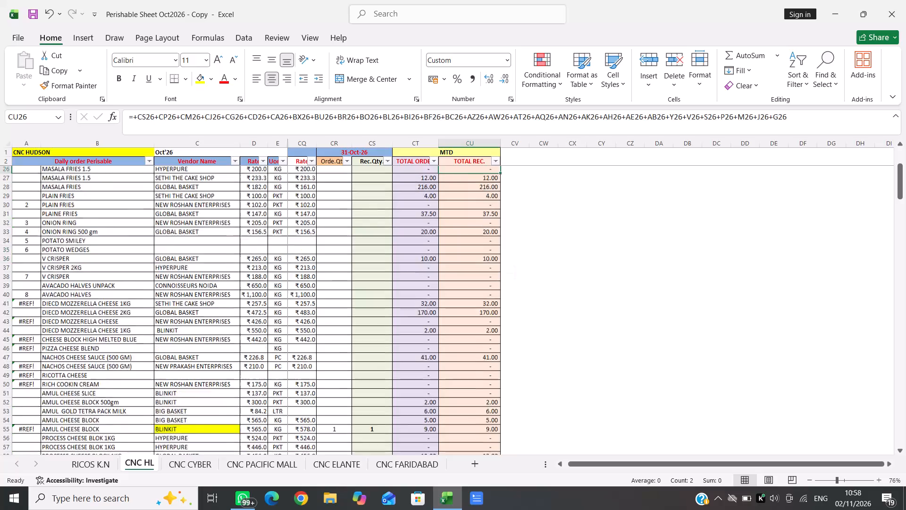
On the CNC CYBER sheet, hide the 30-Oct-26 order quantity and received quantity columns.
scroll(333, 337, up, 9)
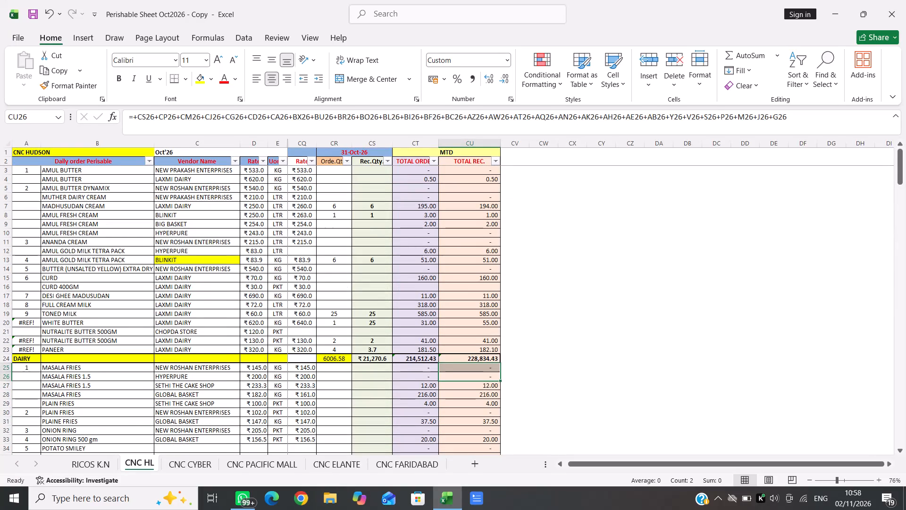
click(193, 462)
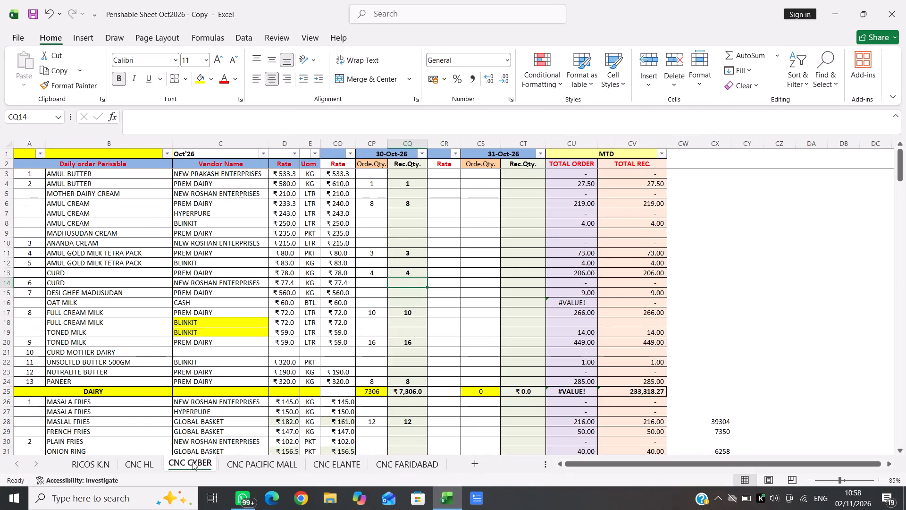
scroll(335, 421, down, 4)
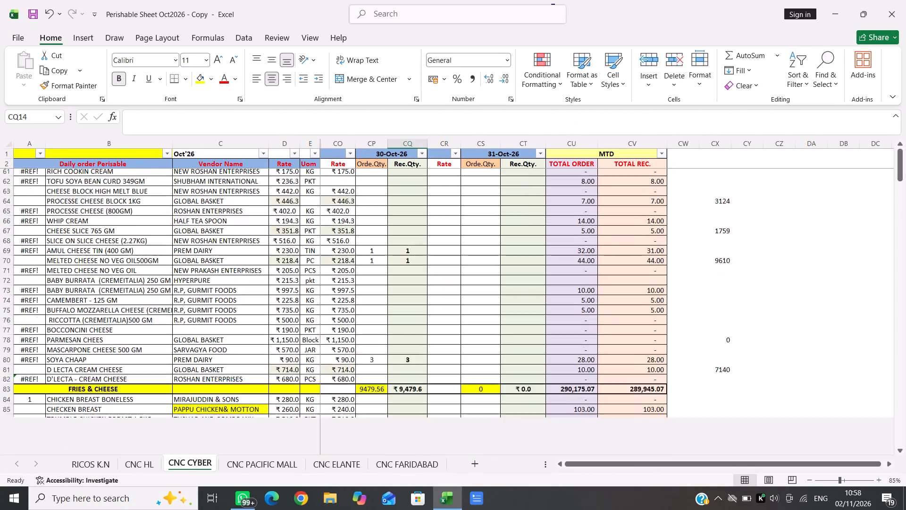
scroll(335, 421, down, 18)
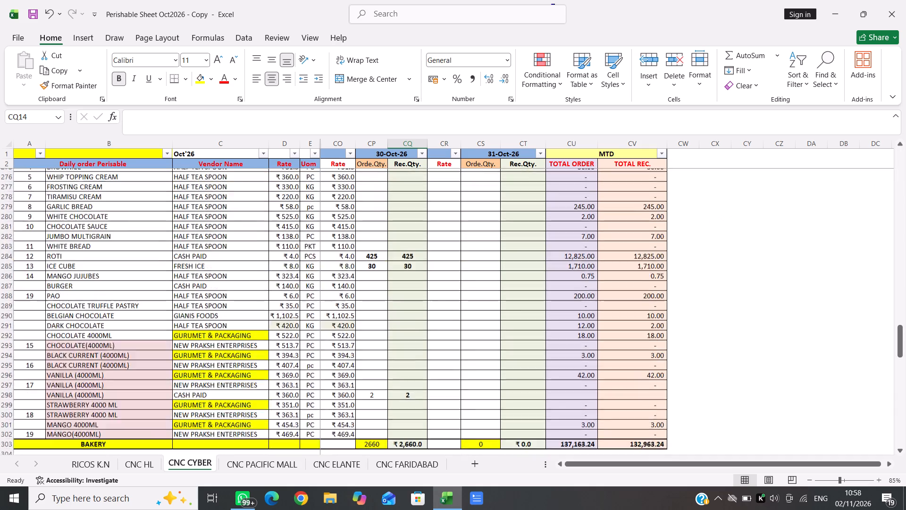
scroll(335, 421, down, 2)
scroll(335, 421, up, 15)
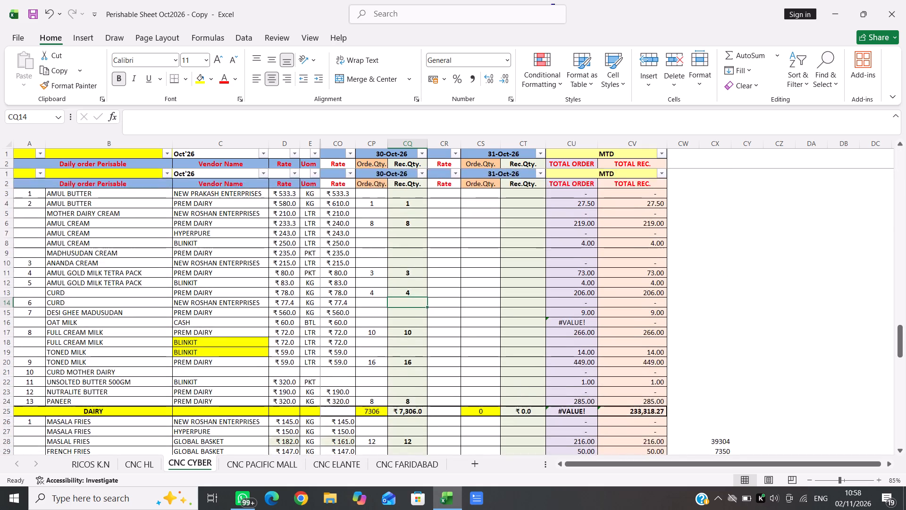
click(374, 142)
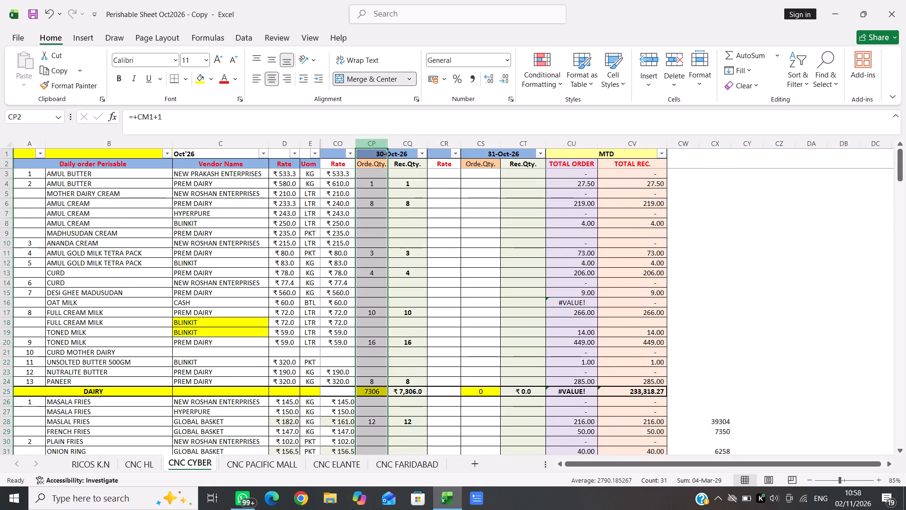
key(shift+Right)
key(shift+Left)
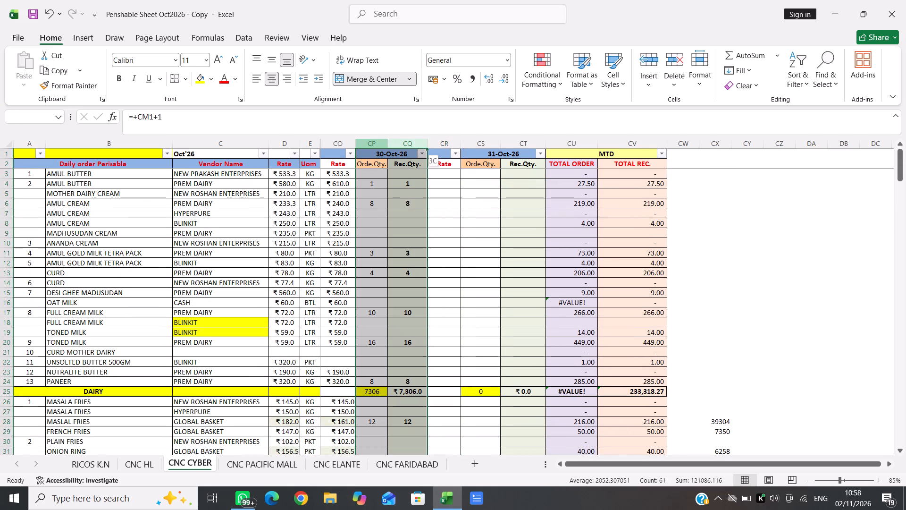
right_click(374, 142)
click(417, 349)
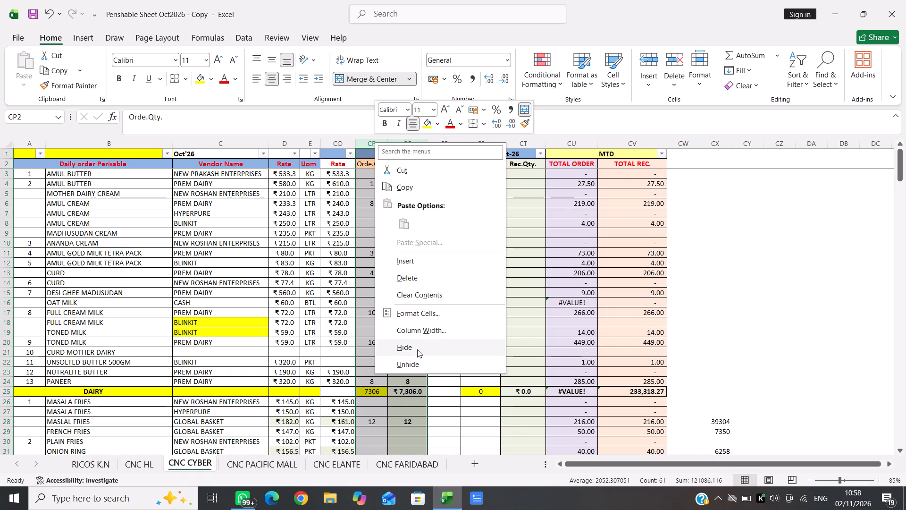
Copy the DAIRY rates in rows 3 to 24 from the previous day's Rate column to the 31-Oct-26 Rate column.
click(338, 171)
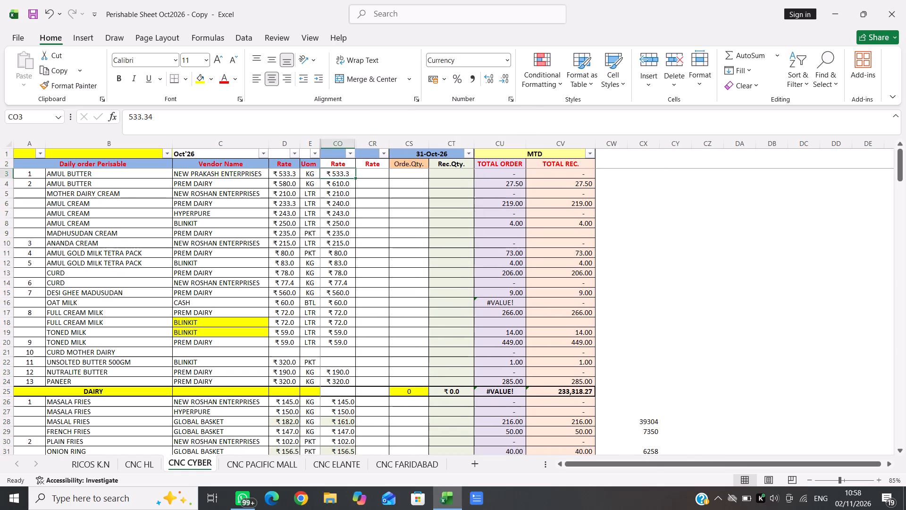
key(shift+Down)
key(shift+Down)
key(shift+Down)
key(shift+Down)
key(shift+Down)
key(shift+Down)
key(shift+Down)
key(shift+Down)
key(shift+Down)
key(shift+Down)
key(shift+Down)
key(shift+Down)
key(shift+Down)
key(shift+Down)
key(shift+Down)
key(shift+Down)
key(shift+Down)
key(shift+Down)
key(shift+Down)
key(shift+Down)
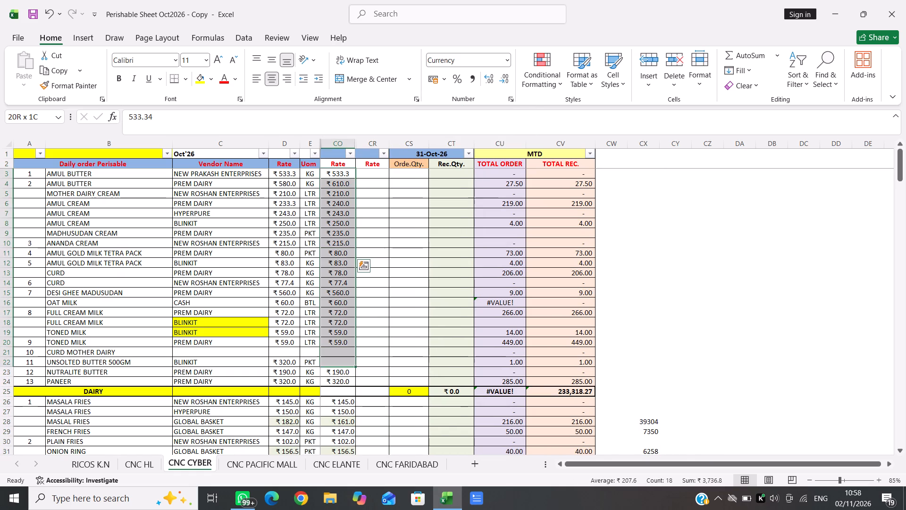
key(shift+Down)
key(ctrl+c)
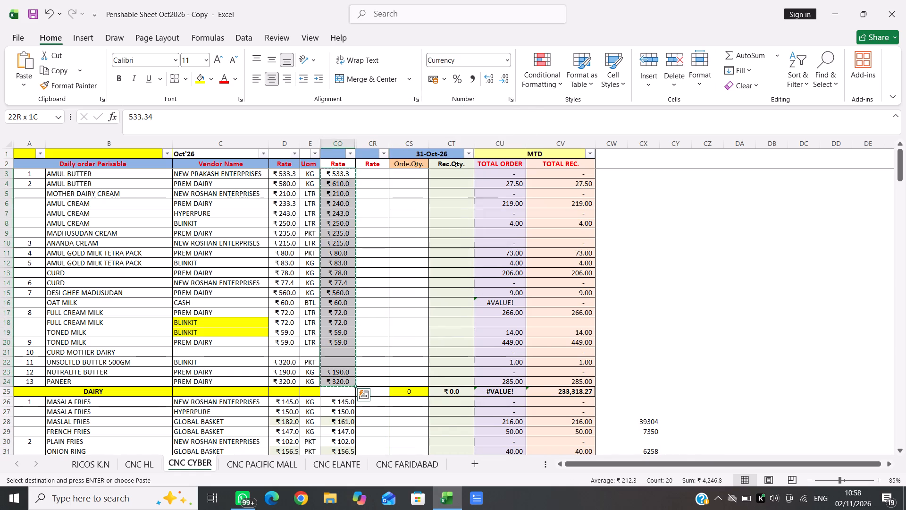
key(Right)
key(Return)
Copy the FRIES & CHEESE rates in rows 26 to 82 from the previous day's Rate column to the 31-Oct-26 Rate column.
scroll(377, 343, down, 2)
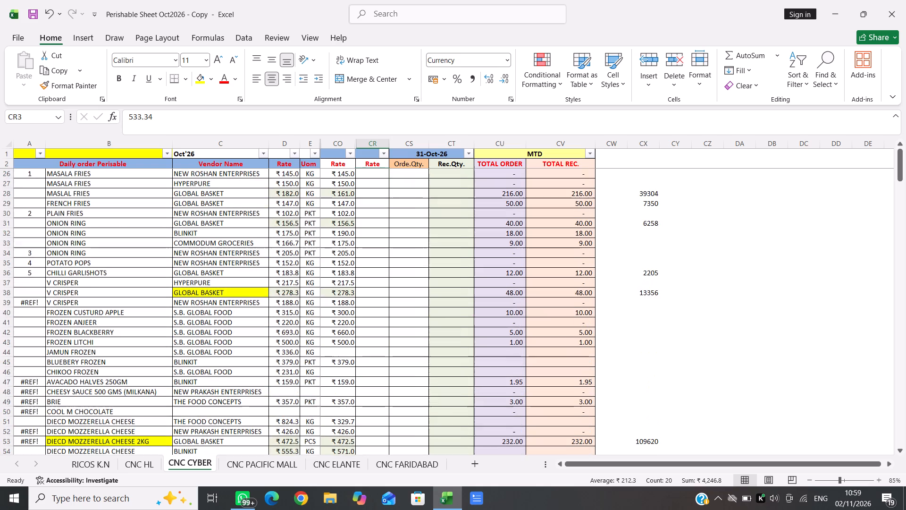
scroll(377, 343, down, 1)
scroll(349, 229, up, 1)
click(346, 222)
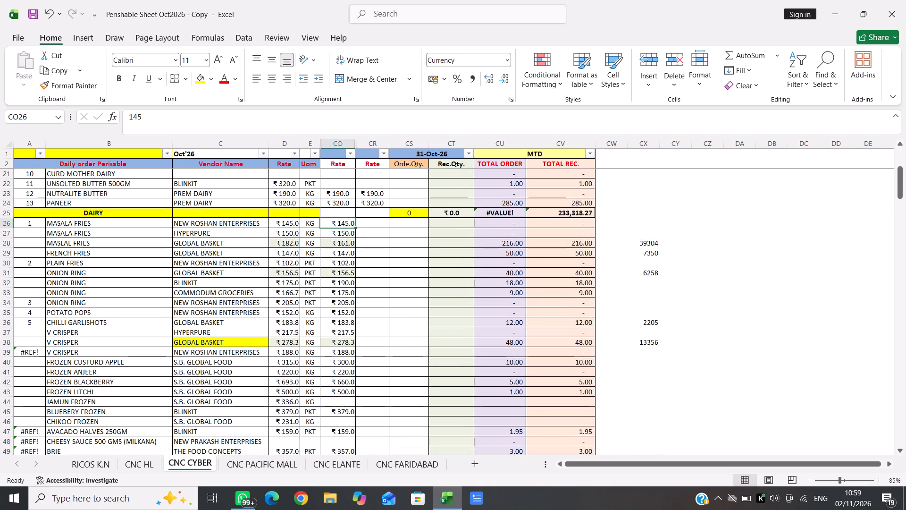
key(shift+Down)
key(shift+Down)
key(shift+Down)
key(shift+Down)
key(shift+Down)
key(shift+Down)
key(shift+Down)
key(shift+Down)
key(shift+Down)
key(shift+Down)
key(shift+Down)
key(shift+Down)
key(shift+Down)
key(shift+Down)
key(shift+Down)
key(shift+Down)
key(shift+Down)
key(shift+Down)
key(shift+Down)
key(shift+Down)
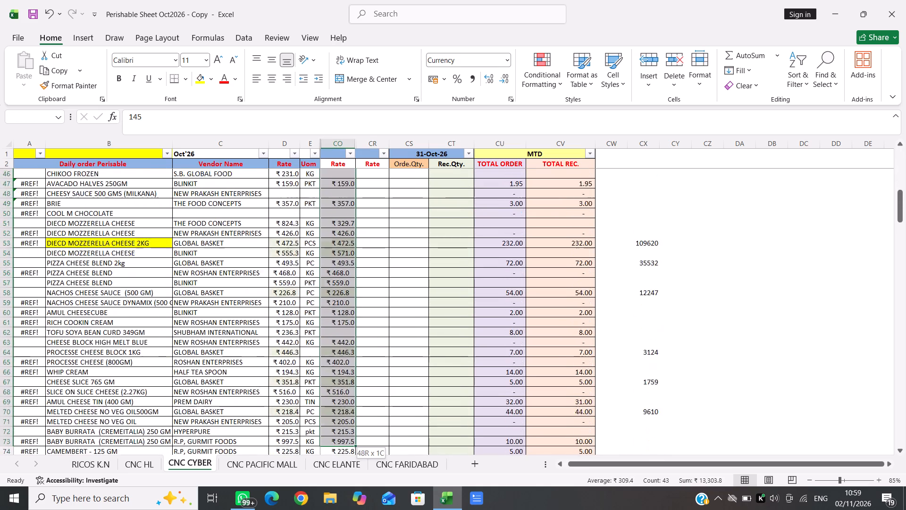
key(shift+Up)
key(shift+Up)
key(shift+Up)
key(shift+Up)
key(shift+Up)
key(shift+Up)
key(shift+Up)
key(shift+Up)
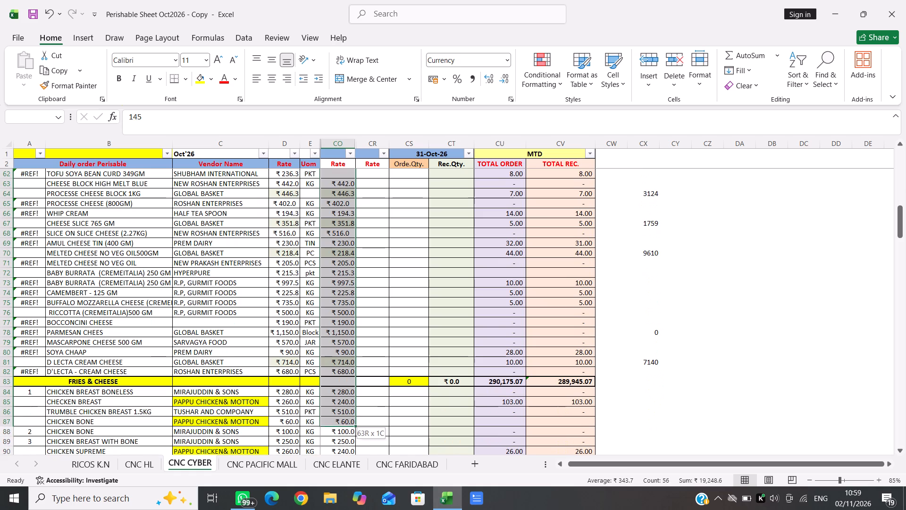
key(shift+Down)
key(ctrl+c)
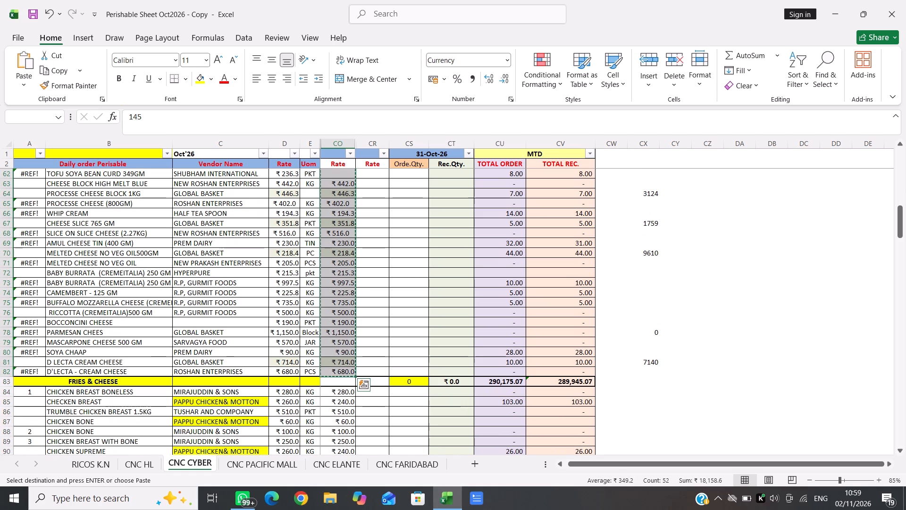
key(Right)
key(Return)
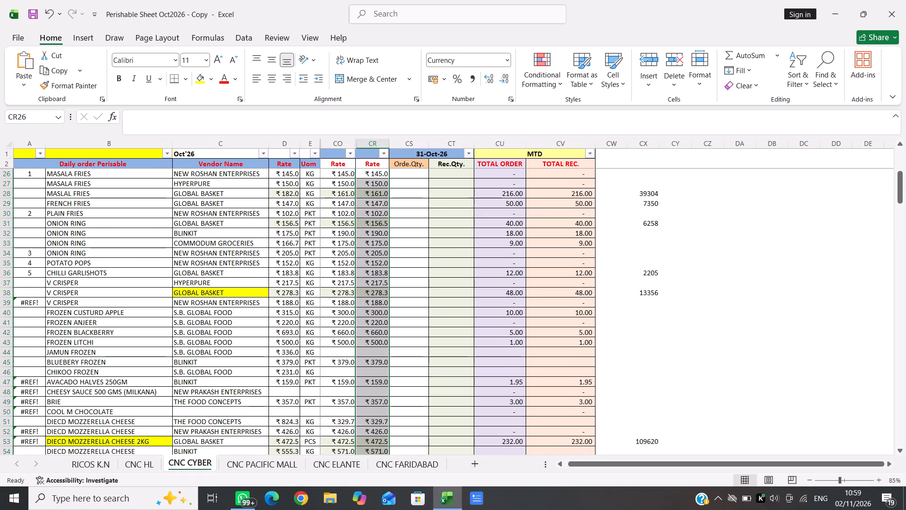
Copy the BUTCHERY rates in rows 84 to 108 from the previous day's Rate column to the 31-Oct-26 Rate column.
scroll(397, 318, down, 7)
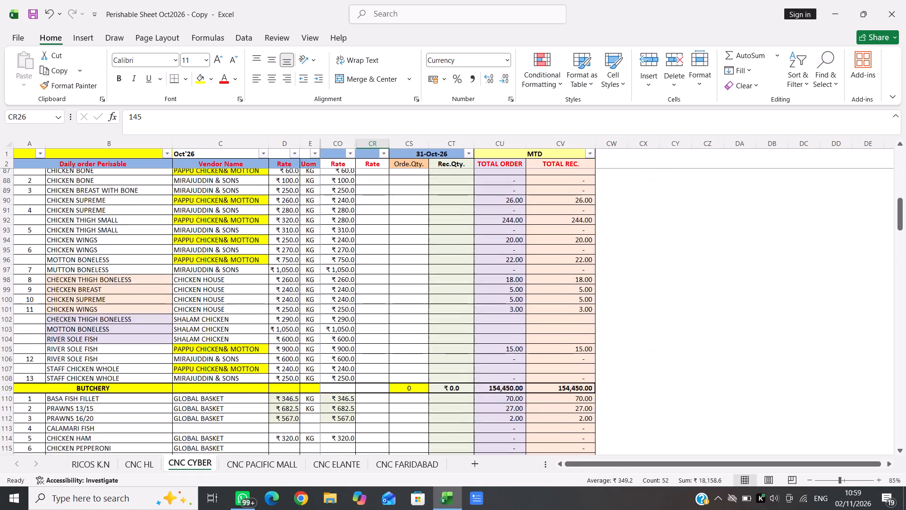
click(341, 184)
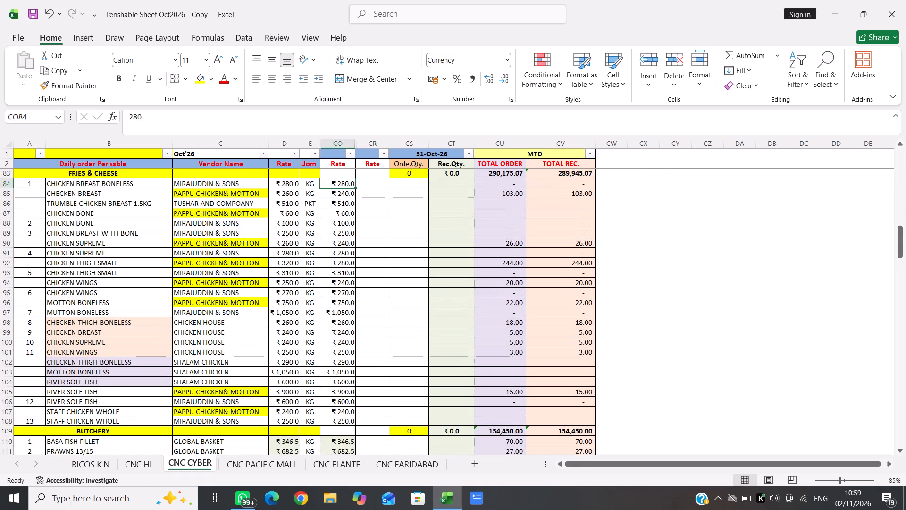
key(shift+Down)
key(shift+Down)
key(shift+Down)
key(shift+Down)
key(shift+Down)
key(shift+Down)
key(shift+Down)
key(shift+Down)
key(shift+Down)
key(shift+Down)
key(shift+Down)
key(shift+Down)
key(shift+Down)
key(shift+Down)
key(shift+Down)
key(shift+Down)
key(shift+Down)
key(shift+Down)
key(shift+Down)
key(shift+Down)
key(shift+Down)
key(shift+Down)
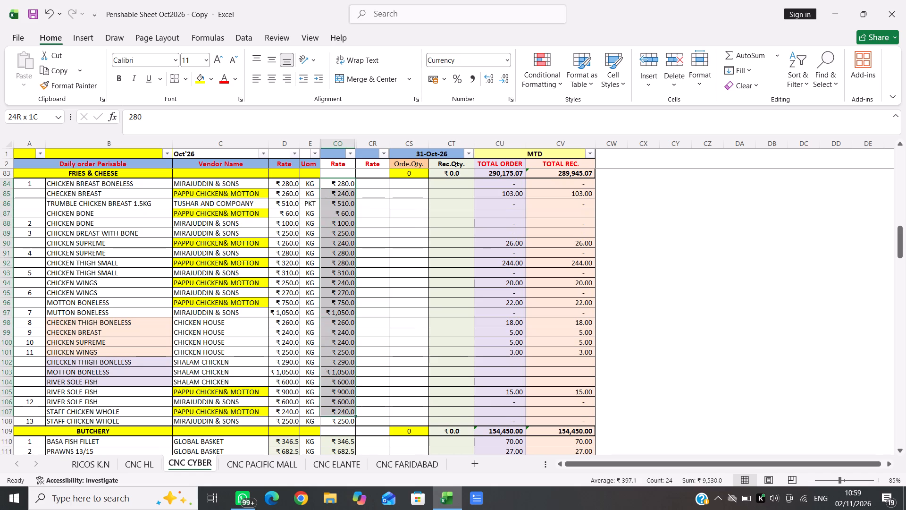
key(ctrl+c)
key(Right)
key(Return)
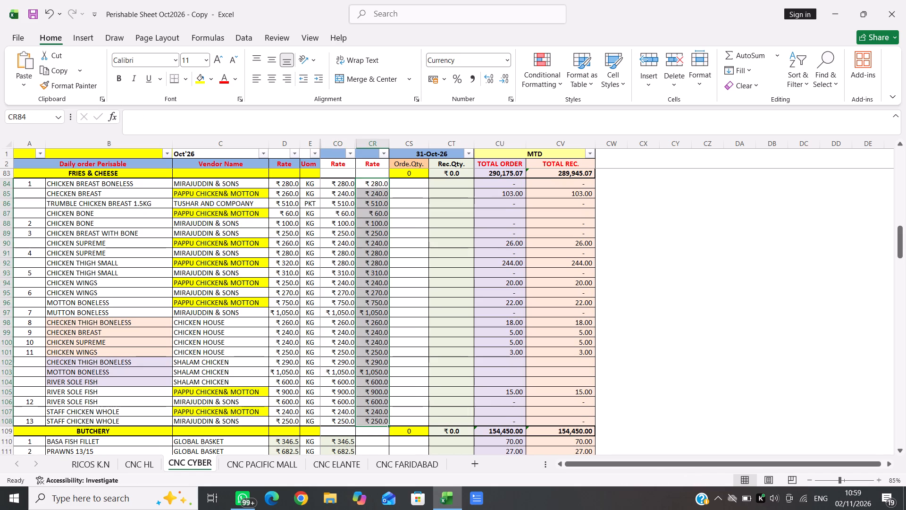
Copy the SEA FOOD & COLD CUT rates in rows 110 to 122 into the 31-Oct-26 Rate column.
scroll(331, 271, down, 3)
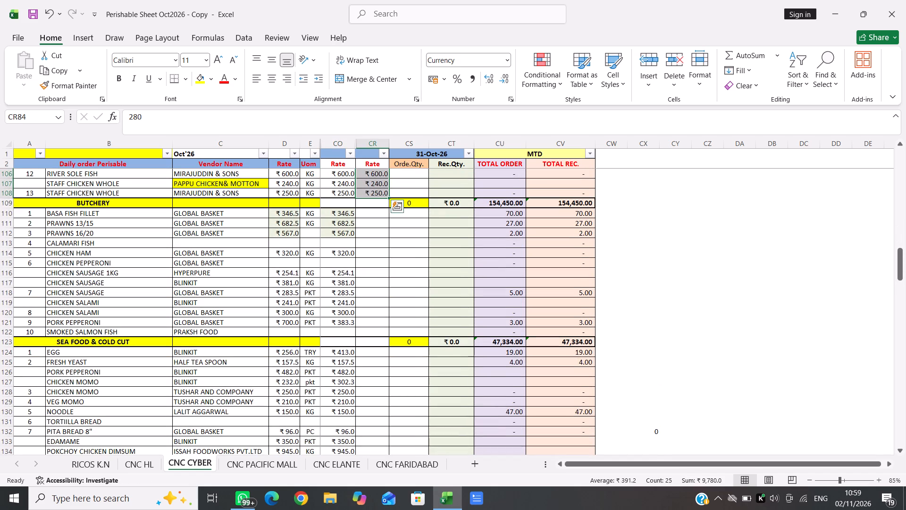
click(345, 213)
key(shift+Down)
key(shift+Down)
key(shift+Down)
key(shift+Down)
key(shift+Down)
key(shift+Down)
key(shift+Down)
key(shift+Down)
key(shift+Down)
key(shift+Down)
key(shift+Down)
key(shift+Down)
key(shift+Down)
key(shift+Down)
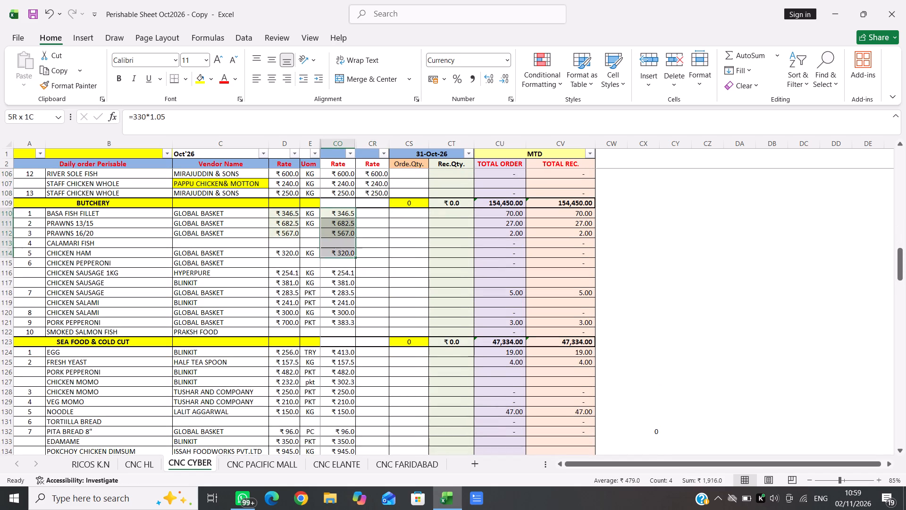
key(shift+Down)
key(shift+Up)
key(ctrl+c)
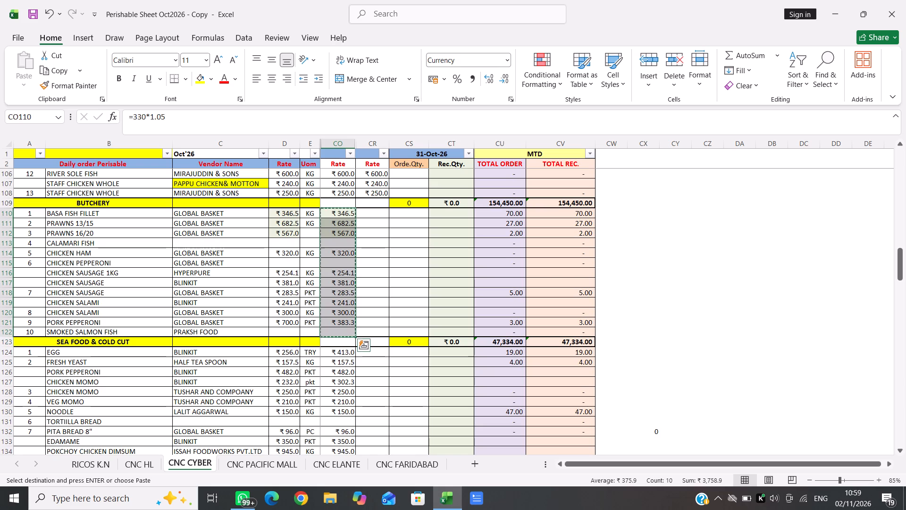
key(Right)
key(Return)
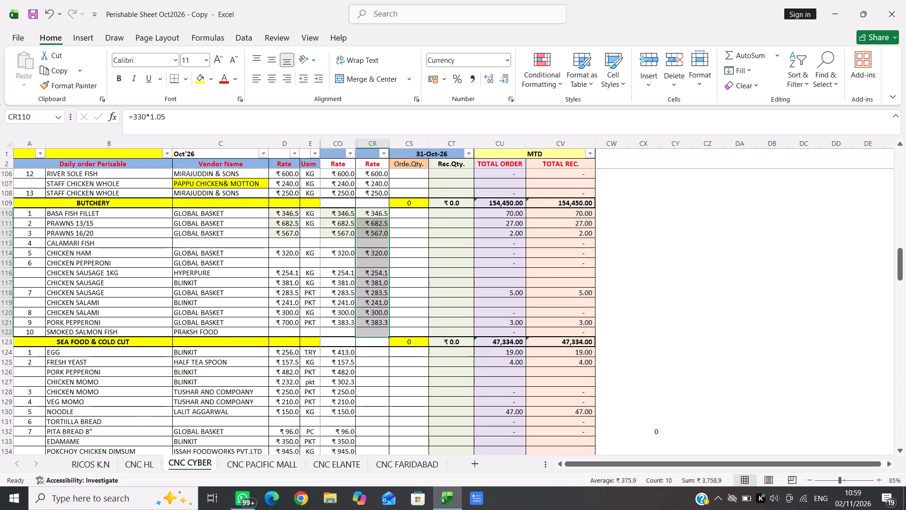
Copy the FROZEN rates in rows 124 to 141 from the previous day's Rate column to the 31-Oct-26 Rate column.
scroll(364, 265, down, 2)
click(347, 242)
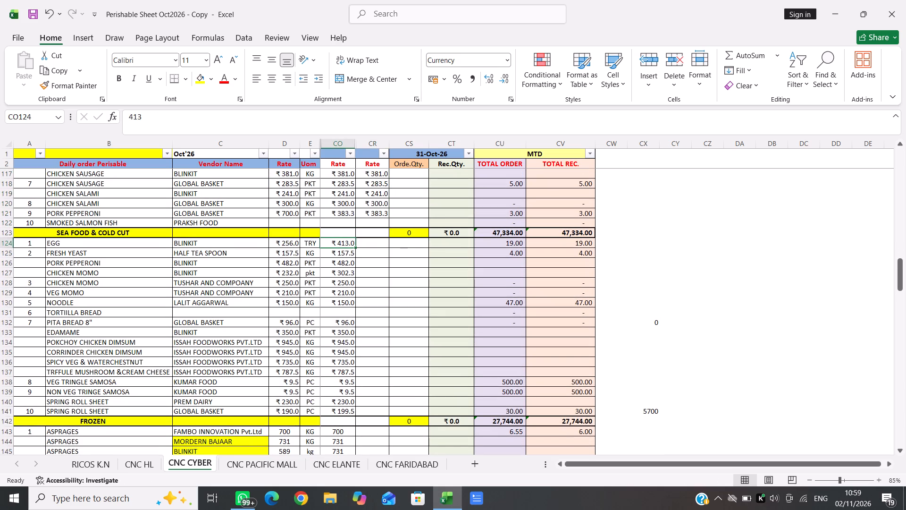
key(shift+Down)
key(shift+Down)
key(shift+Down)
key(shift+Down)
key(shift+Down)
key(shift+Down)
key(shift+Down)
key(shift+Down)
key(shift+Down)
key(shift+Down)
key(shift+Down)
key(shift+Down)
key(shift+Down)
key(shift+Down)
key(shift+Down)
key(shift+Down)
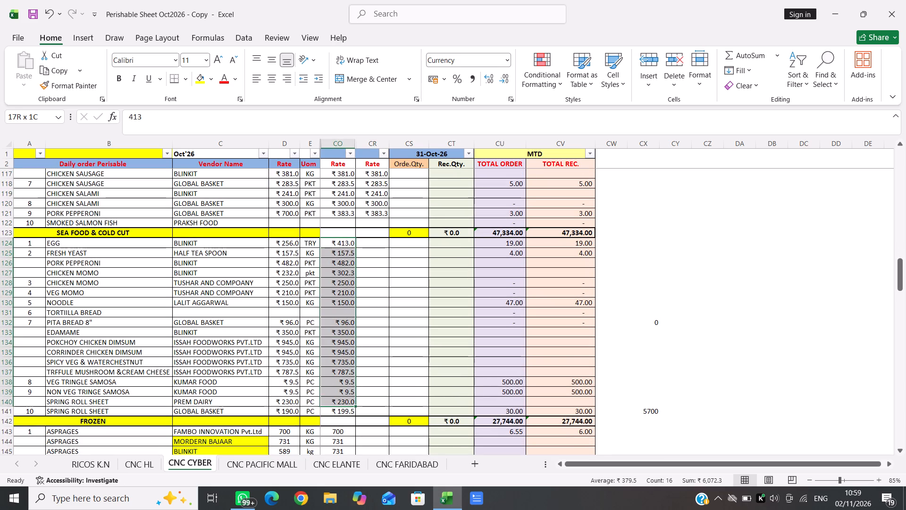
key(shift+Down)
key(ctrl+c)
key(Right)
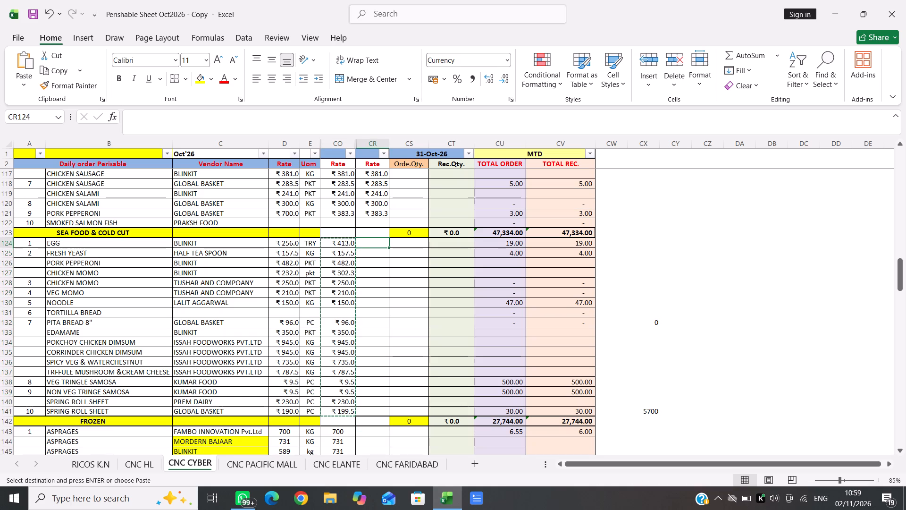
key(Return)
scroll(347, 242, down, 2)
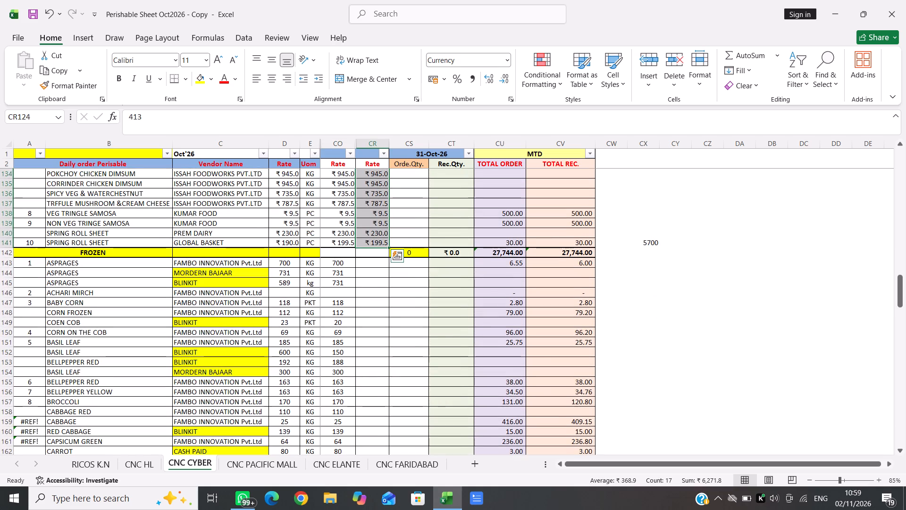
Copy the VEGETABLE & FRUITS rates in rows 143 to 270 from the previous day's Rate column to the 31-Oct-26 Rate column.
click(341, 263)
key(shift+Down)
key(shift+Down)
key(shift+Down)
key(shift+Down)
key(shift+Down)
key(shift+Down)
key(shift+Down)
key(shift+Down)
key(shift+Down)
key(shift+Down)
key(shift+Down)
key(shift+Down)
key(shift+Down)
key(shift+Down)
key(shift+Down)
key(shift+Down)
key(shift+Down)
key(shift+Down)
key(shift+Down)
key(shift+Down)
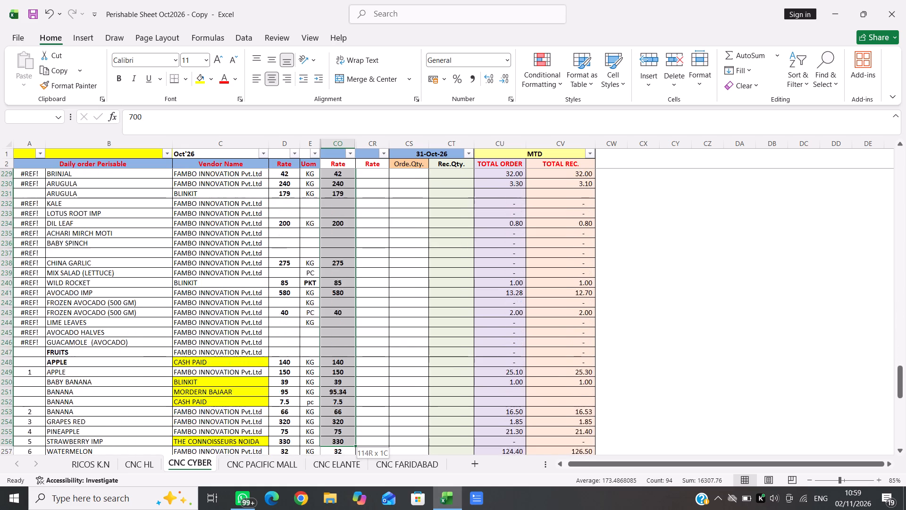
key(shift+Up)
key(shift+Up)
key(shift+Up)
key(shift+Up)
key(shift+Up)
key(shift+Up)
key(shift+Up)
key(shift+Up)
key(shift+Up)
key(shift+Up)
key(shift+Up)
key(shift+Up)
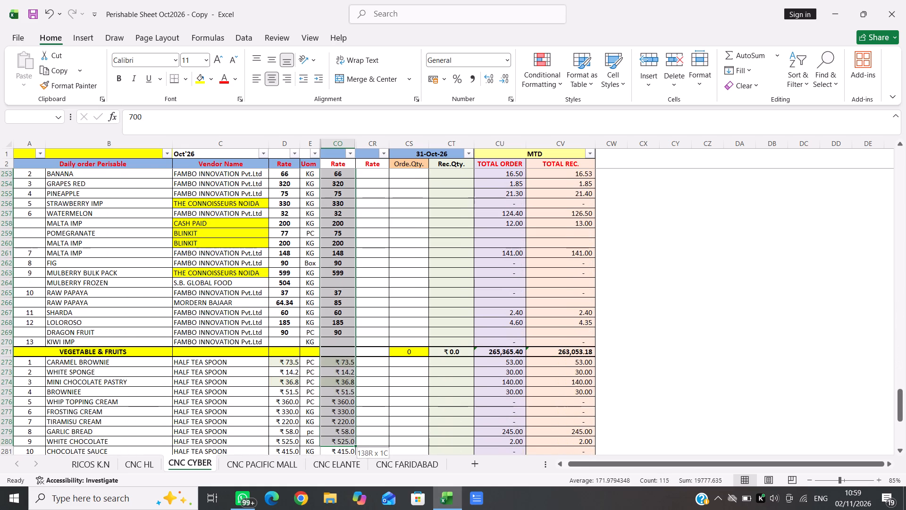
key(shift+Down)
key(shift+Down)
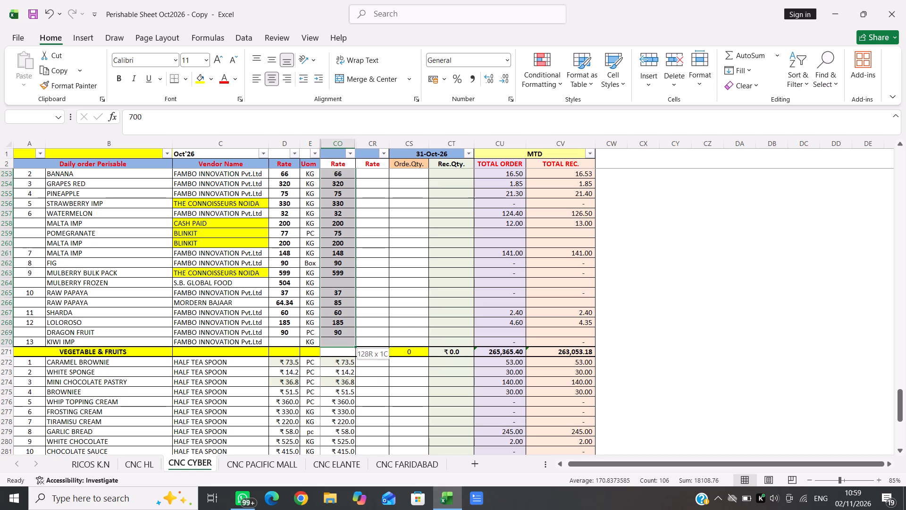
key(ctrl+c)
key(Right)
key(Return)
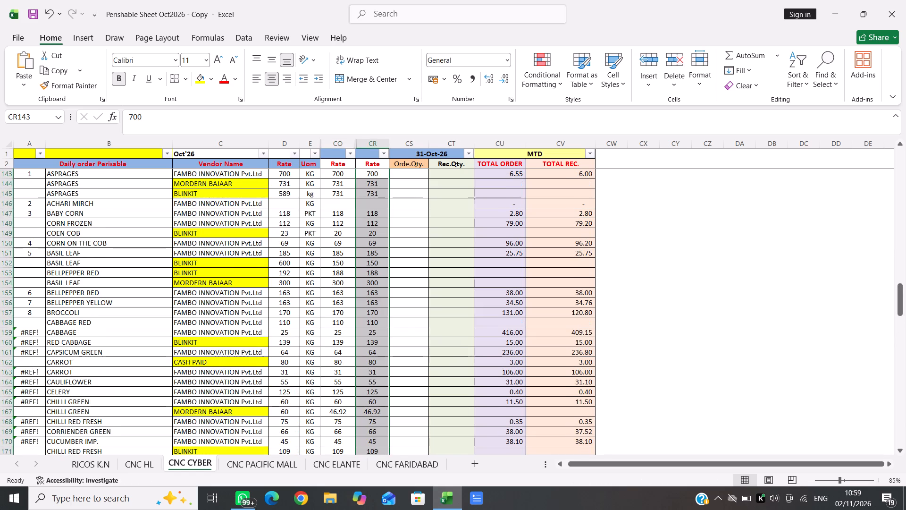
Copy the BAKERY rates in rows 272 to 302 from the previous day's Rate column to the 31-Oct-26 Rate column.
scroll(369, 404, down, 11)
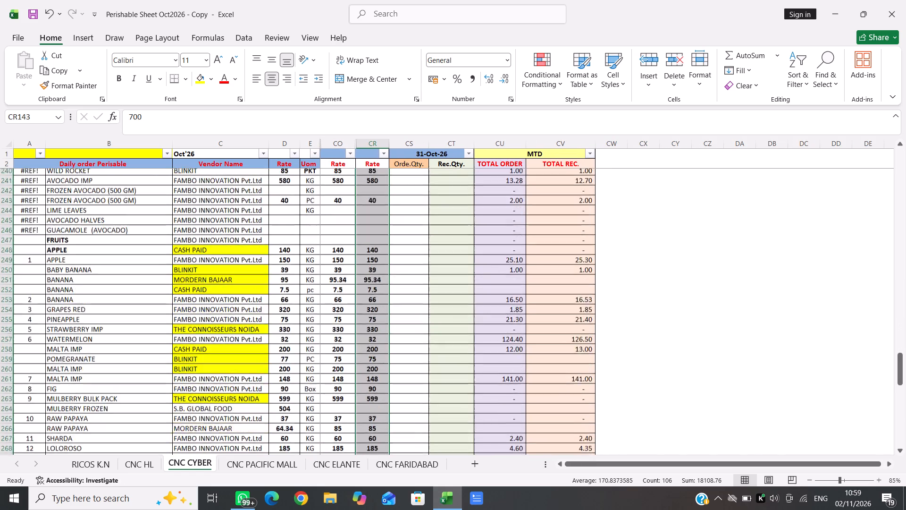
scroll(369, 404, down, 3)
click(332, 235)
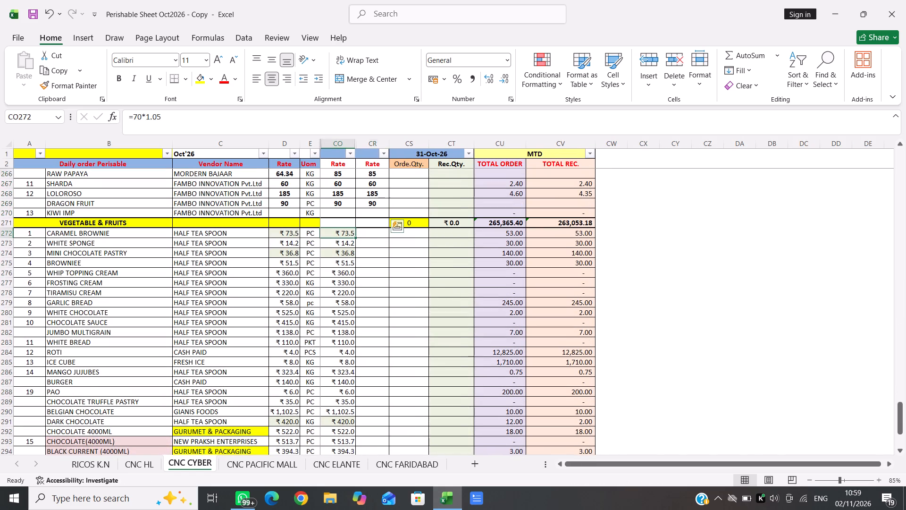
key(shift+Down)
key(shift+Down)
key(shift+Down)
key(shift+Down)
key(shift+Down)
key(shift+Down)
key(shift+Down)
key(shift+Down)
key(shift+Down)
key(shift+Down)
key(shift+Down)
key(shift+Down)
key(shift+Down)
key(shift+Down)
key(shift+Down)
key(shift+Down)
key(shift+Down)
key(shift+Down)
key(shift+Down)
key(shift+Down)
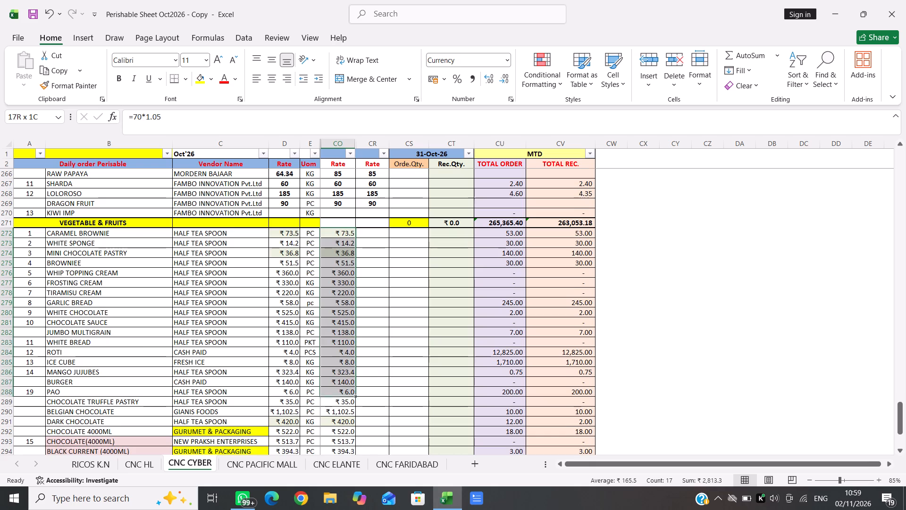
key(shift+Down)
key(shift+Down)
key(shift+Down)
key(shift+Down)
key(shift+Down)
key(shift+Down)
key(shift+Down)
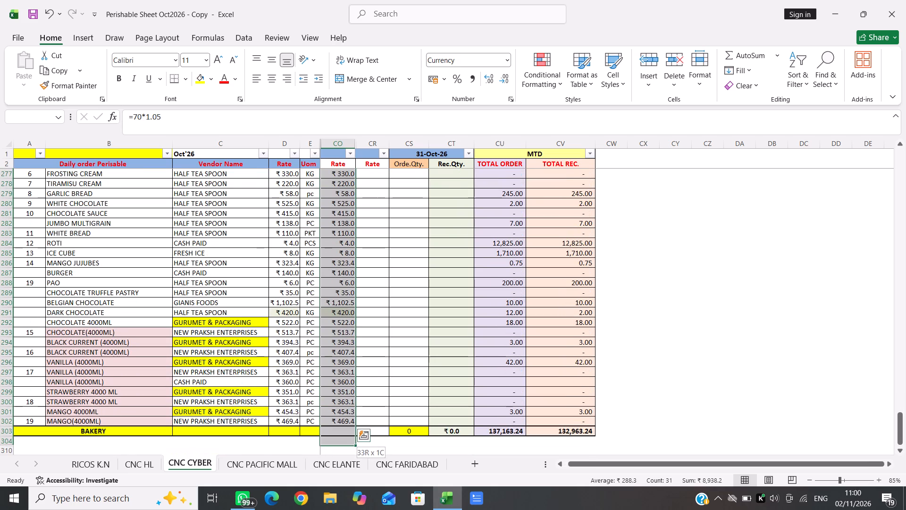
key(shift+Up)
key(shift+Up)
key(shift+Down)
key(shift+Up)
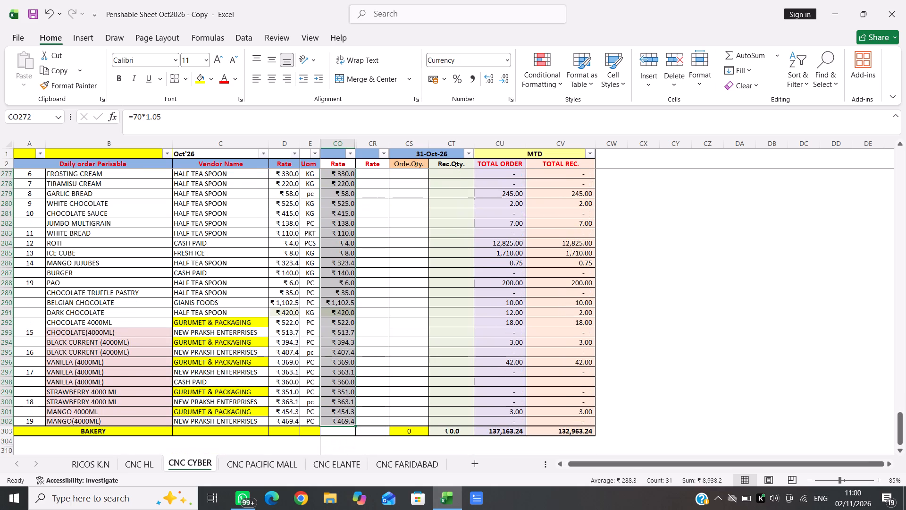
key(ctrl+c)
key(Right)
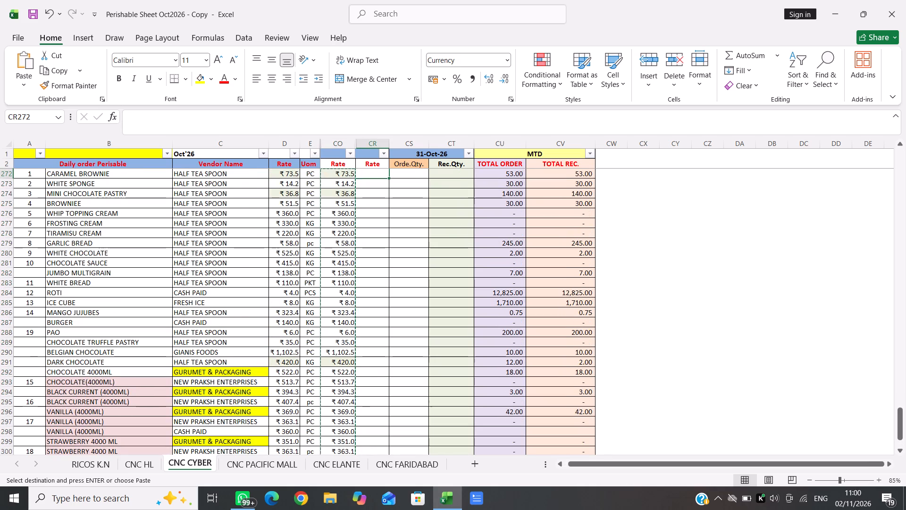
key(Return)
Hide the previous day's Rate column CO.
scroll(332, 235, up, 6)
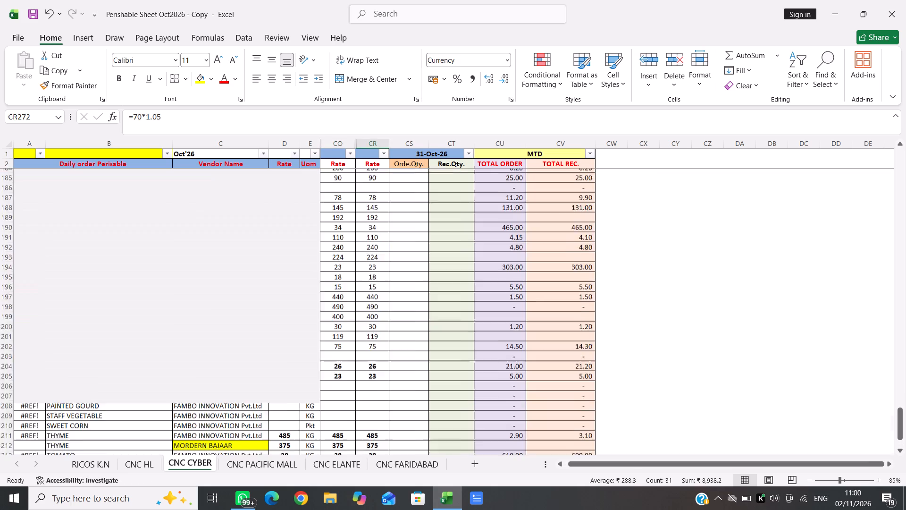
scroll(332, 235, up, 3)
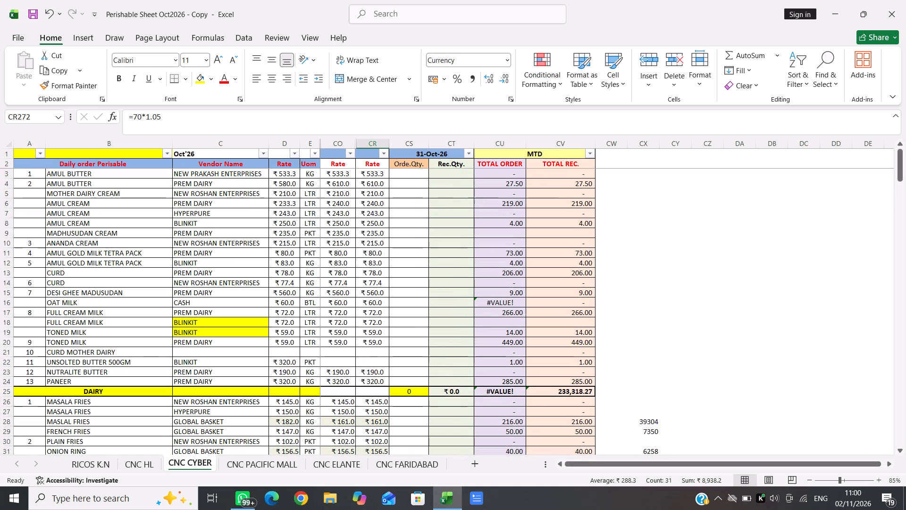
click(338, 143)
right_click(338, 143)
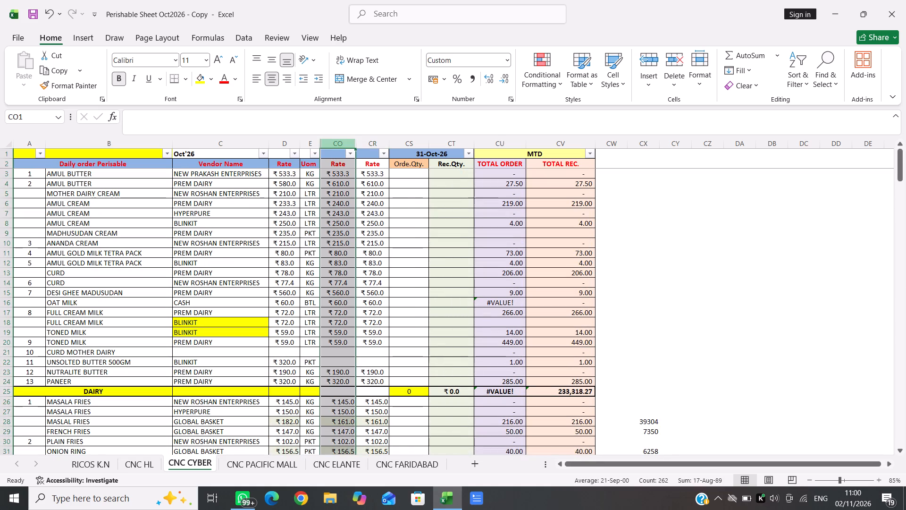
click(364, 343)
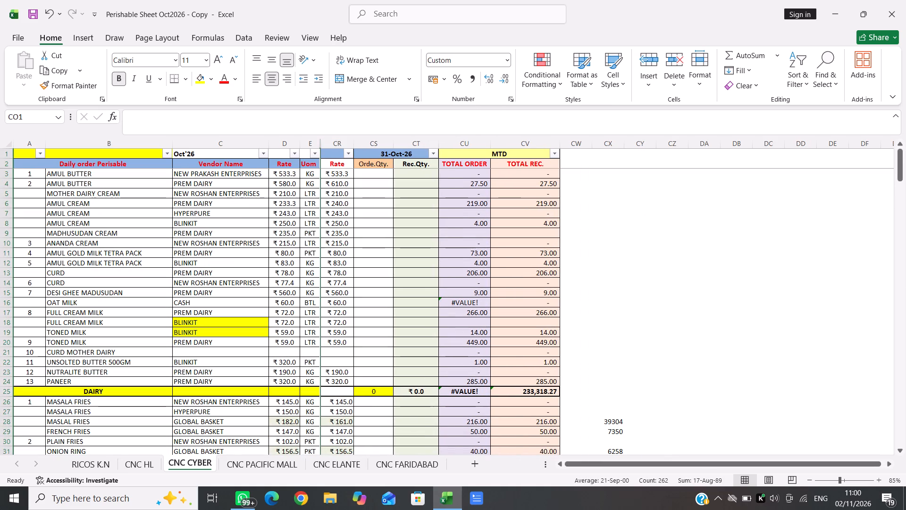
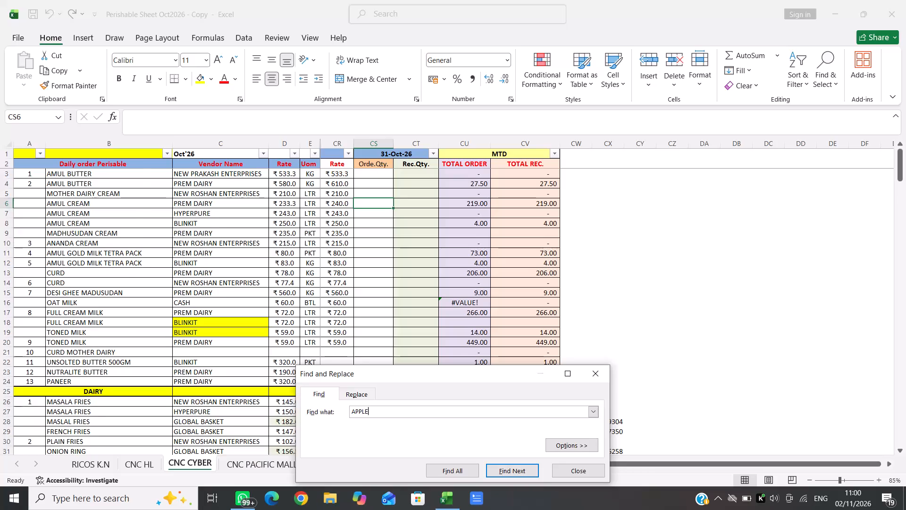
Find the FAMBO INNOVATION APPLE row under FRUITS and enter 1.5 as its 31-Oct-26 order quantity.
key(Return)
key(Return)
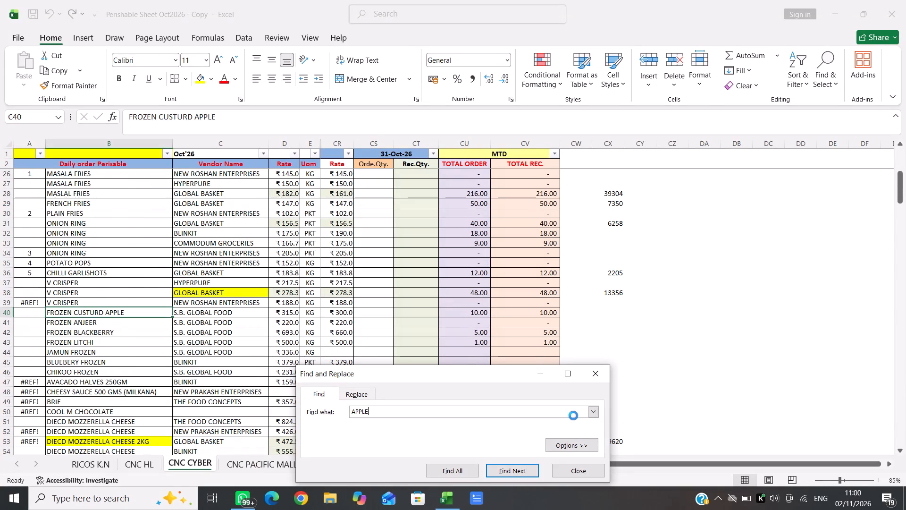
key(Return)
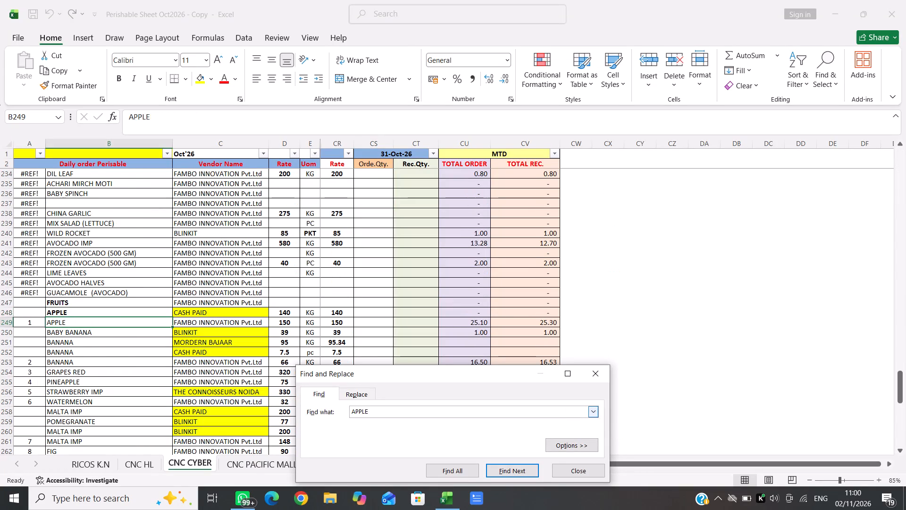
click(596, 368)
key(Right)
key(Right)
key(Right)
key(Right)
key(Right)
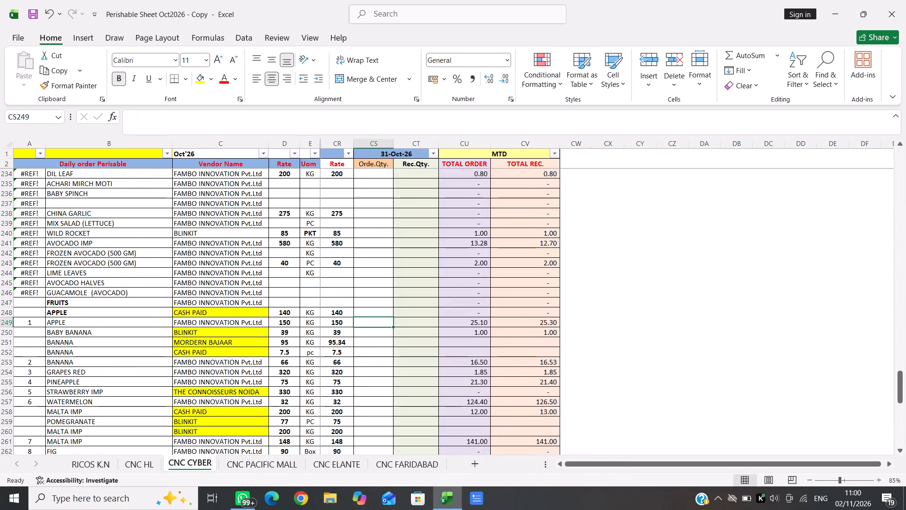
text(1.5)
key(Right)
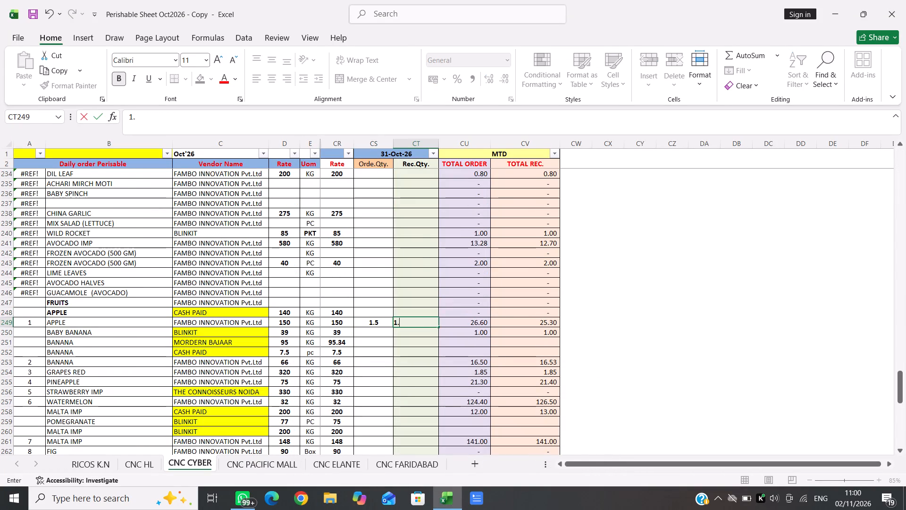
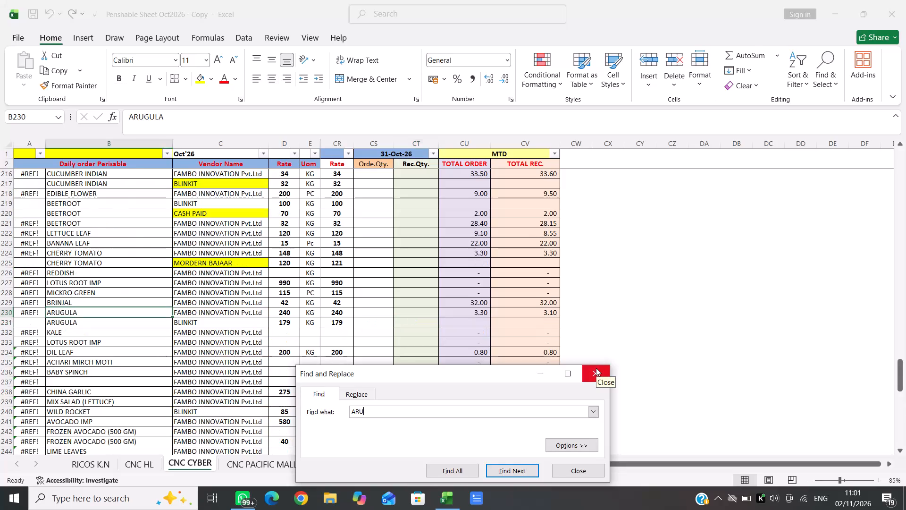
Enter 0.4 as both the 31-Oct-26 order quantity and received quantity for the FAMBO INNOVATION ARUGULA row.
click(596, 368)
key(Right)
key(Right)
key(Right)
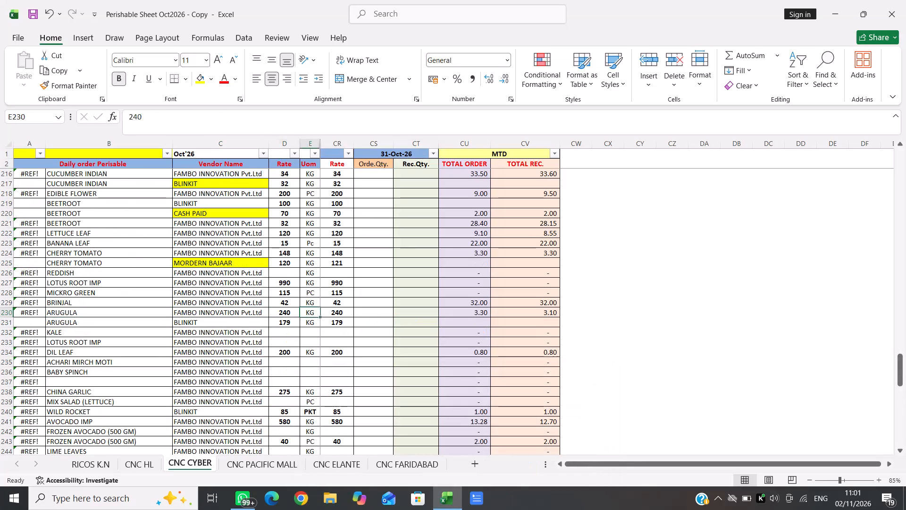
key(Right)
key(Right)
text(0.4)
key(Right)
text(0.4)
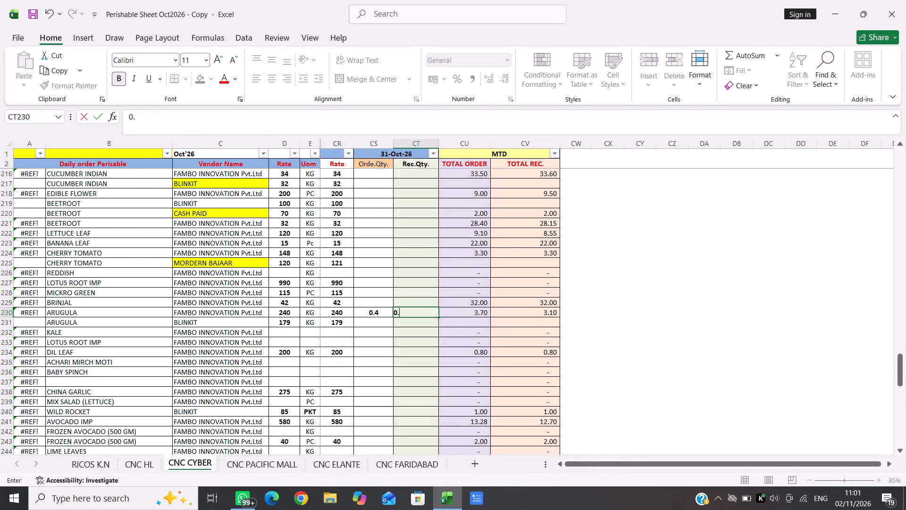
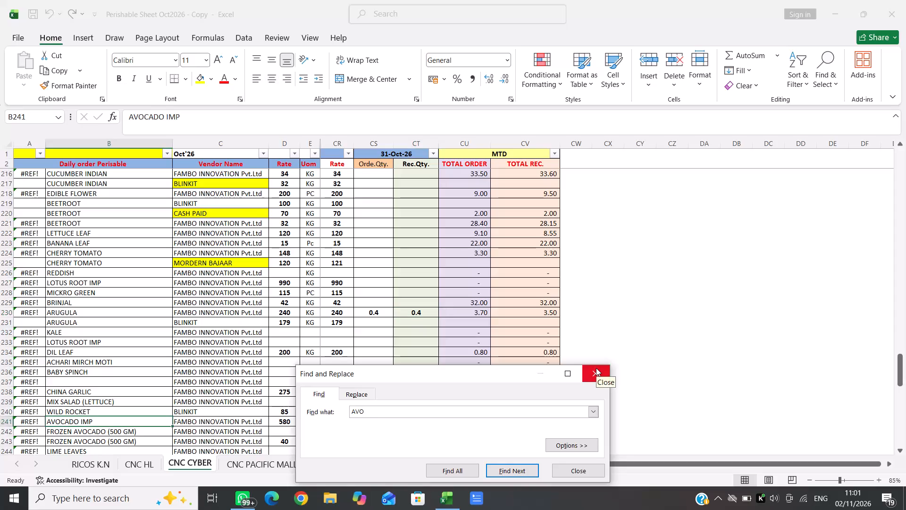
Go to the 31-Oct-26 order quantity cell in the FAMBO INNOVATION AVOCADO IMP row.
click(596, 368)
key(Right)
key(Right)
key(Right)
key(Right)
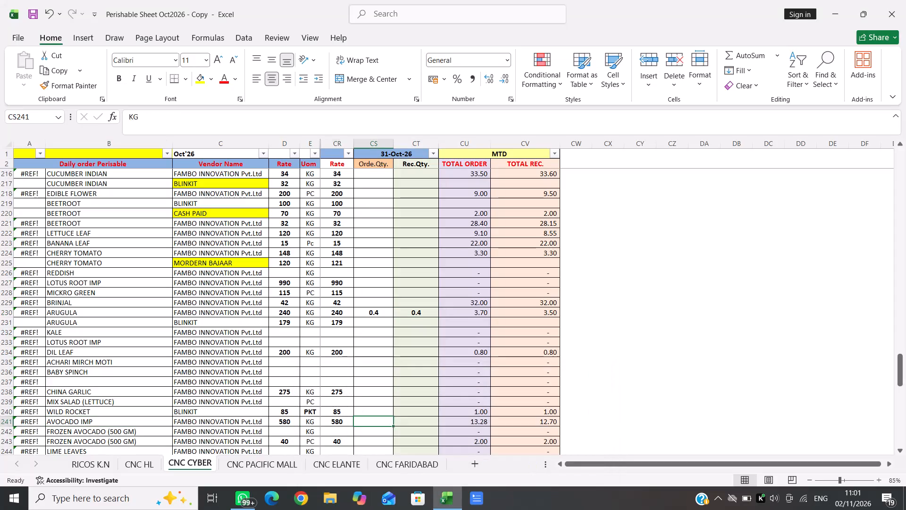
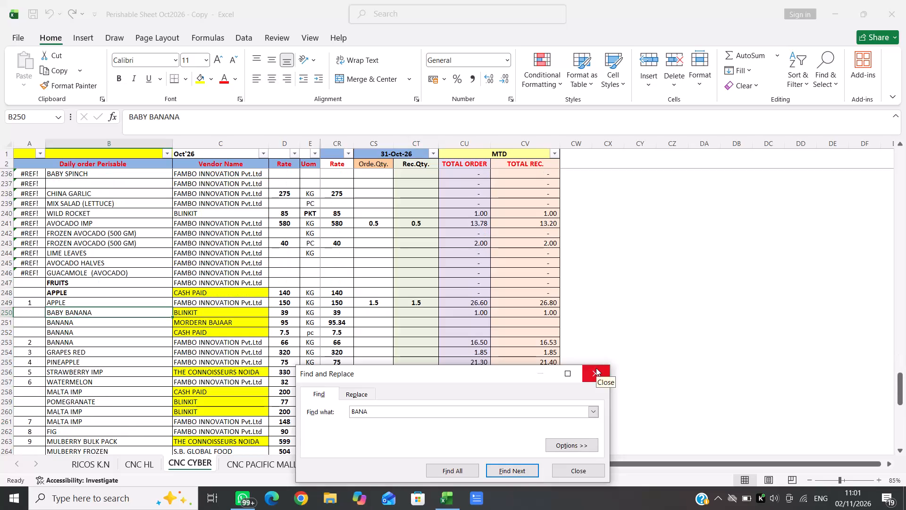
Find the FAMBO INNOVATION BANANA row with the search term BANA and go to its 31-Oct-26 order quantity cell.
key(Return)
key(Return)
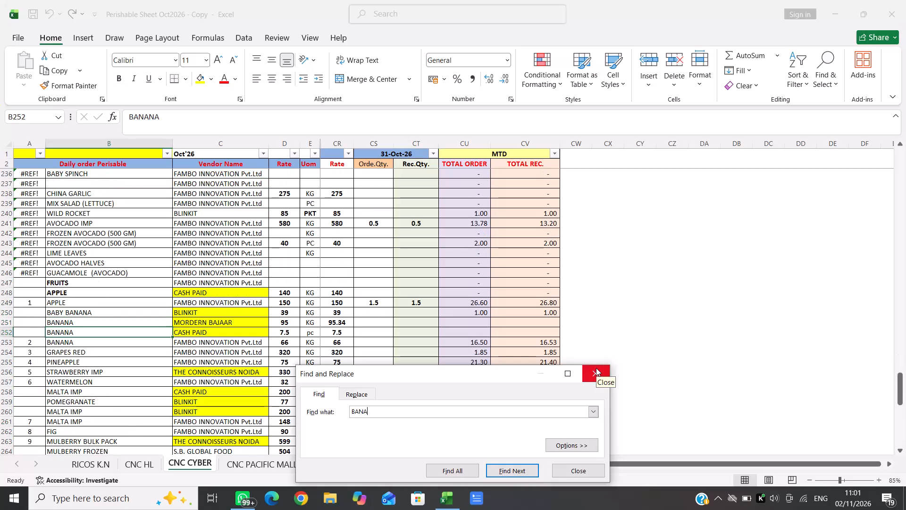
key(Return)
click(596, 368)
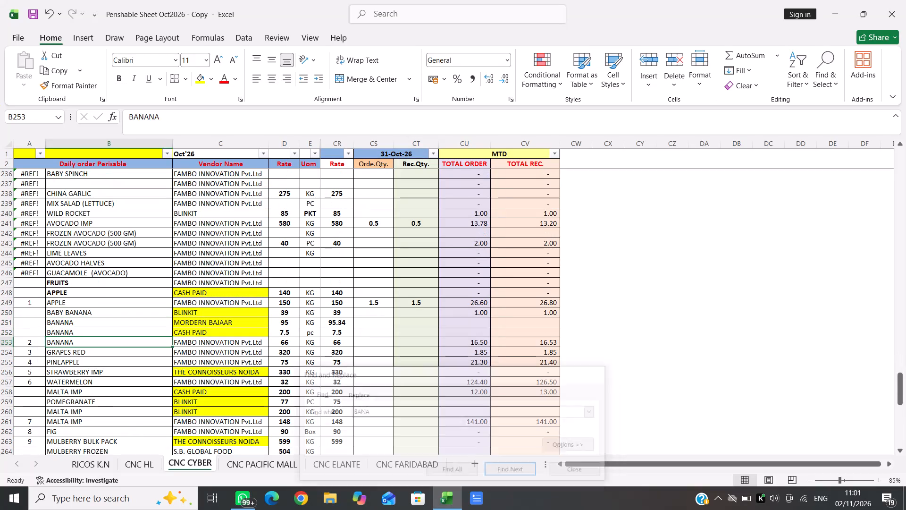
key(Right)
key(Right)
key(Right)
key(Right)
key(Right)
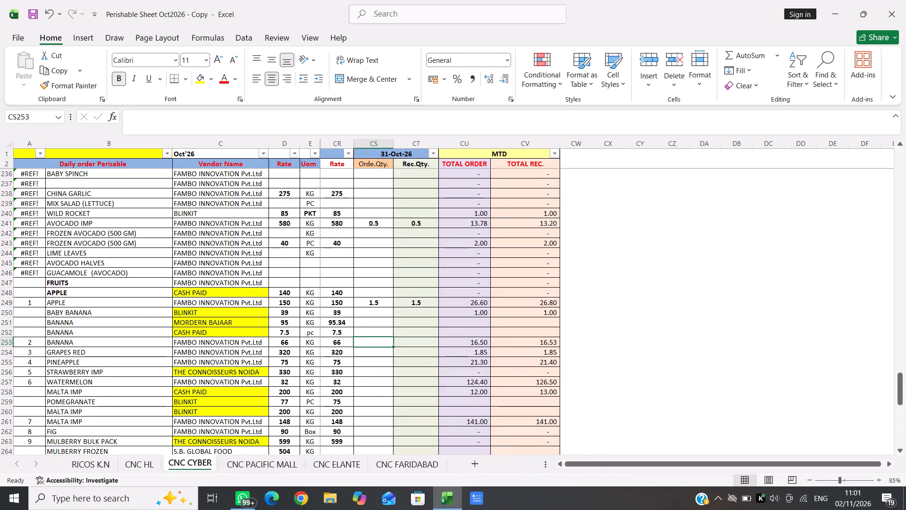
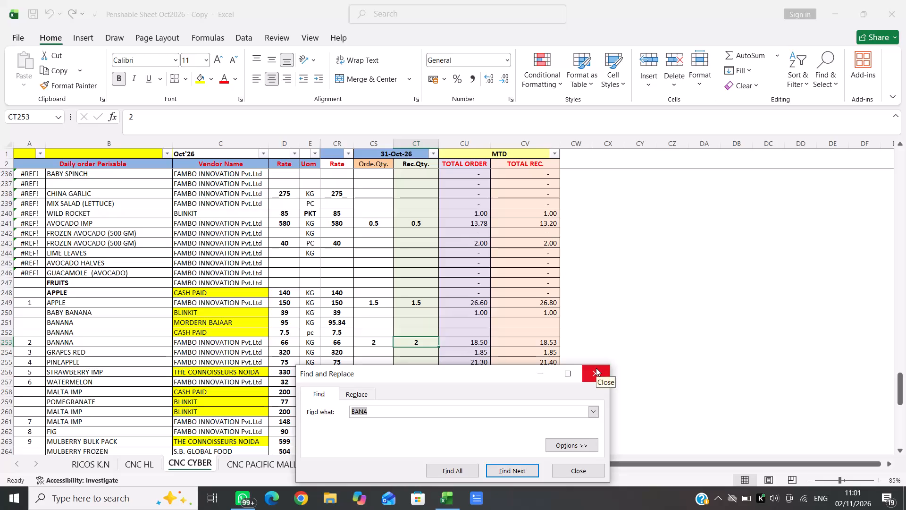
Replace the 31-Oct-26 order quantity in the FAMBO INNOVATION BANANA row with 1.
click(596, 368)
key(Left)
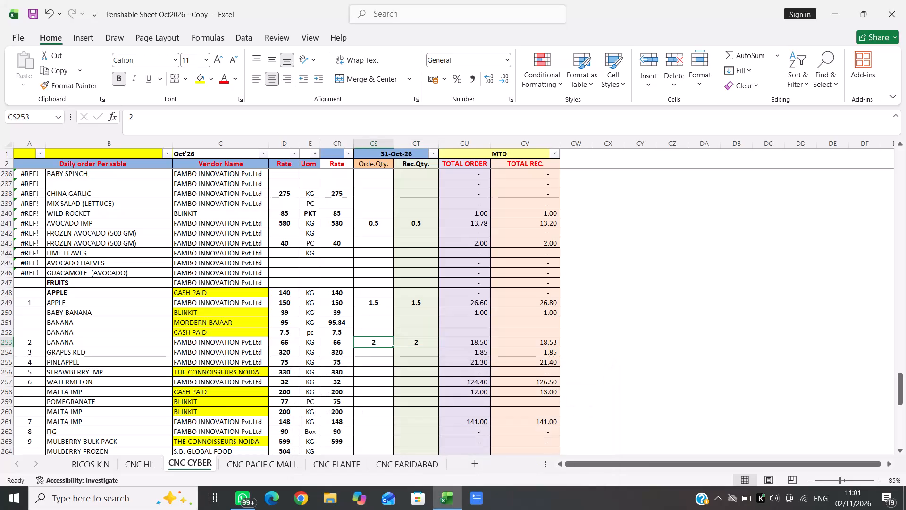
key(1)
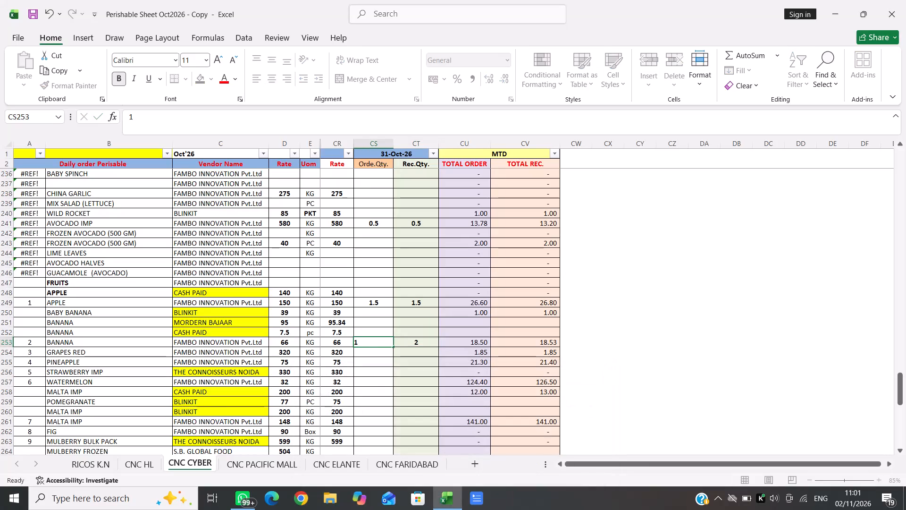
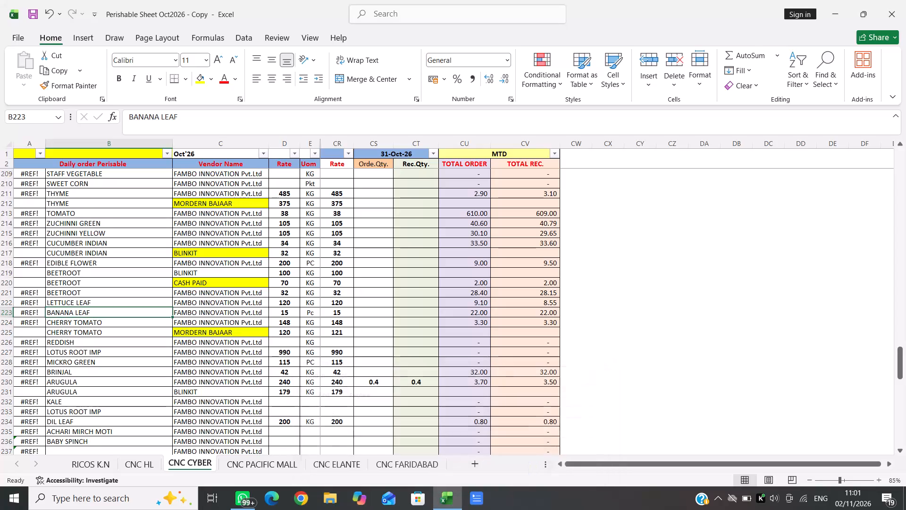
Enter 2 as the 31-Oct-26 order quantity in the FAMBO INNOVATION BANANA LEAF row.
key(Right)
key(Right)
key(Right)
key(Right)
key(Right)
key(2)
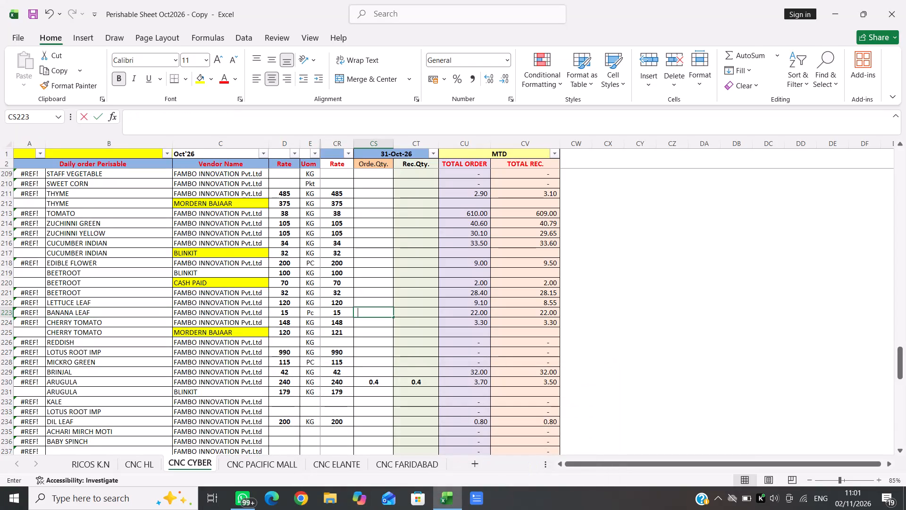
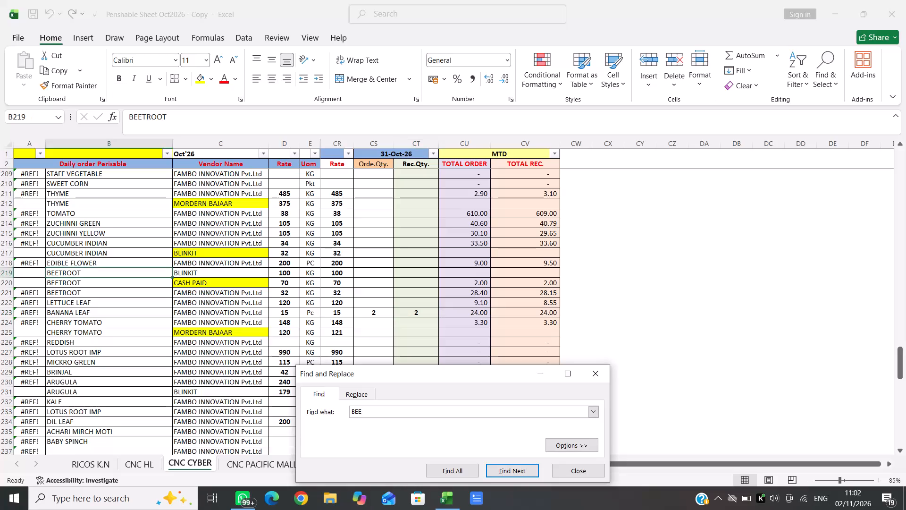
Enter 2.5 as the 31-Oct-26 order quantity in the FAMBO INNOVATION BEETROOT row.
click(598, 368)
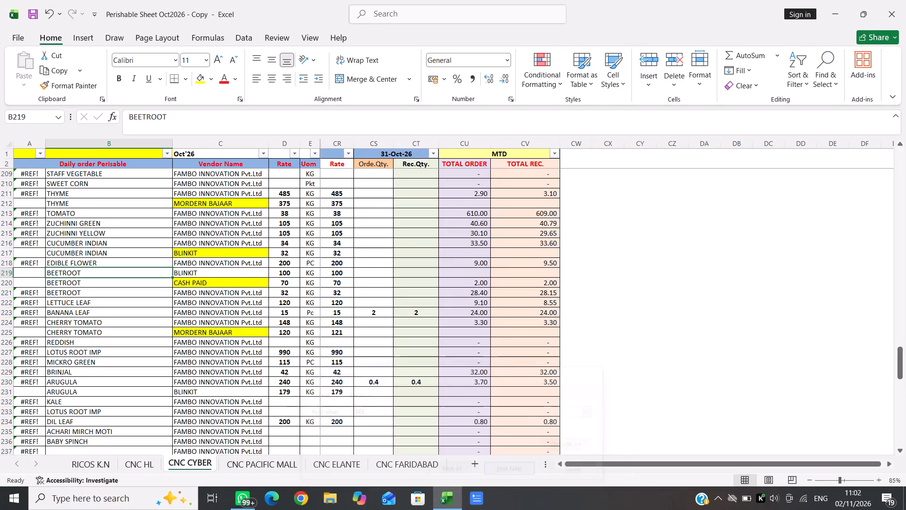
key(Right)
key(Right)
key(Right)
key(Right)
key(Right)
key(Down)
key(Down)
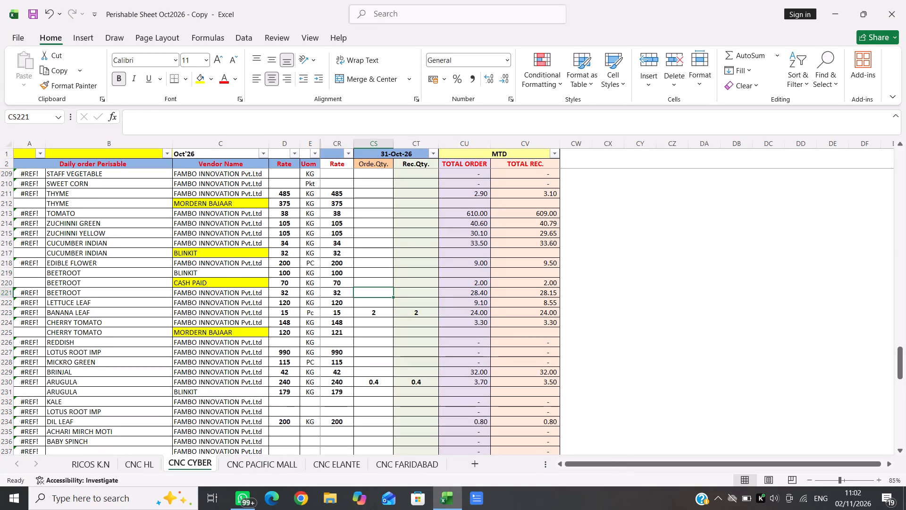
text(2.5)
key(Right)
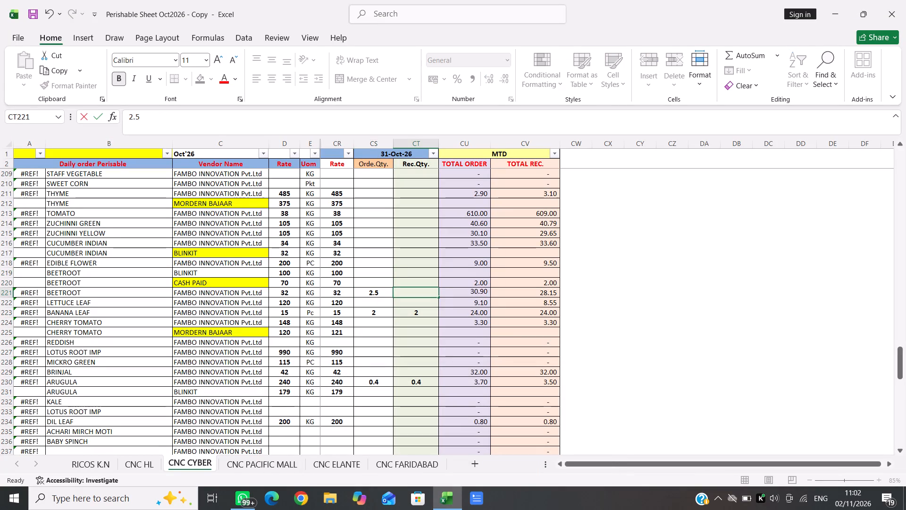
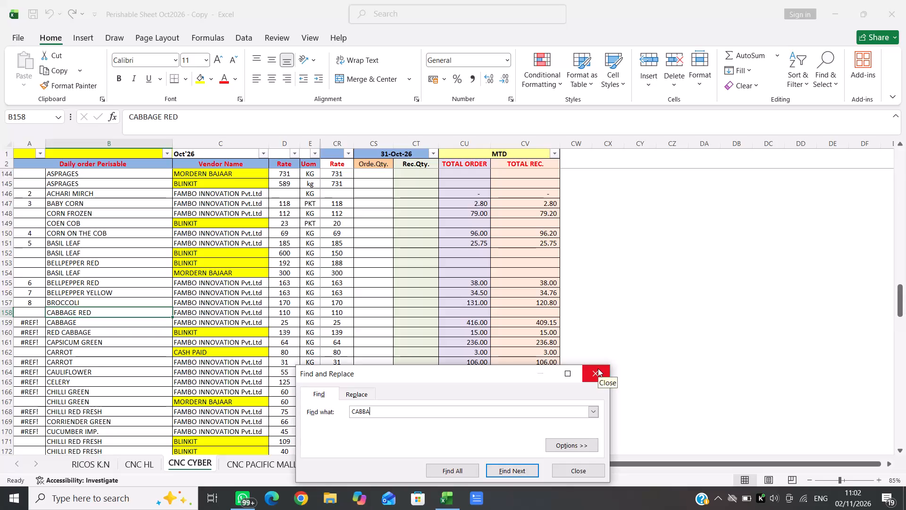
Enter the 31-Oct-26 order quantity, beginning with 1, in the FAMBO INNOVATION CABBAGE RED row.
click(598, 368)
key(Right)
key(Right)
key(Right)
key(Right)
key(Right)
key(1)
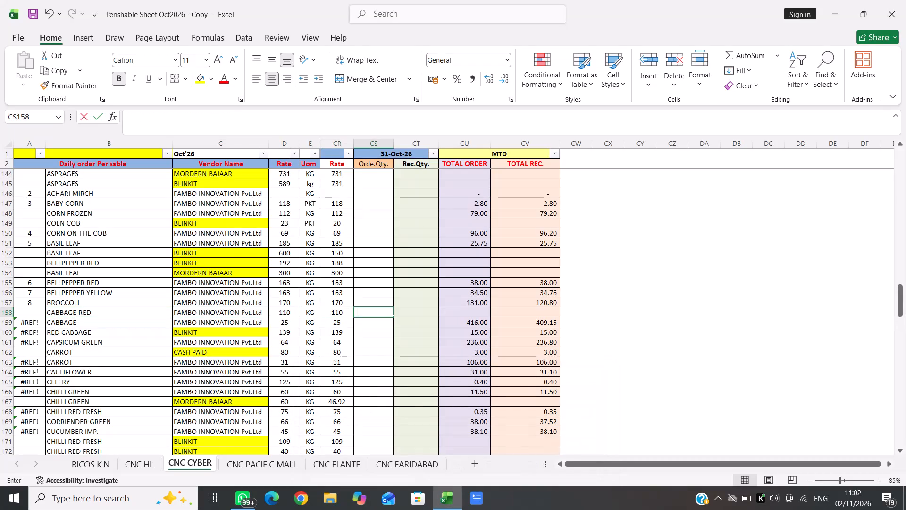
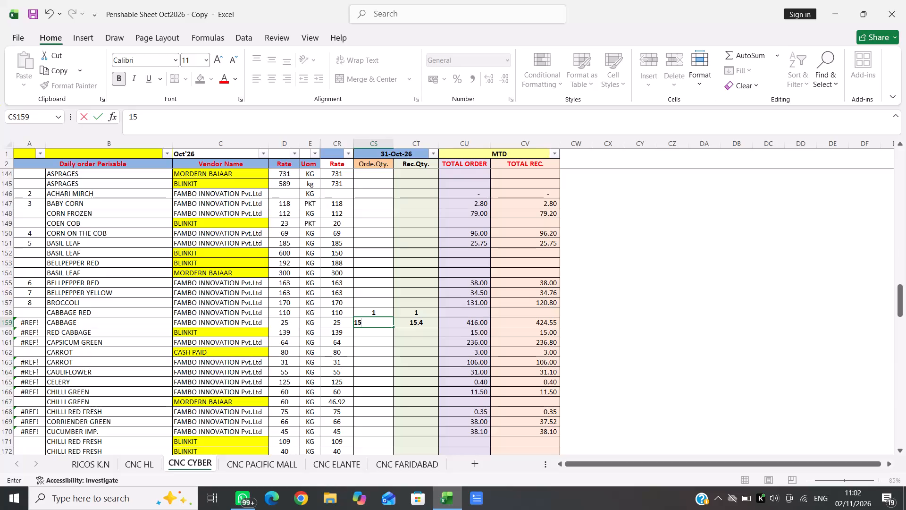
Enter 15 as the 31-Oct-26 order quantity in the FAMBO INNOVATION CABBAGE row.
key(Down)
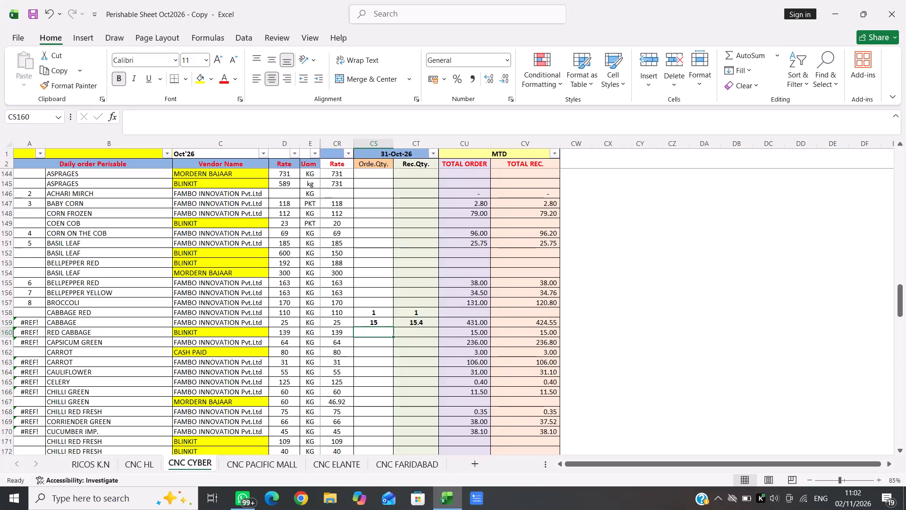
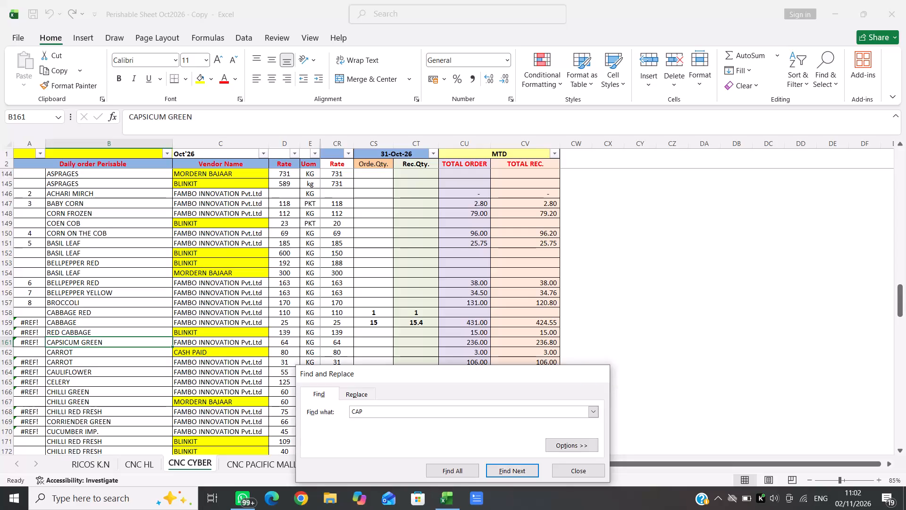
Enter 8 as the 31-Oct-26 order quantity in the FAMBO INNOVATION CAPSICUM GREEN row.
key(Right)
key(Right)
key(Right)
key(Right)
key(Right)
key(8)
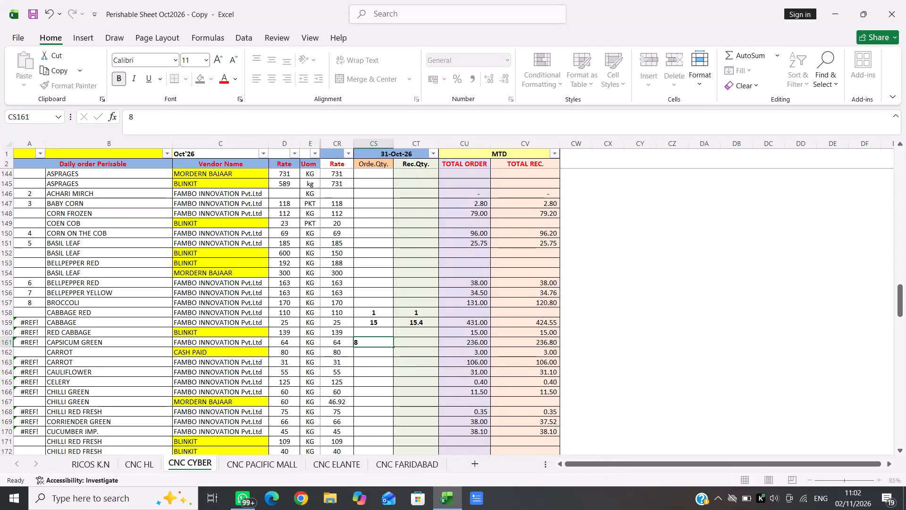
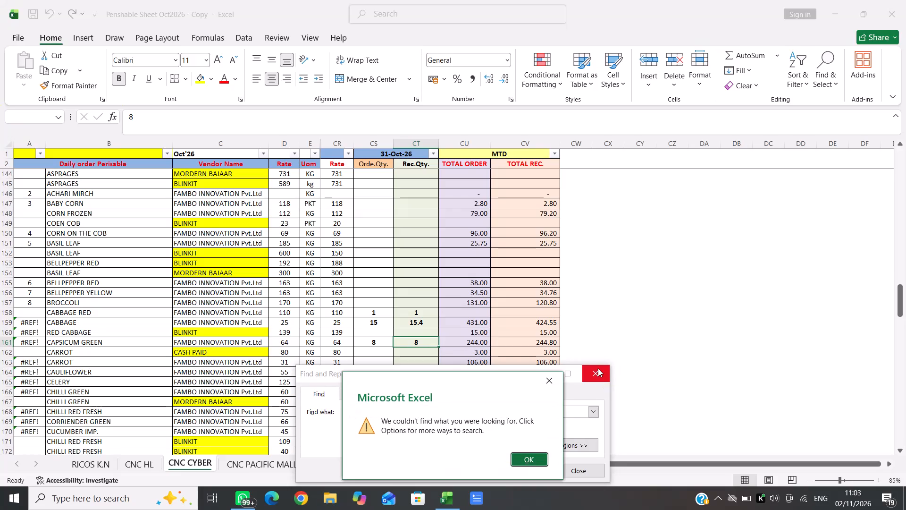
Find BEL on the sheet and go to the 31-Oct-26 order quantity cell of the FAMBO INNOVATION BELLPEPPER RED row.
click(546, 379)
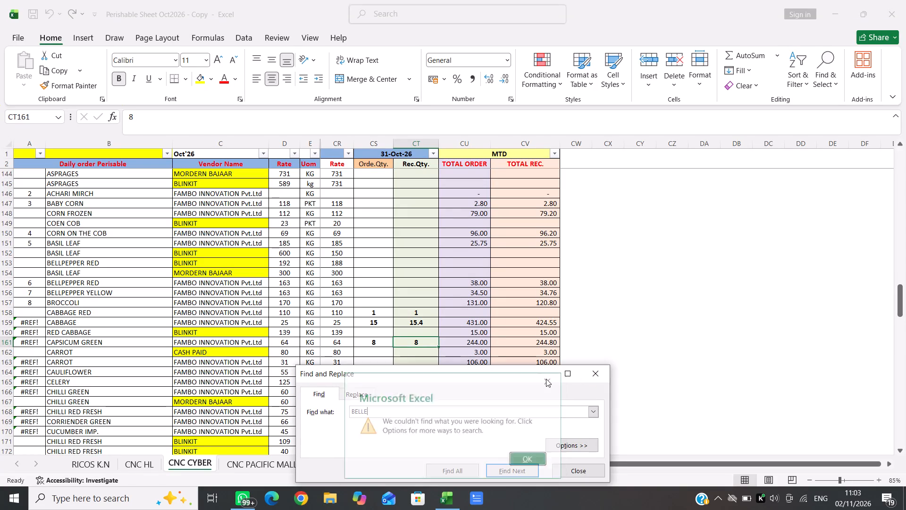
key(BackSpace)
key(BackSpace)
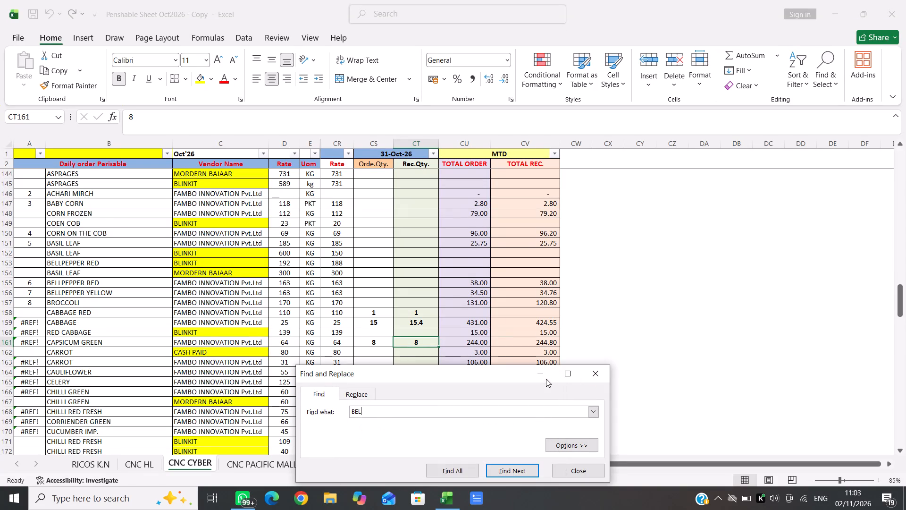
key(Return)
key(Return)
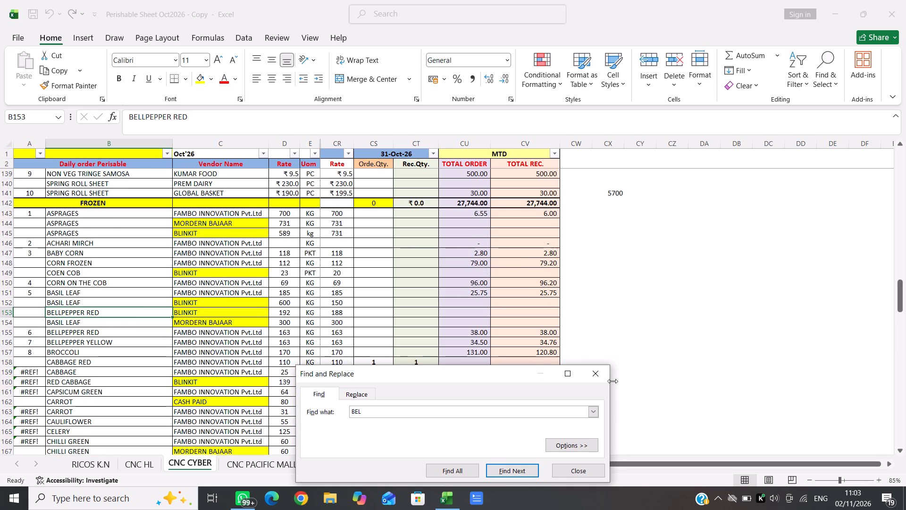
click(604, 377)
key(Down)
key(Down)
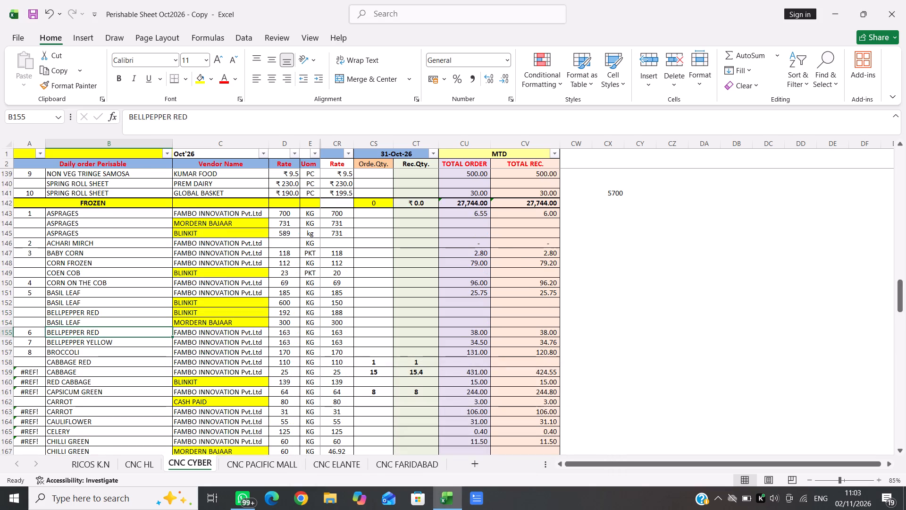
key(Right)
key(Right)
key(Right)
key(Right)
key(Right)
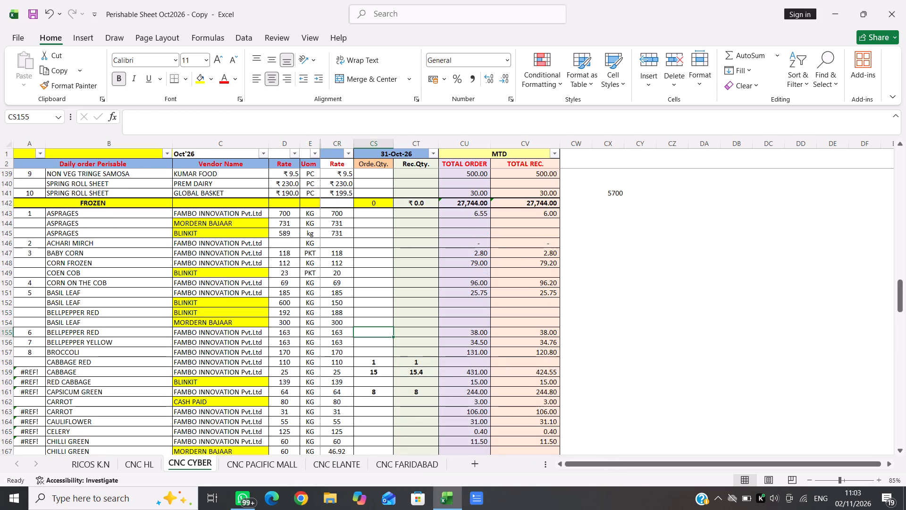
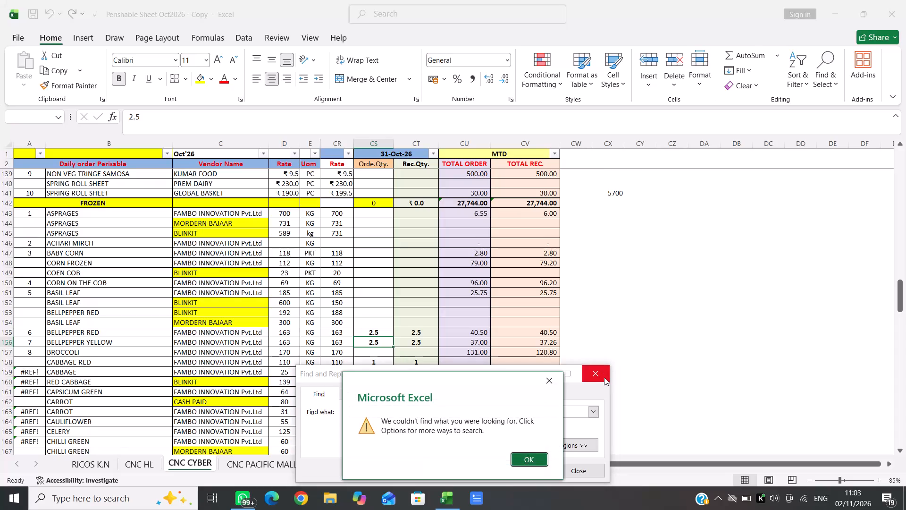
Correct the search term to CArr, find it, and go to the 31-Oct-26 order quantity cell of the FAMBO INNOVATION CARROT row.
key(Return)
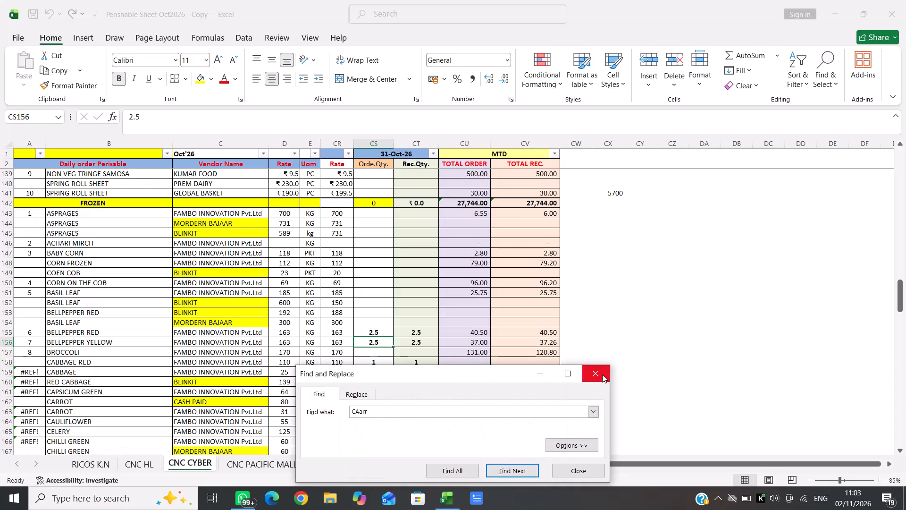
key(BackSpace)
key(BackSpace)
key(BackSpace)
text(rr)
key(Return)
click(597, 372)
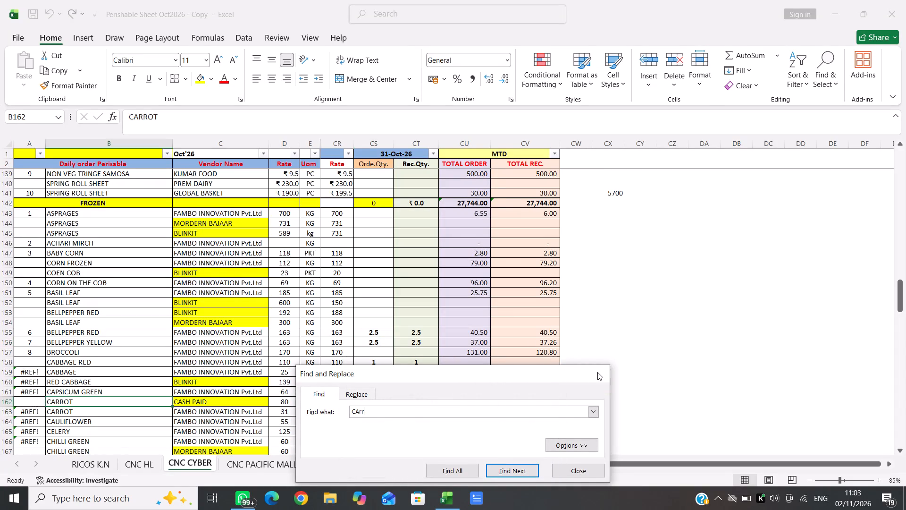
key(Down)
key(Right)
key(Right)
key(Right)
key(Right)
key(Right)
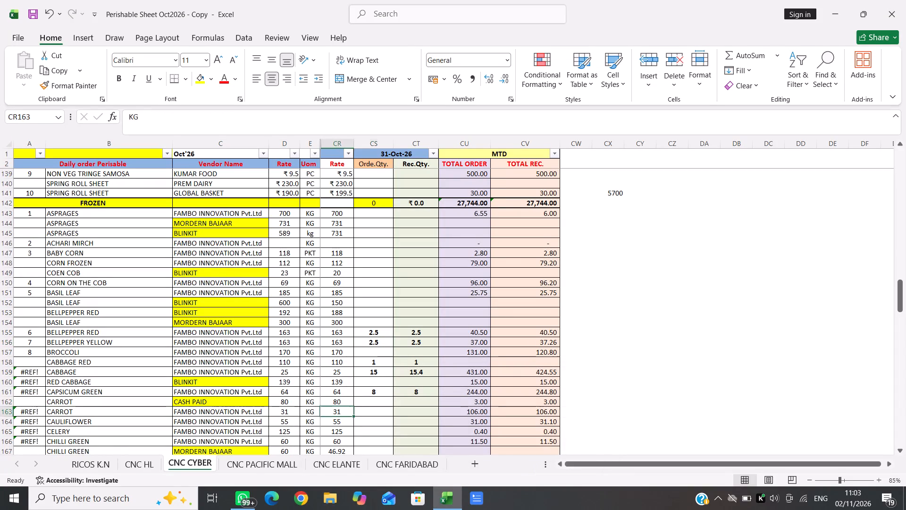
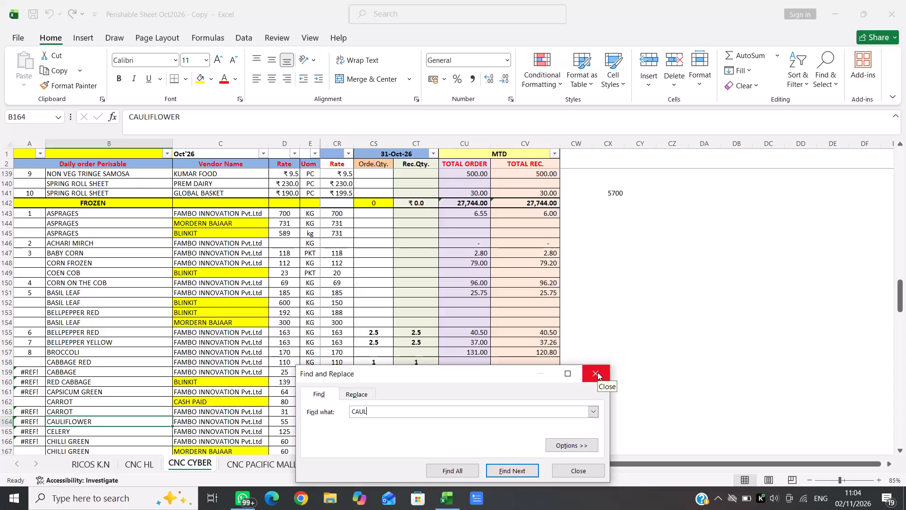
Enter 8 as the 31-Oct-26 order quantity in the FAMBO INNOVATION CAULIFLOWER row.
click(597, 372)
key(Right)
key(Right)
key(Right)
key(Right)
key(Right)
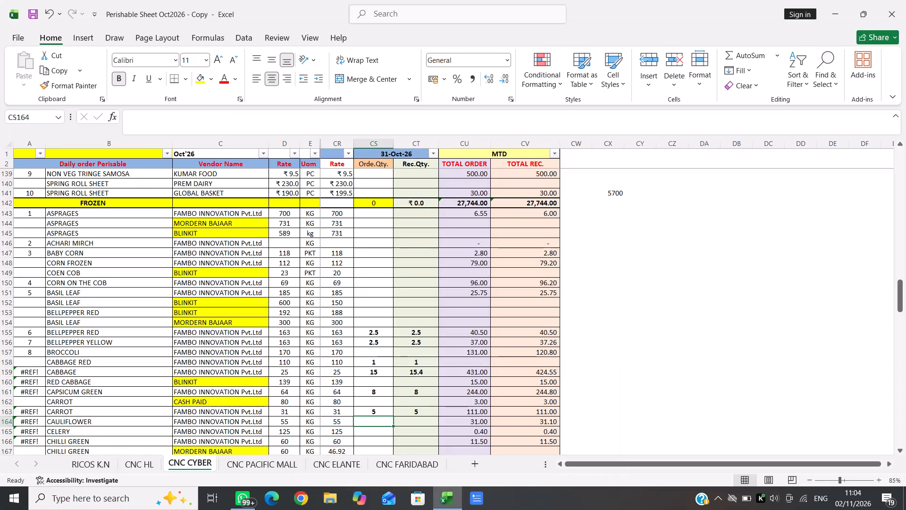
key(8)
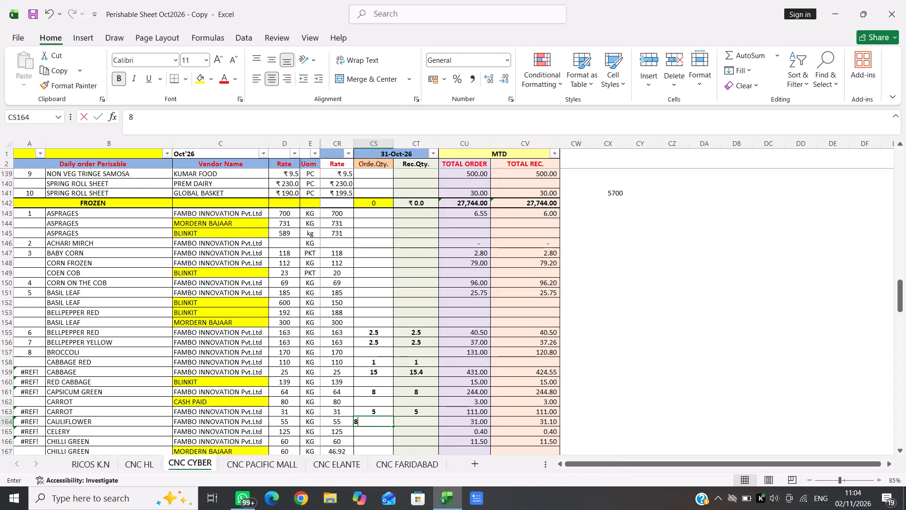
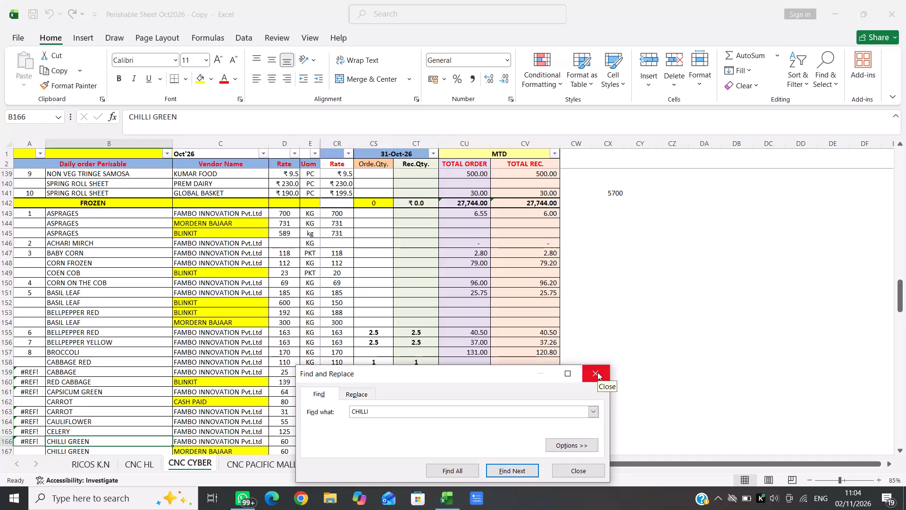
Enter 0.5 as the 31-Oct-26 order quantity in the FAMBO INNOVATION CHILLI GREEN row.
click(597, 372)
key(Right)
key(Right)
key(Right)
key(Right)
key(Right)
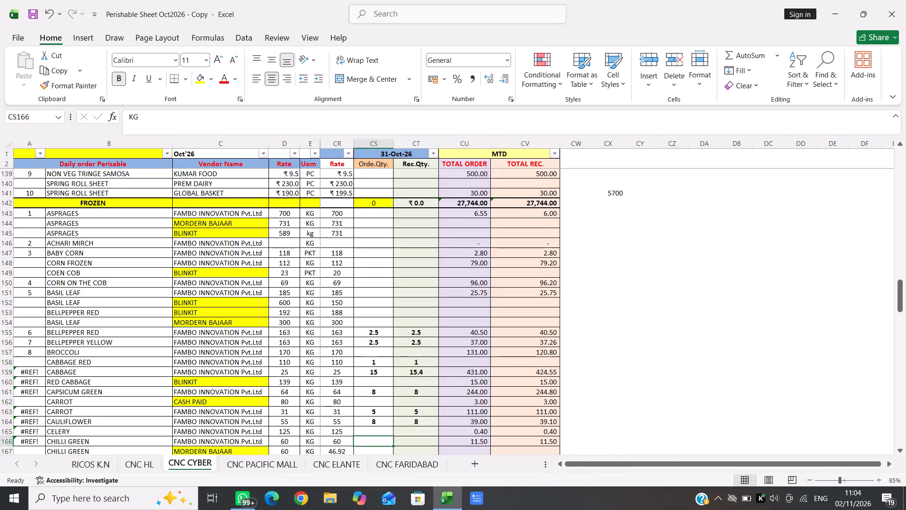
text(0.5)
key(Right)
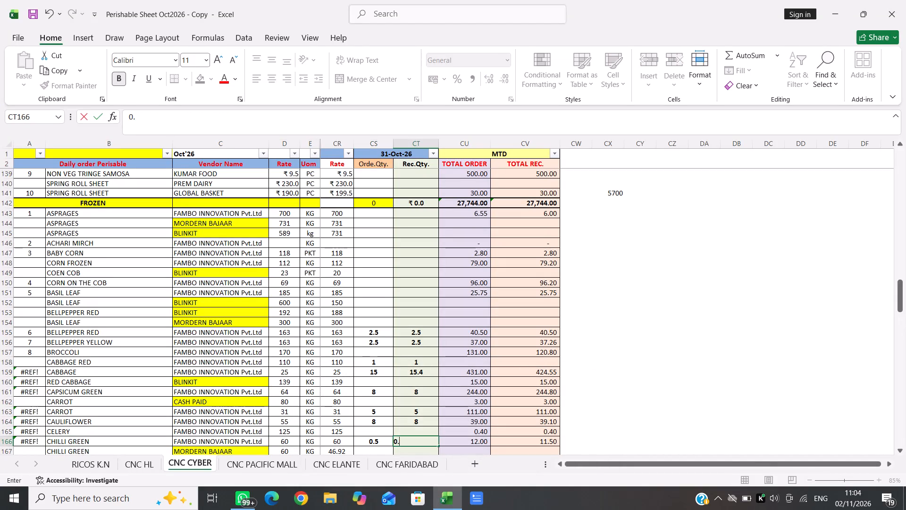
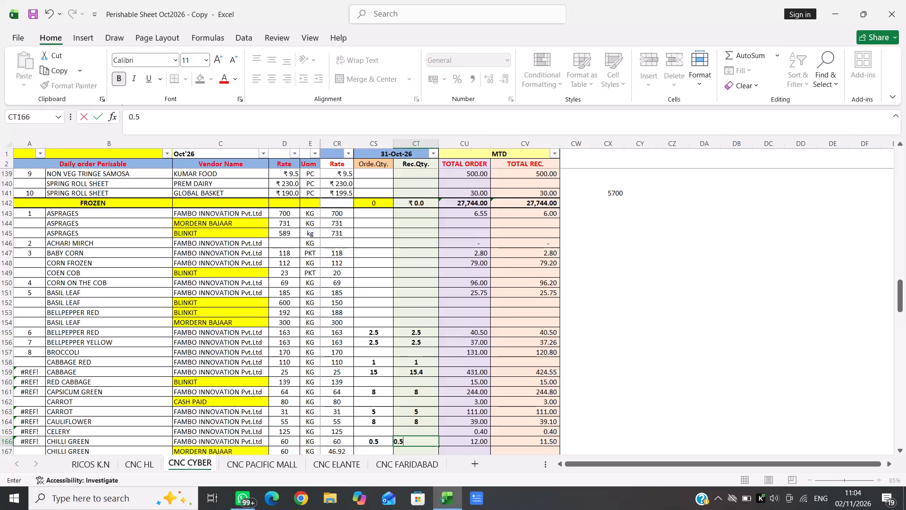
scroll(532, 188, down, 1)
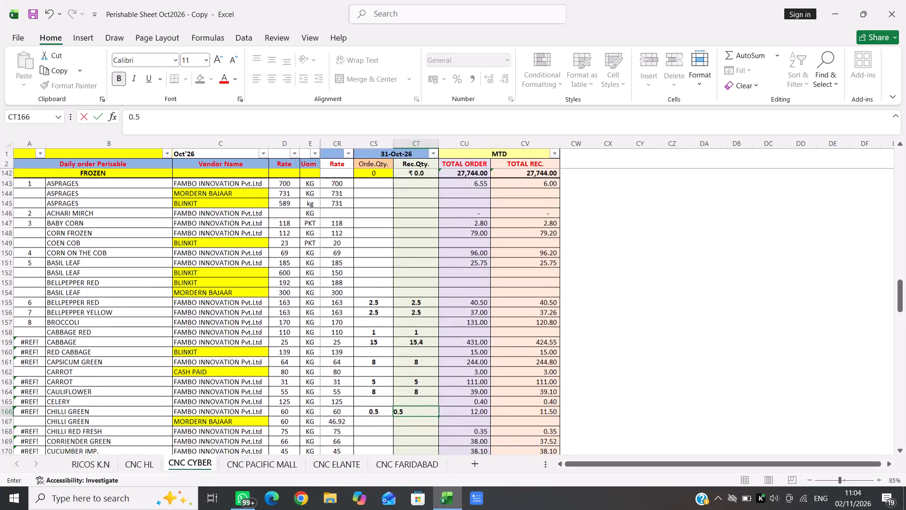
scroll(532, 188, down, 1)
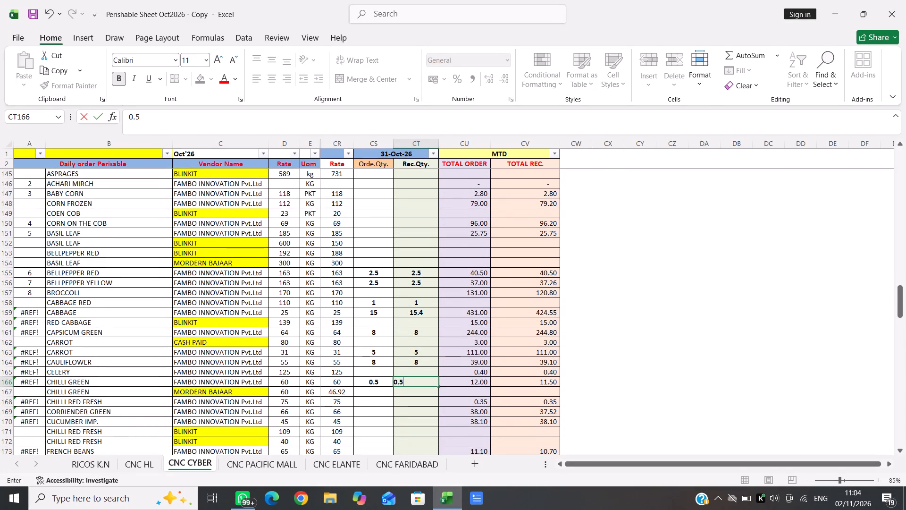
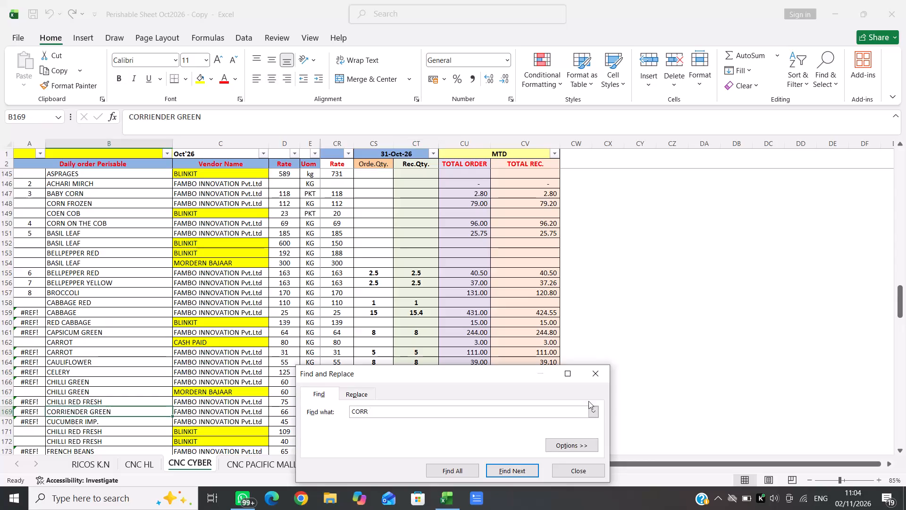
Enter an order quantity of 2 for CORRIENDER GREEN from FAMBO INNOVATION under 31-Oct-26.
click(605, 371)
key(Right)
key(Right)
key(Right)
key(Right)
key(Right)
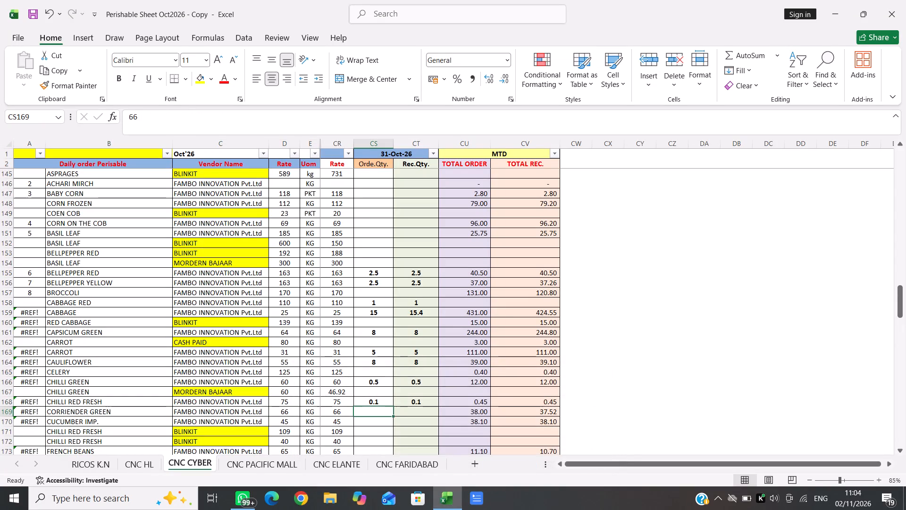
key(2)
key(Right)
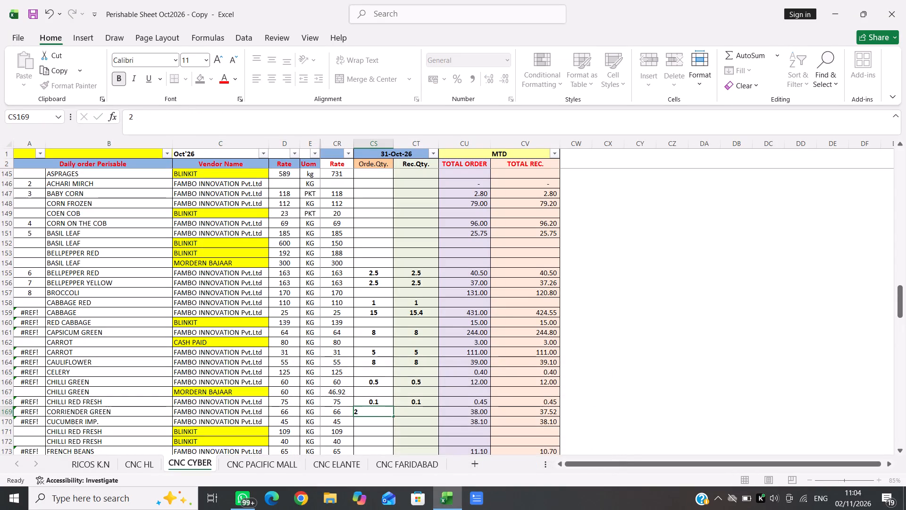
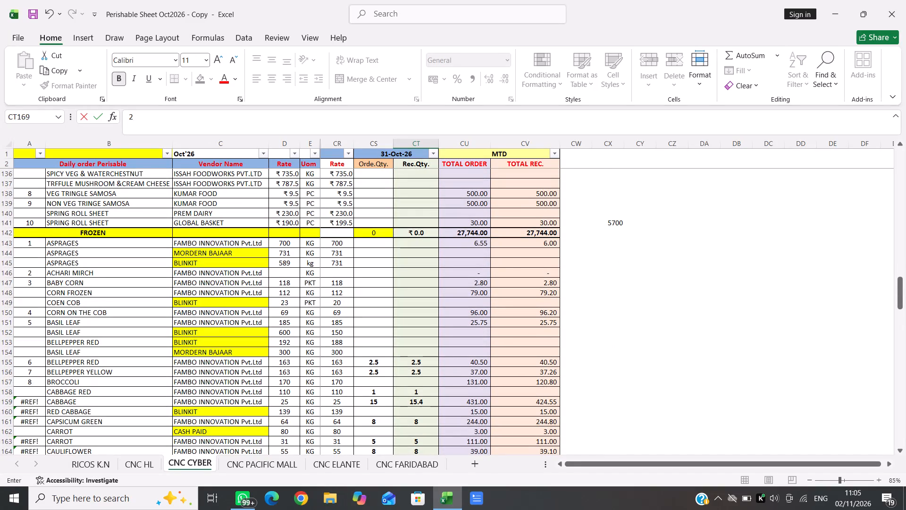
Select the 31-Oct-26 order quantity cell for CORN FROZEN from FAMBO INNOVATION.
click(367, 291)
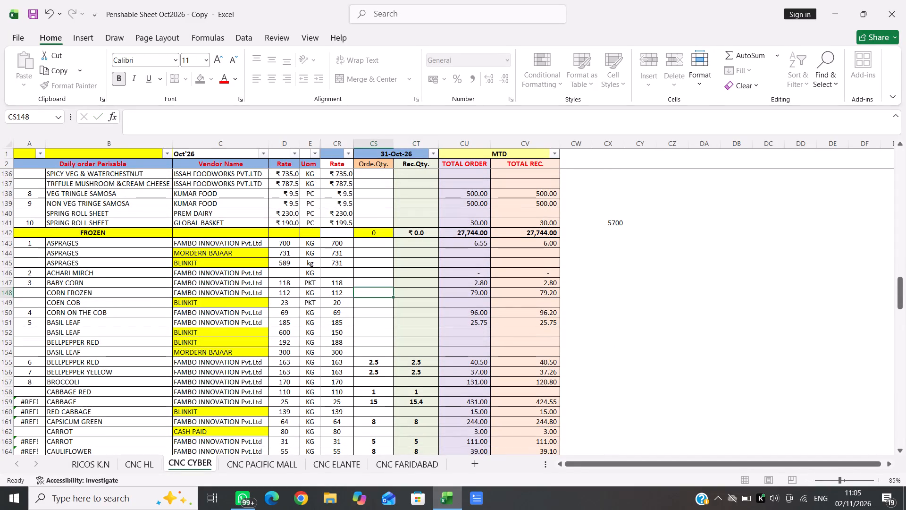
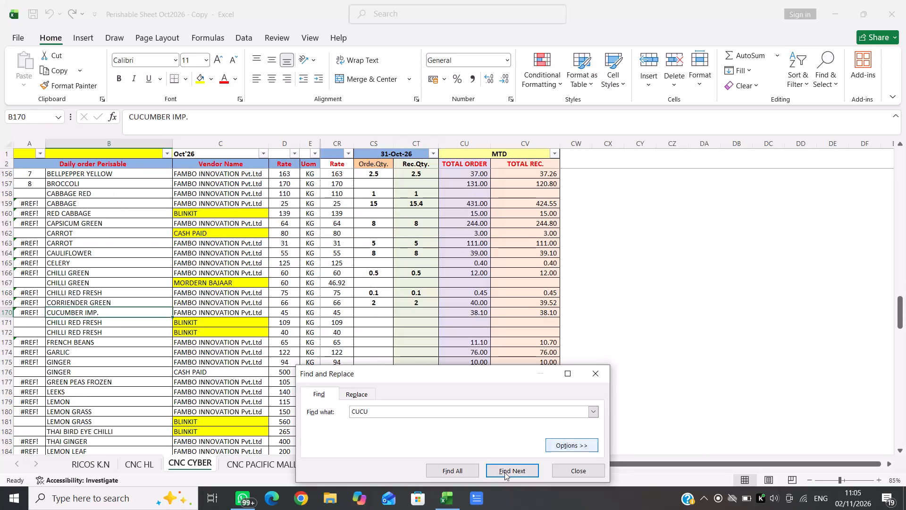
Enter 2.5 as both the 31-Oct-26 order and received quantity for CUCUMBER IMP. from FAMBO INNOVATION.
click(591, 374)
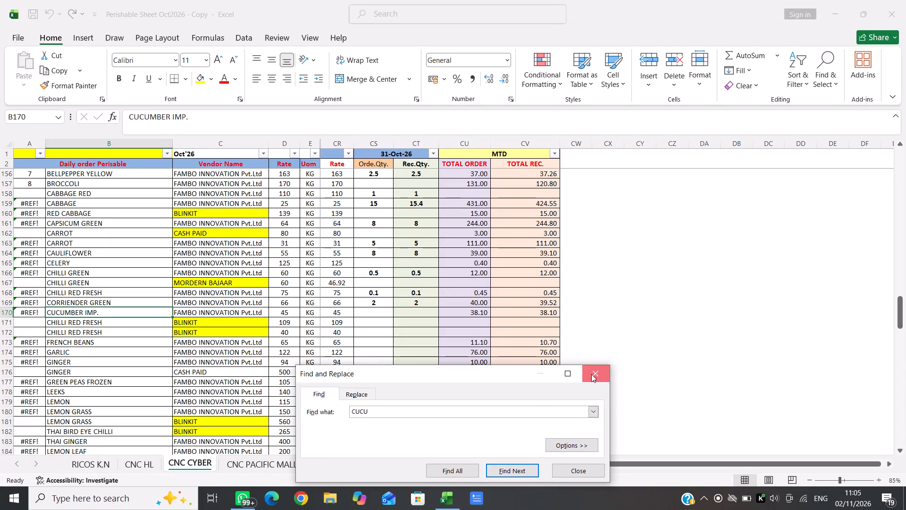
key(Right)
key(Right)
key(Right)
key(Right)
key(Right)
text(2.5)
key(Right)
text(2.5)
Find CUCUMBER INDIAN from FAMBO INNOVATION and enter 3 as its 31-Oct-26 order quantity.
key(ctrl+f)
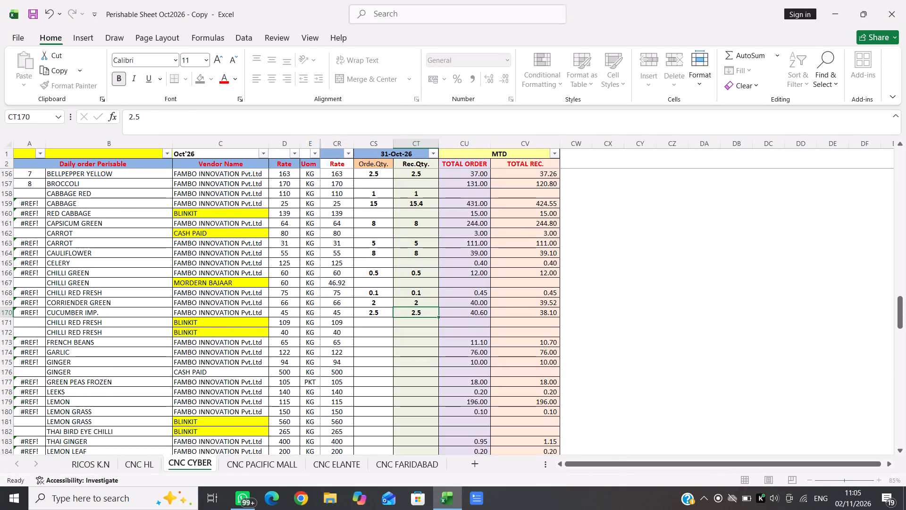
key(Return)
click(591, 374)
key(Right)
key(Right)
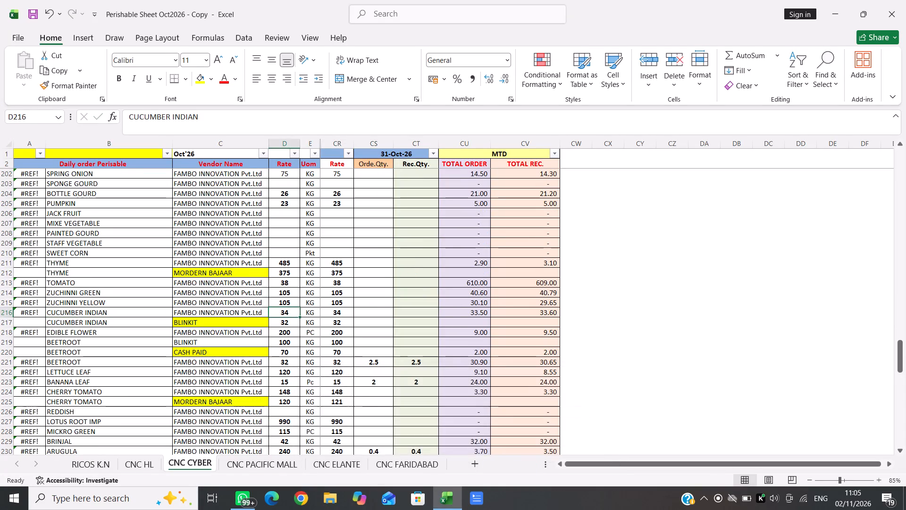
key(Right)
key(Right)
key(Right)
key(3)
key(Right)
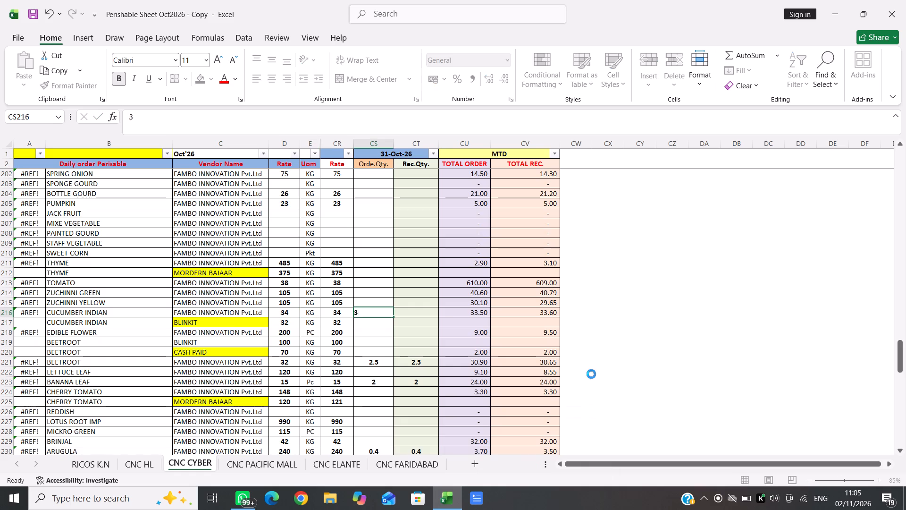
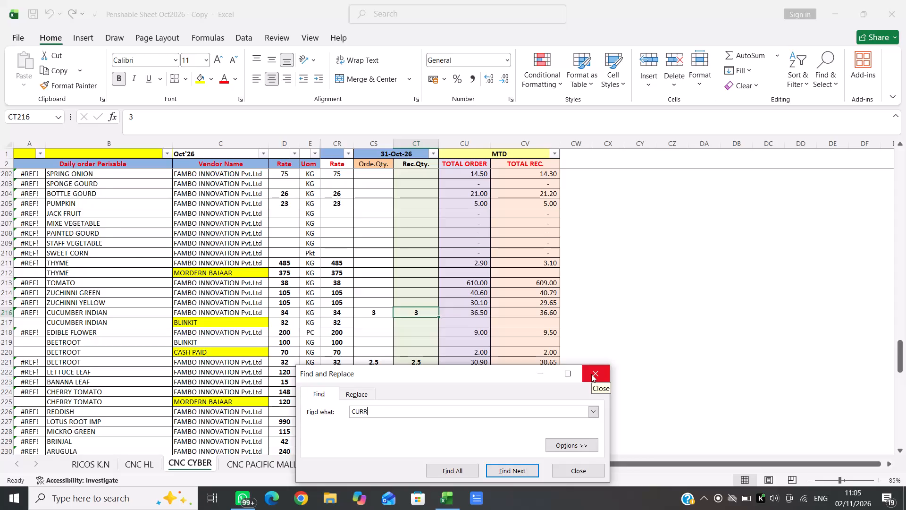
Search the CNC CYBER sheet for CURR and for CURRY.
key(Return)
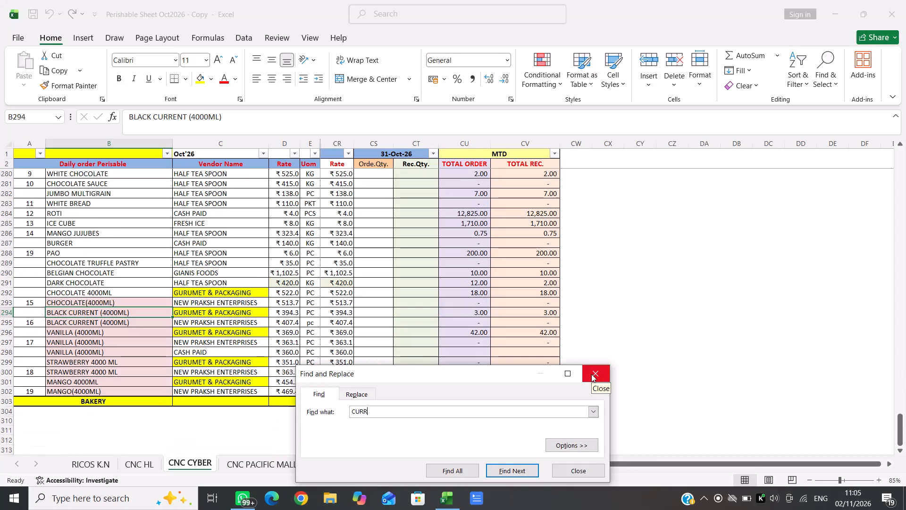
key(Return)
key(y)
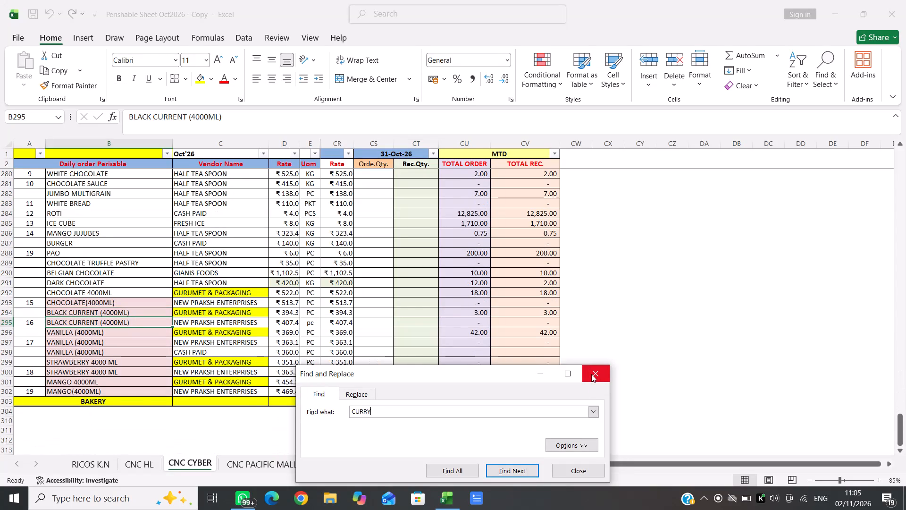
key(Return)
key(Return)
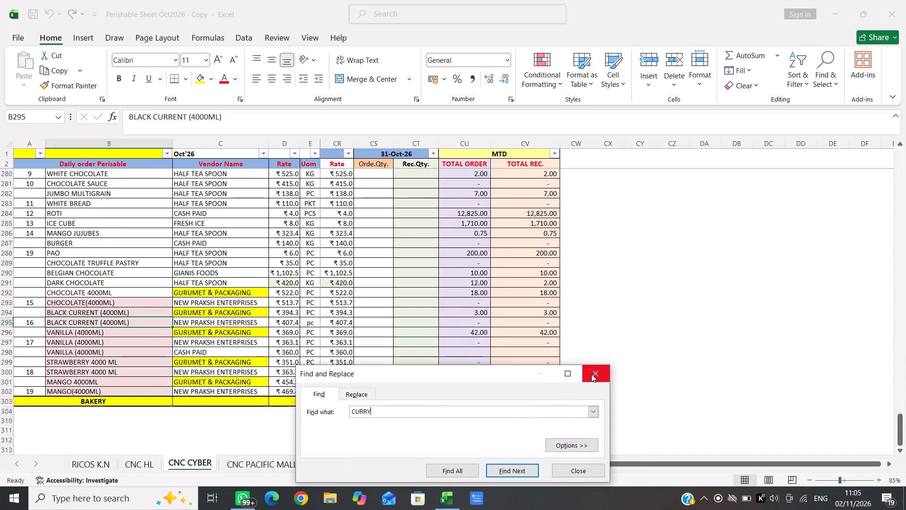
key(BackSpace)
key(BackSpace)
key(BackSpace)
key(BackSpace)
key(BackSpace)
key(BackSpace)
Search the CNC CYBER sheet for CURRY once more and close the search.
click(217, 220)
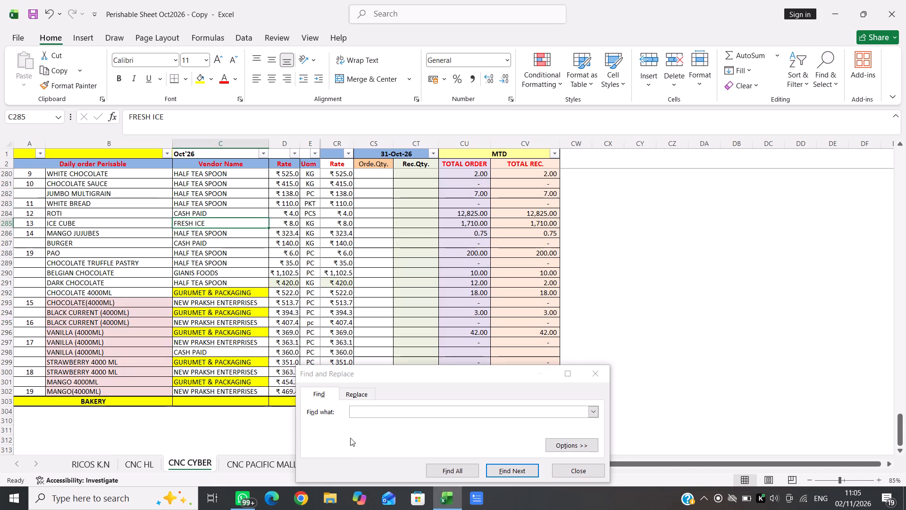
click(387, 407)
key(ctrl+f)
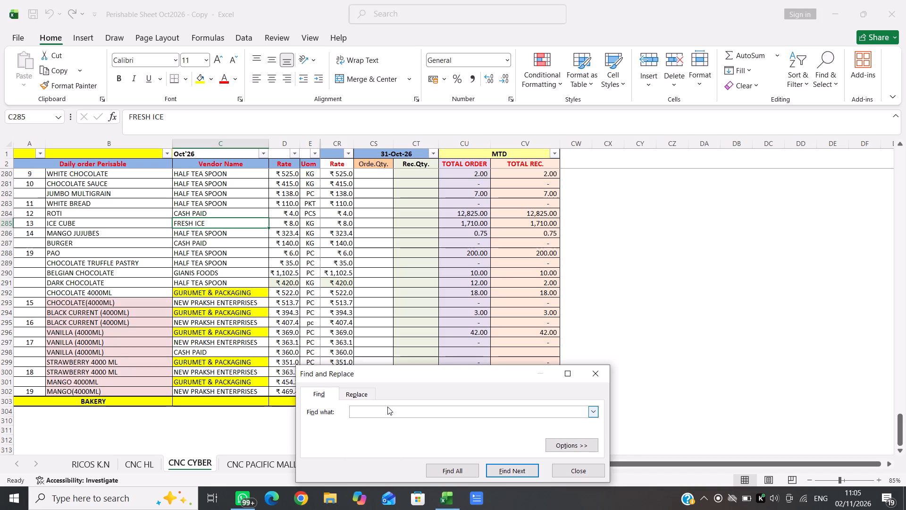
key(BackSpace)
key(BackSpace)
key(BackSpace)
text(CURR)
key(y)
key(Return)
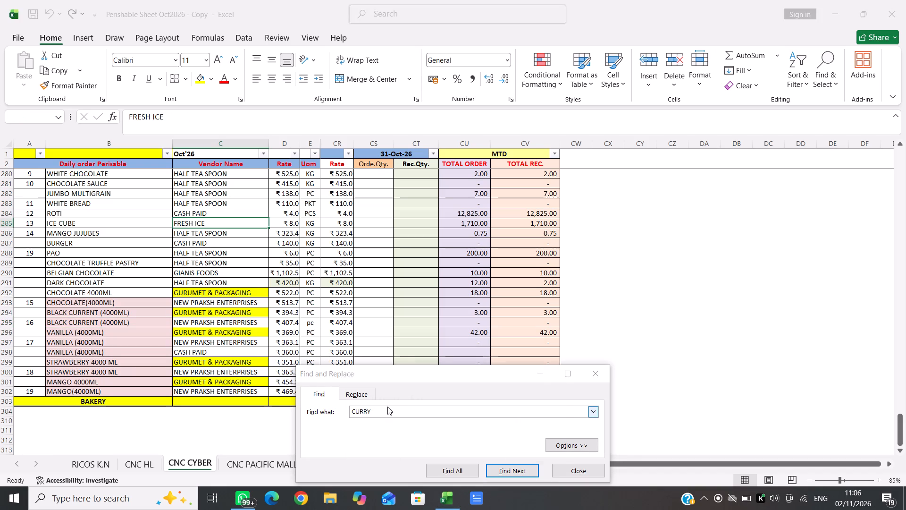
click(546, 387)
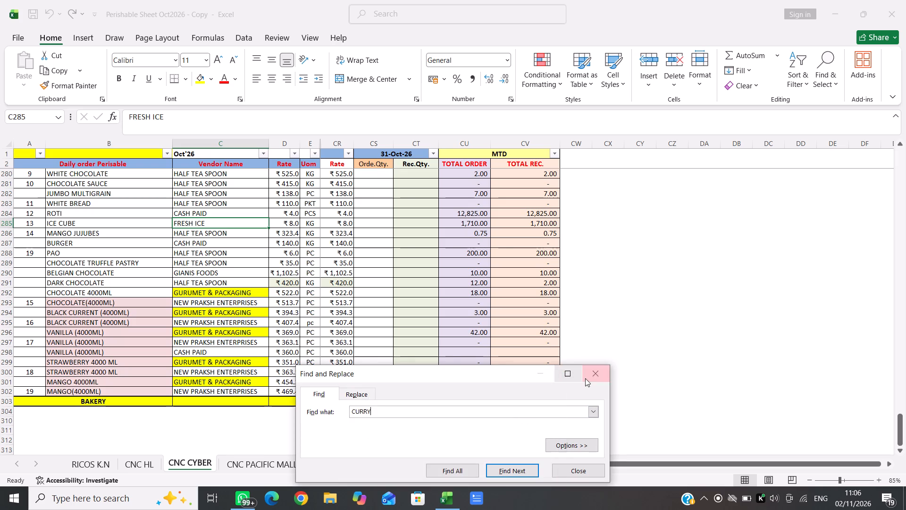
click(597, 375)
Look through the vegetable rows of the CNC CYBER sheet for a curry leaf entry.
scroll(344, 363, up, 3)
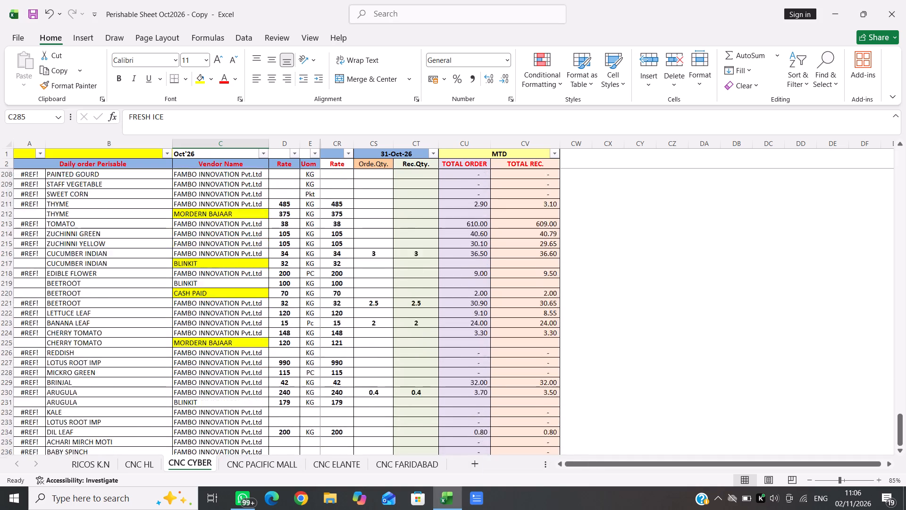
scroll(344, 363, up, 3)
scroll(344, 363, down, 3)
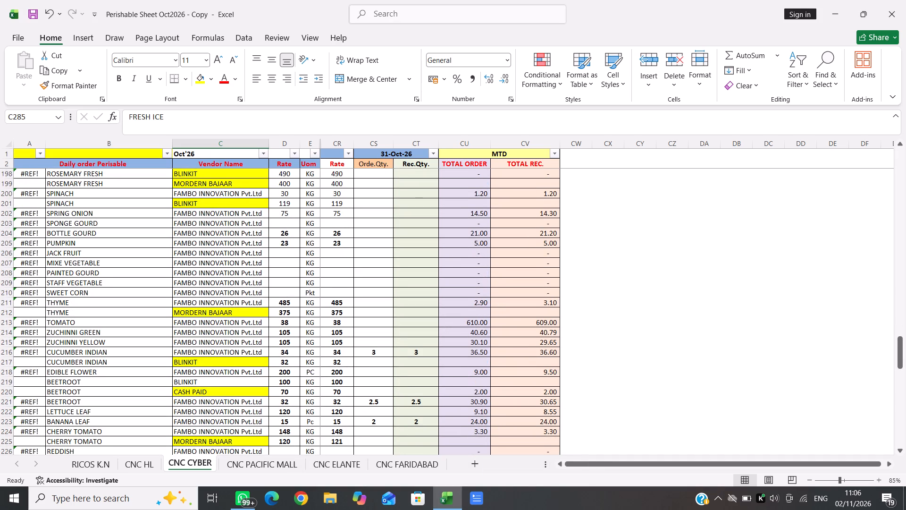
scroll(344, 363, down, 3)
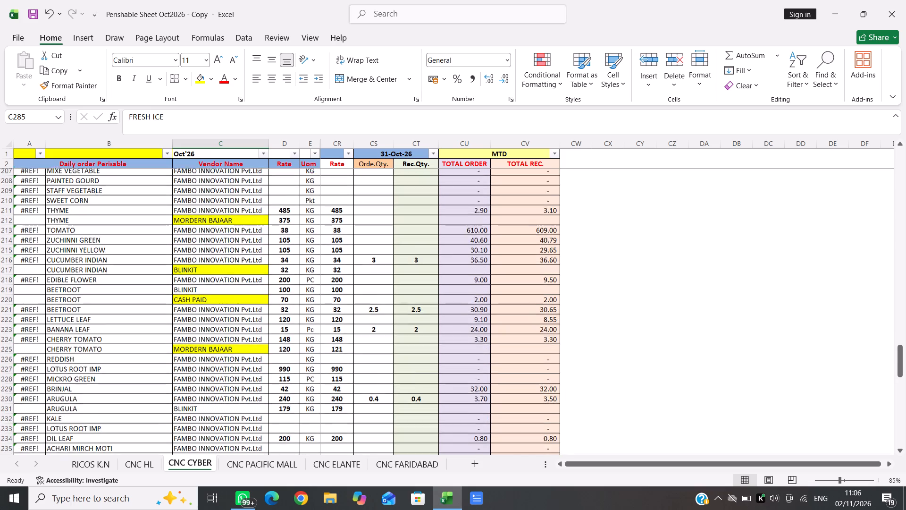
scroll(344, 363, down, 3)
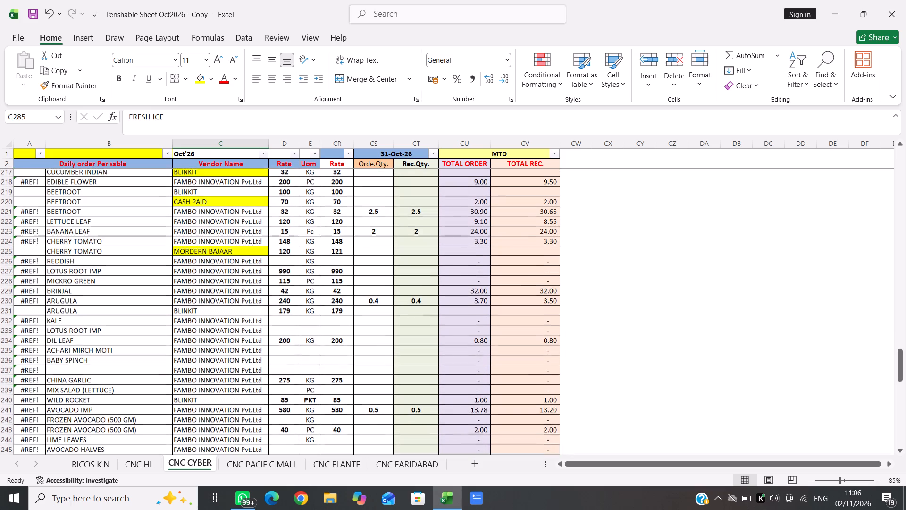
scroll(344, 363, down, 1)
scroll(344, 363, up, 1)
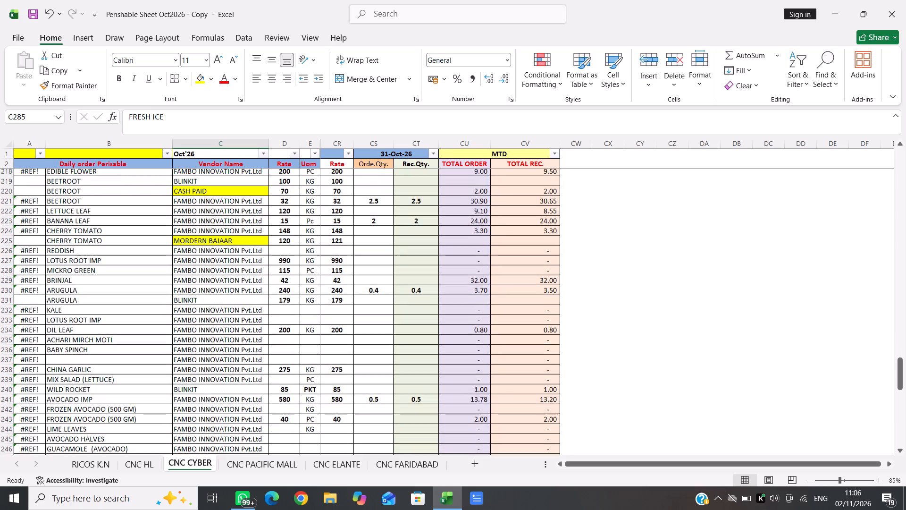
scroll(344, 363, up, 3)
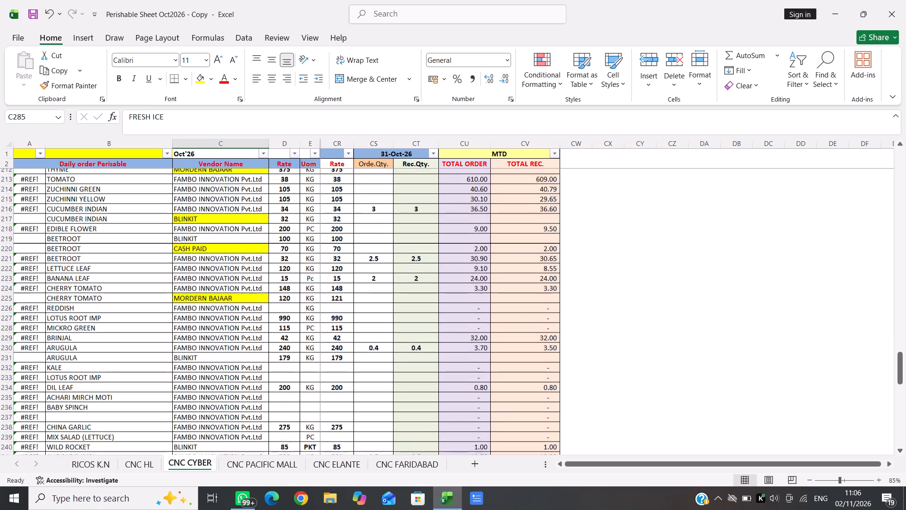
scroll(344, 363, up, 3)
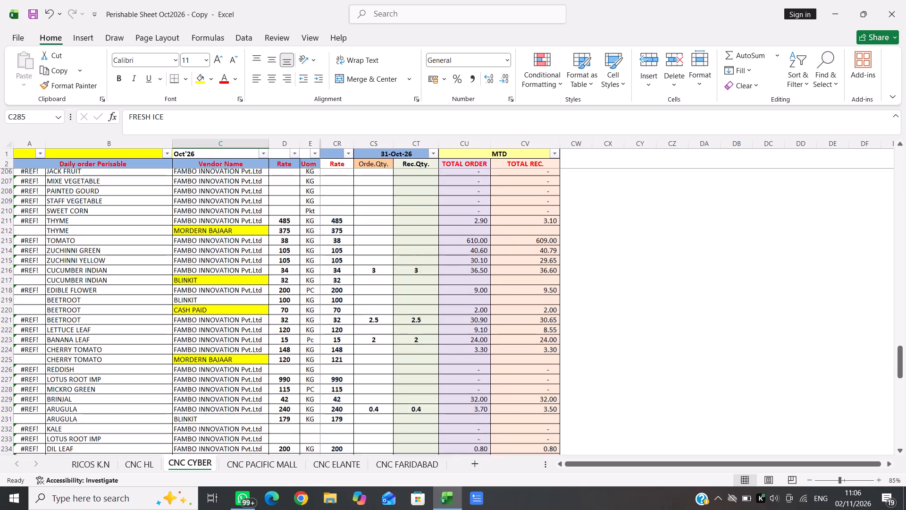
scroll(344, 363, up, 2)
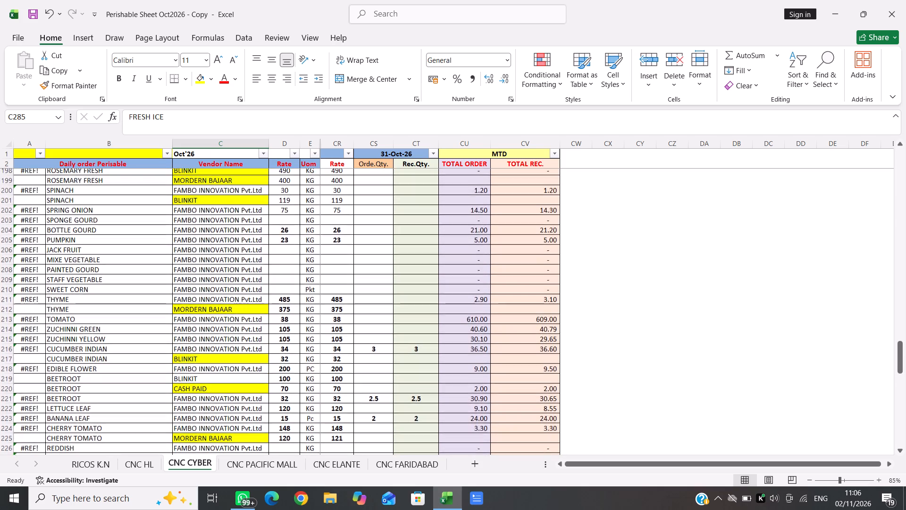
scroll(344, 363, up, 2)
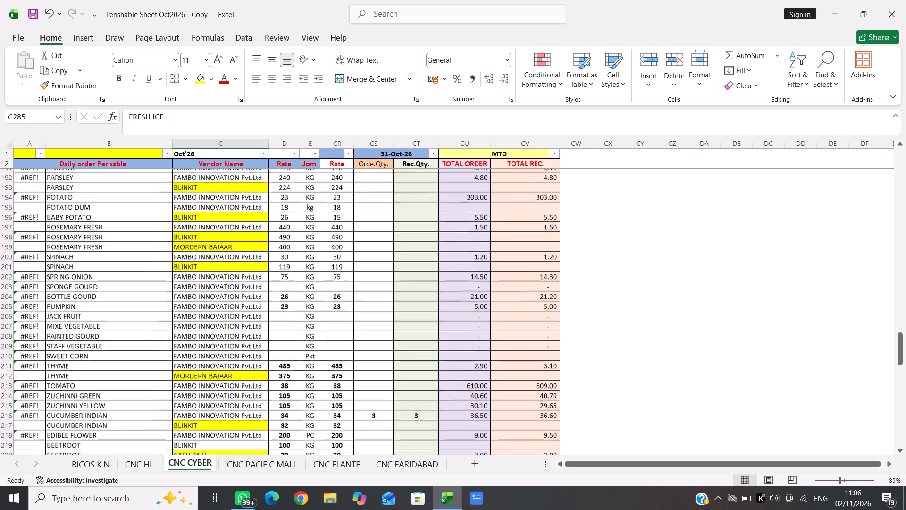
scroll(344, 363, up, 2)
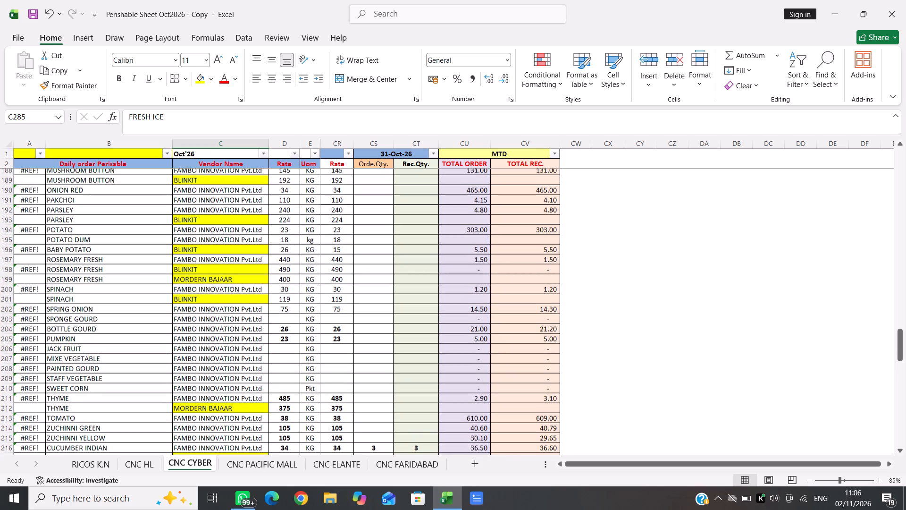
scroll(344, 363, up, 1)
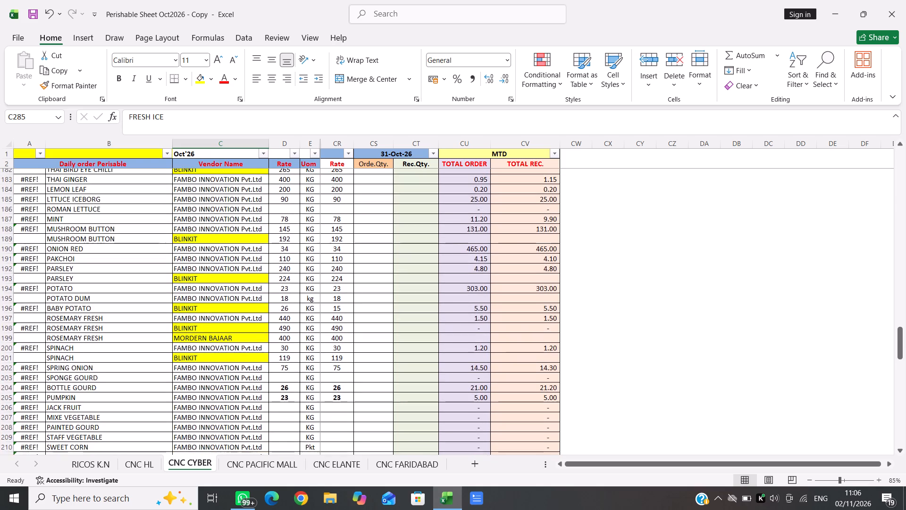
scroll(344, 363, up, 1)
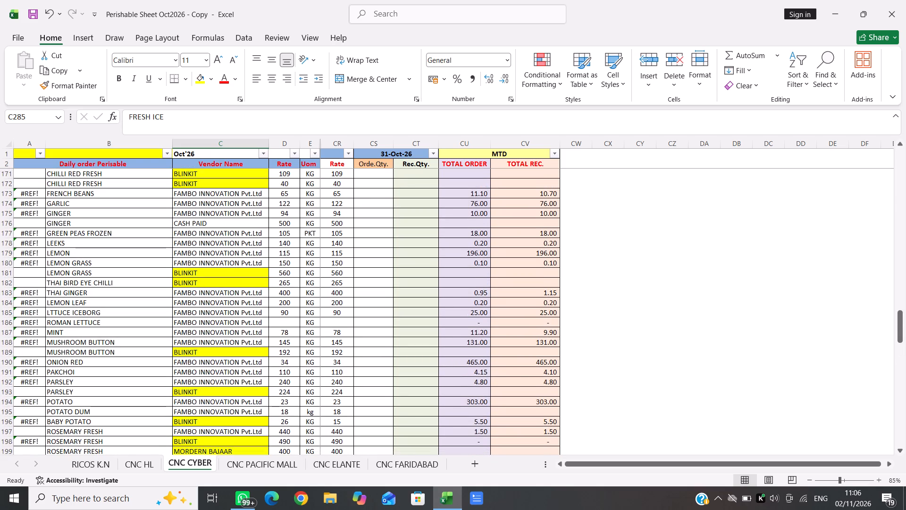
Search the CNC HL sheet for CURRY and for CUR to locate its curry leaf row.
click(144, 460)
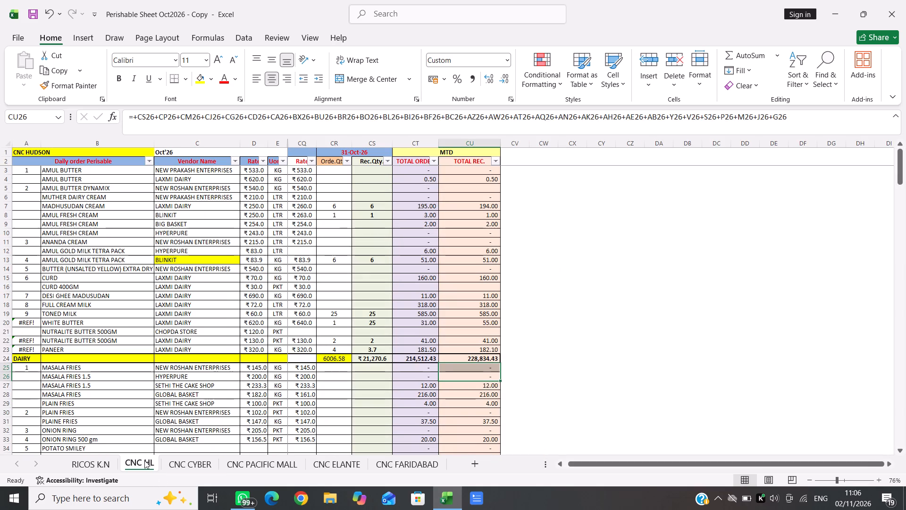
key(ctrl+f)
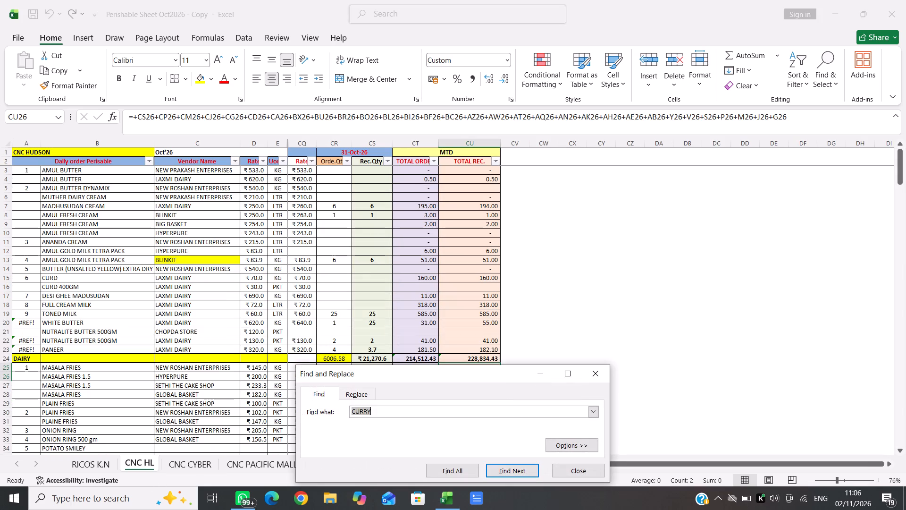
key(Return)
key(Return)
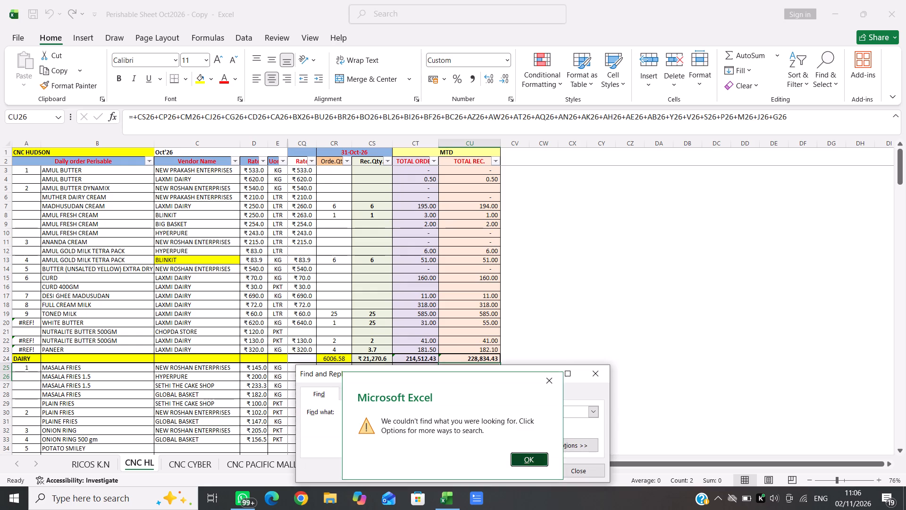
click(597, 374)
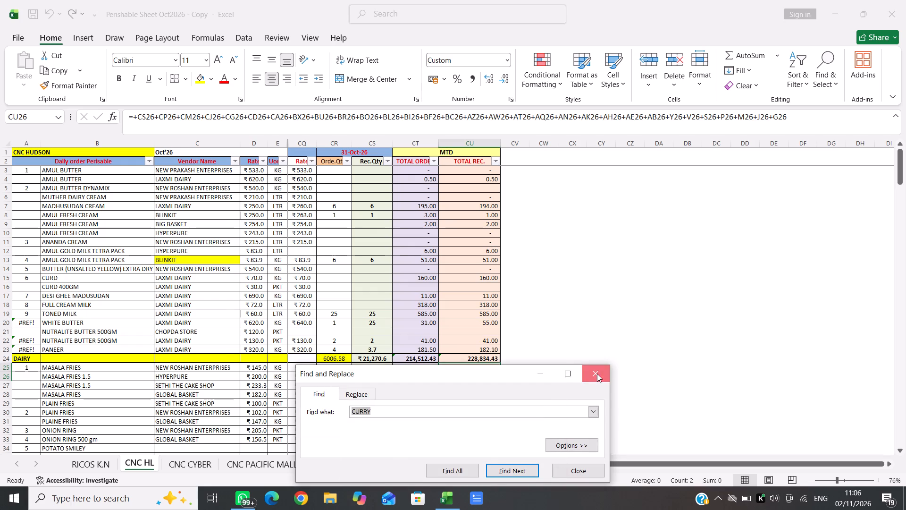
click(225, 336)
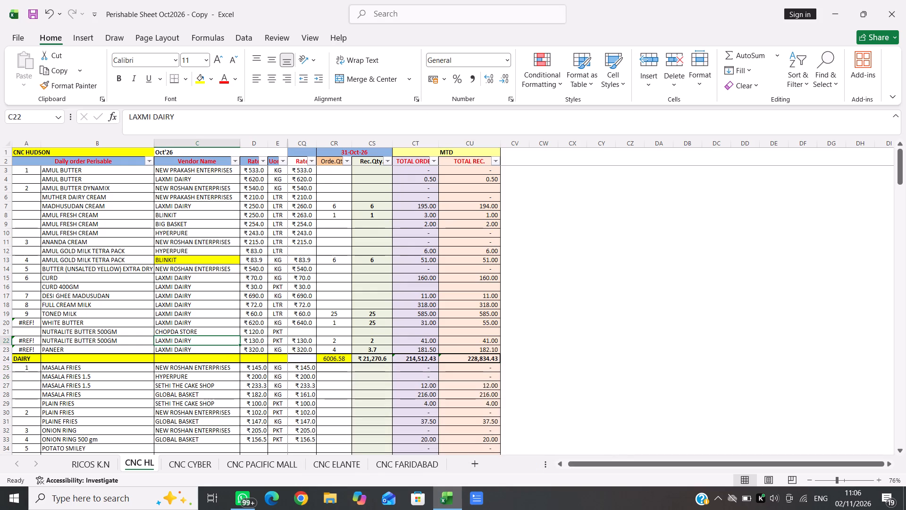
key(ctrl+f)
key(BackSpace)
text(CU)
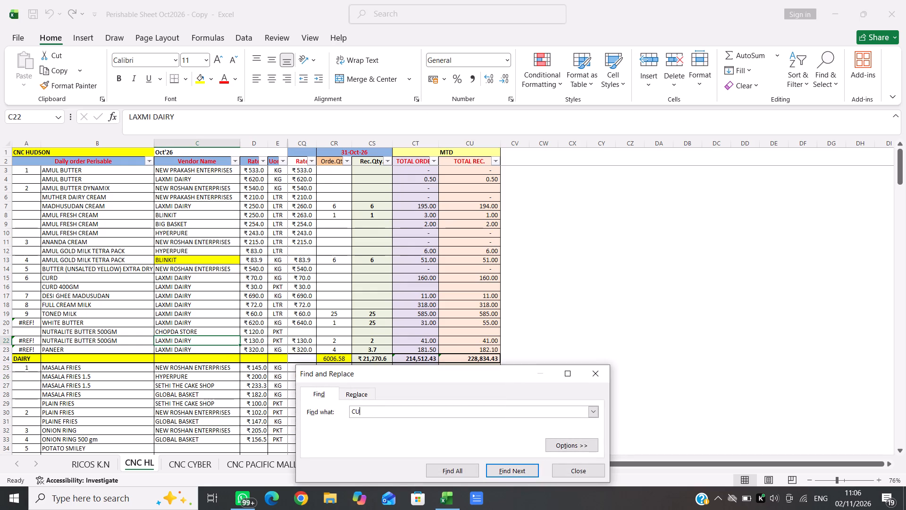
key(r)
key(Return)
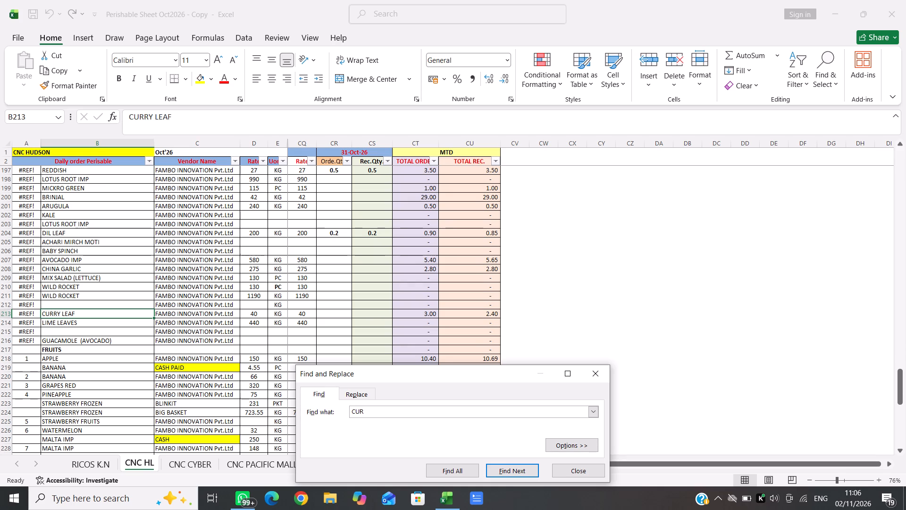
Return to the CNC CYBER sheet and search it for CUR.
click(194, 467)
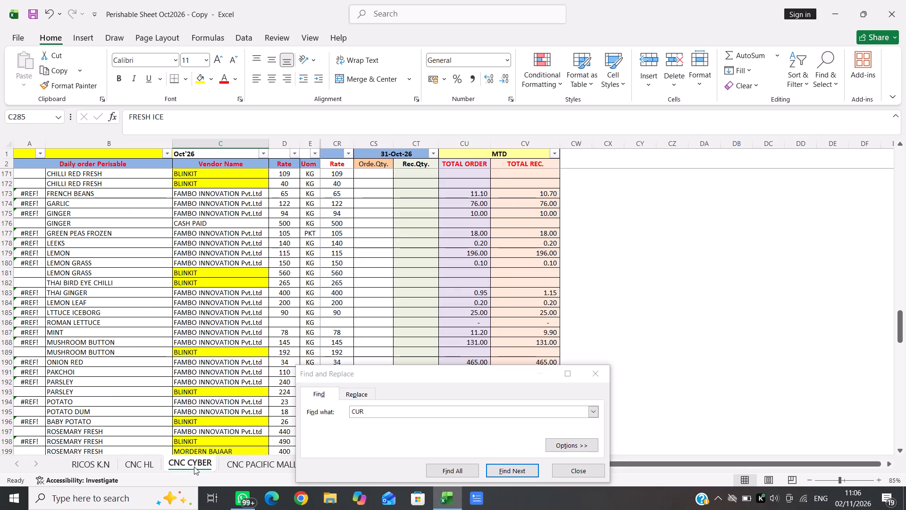
key(ctrl+f)
key(Return)
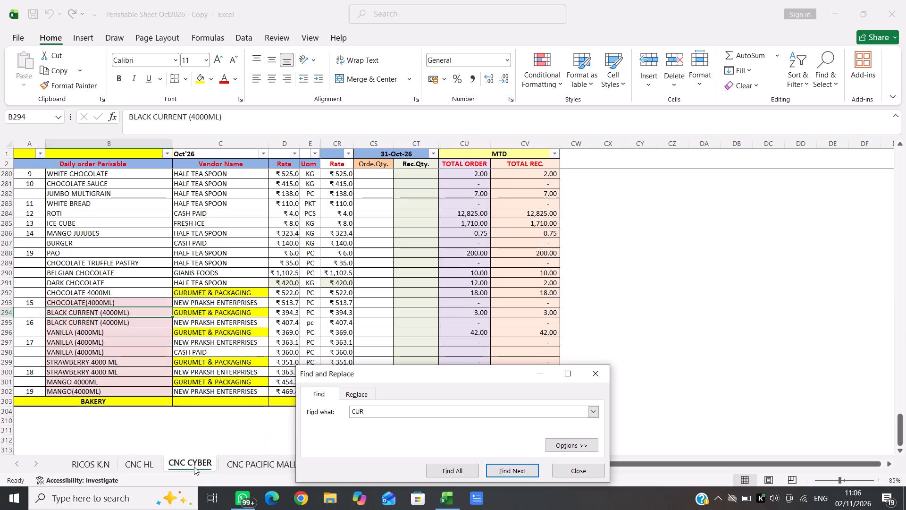
key(Return)
key(Return)
Search the CNC CYBER sheet for LIME to locate the LIME LEAVES row, and close the search.
key(BackSpace)
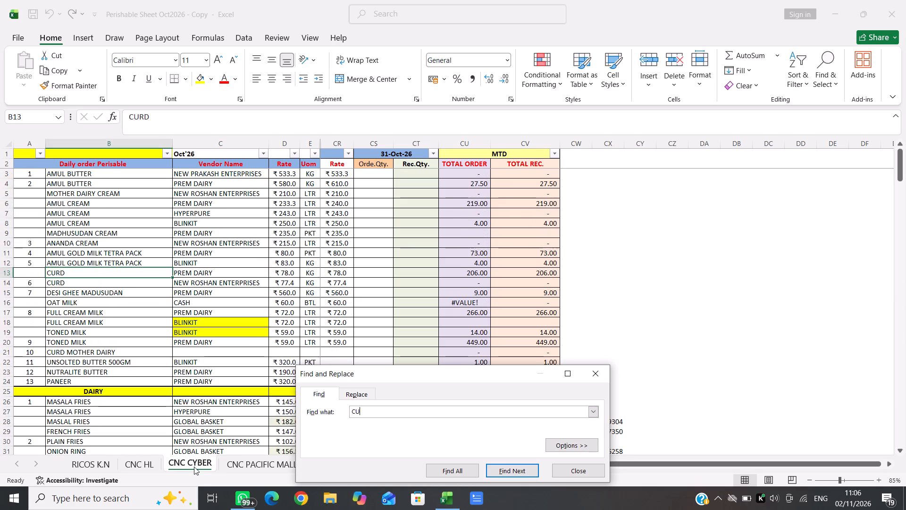
key(BackSpace)
key(BackSpace)
key(BackSpace)
text(LIME)
key(Return)
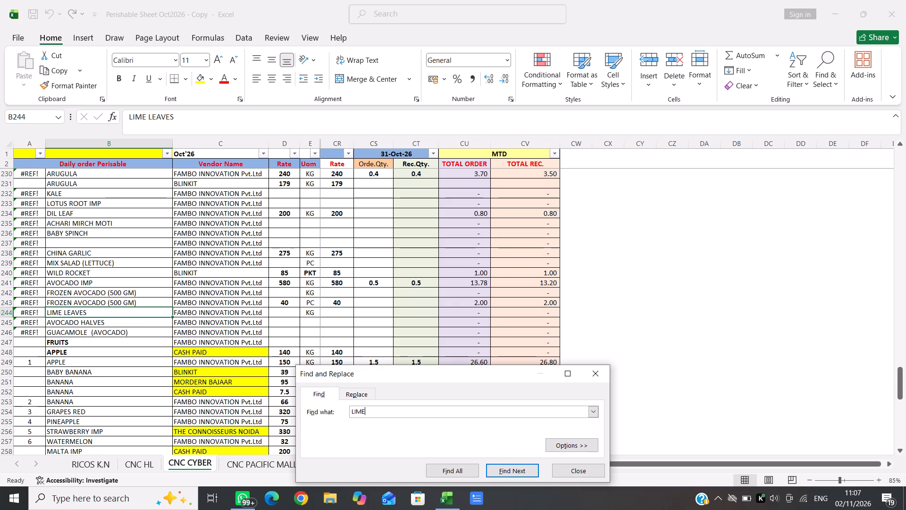
click(599, 375)
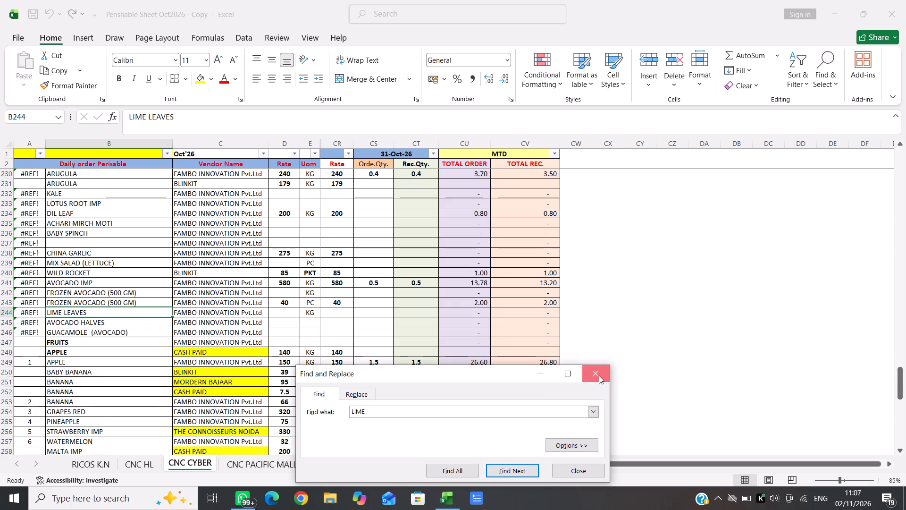
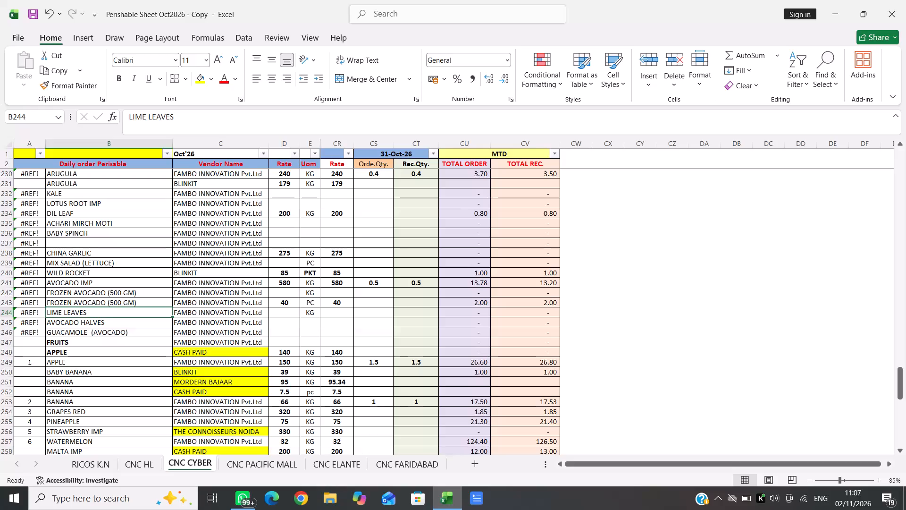
Replace the item name in row 243, directly above LIME LEAVES, with CURRY LEAVES.
key(Up)
key(BackSpace)
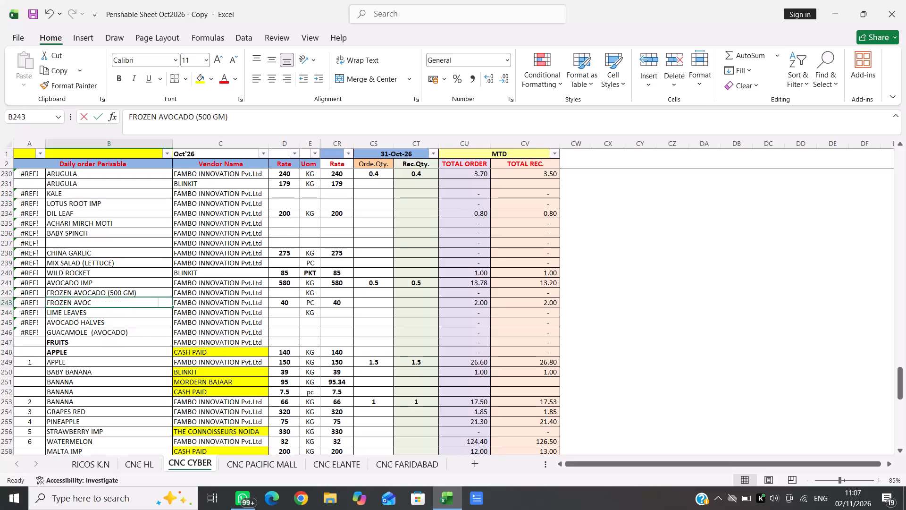
key(BackSpace)
key(BackSpace)
key(BackSpace)
key(BackSpace)
key(BackSpace)
text(CURRY LEAVES)
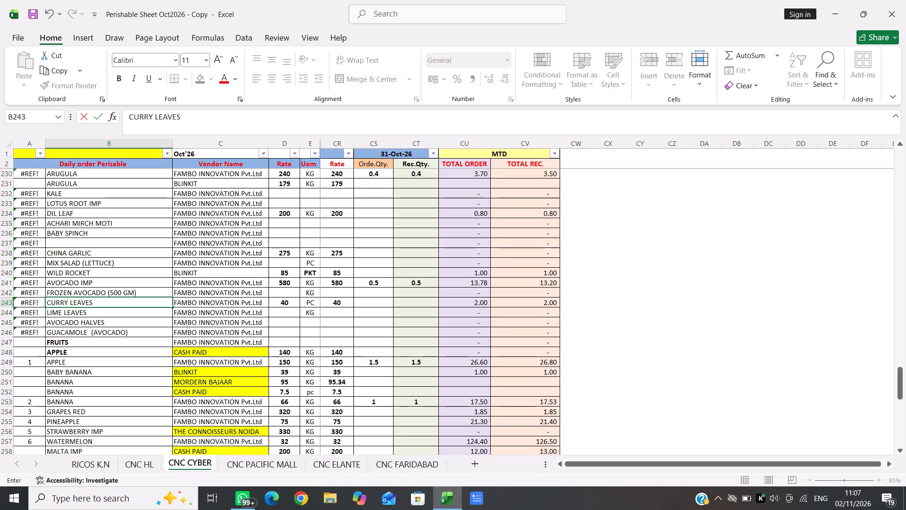
click(374, 304)
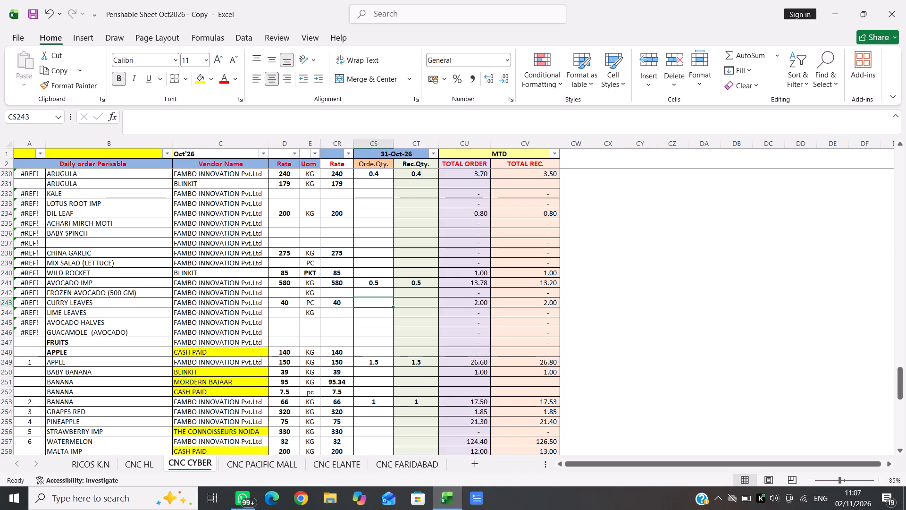
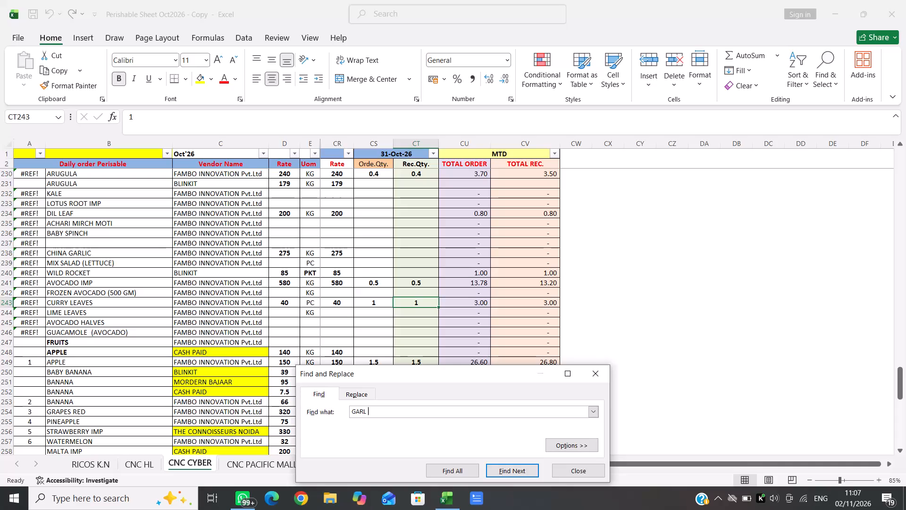
Search the sheet for GARL to locate the GARLIC row and select its 31-Oct-26 order quantity cell.
key(BackSpace)
key(c)
key(Return)
key(Return)
key(BackSpace)
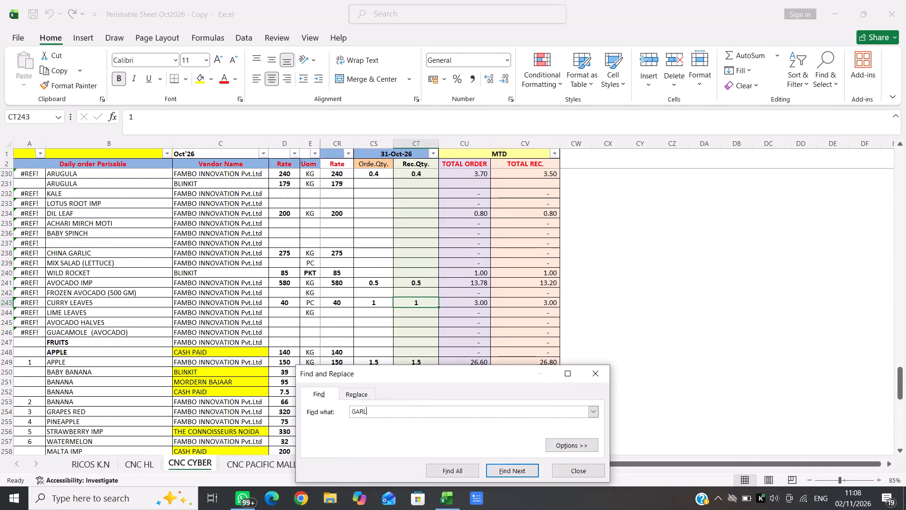
key(Return)
key(Return)
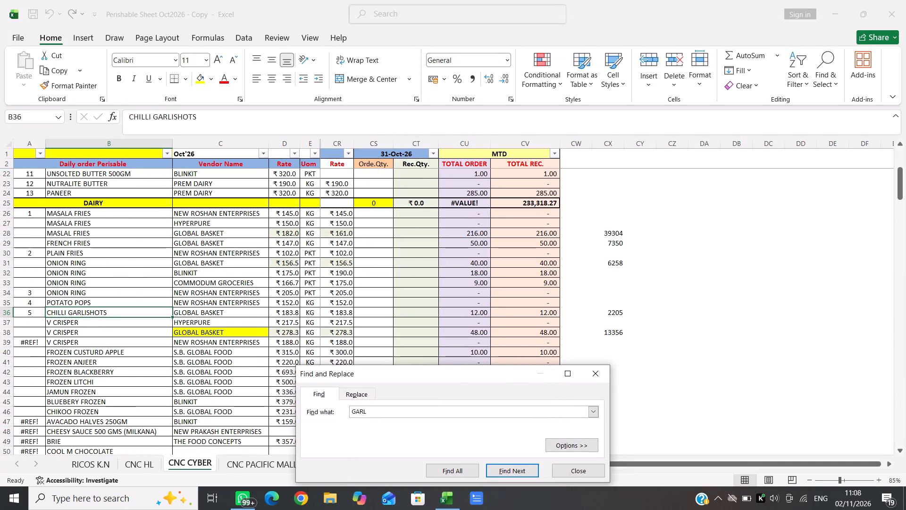
key(Return)
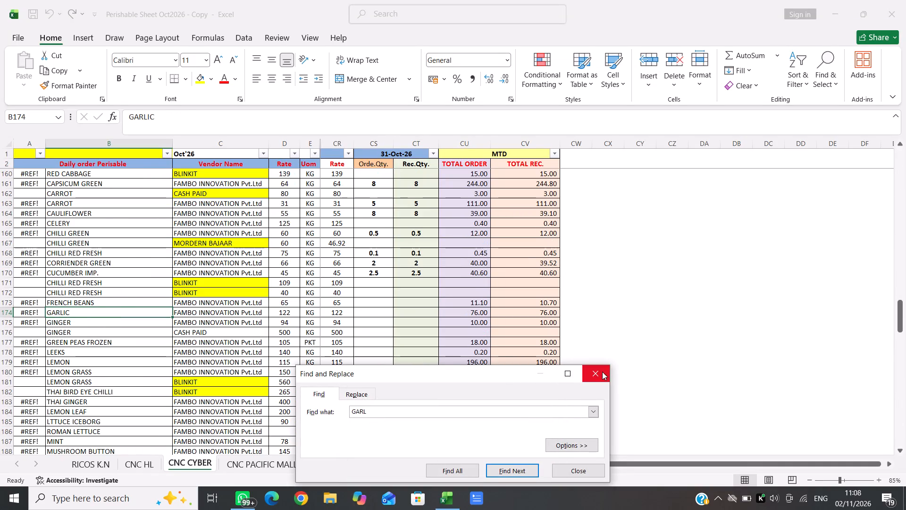
click(602, 372)
key(Right)
key(Right)
key(Right)
key(Right)
key(Right)
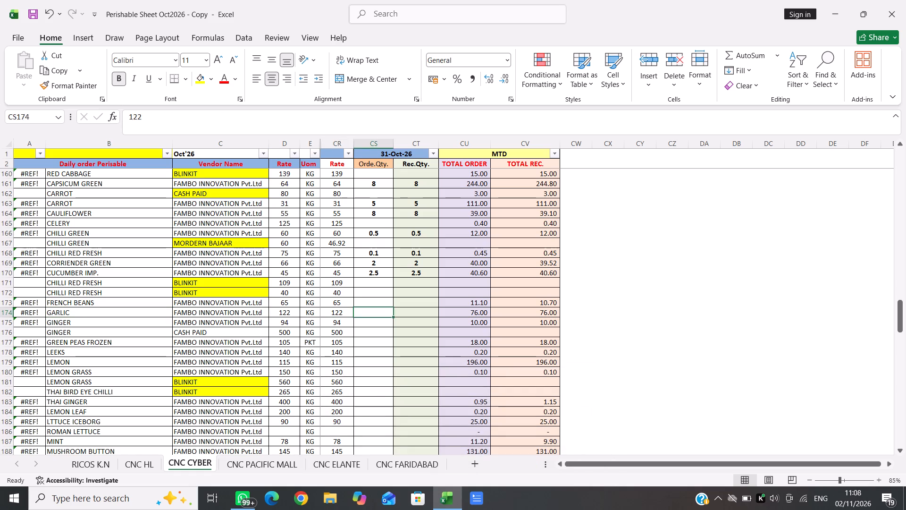
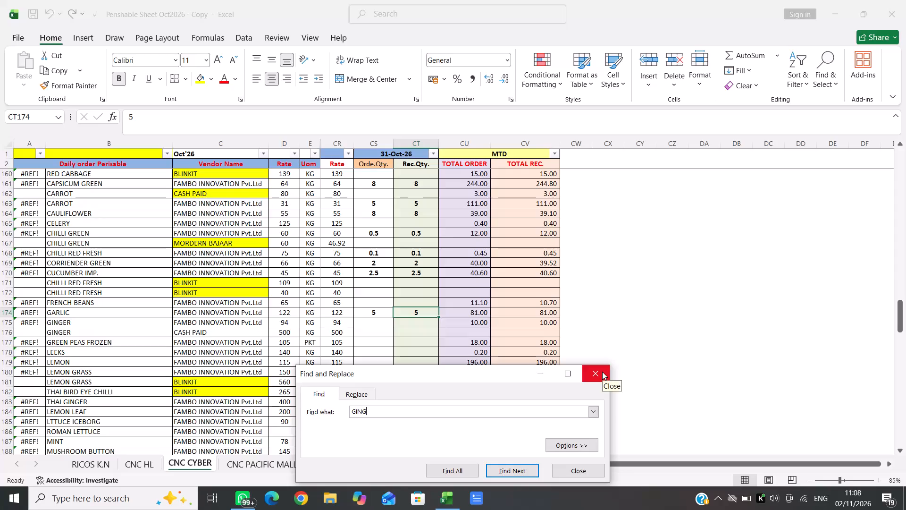
Find the GINGER row for vendor FAMBO INNOVATION and enter 1 as its 31-Oct-26 order quantity.
key(Return)
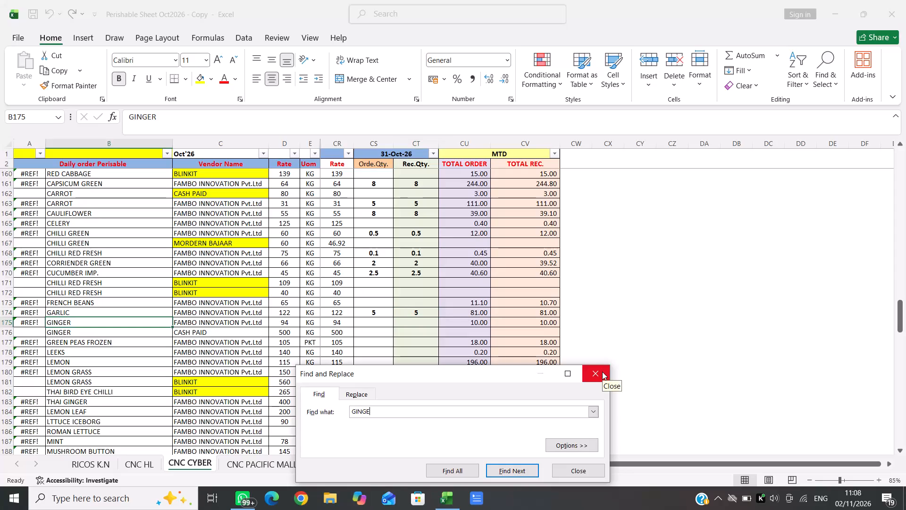
click(602, 372)
key(Right)
key(Right)
key(Right)
key(Right)
key(Right)
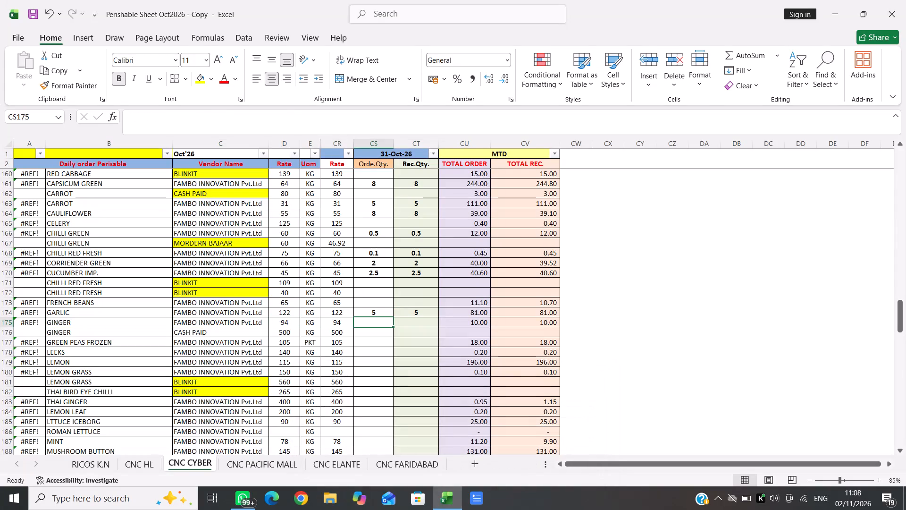
key(1)
key(Right)
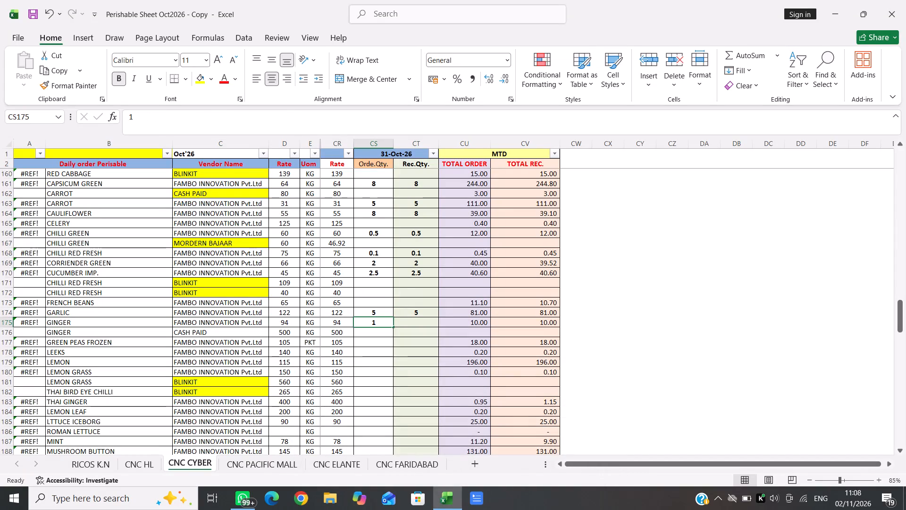
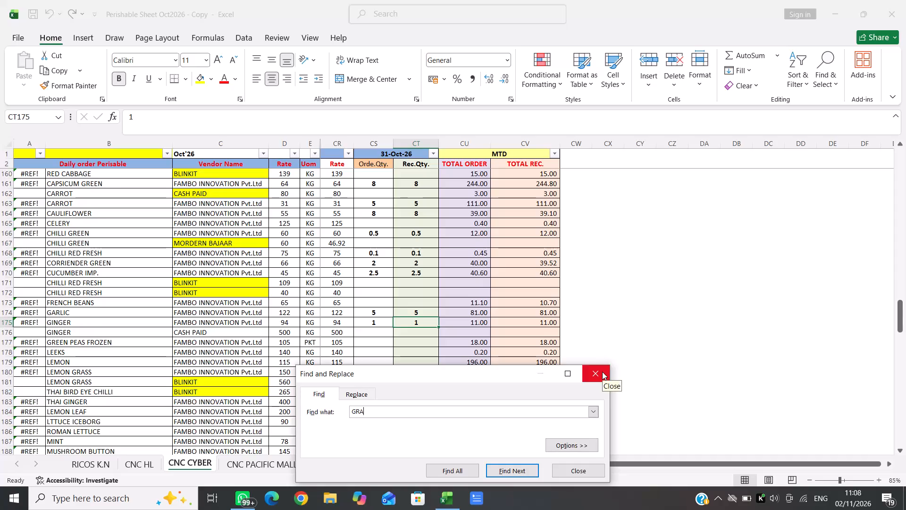
Find the GRAPES RED row for vendor FAMBO INNOVATION and go to its 31-Oct-26 order quantity cell.
key(Return)
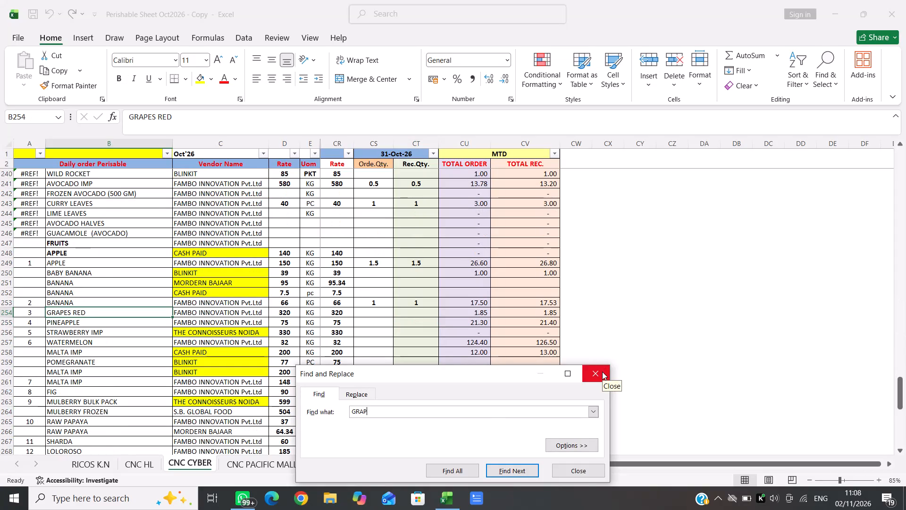
click(602, 372)
key(Right)
key(Right)
key(Right)
key(Right)
key(Right)
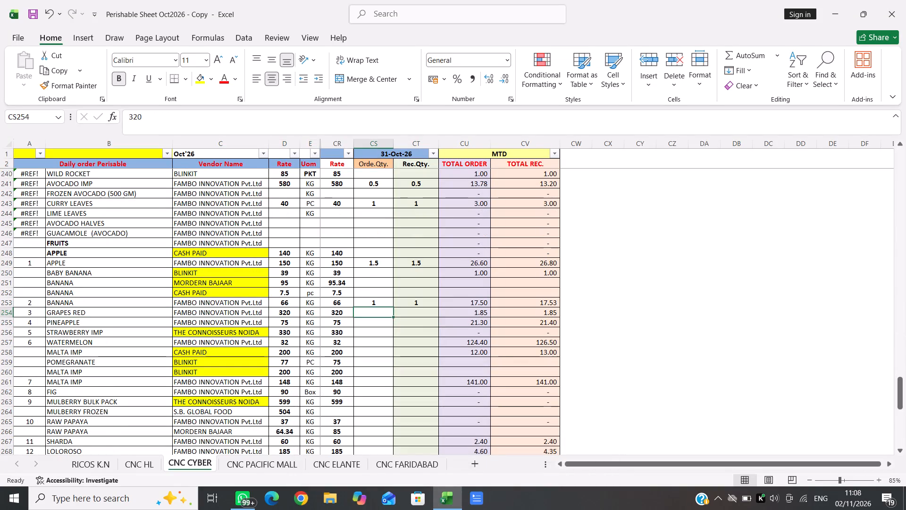
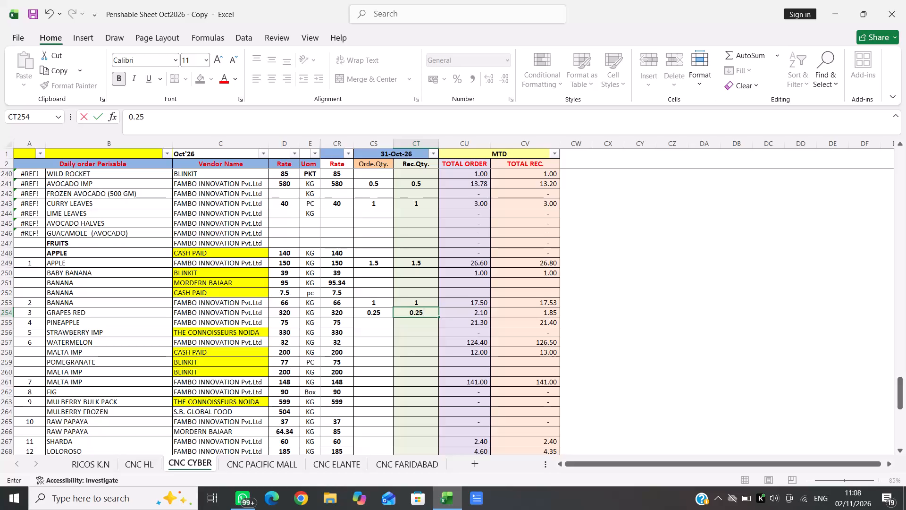
Find the BASIL LEAF row for vendor FAMBO INNOVATION by searching for BASIL, and go across to its 31-Oct-26 entry columns.
key(ctrl+f)
key(BackSpace)
key(BackSpace)
key(BackSpace)
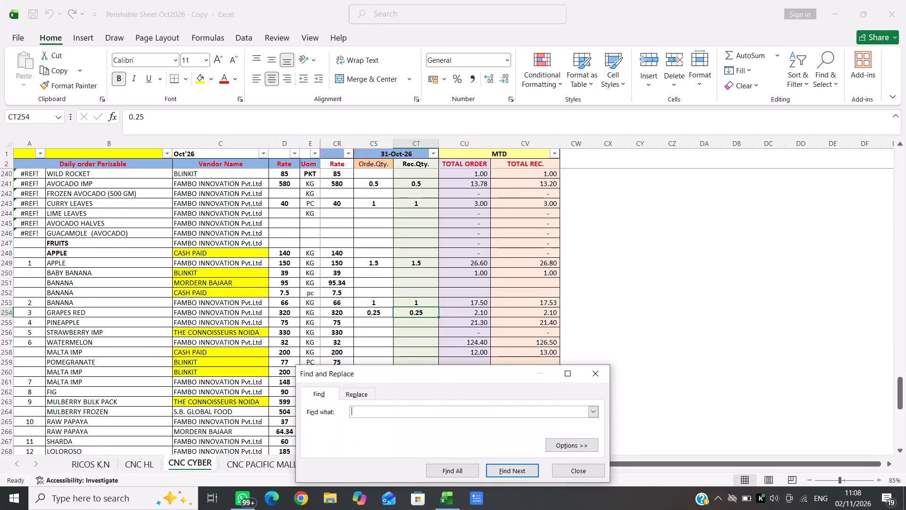
key(BackSpace)
text(BASIL)
key(Return)
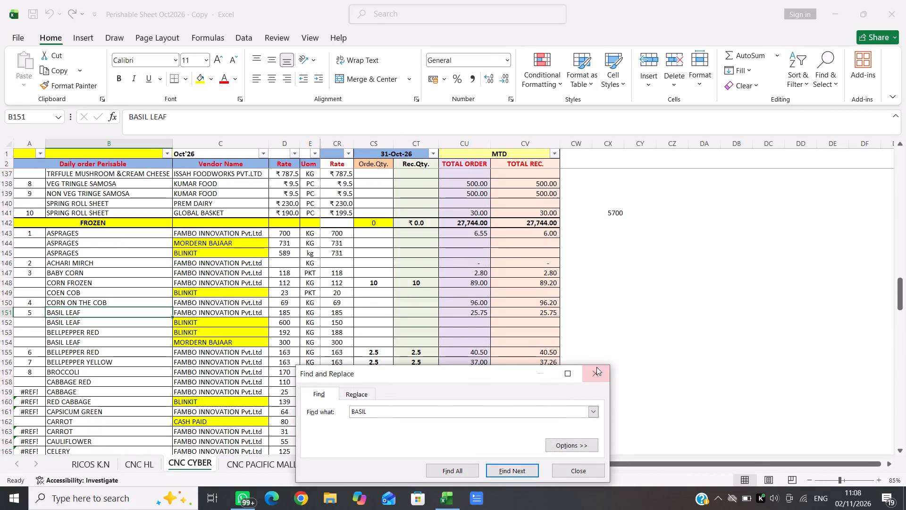
click(594, 367)
key(Right)
key(Right)
key(Right)
key(Right)
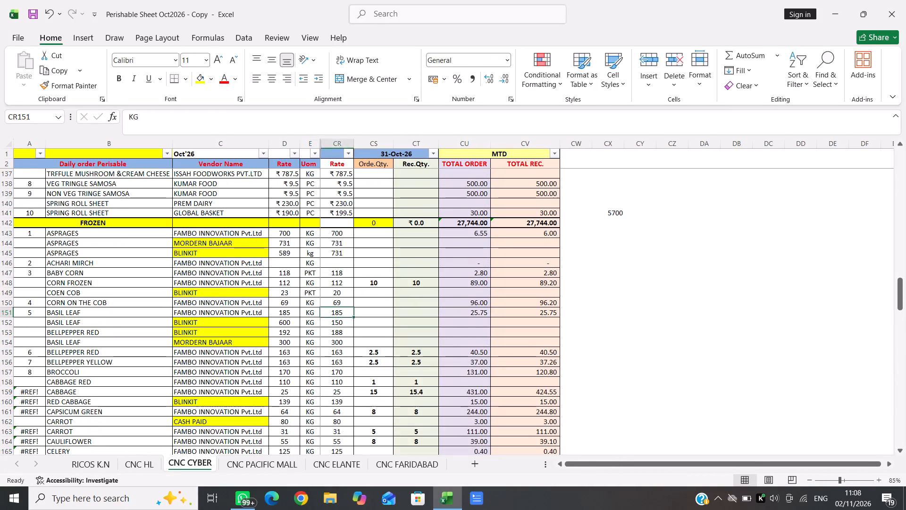
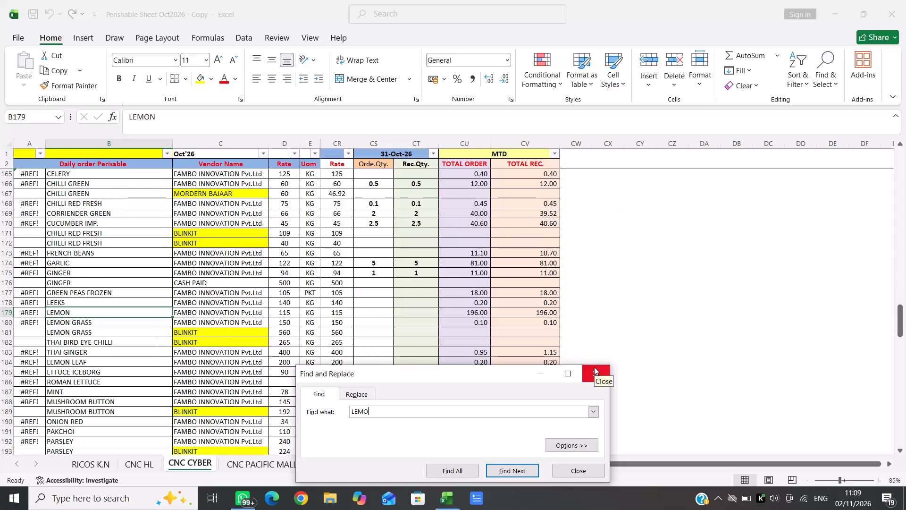
Find the LEMON GRASS row for vendor FAMBO INNOVATION by searching for LEMO, and go across to its 31-Oct-26 entry columns.
key(Return)
click(594, 367)
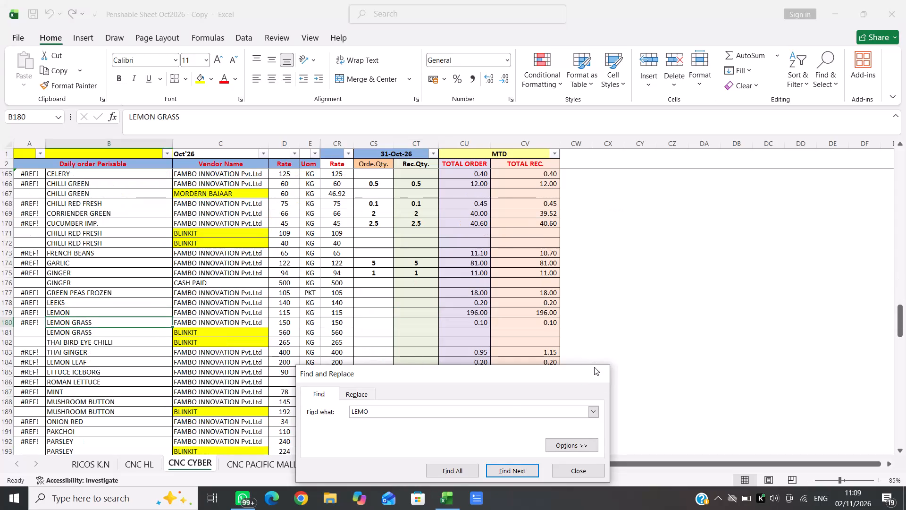
key(Right)
key(Right)
key(Right)
key(Right)
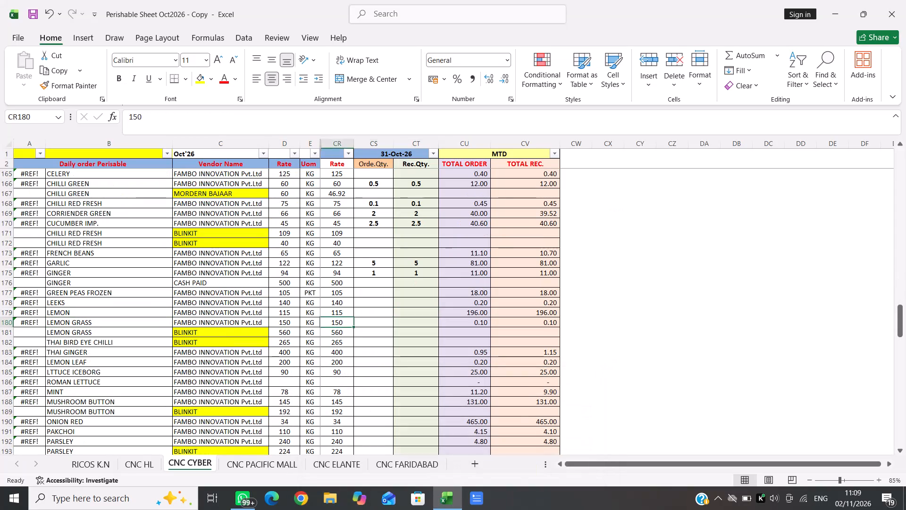
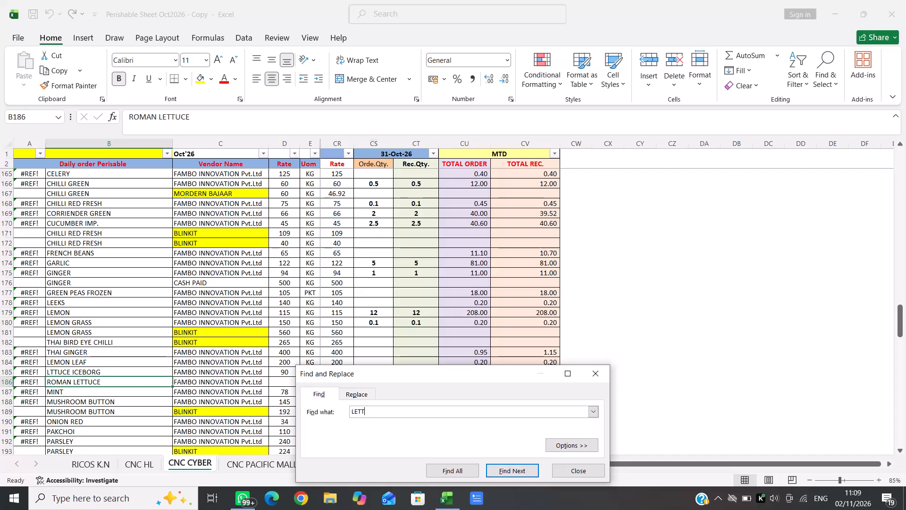
Find the LETTUCE LEAF row for vendor FAMBO INNOVATION by searching for LETT, and go across to its 31-Oct-26 entry columns.
key(Return)
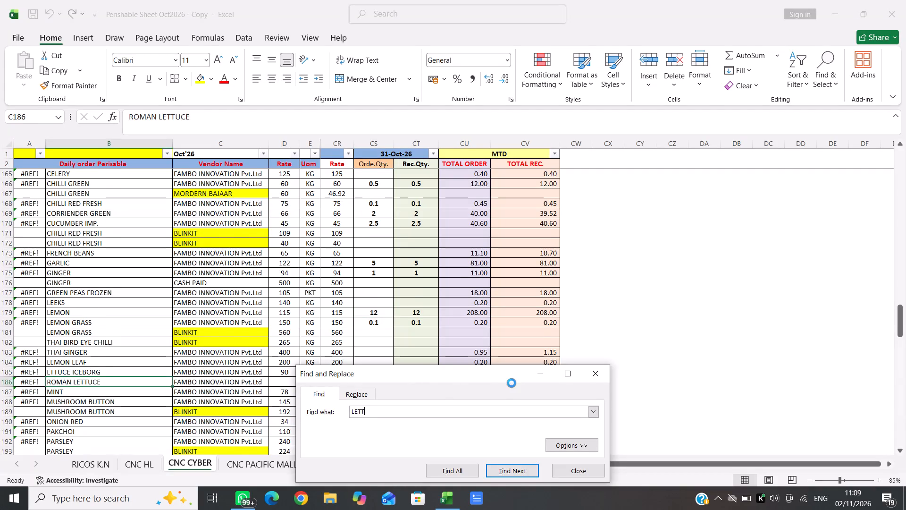
click(598, 371)
key(Right)
key(Right)
key(Right)
key(Right)
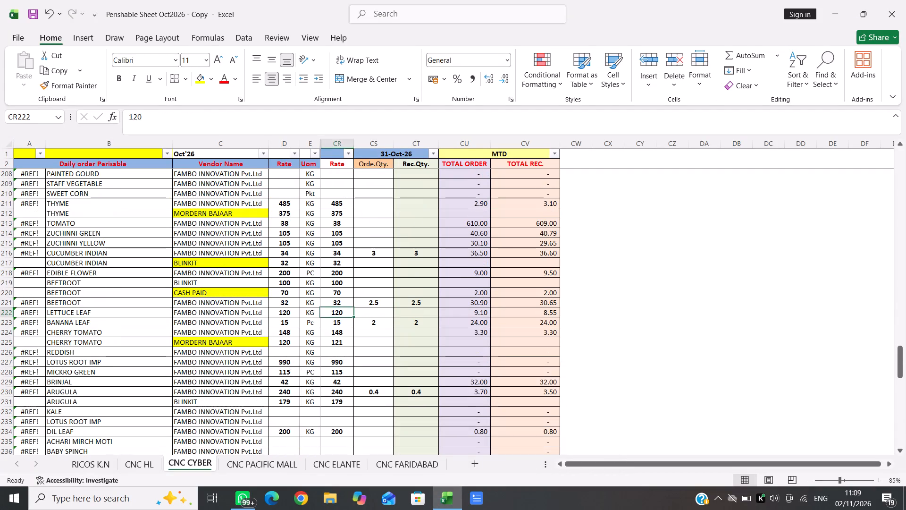
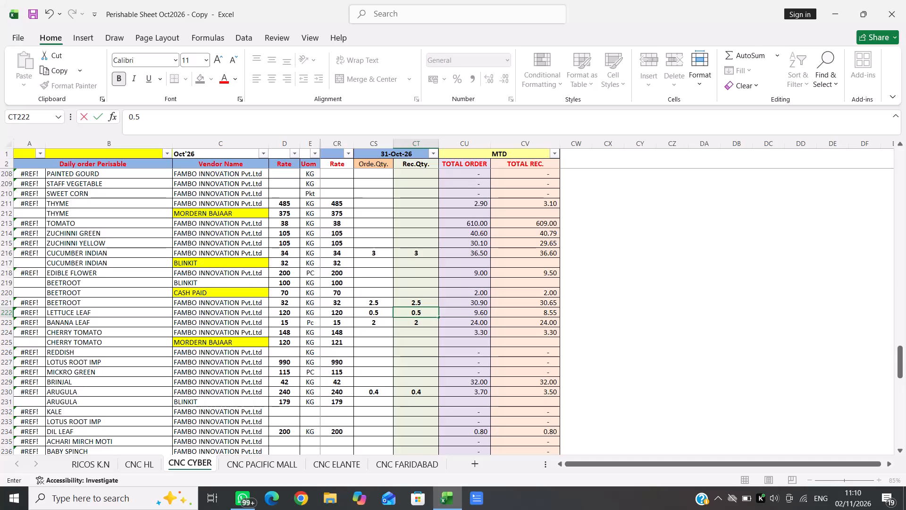
Find the LOLOROSO row for vendor FAMBO INNOVATION by searching for LOLO, and go across to its 31-Oct-26 rate cell.
key(ctrl+f)
key(BackSpace)
key(BackSpace)
key(BackSpace)
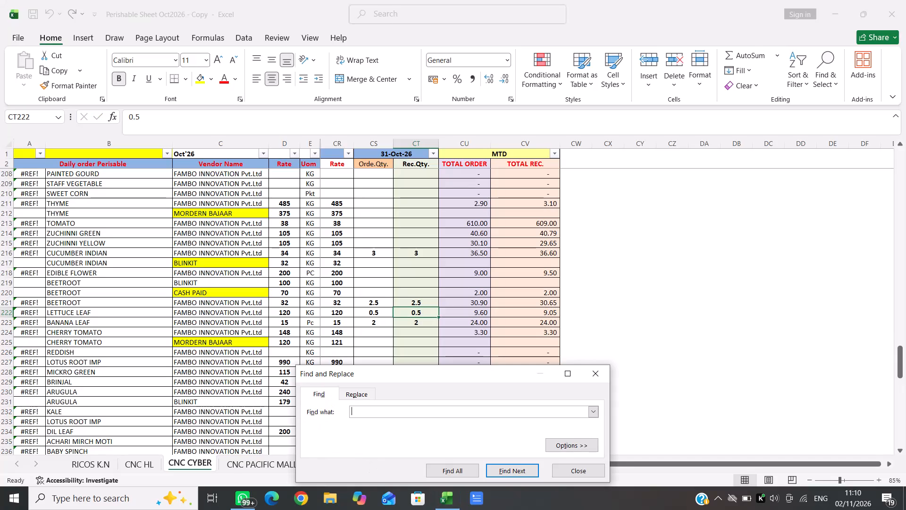
key(BackSpace)
text(LOLO)
key(Return)
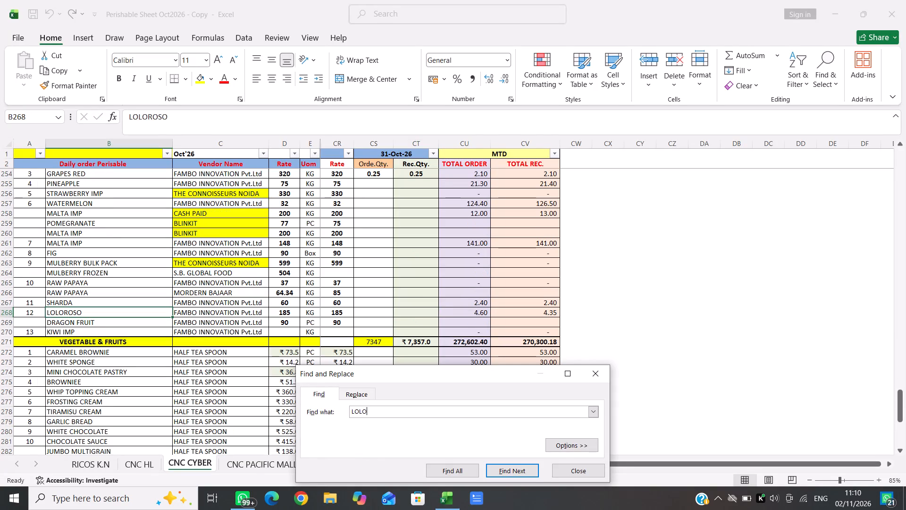
click(599, 373)
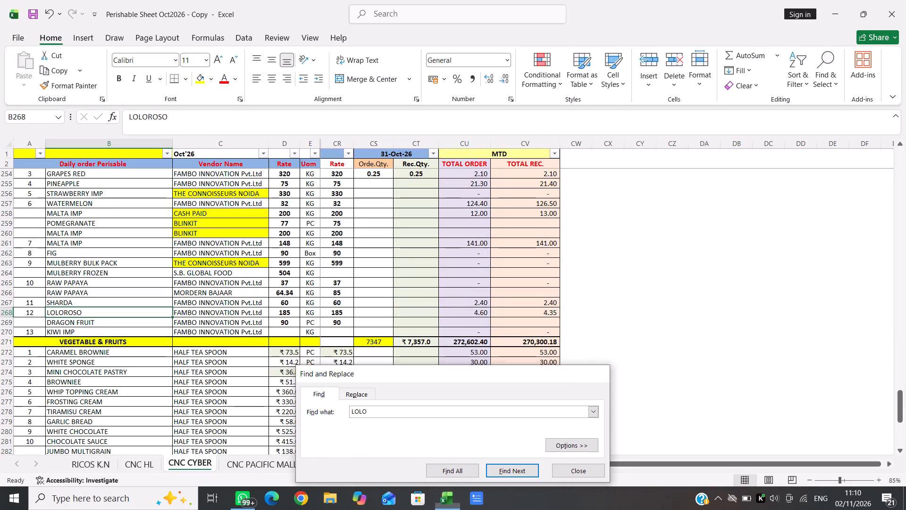
key(Right)
key(Right)
key(Right)
key(Right)
key(Right)
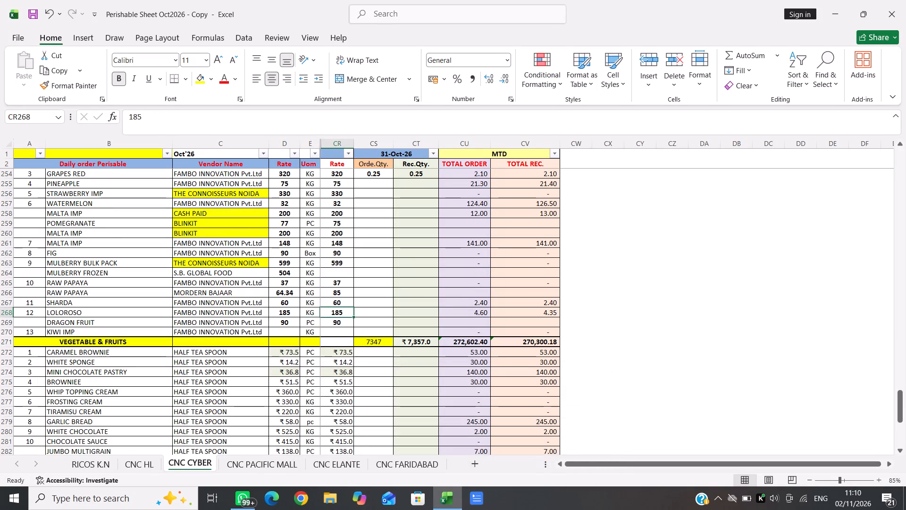
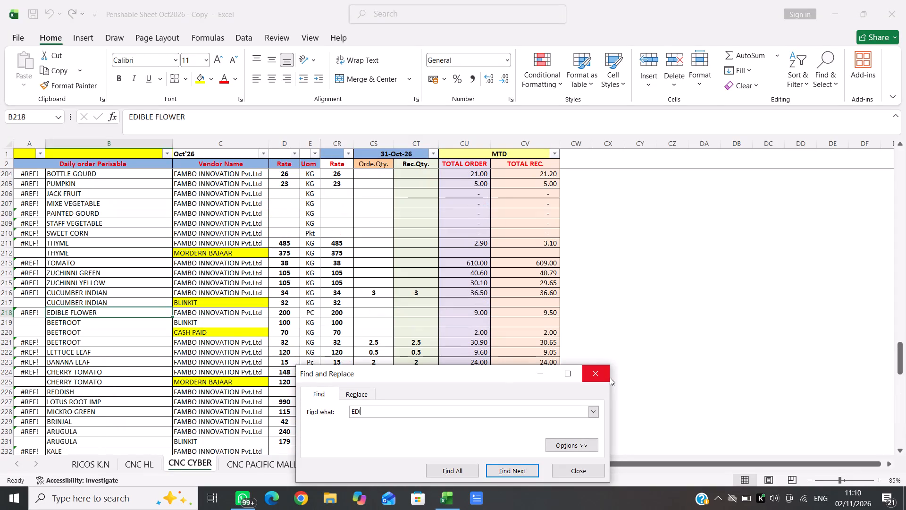
Enter 1 as the 31-Oct-26 order quantity in the FAMBO INNOVATION row for EDIBLE FLOWER.
click(596, 379)
key(Right)
key(Right)
key(Right)
key(Right)
key(Right)
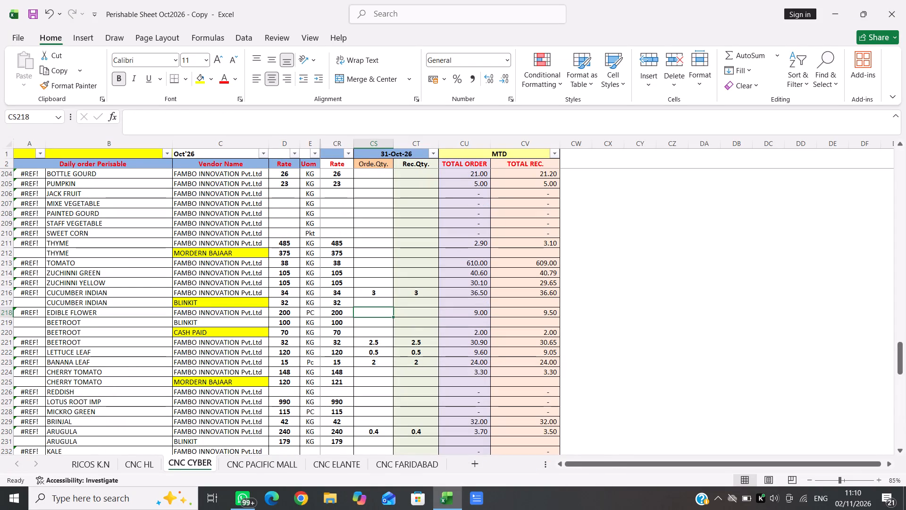
key(1)
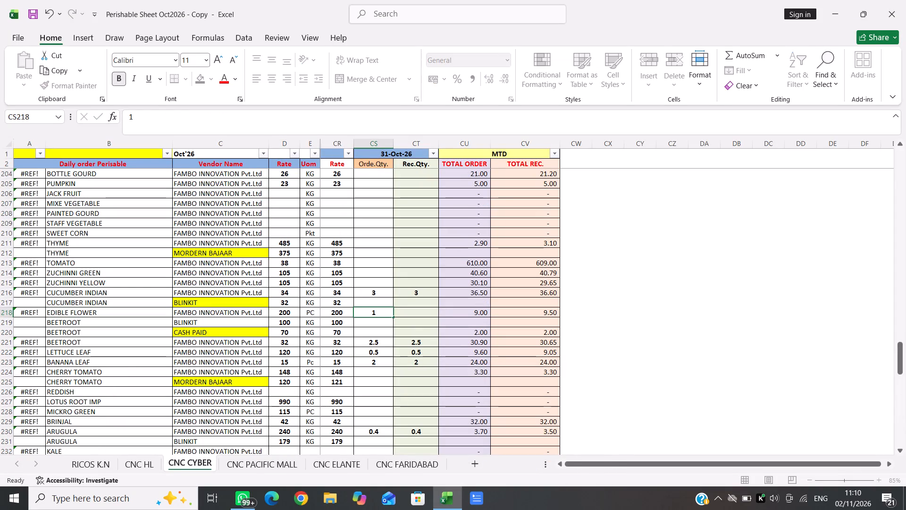
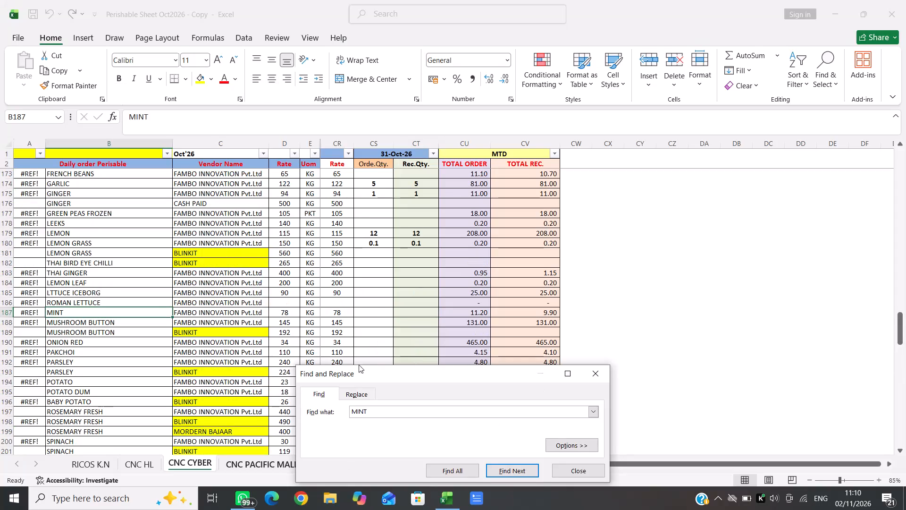
Enter 0.8 as both the 31-Oct-26 order quantity and received quantity in the FAMBO INNOVATION row for MINT.
key(Right)
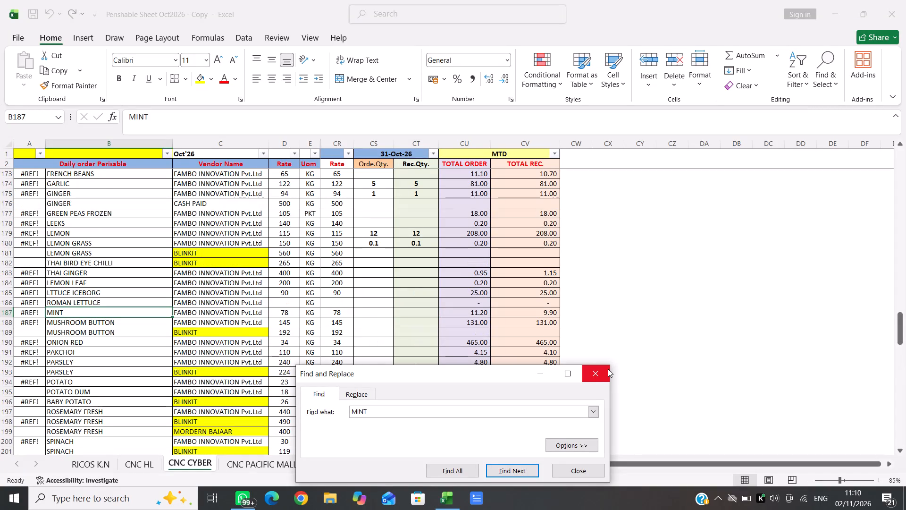
key(Right)
key(Right)
key(Right)
key(Right)
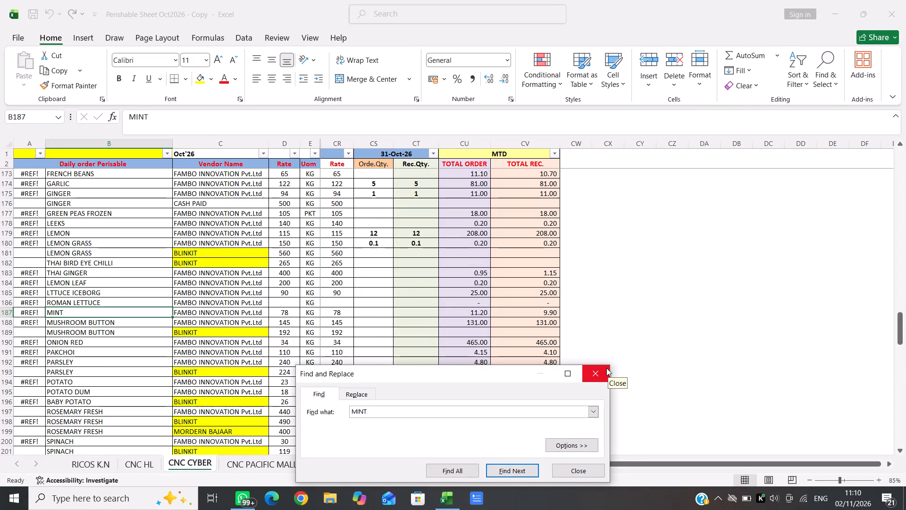
click(606, 368)
key(Right)
key(Right)
key(Right)
key(Right)
key(Right)
key(Right)
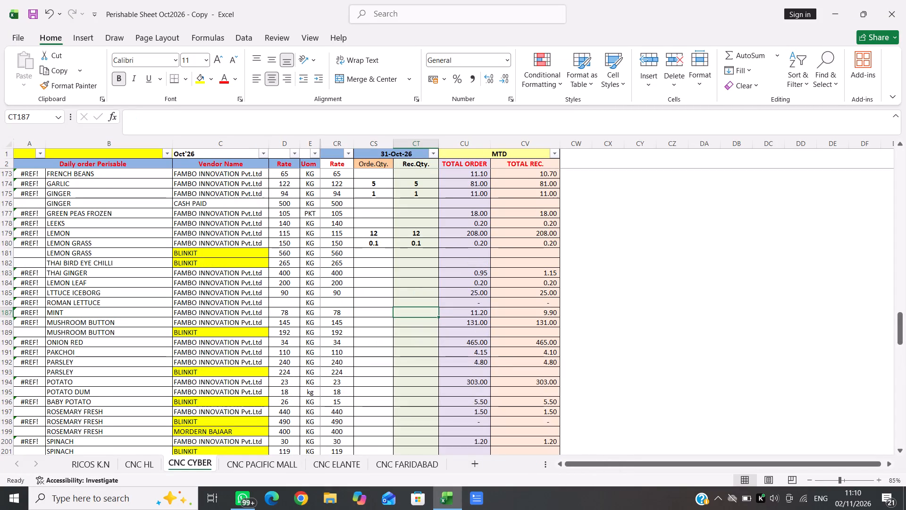
key(Left)
text(0.8)
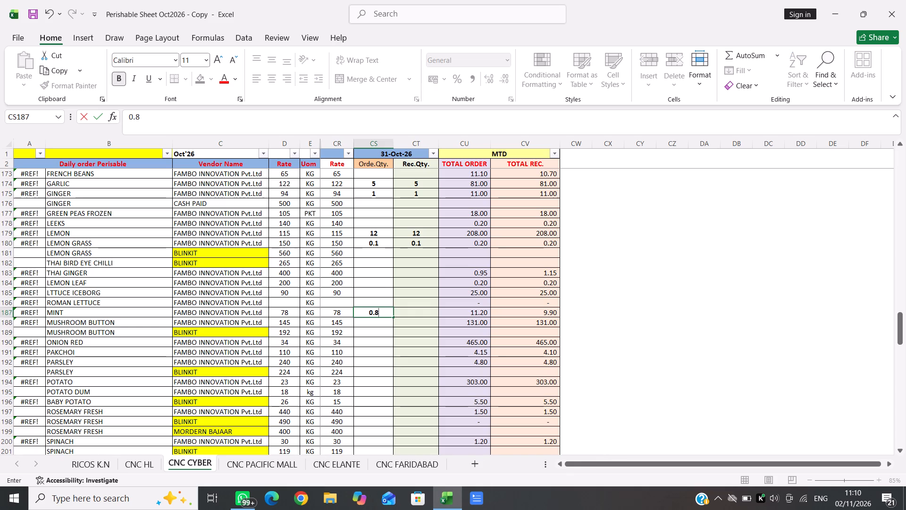
key(Right)
text(0.8)
key(Left)
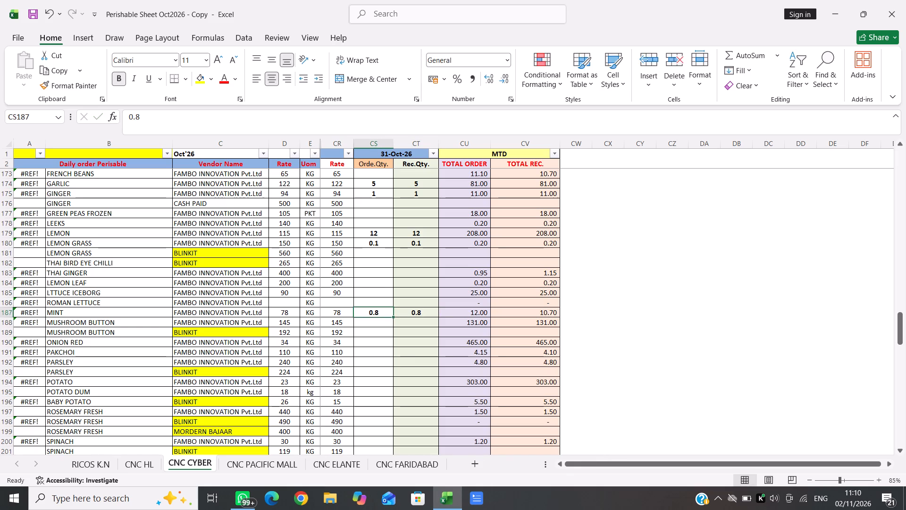
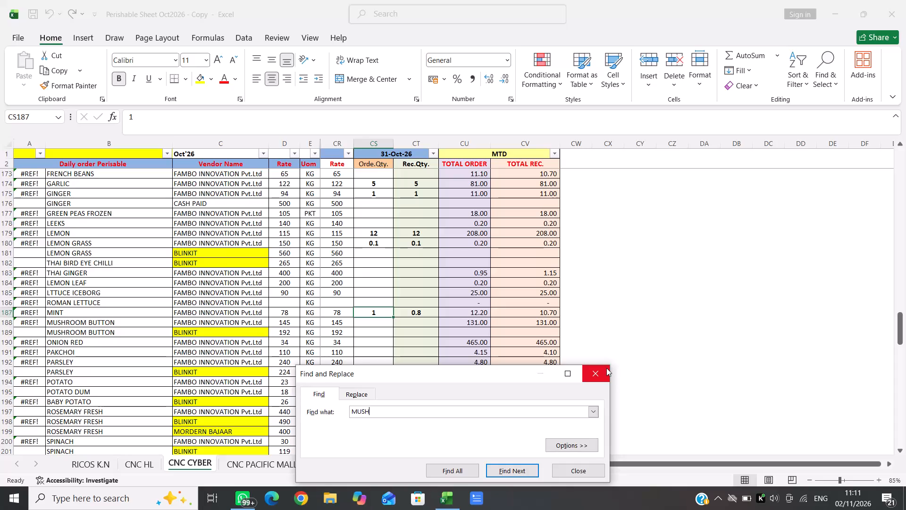
Find the FAMBO INNOVATION row for MUSHROOM BUTTON and enter 6 as both its 31-Oct-26 order quantity and received quantity.
key(Return)
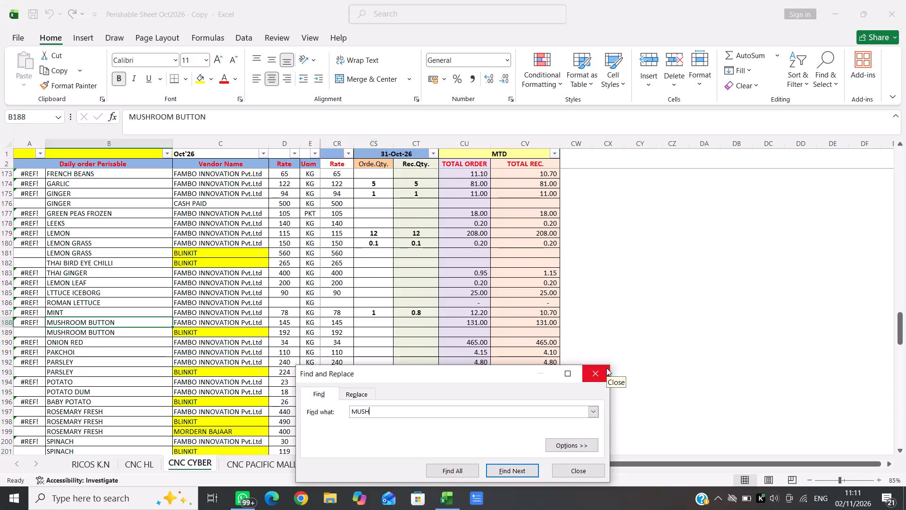
click(596, 369)
key(Right)
key(Right)
key(Right)
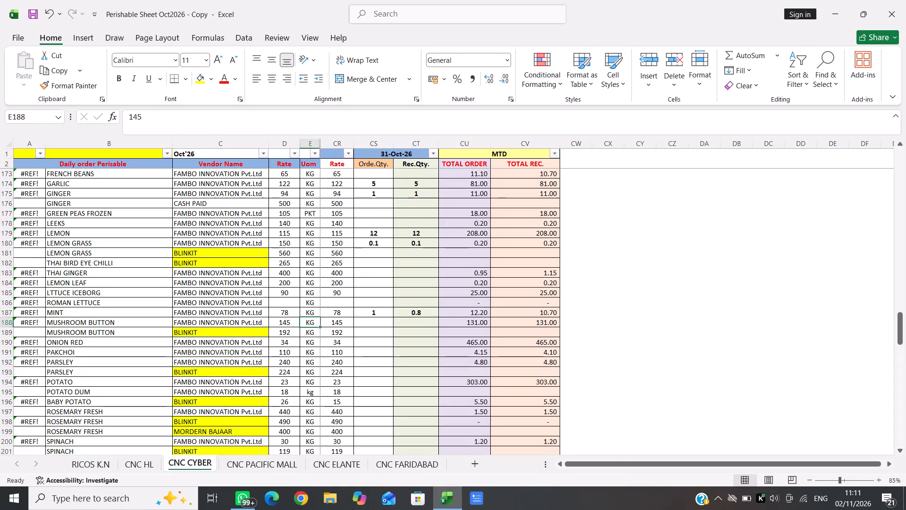
key(Right)
key(Right)
key(6)
key(Right)
key(6)
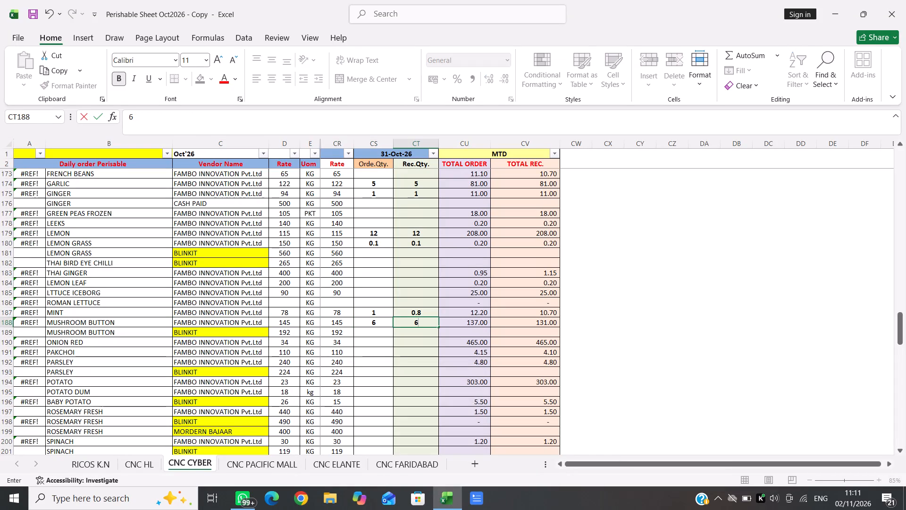
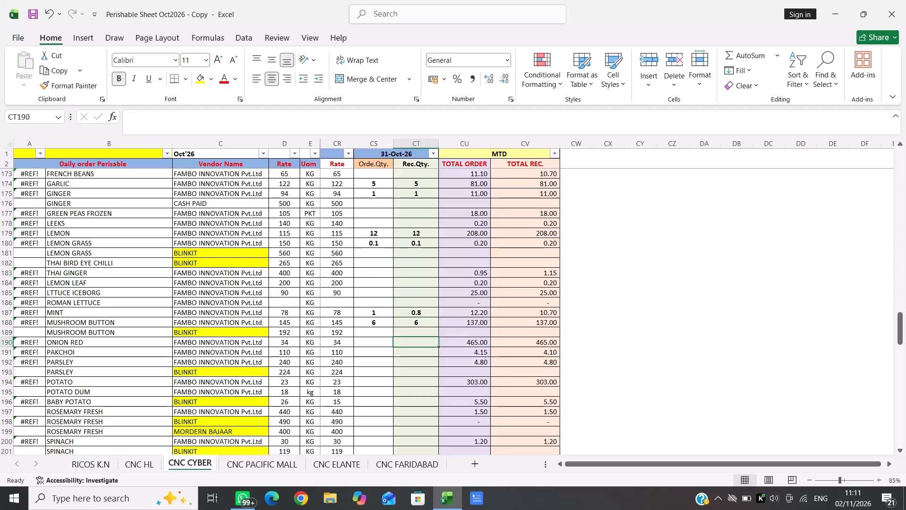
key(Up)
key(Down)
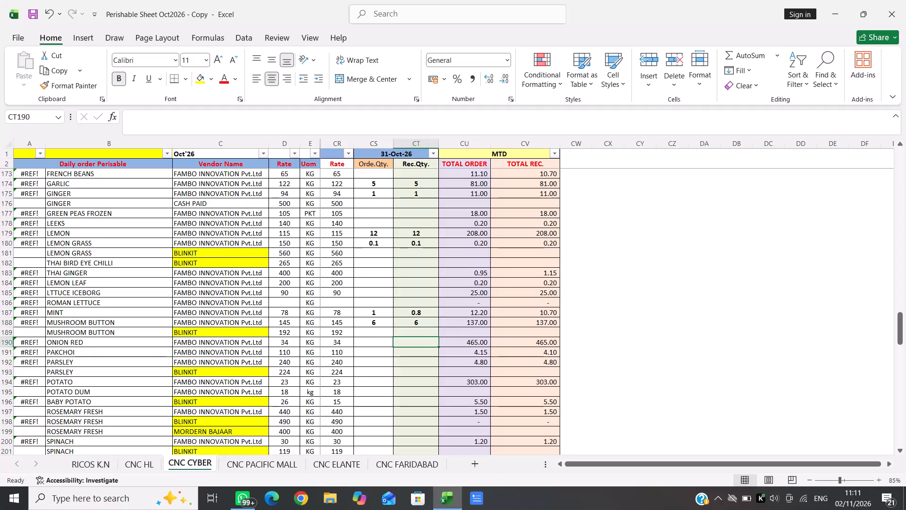
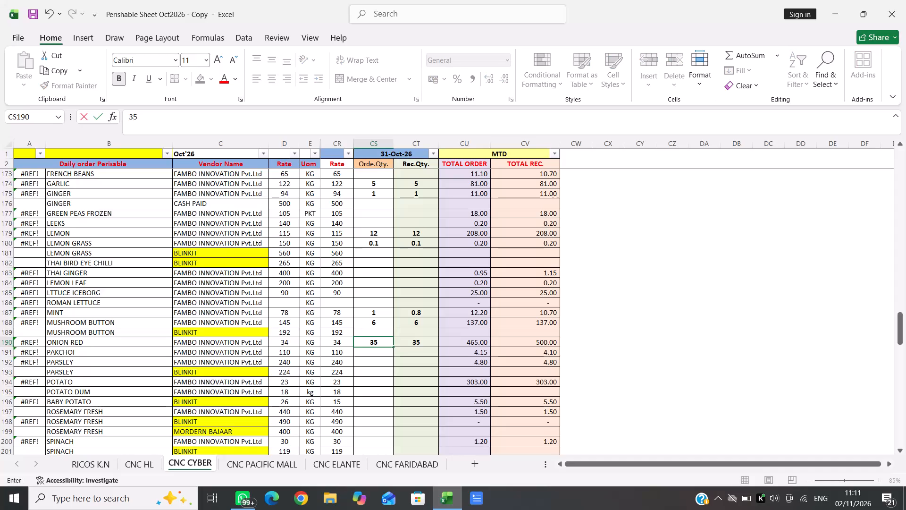
Enter 35 as the 31-Oct-26 order quantity for ONION RED on the CNC CYBER sheet.
key(Down)
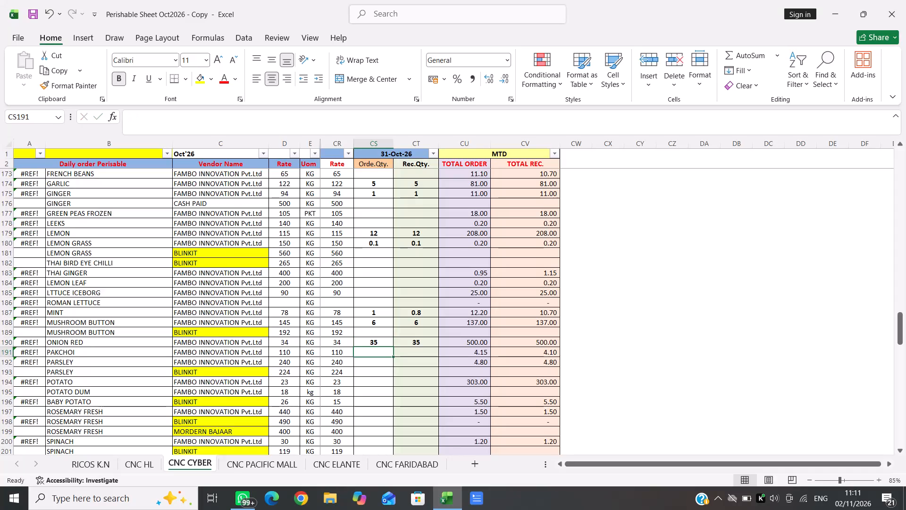
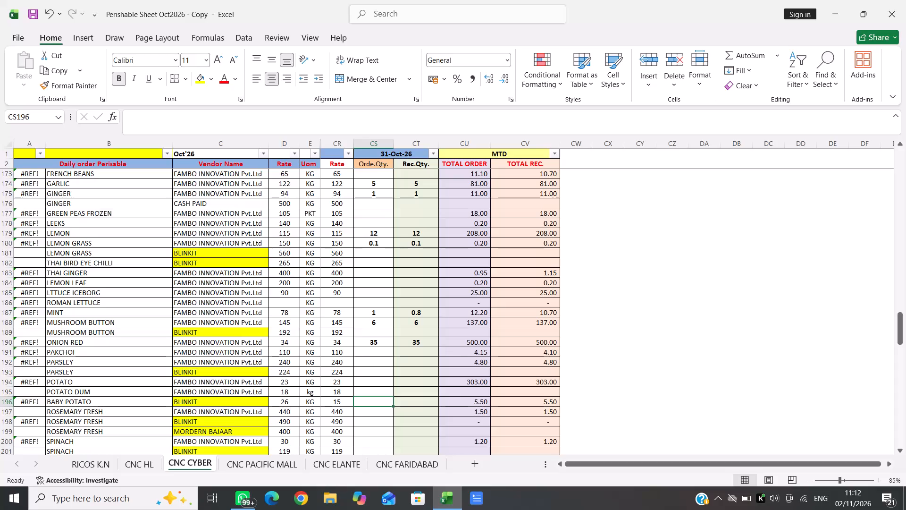
Enter 1 as the 31-Oct-26 order quantity for SPRING ONION.
key(Down)
key(Down)
key(Down)
key(Down)
key(Down)
key(Down)
key(Down)
key(Up)
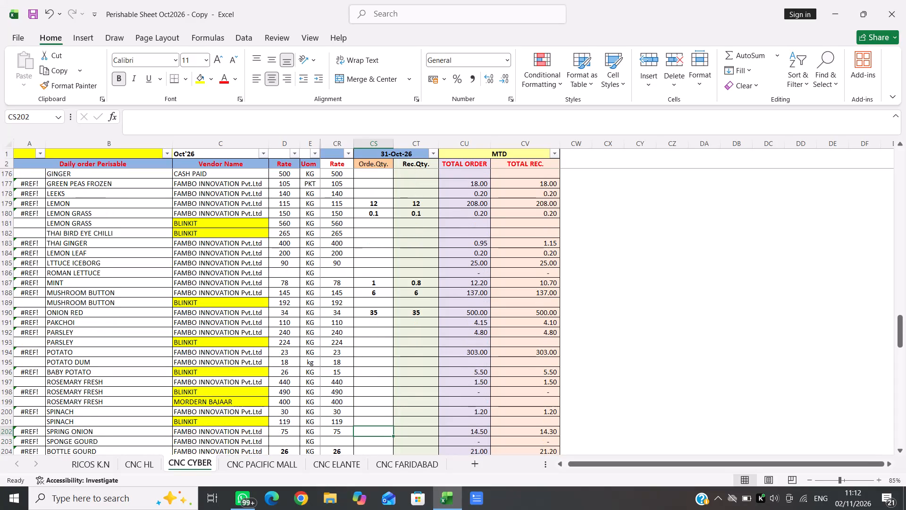
key(1)
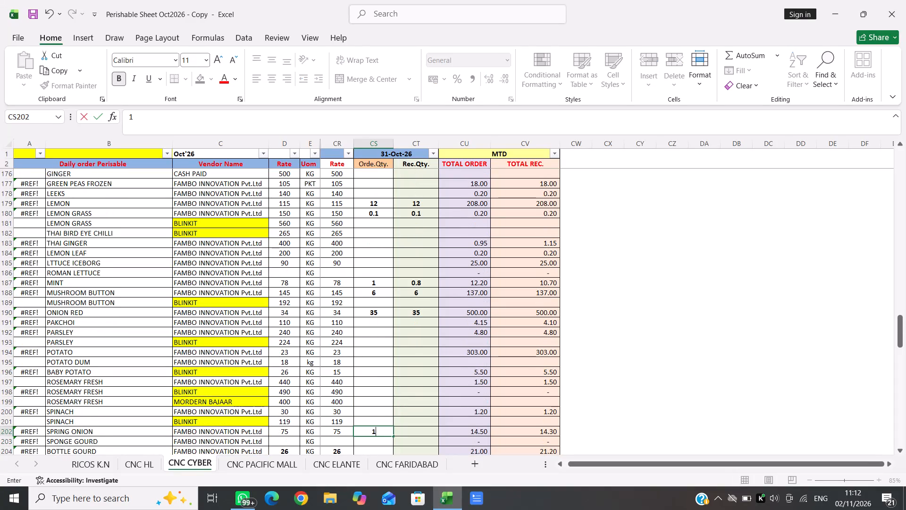
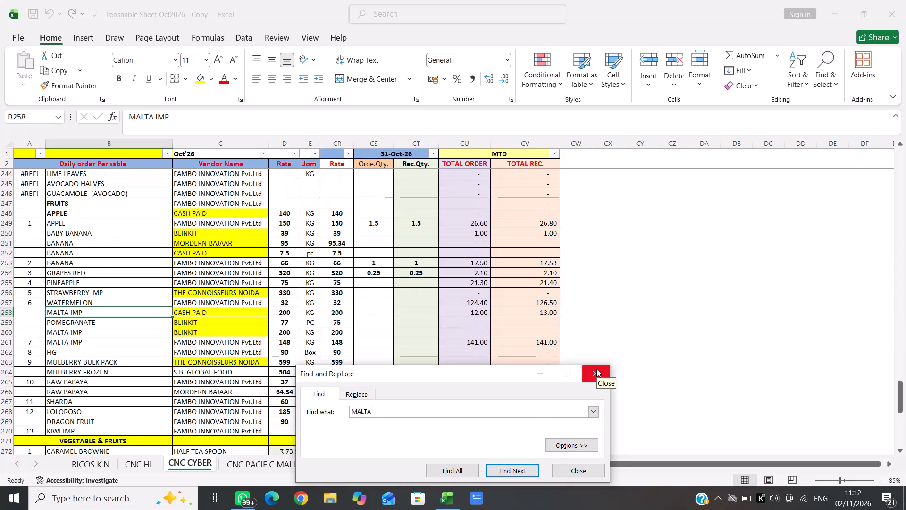
Enter 10 as the 31-Oct-26 order quantity for MALTA IMP supplied by FAMBO INNOVATION Pvt.Ltd.
click(596, 369)
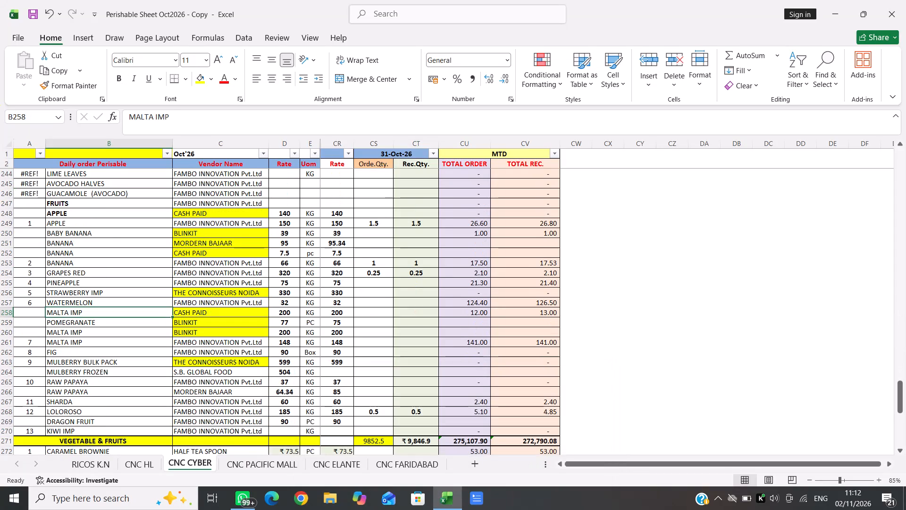
key(Down)
key(Down)
key(Down)
key(Down)
key(Up)
key(Right)
key(Right)
key(Right)
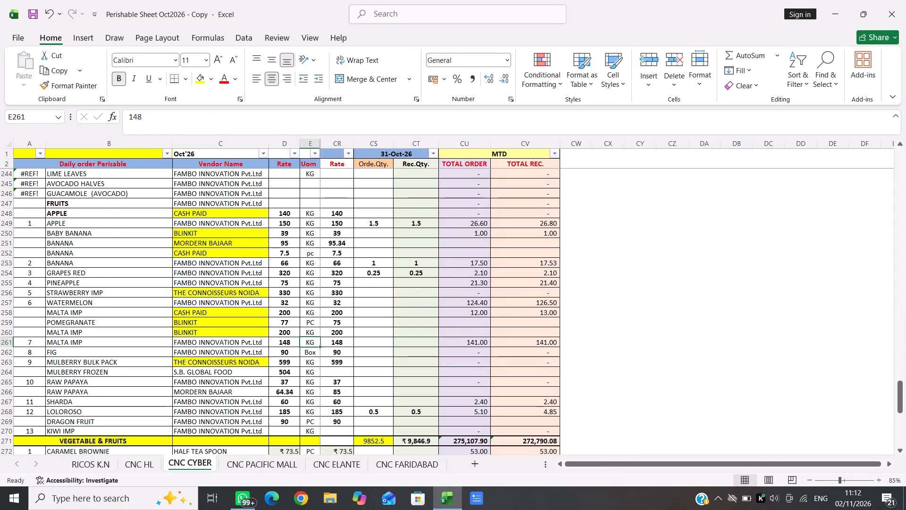
key(Right)
key(Right)
text(10)
key(Right)
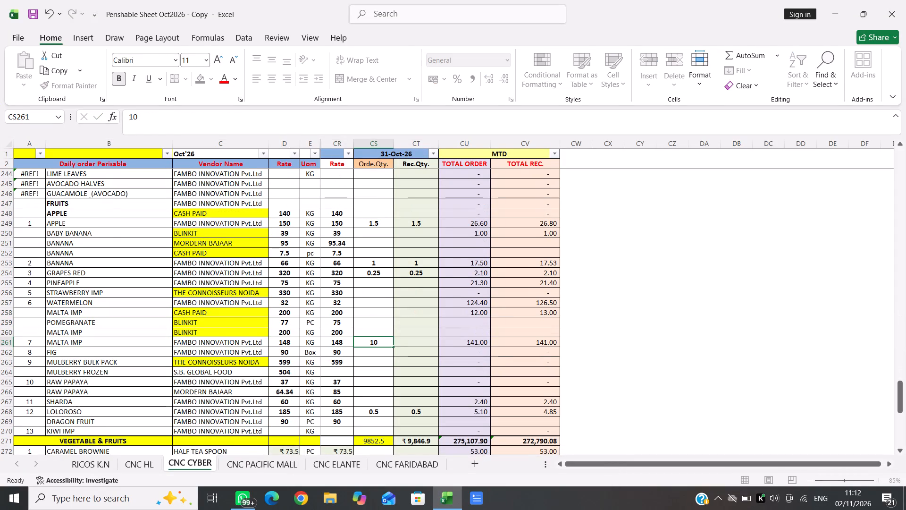
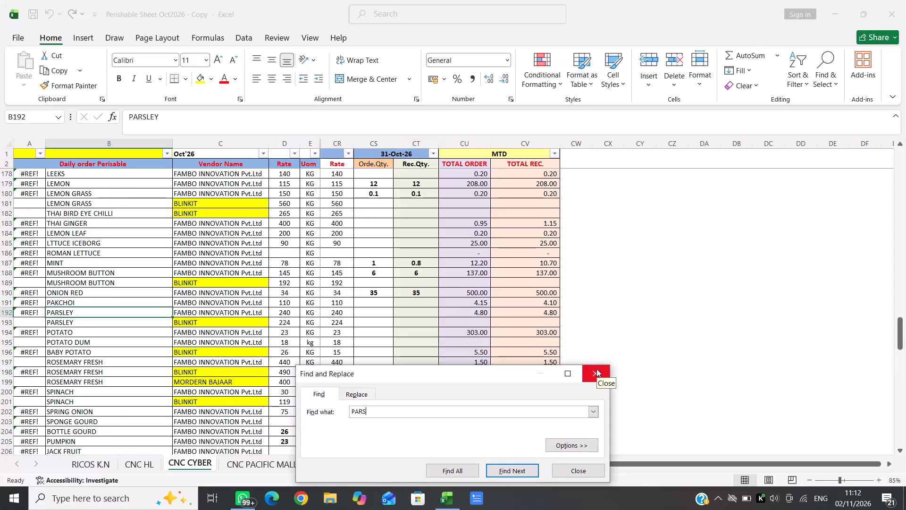
Enter 0.3 as the 31-Oct-26 order quantity for PARSLEY supplied by FAMBO INNOVATION Pvt.Ltd.
click(596, 369)
key(Right)
key(Right)
key(Right)
key(Right)
key(Right)
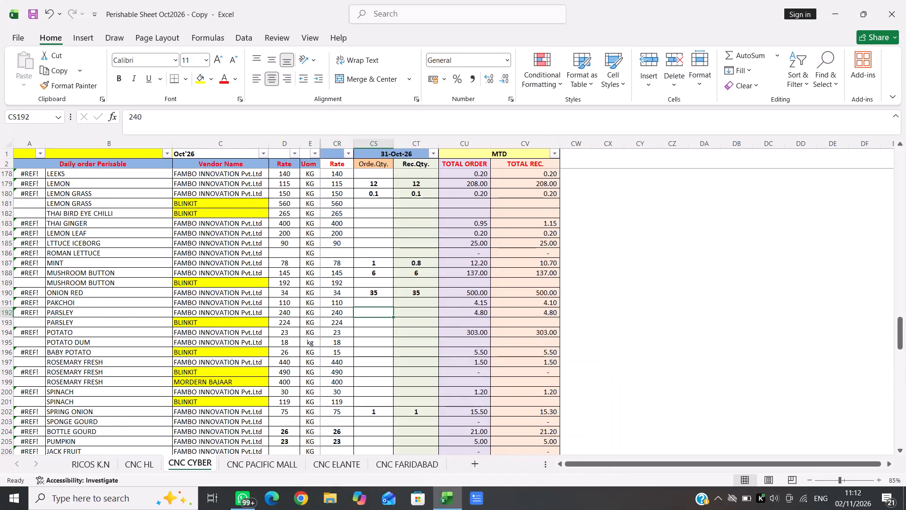
text(0.3)
key(Right)
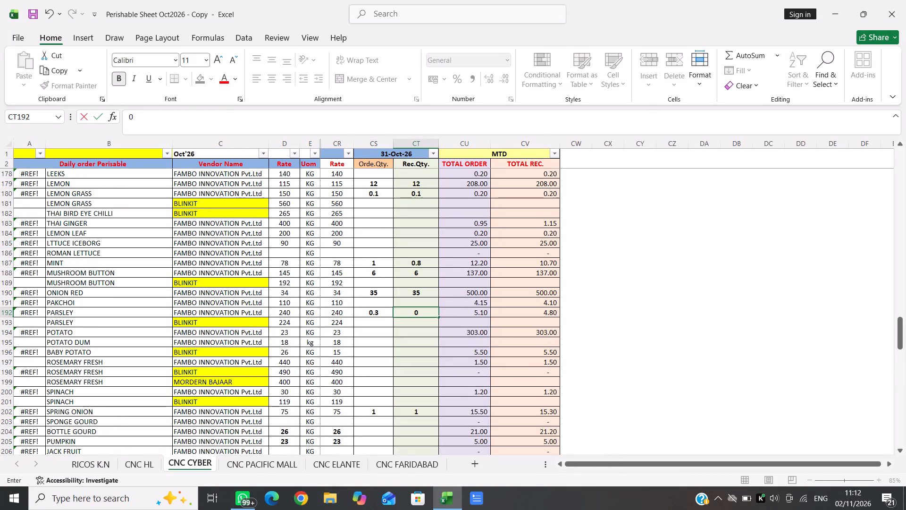
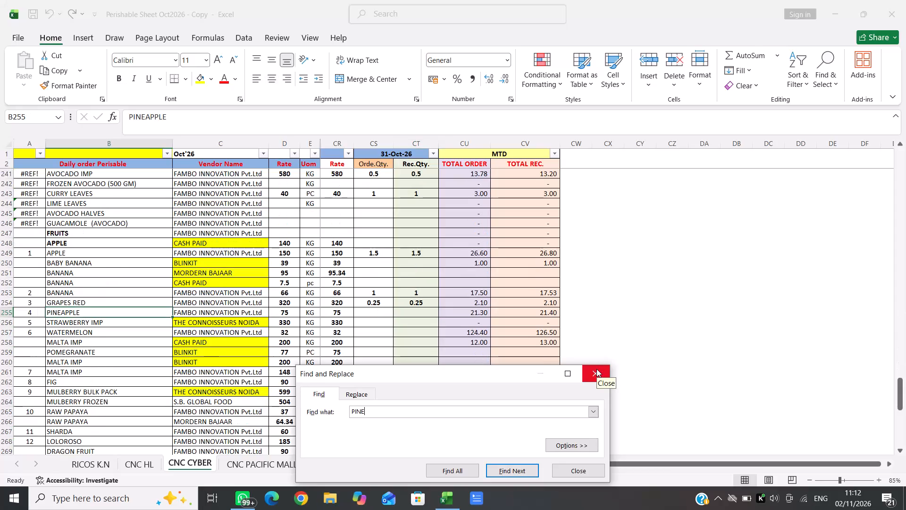
Enter 1 as the 31-Oct-26 order quantity and 1.2 as the received quantity for PINEAPPLE supplied by FAMBO INNOVATION Pvt.Ltd.
click(596, 369)
key(Right)
key(Right)
key(Right)
key(Right)
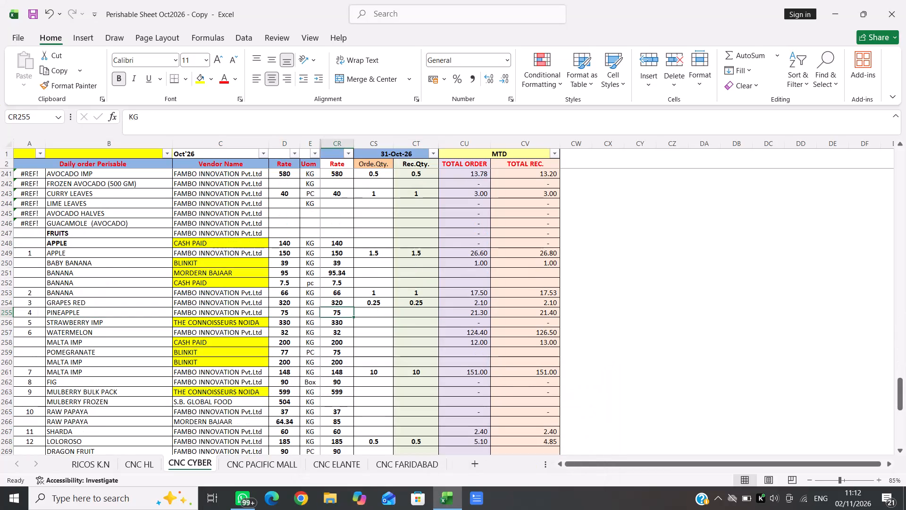
key(Right)
key(1)
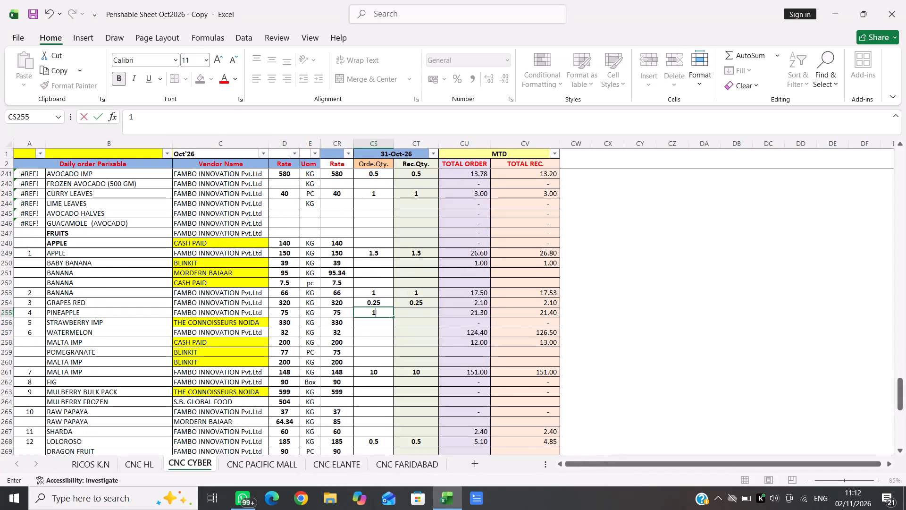
key(Right)
text(1.2)
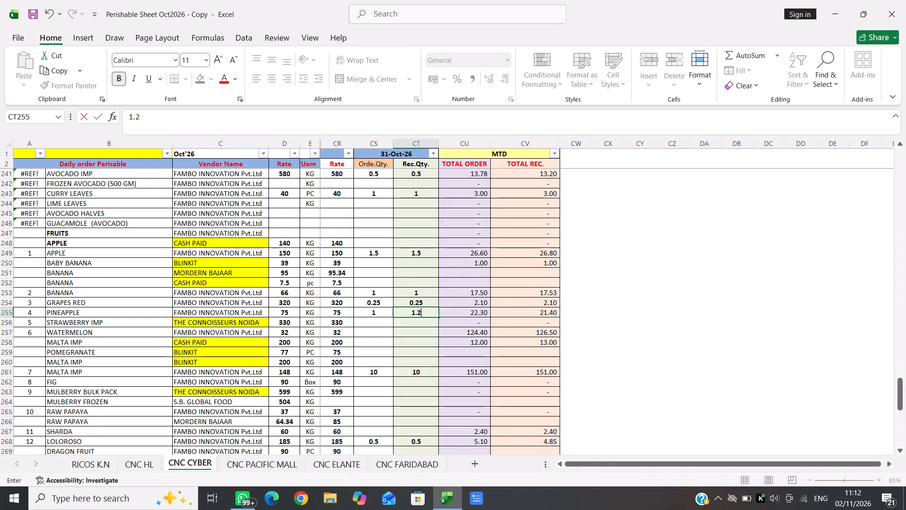
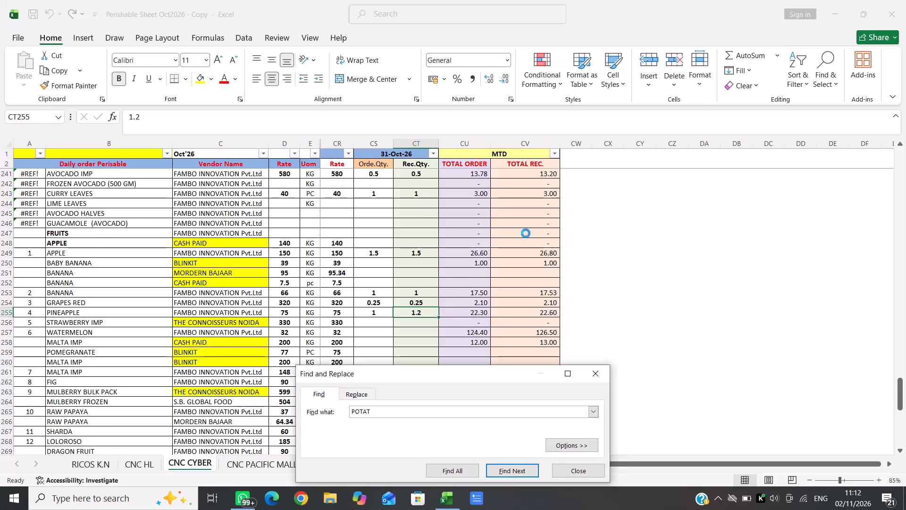
Find the POTATO row supplied by FAMBO INNOVATION Pvt.Ltd and enter 10 as its 31-Oct-26 order quantity.
key(Return)
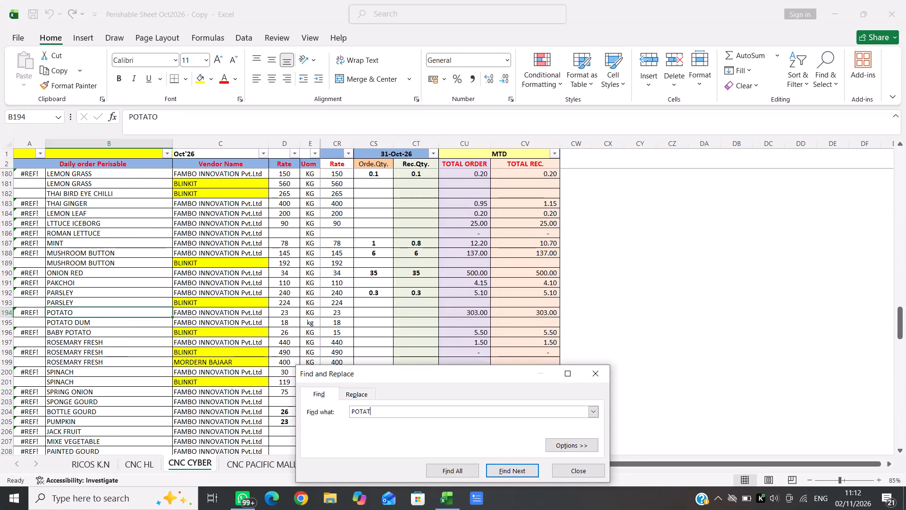
click(601, 376)
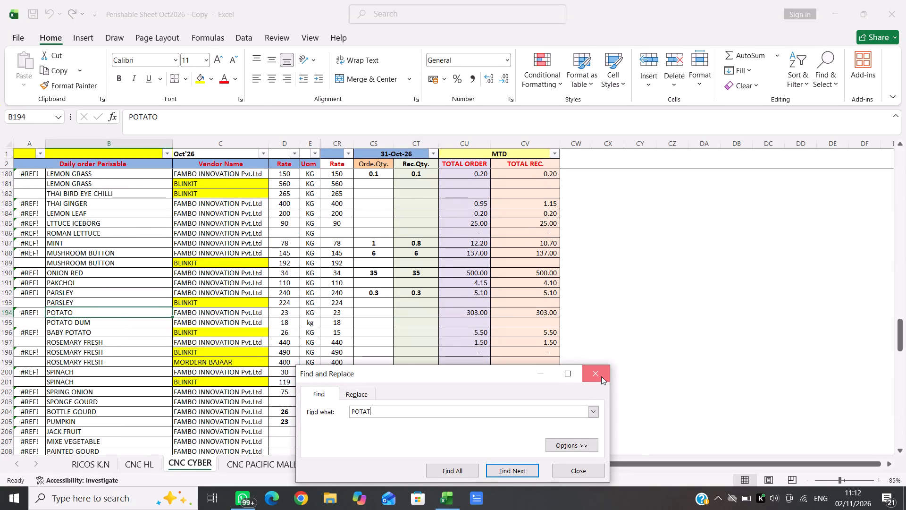
key(Right)
key(Right)
key(Right)
key(Right)
key(Right)
text(10)
key(Right)
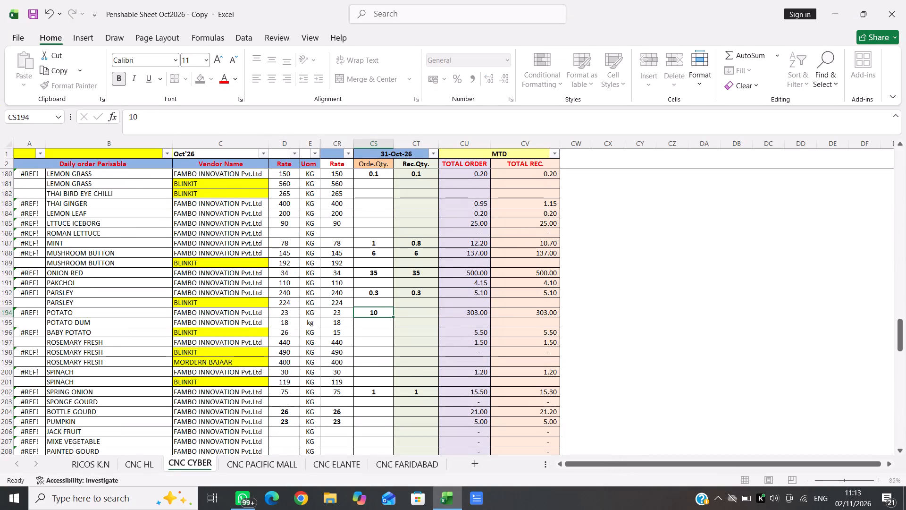
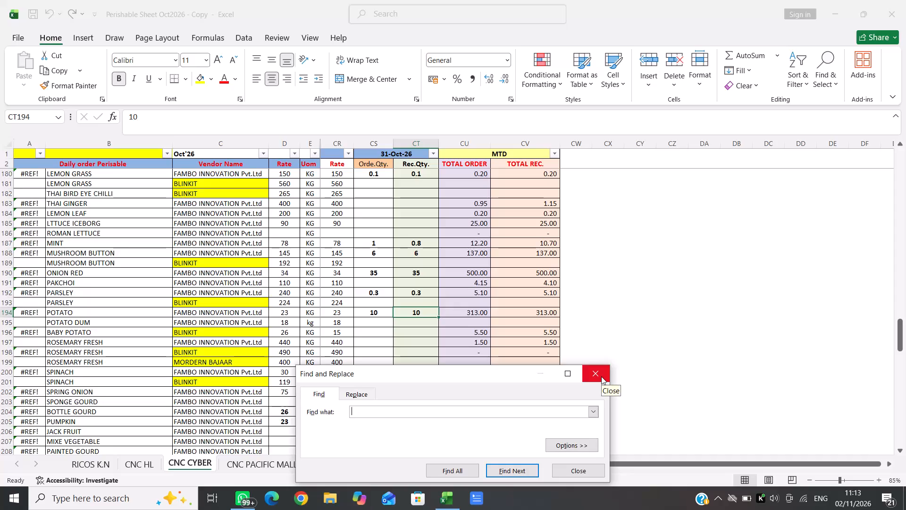
Find the SHARDA row supplied by FAMBO INNOVATION Pvt.Ltd and go to its 31-Oct-26 received quantity cell.
text(SHARDA)
key(Return)
click(601, 376)
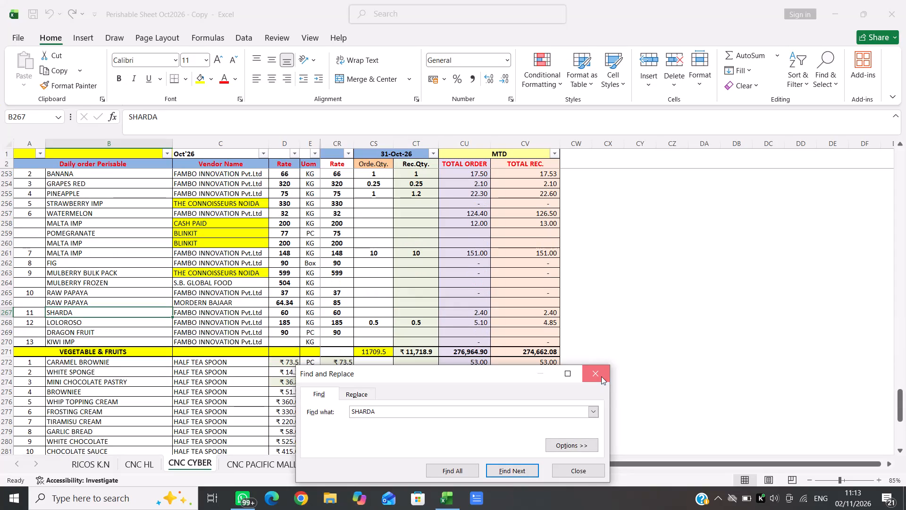
key(Right)
key(Right)
key(Right)
key(Right)
key(Right)
key(Right)
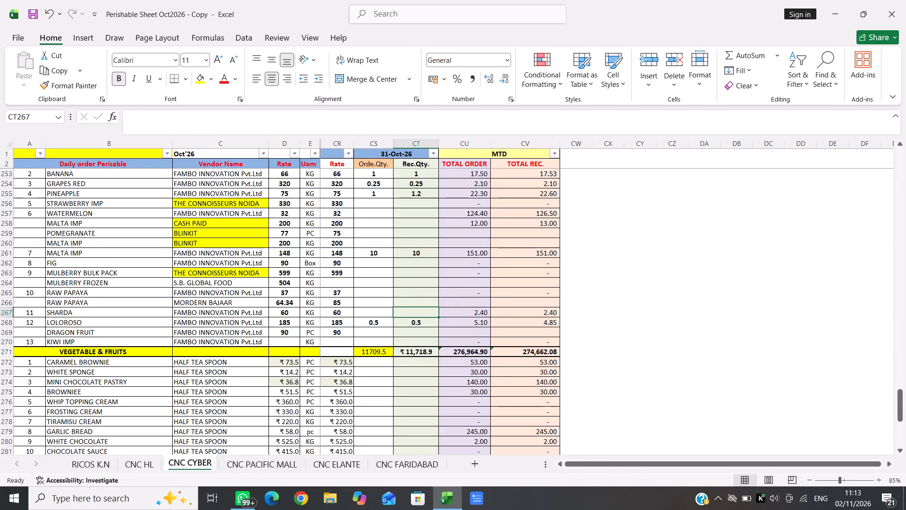
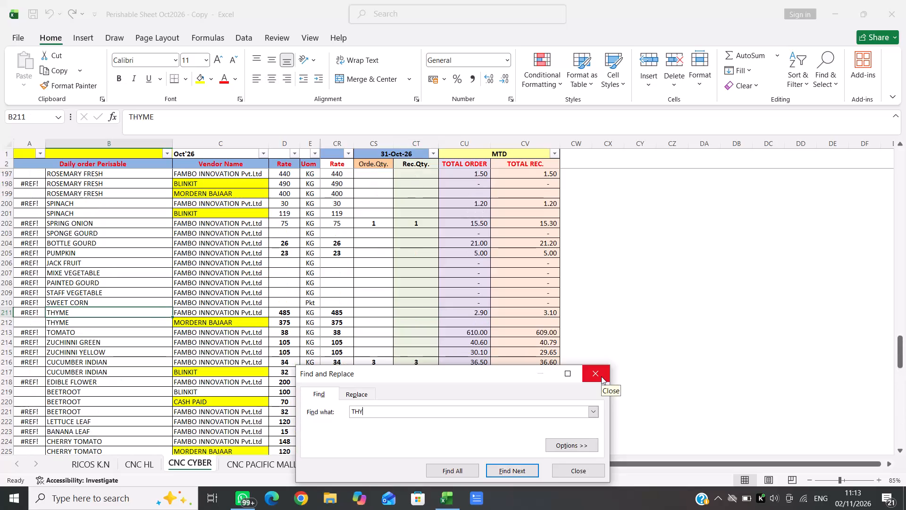
Enter 0.2 as the 31-Oct-26 order quantity for THYME supplied by FAMBO INNOVATION Pvt.Ltd and go to its received quantity.
click(601, 376)
key(Right)
key(Right)
key(Right)
key(Right)
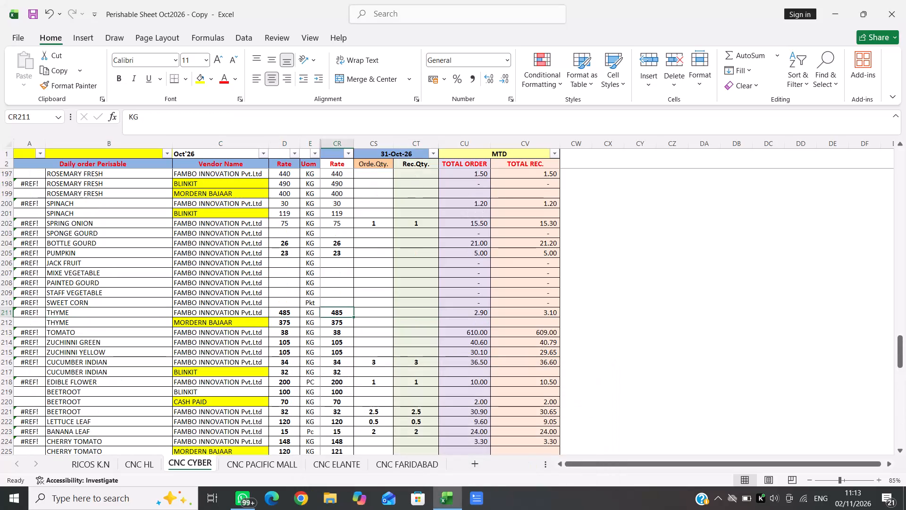
key(Right)
text(0.2)
key(Right)
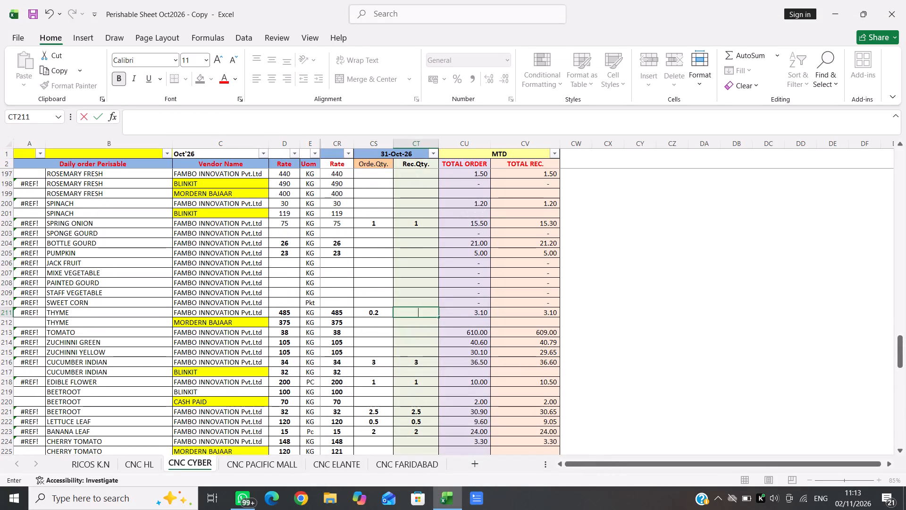
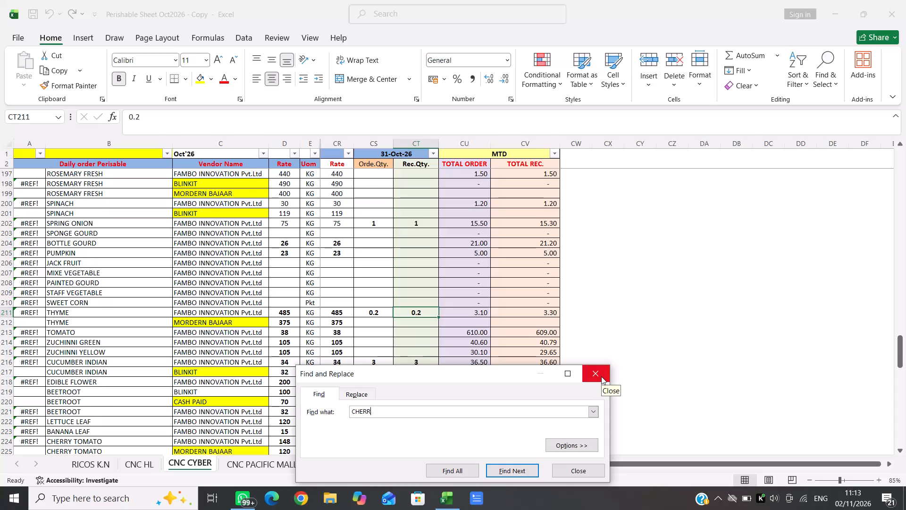
Search the sheet for CHERRY and go to the 31-Oct-26 entries of CHERRY TOMATO supplied by FAMBO INNOVATION Pvt.Ltd.
key(Return)
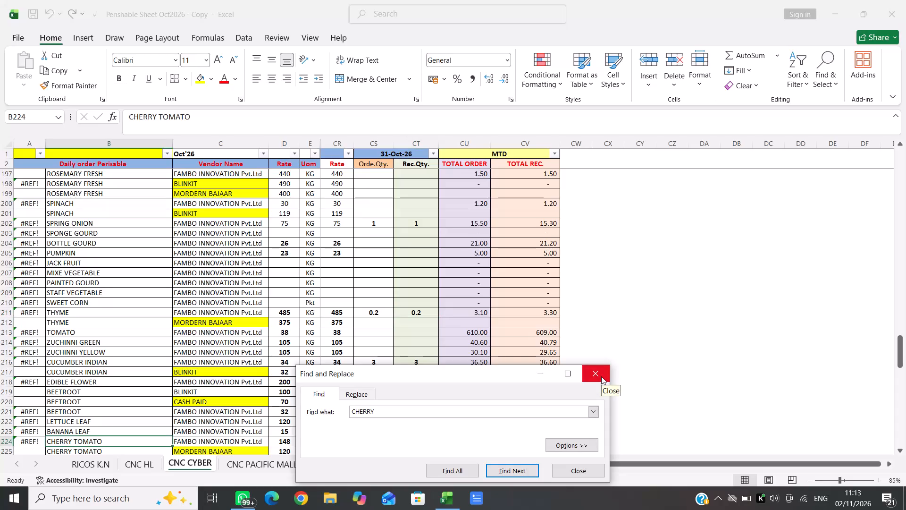
click(601, 376)
key(Right)
key(Right)
key(Right)
key(Right)
key(Right)
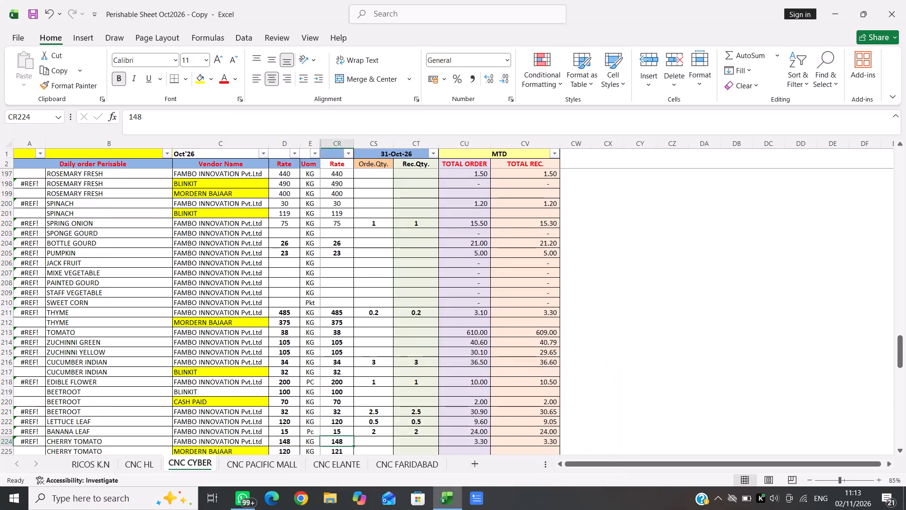
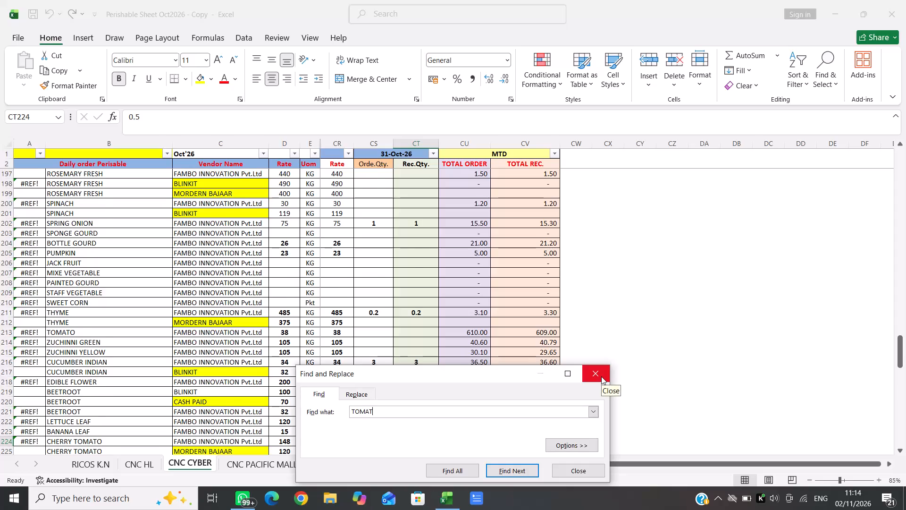
Search the sheet for TOMAT to find TOMATO from FAMBO INNOVATION Pvt.Ltd and enter 50 as its 31-Oct-26 order quantity.
key(Return)
key(Up)
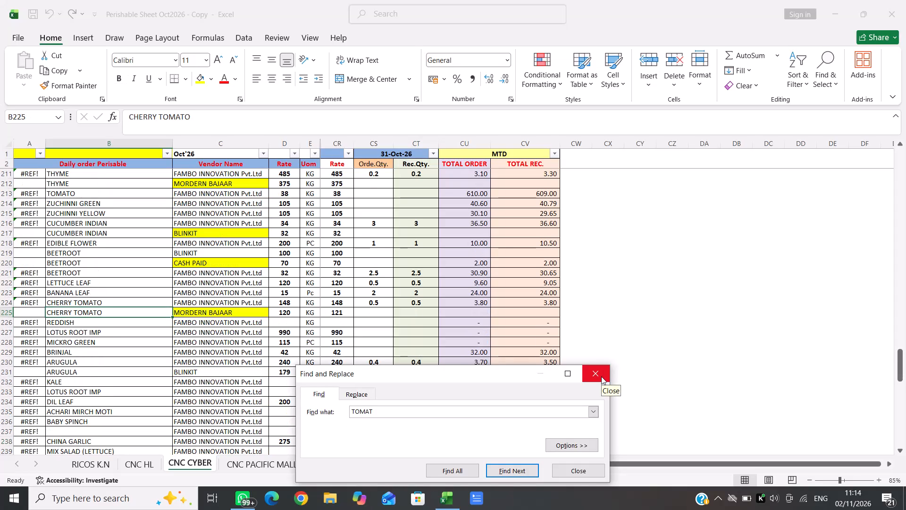
click(601, 376)
click(601, 376)
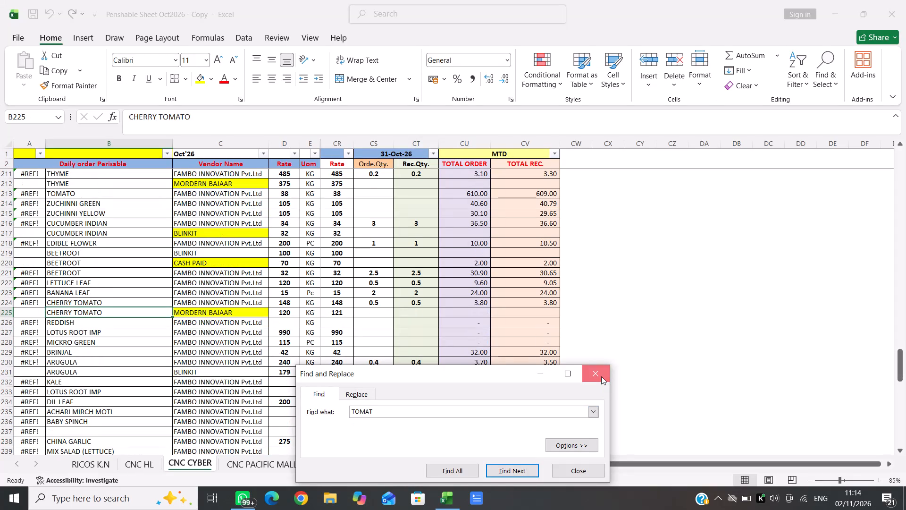
click(601, 376)
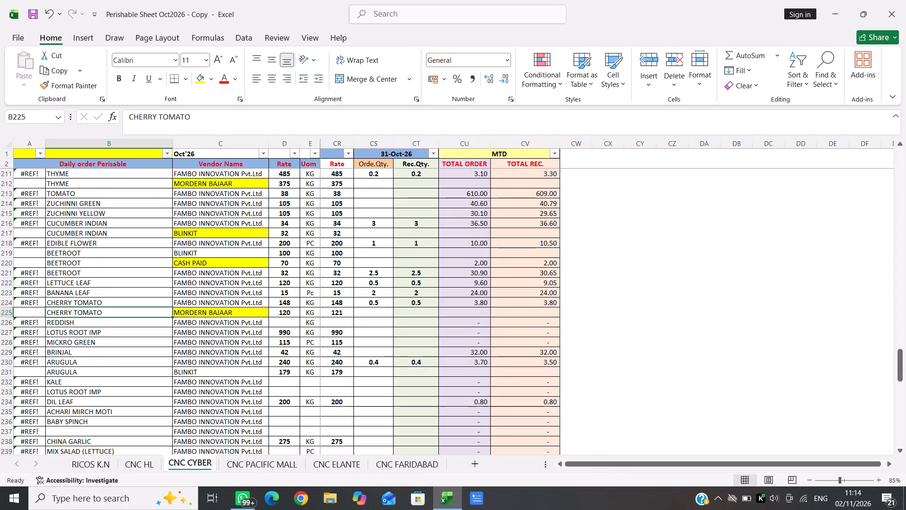
key(ctrl+f)
key(Return)
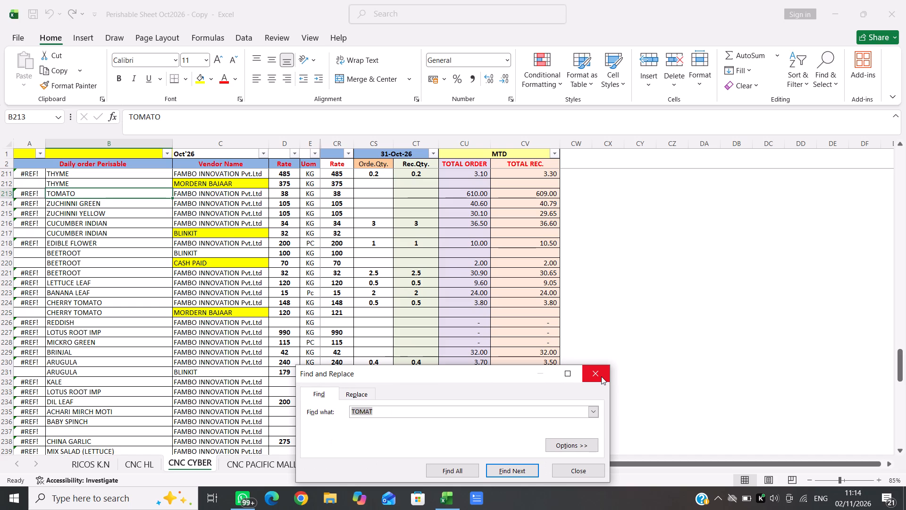
click(601, 376)
key(Right)
key(Right)
key(Right)
key(Right)
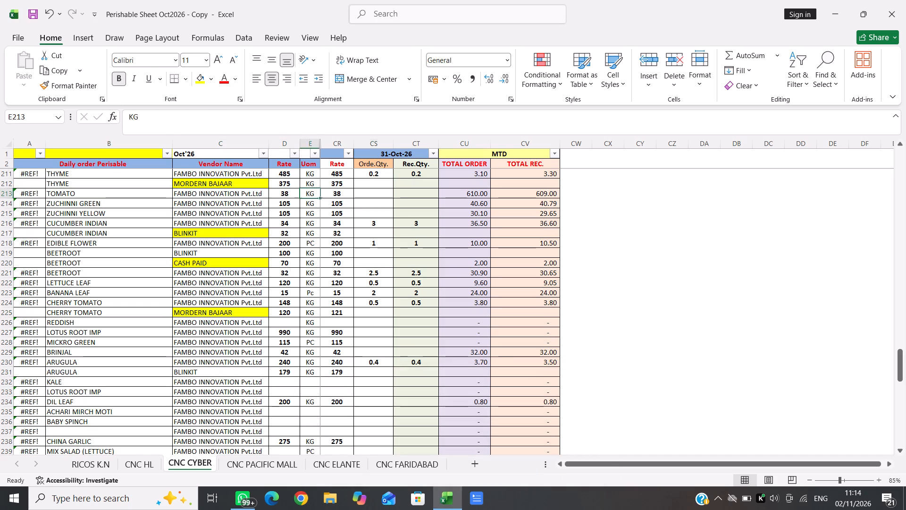
key(Right)
text(50)
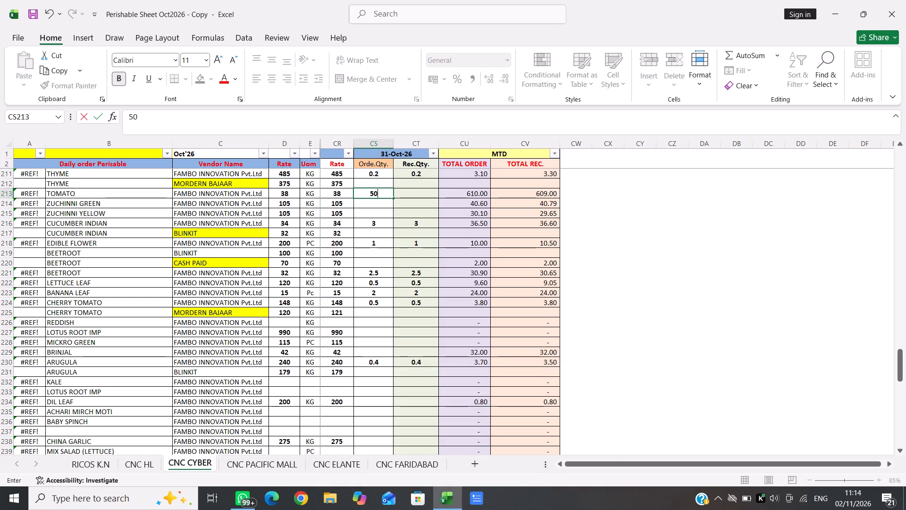
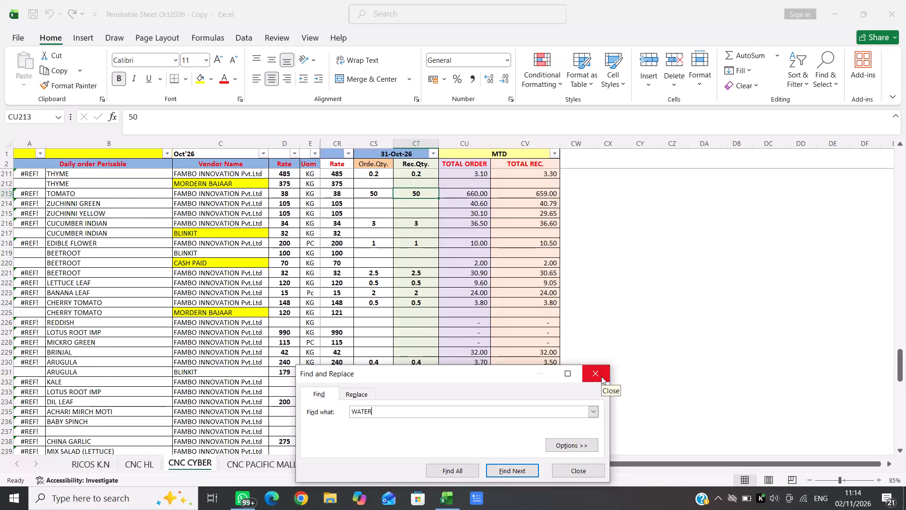
Enter 15 as the 31-Oct-26 order quantity for WATERMELON from FAMBO INNOVATION Pvt.Ltd.
click(601, 376)
key(Right)
key(Right)
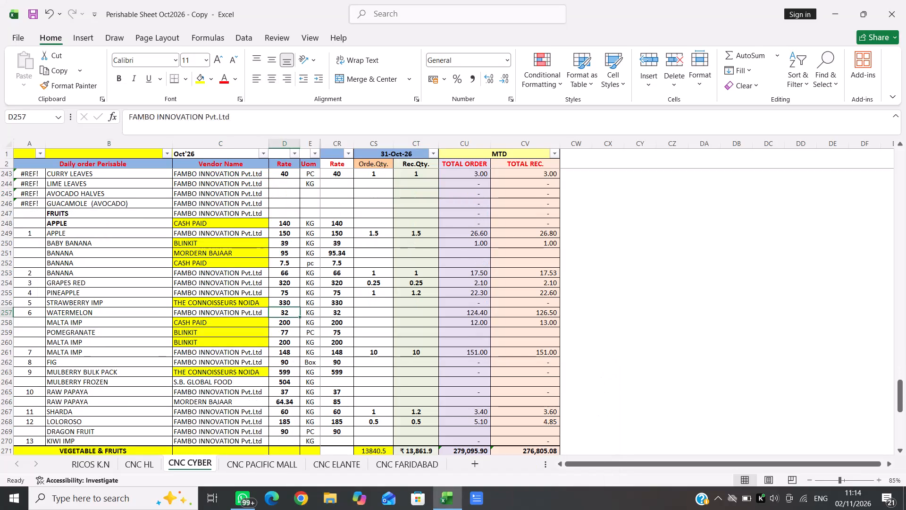
key(Right)
key(Right)
key(Right)
text(15)
key(Right)
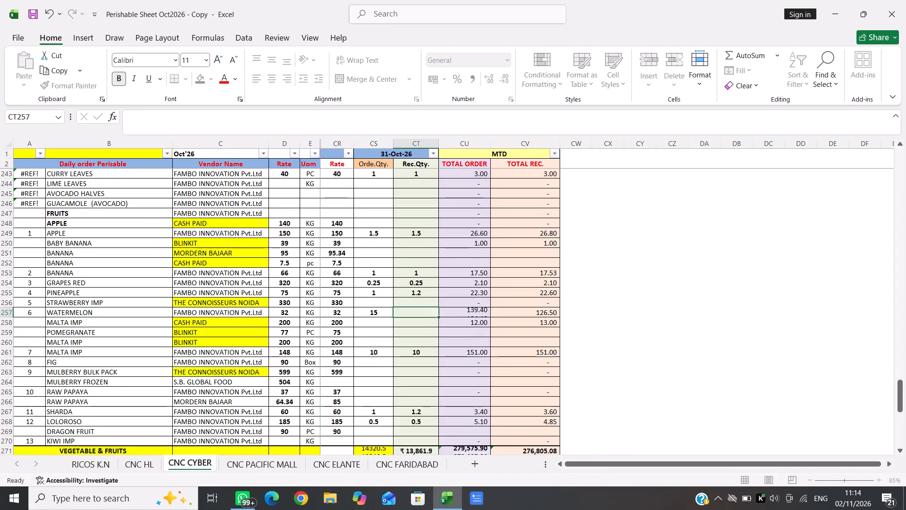
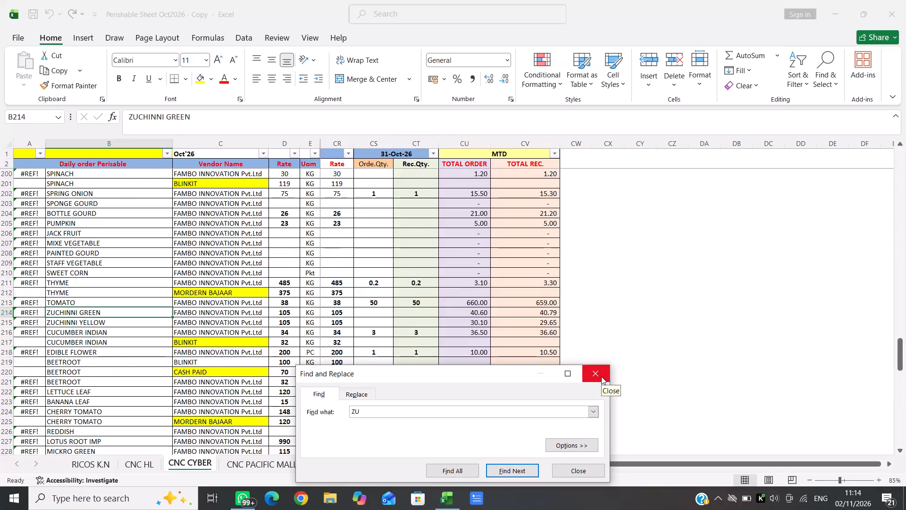
Close the search and go to the 31-Oct-26 order quantity for ZUCHINNI GREEN from FAMBO INNOVATION Pvt.Ltd.
click(601, 376)
key(Right)
key(Right)
key(Right)
key(Right)
key(Right)
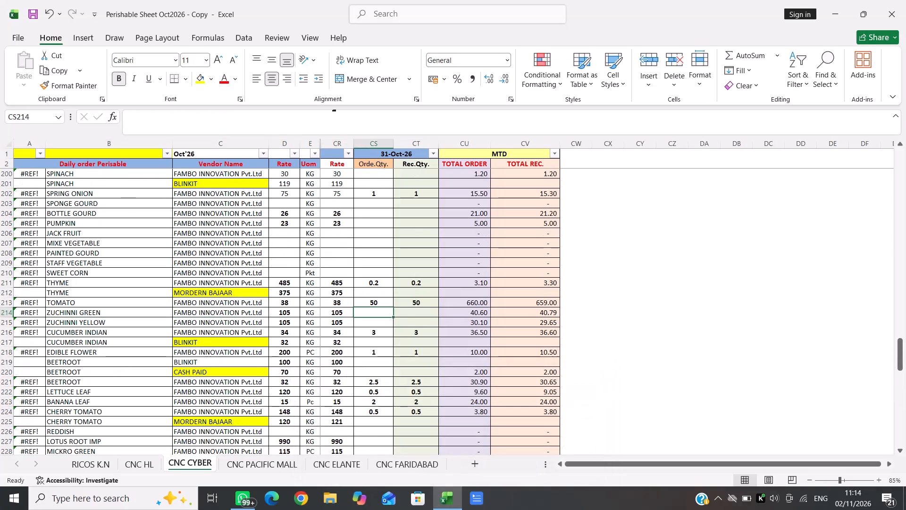
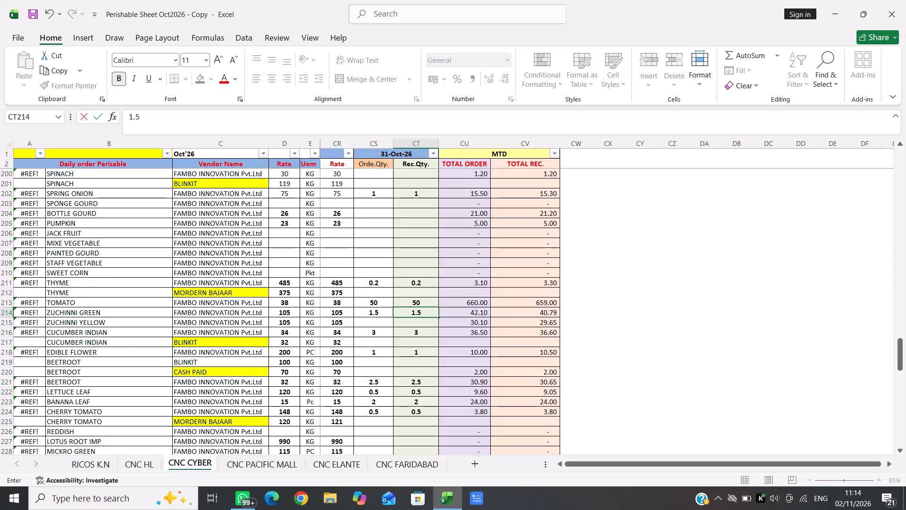
Enter 1.5 as both the received and the order quantity of ZUCHINNI YELLOW for 31-Oct-26.
key(Down)
text(1.5)
key(Left)
text(1.5)
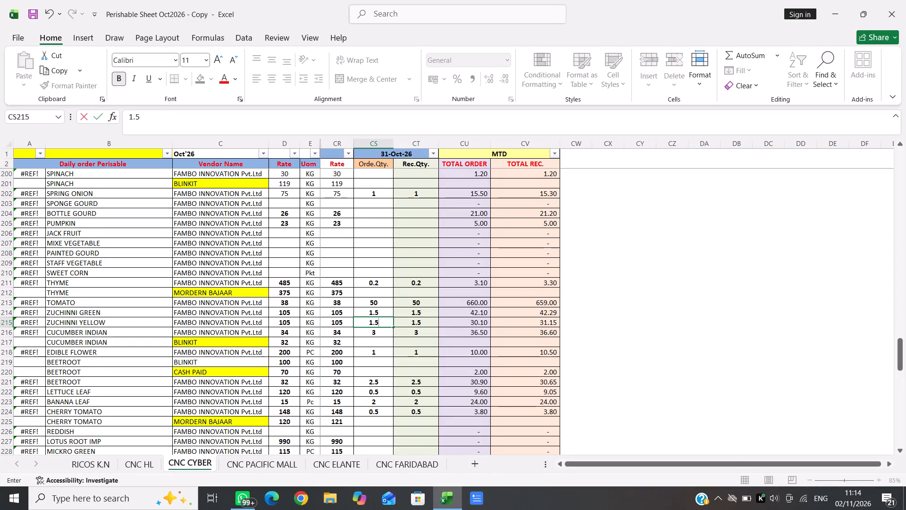
key(Right)
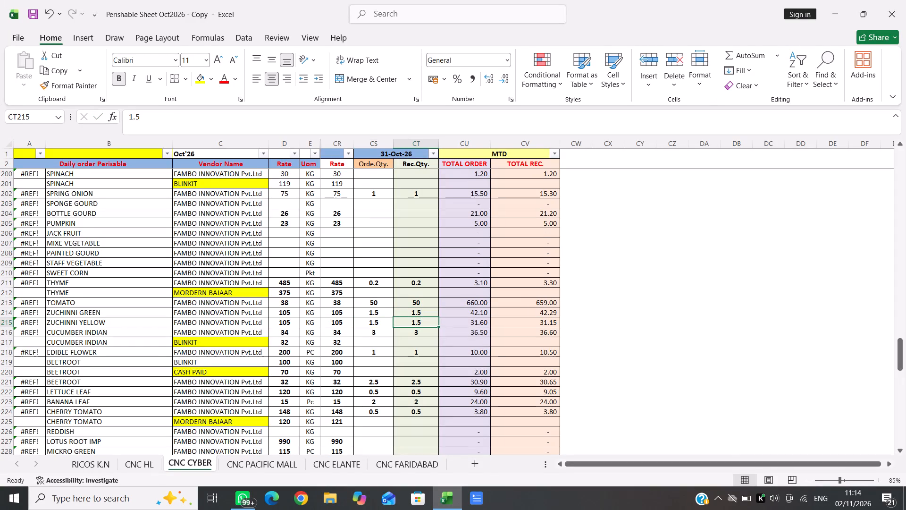
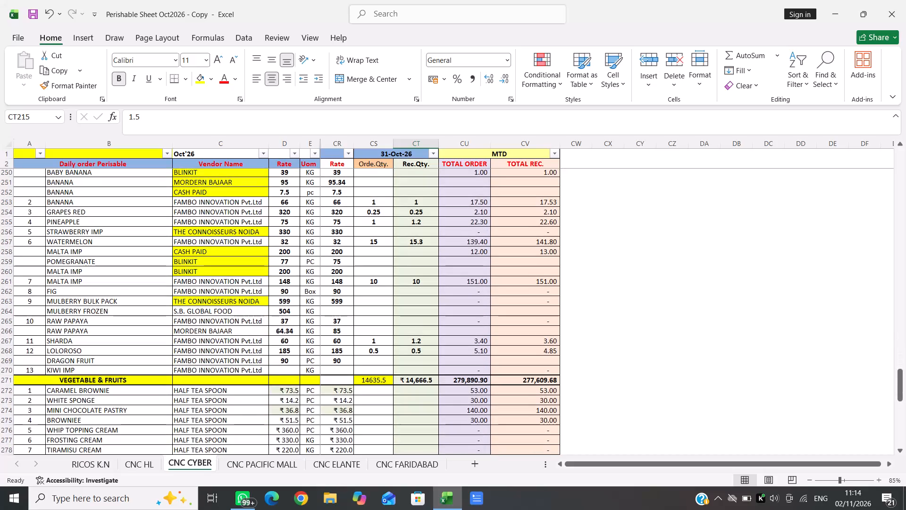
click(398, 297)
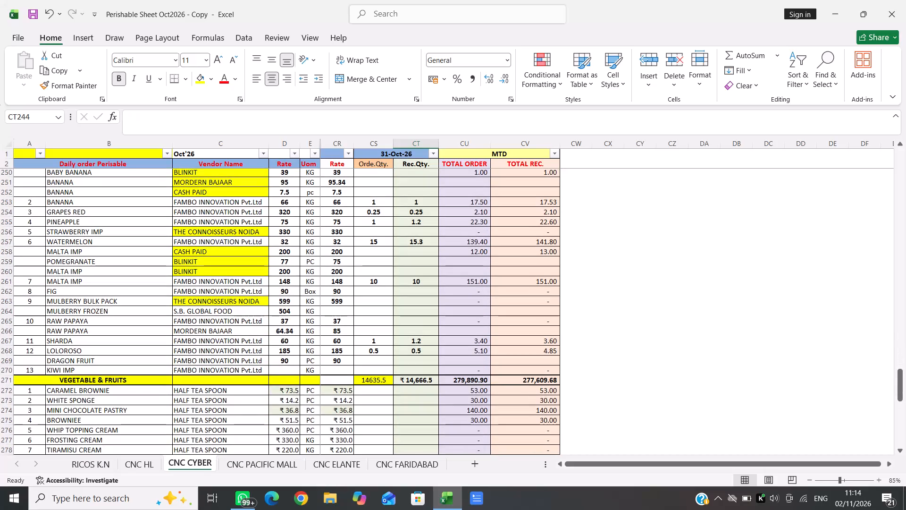
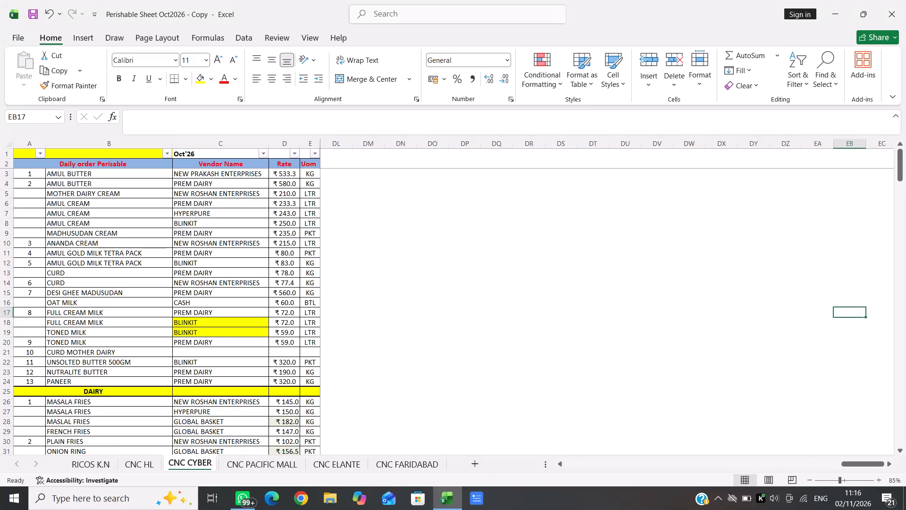
Clear the side calculations in column CX from row 28 through row 101, beside the fries, cheese and chicken items.
scroll(361, 314, right, 6)
scroll(361, 314, left, 1)
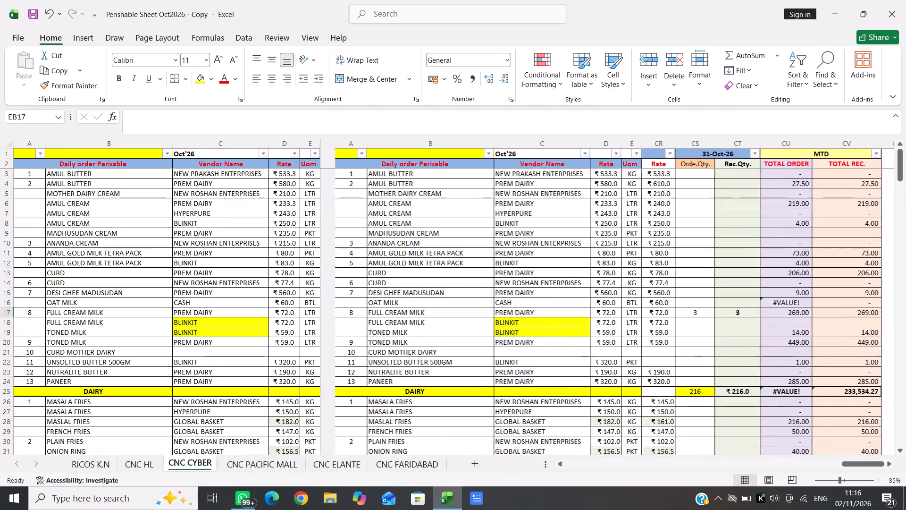
scroll(361, 314, left, 1)
scroll(361, 314, down, 2)
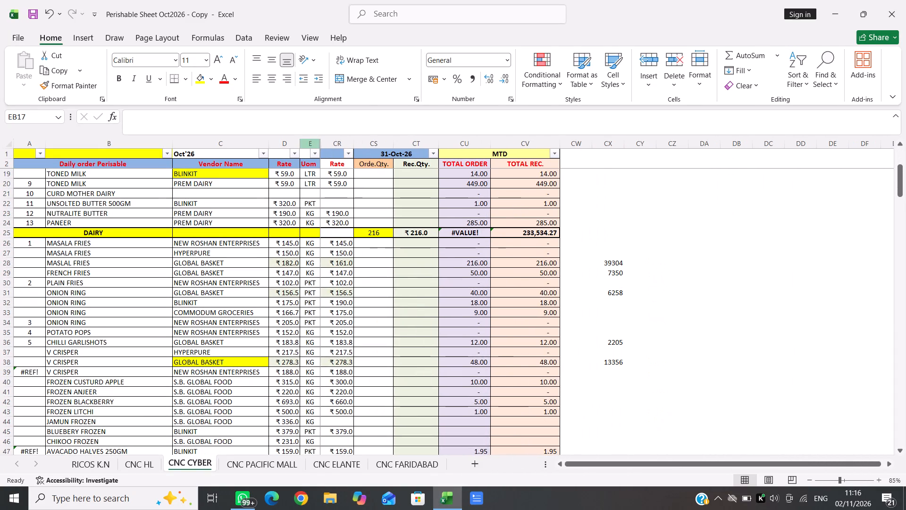
click(616, 264)
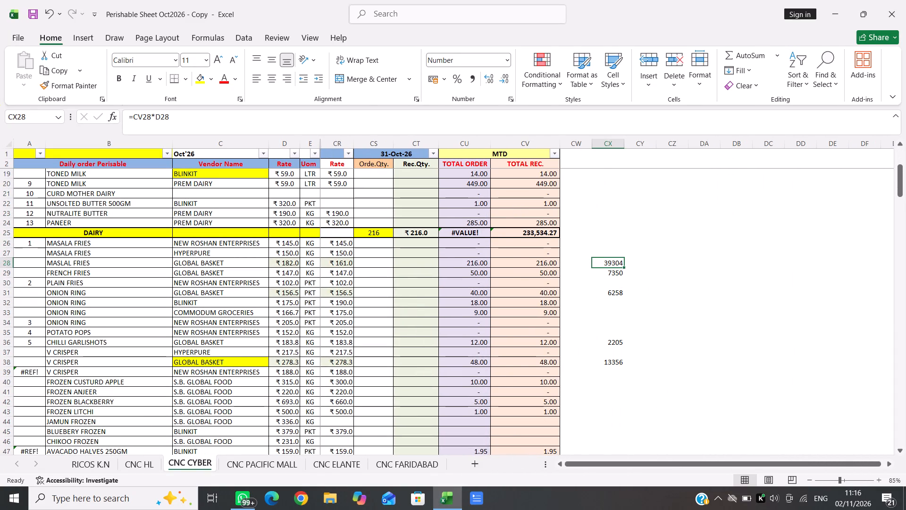
key(shift+Down)
key(shift+Down)
key(shift+Down)
key(shift+Down)
key(shift+Down)
key(shift+Down)
key(shift+Down)
key(shift+Down)
key(shift+Down)
key(shift+Down)
key(shift+Down)
key(shift+Down)
key(shift+Down)
key(shift+Down)
key(shift+Down)
key(shift+Down)
key(shift+Down)
key(shift+Down)
key(shift+Down)
key(shift+Down)
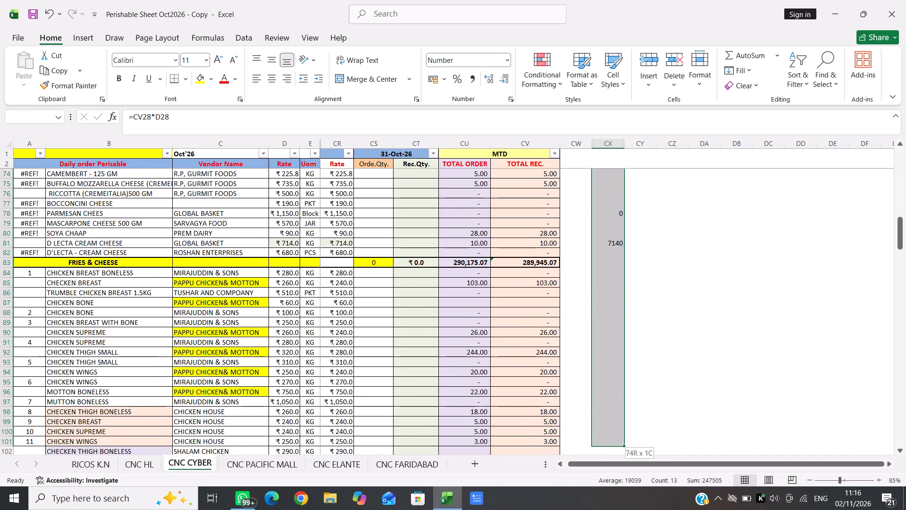
key(Delete)
Clear the side calculations in column CX from row 130 through row 147, beside the frozen items.
scroll(616, 264, down, 2)
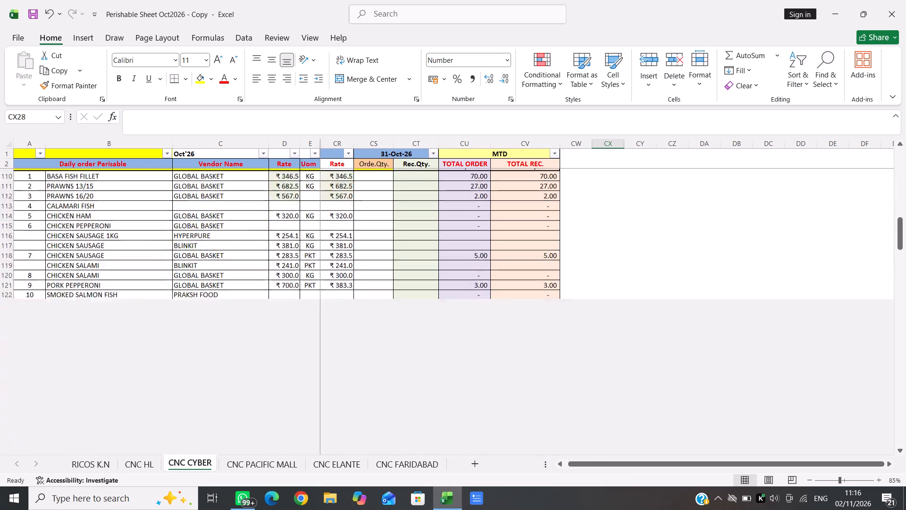
scroll(616, 264, down, 2)
scroll(616, 264, up, 3)
scroll(616, 264, down, 4)
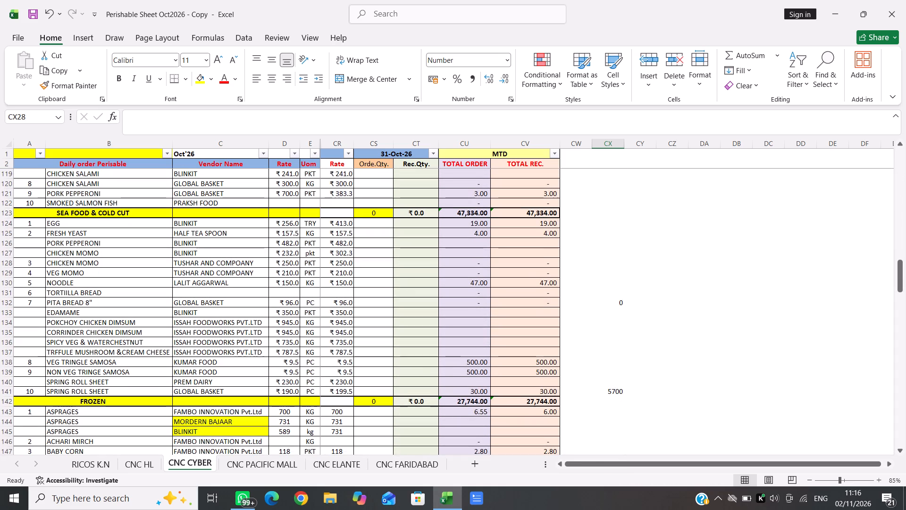
click(622, 287)
key(shift+Down)
key(shift+Down)
key(shift+Down)
key(shift+Down)
key(shift+Down)
key(shift+Down)
key(shift+Down)
key(shift+Down)
key(shift+Down)
key(shift+Down)
key(shift+Down)
key(shift+Down)
key(shift+Down)
key(shift+Down)
key(shift+Down)
key(shift+Down)
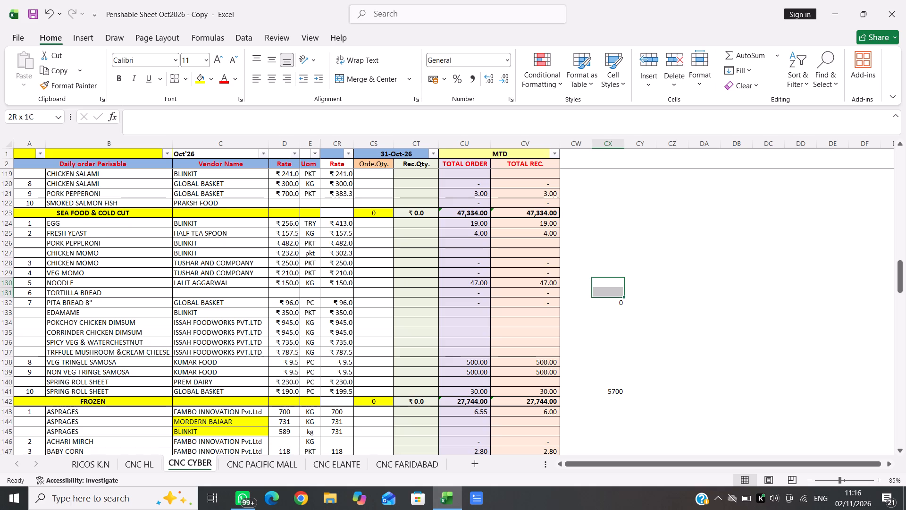
key(BackSpace)
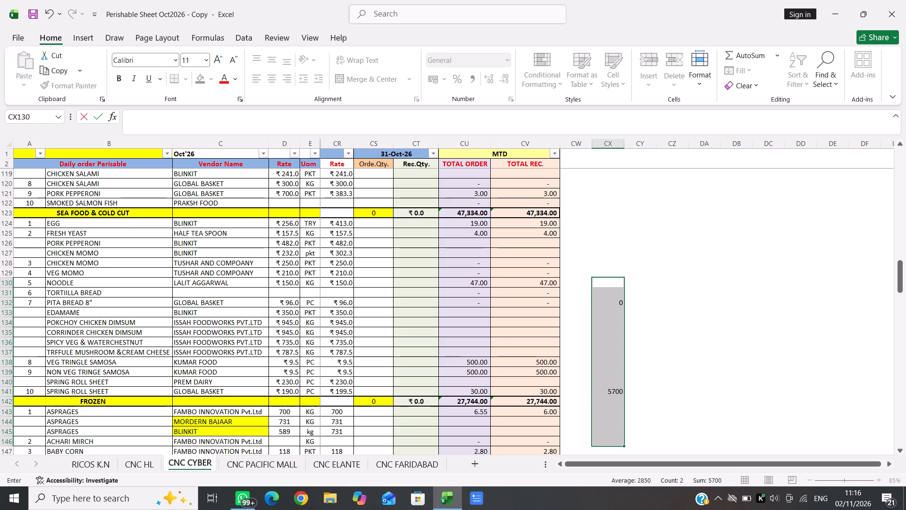
key(shift+Down)
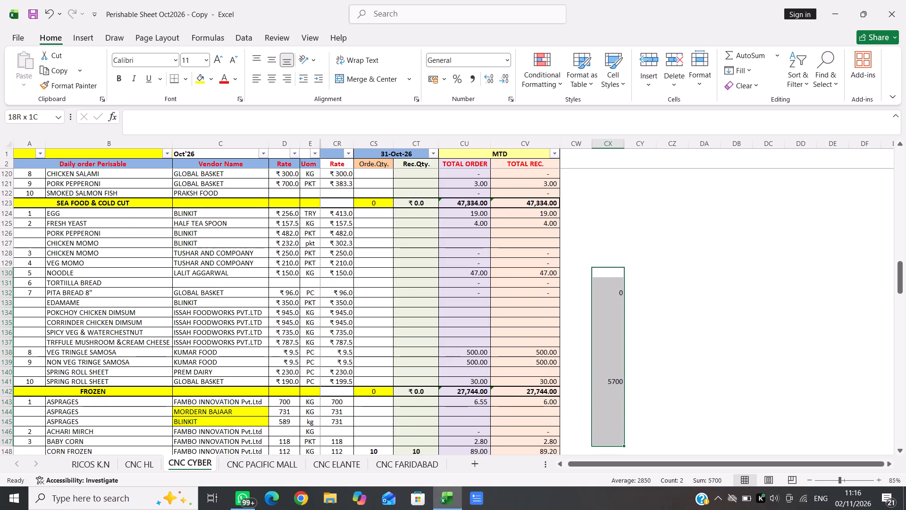
key(Delete)
Search the CNC CYBER sheet for COW.
scroll(622, 287, down, 5)
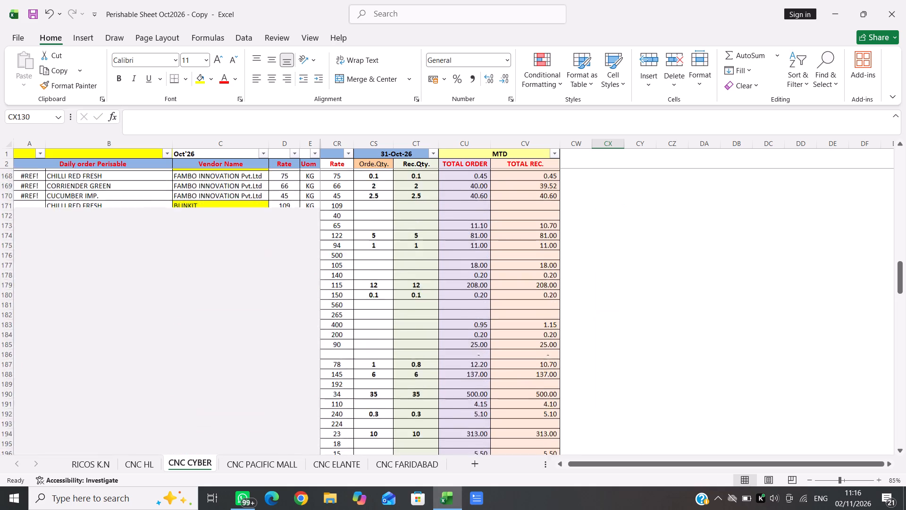
scroll(622, 287, down, 10)
scroll(622, 287, up, 11)
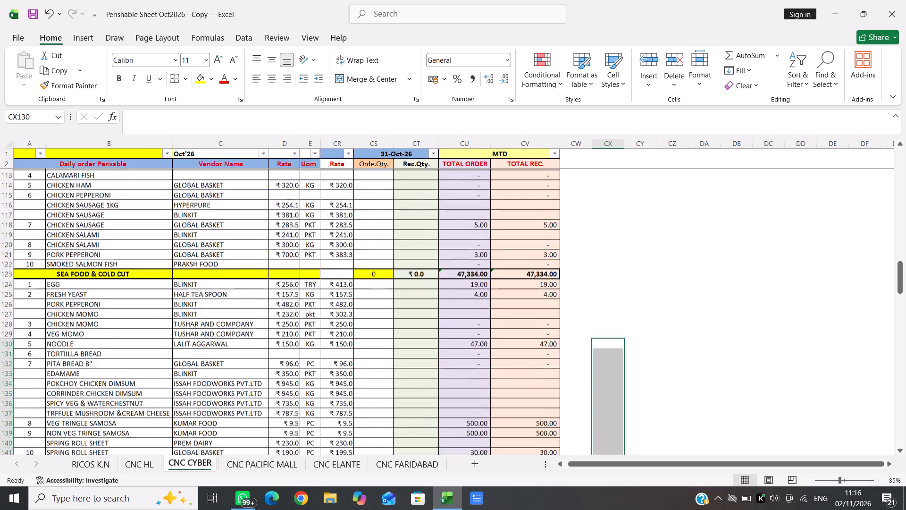
scroll(622, 287, up, 3)
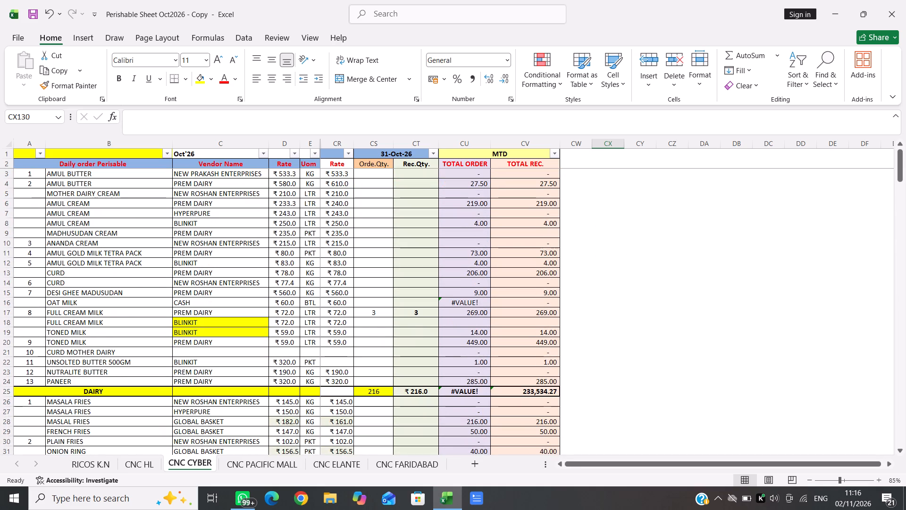
click(373, 306)
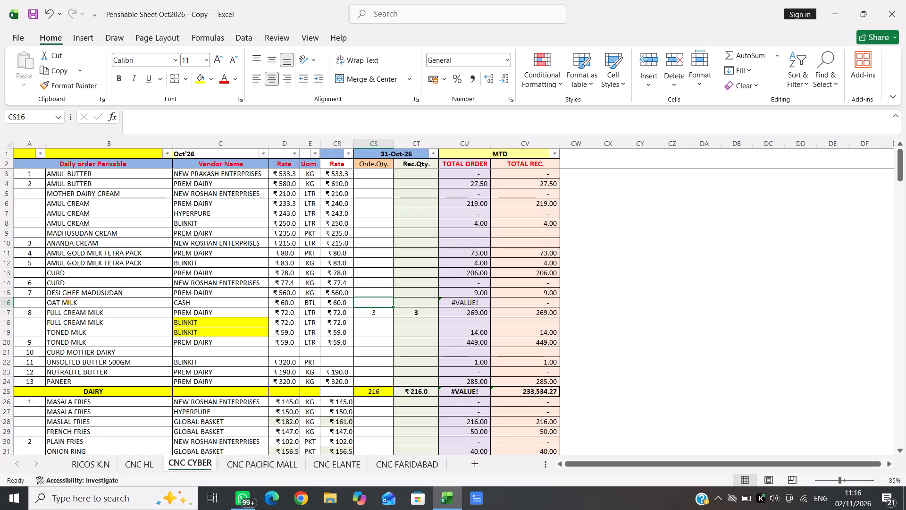
scroll(116, 254, up, 1)
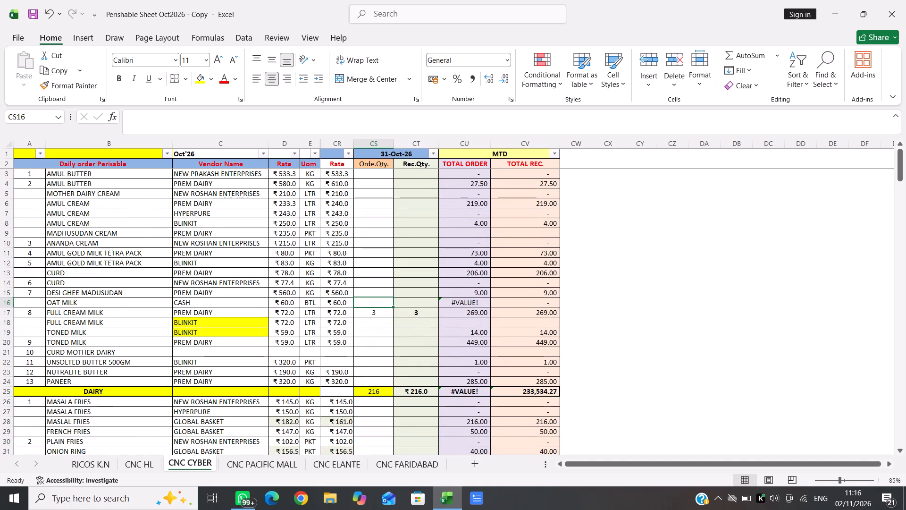
key(ctrl+f)
key(BackSpace)
key(BackSpace)
key(BackSpace)
key(BackSpace)
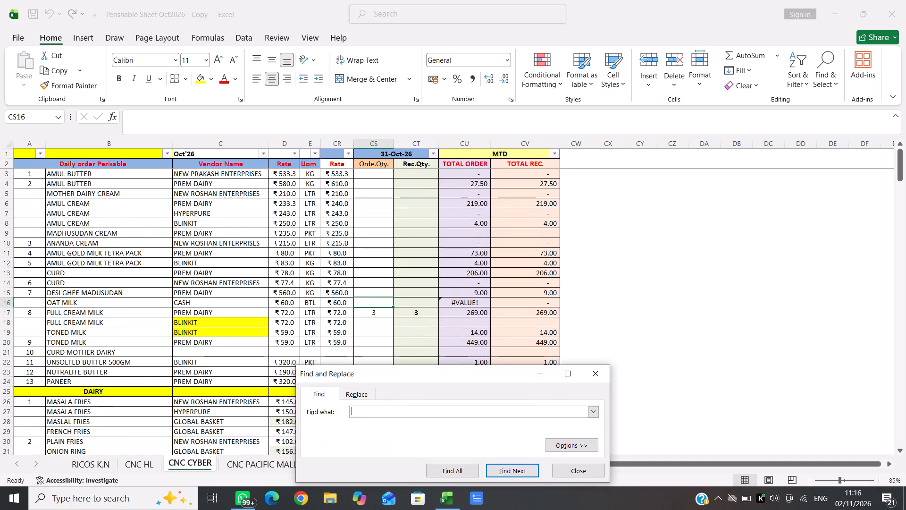
text(COW)
key(Return)
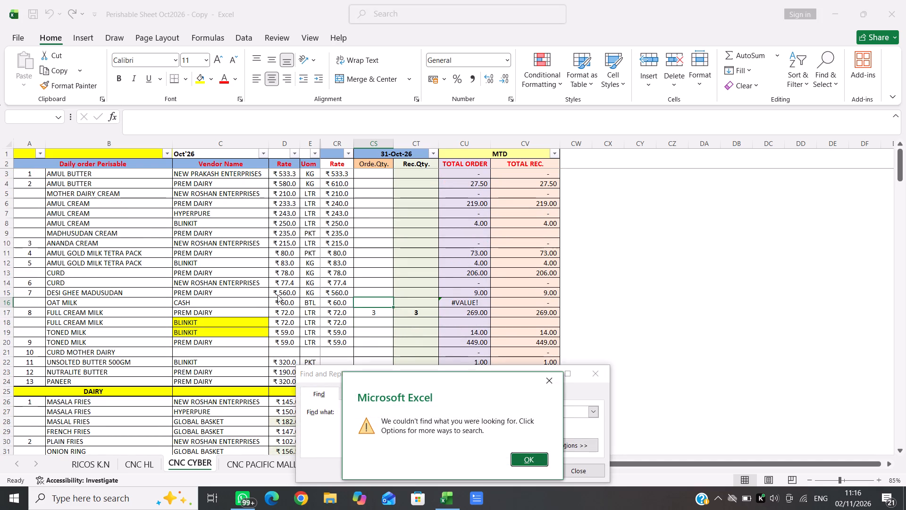
click(546, 377)
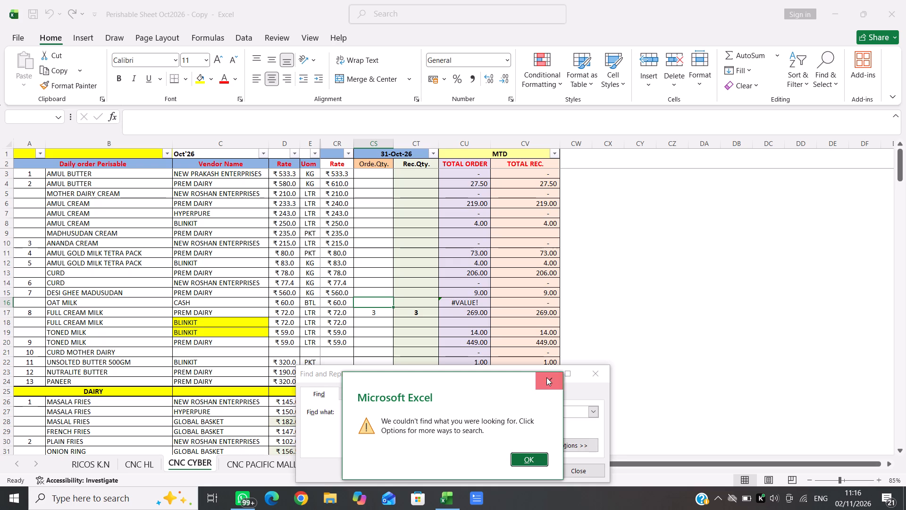
click(599, 376)
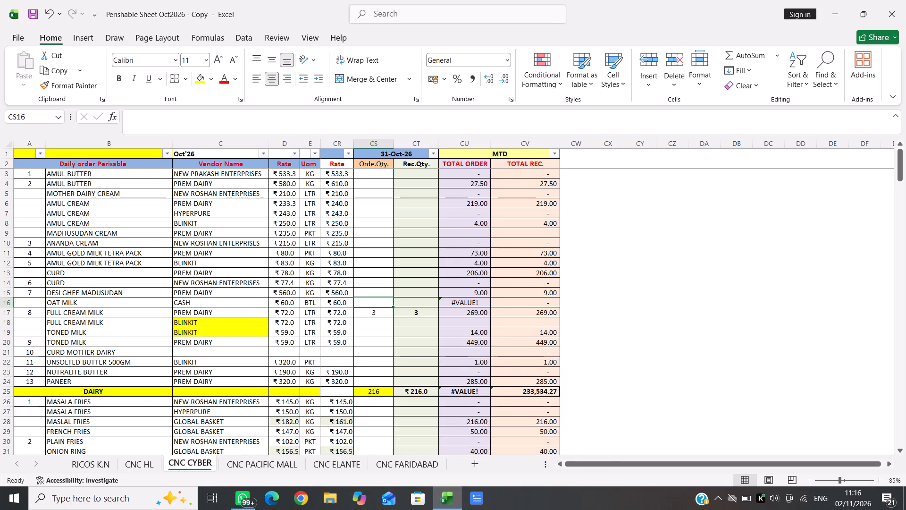
Select the 31-Oct-26 order quantity cell for the PREM DAIRY full cream milk.
click(379, 311)
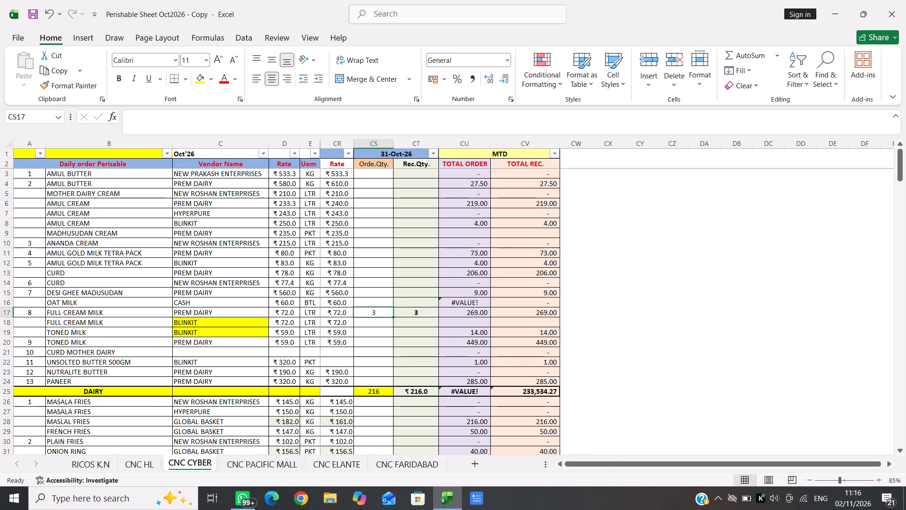
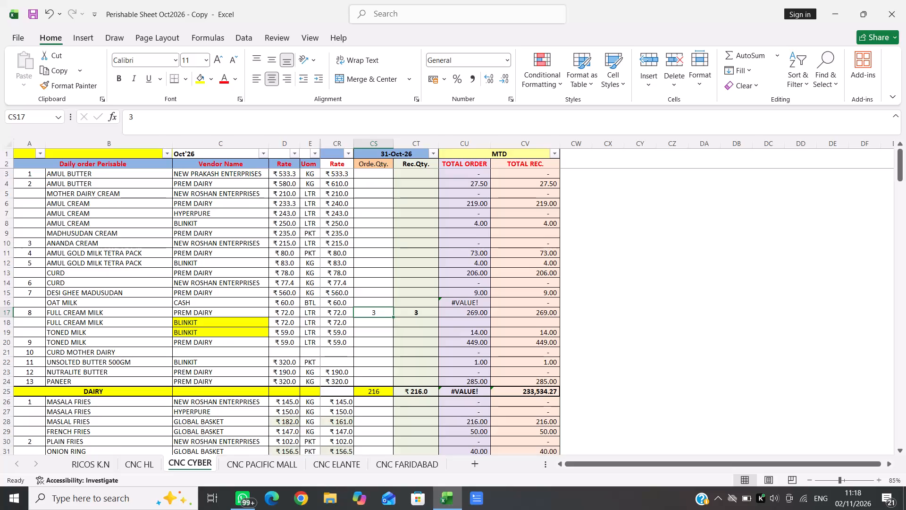
Replace the CURD MOTHER DAIRY item name in row 21 of the dairy section with COW MILK.
click(133, 353)
key(BackSpace)
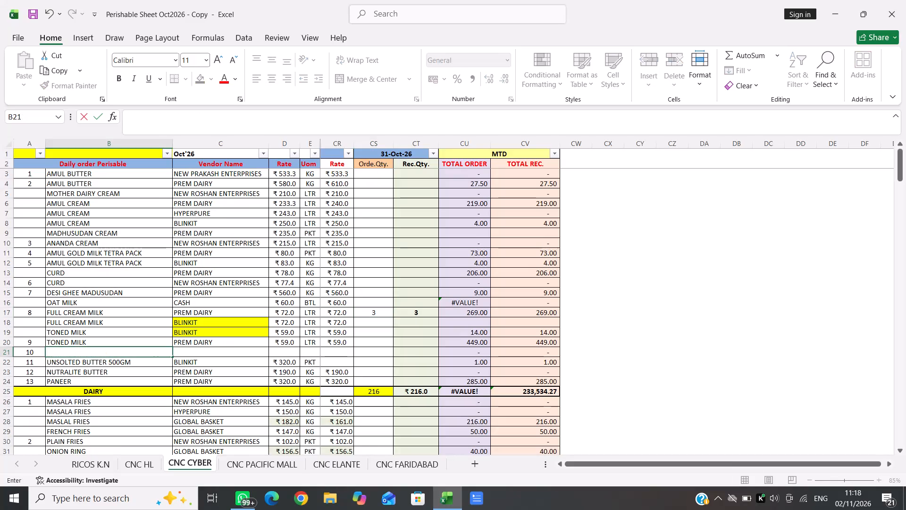
text(COE)
key(BackSpace)
key(w)
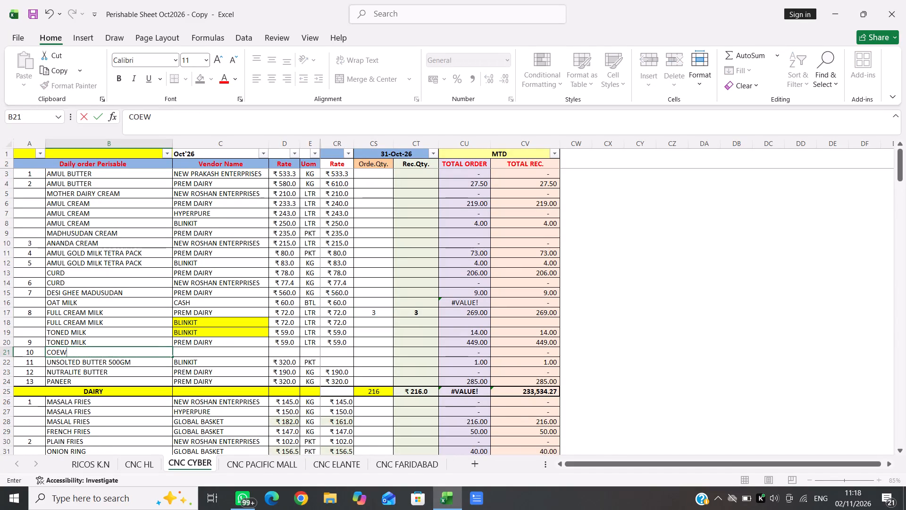
key(BackSpace)
key(BackSpace)
text(W MILK)
key(Right)
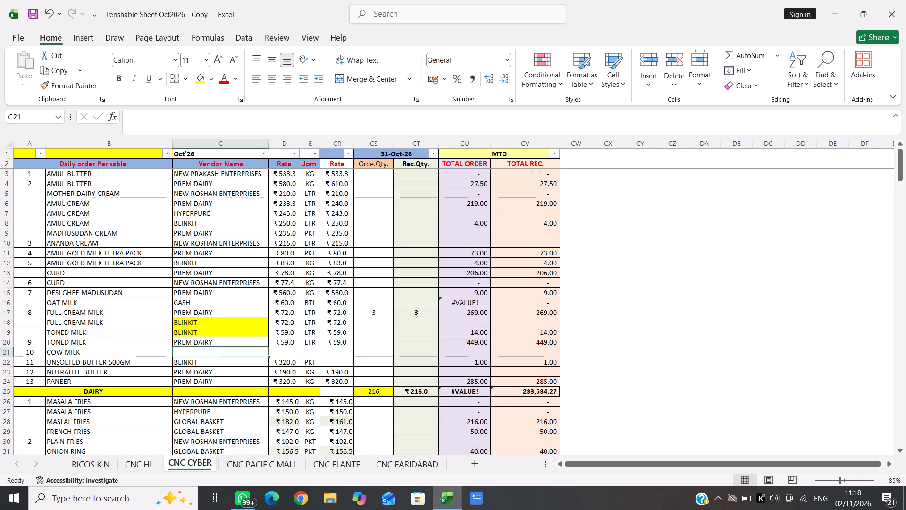
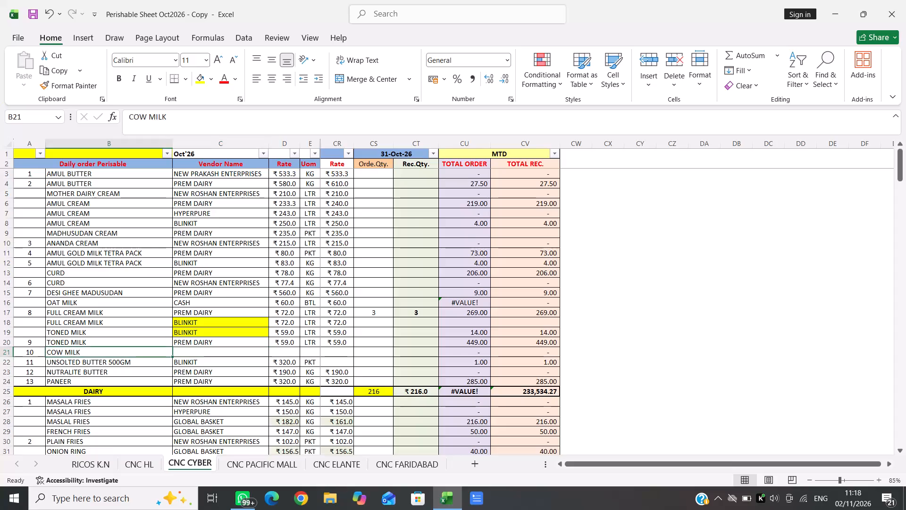
Fill in the COW MILK vendor name in row 21 by copying PREM DAIRY from the TONED MILK row above.
key(Right)
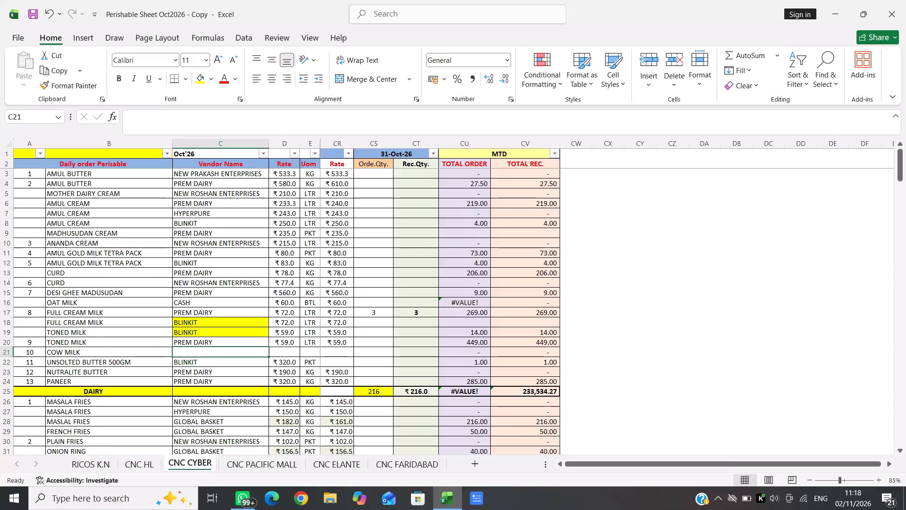
key(Up)
key(ctrl+c)
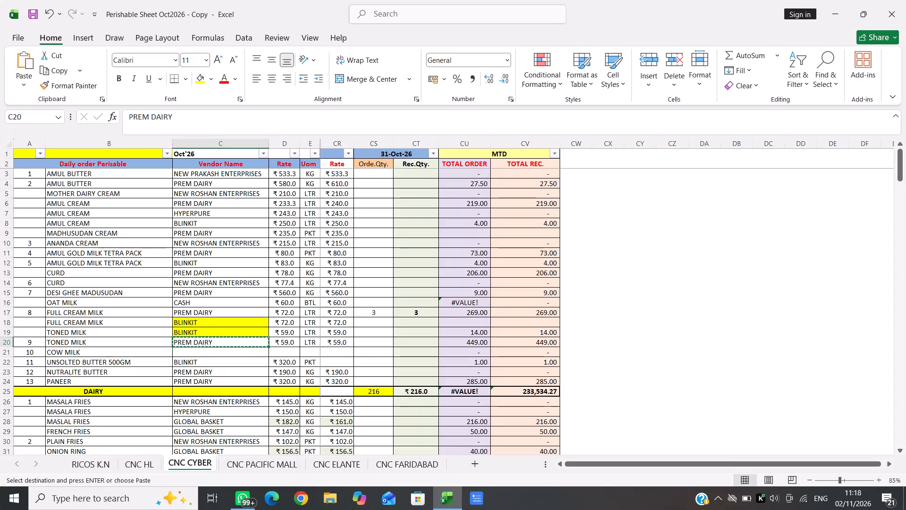
key(Down)
key(Return)
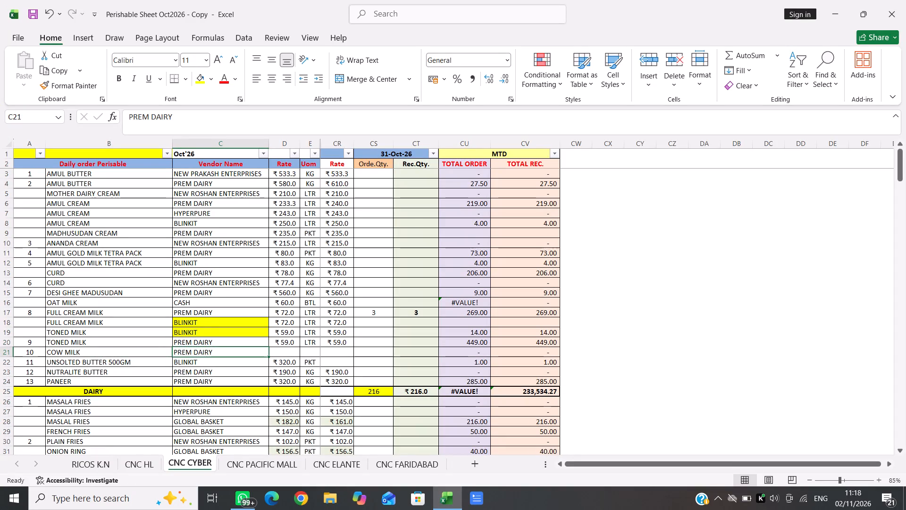
key(Right)
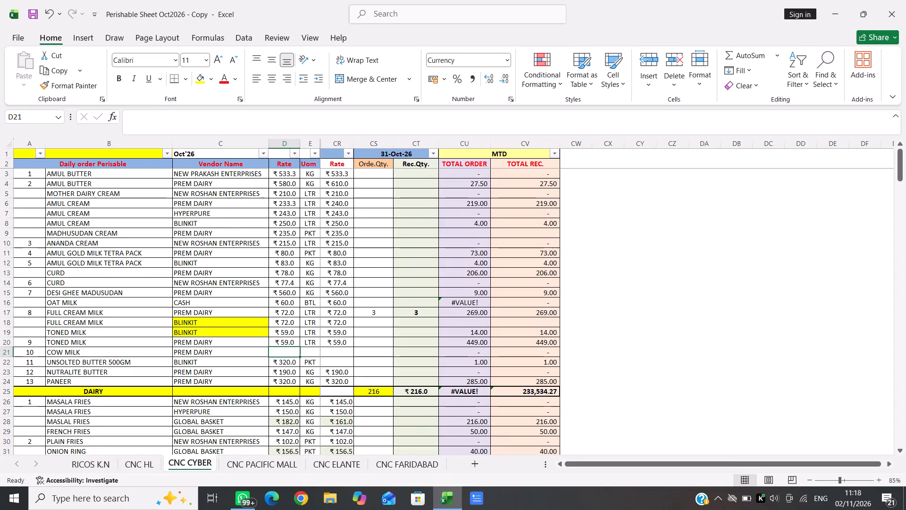
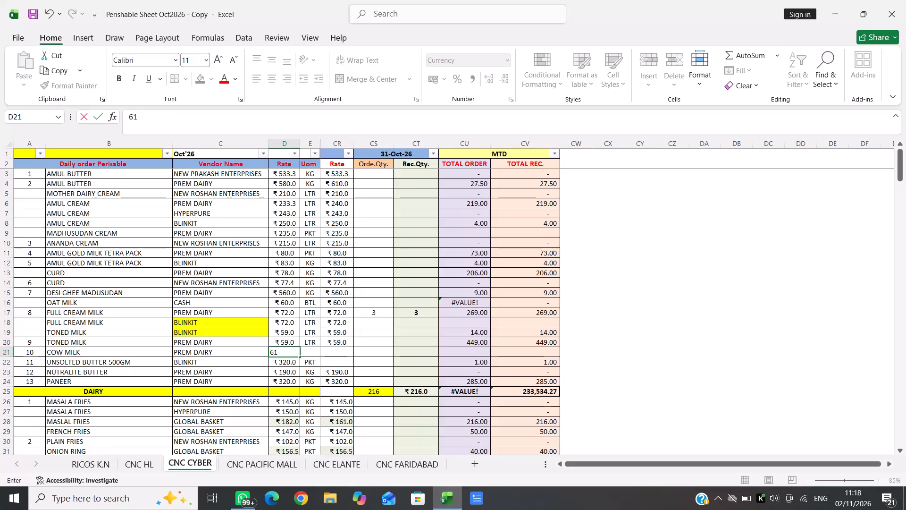
Fill in the COW MILK row's pricing details with rate 61, unit LTR, and 61 in the second Rate column.
key(Right)
key(l)
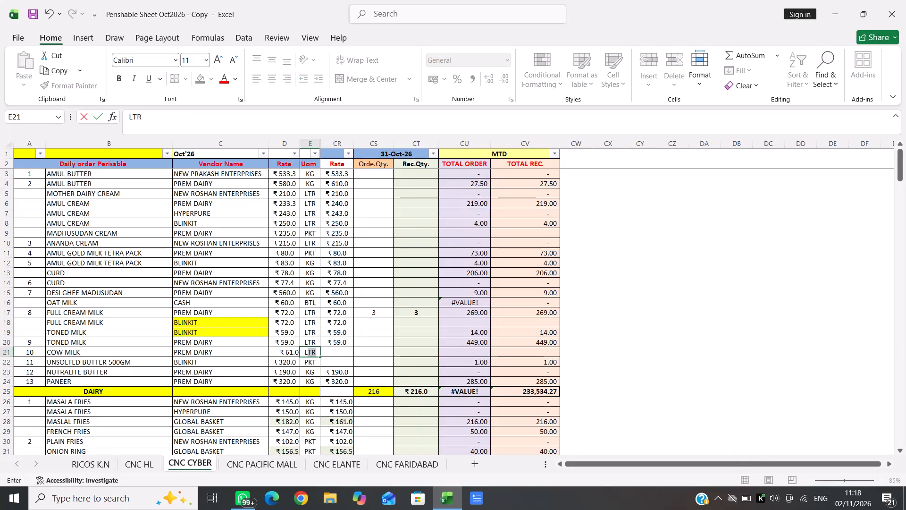
key(Right)
text(61)
key(Right)
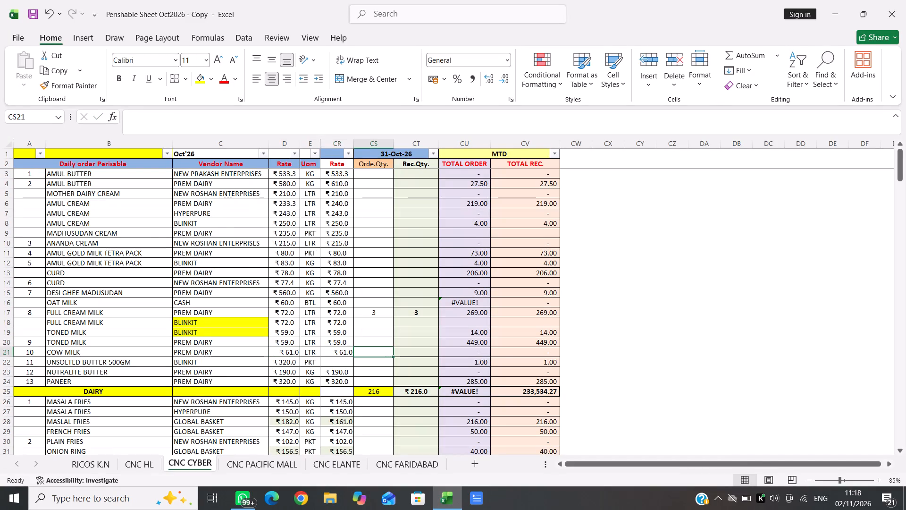
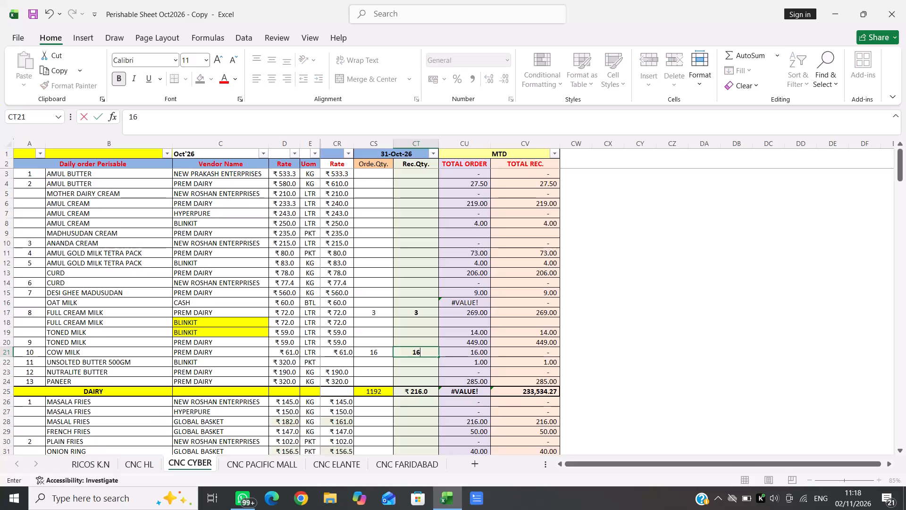
Enter 16 as the received quantity for COW MILK under 31-Oct-26.
key(Down)
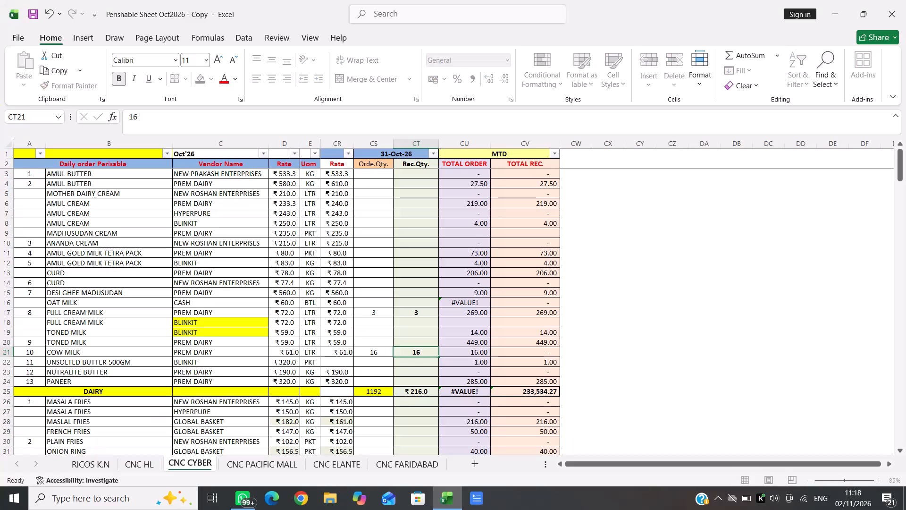
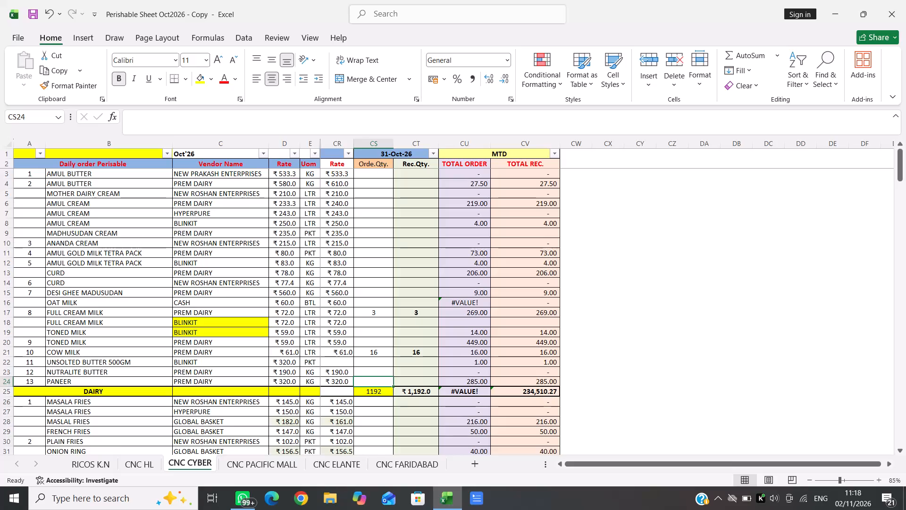
Enter 11 as both the order and received quantity for PANEER from PREM DAIRY under 31-Oct-26.
text(11)
key(Right)
text(11)
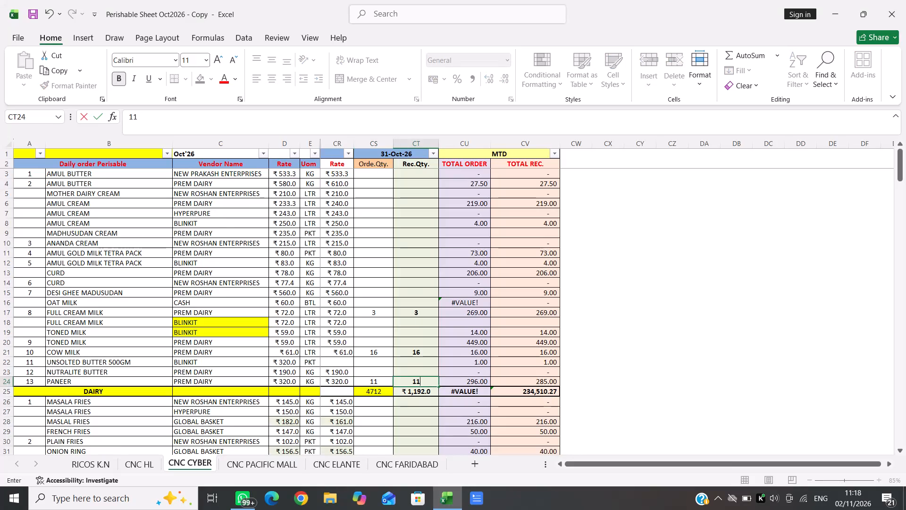
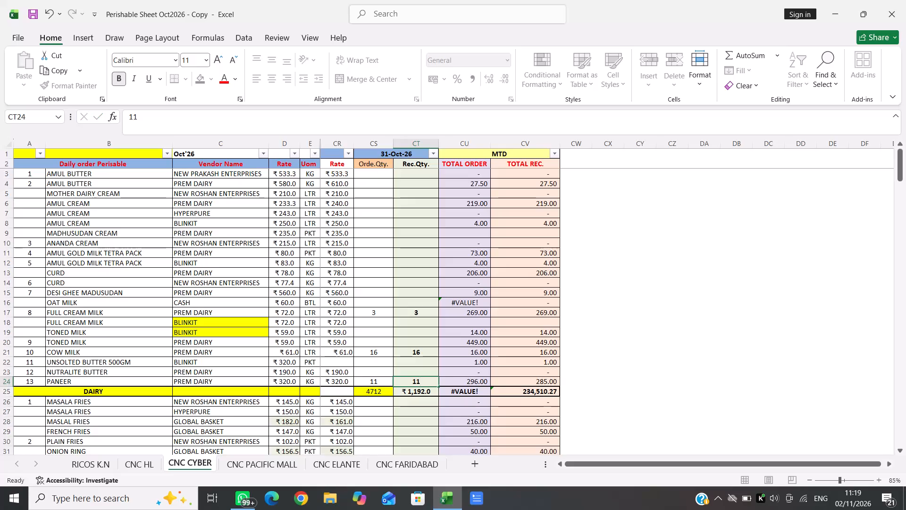
Enter 1 as both the order and received quantity for AMUL BUTTER from PREM DAIRY under 31-Oct-26.
key(1)
key(Right)
key(1)
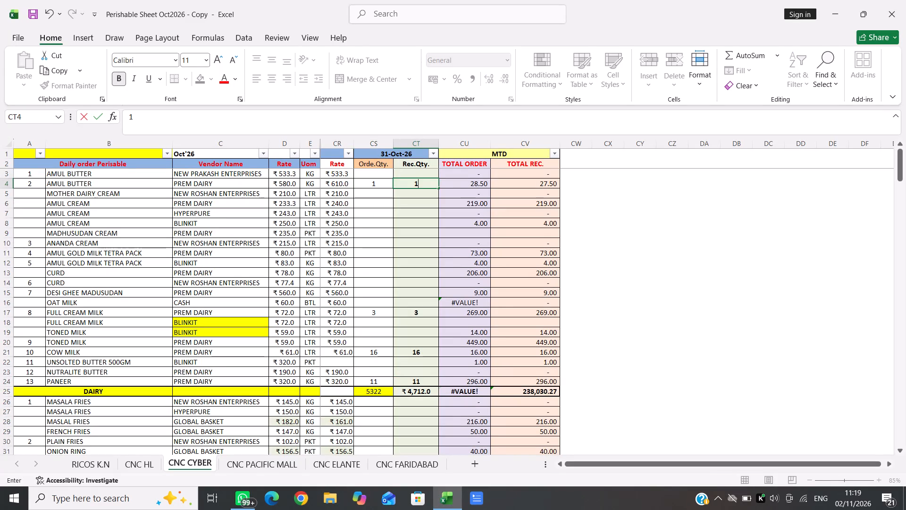
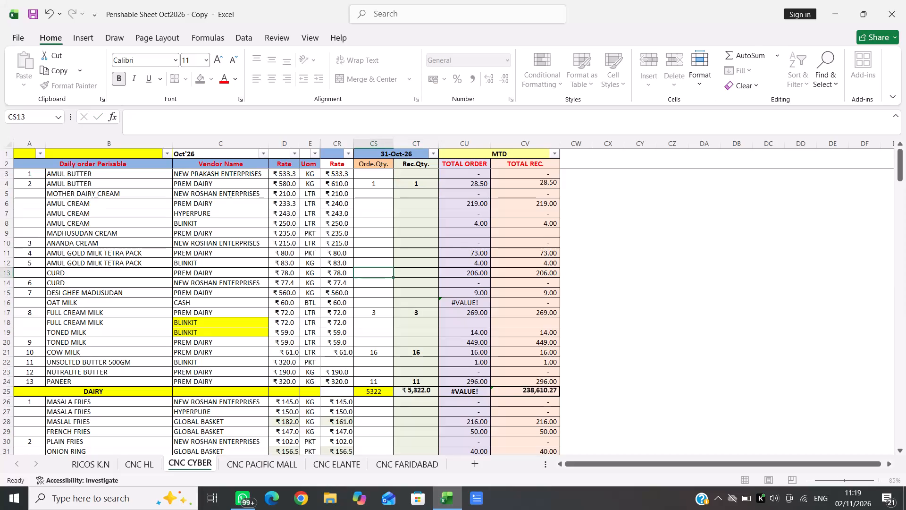
Enter 3 as both the order and received quantity for CURD from PREM DAIRY under 31-Oct-26.
key(3)
key(Right)
key(3)
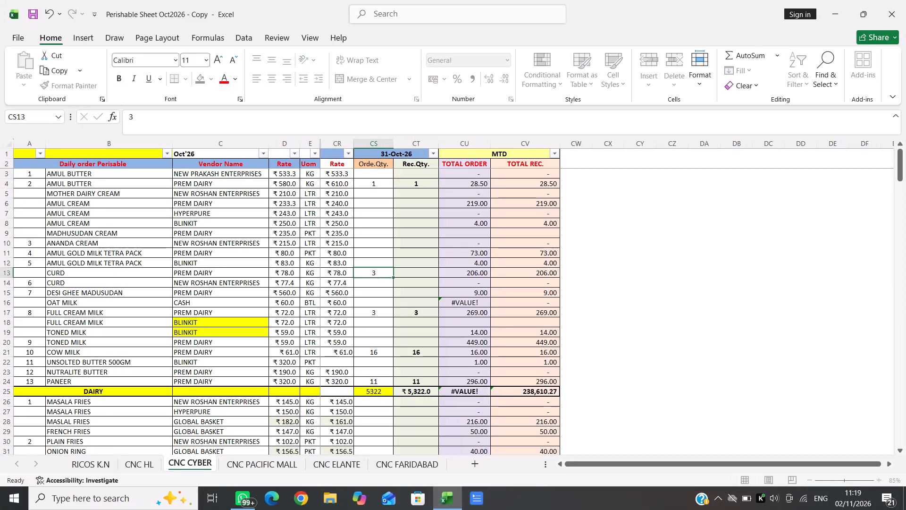
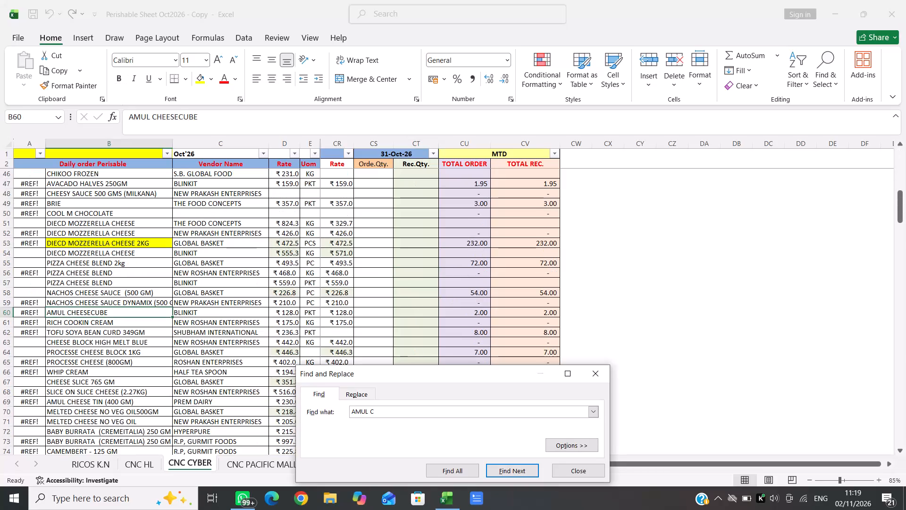
Find the AMUL CHEESE TIN (400 GM) row from PREM DAIRY and go across to its rate cell beside the 31-Oct-26 quantities.
key(Return)
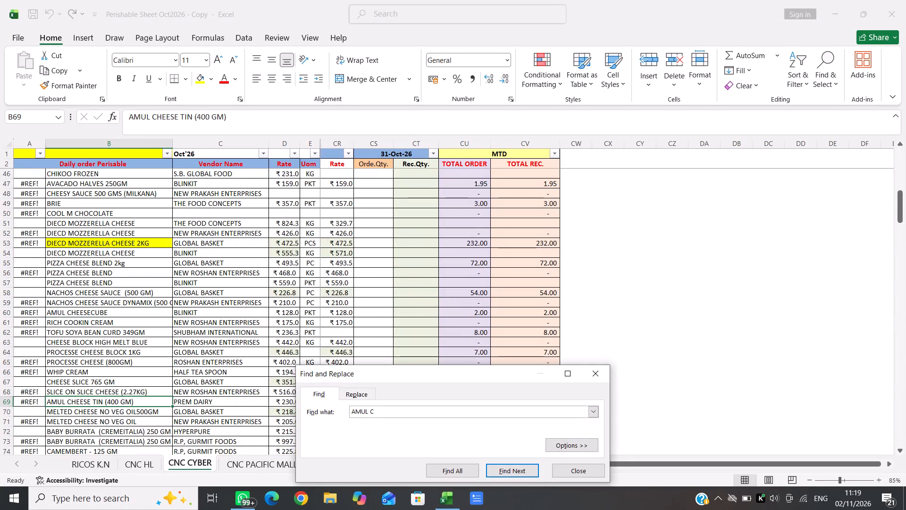
click(593, 368)
key(Right)
key(Right)
key(Right)
key(Right)
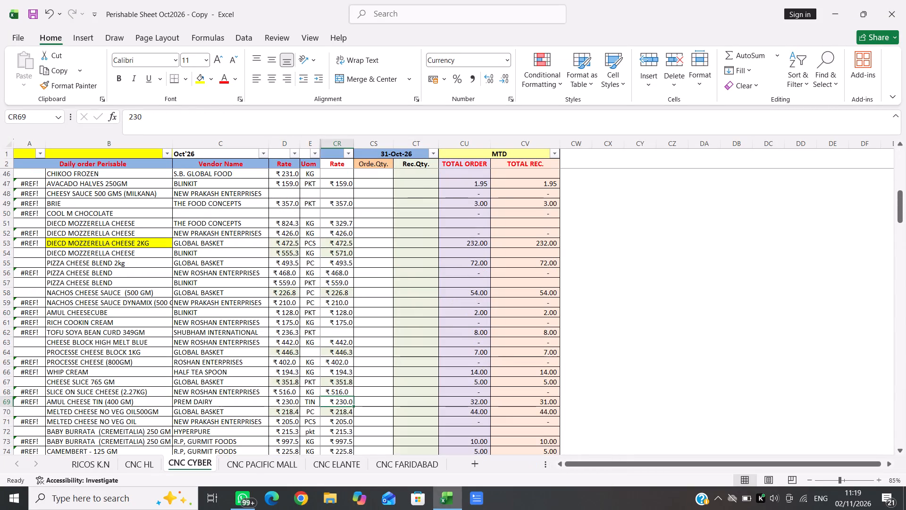
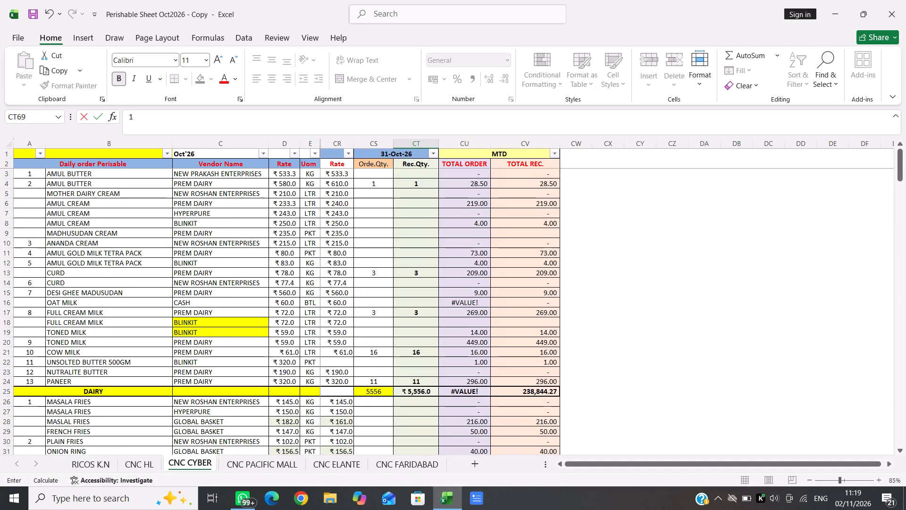
Go to the 31-Oct-26 order quantity cell of the AMUL CREAM row from PREM DAIRY.
click(373, 204)
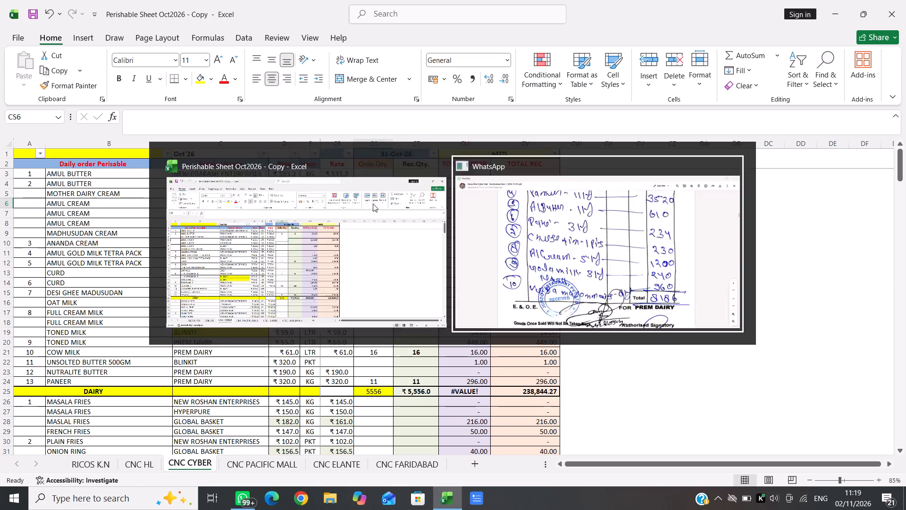
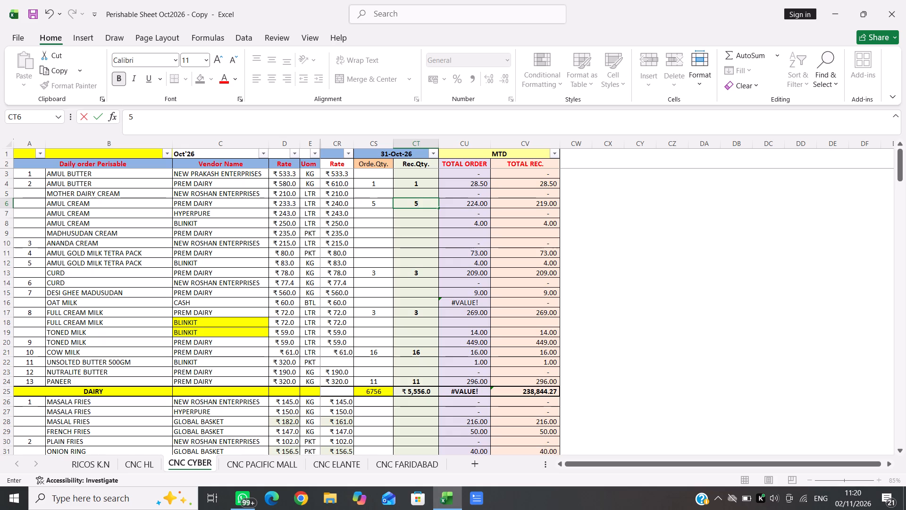
Commit the 31-Oct-26 received quantity of 5 for AMUL CREAM from PREM DAIRY and return to that row's order quantity cell.
click(373, 204)
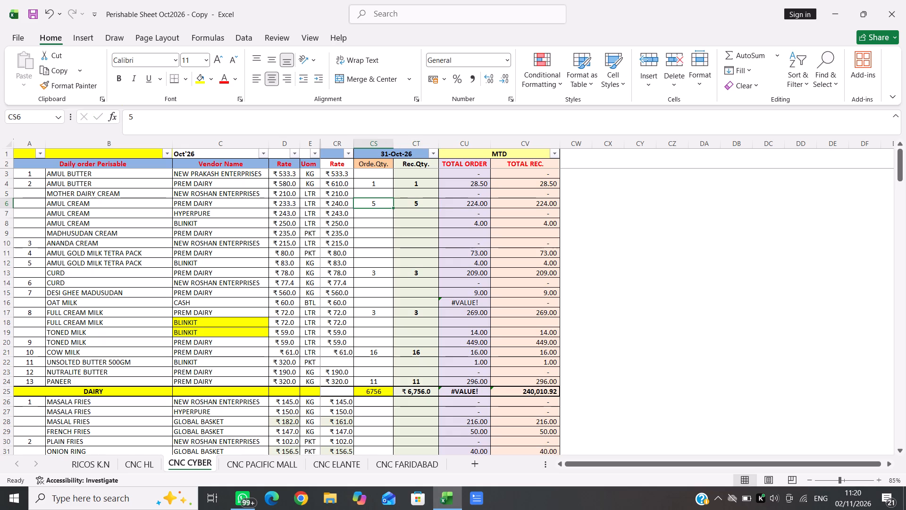
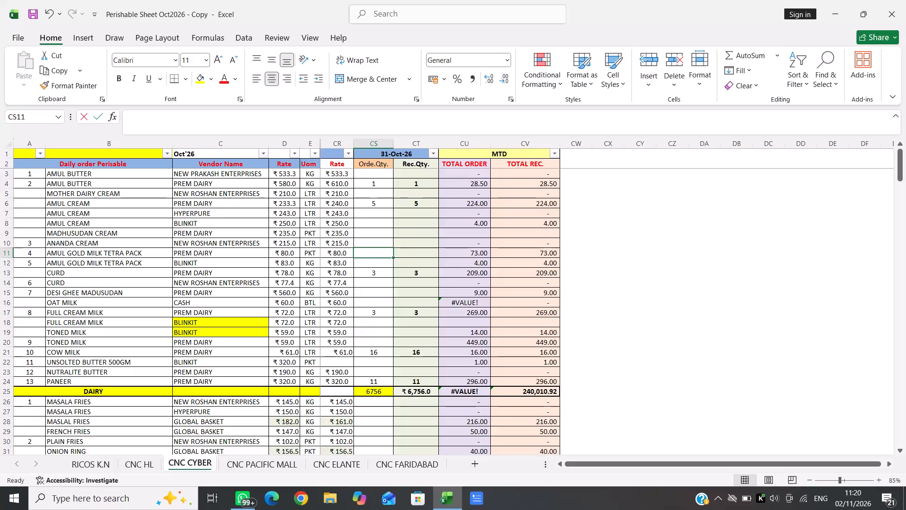
Enter 3 as both the 31-Oct-26 order and received quantity for AMUL GOLD MILK TETRA PACK from PREM DAIRY.
key(BackSpace)
key(3)
key(Right)
key(3)
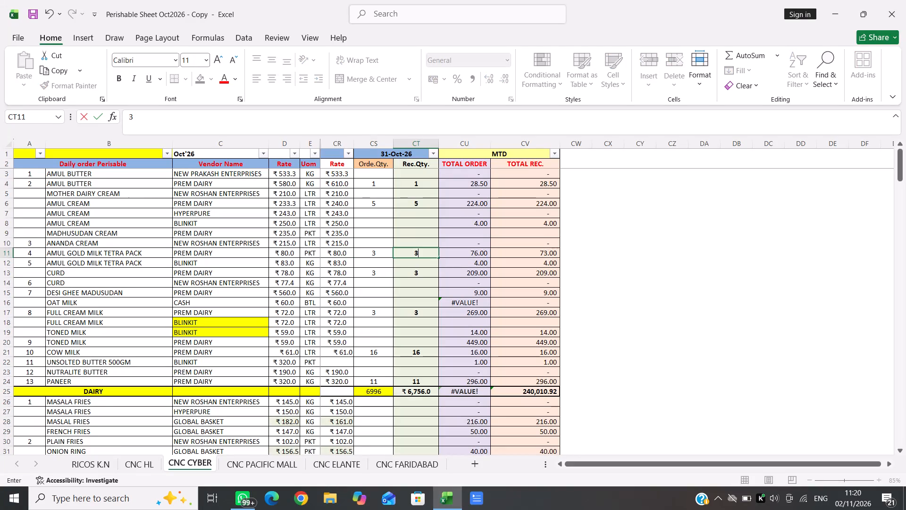
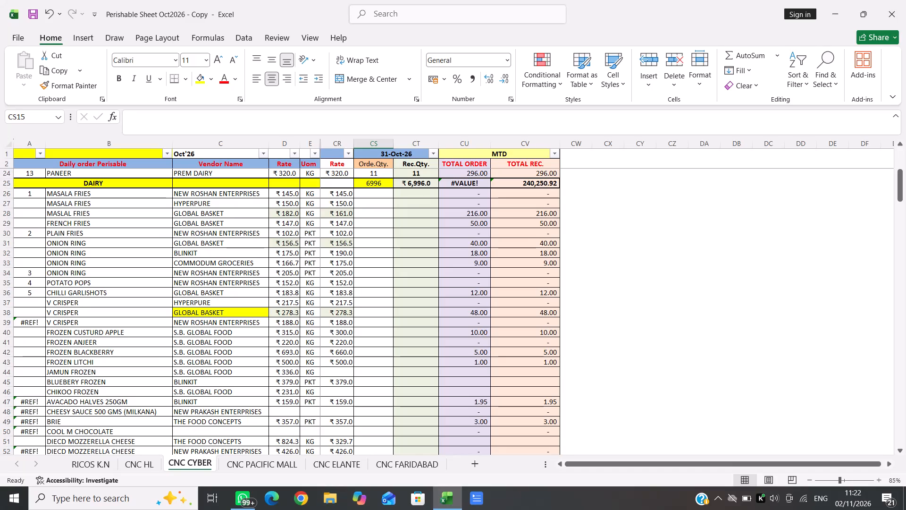
Review the 31-Oct-26 rates and order and received quantities across the dairy, fries and cheese, and vegetable rows of the CNC CYBER sheet.
scroll(377, 297, down, 4)
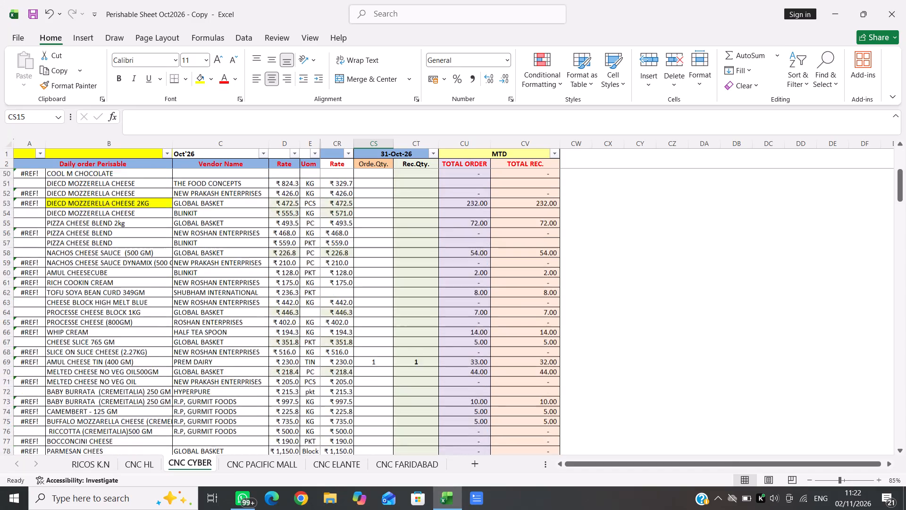
scroll(377, 290, down, 2)
scroll(377, 290, up, 7)
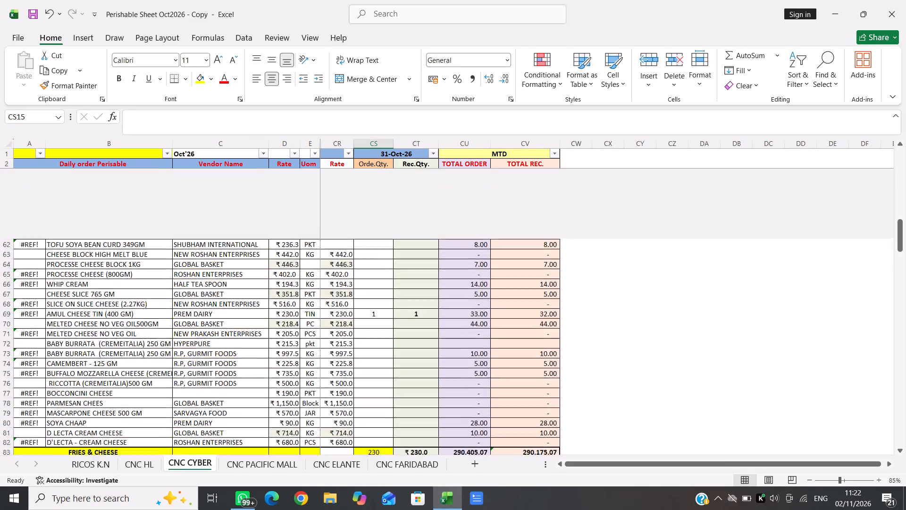
scroll(377, 290, up, 3)
scroll(377, 290, down, 18)
scroll(377, 290, up, 1)
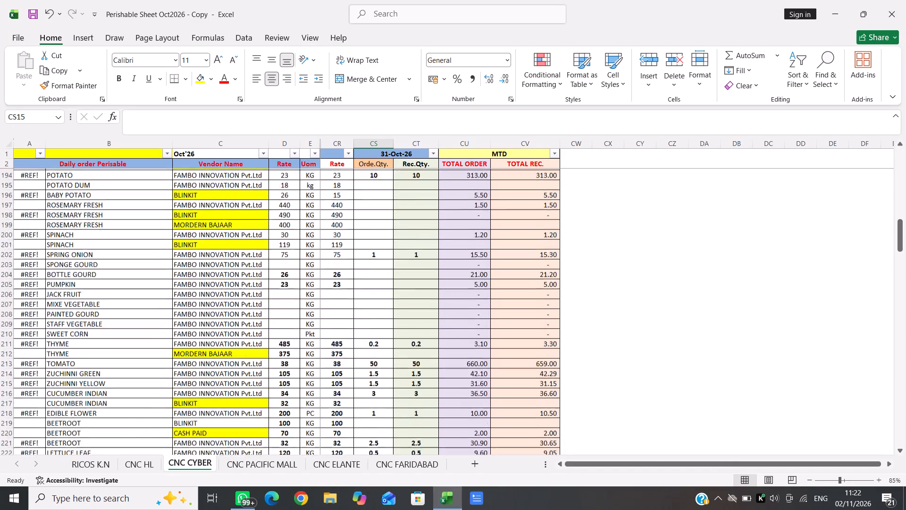
scroll(377, 290, up, 5)
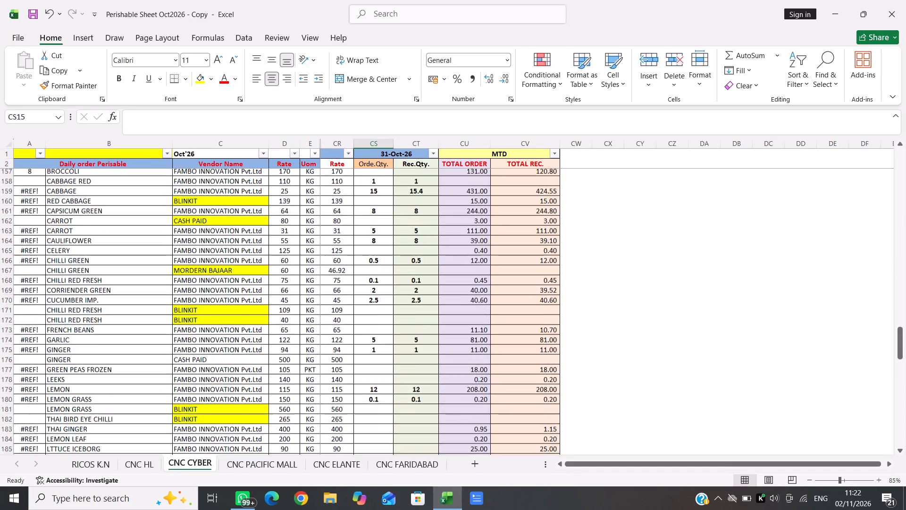
scroll(377, 290, up, 1)
scroll(377, 290, down, 2)
scroll(377, 290, up, 1)
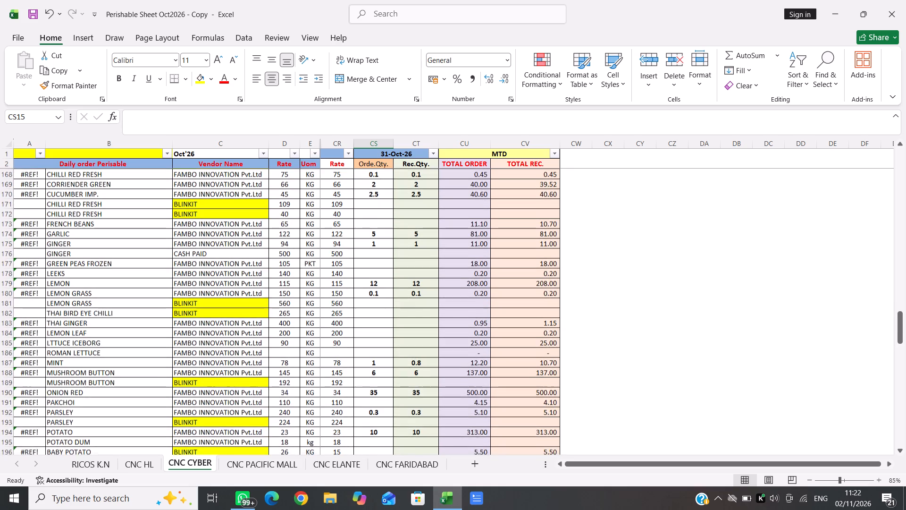
scroll(377, 290, up, 1)
scroll(377, 290, down, 1)
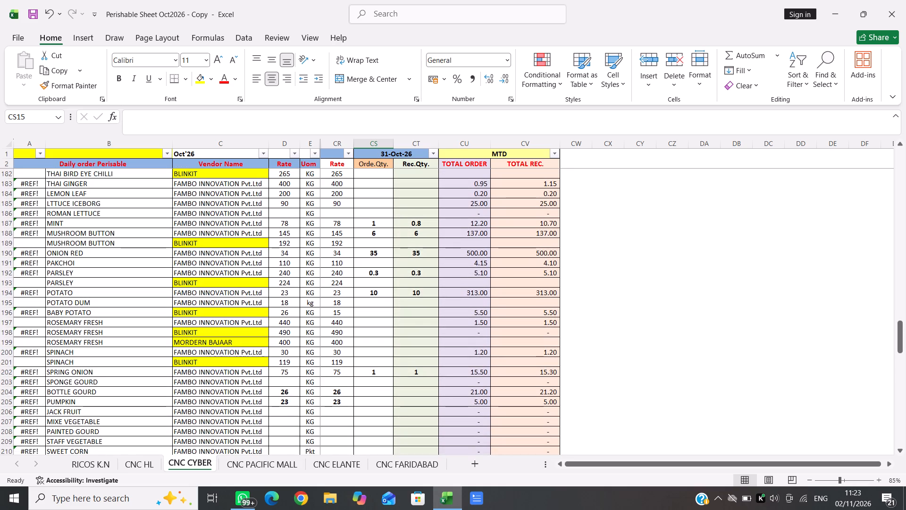
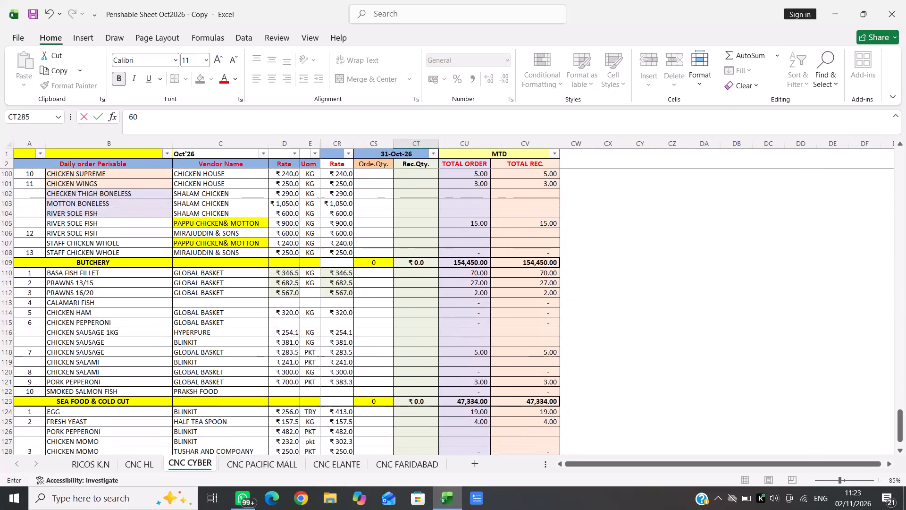
Check the 31-Oct-26 rates and order and received quantities across the cheese, butchery, seafood and cold cut, and frozen rows.
scroll(364, 282, up, 1)
scroll(364, 282, down, 1)
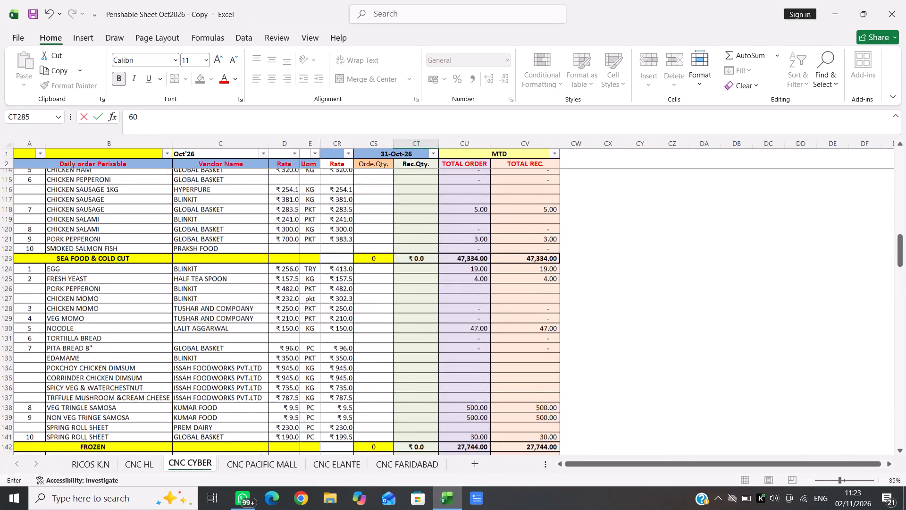
scroll(364, 282, down, 1)
scroll(364, 282, up, 8)
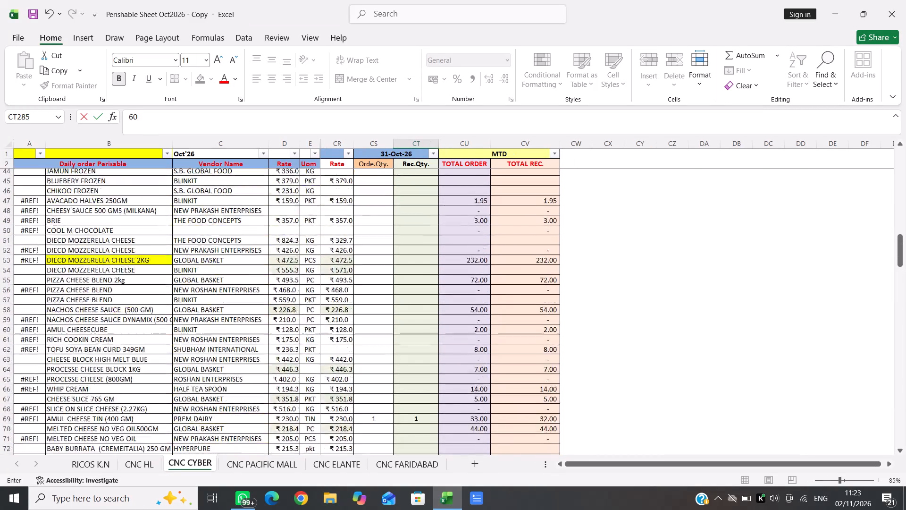
scroll(364, 282, up, 1)
scroll(364, 282, down, 7)
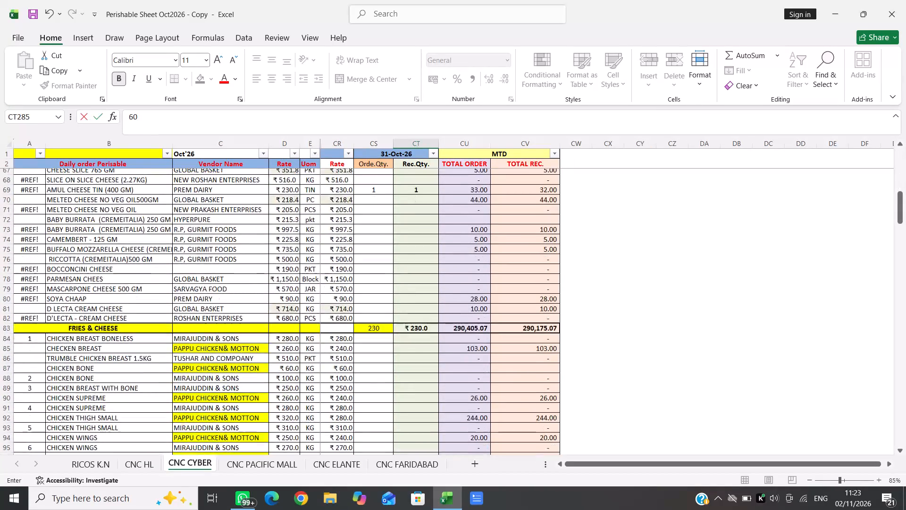
scroll(364, 282, down, 1)
scroll(364, 282, up, 3)
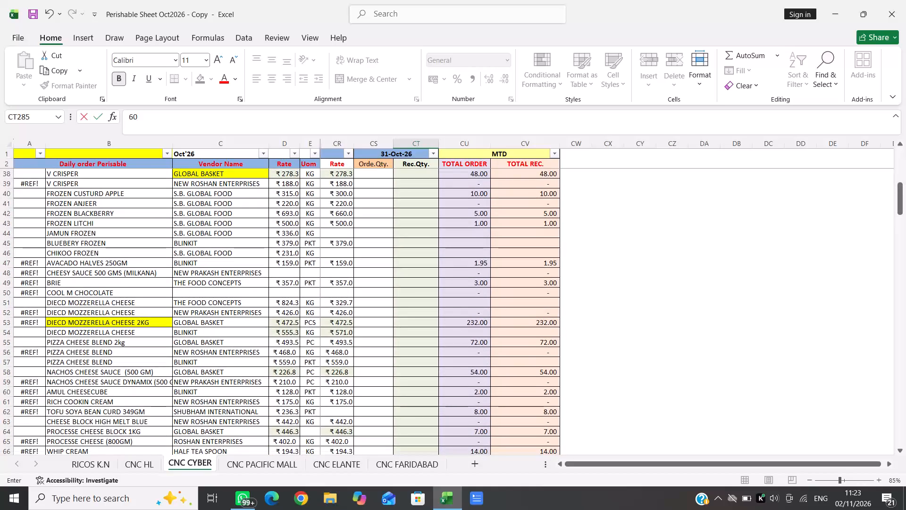
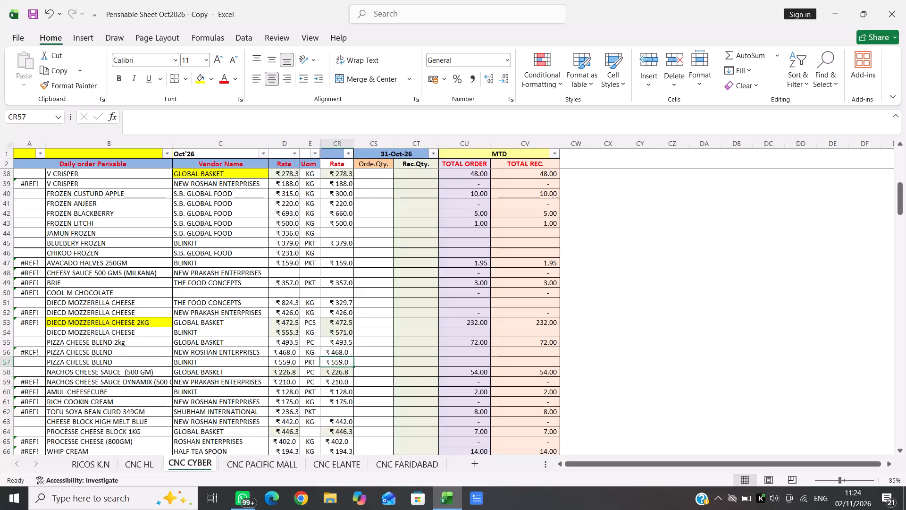
Set the 31-Oct-26 rate to 566 and the order quantity to 3 for the BLINKIT PIZZA CHEESE BLEND row.
text(566)
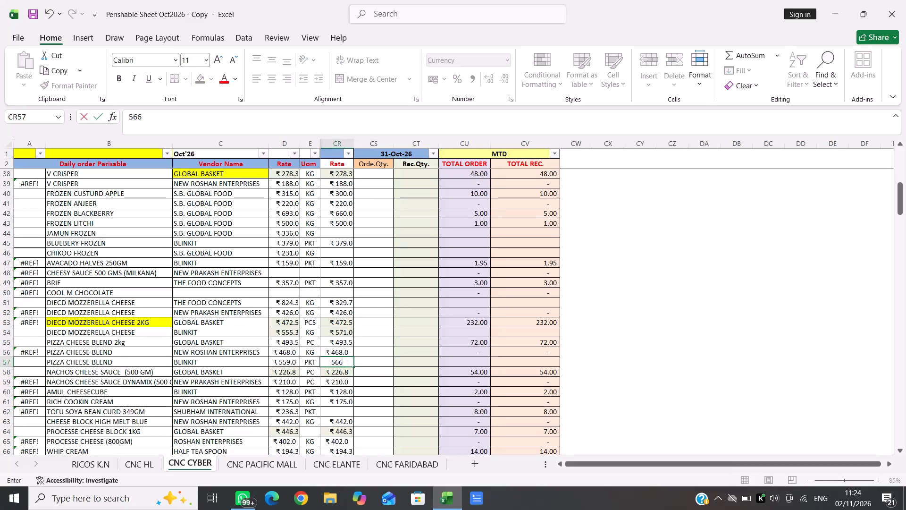
key(Right)
key(3)
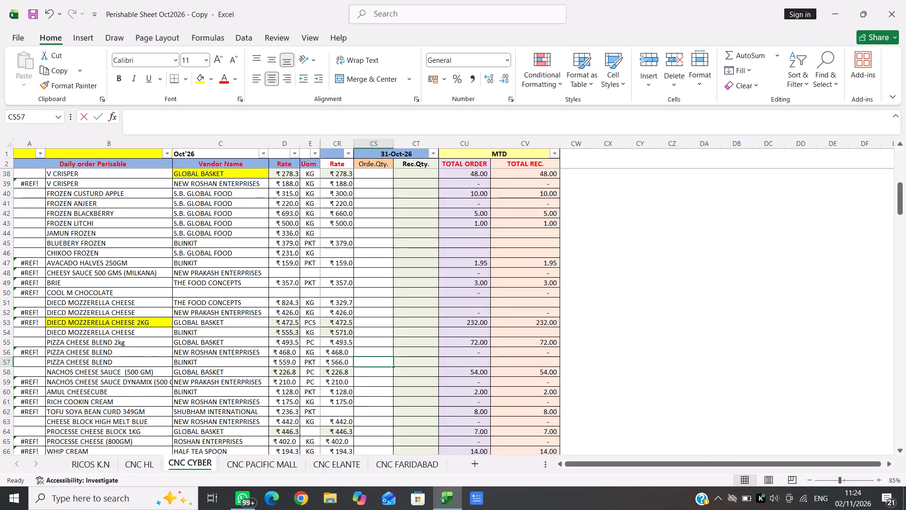
key(Right)
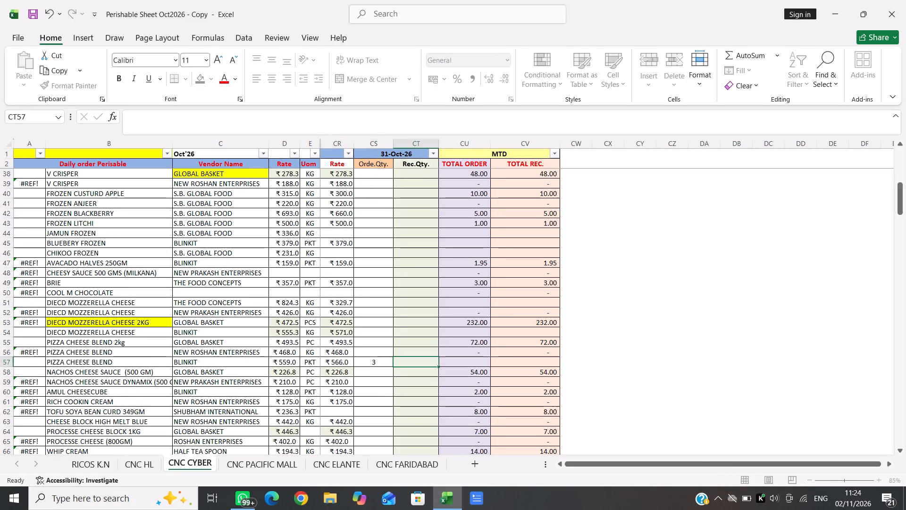
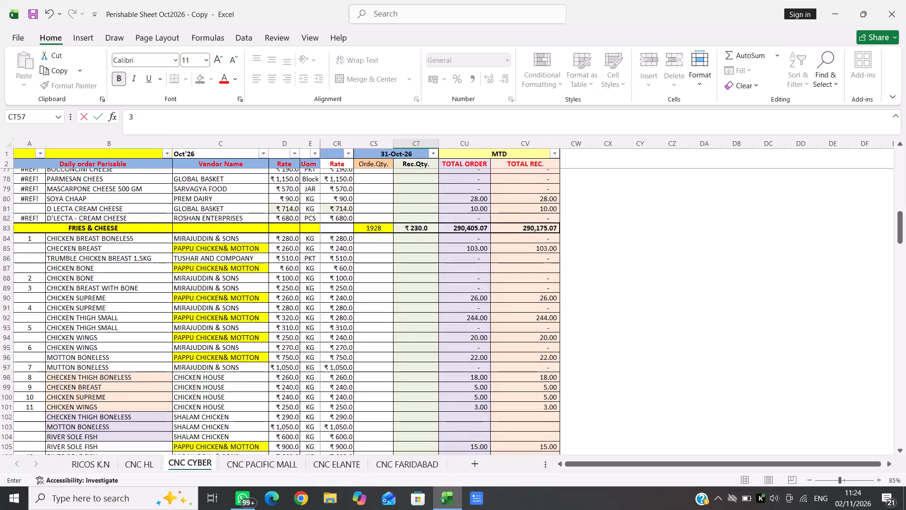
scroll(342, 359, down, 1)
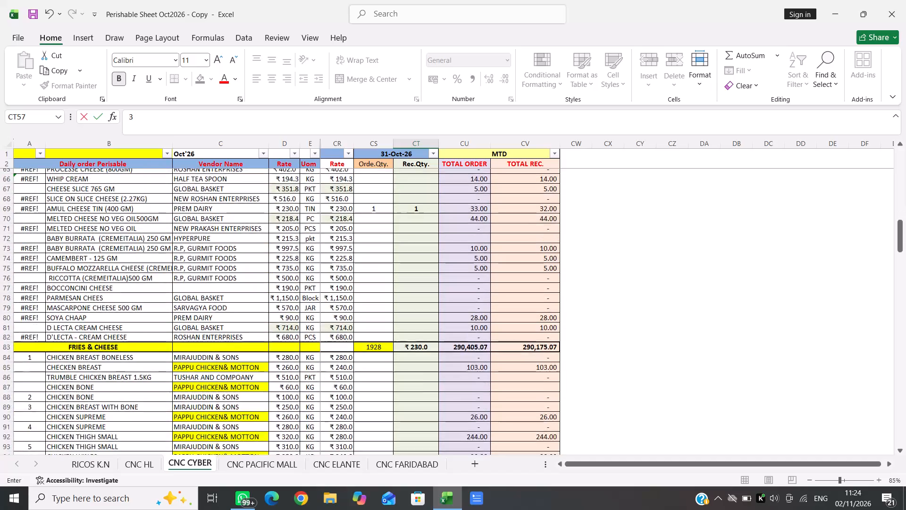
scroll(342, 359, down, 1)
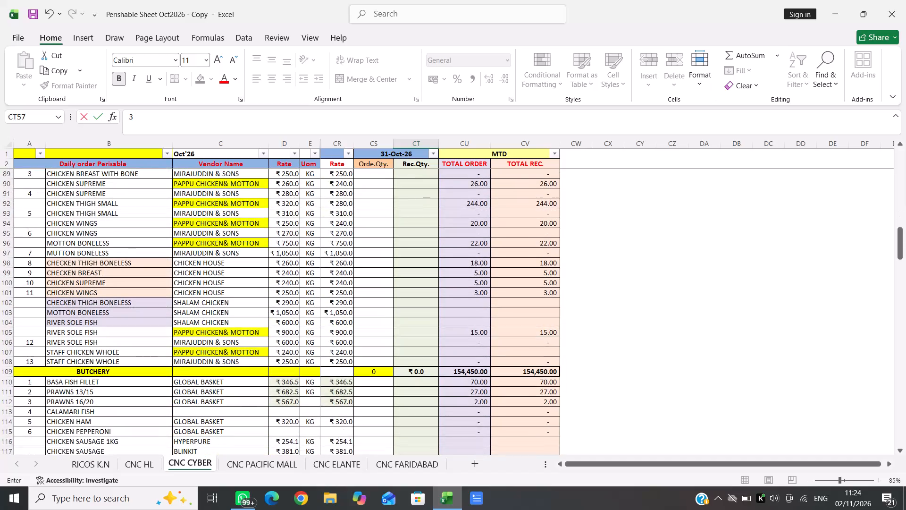
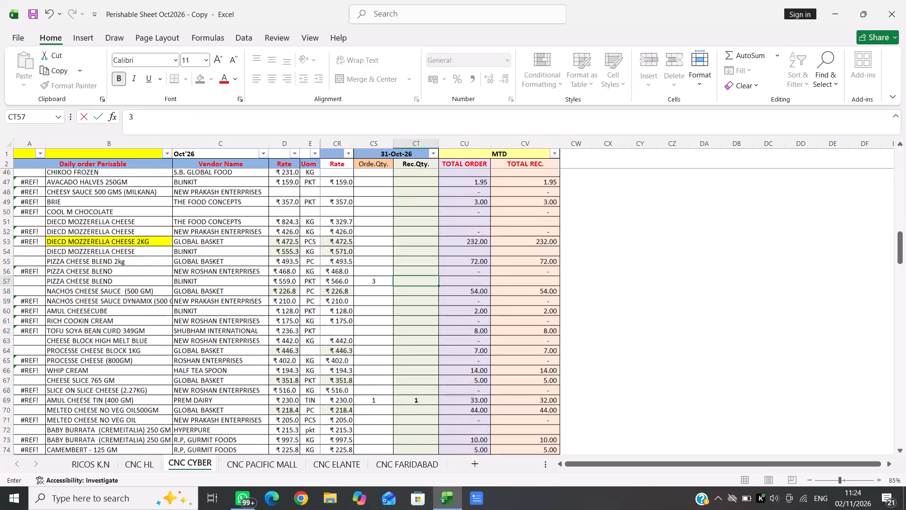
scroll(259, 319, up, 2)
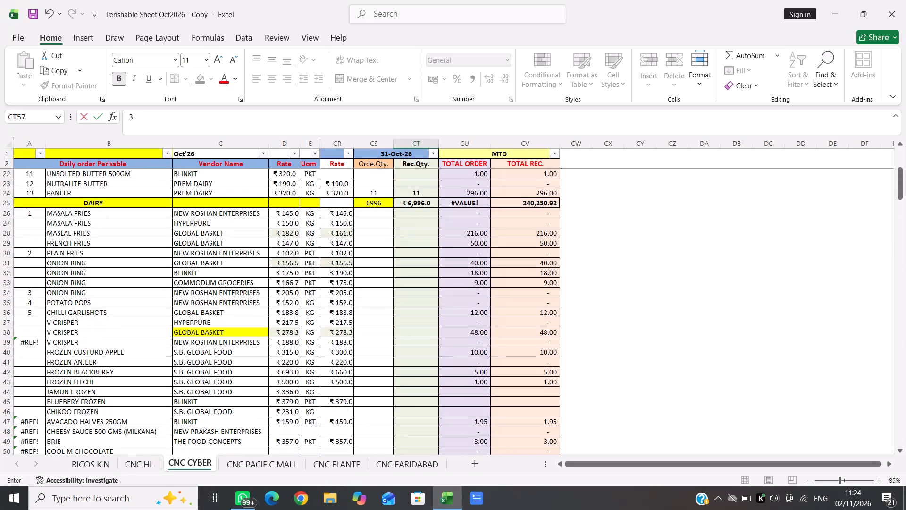
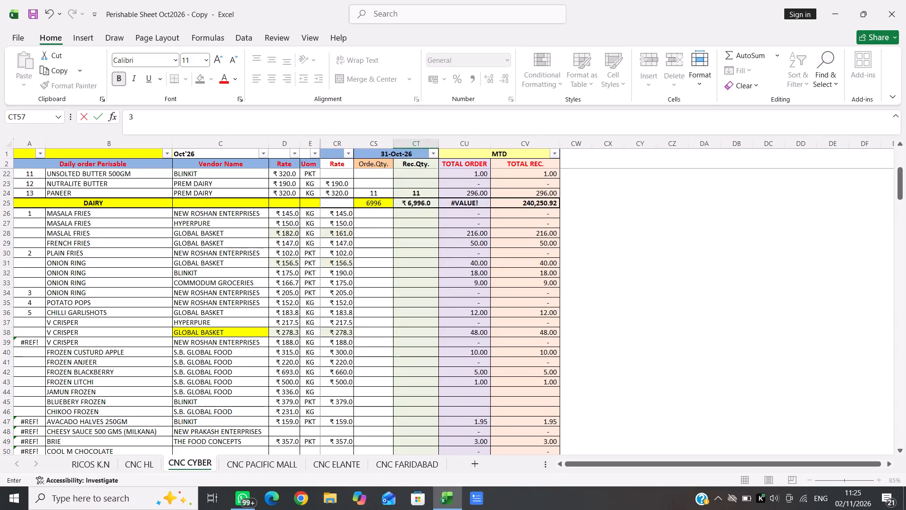
Insert a blank row directly above the FRENCH FRIES row on the CNC CYBER sheet.
click(58, 239)
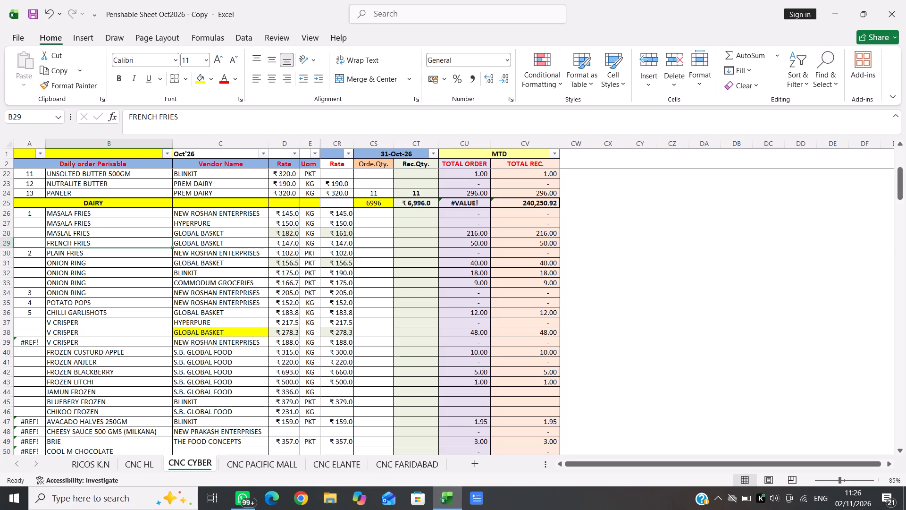
key(shift+space)
key(ctrl+shift+equal)
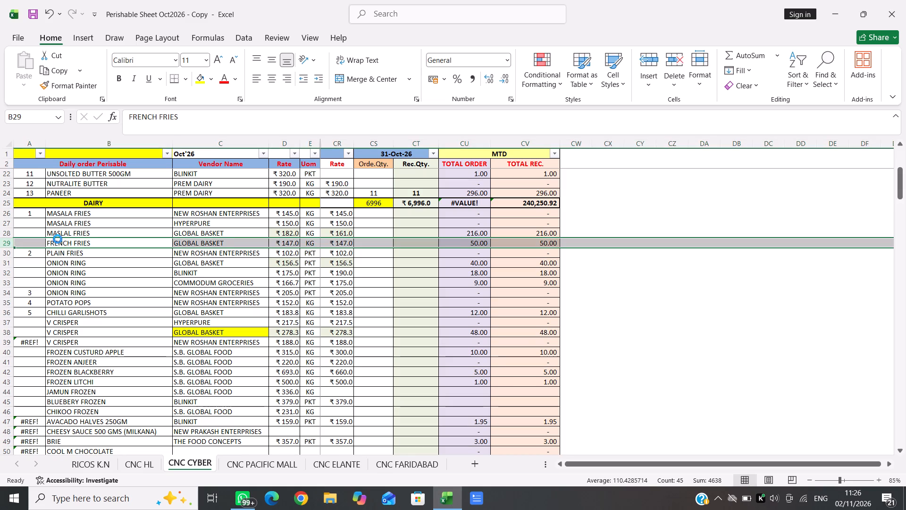
Fill the new row's item with MASLAL FRIES and its vendor with COMMODUM GROCERIES, copying both from existing rows.
click(64, 230)
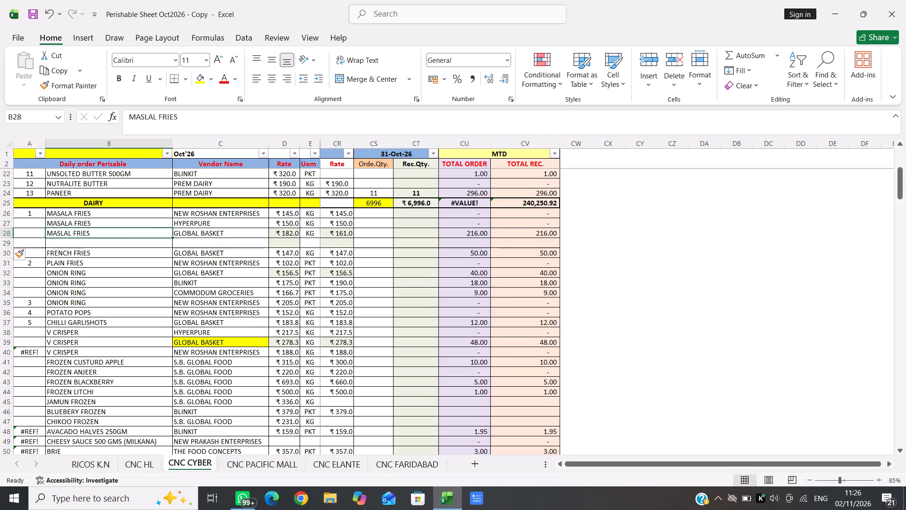
key(ctrl+c)
click(64, 241)
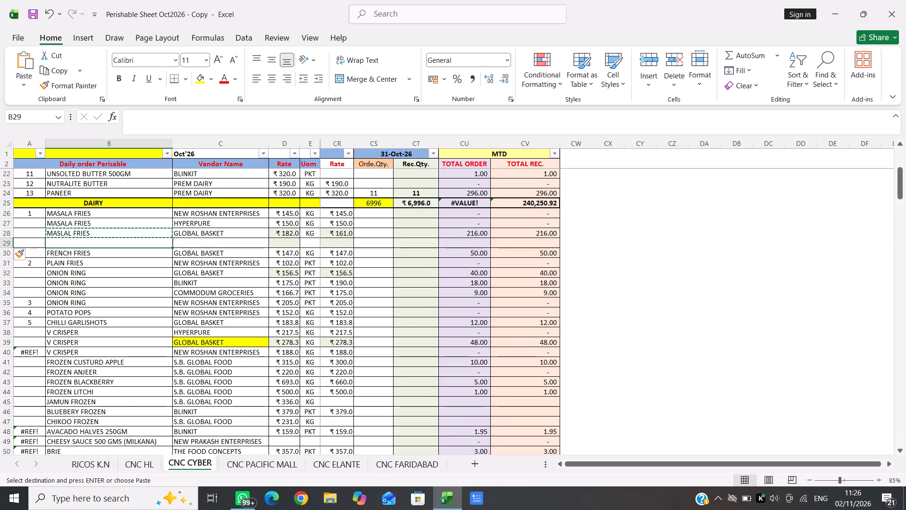
key(Return)
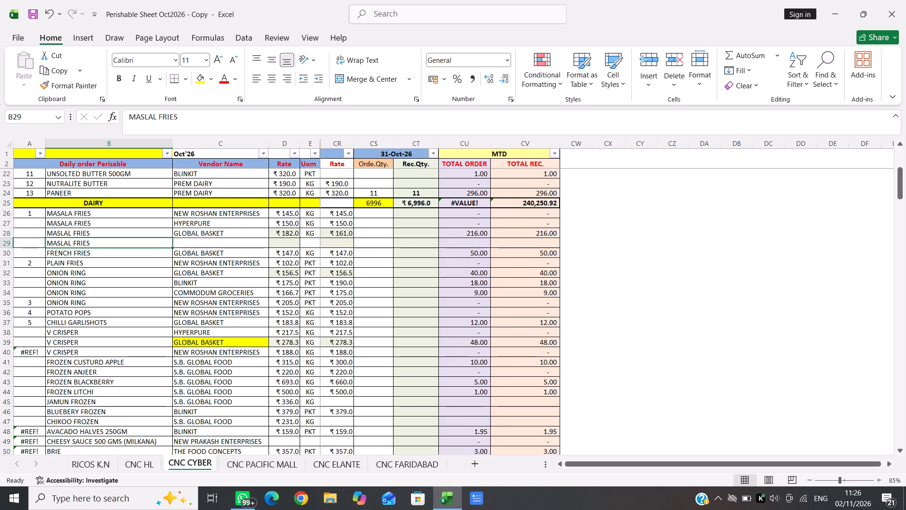
click(205, 294)
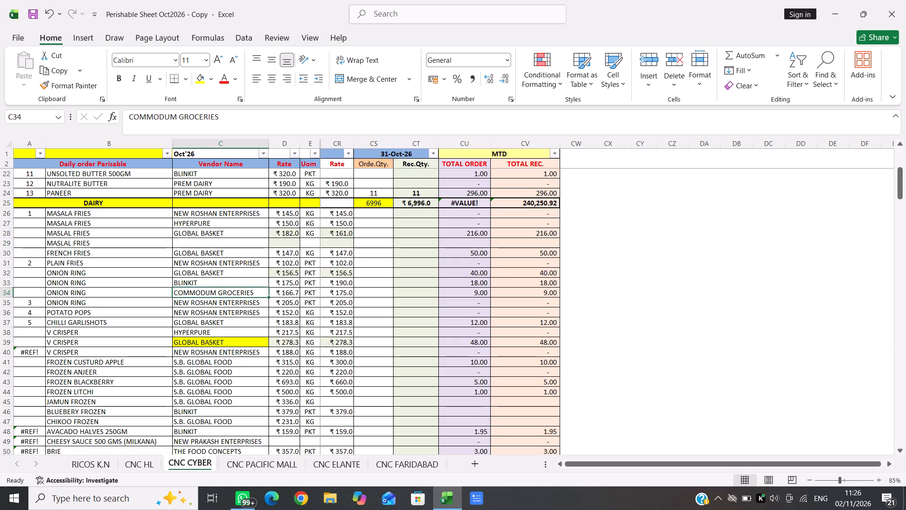
key(ctrl+c)
click(207, 244)
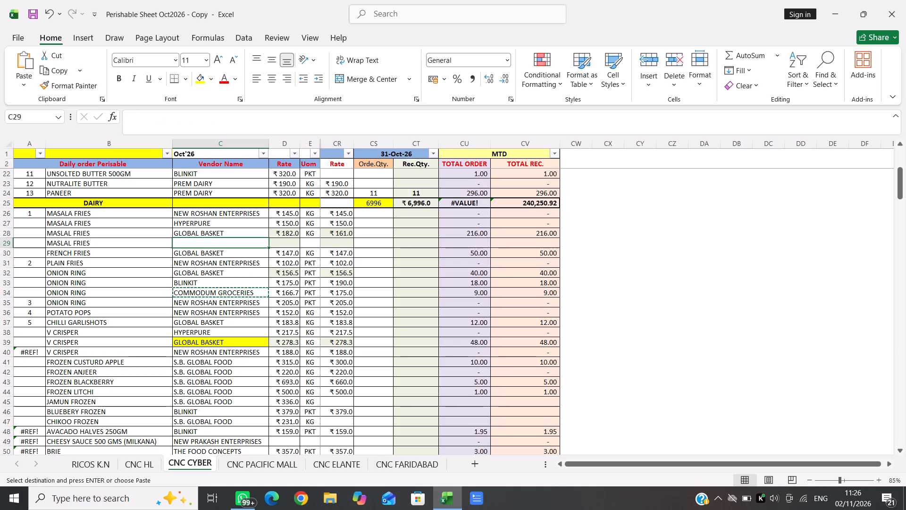
key(Return)
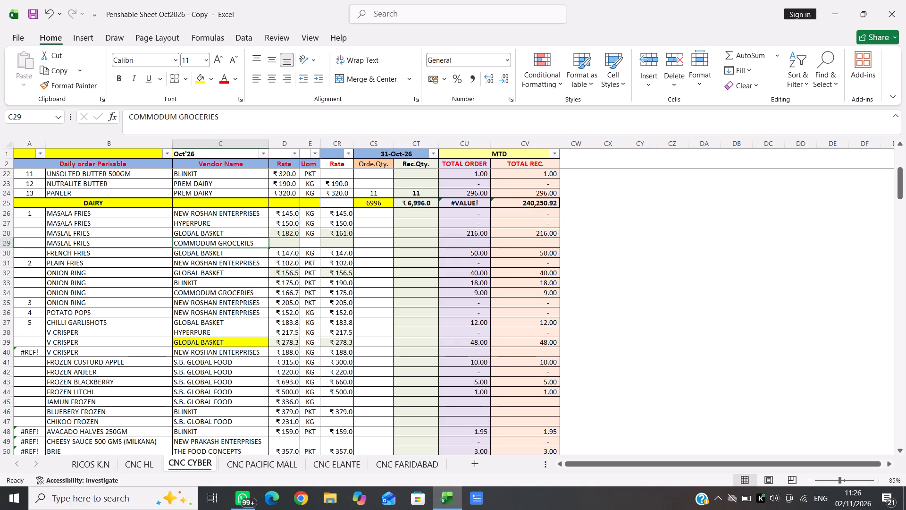
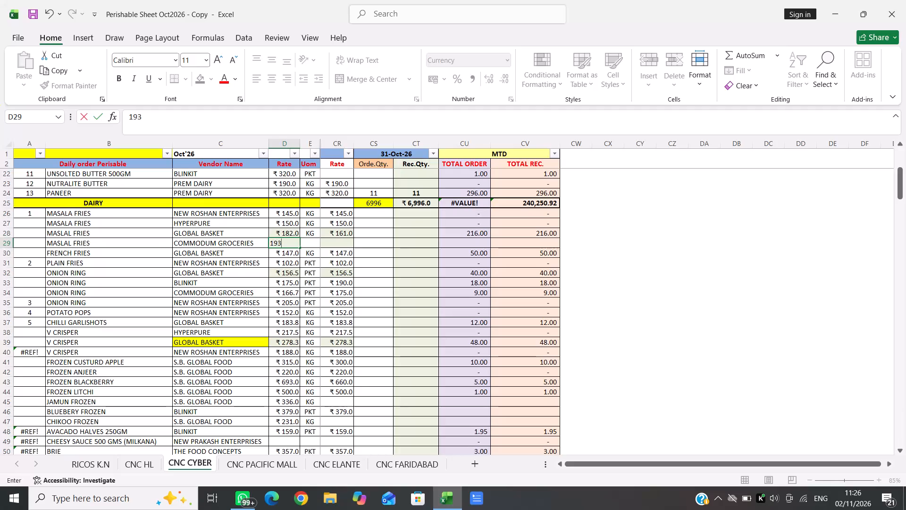
Complete the COMMODUM GROCERIES MASLAL FRIES row with unit KG and a rate of 193 in both rate columns.
key(Right)
key(k)
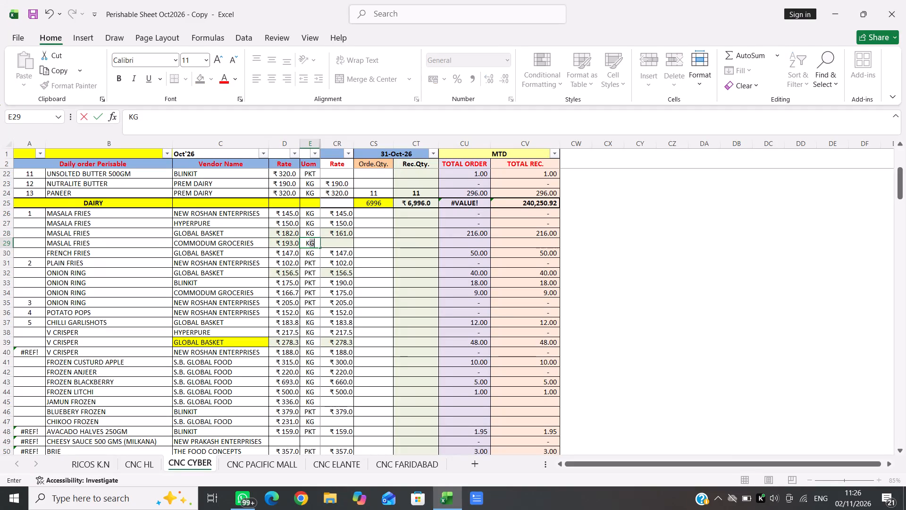
click(345, 244)
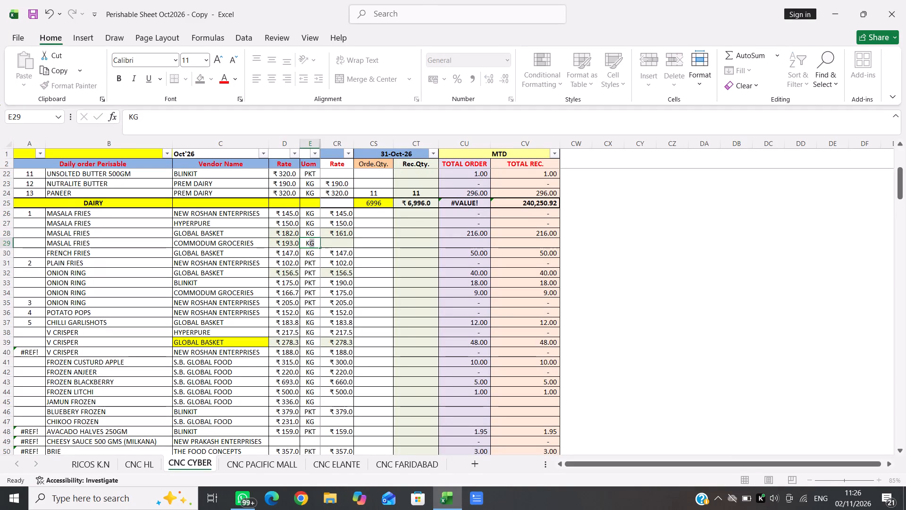
text(193)
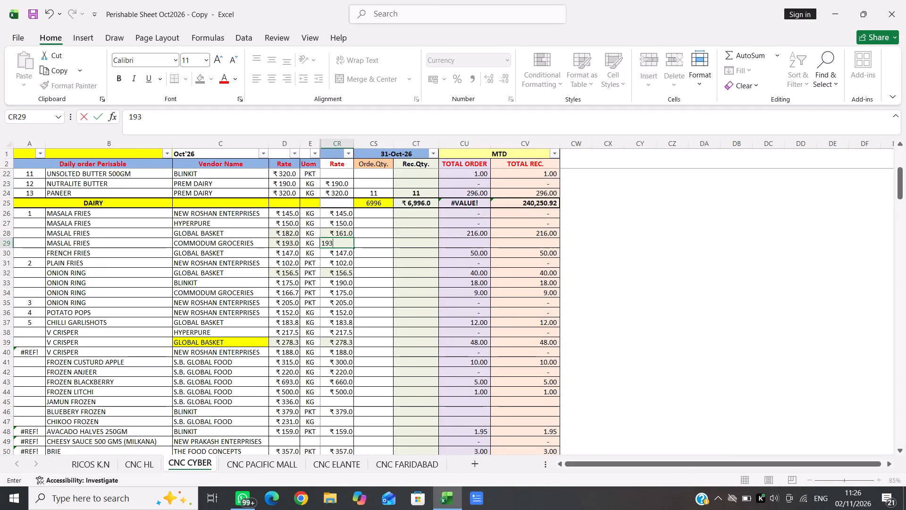
click(377, 245)
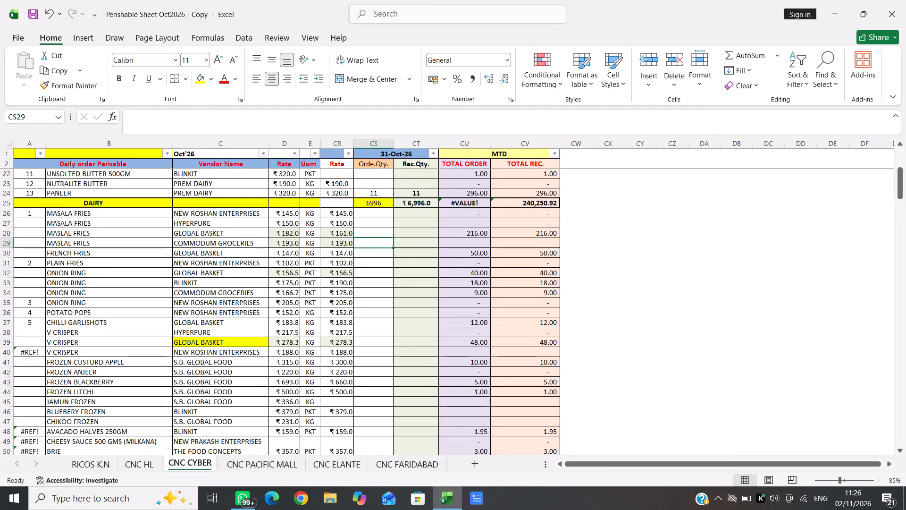
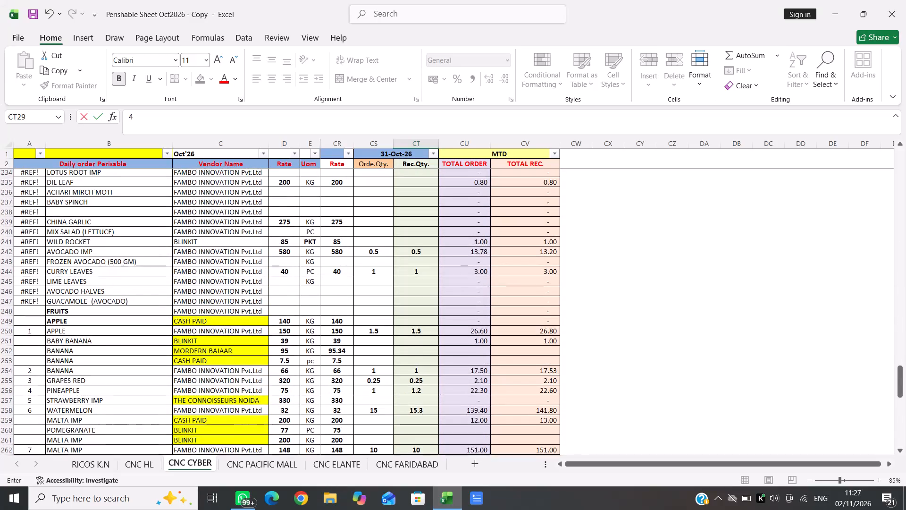
Select the 31-Oct-26 order quantity cell of the CASH PAID ROTI row in the bakery section.
scroll(377, 245, down, 5)
scroll(377, 245, up, 1)
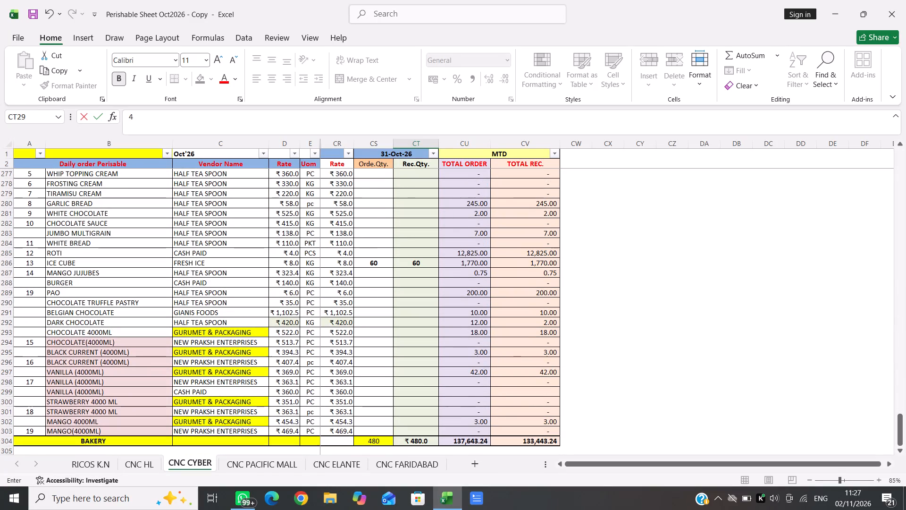
click(373, 254)
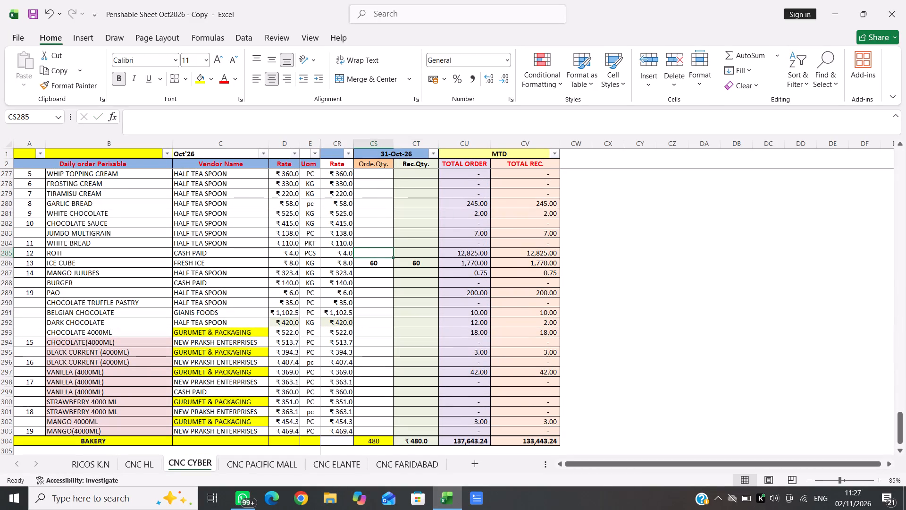
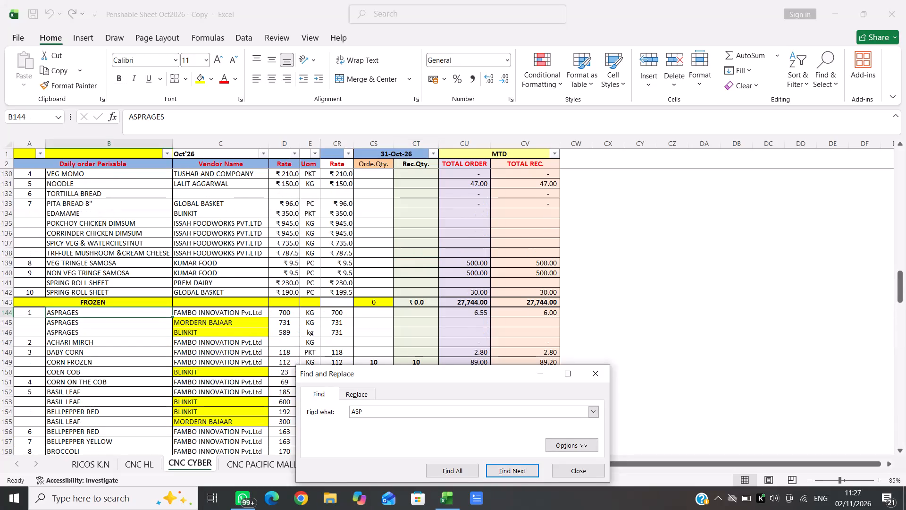
Select the 31-Oct-26 order quantity cell of the MORDERN BAJAAR ASPRAGES row in the FROZEN section.
click(596, 370)
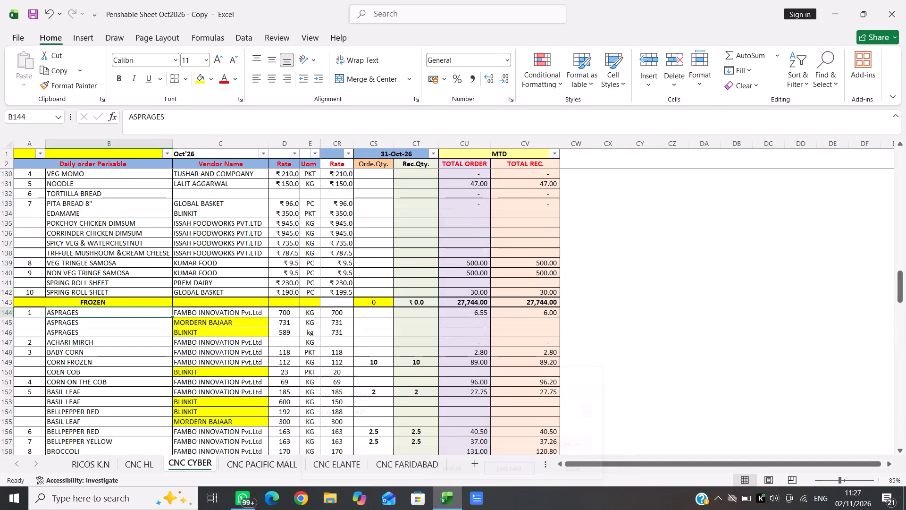
key(Down)
key(Right)
key(Right)
key(Right)
key(Right)
key(Right)
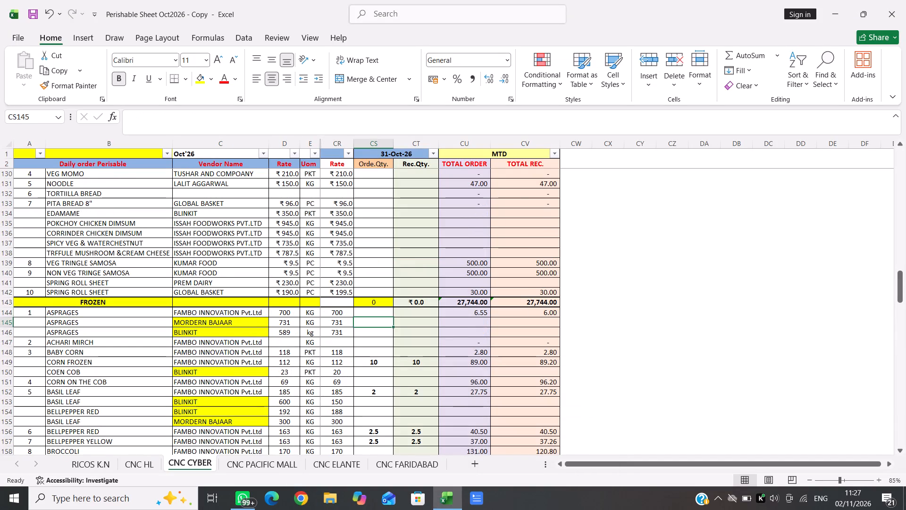
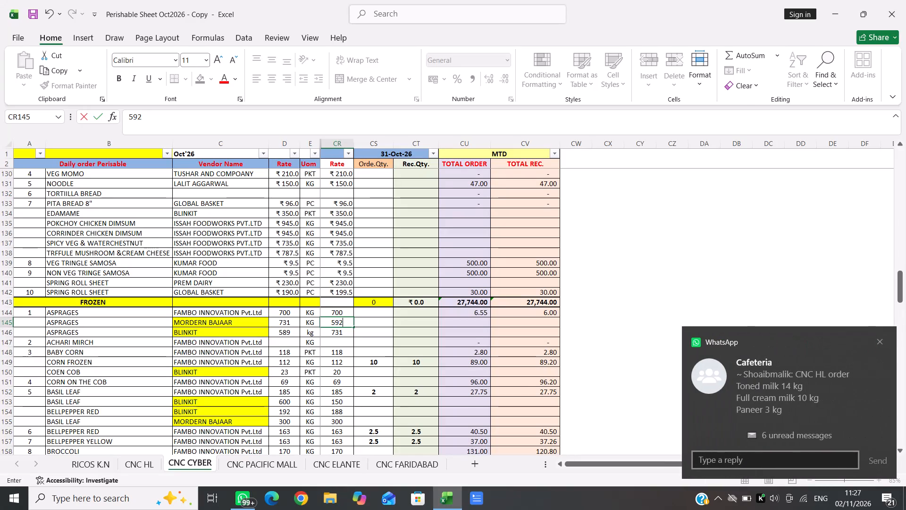
Enter a 31-Oct-26 order quantity of 1 for the MORDERN BAJAAR ASPRAGES row in the FROZEN section.
key(Right)
key(1)
key(Right)
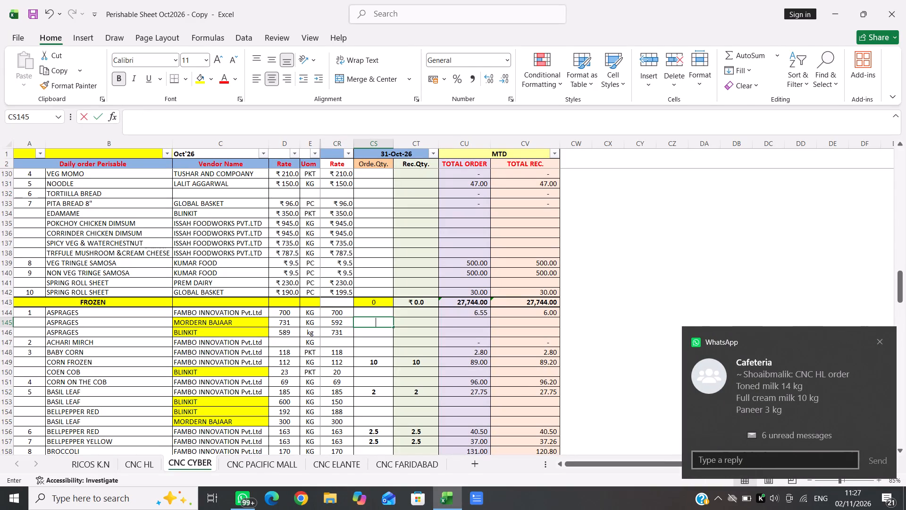
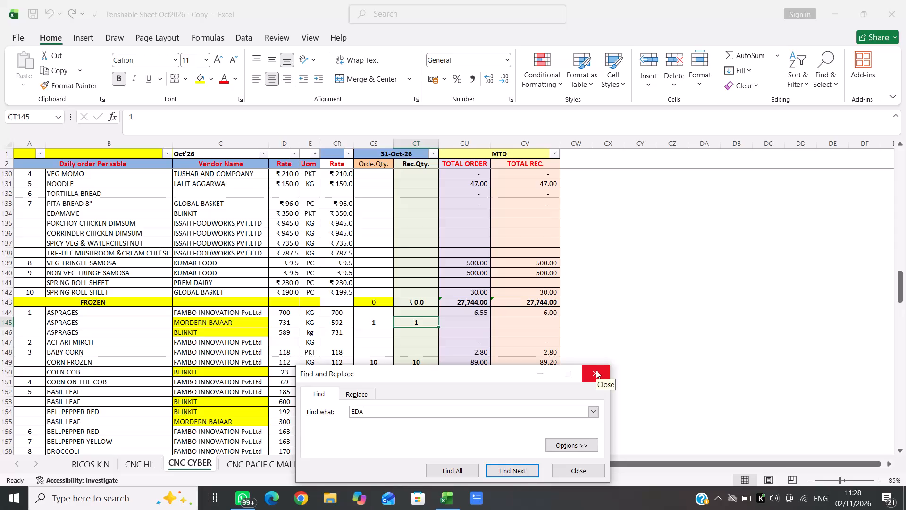
Search the sheet for EDA and go to the 31-Oct-26 rate in the BLINKIT EDAMAME row.
key(Return)
click(596, 370)
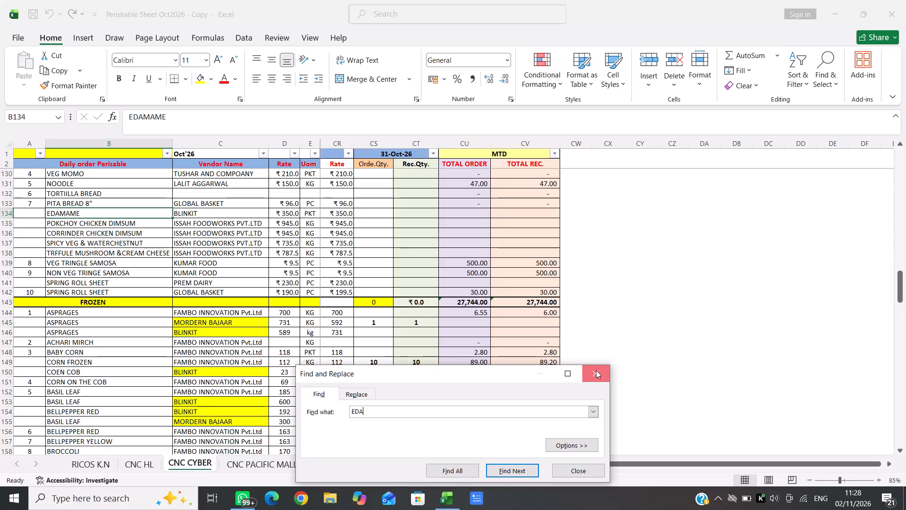
key(Right)
key(Right)
key(Right)
key(Right)
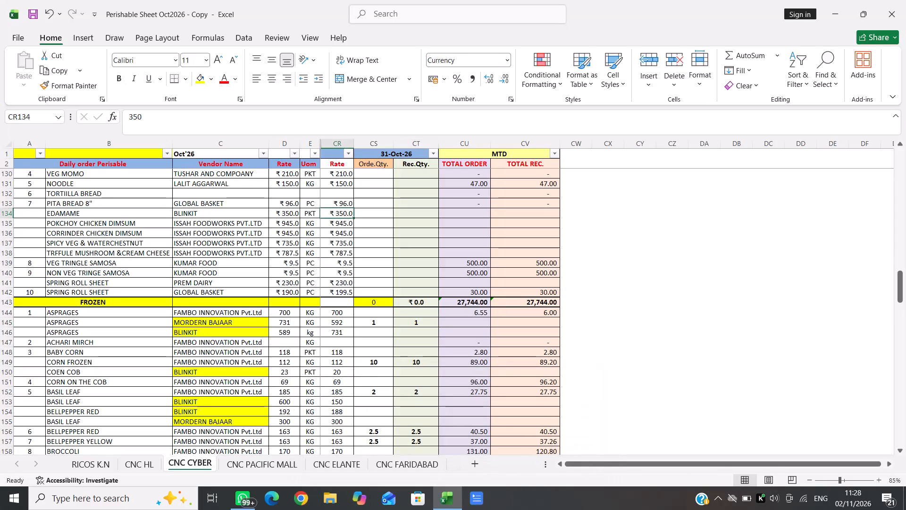
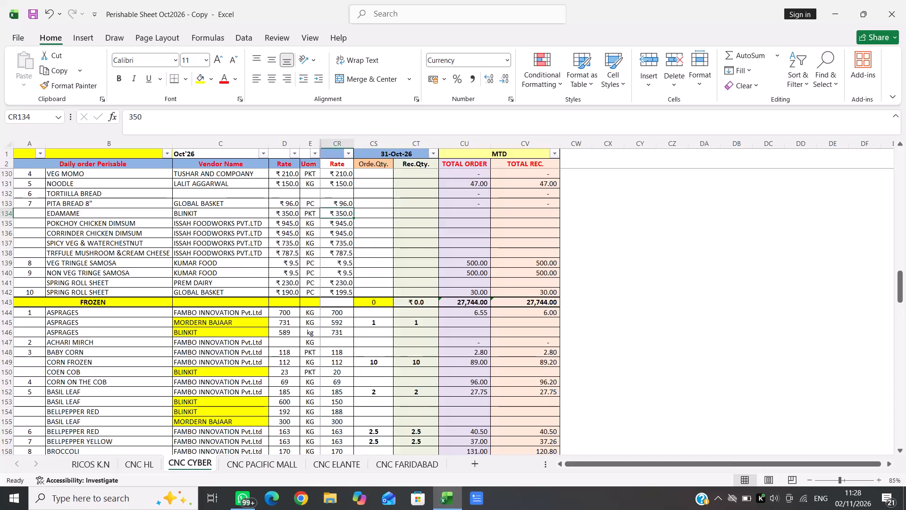
Set the BLINKIT EDAMAME rate for 31-Oct-26 to 275, with an order quantity of 2 and a received quantity of 2.
text(275)
key(Right)
key(2)
key(Right)
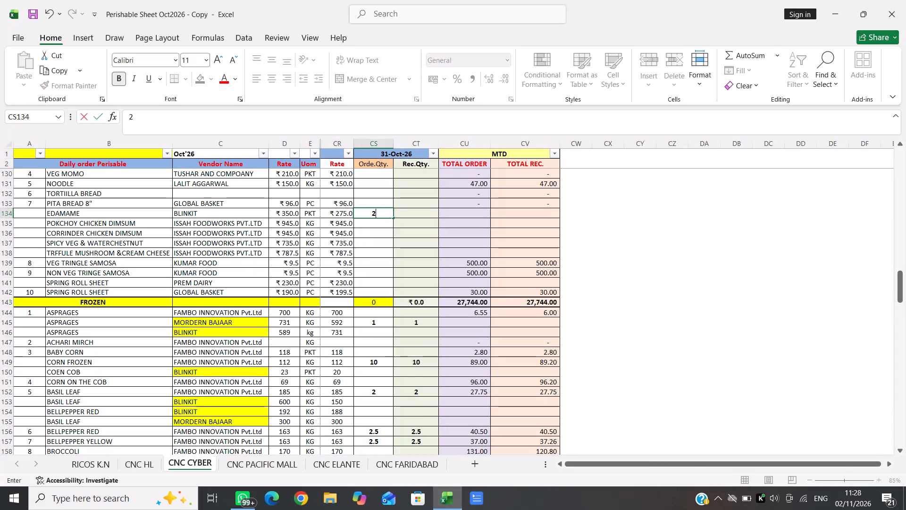
key(2)
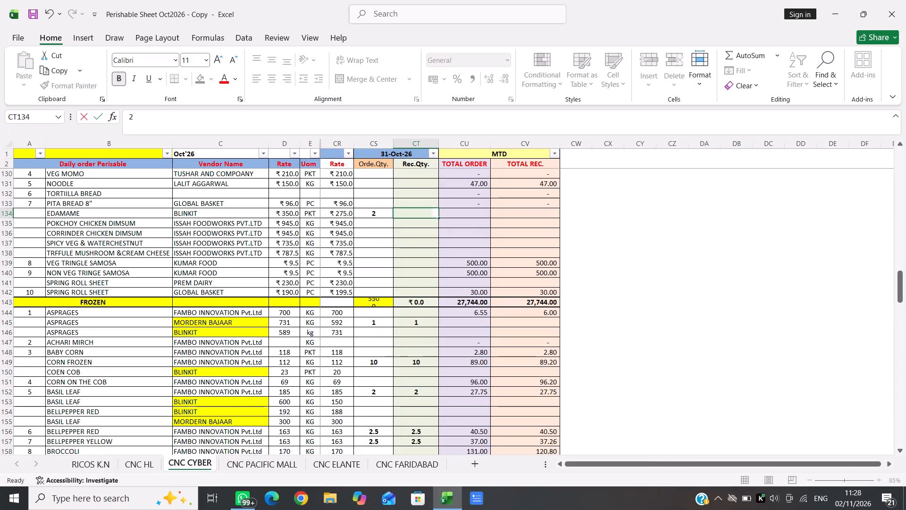
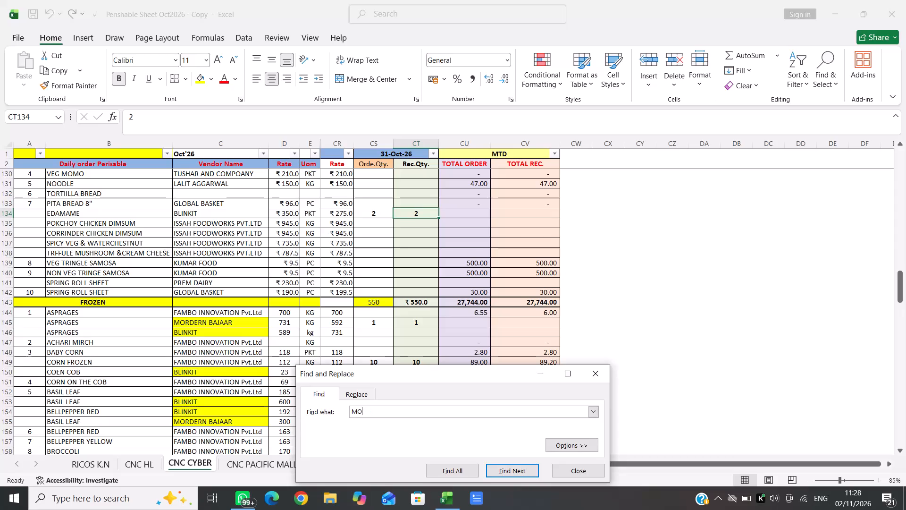
Search the sheet for MOMO and go to the BLINKIT CHICKEN MOMO order quantity cell for 31-Oct-26.
text(MO)
key(Return)
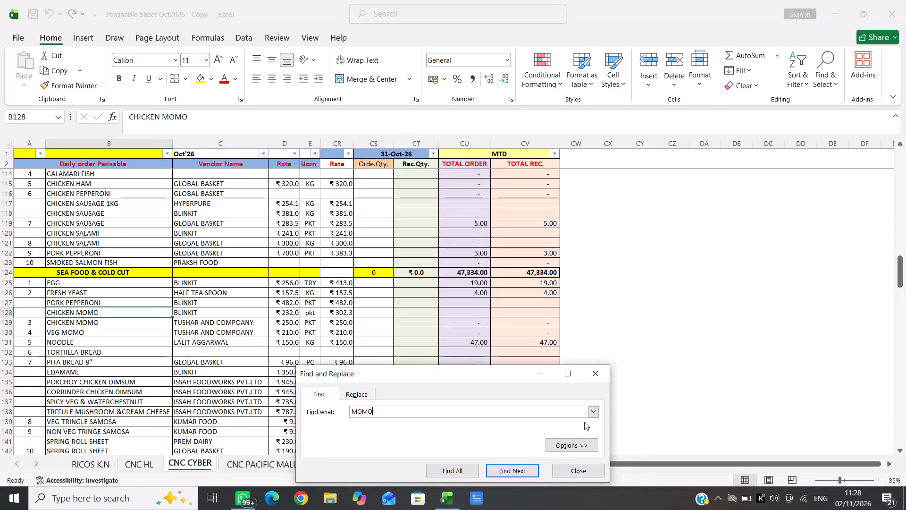
click(599, 372)
key(Right)
key(Right)
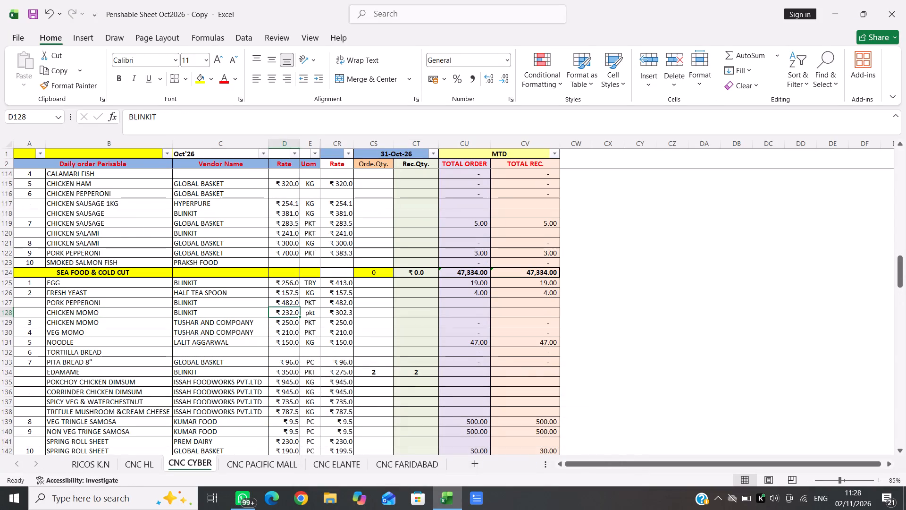
key(Right)
key(Right)
key(Right)
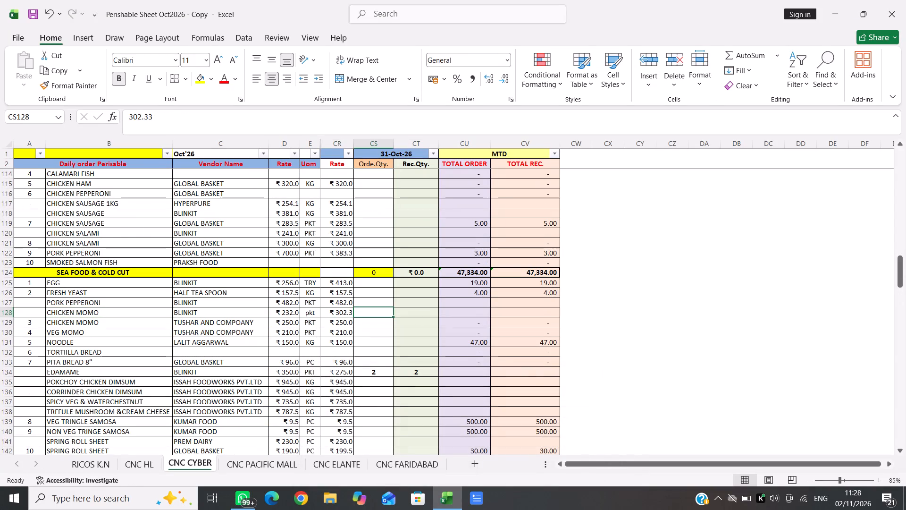
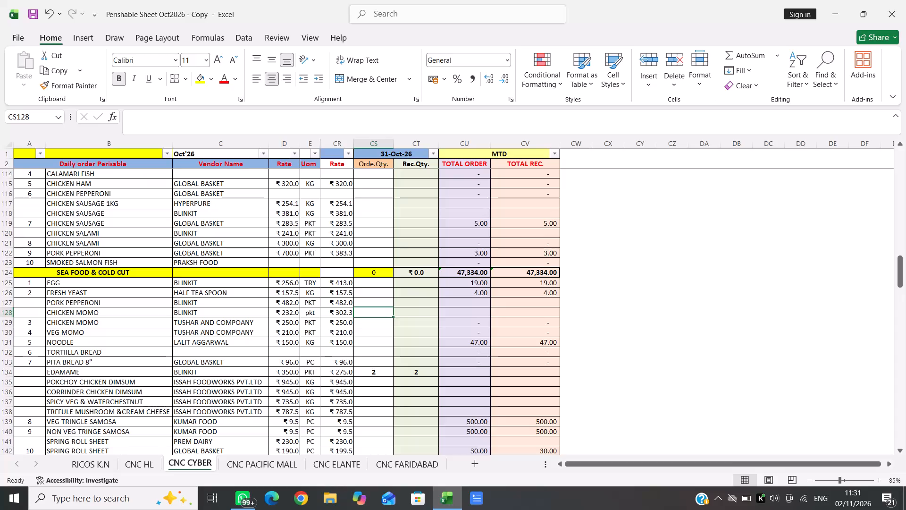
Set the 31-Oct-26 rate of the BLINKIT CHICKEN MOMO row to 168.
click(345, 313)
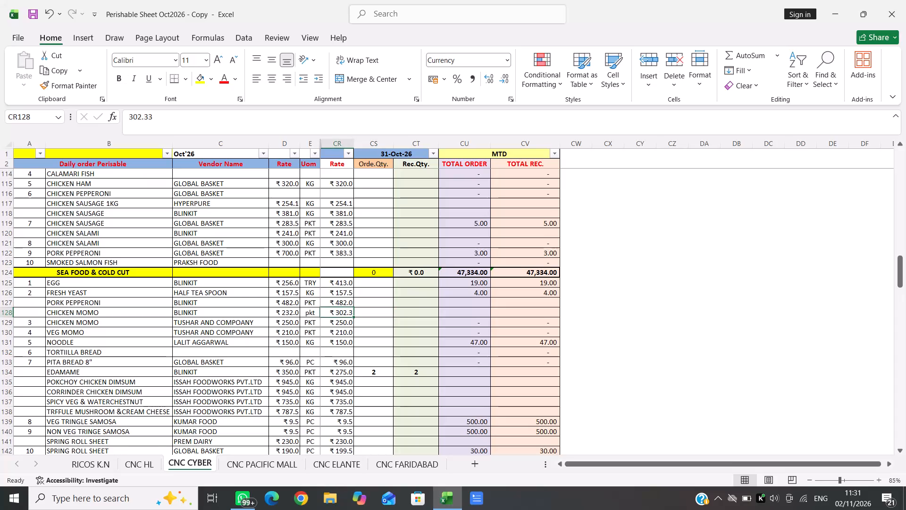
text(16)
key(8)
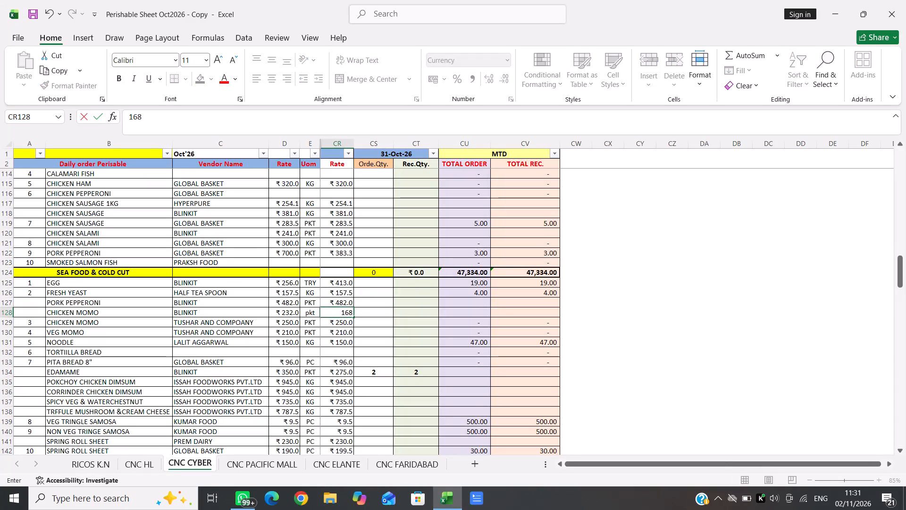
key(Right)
Correct the 31-Oct-26 rate of the BLINKIT CHICKEN MOMO row to 170.
key(Left)
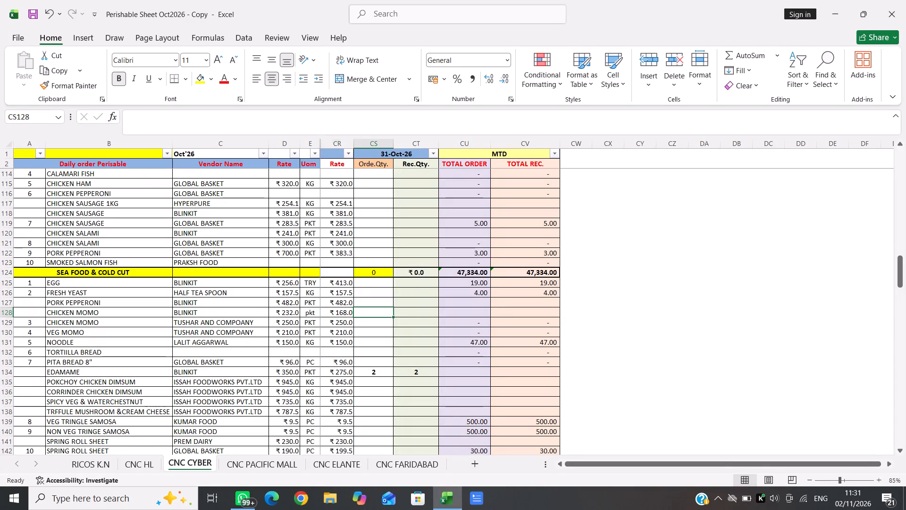
text(170)
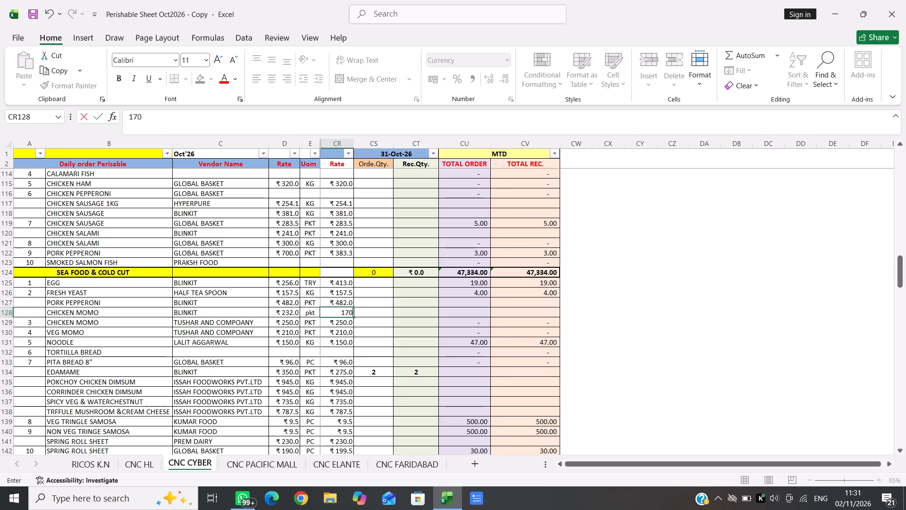
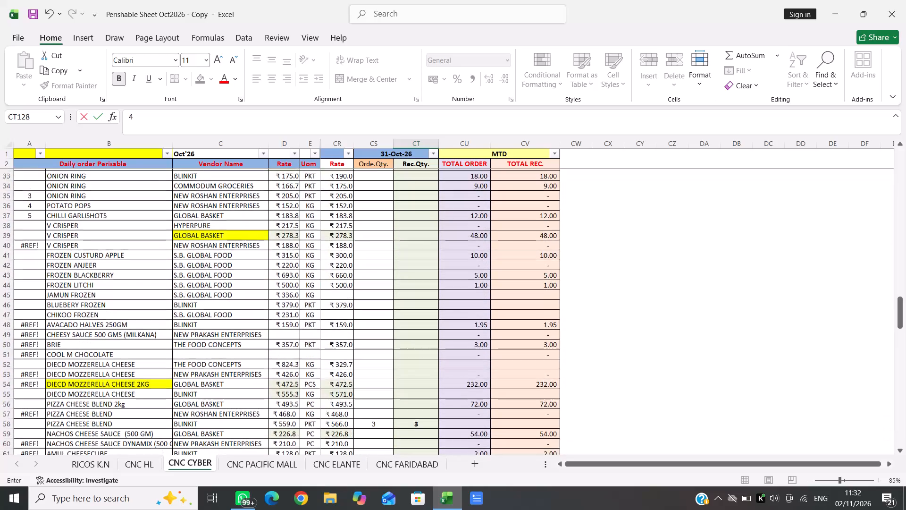
Select the 31-Oct-26 order quantity cell of the BLINKIT DIECD MOZZERELLA CHEESE row.
scroll(345, 313, down, 1)
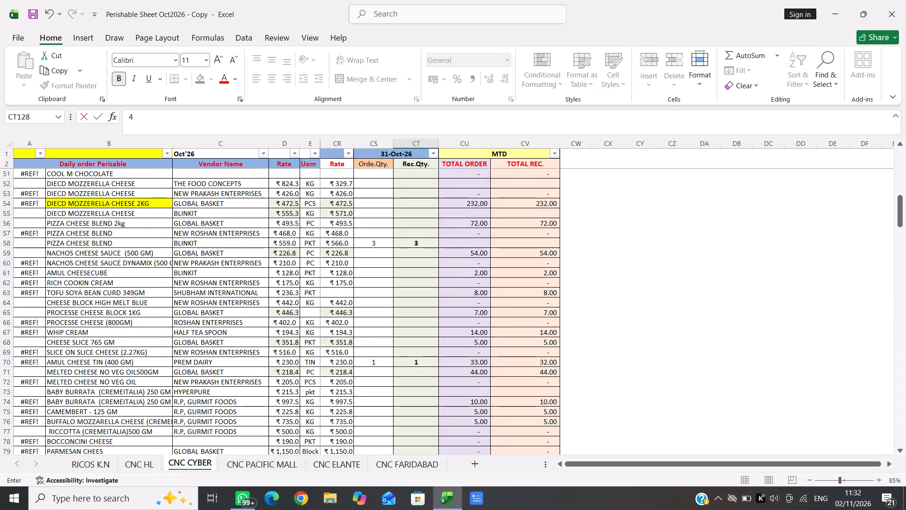
click(373, 214)
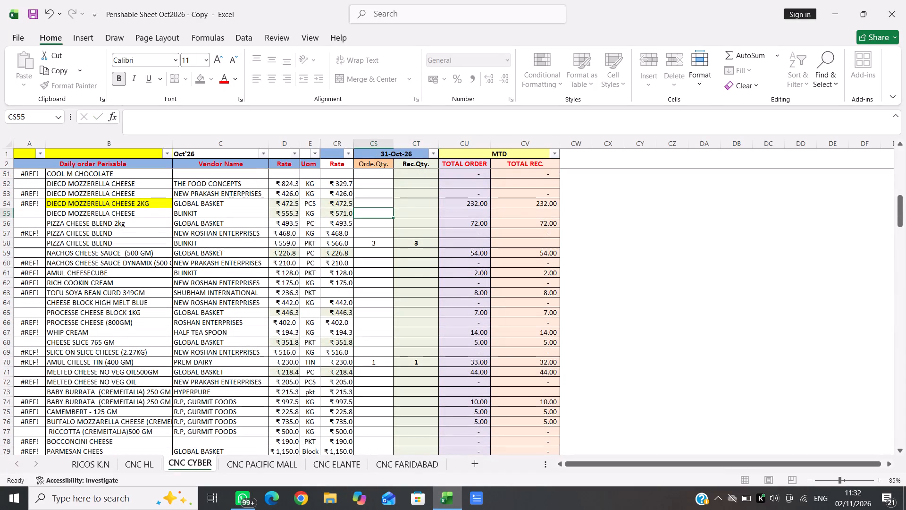
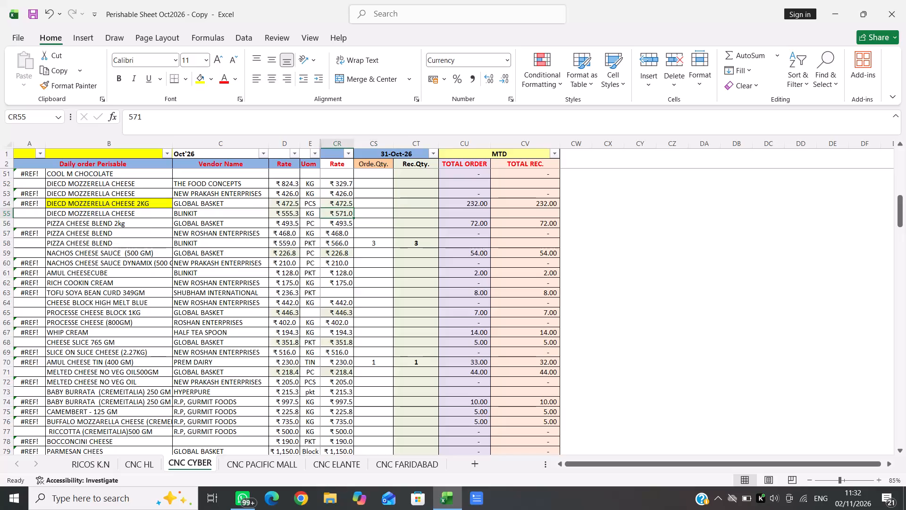
Set the BLINKIT DIECD MOZZERELLA CHEESE row's 31-Oct-26 rate to 550 and enter 3 as its order quantity.
text(550)
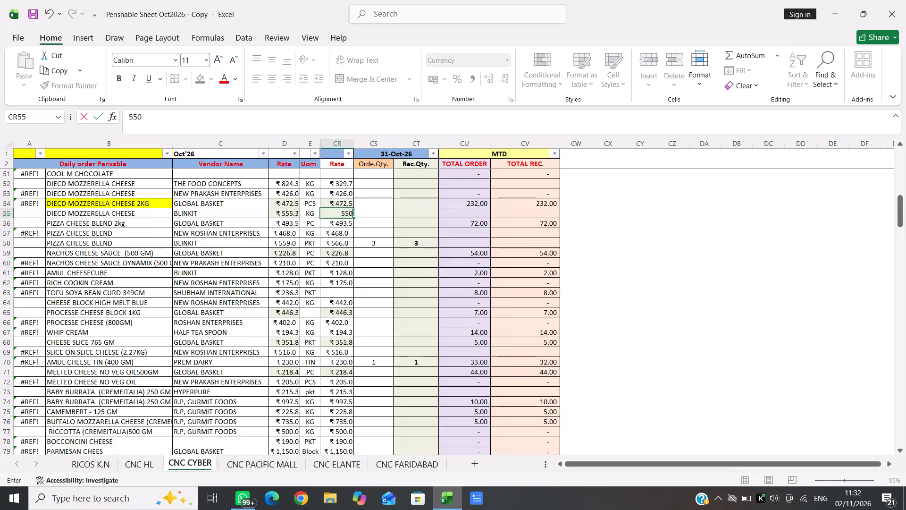
key(Right)
key(3)
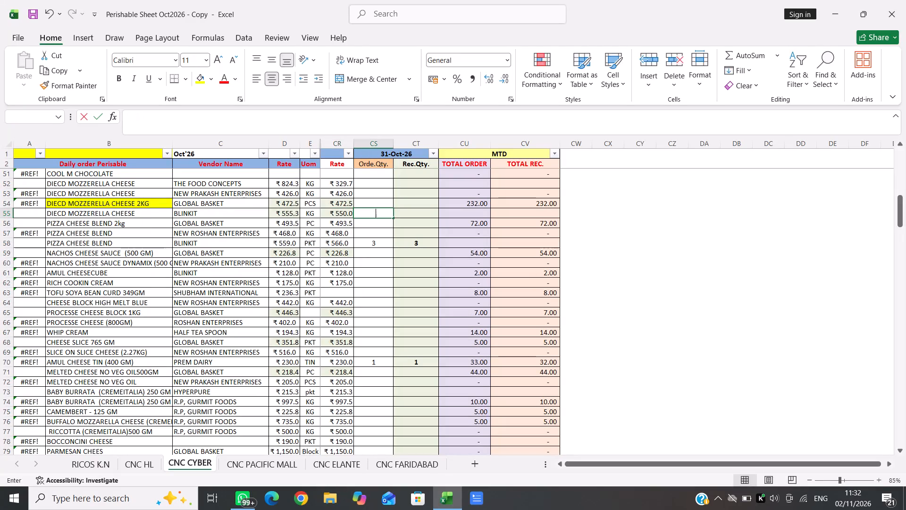
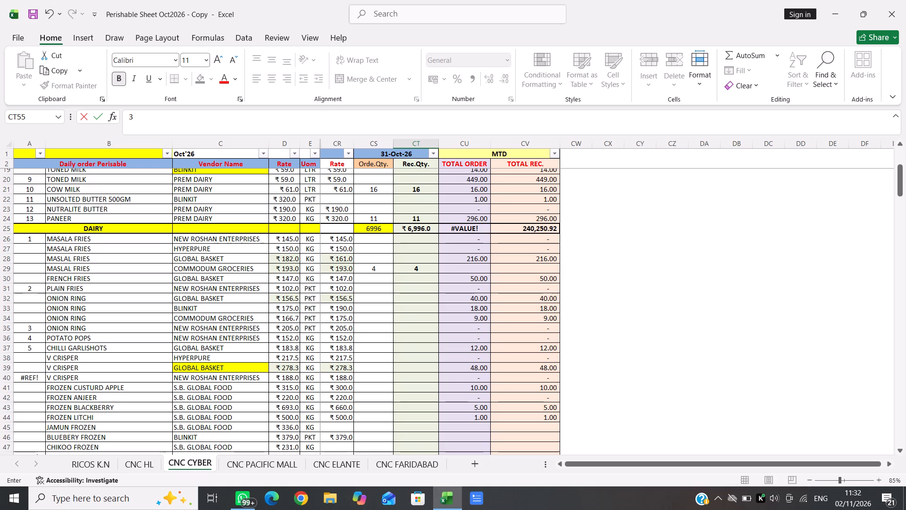
Insert a row above PLAIN FRIES, copy the FRENCH FRIES item name into it, and enter BLINKIT as its vendor.
click(67, 291)
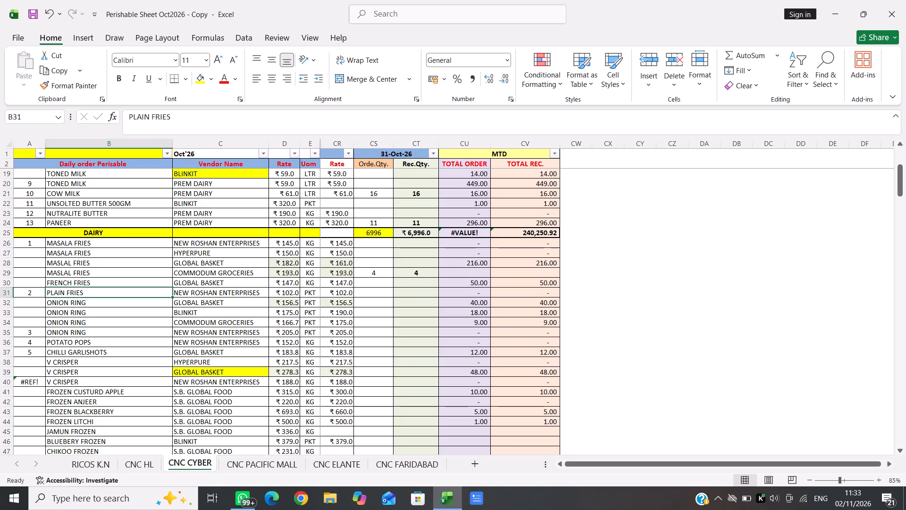
key(shift+space)
key(ctrl+shift+equal)
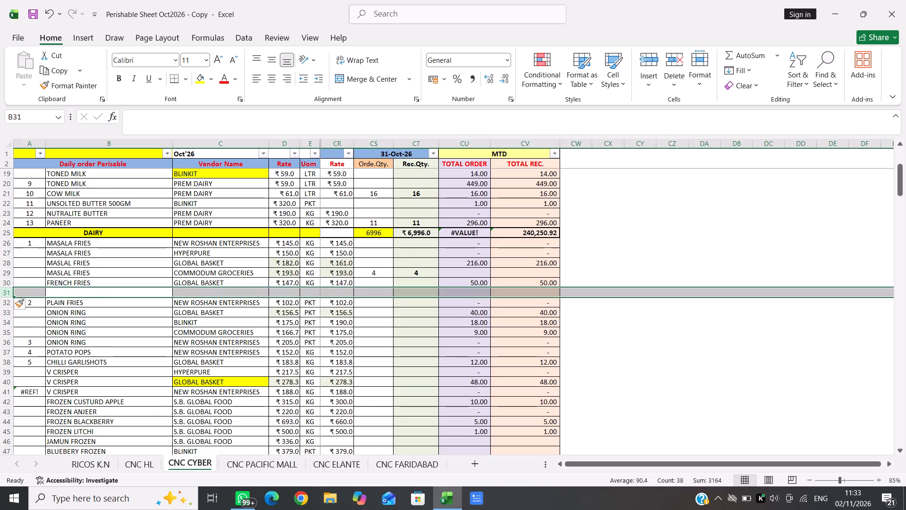
click(60, 282)
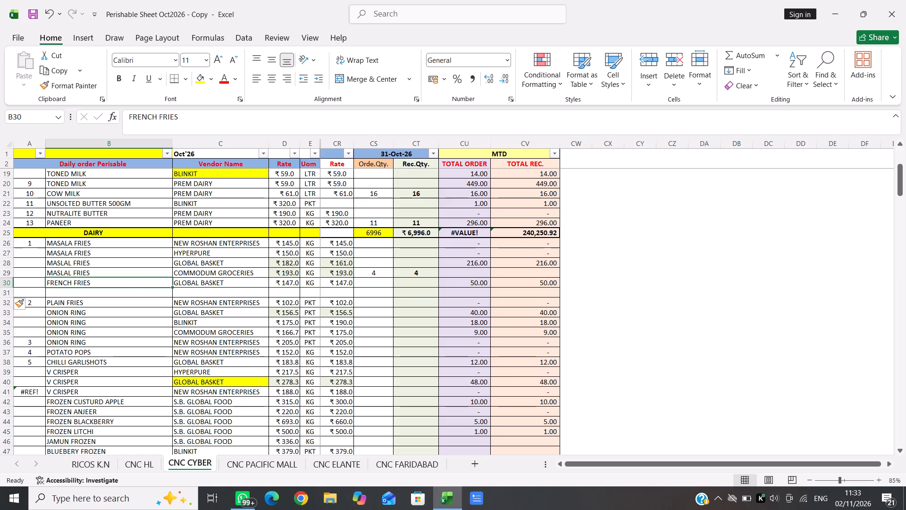
key(ctrl+c)
key(Down)
key(Return)
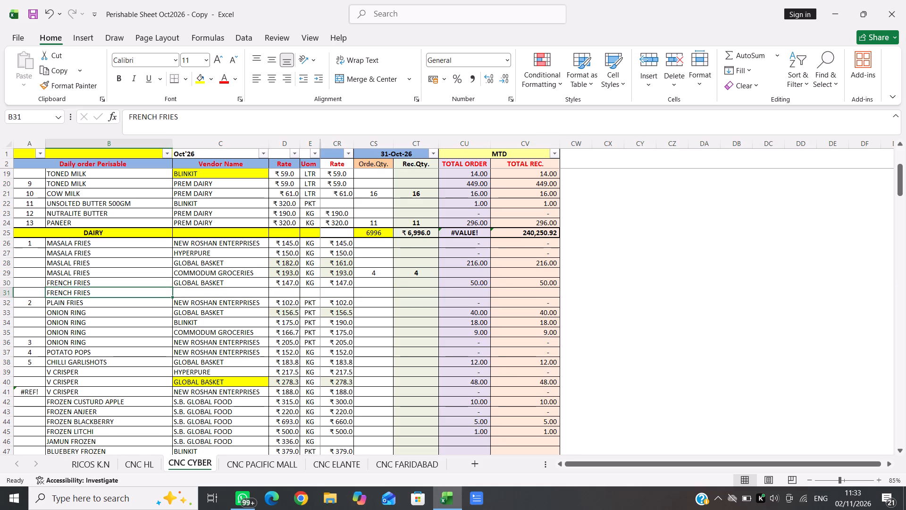
click(208, 291)
text(BL)
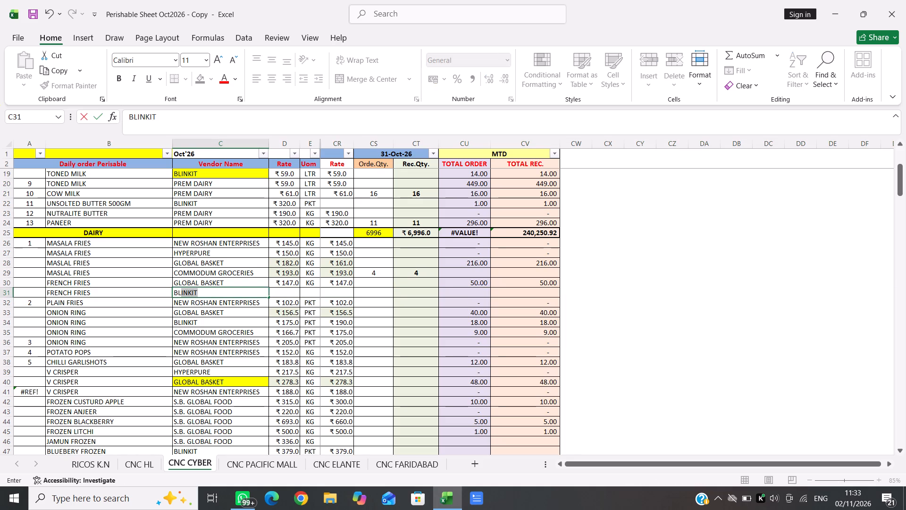
key(Right)
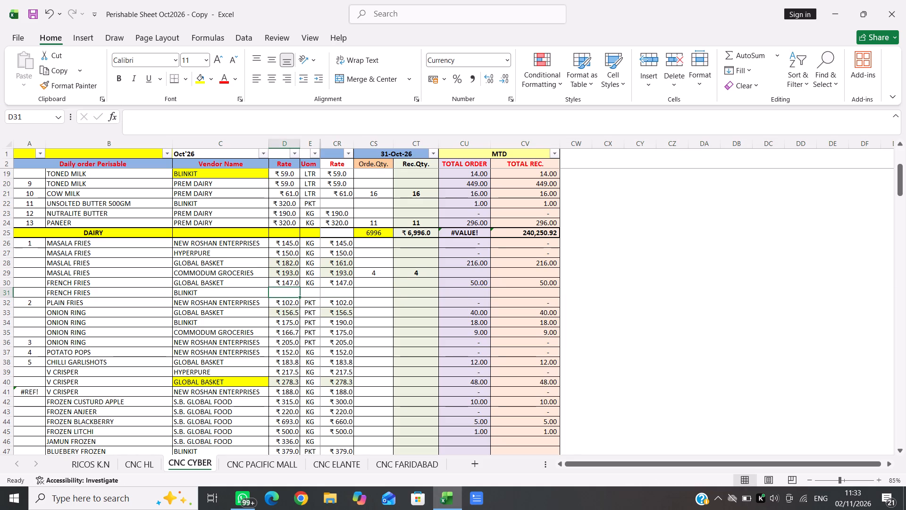
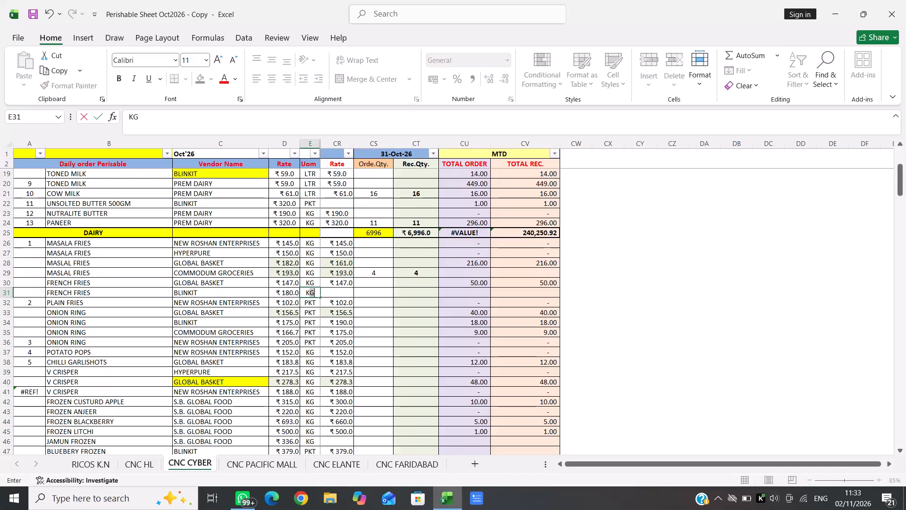
Enter 180 as the 31-Oct-26 rate for FRENCH FRIES from BLINKIT.
key(Right)
text(17)
key(BackSpace)
text(80)
key(Right)
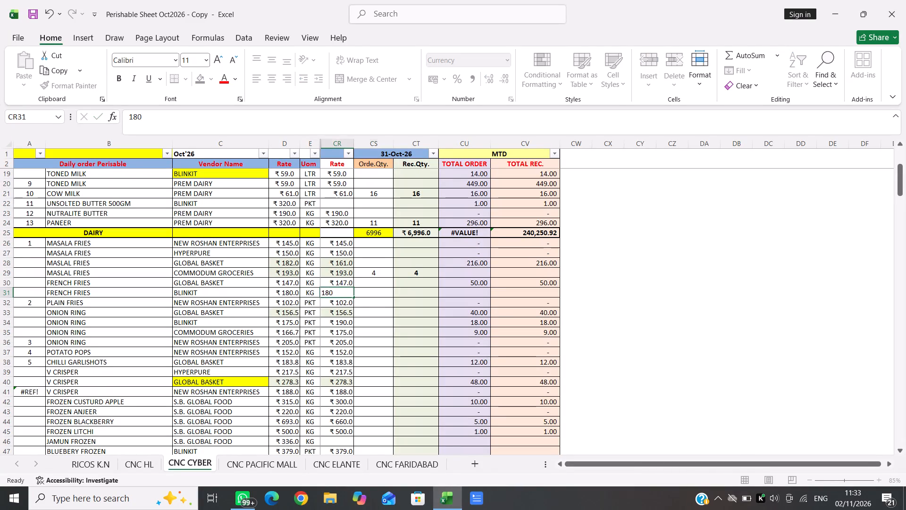
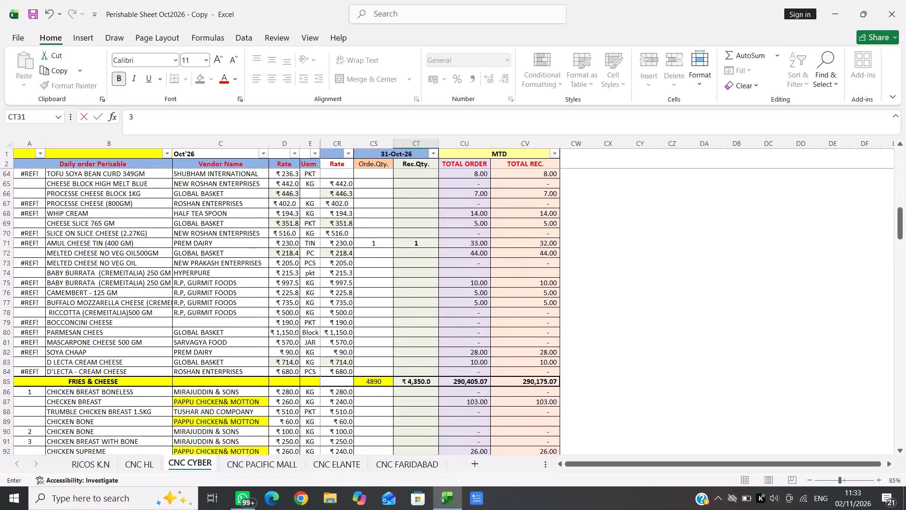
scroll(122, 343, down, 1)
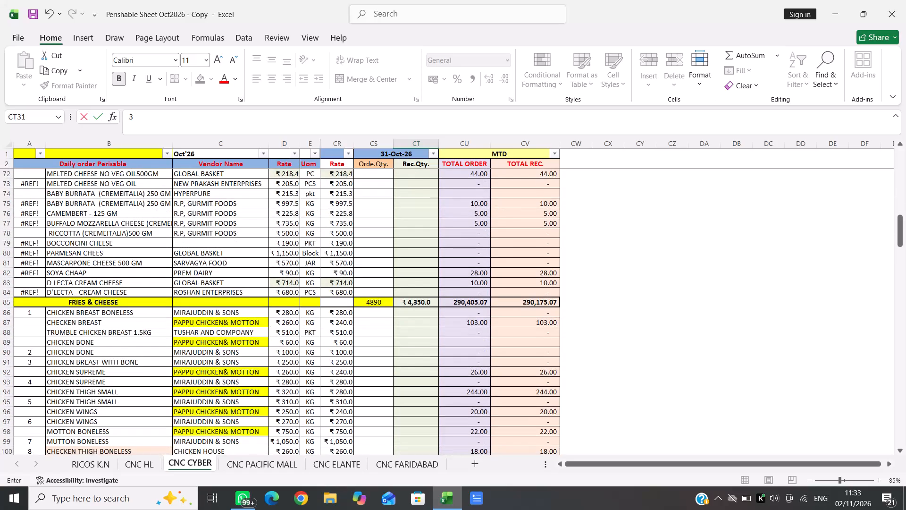
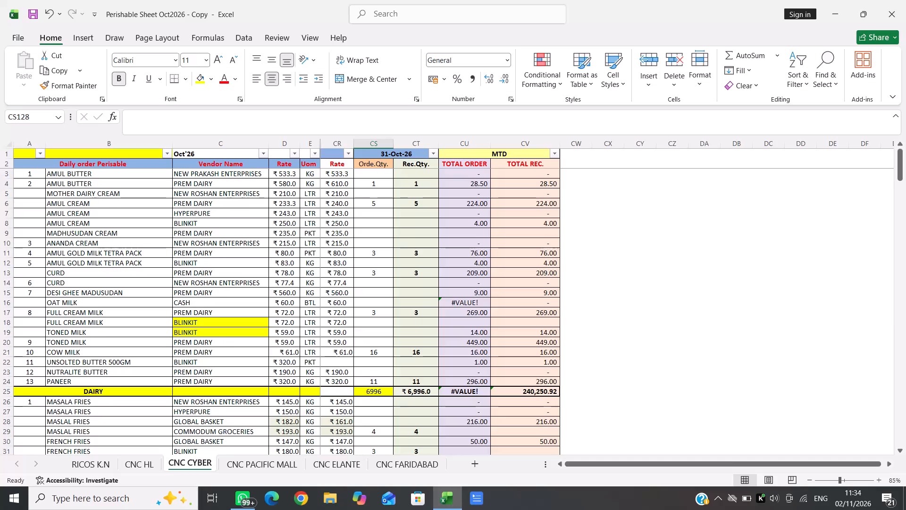
Save the Perishable Sheet Oct2026 - Copy workbook with the CNC CYBER sheet's 31-Oct-26 entries.
key(ctrl+s)
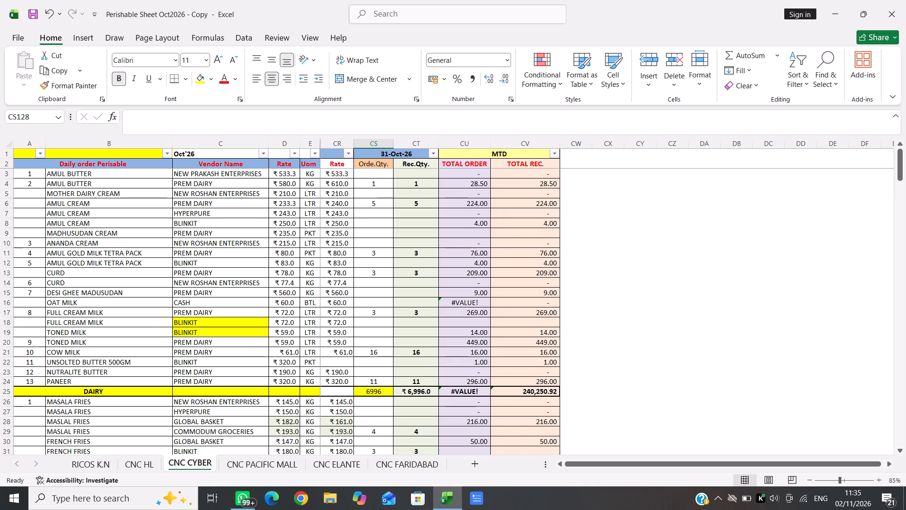
scroll(355, 331, right, 2)
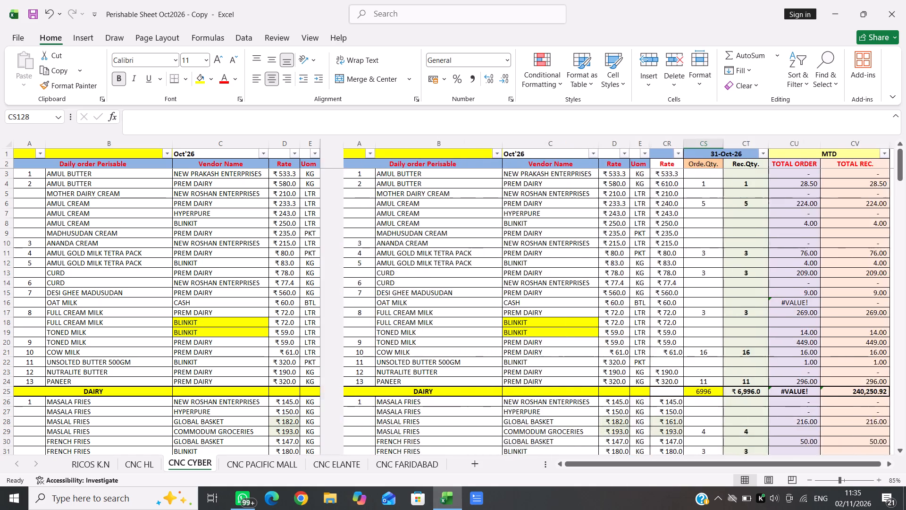
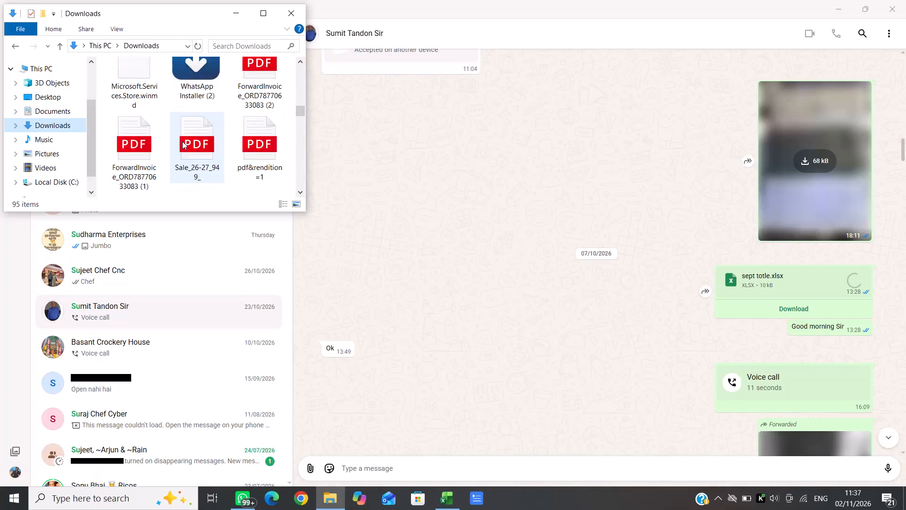
Find the sept totle workbook in the Desktop folder and open it in Excel.
scroll(182, 141, down, 1)
scroll(182, 141, up, 5)
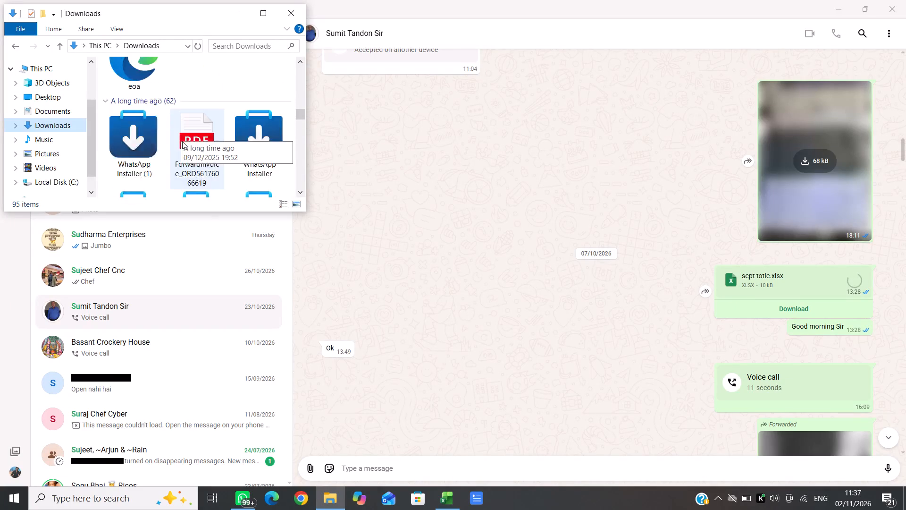
scroll(182, 141, up, 6)
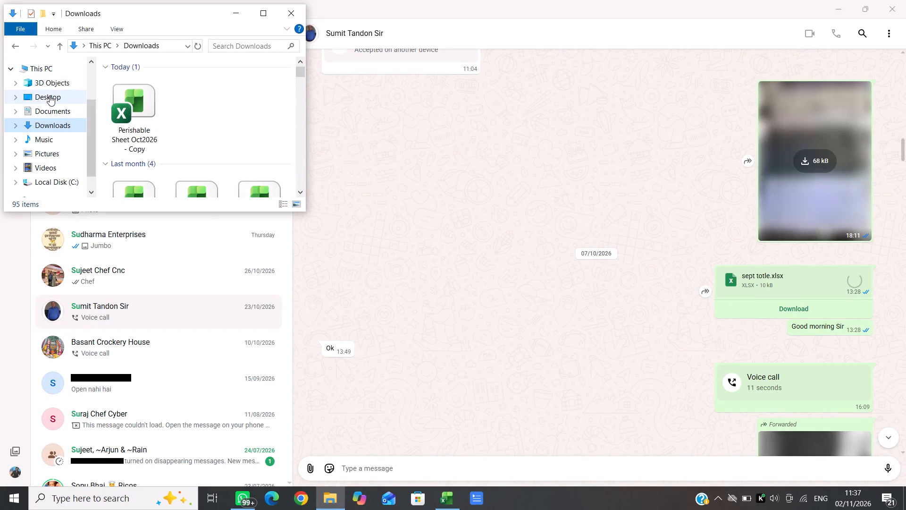
click(50, 95)
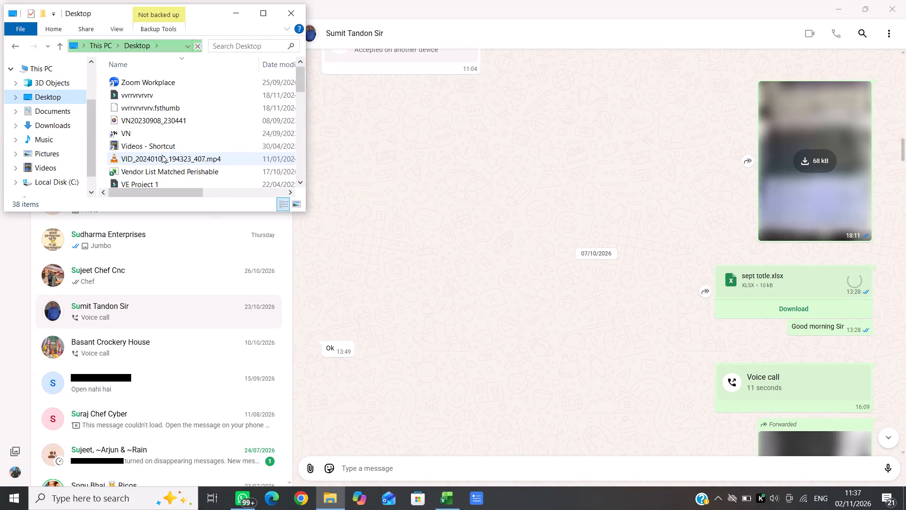
scroll(162, 155, down, 1)
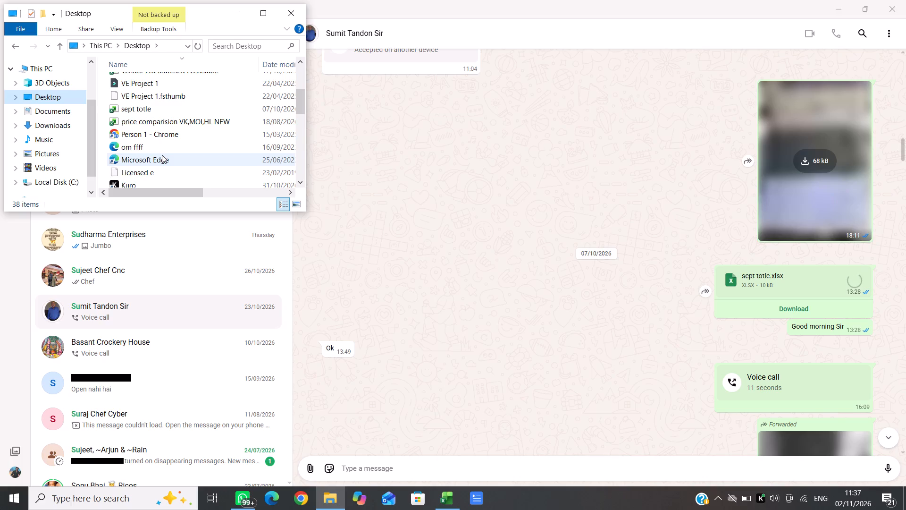
double_click(133, 107)
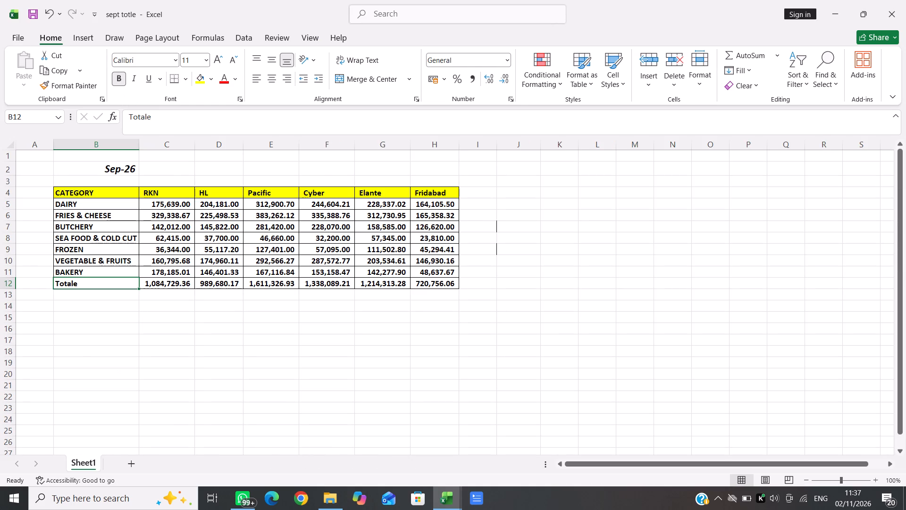
Select the HL column heading in the Sep-26 category totals table.
click(216, 194)
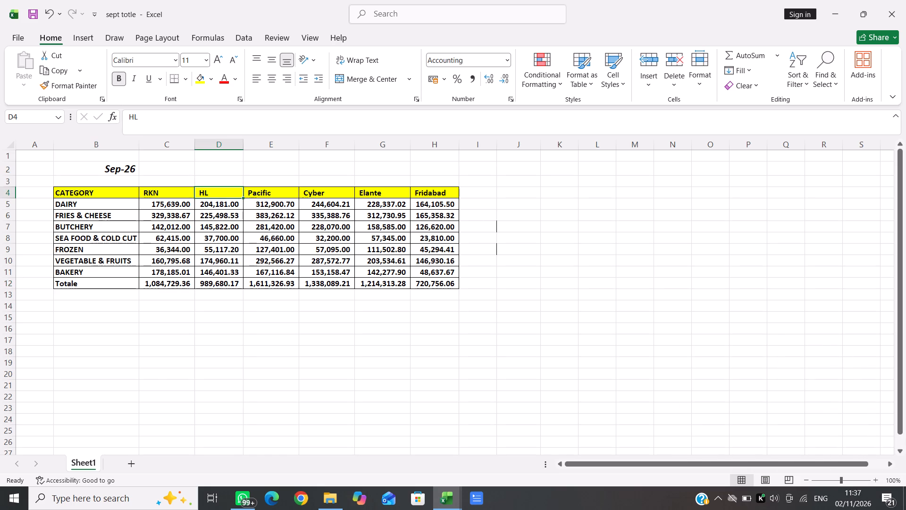
Change the date in cell B2 above the category table to 01/10/2026.
click(126, 169)
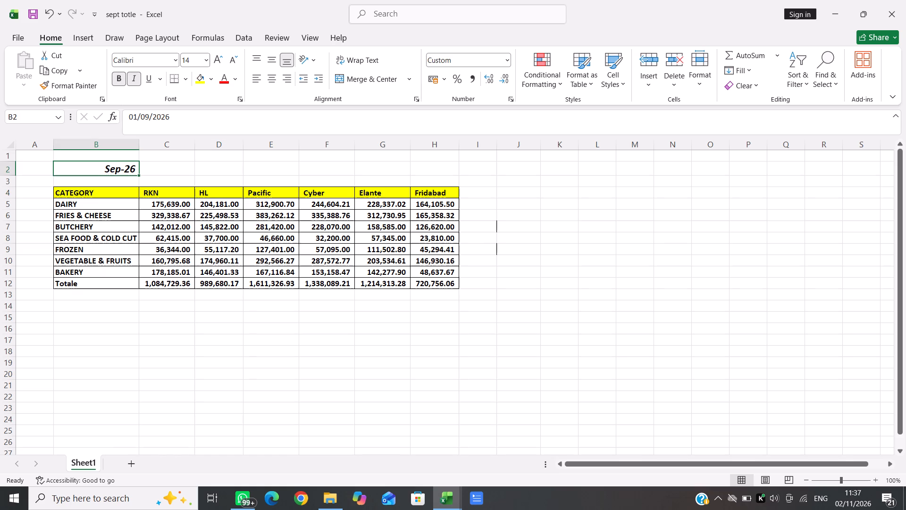
double_click(138, 169)
double_click(135, 169)
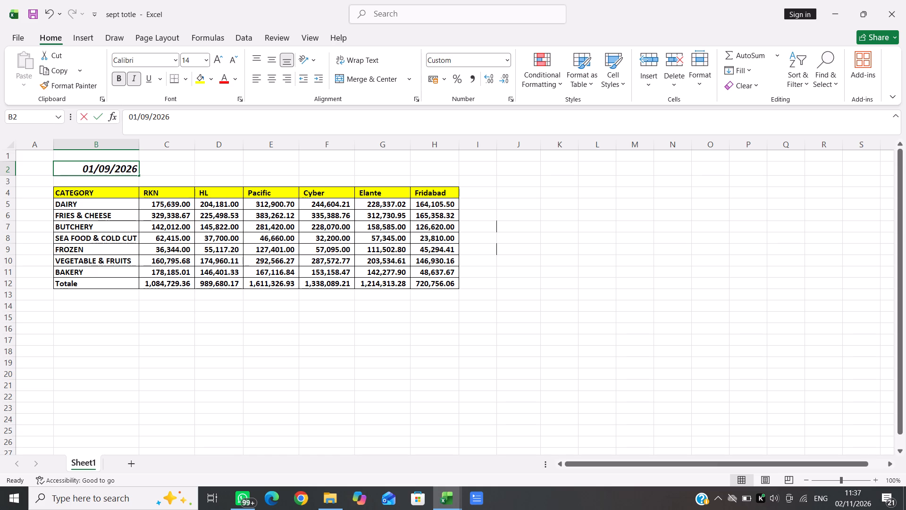
click(109, 169)
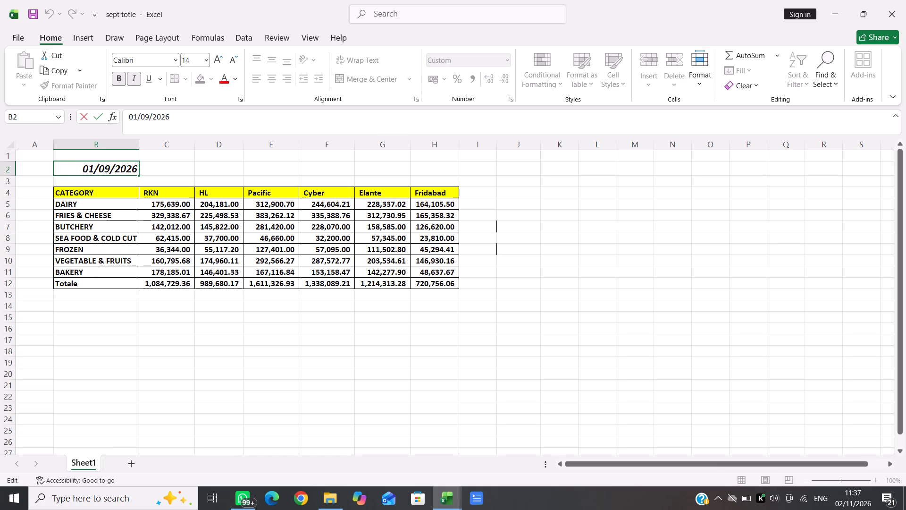
key(BackSpace)
key(BackSpace)
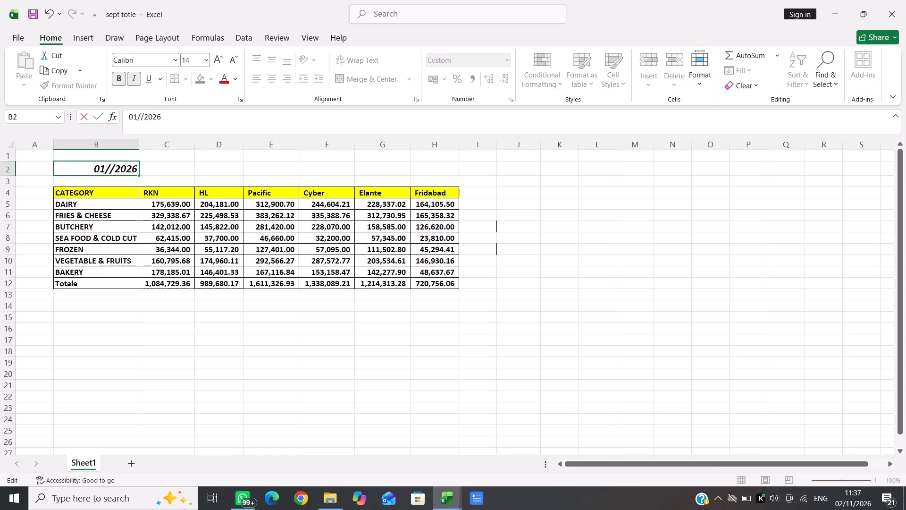
text(10)
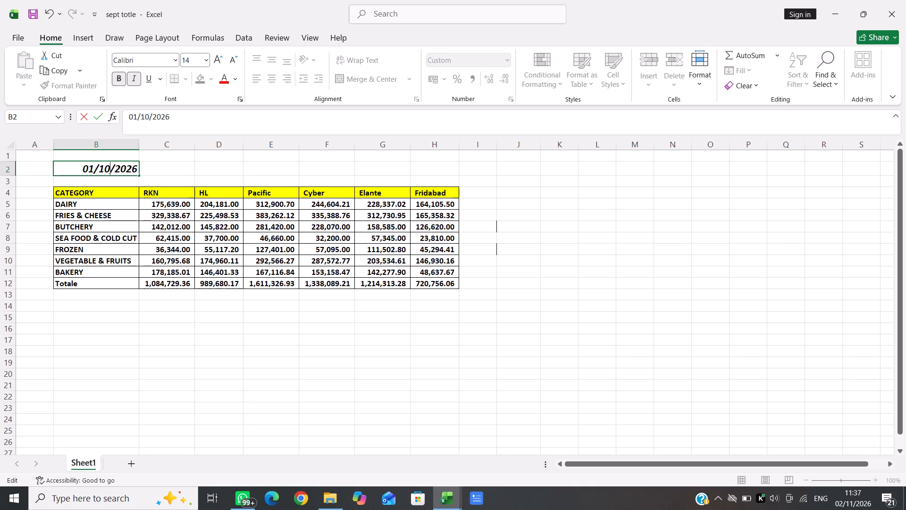
click(159, 171)
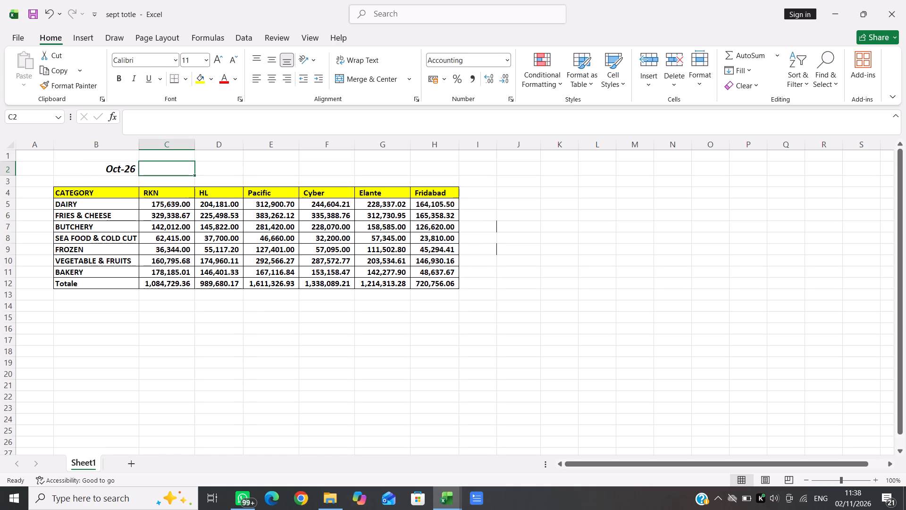
Clear the headers and figures of the HL, Pacific, Cyber, Elante and Fridabad columns, down through the Totale row.
click(218, 193)
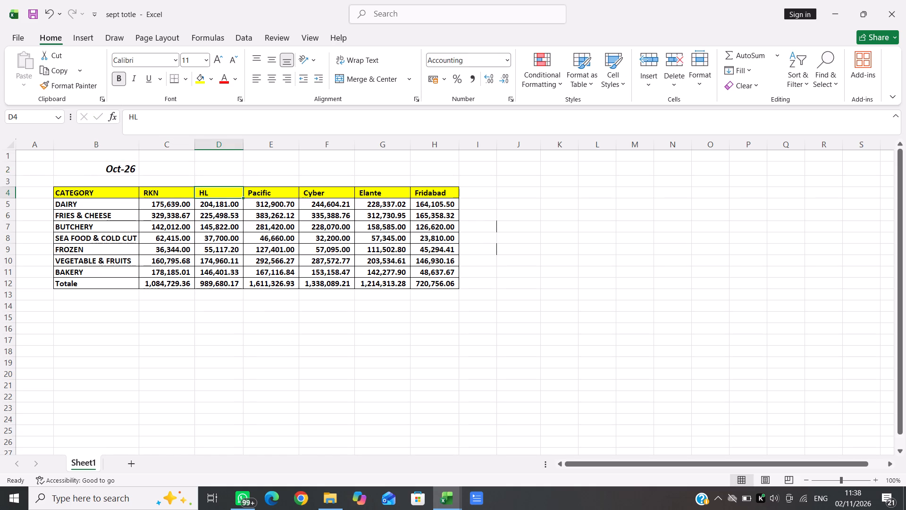
key(shift+Down)
key(shift+Down)
key(shift+Down)
key(shift+Down)
key(shift+Down)
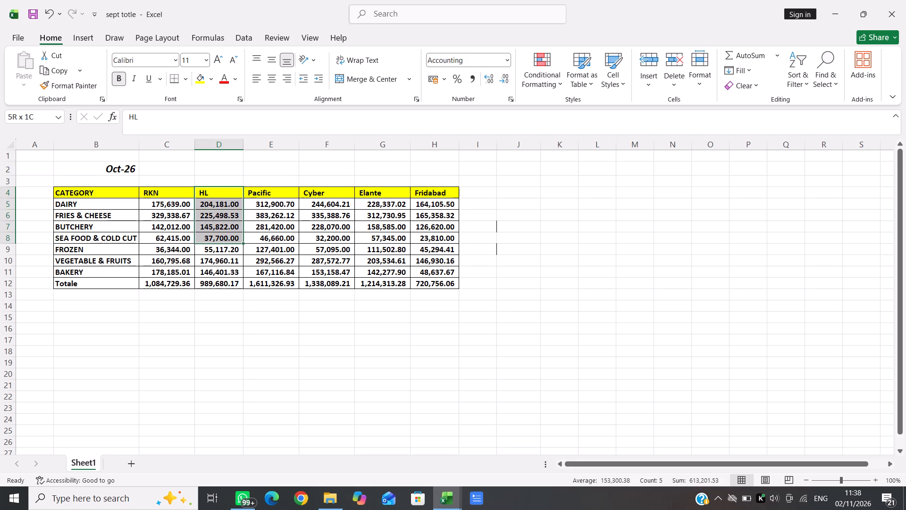
key(shift+Down)
key(shift+Down)
key(shift+Down)
key(shift+Right)
key(shift+Right)
key(shift+Right)
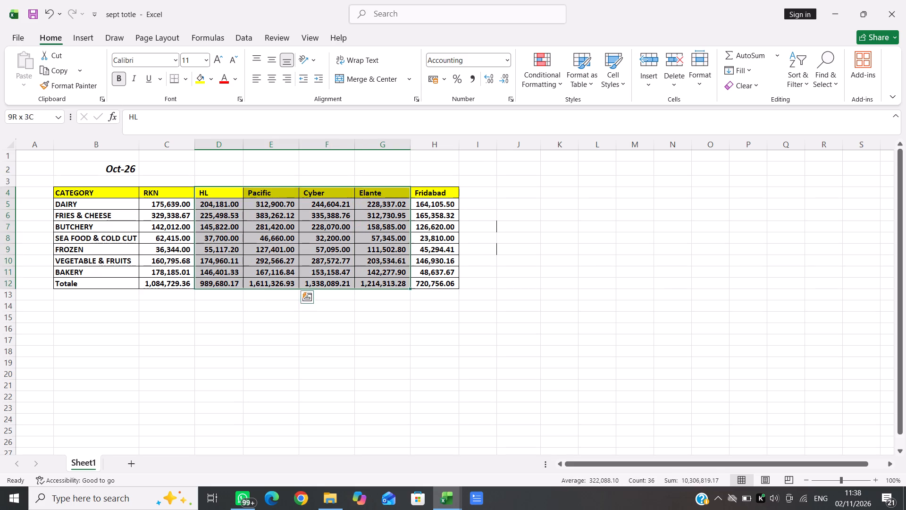
key(shift+Right)
key(Delete)
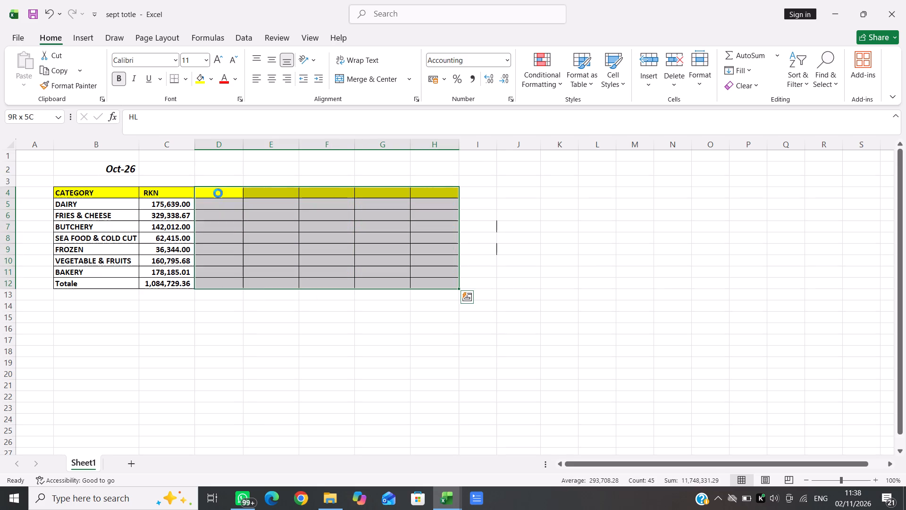
click(252, 246)
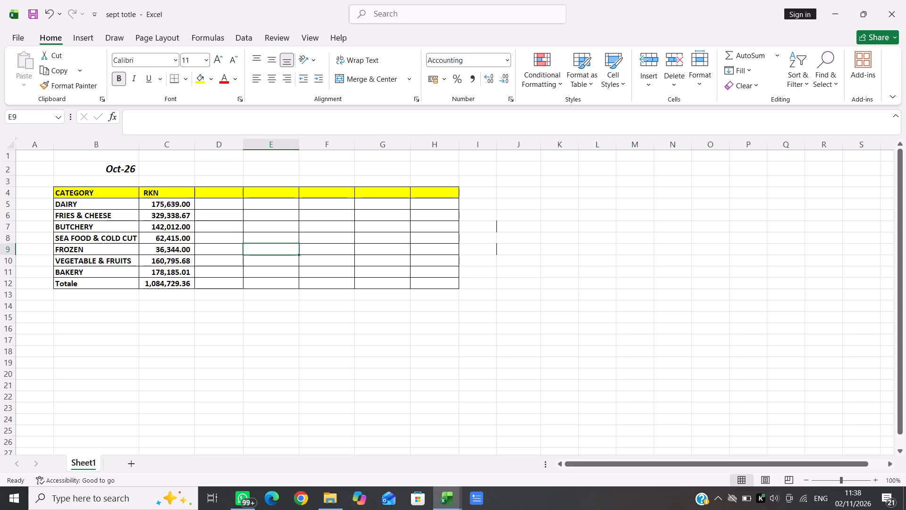
Clear the RKN column's figures from DAIRY through Totale, keeping its header.
click(174, 202)
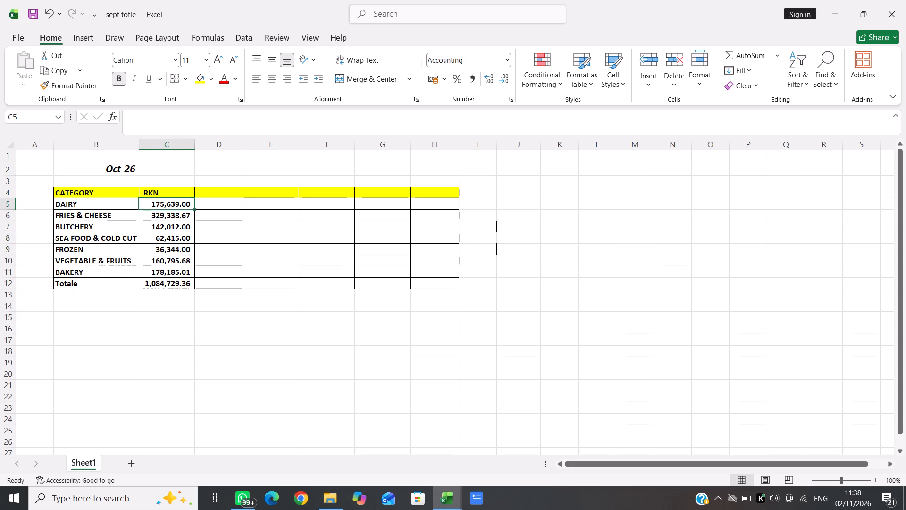
key(shift+Down)
key(shift+Down)
key(shift+Down)
key(shift+Down)
key(shift+Down)
key(shift+Down)
key(shift+Down)
key(shift+Down)
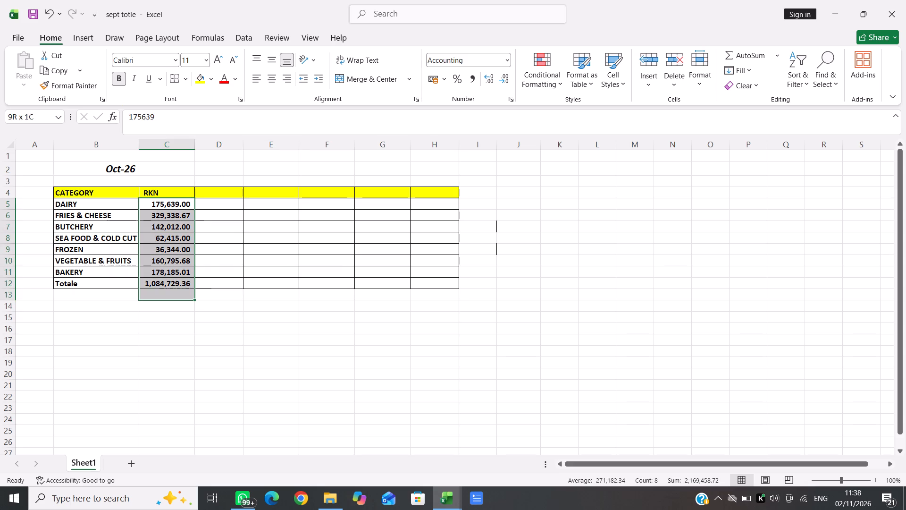
key(shift+Up)
key(Delete)
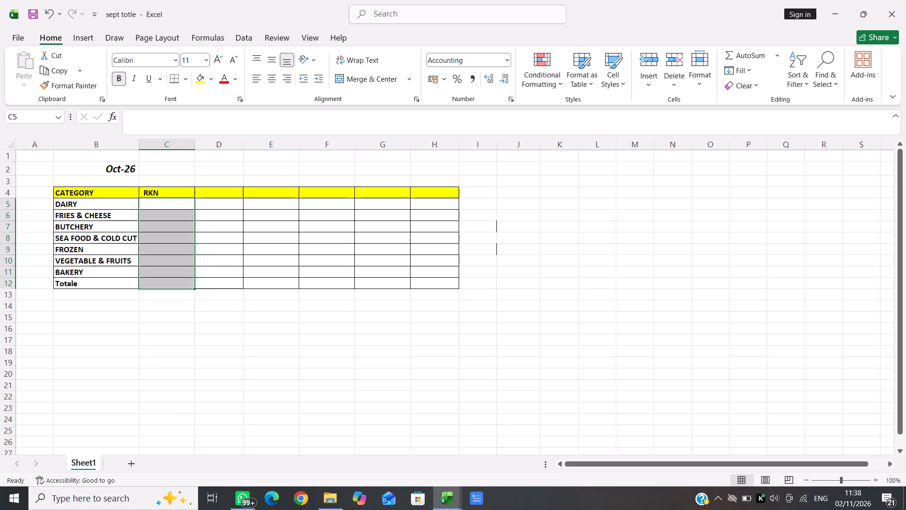
click(254, 313)
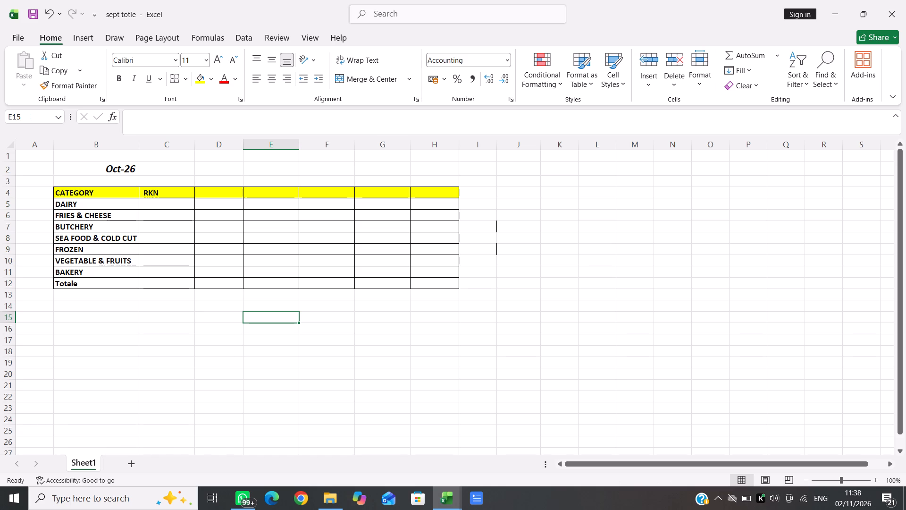
On the RICOS K.N sheet of the Perishable Sheet Oct2026 workbook, copy WILD ROCKET's TOTAL ORDER formula into rows 174 to 180.
key(alt+Tab)
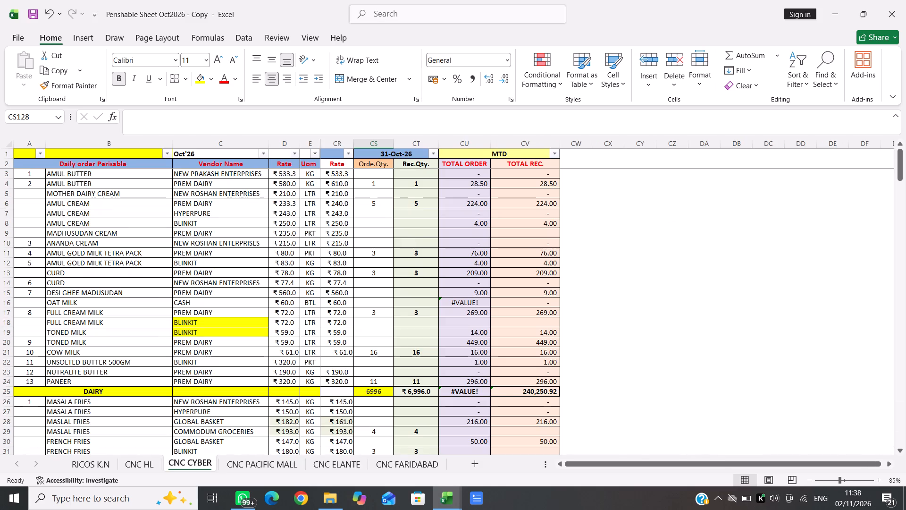
scroll(412, 336, right, 4)
click(89, 462)
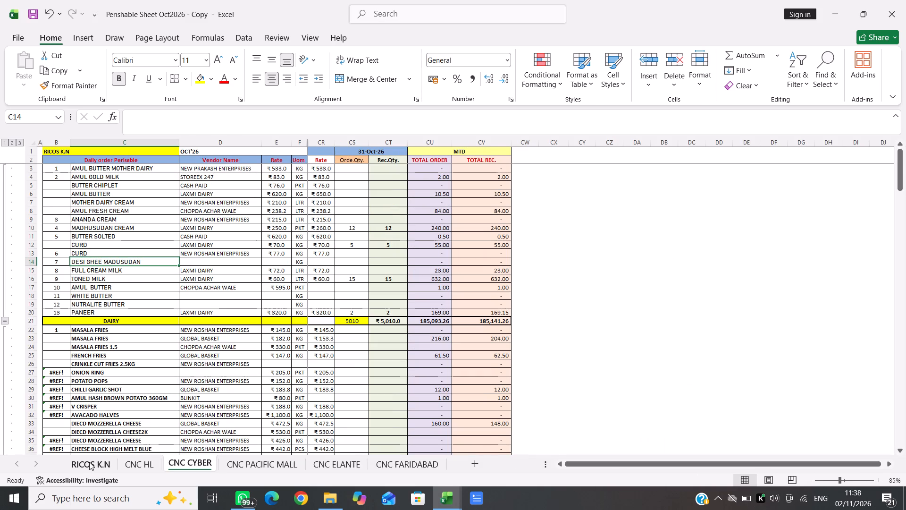
scroll(386, 384, down, 6)
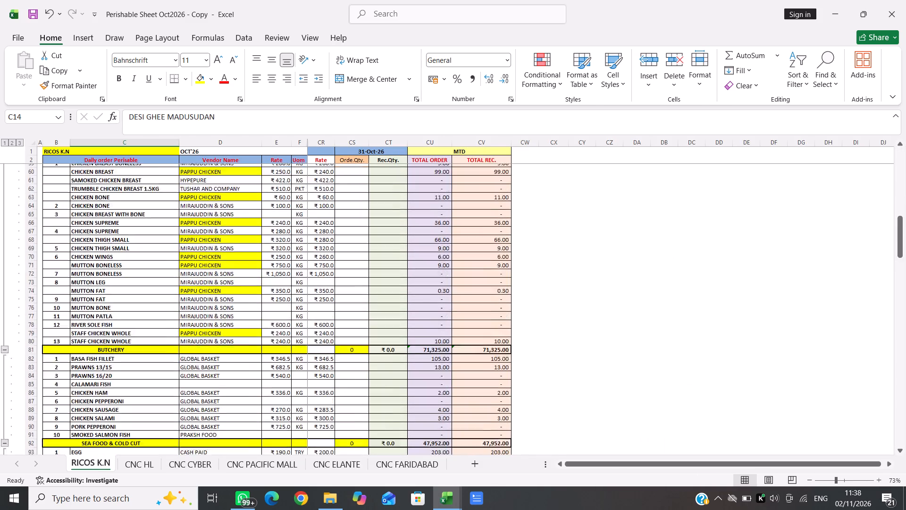
scroll(386, 384, down, 10)
scroll(386, 384, up, 1)
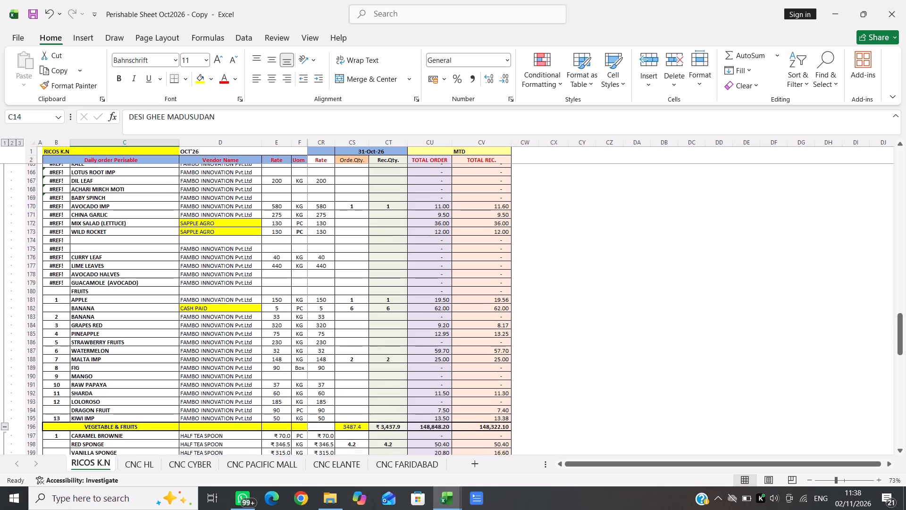
click(436, 238)
key(ctrl+c)
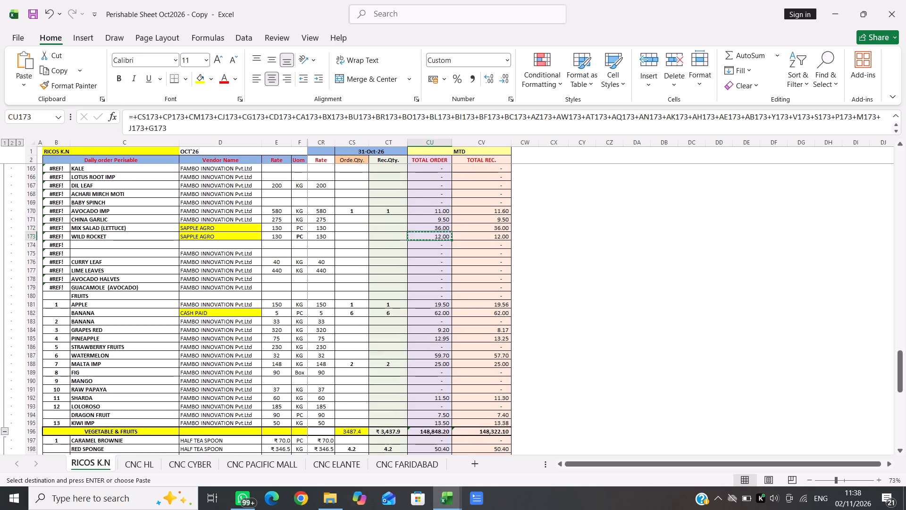
key(Down)
key(shift+Down)
key(shift+Down)
key(shift+Down)
key(shift+Down)
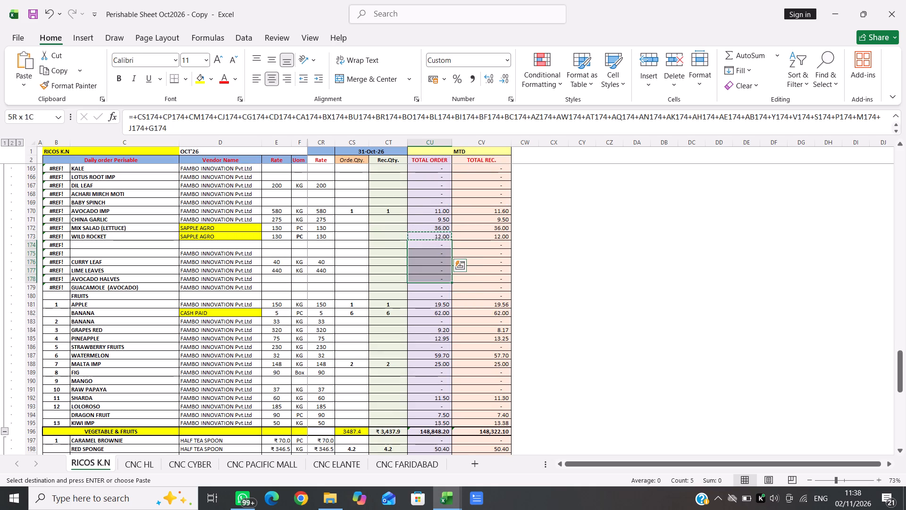
key(shift+Down)
key(shift+Down)
key(Return)
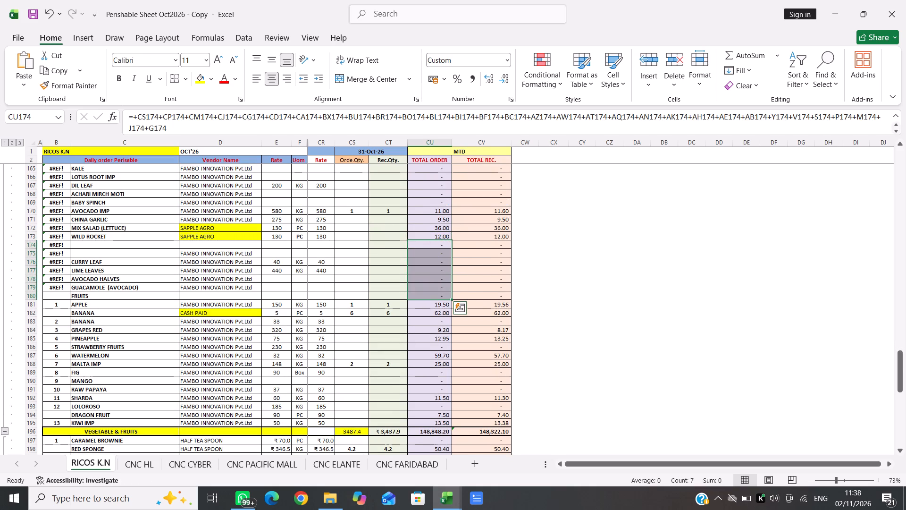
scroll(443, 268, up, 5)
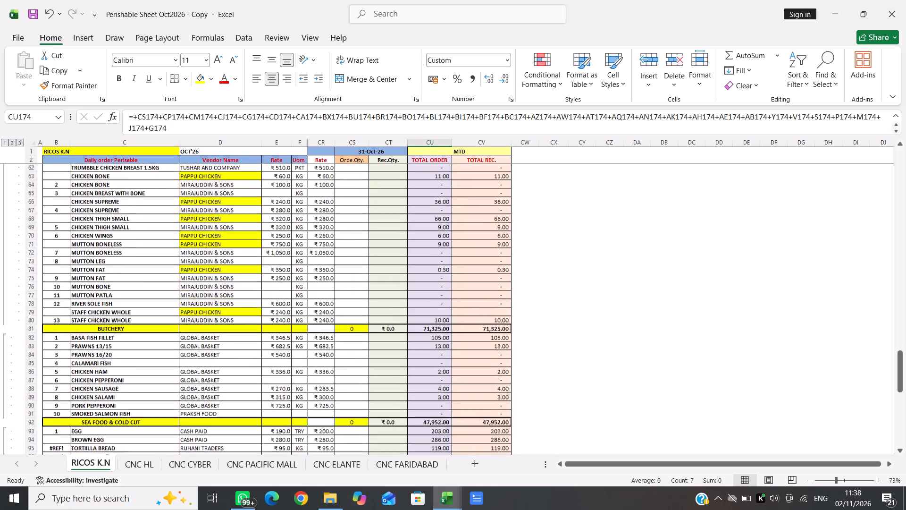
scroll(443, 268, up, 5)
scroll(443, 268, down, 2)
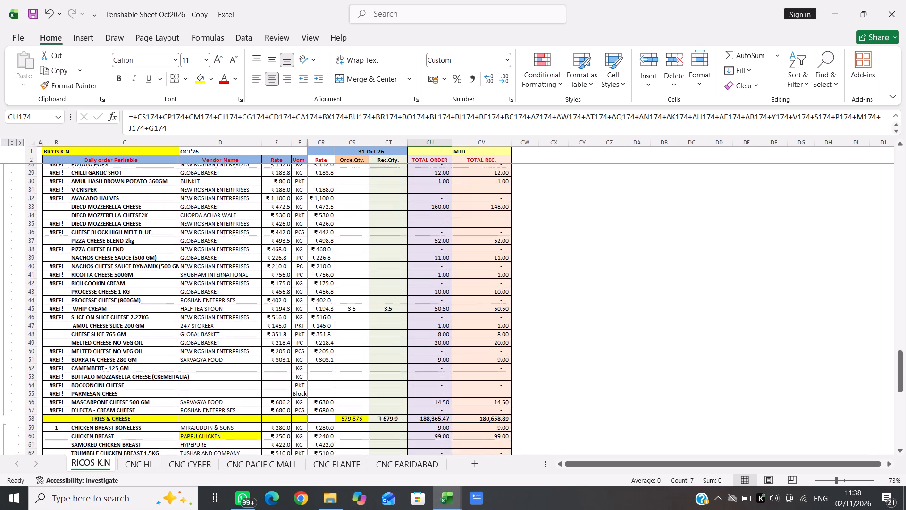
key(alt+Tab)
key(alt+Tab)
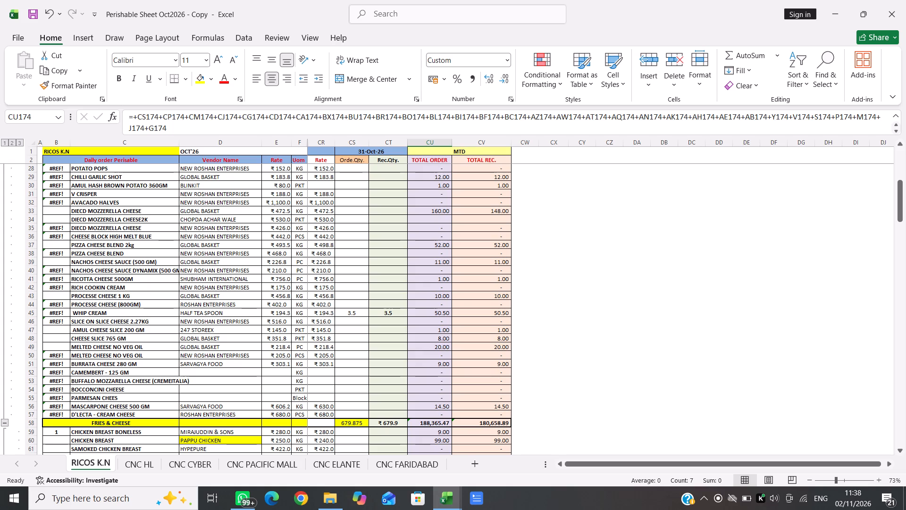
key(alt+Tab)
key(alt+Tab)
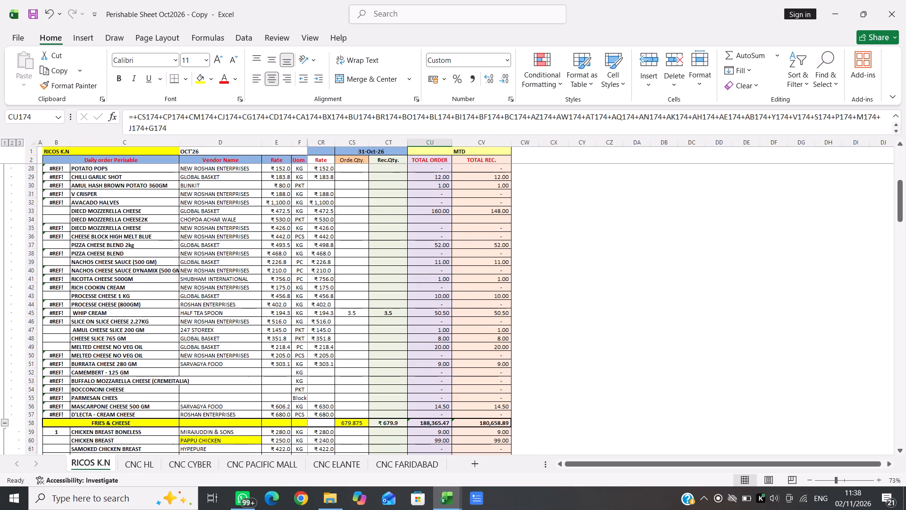
Insert a row below PAPPU CHICKEN's CHICKEN THIGH SMALL in the butchery section and copy that item name into it.
scroll(443, 268, down, 3)
scroll(443, 268, up, 1)
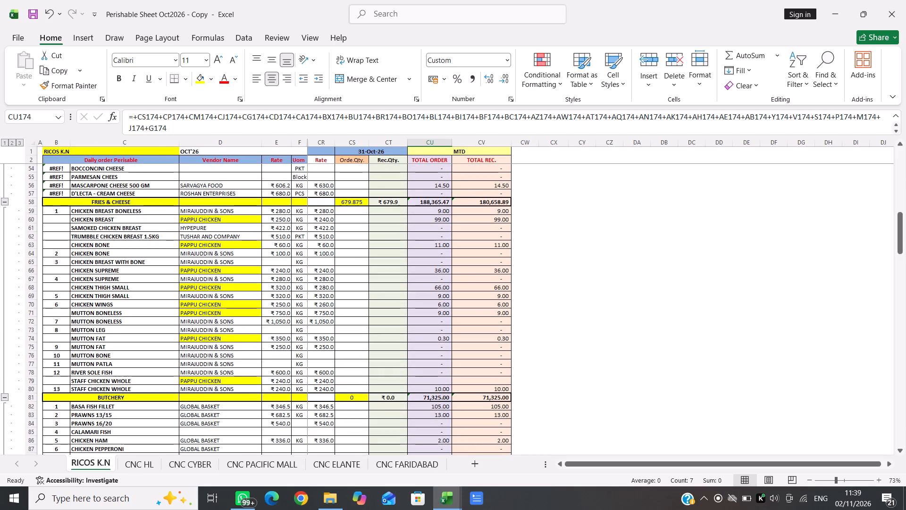
click(197, 294)
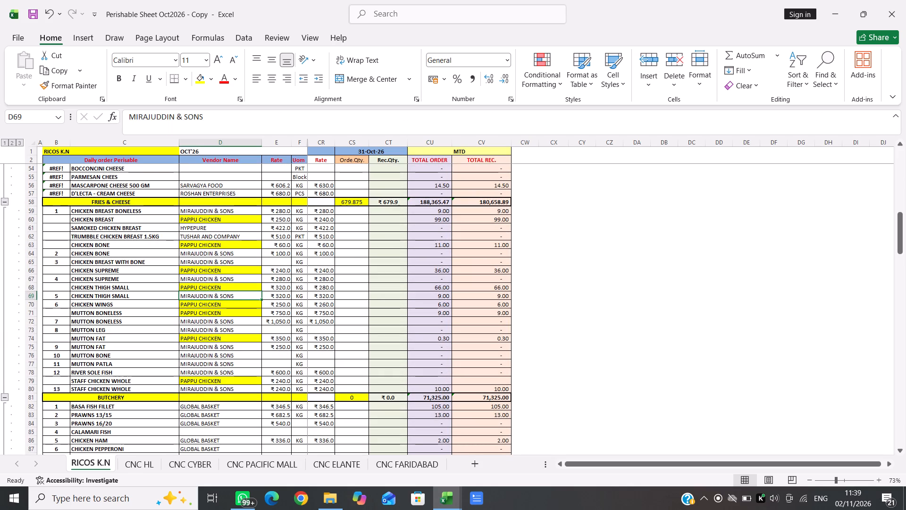
key(shift+space)
key(ctrl+shift+equal)
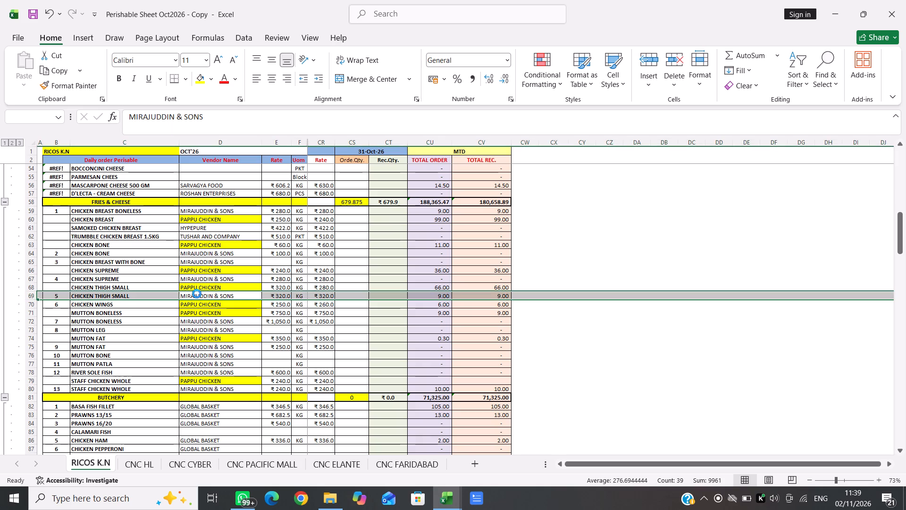
click(107, 288)
key(ctrl+c)
key(Down)
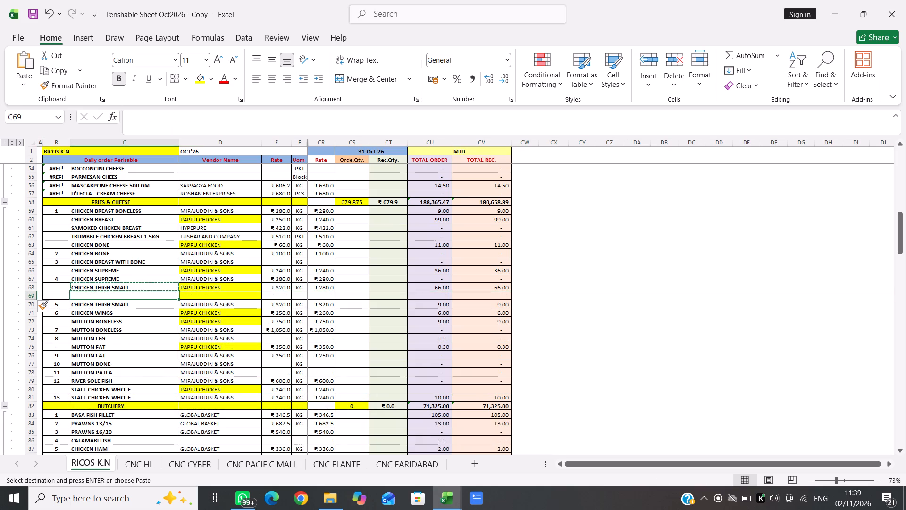
key(Return)
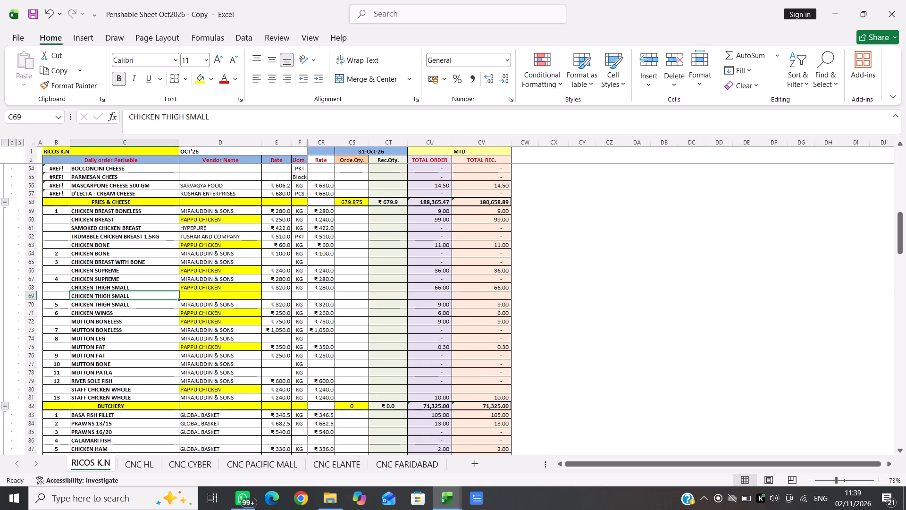
Complete the new CHICKEN THIGH SMALL row: vendor CASH PAID, unit KG, both rates 280, and 31-Oct order and received quantities of 5.
click(202, 296)
text(CASH)
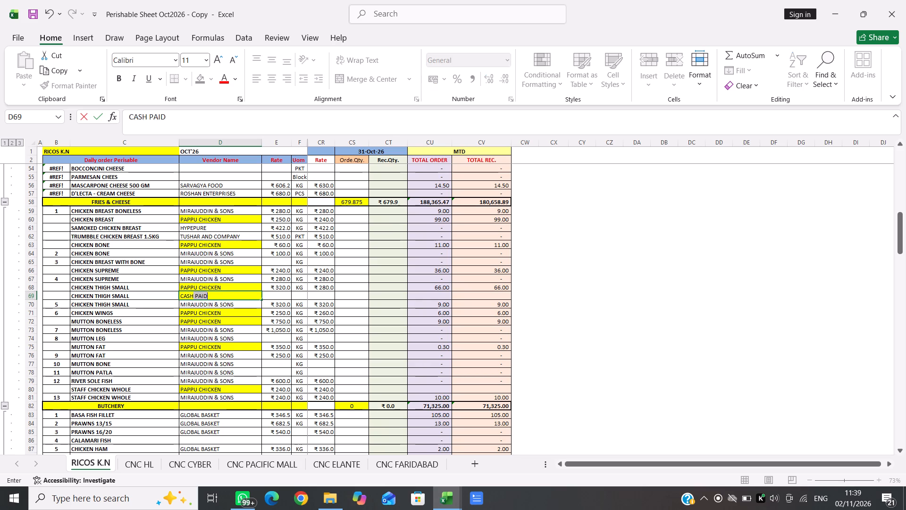
click(275, 295)
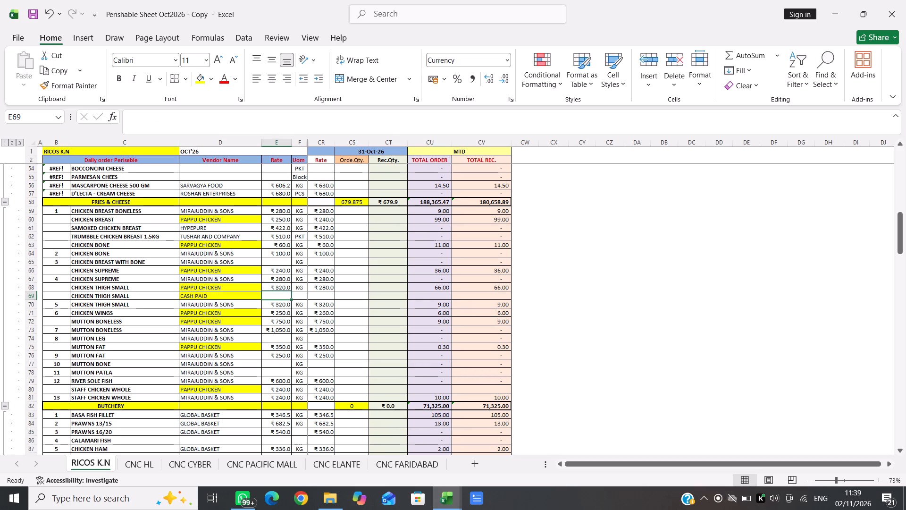
text(28)
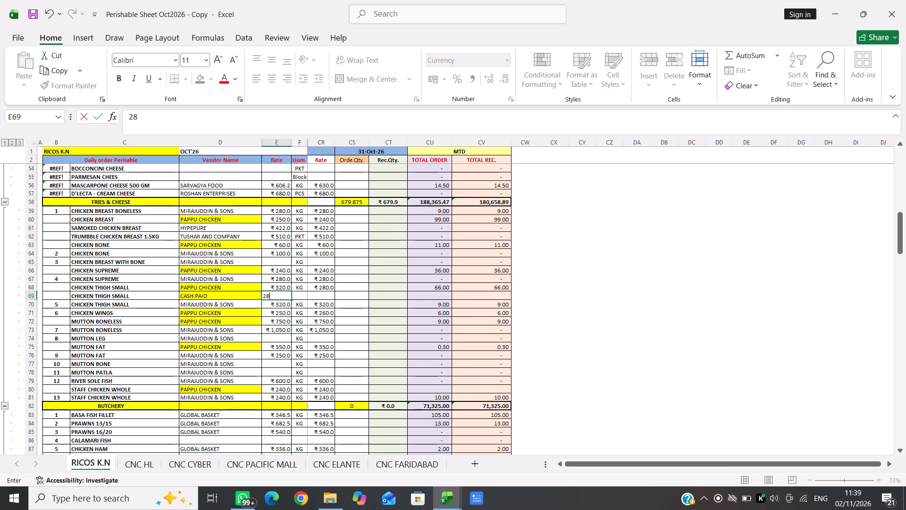
key(0)
key(Right)
key(k)
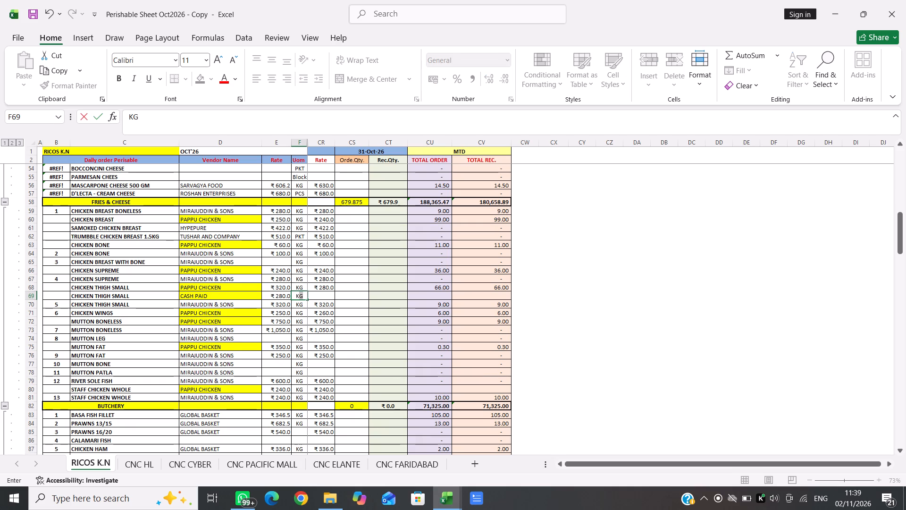
key(Right)
text(280)
key(Right)
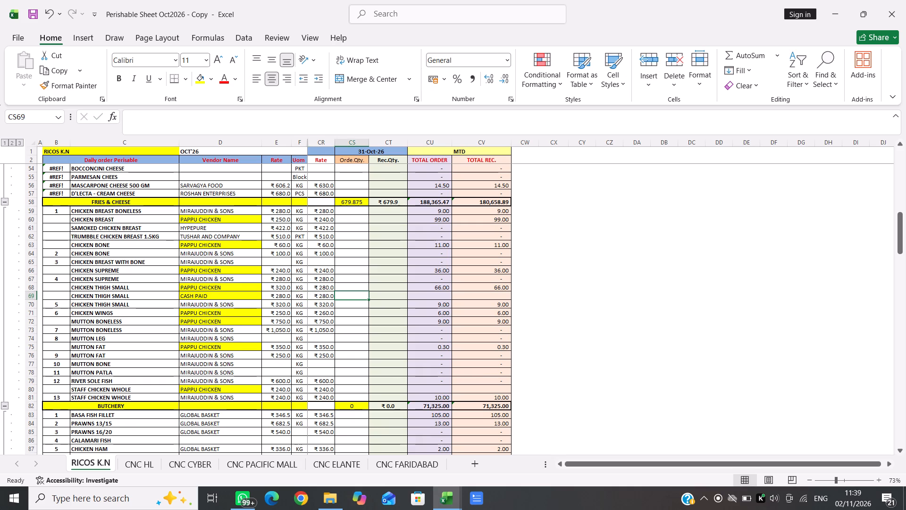
key(5)
key(Right)
key(5)
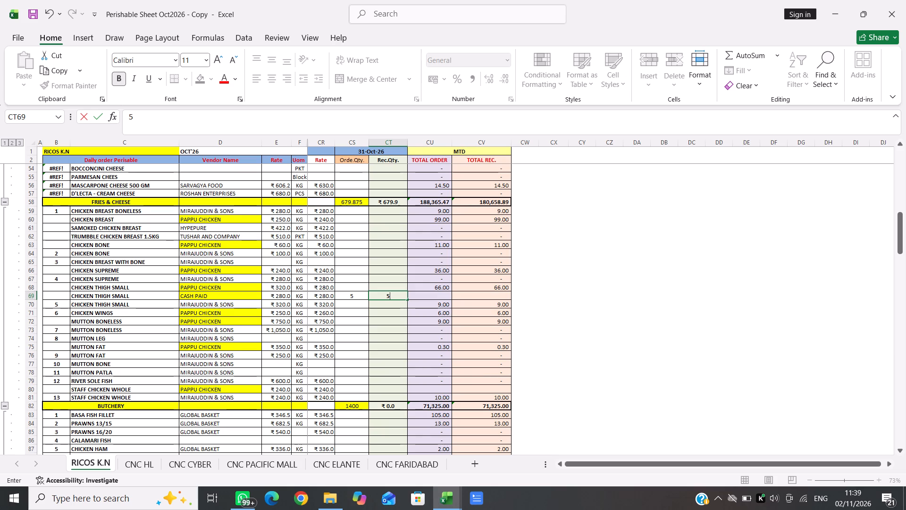
Insert a row below PAPPU CHICKEN's CHICKEN BREAST and copy that item name into it.
click(88, 229)
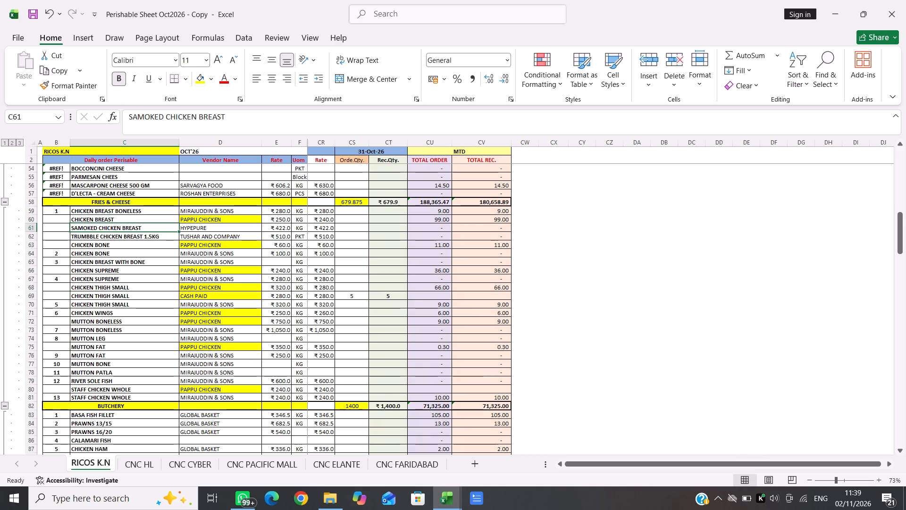
key(shift+space)
key(ctrl+shift+equal)
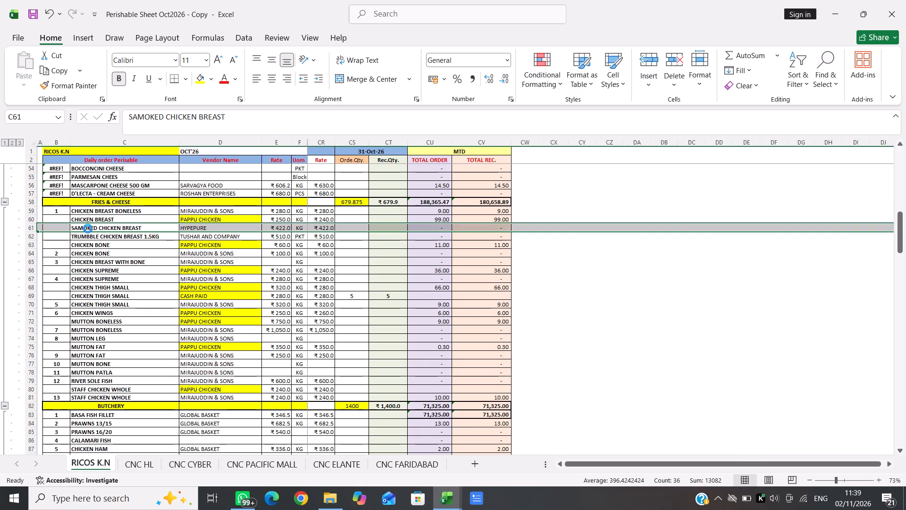
click(98, 217)
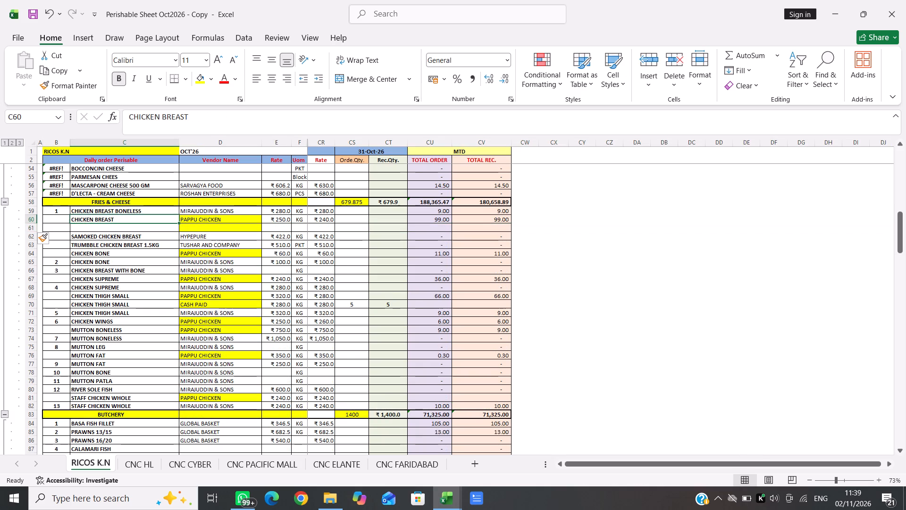
key(ctrl+c)
key(Down)
key(Return)
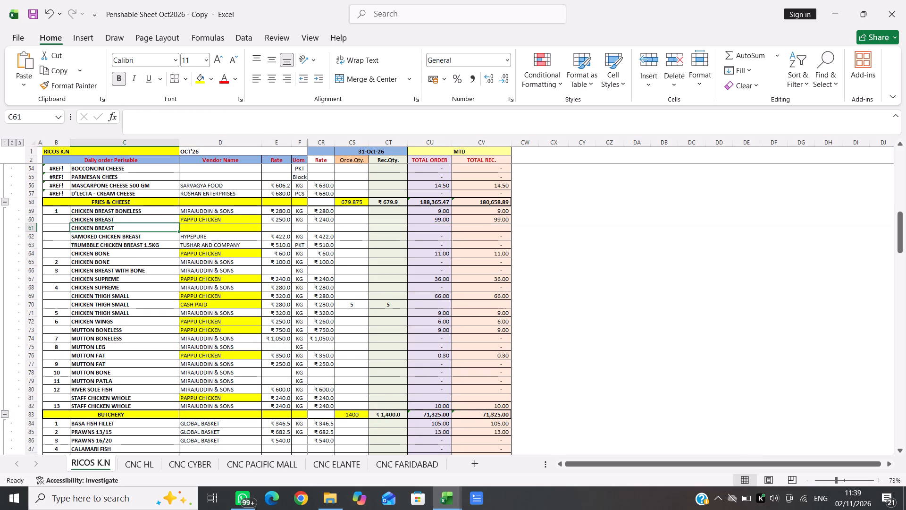
Complete the new CHICKEN BREAST row: vendor CASH PAID, unit KG, both rates 240, and 31-Oct order and received quantities of 10.
click(191, 226)
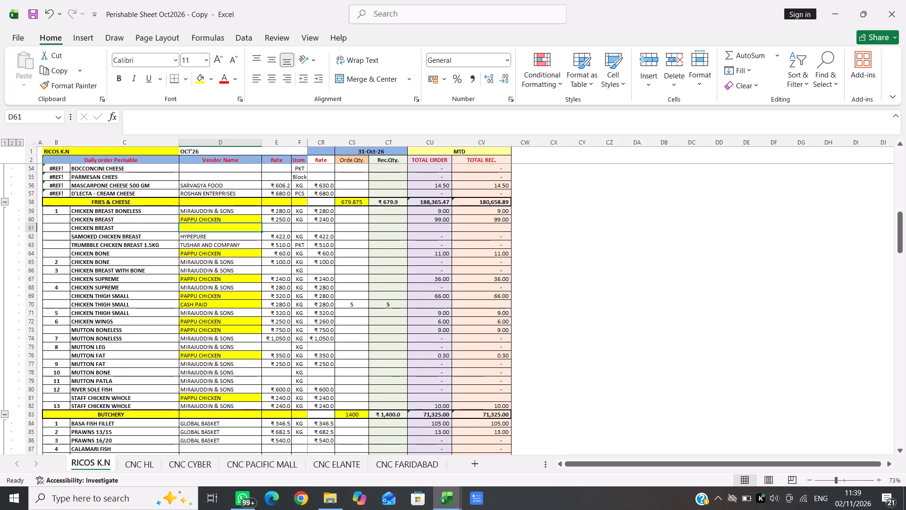
text(CASH)
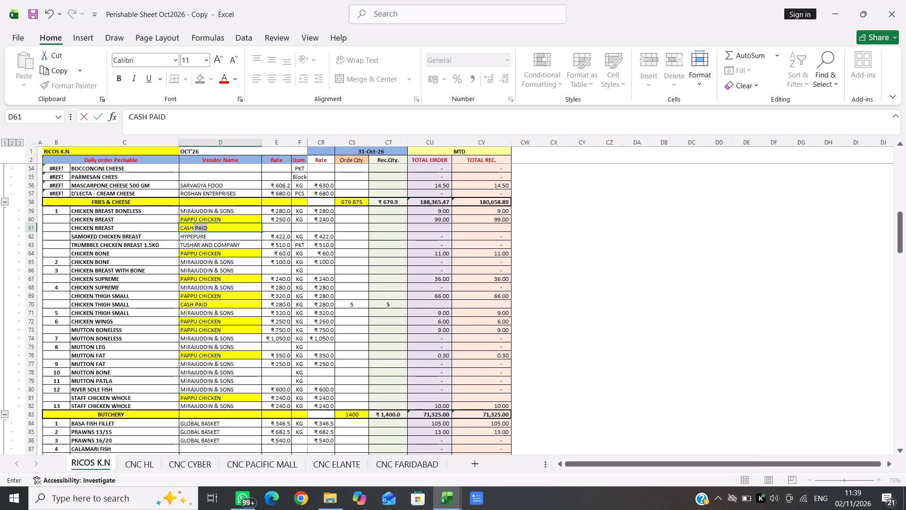
click(279, 227)
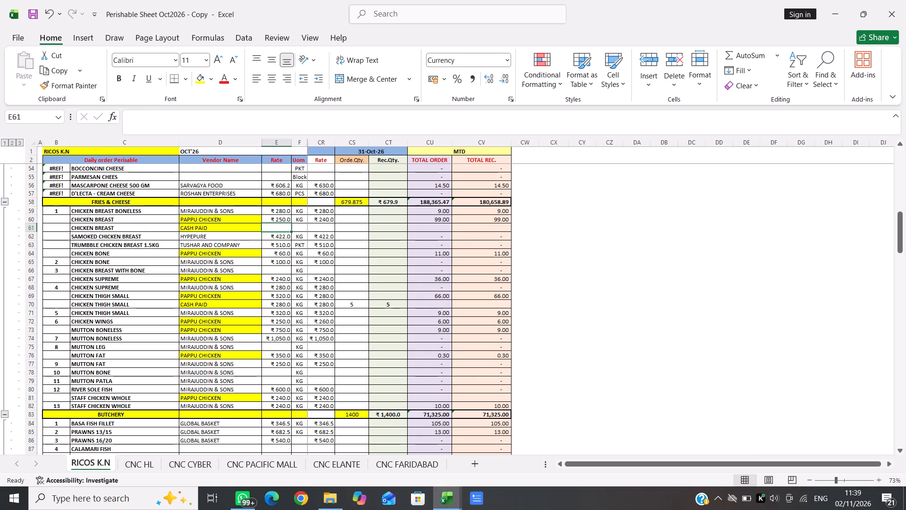
text(240)
key(Right)
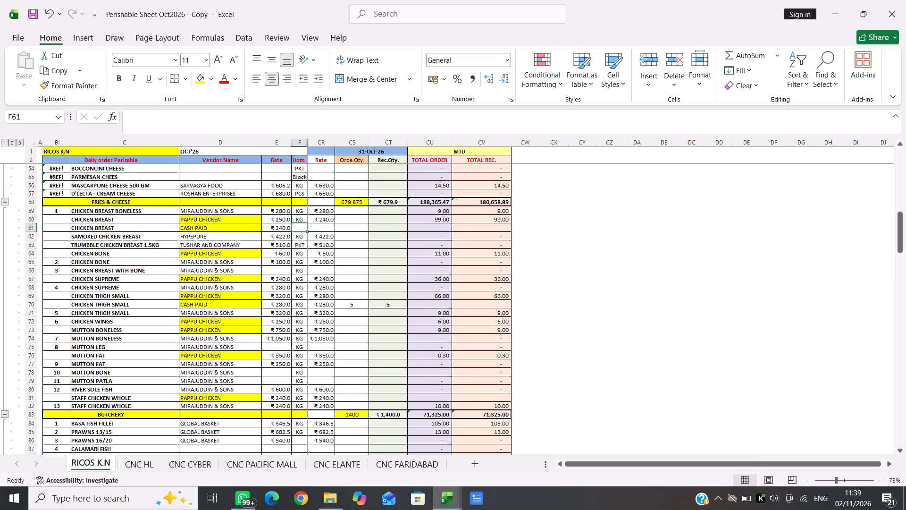
key(k)
key(Right)
text(240)
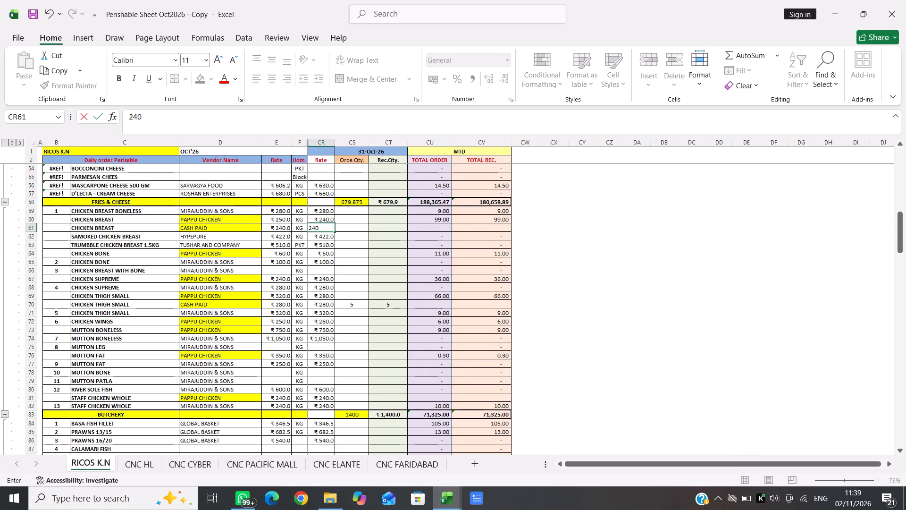
key(Right)
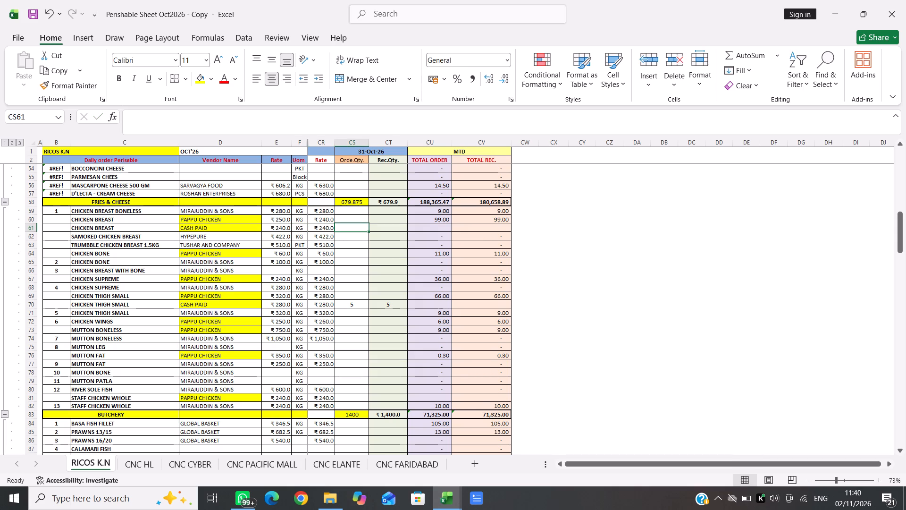
text(10)
key(Right)
text(10)
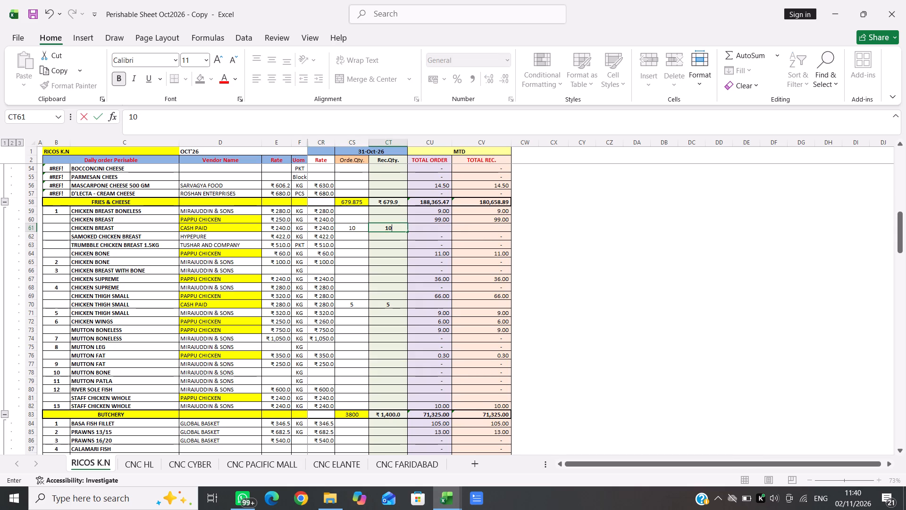
key(Down)
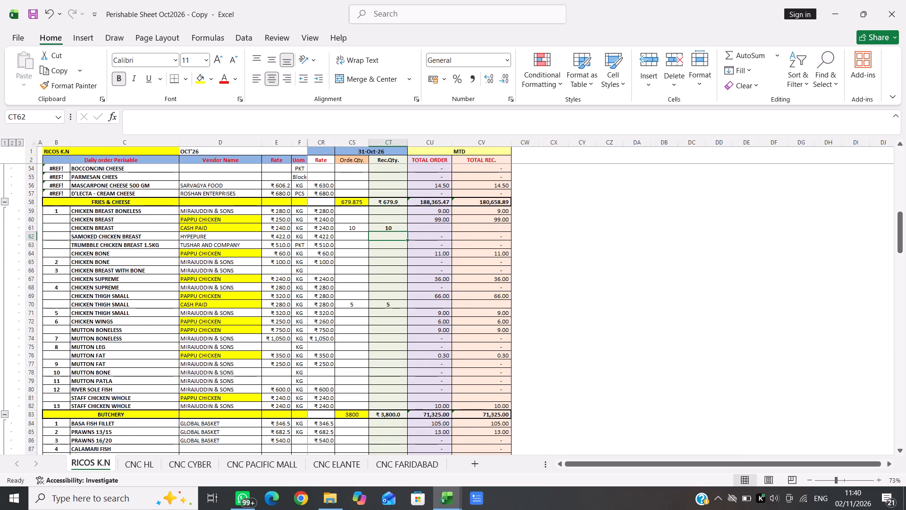
Copy the TOTAL ORDER formula of PAPPU CHICKEN's CHICKEN BREAST into rows 61 to 63.
click(442, 219)
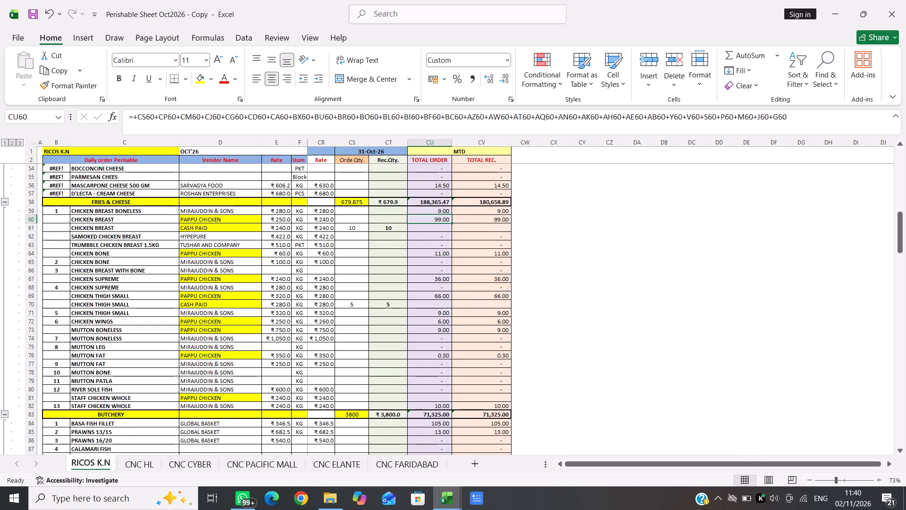
key(ctrl+c)
key(Down)
key(shift+Down)
key(shift+Down)
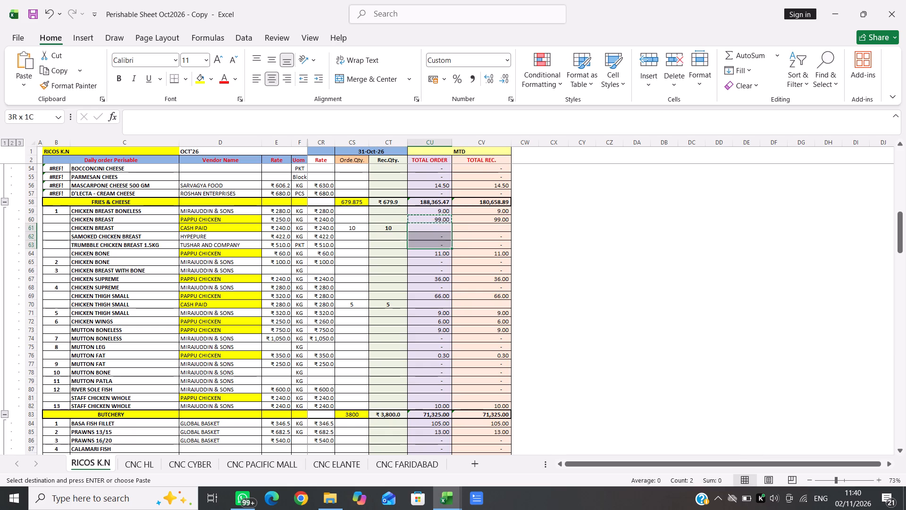
key(shift+Down)
key(shift+Up)
key(Return)
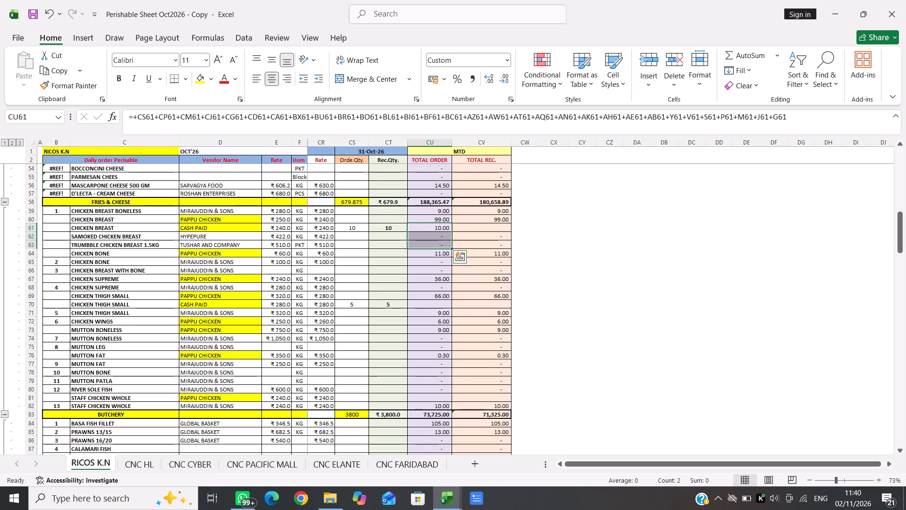
Copy the TOTAL REC. formula of PAPPU CHICKEN's CHICKEN BREAST into rows 61 to 63.
click(503, 221)
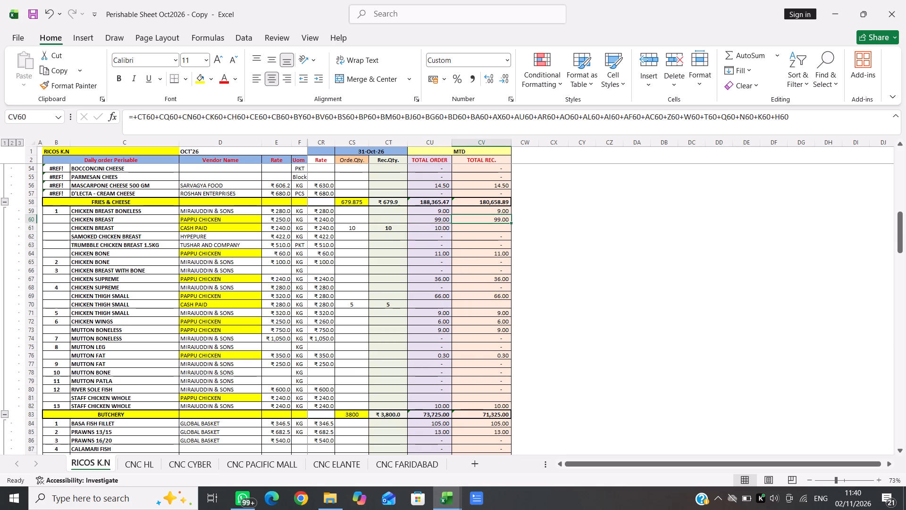
key(ctrl+c)
key(Down)
key(shift+Down)
key(shift+Down)
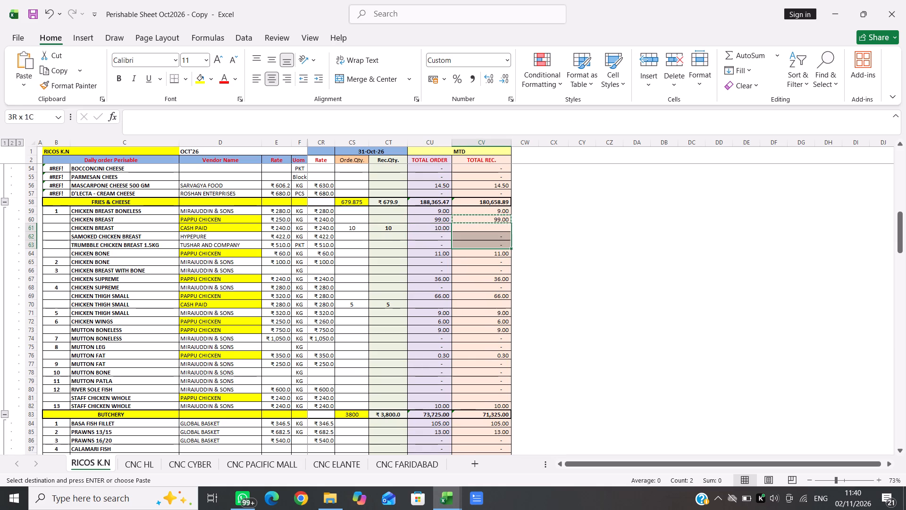
key(Return)
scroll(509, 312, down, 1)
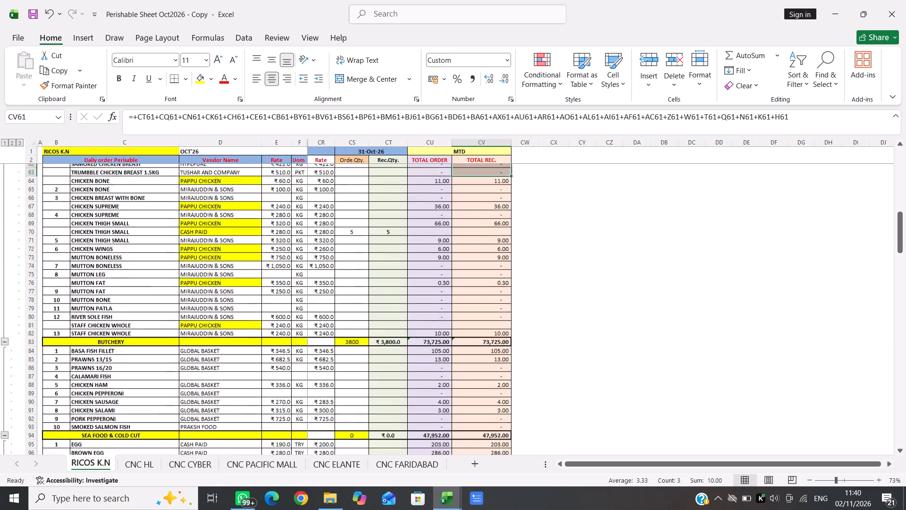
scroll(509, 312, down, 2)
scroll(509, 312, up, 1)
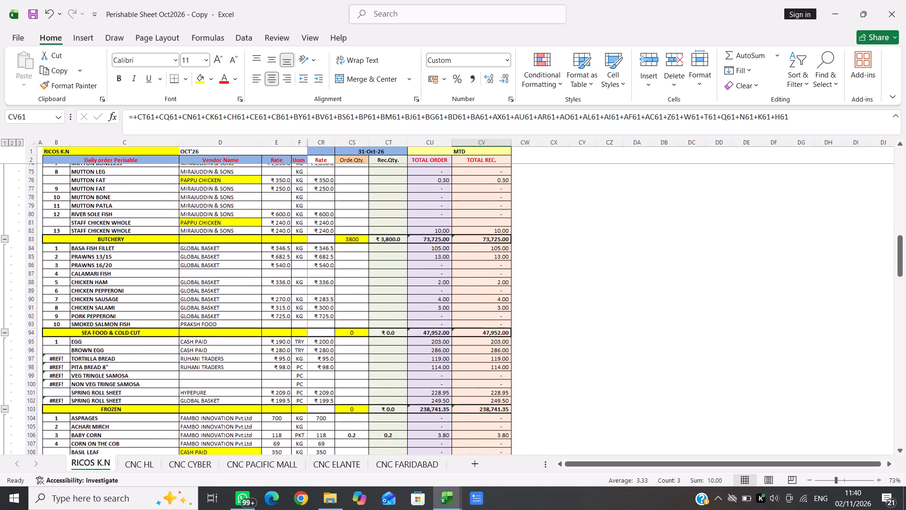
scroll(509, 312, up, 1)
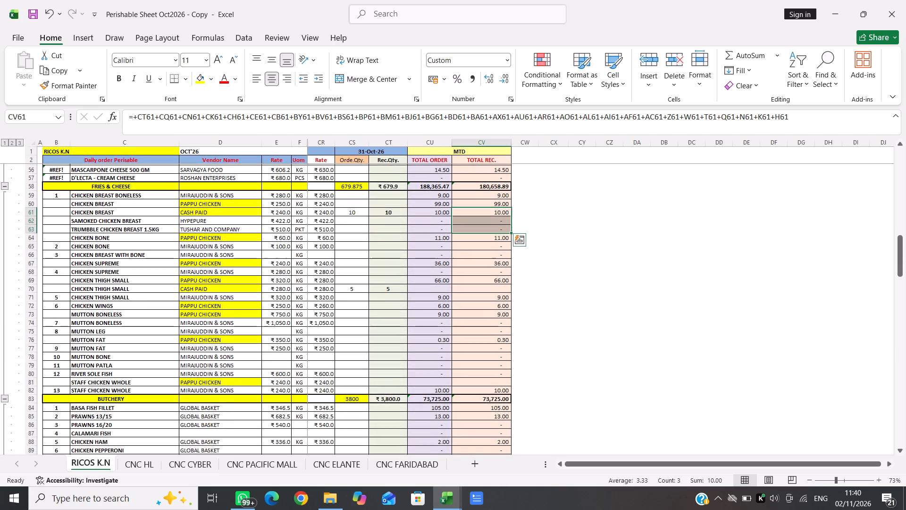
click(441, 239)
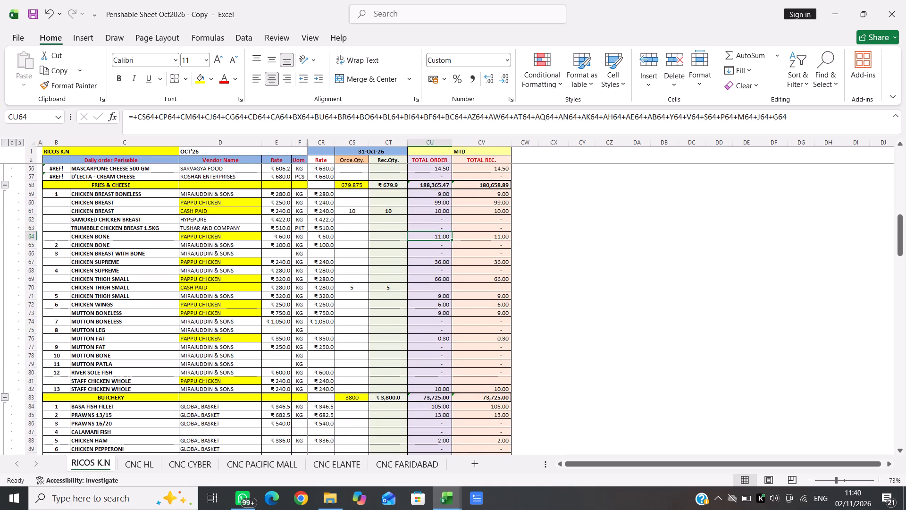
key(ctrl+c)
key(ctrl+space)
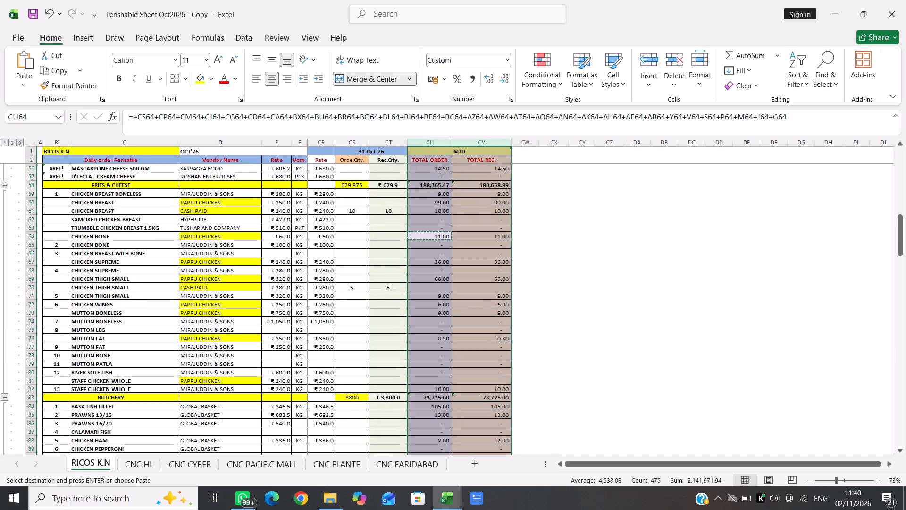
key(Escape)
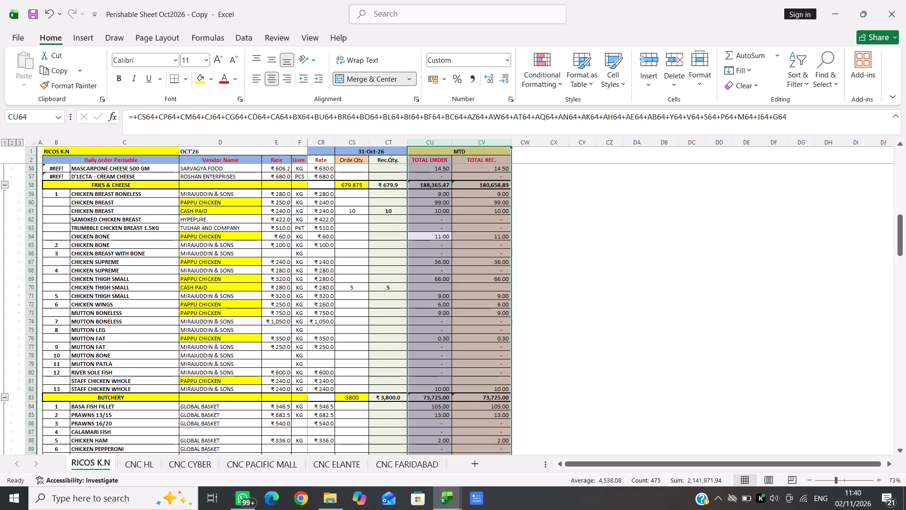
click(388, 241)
Copy the TOTAL ORDER formula of PAPPU CHICKEN's CHICKEN BONE in row 64 into rows 65 and 66.
click(440, 239)
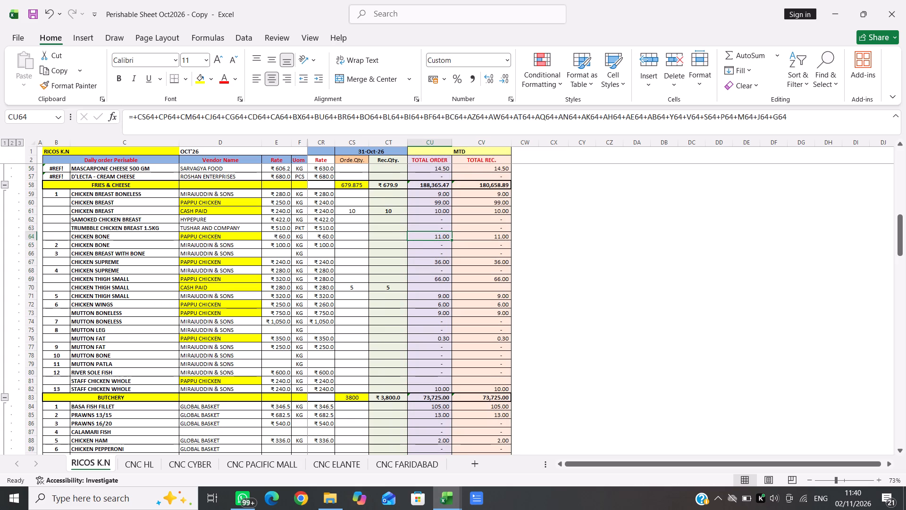
key(ctrl+c)
key(Down)
key(shift+Down)
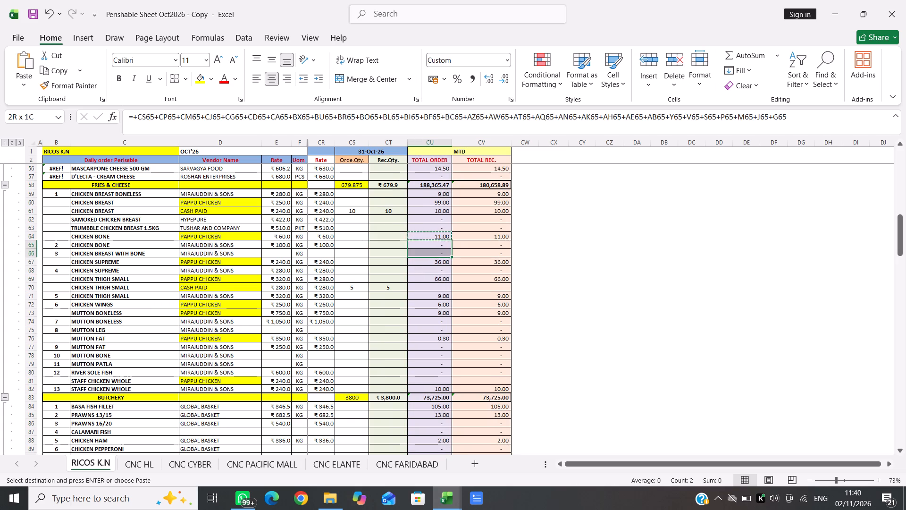
key(Return)
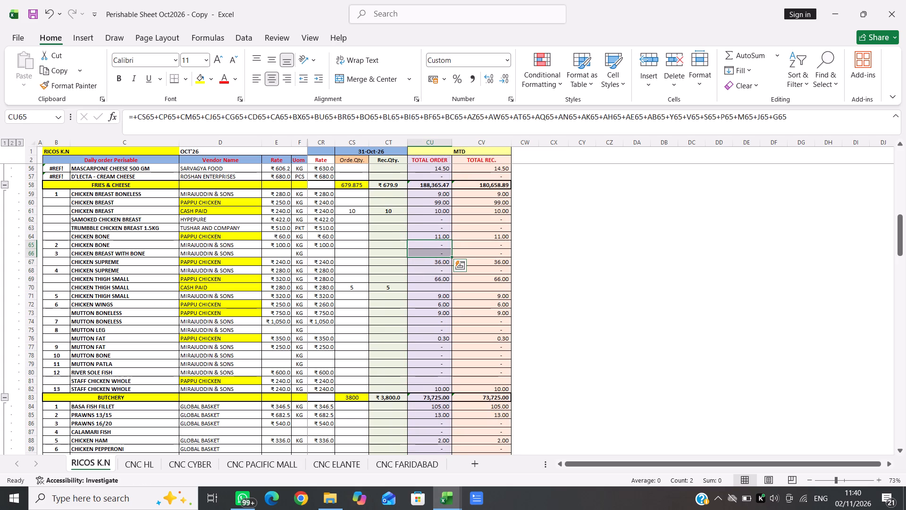
Copy the TOTAL REC. formula of PAPPU CHICKEN's CHICKEN BONE in row 64 into rows 65 and 66.
click(500, 238)
key(ctrl+c)
key(Down)
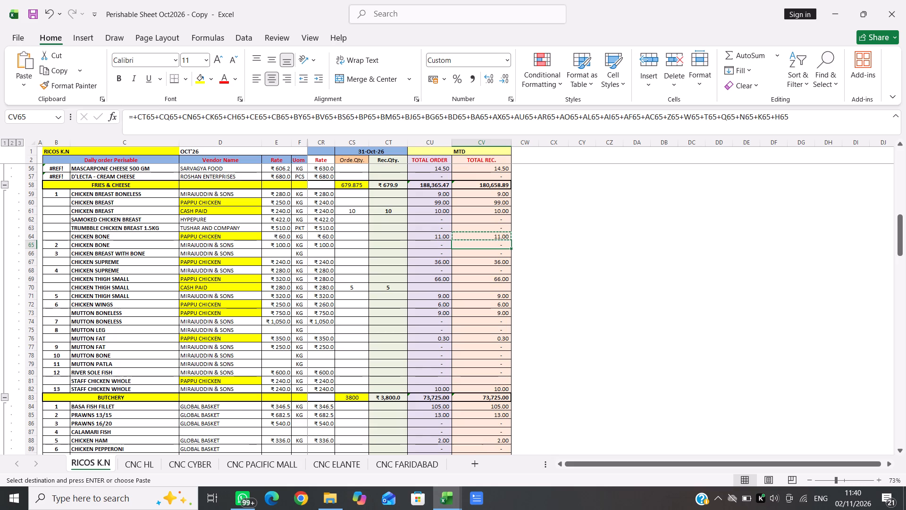
key(shift+Down)
key(Return)
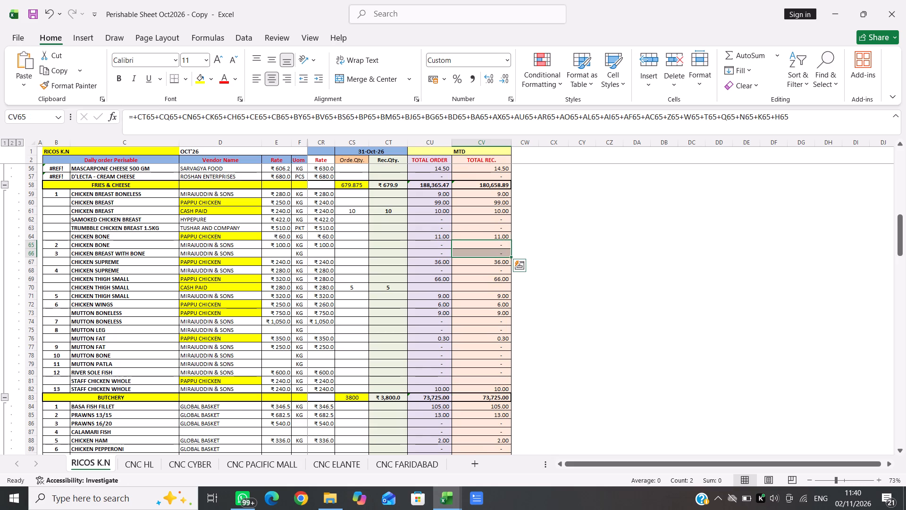
Copy the TOTAL ORDER formula of PAPPU CHICKEN's MUTTON BONELESS in row 73 into rows 74 and 75.
click(442, 263)
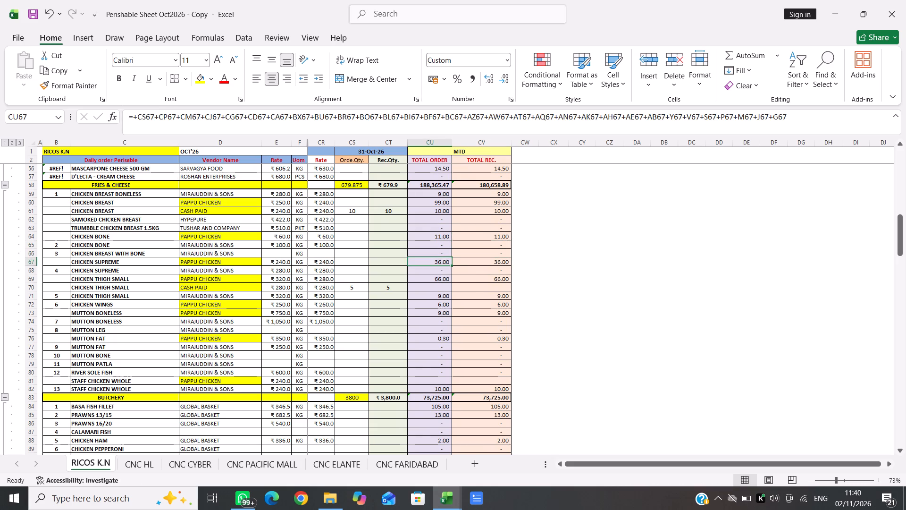
click(444, 313)
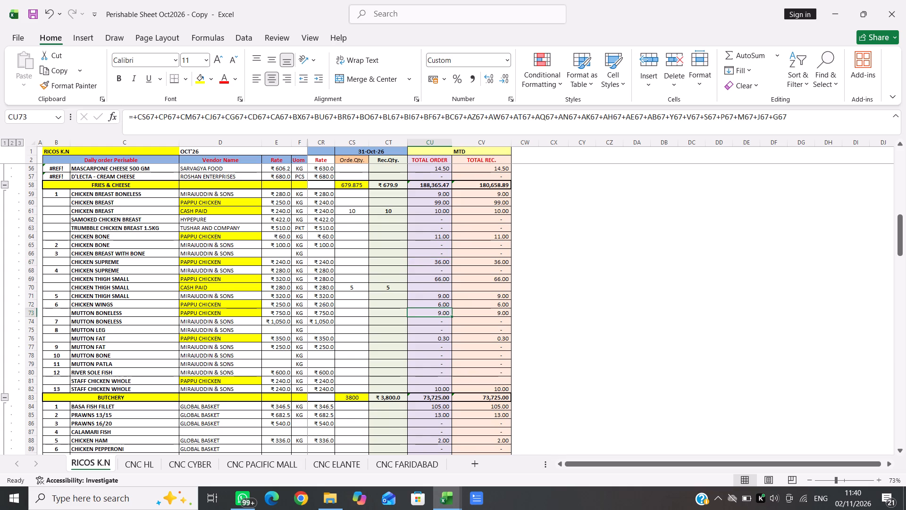
key(ctrl+c)
key(Down)
key(shift+Down)
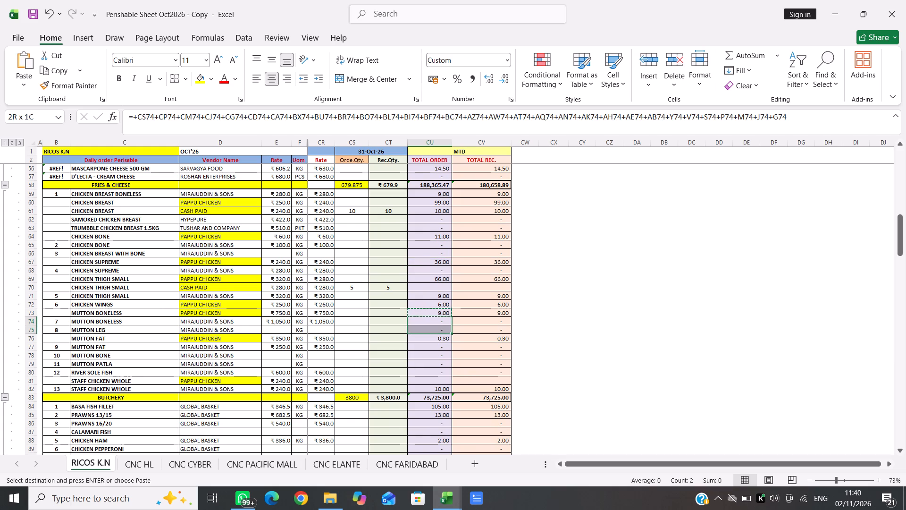
key(Return)
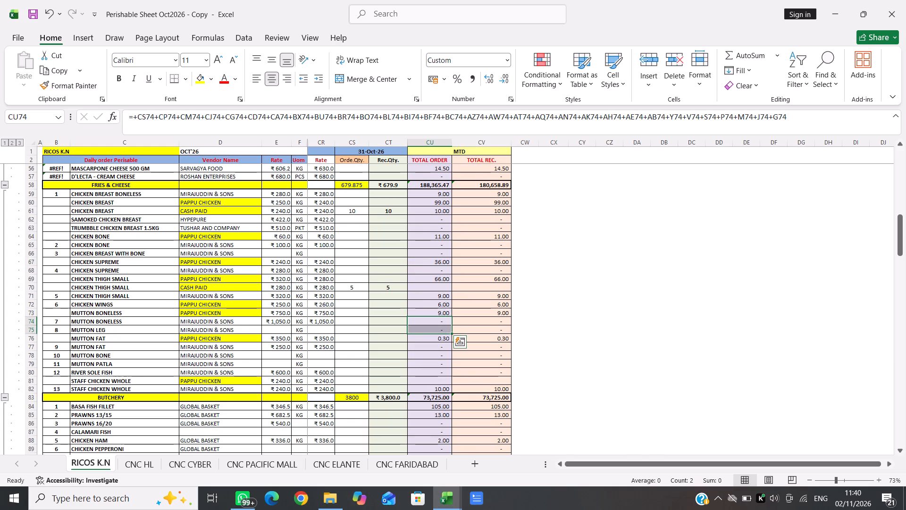
Copy the TOTAL REC. formula of PAPPU CHICKEN's MUTTON BONELESS in row 73 into rows 74 and 75.
click(510, 312)
key(ctrl+c)
key(Down)
key(shift+Down)
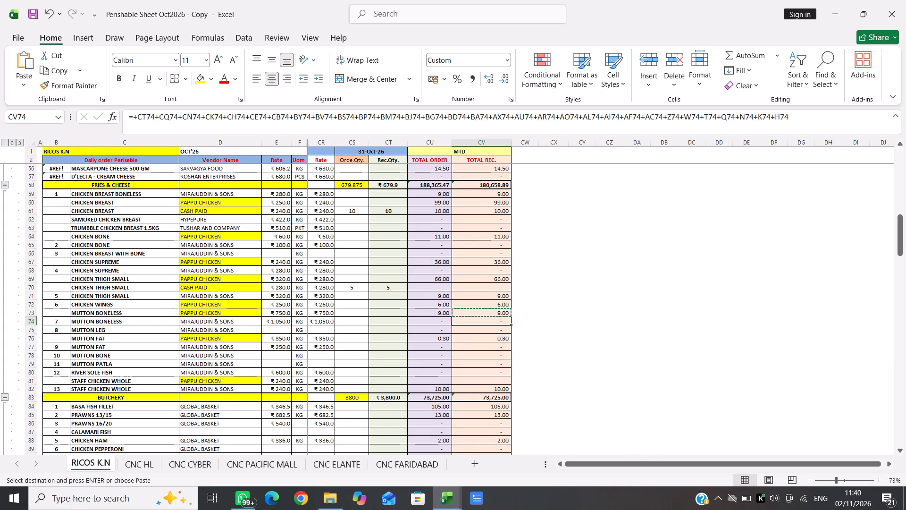
key(Return)
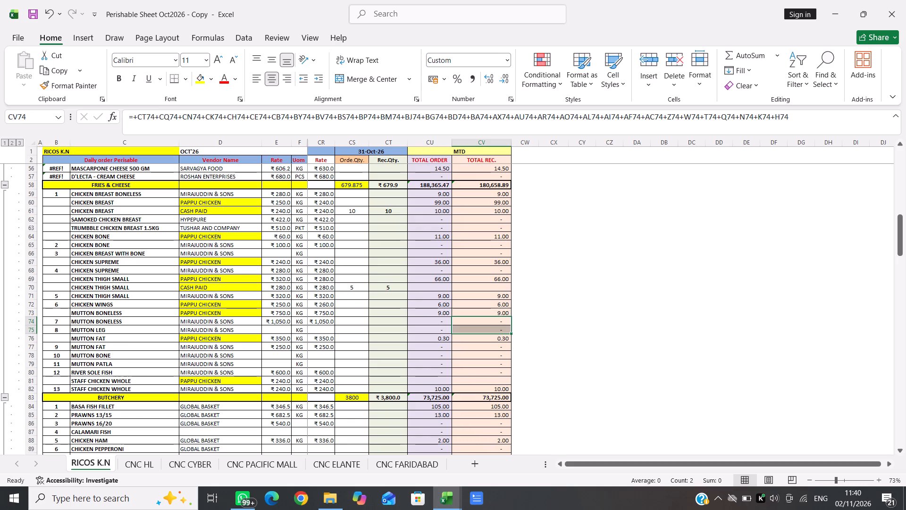
Copy the TOTAL ORDER formula of PAPPU CHICKEN's CHICKEN THIGH SMALL into the CASH PAID row 70.
click(445, 276)
key(ctrl+c)
key(Down)
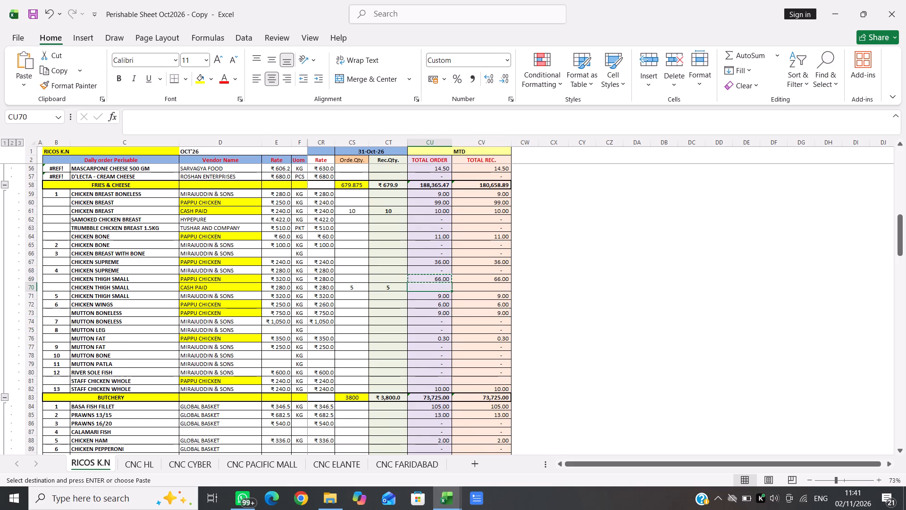
key(Return)
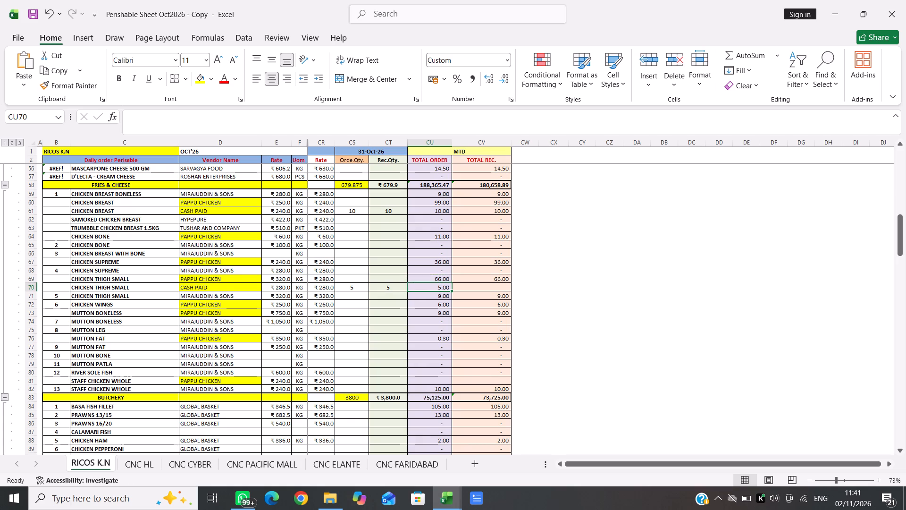
Copy the TOTAL REC. formula of PAPPU CHICKEN's CHICKEN THIGH SMALL into the CASH PAID row 70.
click(508, 277)
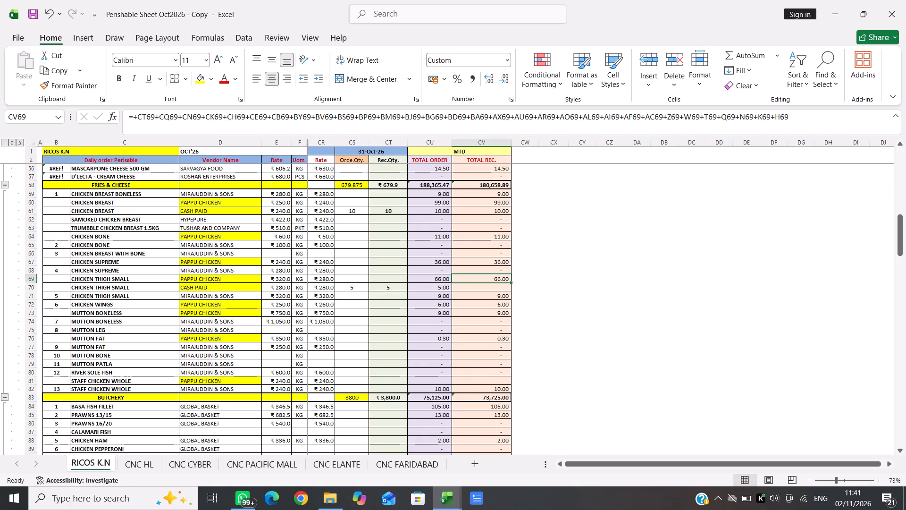
key(ctrl+c)
key(Down)
key(Return)
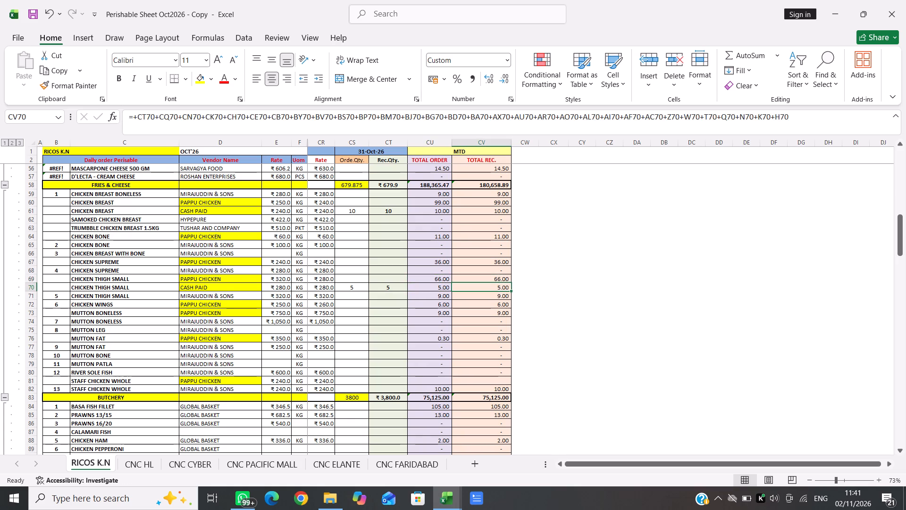
Copy the TOTAL ORDER formula of PAPPU CHICKEN's MUTTON FAT in row 76 into rows 77 to 81.
click(447, 339)
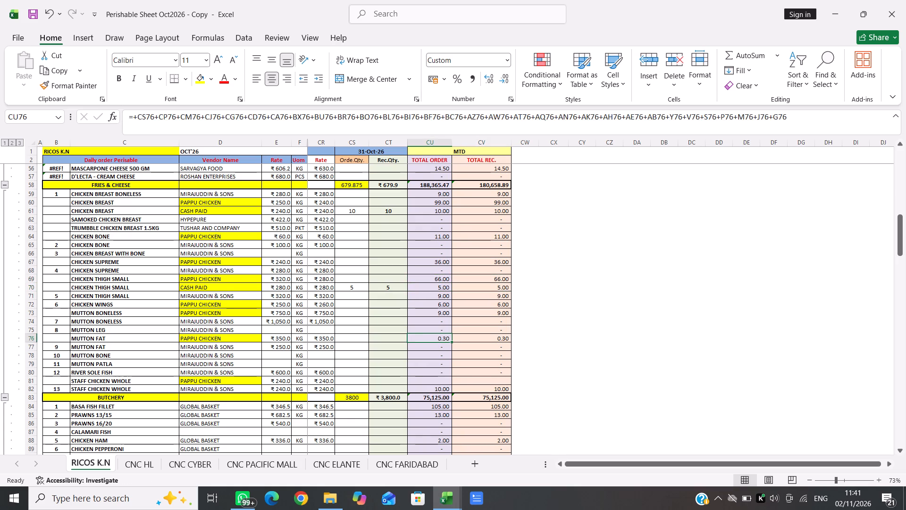
key(ctrl+c)
key(Down)
key(shift+Down)
key(shift+Down)
key(shift+Down)
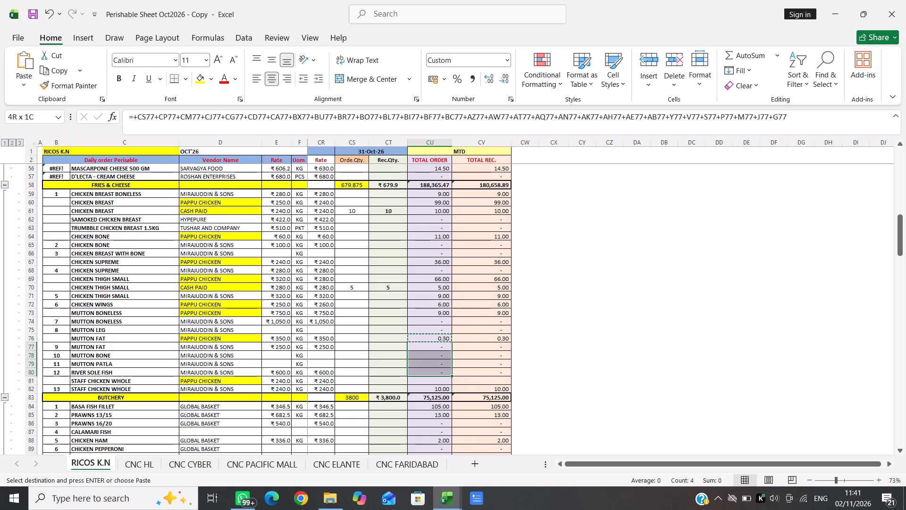
key(shift+Down)
key(Return)
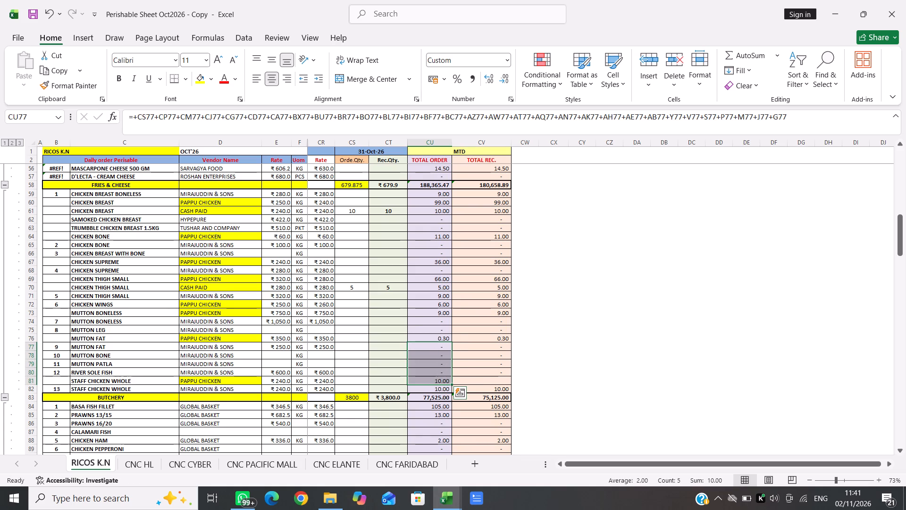
Copy the TOTAL REC. formula of PAPPU CHICKEN's MUTTON FAT in row 76 into rows 77 to 81.
click(496, 340)
key(ctrl+c)
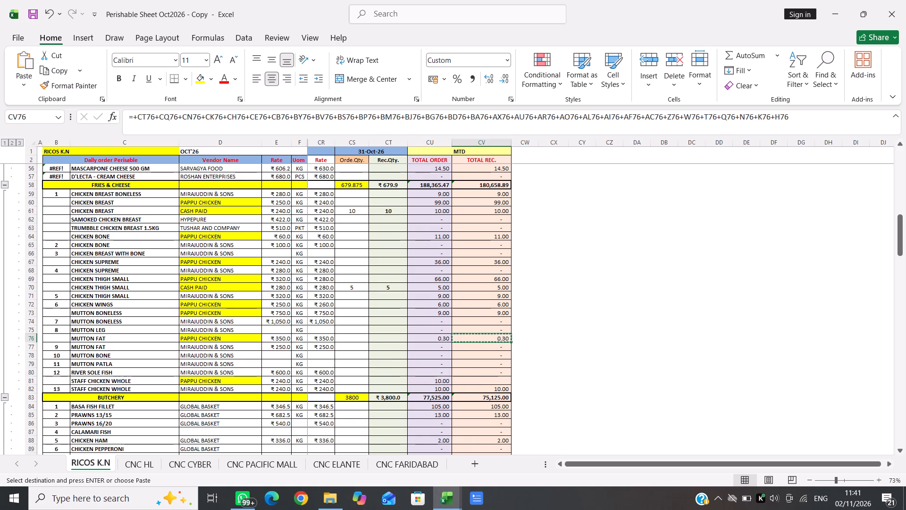
key(Down)
key(shift+Down)
key(shift+Down)
key(shift+Down)
key(shift+Down)
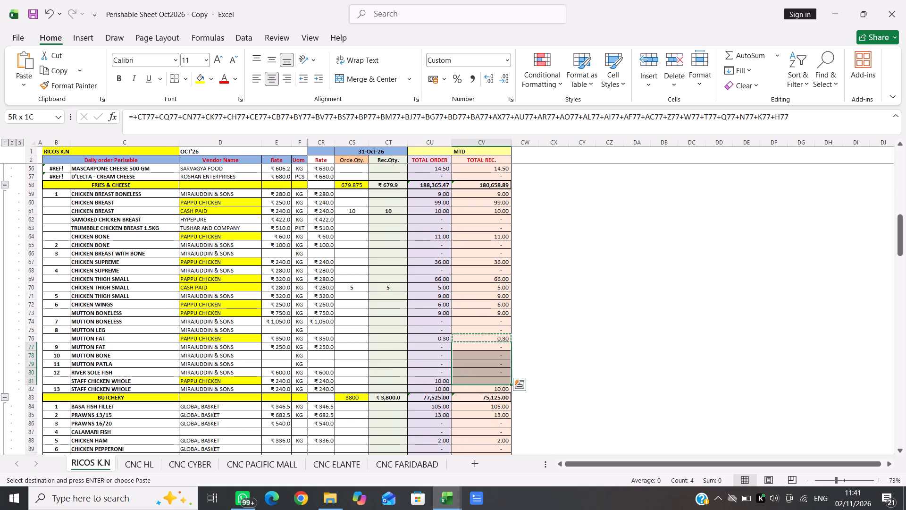
key(Return)
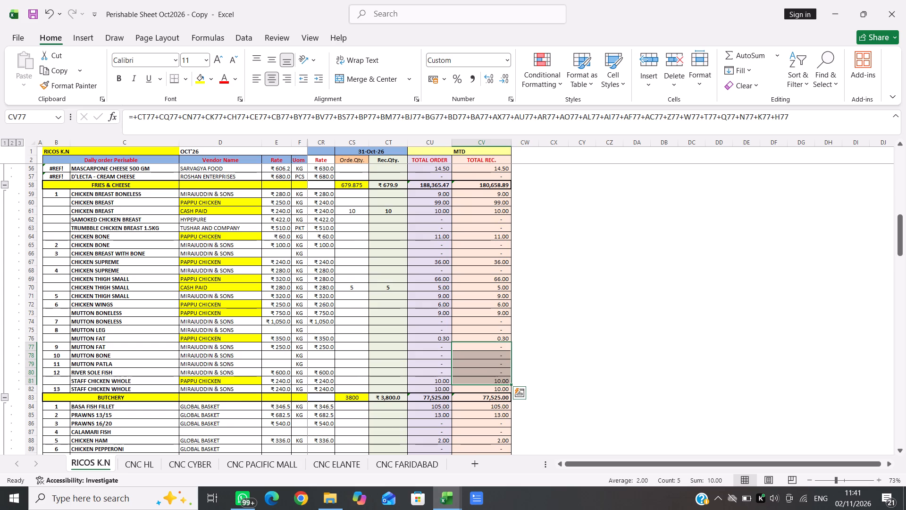
Copy the TOTAL ORDER formula of PRAWNS 13/15 in row 85 into rows 86 and 87.
scroll(457, 422, down, 3)
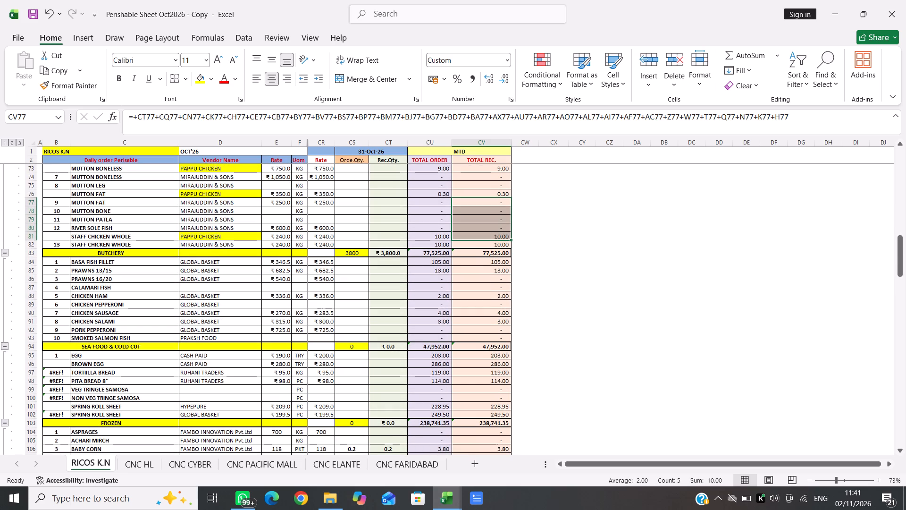
click(438, 270)
key(ctrl+c)
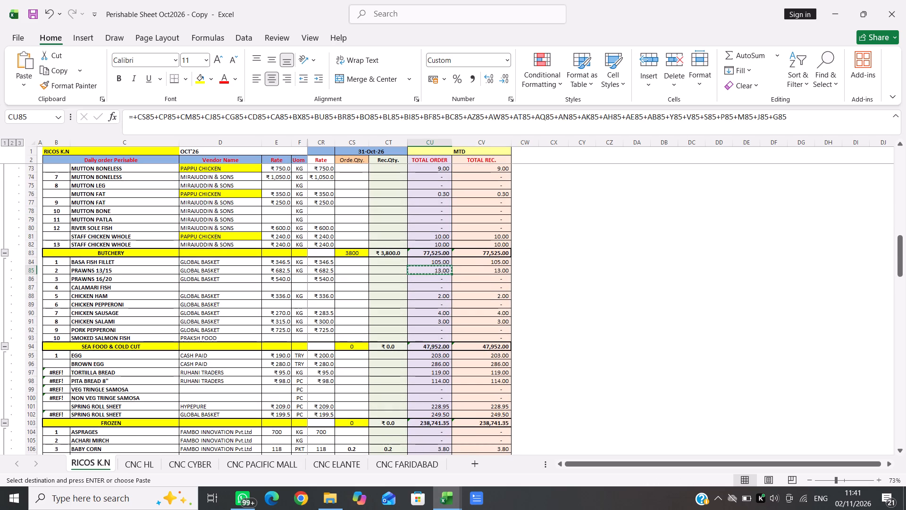
key(Down)
key(shift+Down)
key(Return)
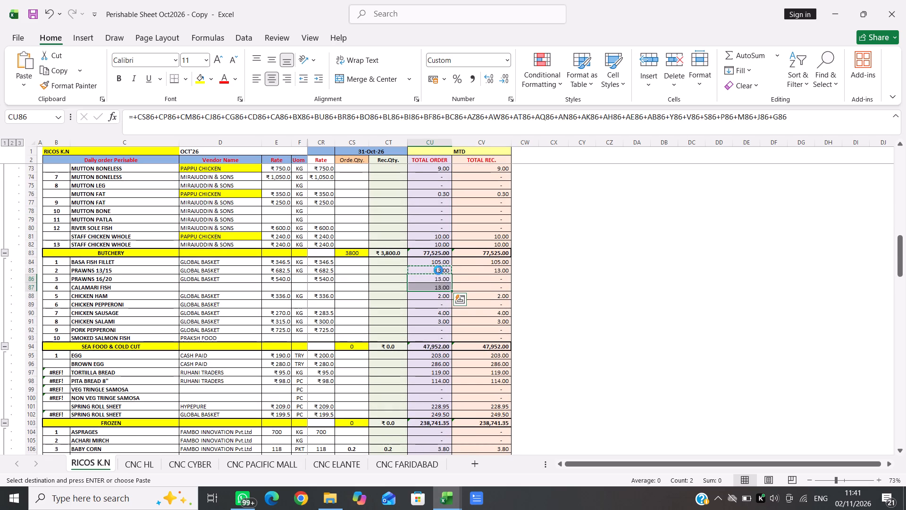
Copy the TOTAL REC. formula of PRAWNS 13/15 in row 85 into rows 86 and 87.
click(500, 269)
key(ctrl+c)
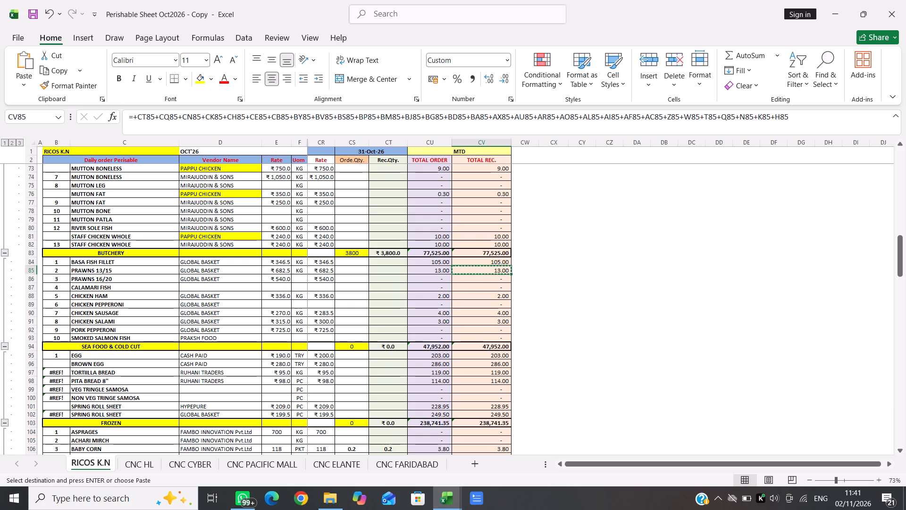
key(Down)
key(shift+Down)
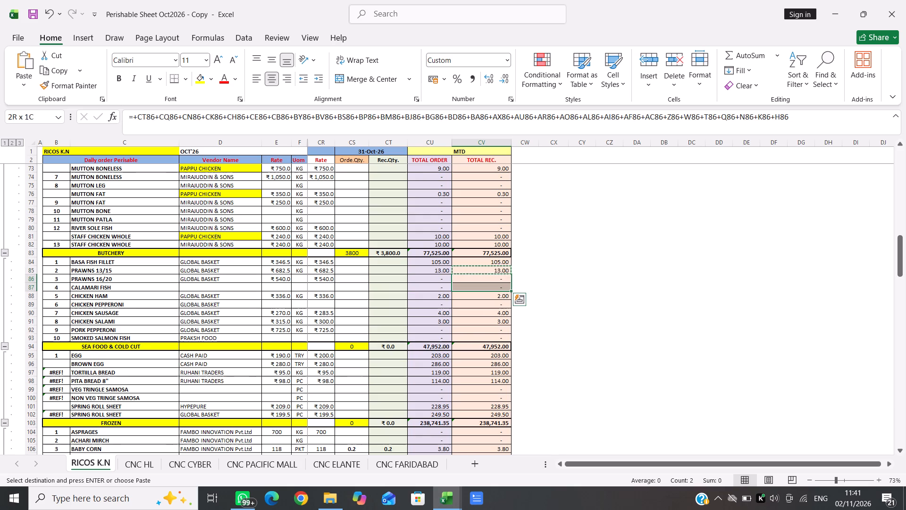
key(Return)
Copy the TOTAL ORDER formula of CHICKEN HAM in row 88 into the CHICKEN PEPPERONI row 89.
click(447, 297)
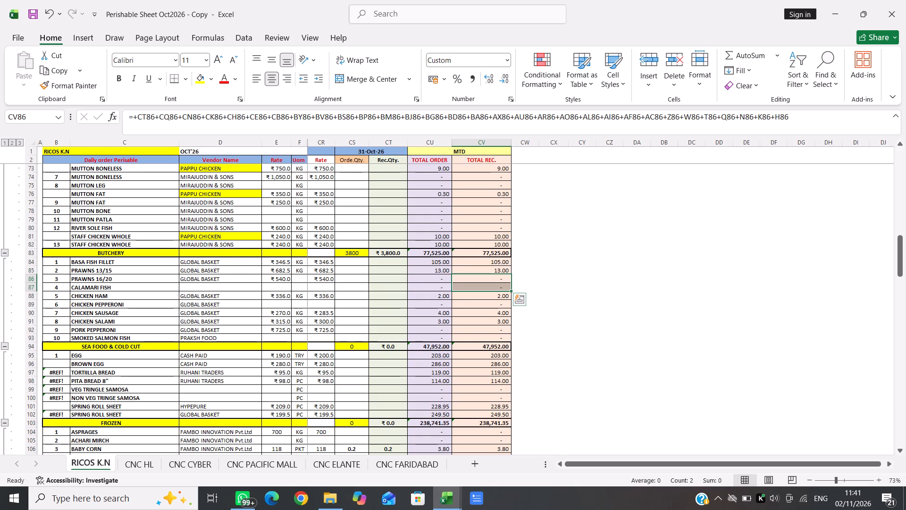
key(ctrl+c)
key(Down)
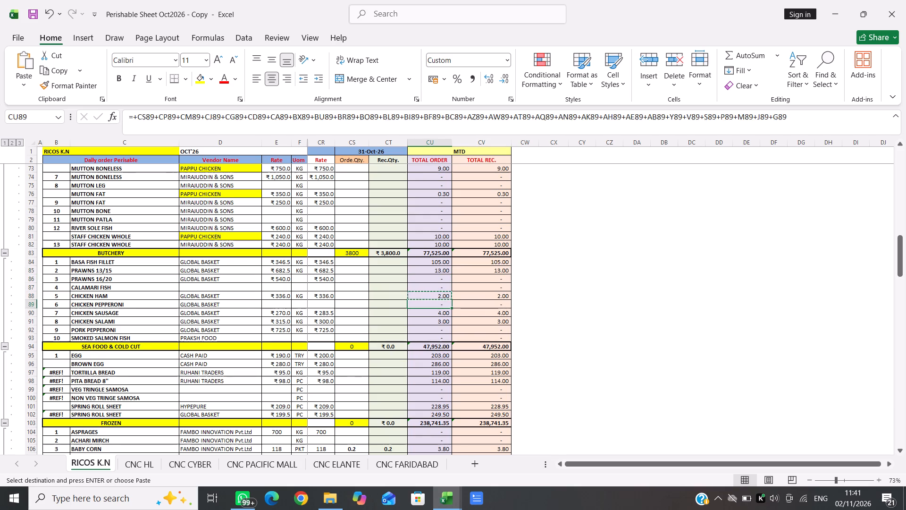
key(shift+Down)
key(shift+Up)
key(Return)
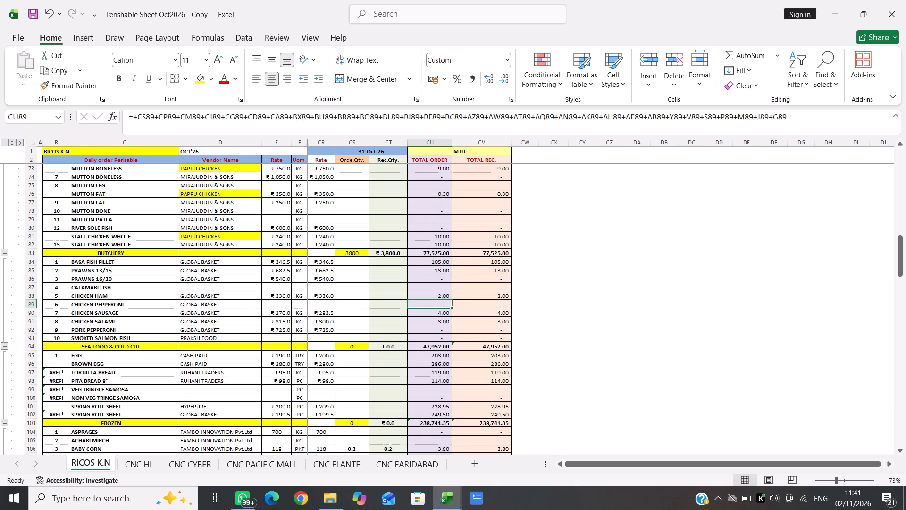
Copy the TOTAL REC. formula of CHICKEN HAM in row 88 into the CHICKEN PEPPERONI row 89.
click(498, 295)
key(ctrl+c)
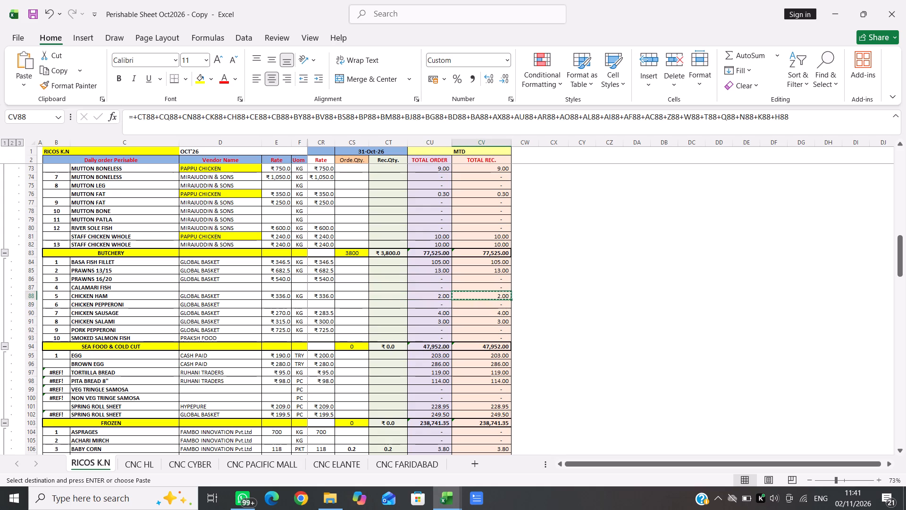
key(Down)
key(shift+Return)
key(Down)
key(Return)
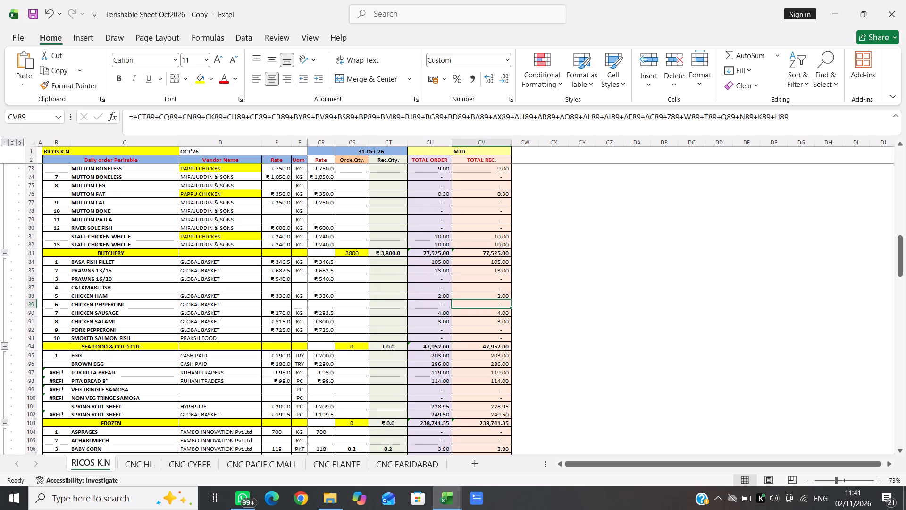
Copy the TOTAL ORDER formula of CHICKEN SALAMI in row 91 into rows 92 and 93.
click(452, 321)
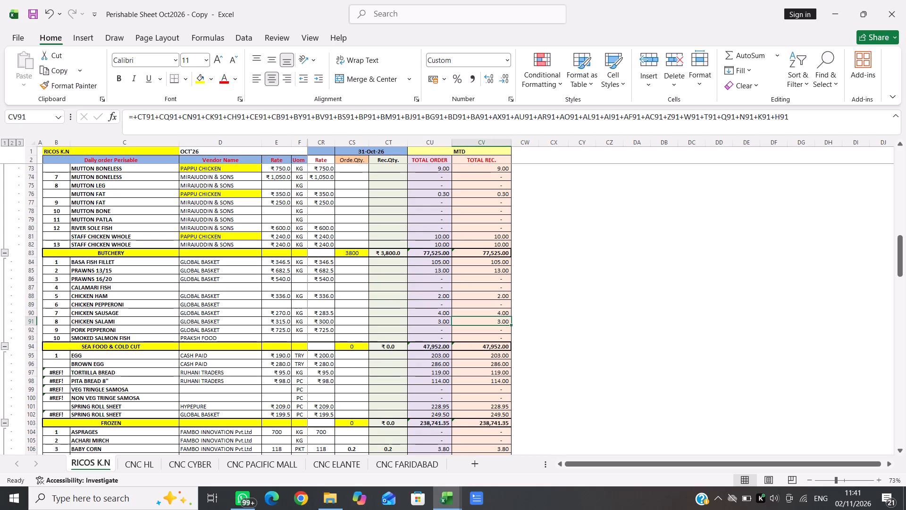
click(439, 321)
key(ctrl+c)
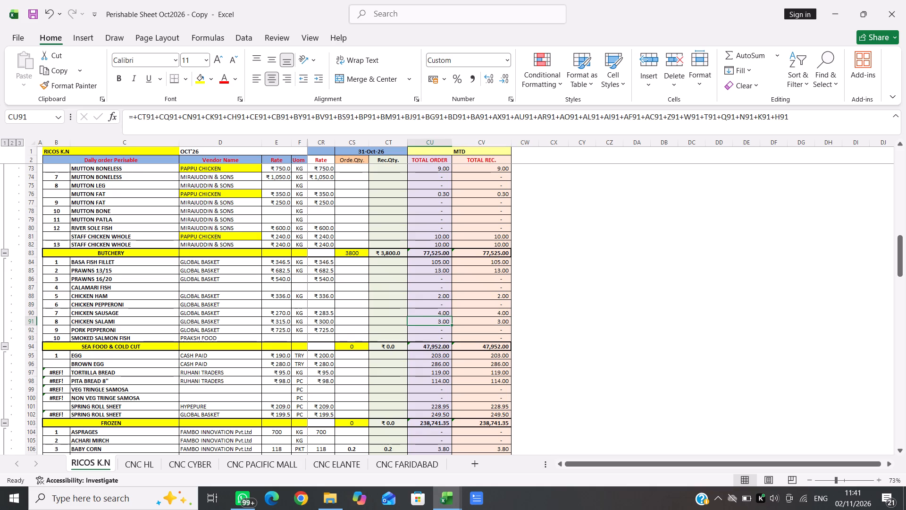
key(Down)
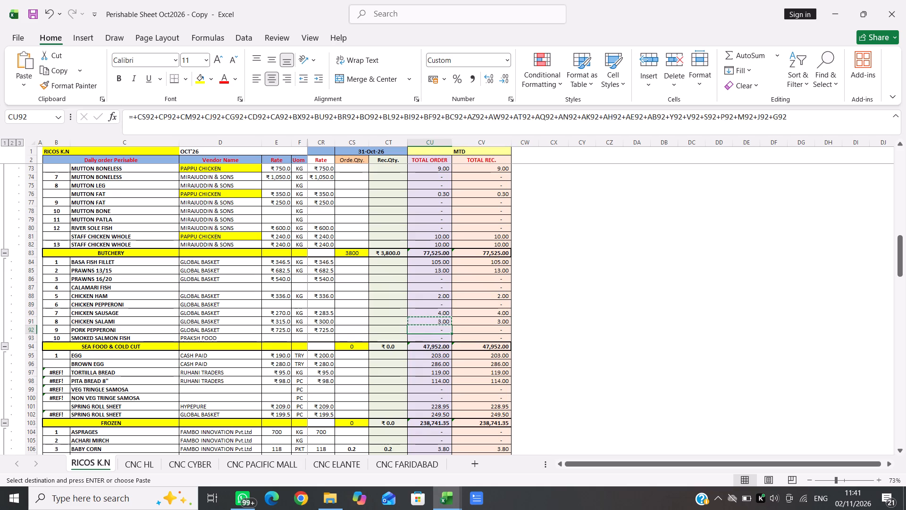
key(shift+Down)
key(Return)
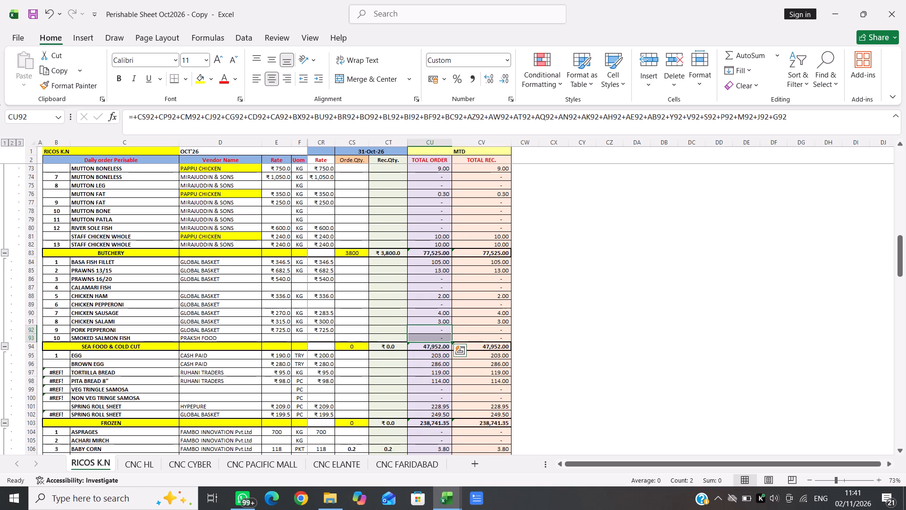
Copy the TOTAL REC. formula of CHICKEN SALAMI in row 91 into rows 92 and 93.
click(499, 319)
key(ctrl+c)
key(Down)
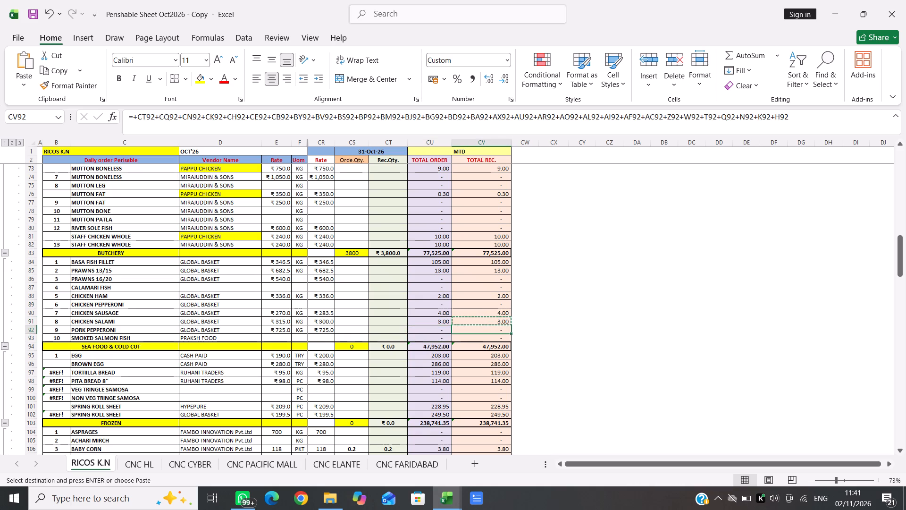
key(shift+Down)
key(Return)
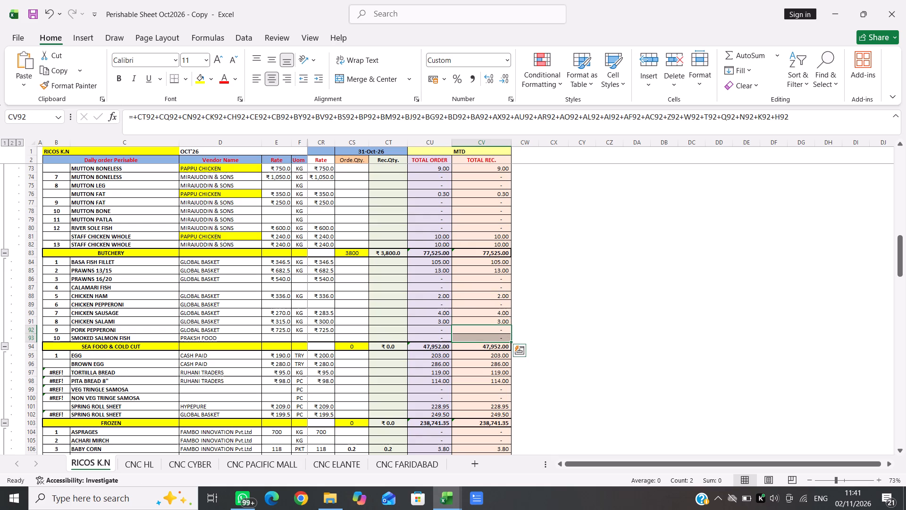
Copy the TOTAL ORDER formula of PITA BREAD 8" in row 98 into rows 99 and 100.
scroll(459, 389, down, 2)
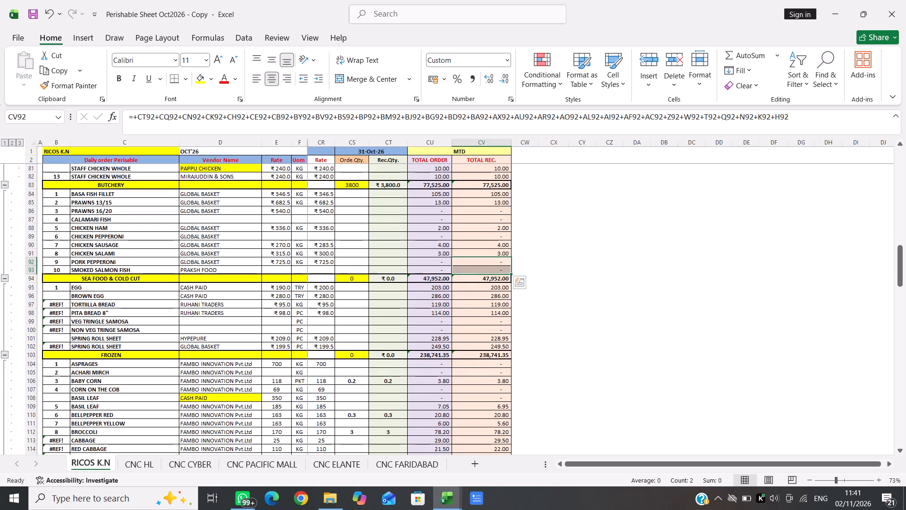
click(439, 310)
key(ctrl+c)
key(Down)
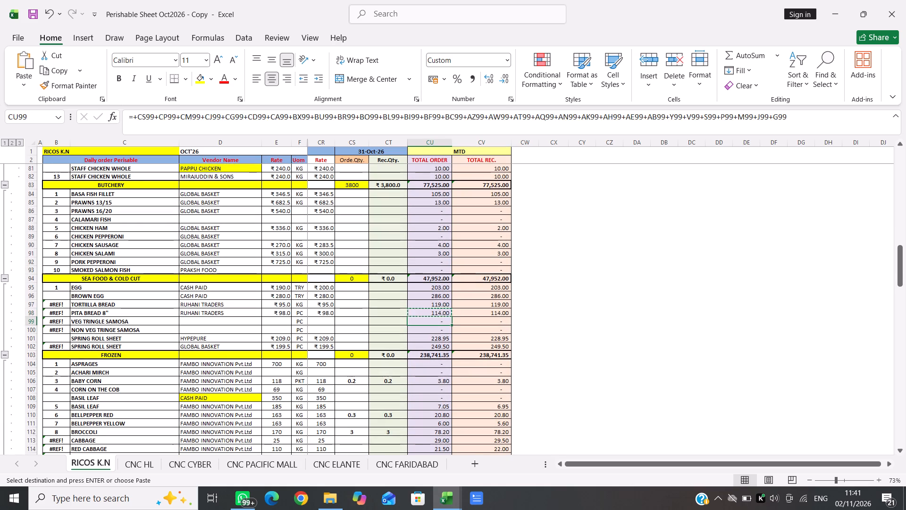
key(shift+Down)
key(Return)
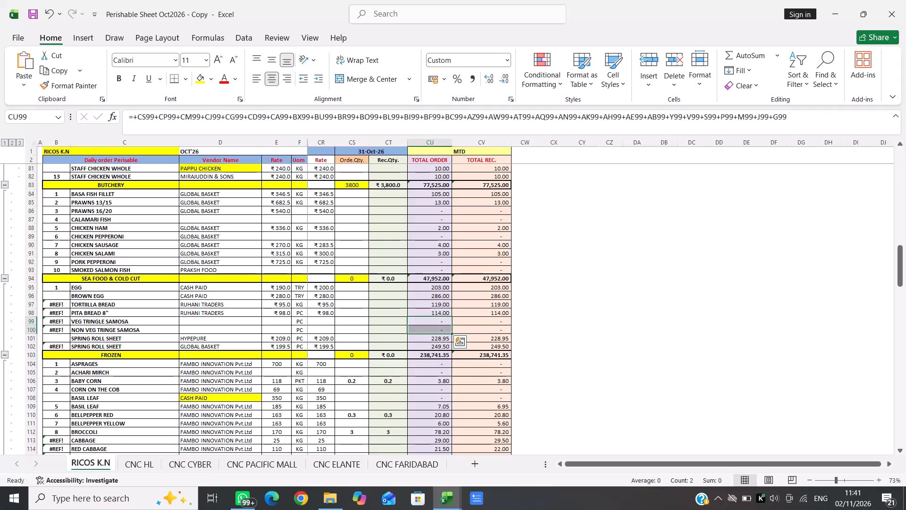
Copy the TOTAL REC. formula of PITA BREAD 8" in row 98 into rows 99 and 100.
click(493, 313)
key(ctrl+c)
key(Down)
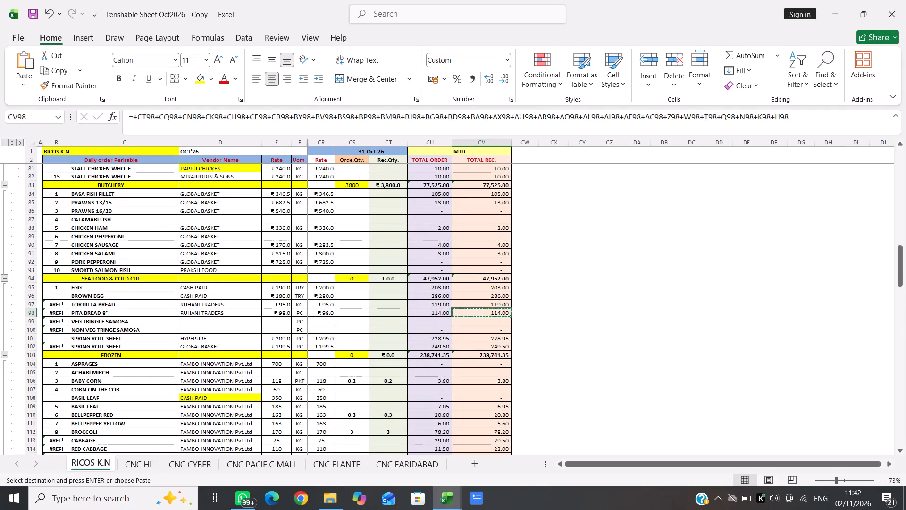
key(shift+Down)
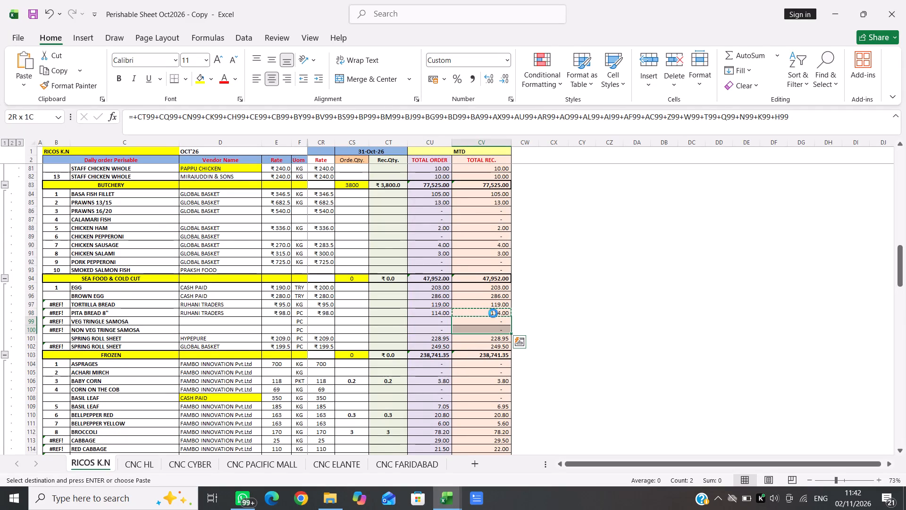
key(Return)
Copy the TOTAL ORDER formula of BABY CORN in row 106 up into rows 104 and 105.
scroll(493, 313, down, 2)
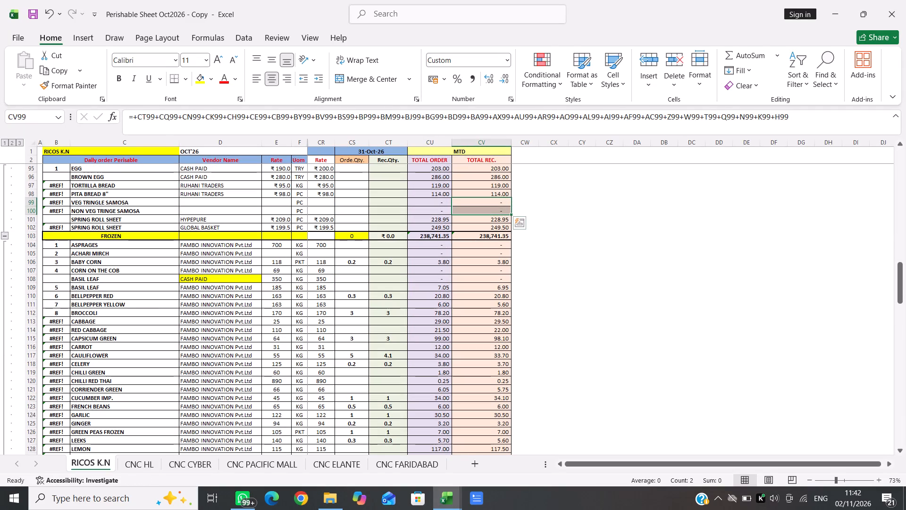
click(441, 264)
key(ctrl+c)
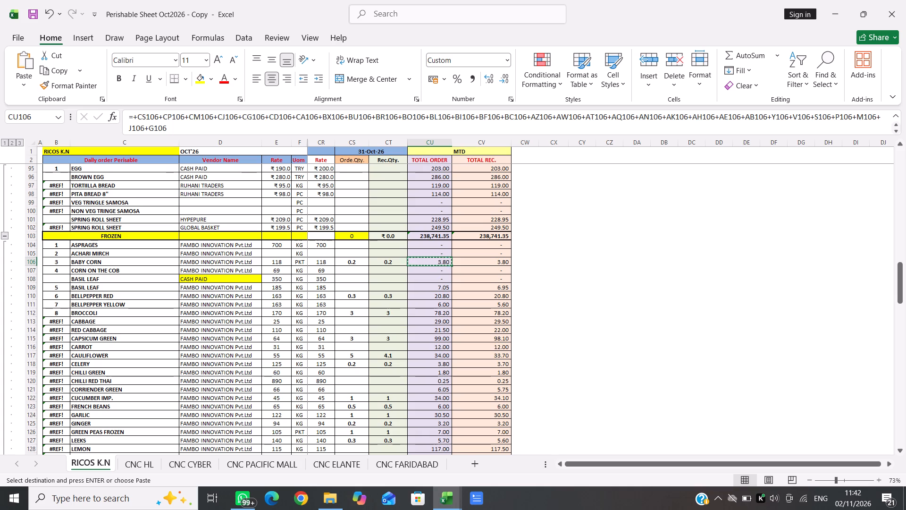
key(Up)
key(shift+Up)
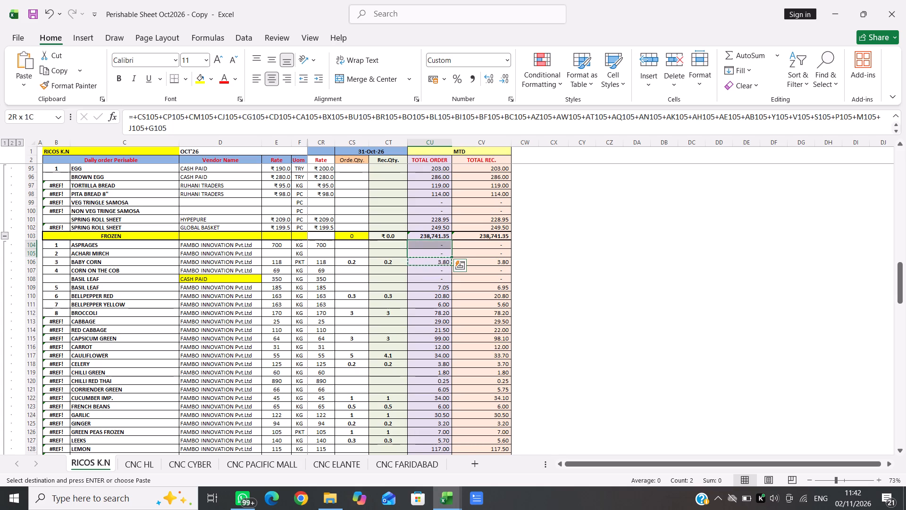
key(Return)
Copy the TOTAL REC. formula of BABY CORN in row 106 up into rows 104 and 105.
click(495, 265)
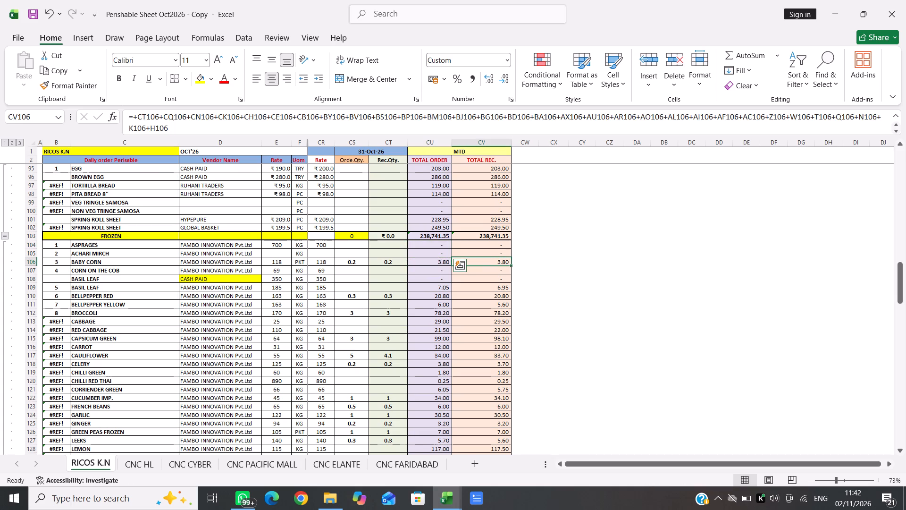
key(ctrl+c)
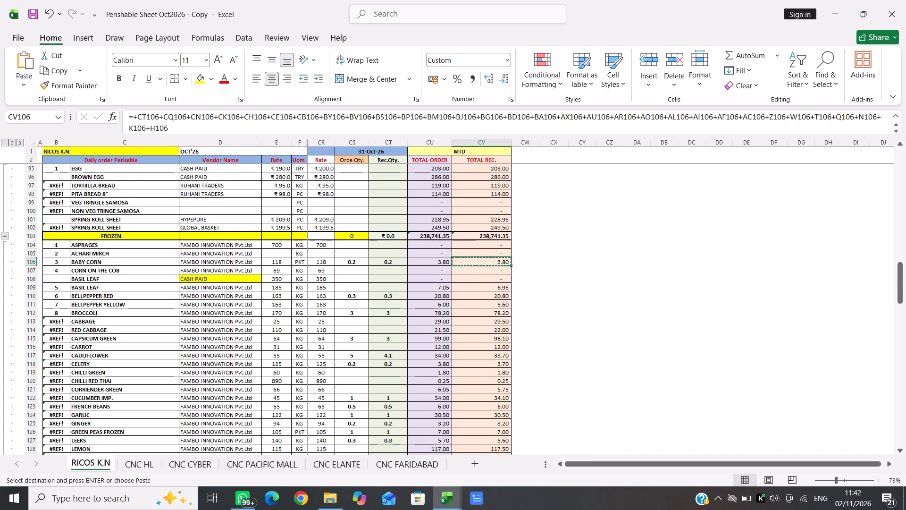
key(Up)
key(shift+Up)
key(Return)
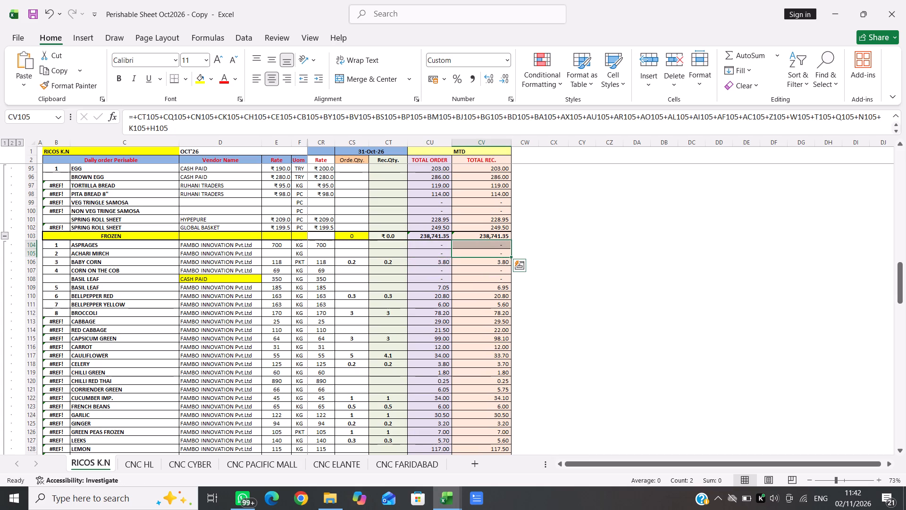
Copy the TOTAL ORDER formula of BABY CORN in row 106 down into rows 107 and 108.
click(440, 263)
key(ctrl+c)
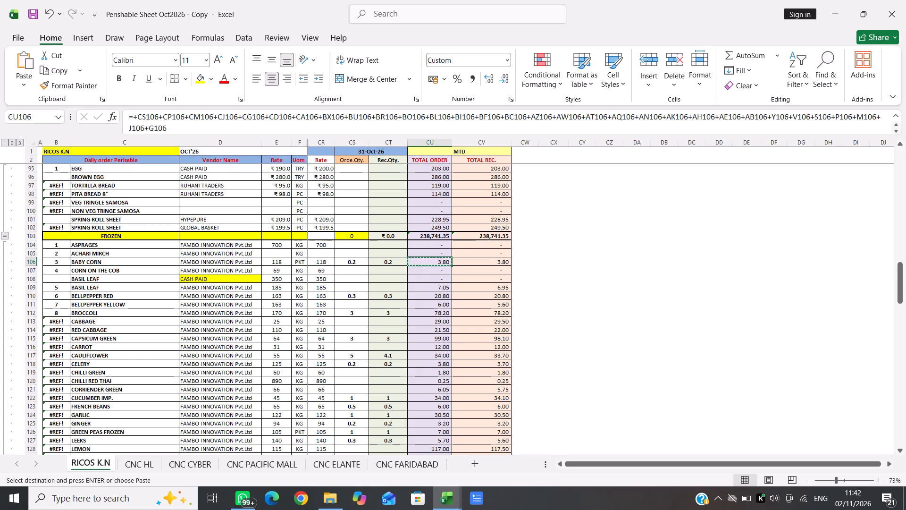
key(Down)
key(shift+Down)
key(Return)
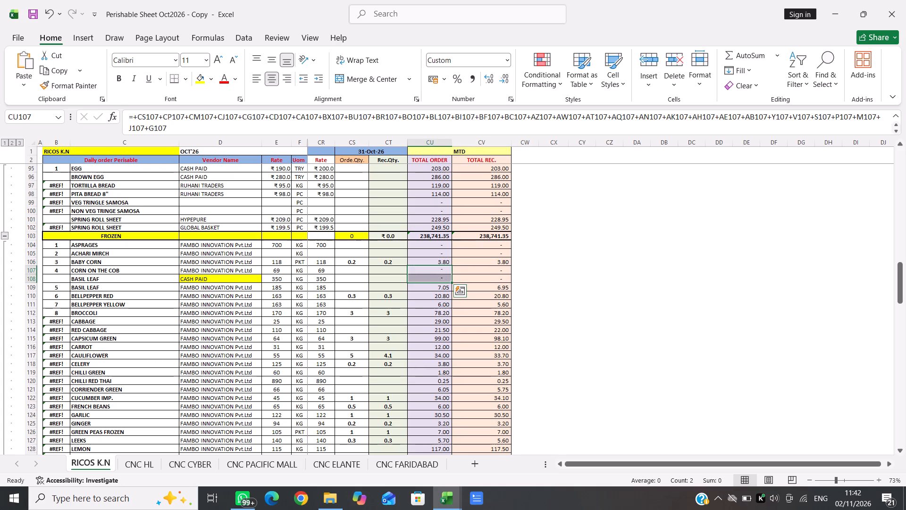
Copy the TOTAL REC. formula of BABY CORN in row 106 down into rows 107 and 108.
click(504, 261)
key(ctrl+c)
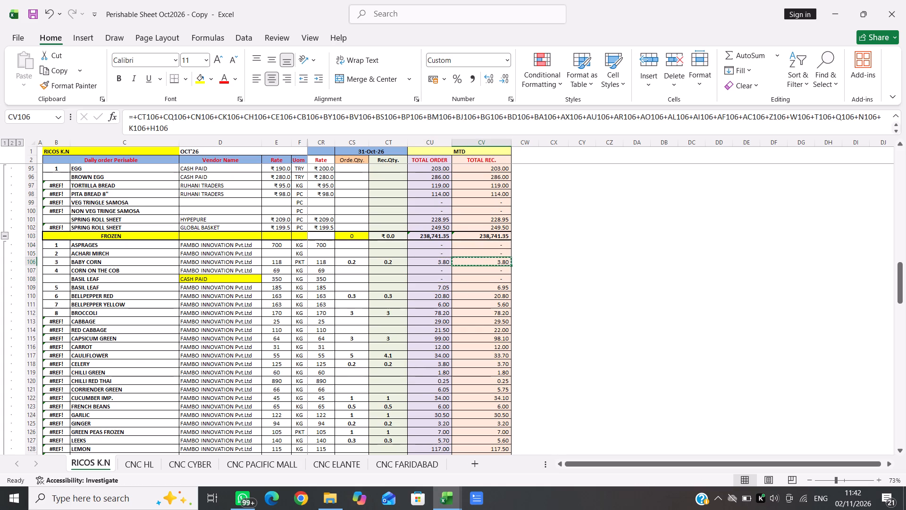
key(Down)
key(shift+Down)
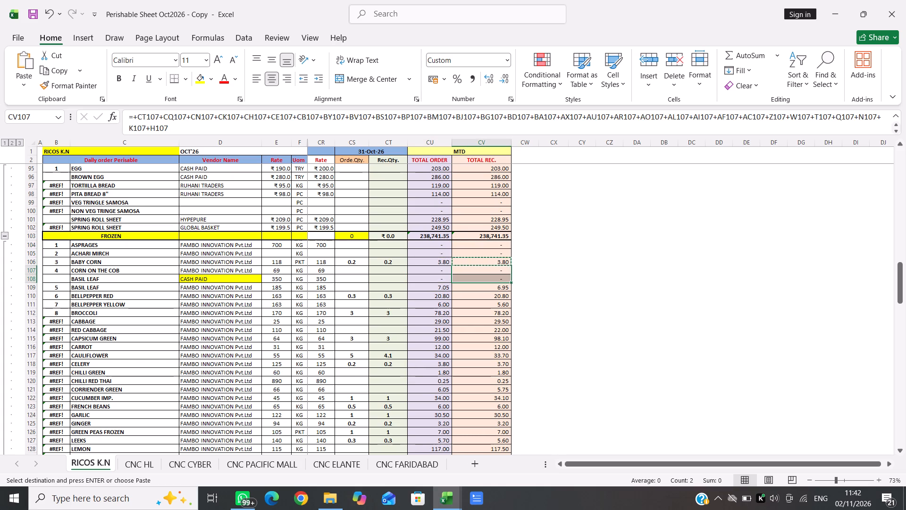
key(Return)
Copy the TOTAL ORDER formula of LEMON in row 128 into the LEMON GRASS row 129.
scroll(504, 261, down, 2)
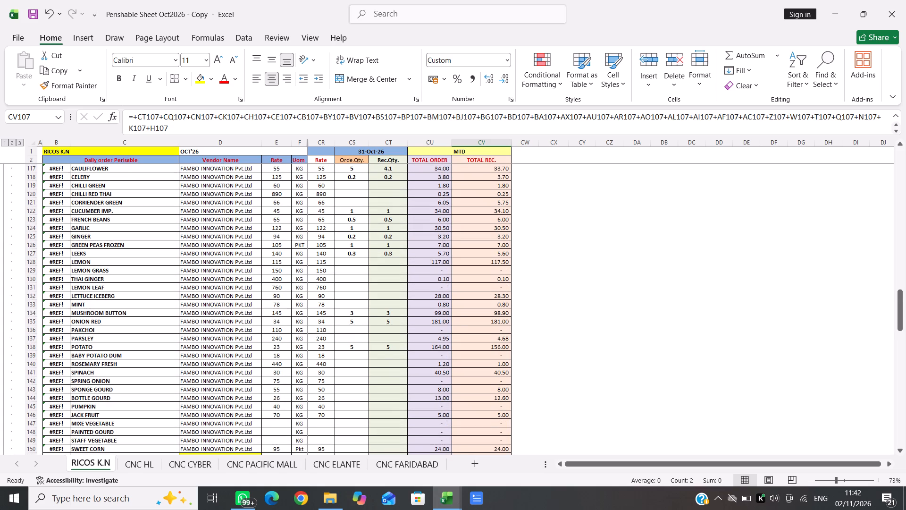
click(440, 264)
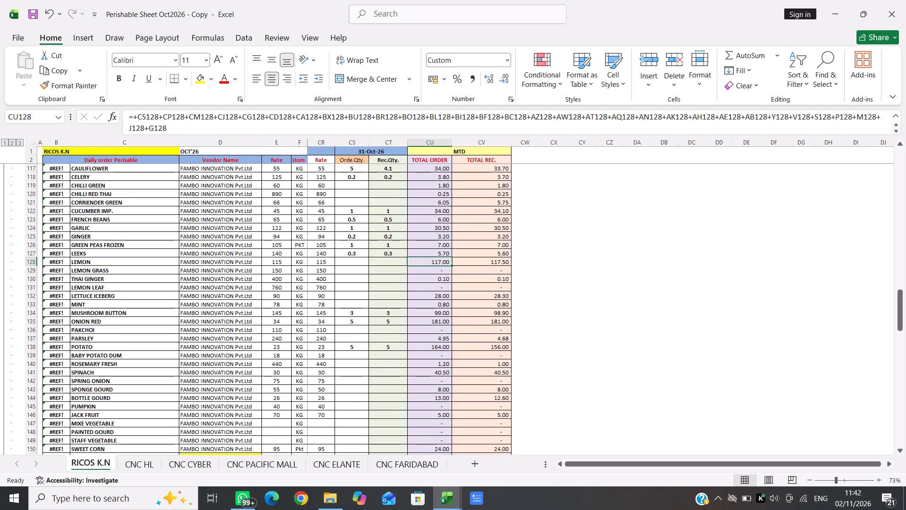
key(ctrl+c)
key(Down)
key(Return)
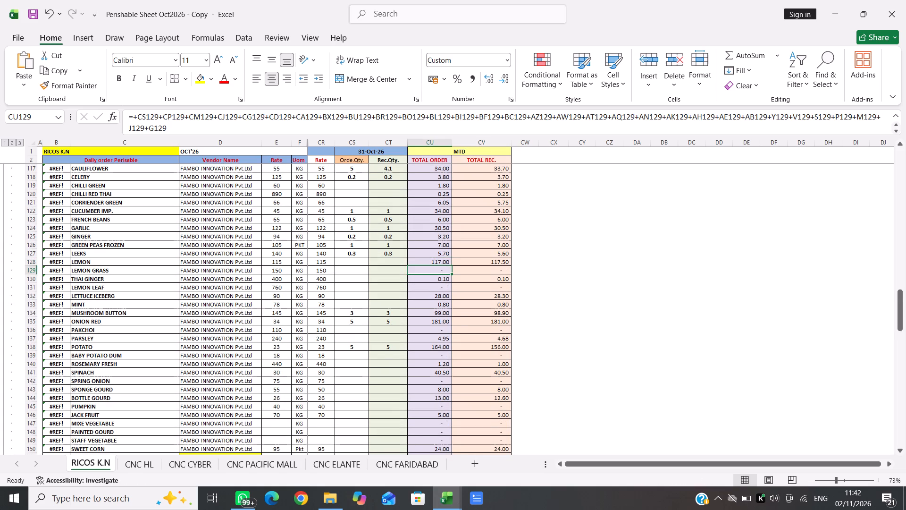
Copy the TOTAL REC. formula of LEMON in row 128 into the LEMON GRASS row 129.
click(503, 259)
key(ctrl+c)
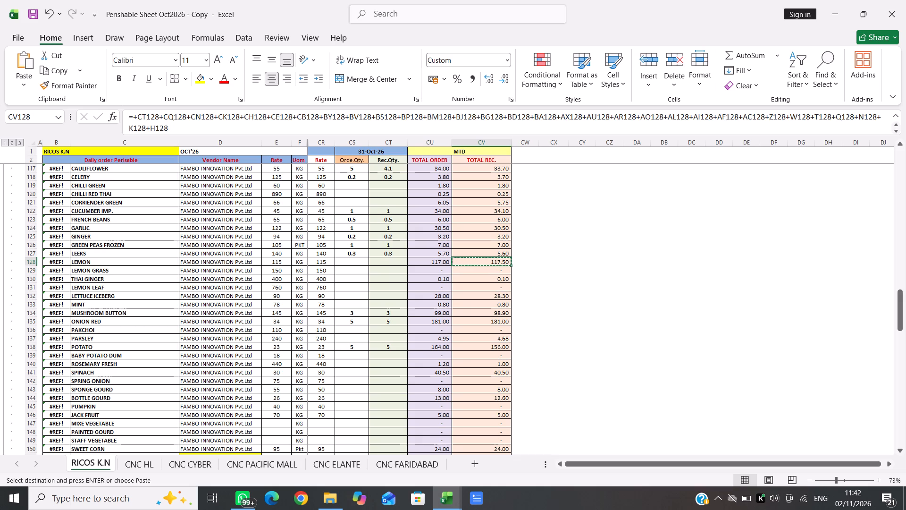
key(Down)
key(Return)
Copy the TOTAL ORDER formula of ONION RED in row 135 into the PAKCHOI row 136.
scroll(450, 314, down, 1)
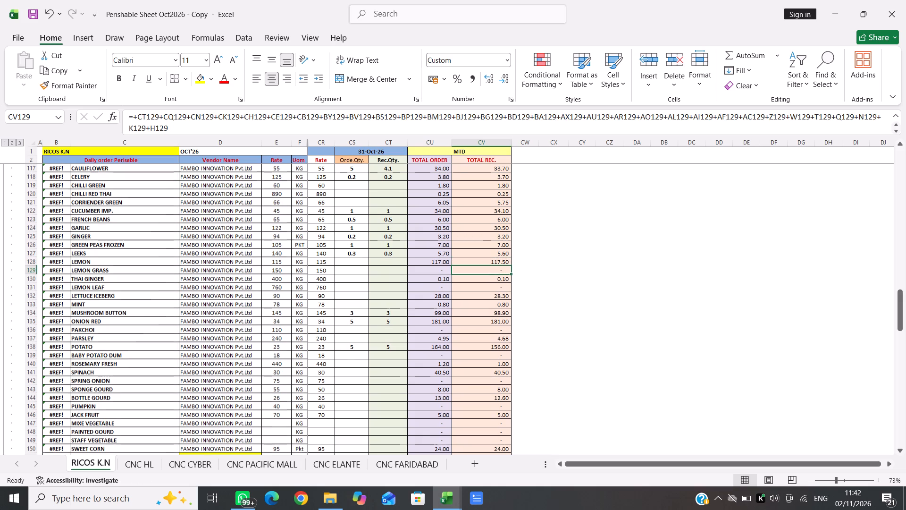
scroll(450, 314, down, 1)
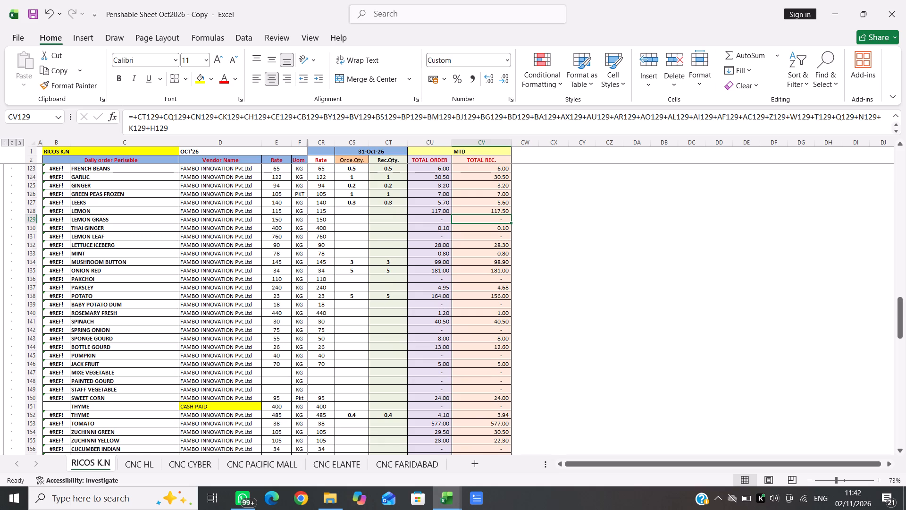
click(442, 271)
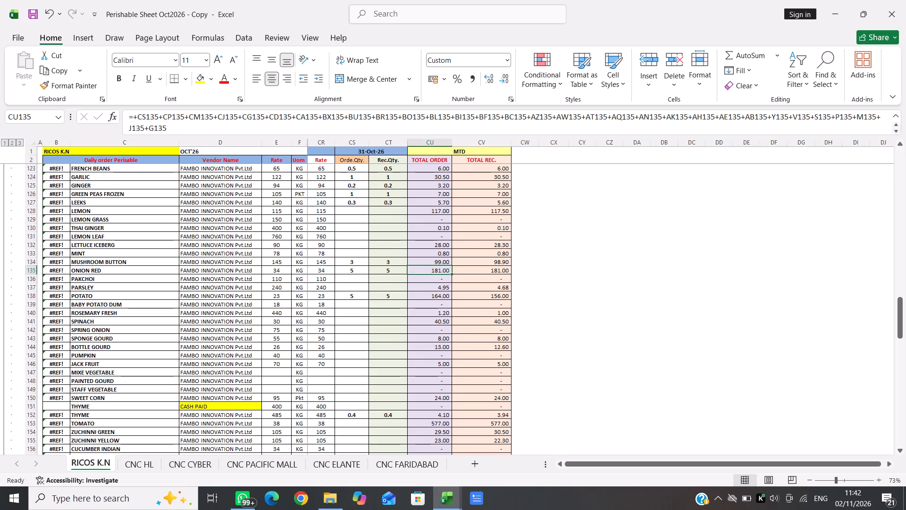
key(ctrl+c)
key(Down)
key(Return)
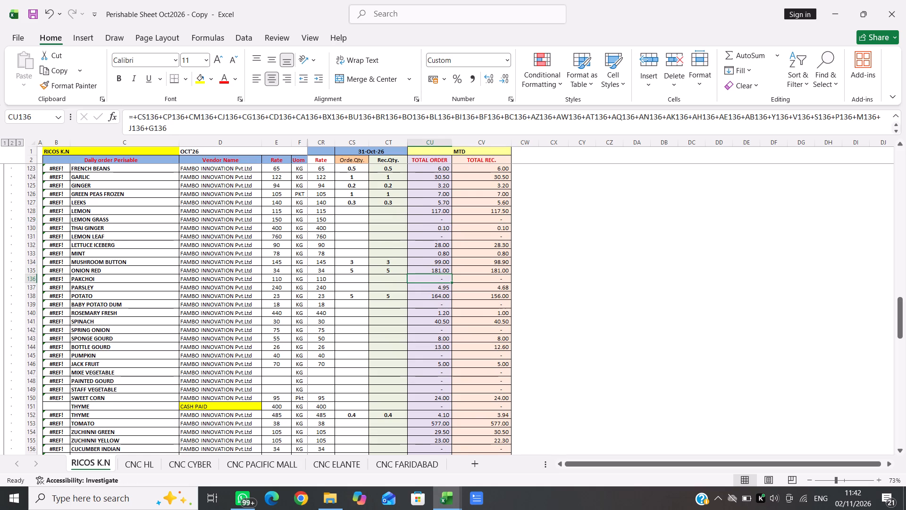
Copy the TOTAL REC. formula of ONION RED in row 135 into the PAKCHOI row 136.
click(504, 271)
key(ctrl+c)
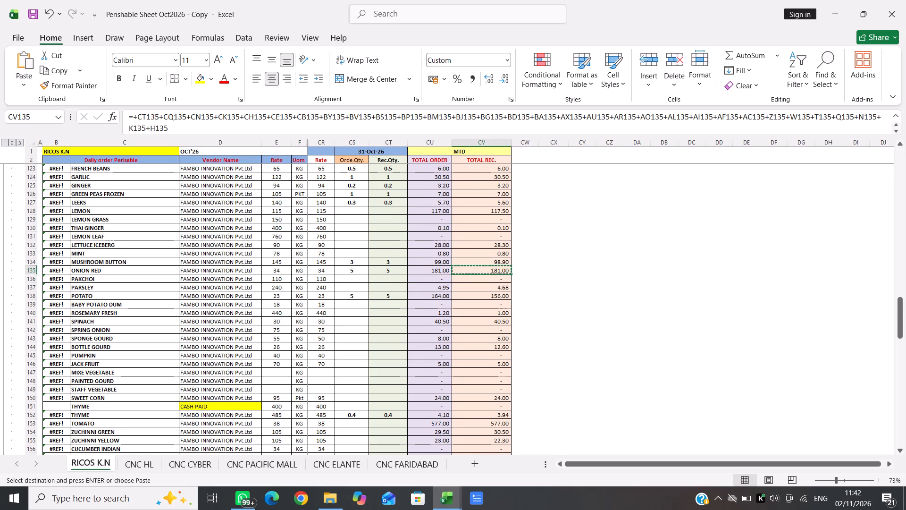
key(Down)
key(Return)
Copy the TOTAL ORDER formula of ARUGULA in row 166 into rows 167 to 171, KALE through BABY SPINCH.
scroll(504, 271, down, 1)
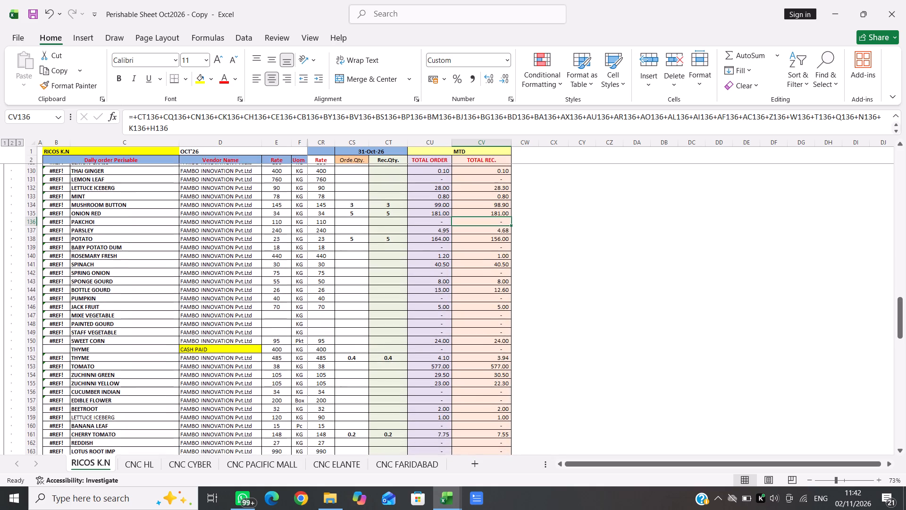
scroll(504, 271, down, 1)
scroll(429, 308, down, 2)
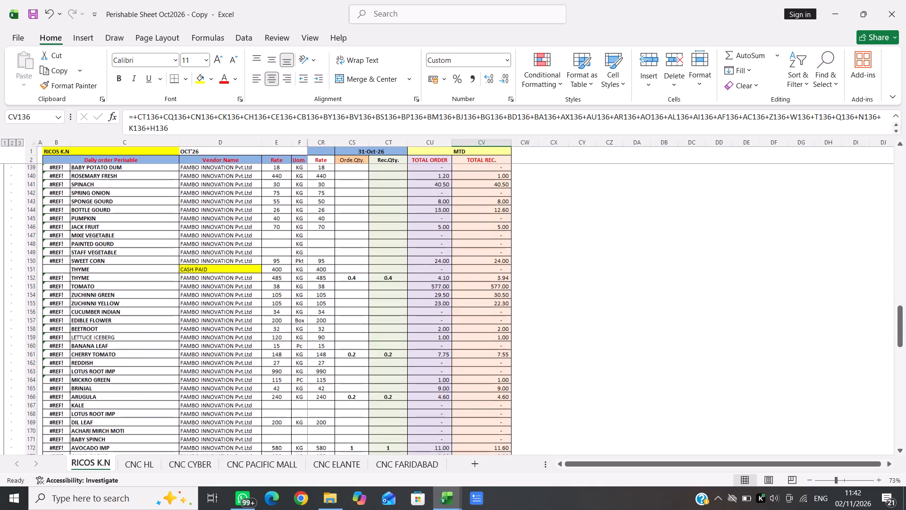
scroll(429, 308, down, 2)
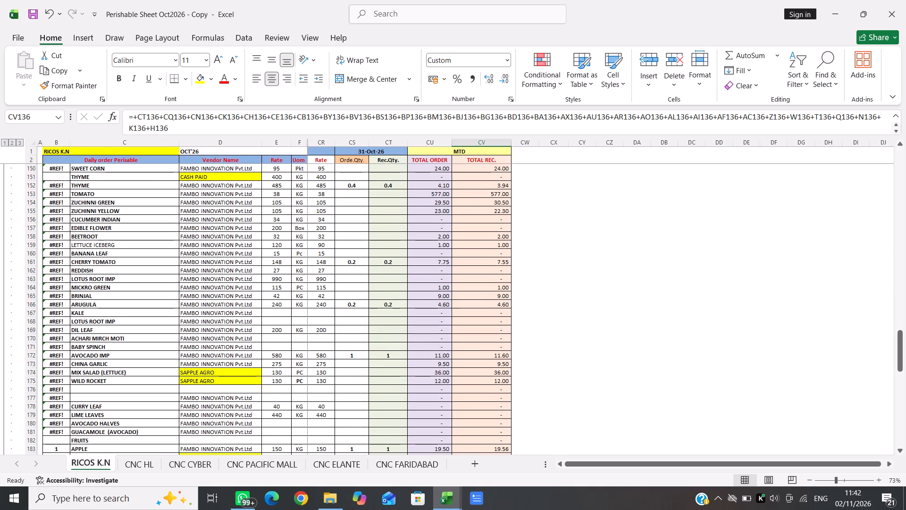
click(441, 305)
key(ctrl+c)
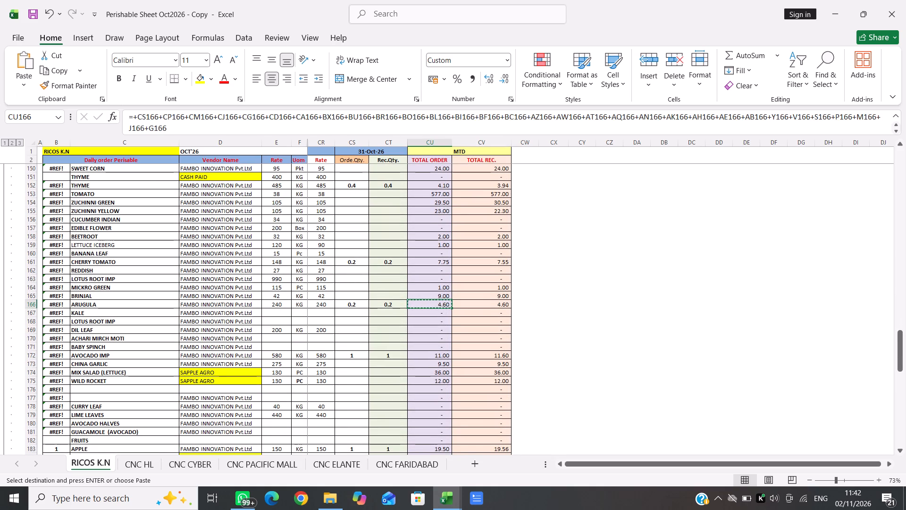
key(Down)
key(shift+Down)
key(shift+Down)
key(shift+Down)
key(shift+Down)
key(Return)
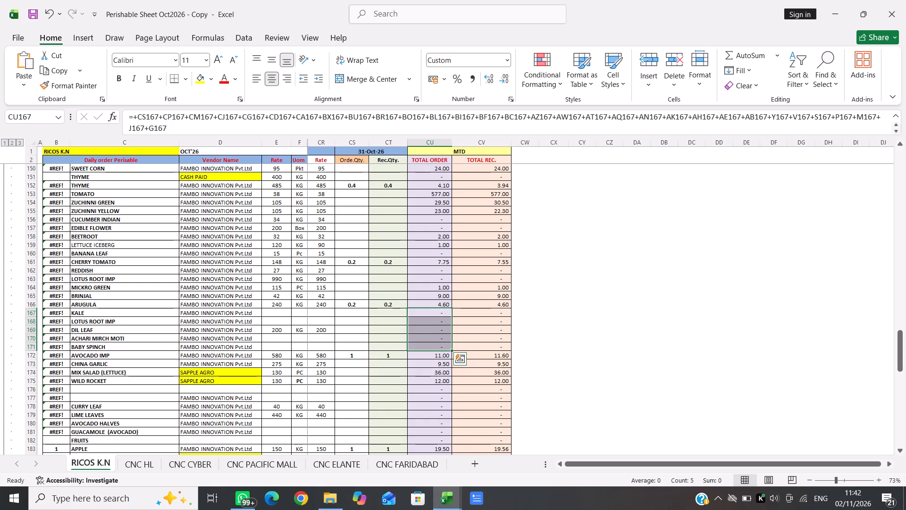
Copy the TOTAL REC. formula of ARUGULA in row 166 into rows 167 to 171, KALE through BABY SPINCH.
click(503, 304)
key(ctrl+c)
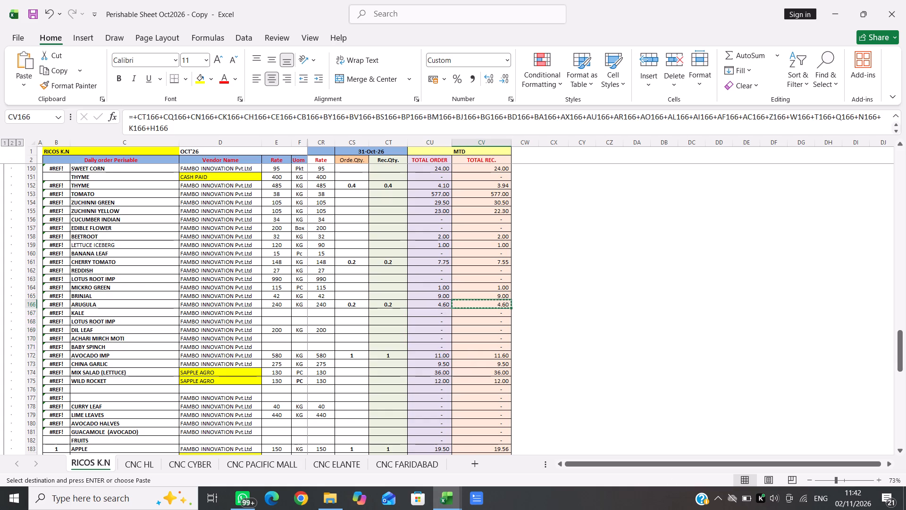
key(Down)
key(shift+Down)
key(shift+Down)
key(shift+Down)
key(shift+Down)
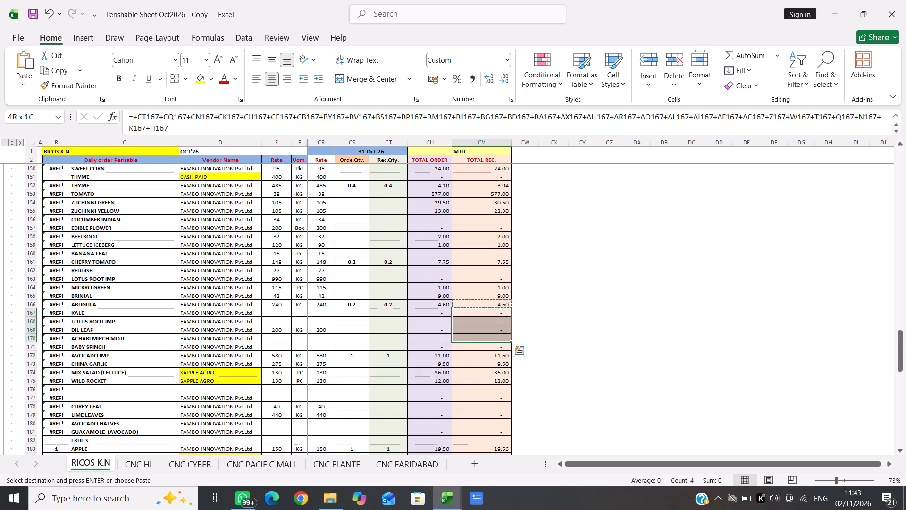
key(Return)
Copy the TOTAL ORDER formula of WILD ROCKET in row 175 down through the FRUITS row 182.
scroll(503, 304, down, 3)
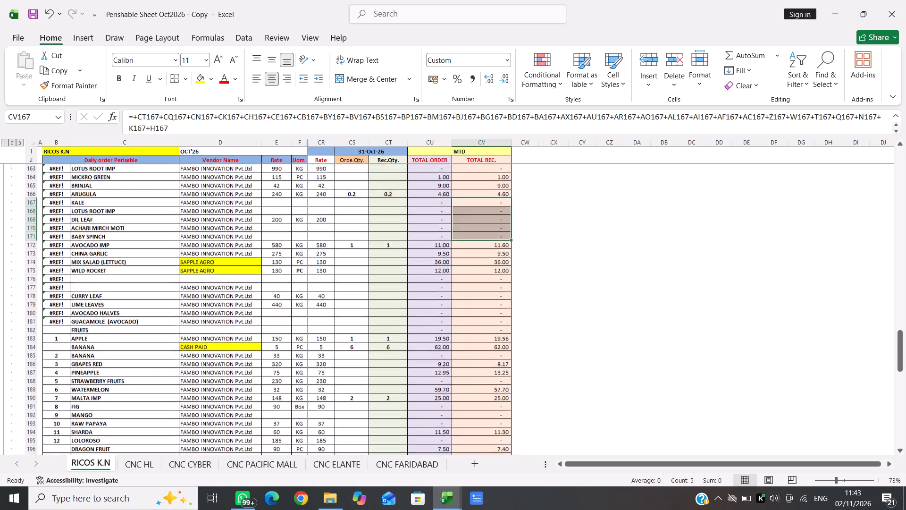
click(437, 263)
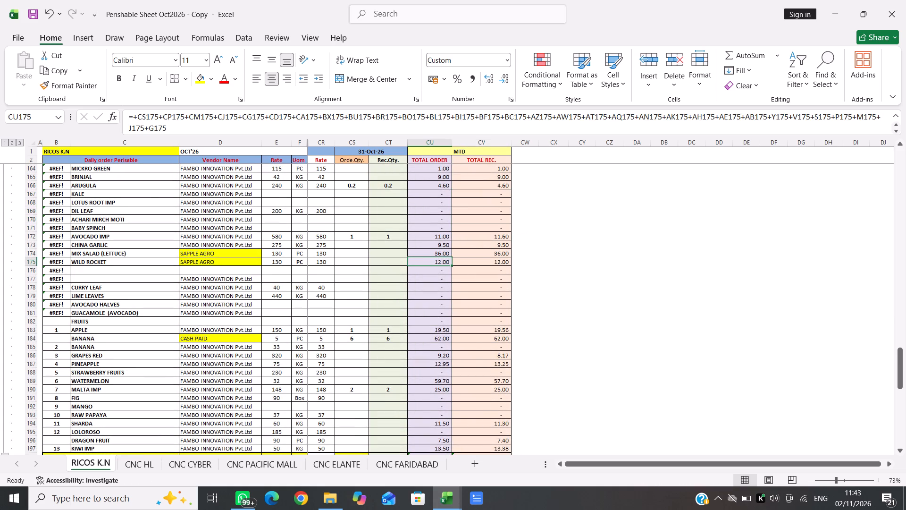
key(ctrl+c)
key(shift+Down)
key(shift+Down)
key(shift+Down)
key(shift+Down)
key(shift+Down)
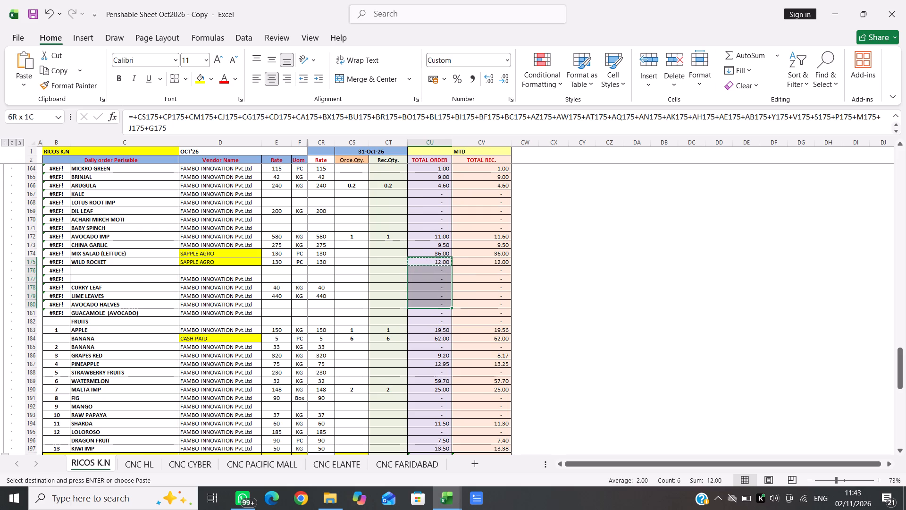
key(shift+Down)
key(shift+Down)
key(Return)
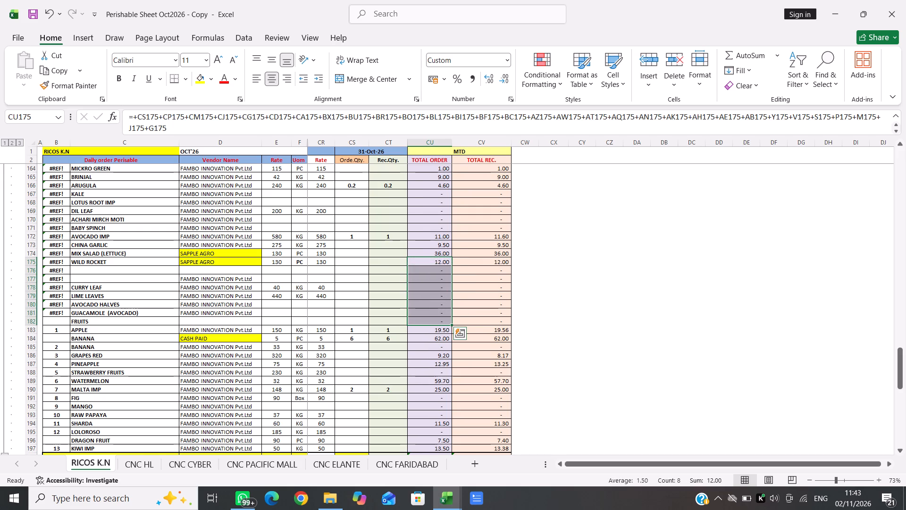
Copy the TOTAL REC. formula of WILD ROCKET in row 175 down through the FRUITS row 182.
click(493, 261)
key(ctrl+c)
key(shift+Down)
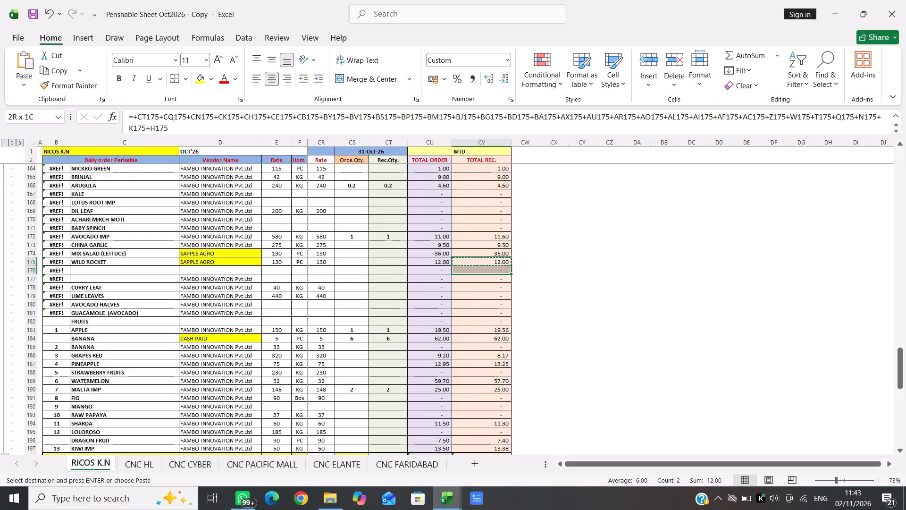
key(shift+Down)
key(shift+Down)
key(shift+Down)
key(shift+Down)
key(shift+Down)
key(shift+Down)
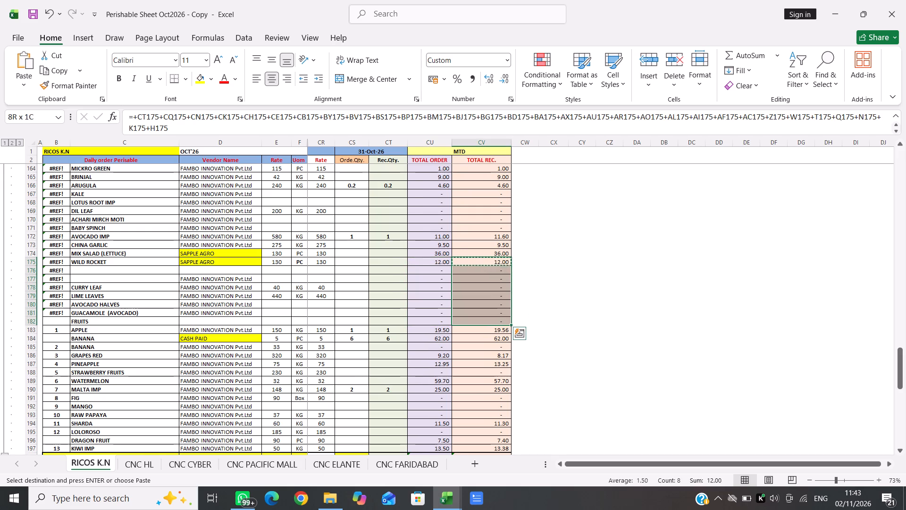
key(Return)
Copy the TOTAL ORDER formula of MALTA IMP in row 190 into rows 191 to 193, FIG through RAW PAPAYA.
scroll(493, 261, down, 3)
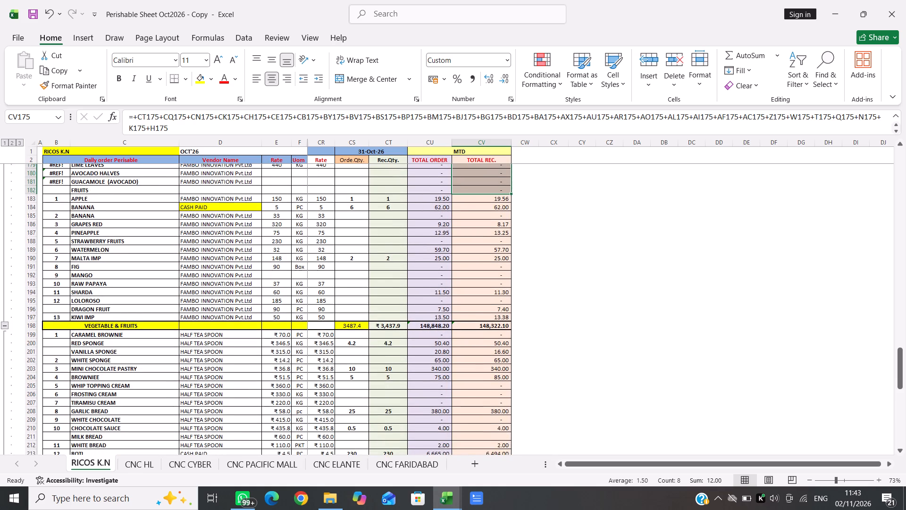
scroll(493, 261, down, 1)
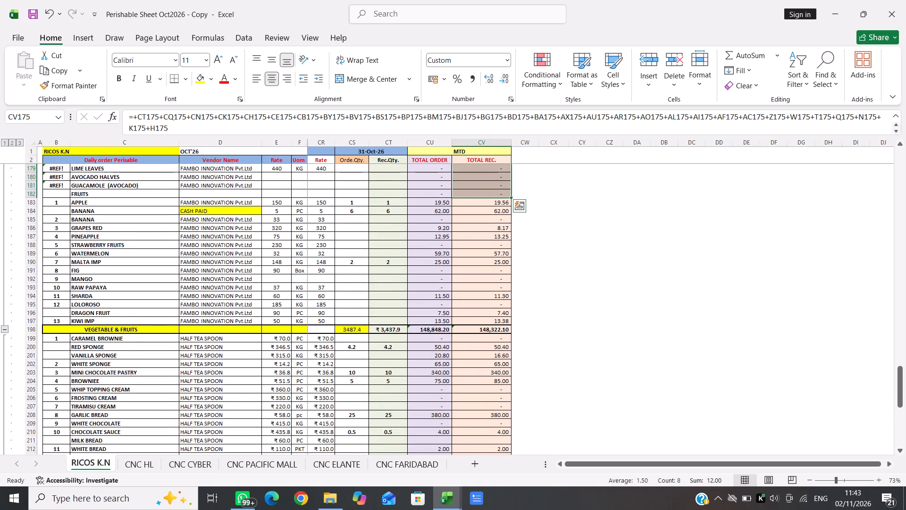
click(438, 265)
key(ctrl+c)
key(Down)
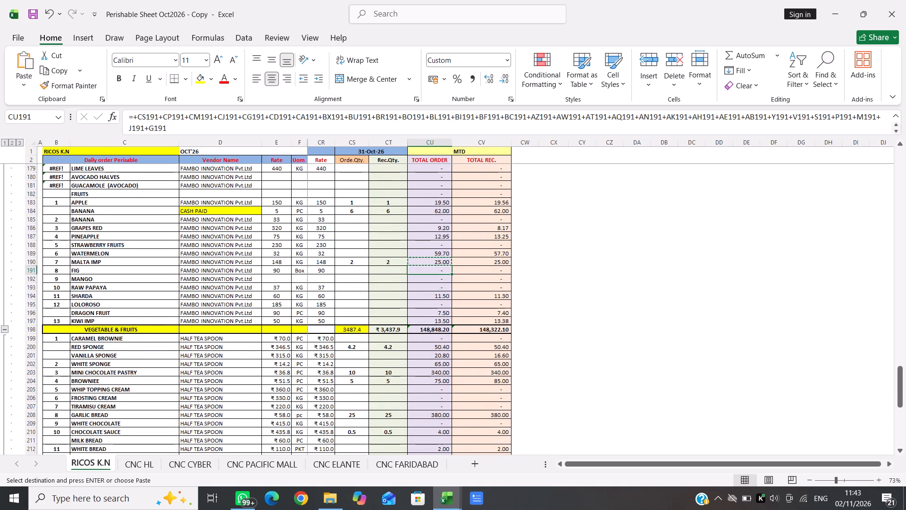
key(shift+Down)
key(shift+Down)
key(Return)
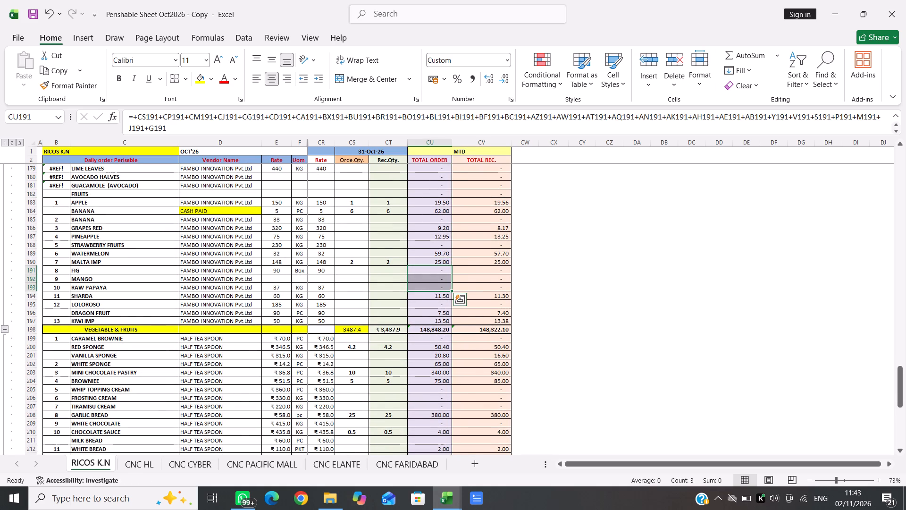
Copy the TOTAL REC. formula of MALTA IMP in row 190 into rows 191 to 193, FIG through RAW PAPAYA.
click(507, 264)
key(ctrl+c)
key(Down)
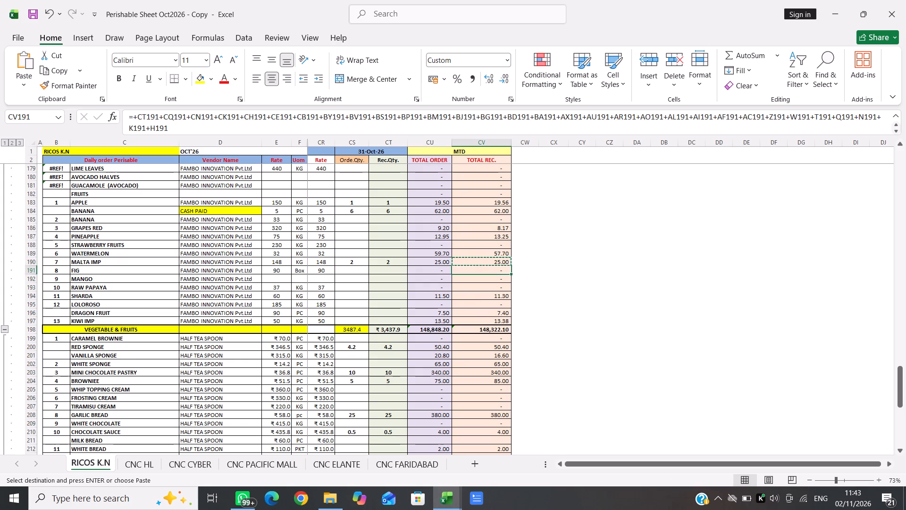
key(shift+Down)
key(shift+Down)
key(Return)
Copy the TOTAL ORDER formula of BROWNIEE in row 204 into rows 205 to 207, WHIP TOPPING CREAM through TIRAMISU CREAM.
scroll(507, 264, down, 2)
click(444, 286)
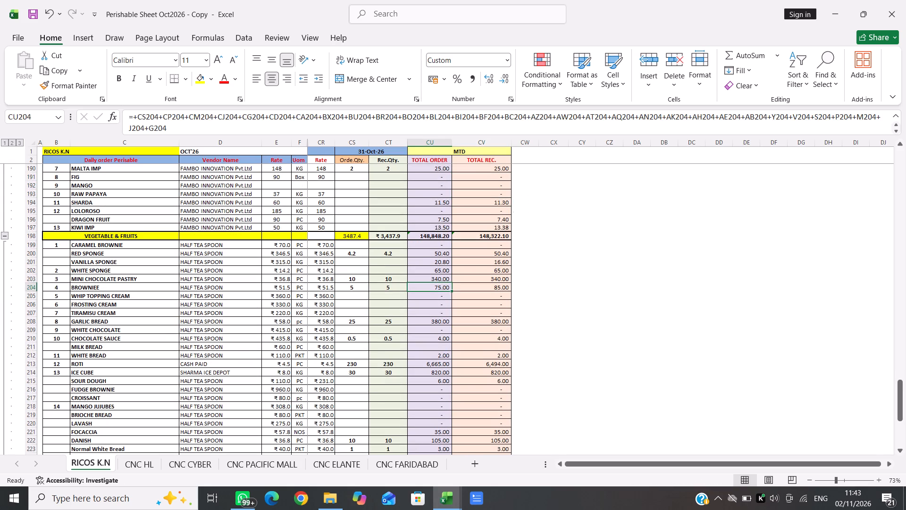
key(ctrl+c)
key(Down)
key(shift+Down)
key(shift+Down)
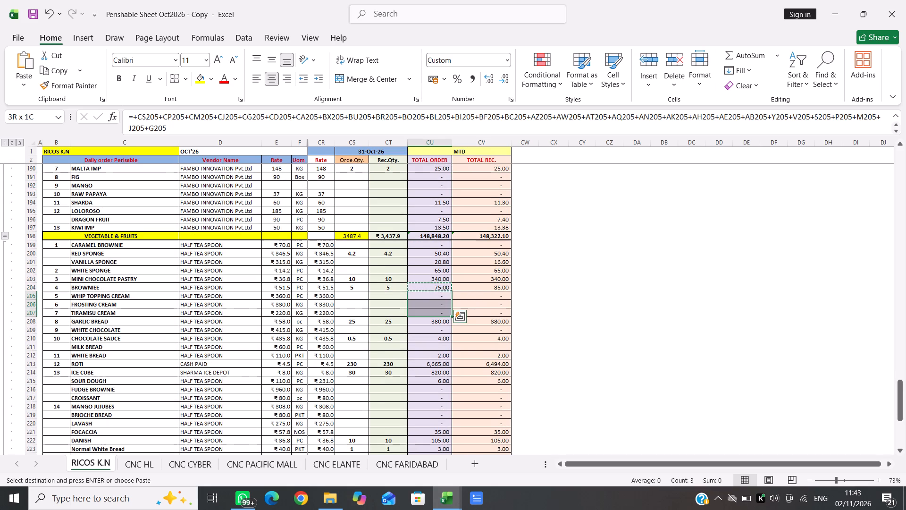
key(Return)
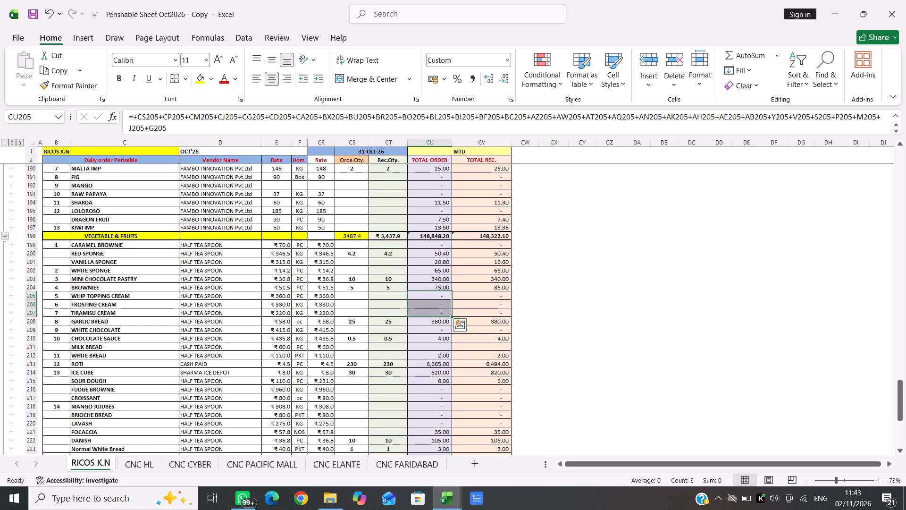
Copy the TOTAL REC. formula of BROWNIEE in row 204 into rows 205 to 207, WHIP TOPPING CREAM through TIRAMISU CREAM.
click(506, 286)
key(ctrl+c)
key(Down)
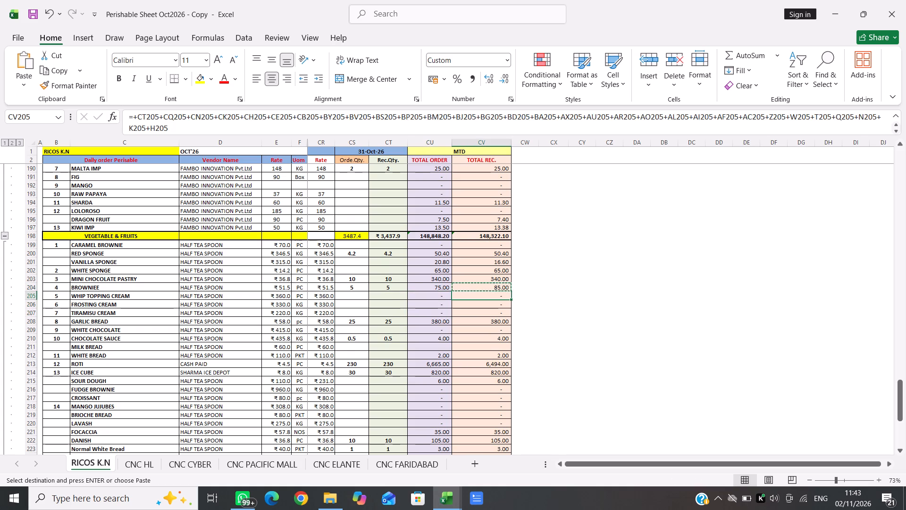
key(shift+Down)
key(shift+Down)
key(Return)
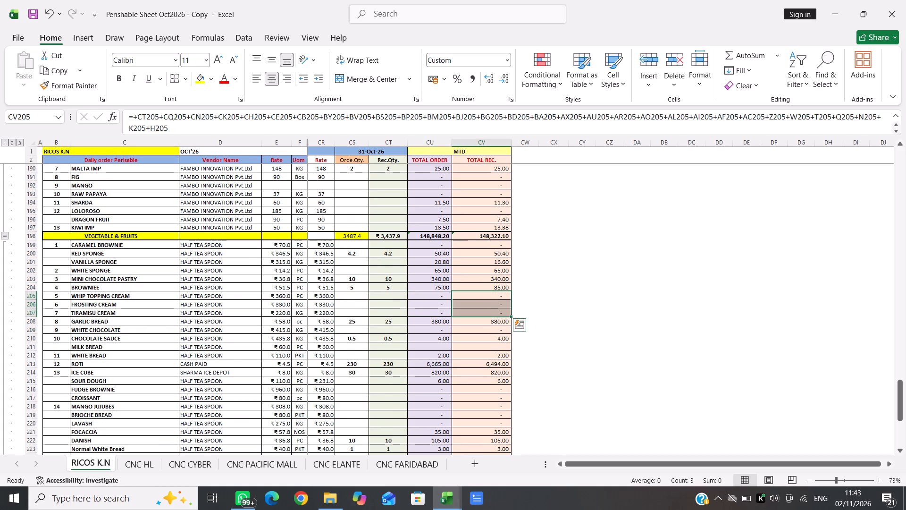
Copy the TOTAL ORDER formula of SOUR DOUGH in row 215 into rows 216 to 220, FUDGE BROWNIE through LAVASH.
scroll(464, 368, down, 2)
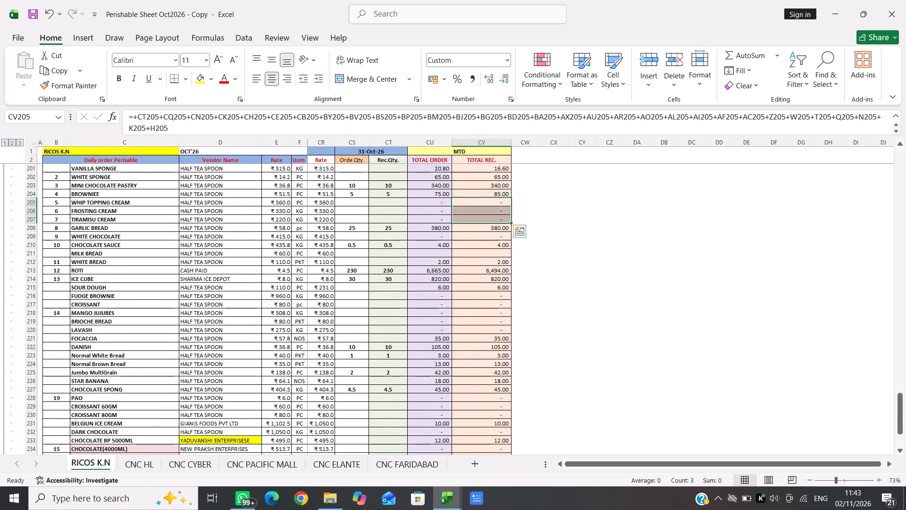
scroll(453, 255, down, 1)
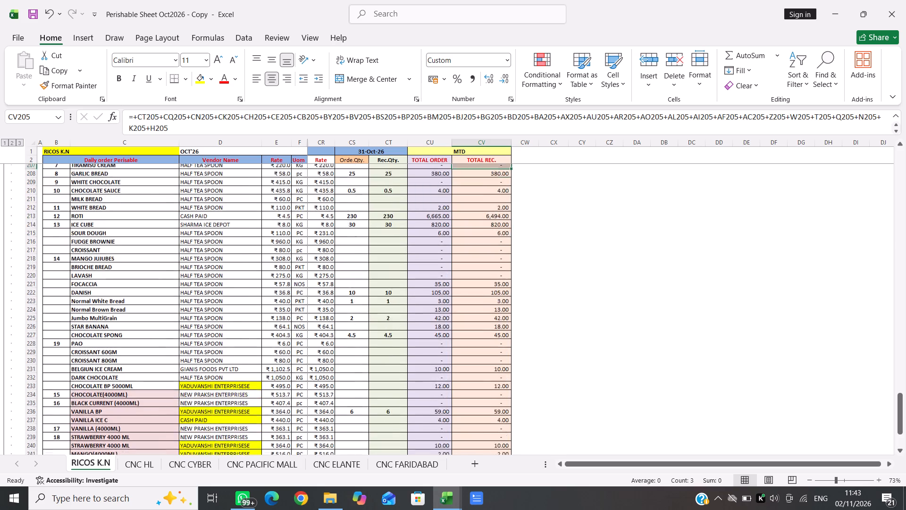
scroll(453, 255, down, 1)
click(438, 228)
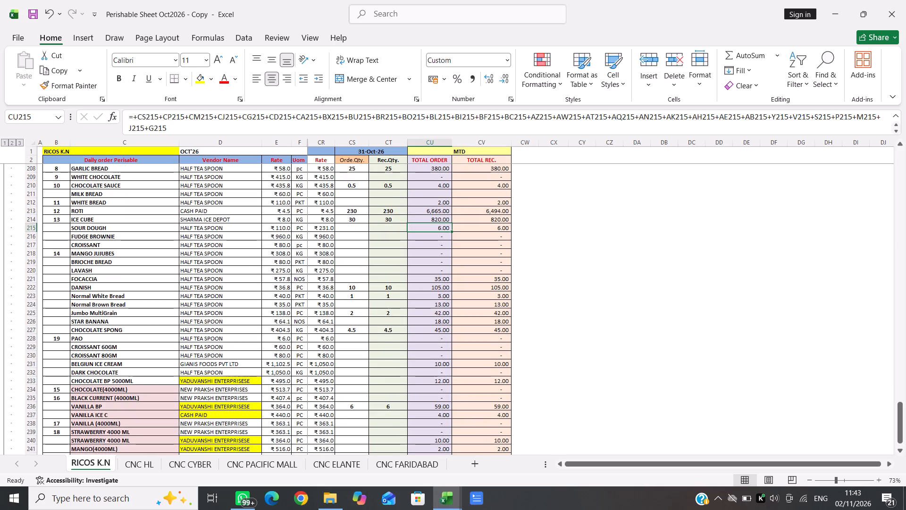
key(ctrl+c)
key(Down)
key(shift+Down)
key(shift+Down)
key(shift+Down)
key(shift+Down)
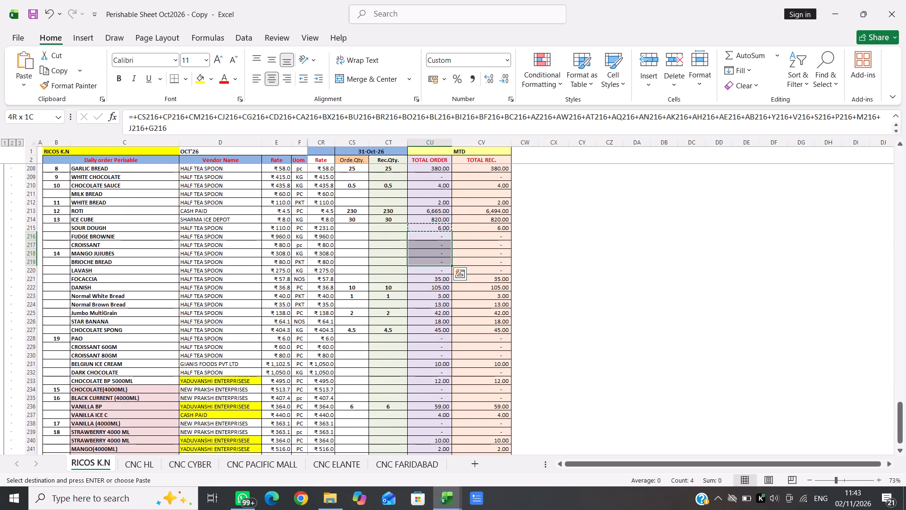
key(Return)
Copy the TOTAL REC. formula of SOUR DOUGH in row 215 into rows 217 to 220, CROISSANT through LAVASH.
click(502, 229)
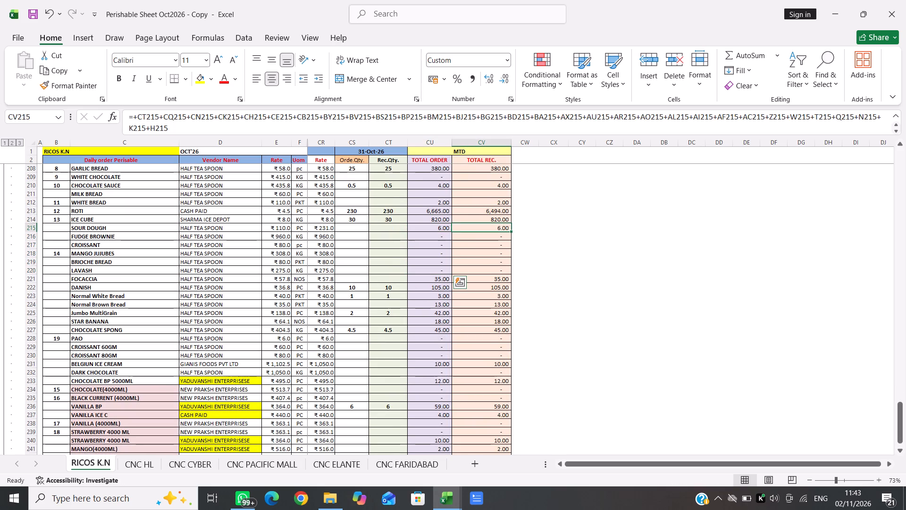
key(ctrl+c)
key(Down)
key(Down)
key(shift+Down)
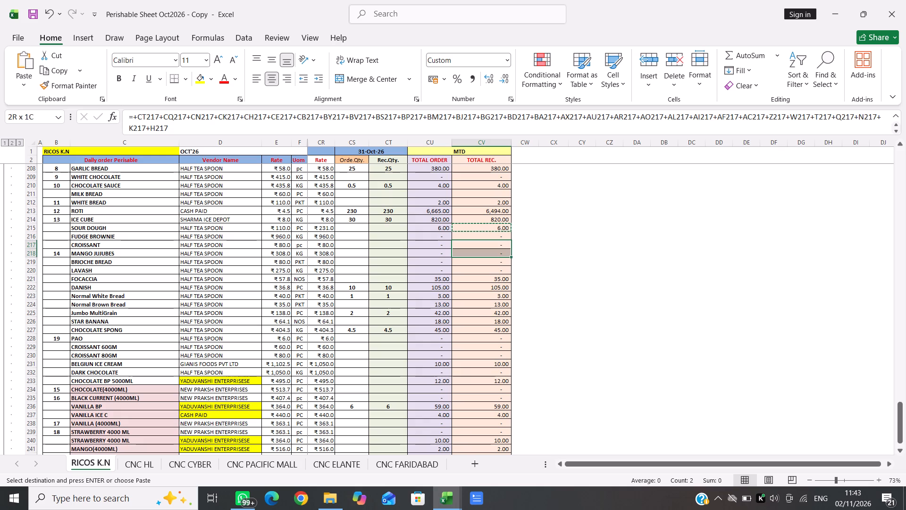
key(shift+Down)
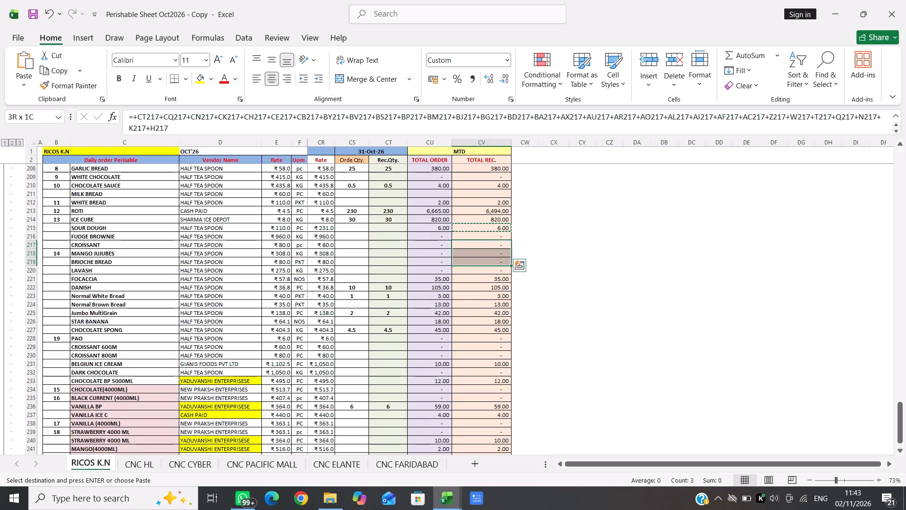
key(shift+Down)
key(Return)
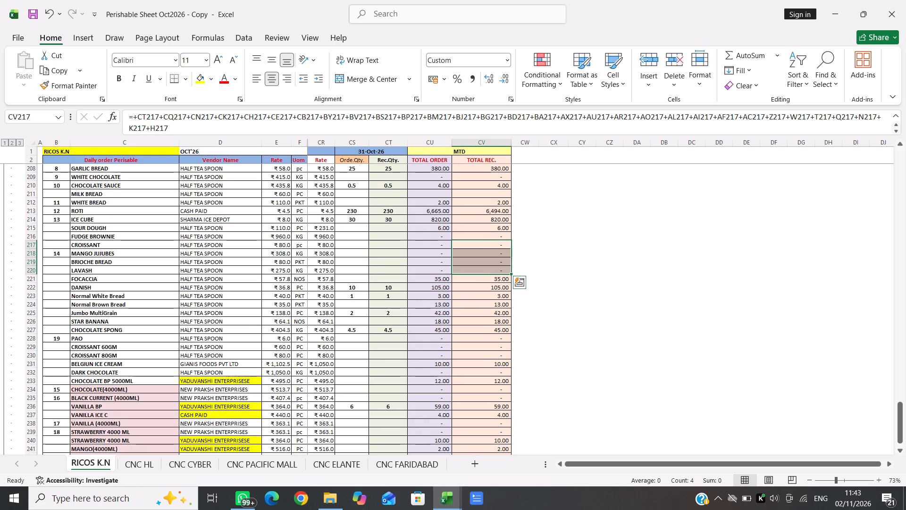
Copy the TOTAL ORDER formula of CHOCOLATE SPONG in row 227 into rows 228 to 230, PAO through CROISSANT 80GM.
scroll(502, 229, down, 2)
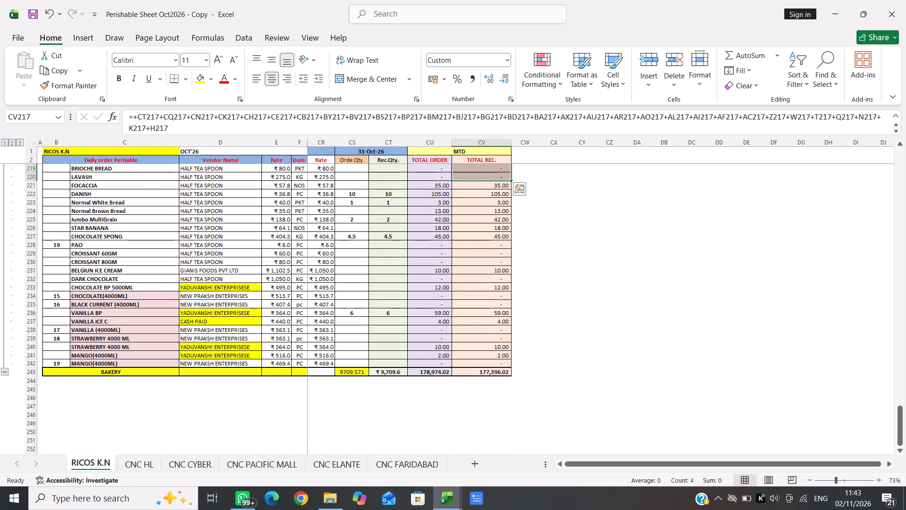
click(453, 237)
click(440, 237)
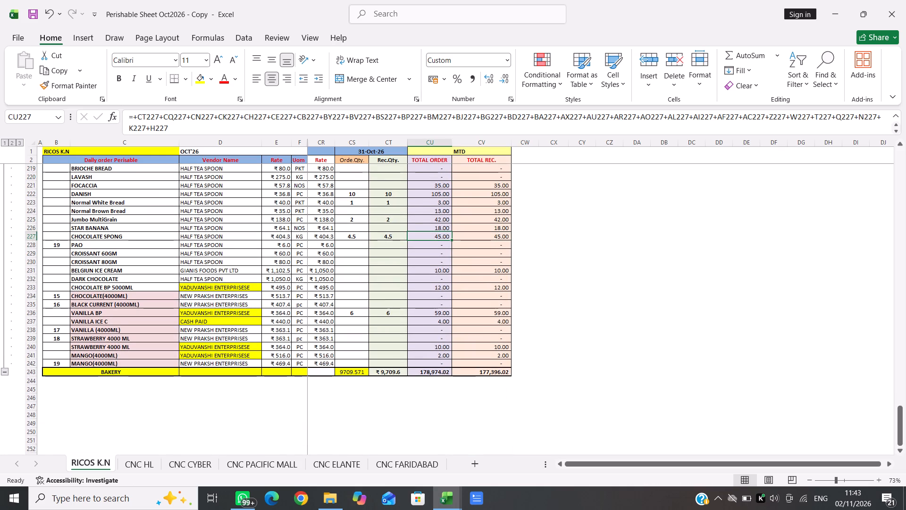
key(ctrl+c)
key(Down)
key(shift+Down)
key(shift+Down)
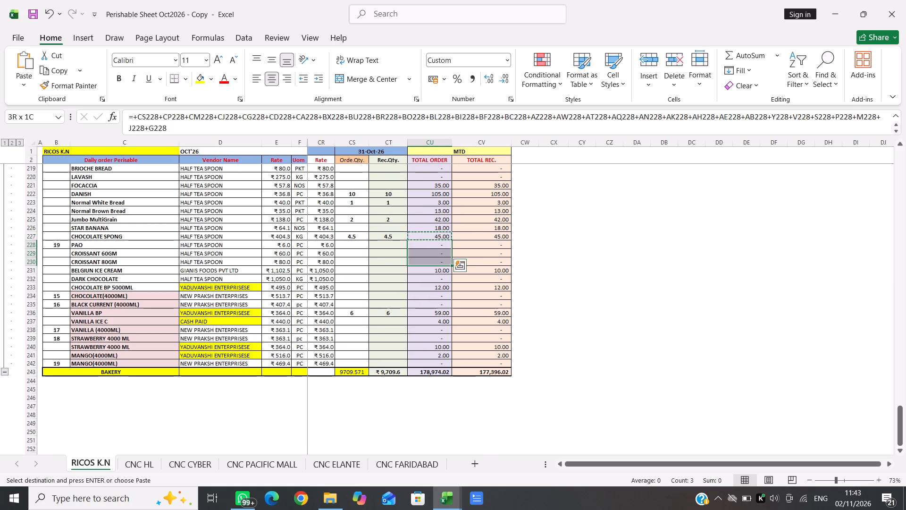
key(Return)
Copy the TOTAL REC. formula of CHOCOLATE SPONG in row 227 into rows 228 to 230, PAO through CROISSANT 80GM.
click(506, 236)
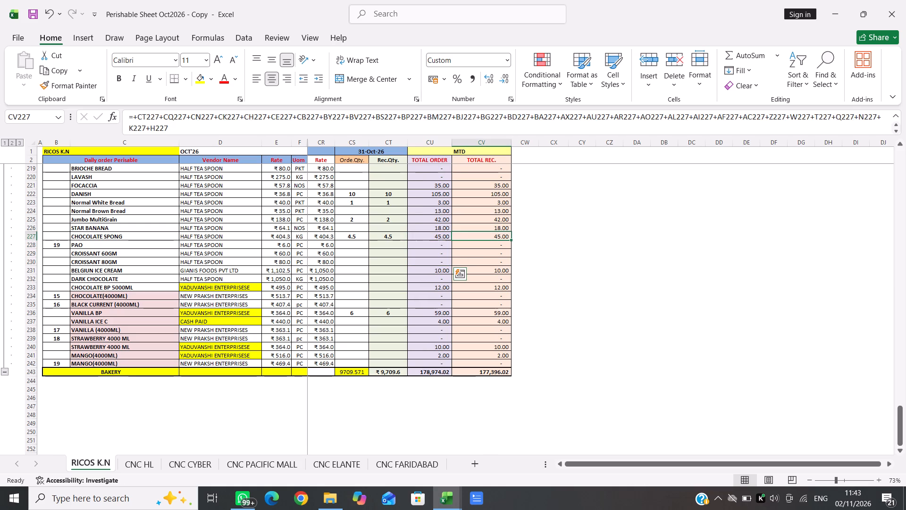
key(ctrl+c)
key(Down)
key(shift+Down)
key(shift+Down)
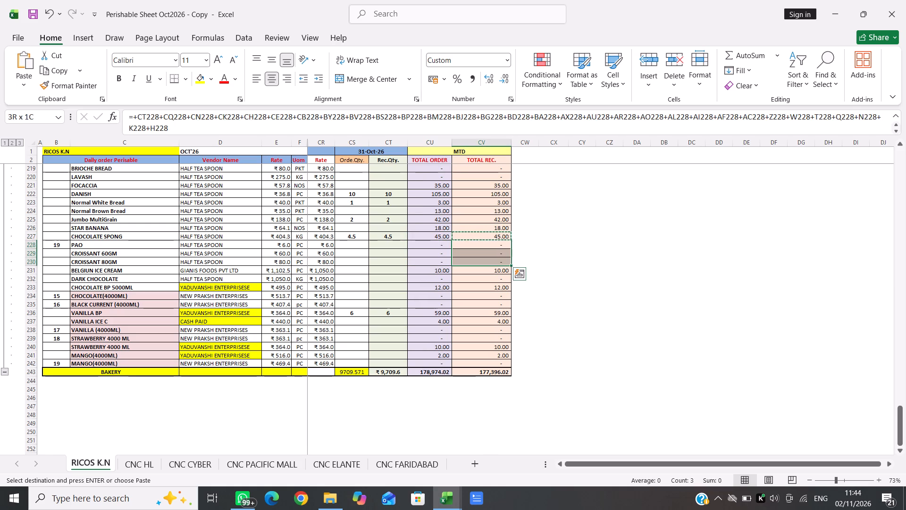
key(Return)
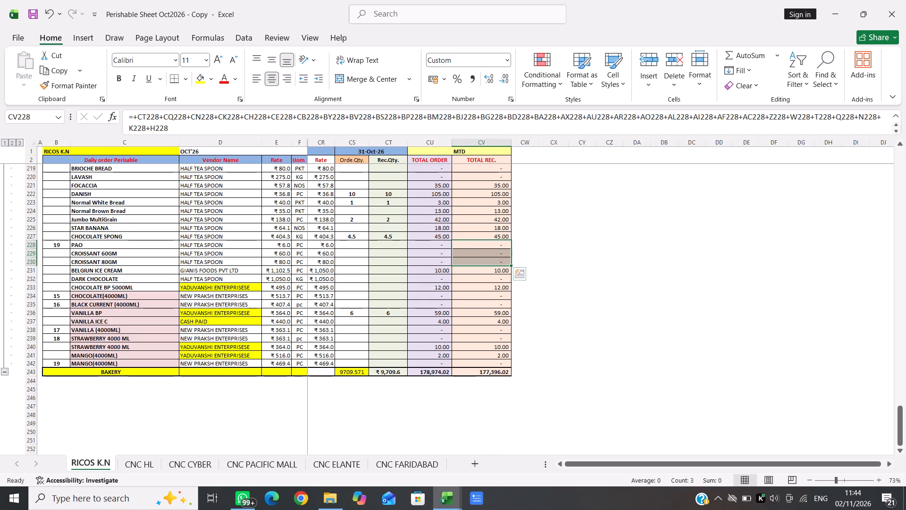
Copy the TOTAL ORDER formula of MANGO(4000ML) in row 241 into the second MANGO(4000ML) row 242.
click(446, 357)
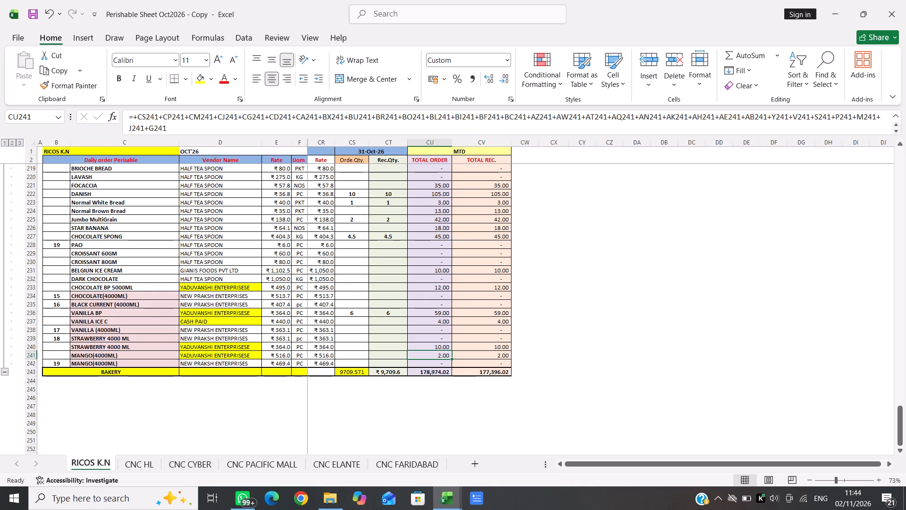
key(ctrl+c)
key(Down)
key(Return)
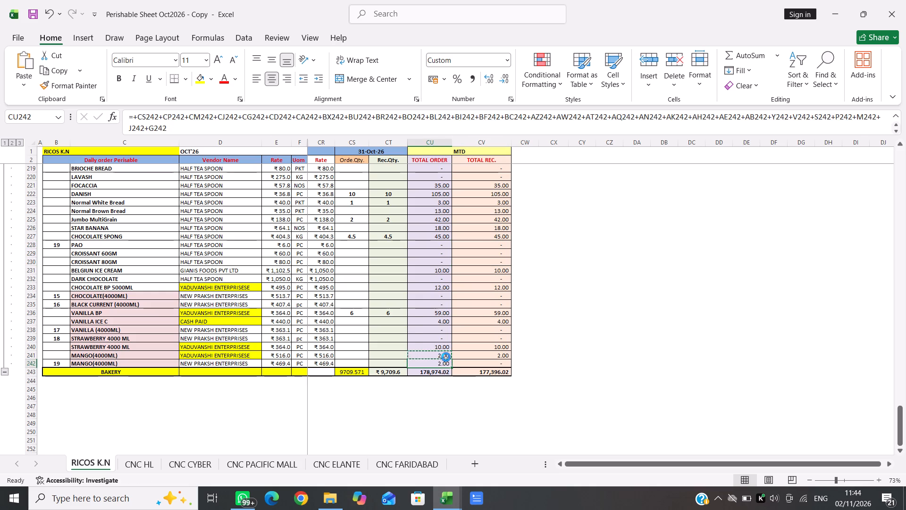
Copy the TOTAL REC. formula of MANGO(4000ML) in row 241 into the second MANGO(4000ML) row 242.
key(Right)
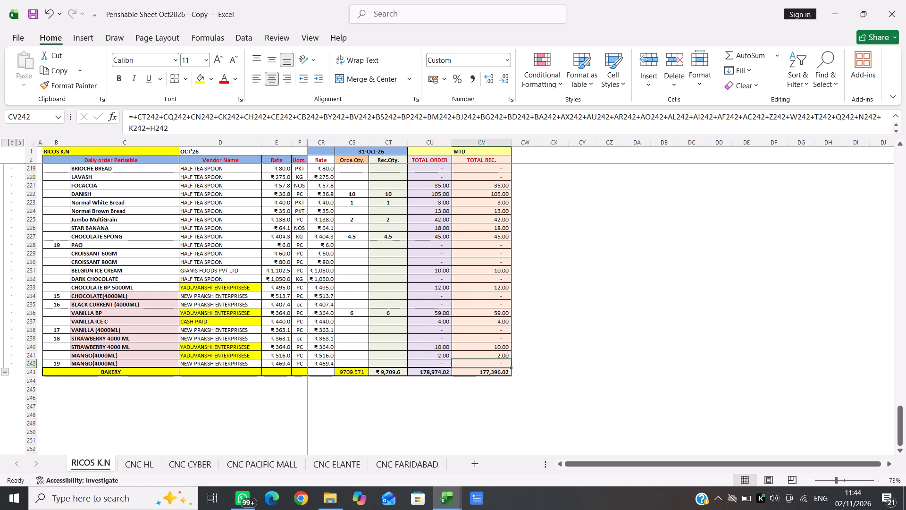
key(Up)
key(ctrl+c)
key(Down)
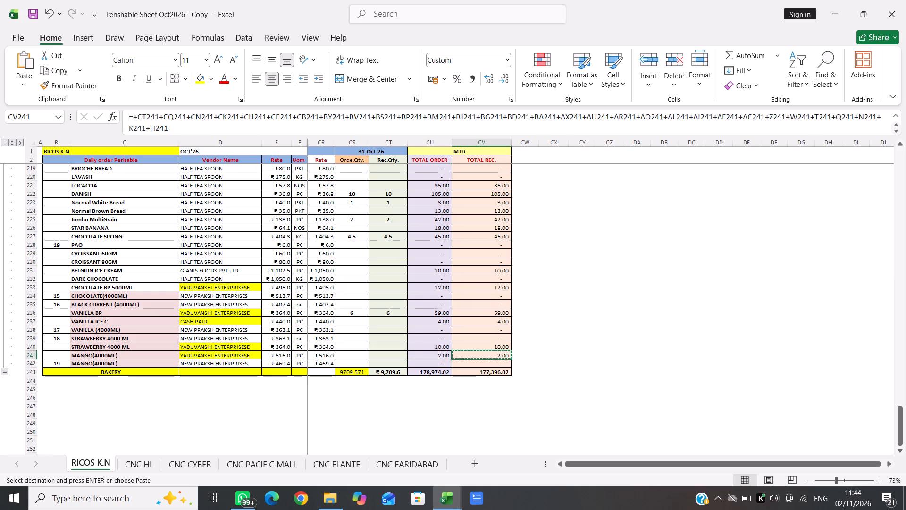
key(Return)
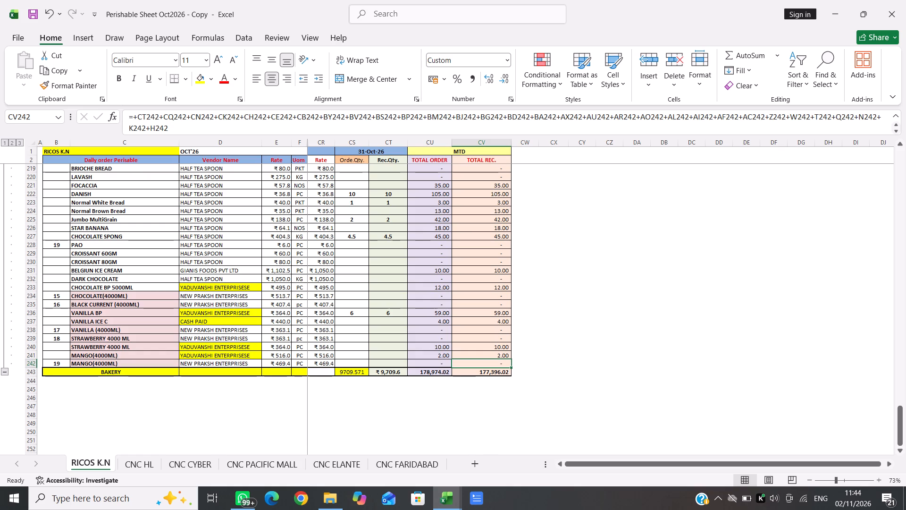
Copy the TOTAL ORDER formula of VANILLA ICE C in row 237 into rows 238 and 239, VANILLA (4000ML) and STRAWBERRY 4000 ML.
click(441, 321)
key(ctrl+c)
key(Down)
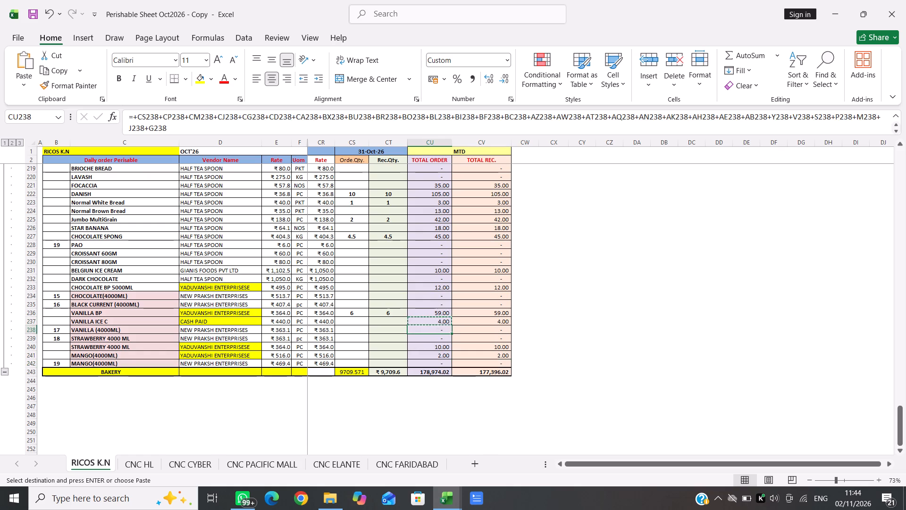
key(shift+Down)
key(Return)
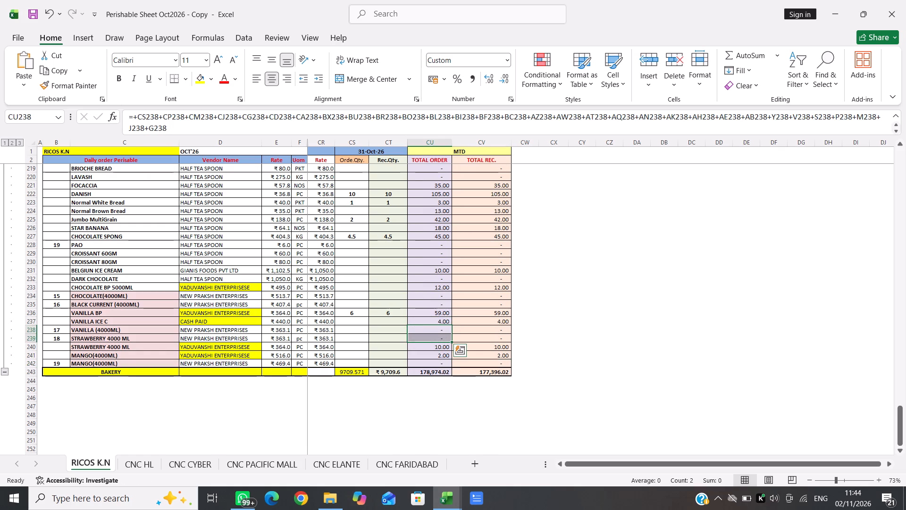
Copy the TOTAL REC. formula of VANILLA ICE C in row 237 into rows 238 and 239, VANILLA (4000ML) and STRAWBERRY 4000 ML.
click(502, 318)
key(ctrl+c)
key(shift+Down)
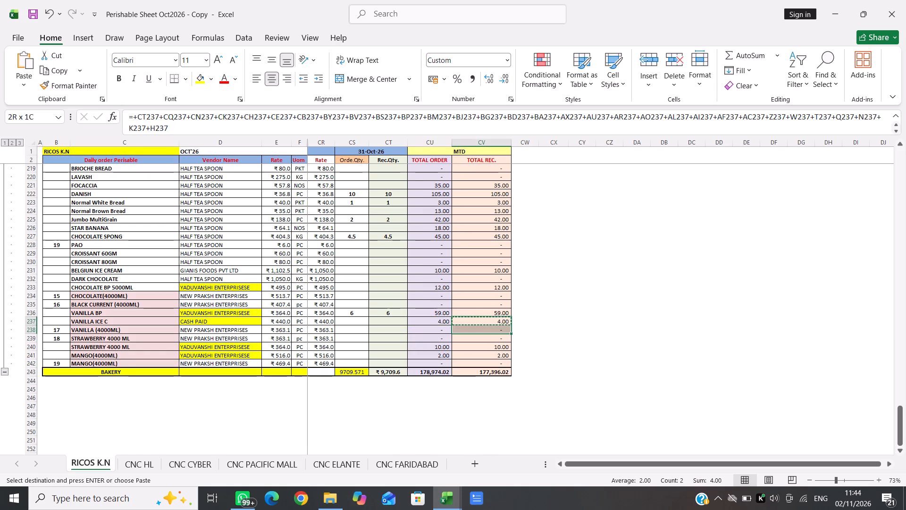
key(Down)
key(shift+Down)
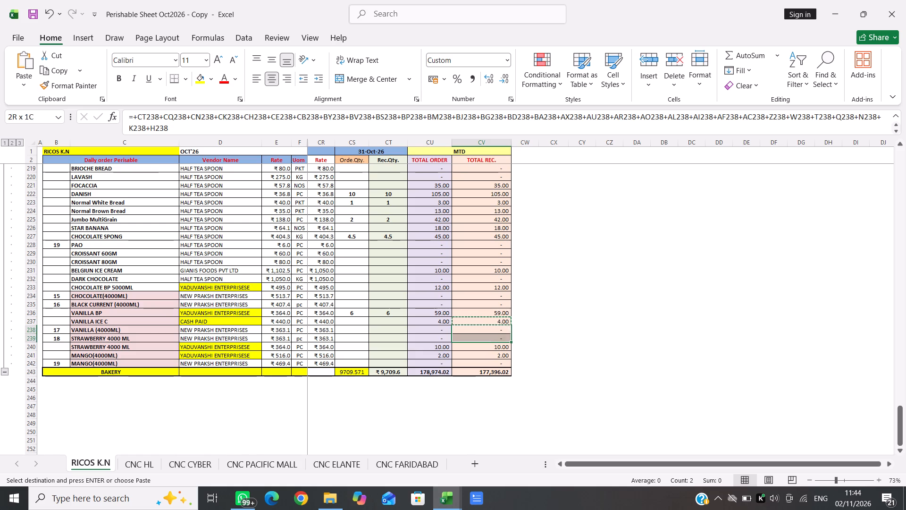
key(Return)
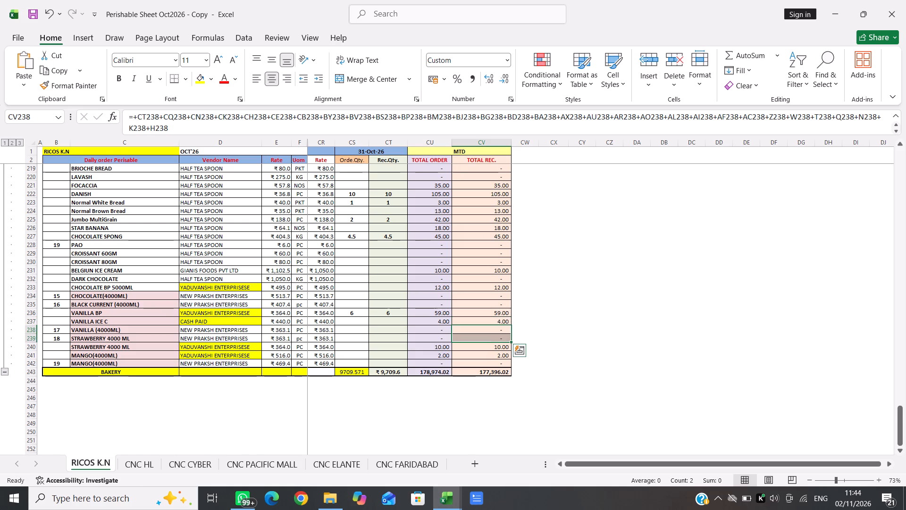
Copy the TOTAL ORDER formula of CHOCOLATE BP 5000ML in row 233 into rows 234 and 235, CHOCOLATE(4000ML) and BLACK CURRENT (4000ML).
click(447, 287)
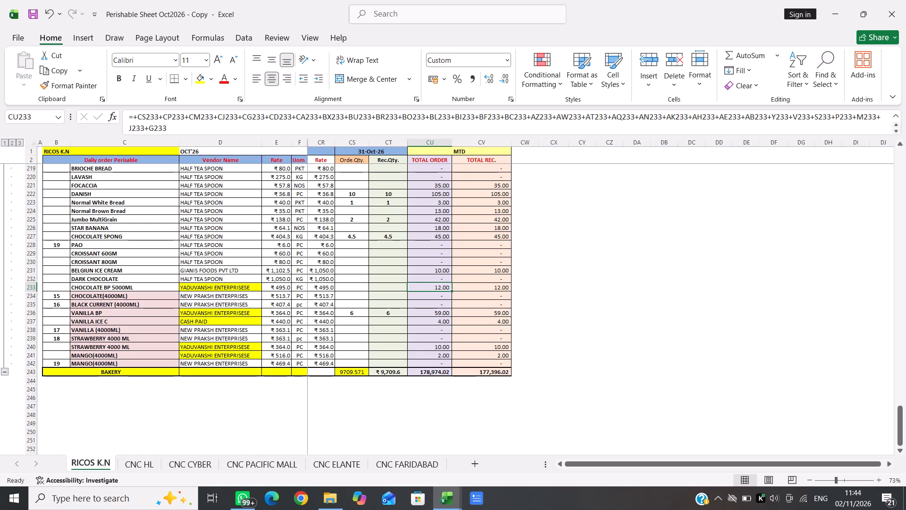
key(ctrl+c)
key(Down)
key(shift+Down)
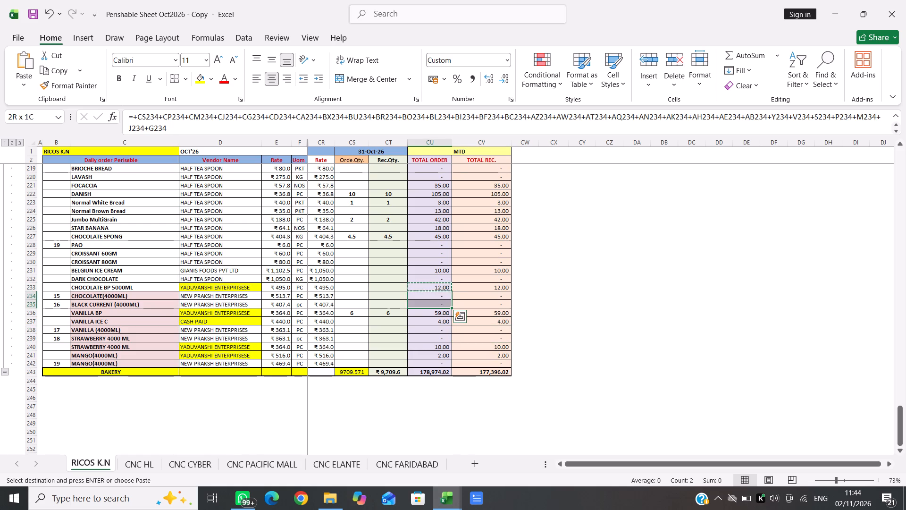
key(Return)
Copy the TOTAL REC. formula of CHOCOLATE BP 5000ML in row 233 into rows 234 and 235, CHOCOLATE(4000ML) and BLACK CURRENT (4000ML).
click(493, 289)
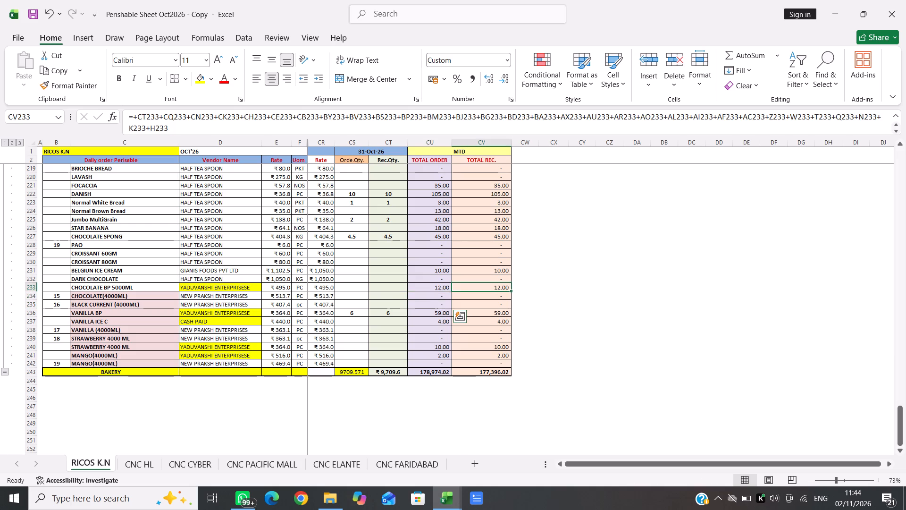
key(ctrl+c)
key(Down)
key(shift+Down)
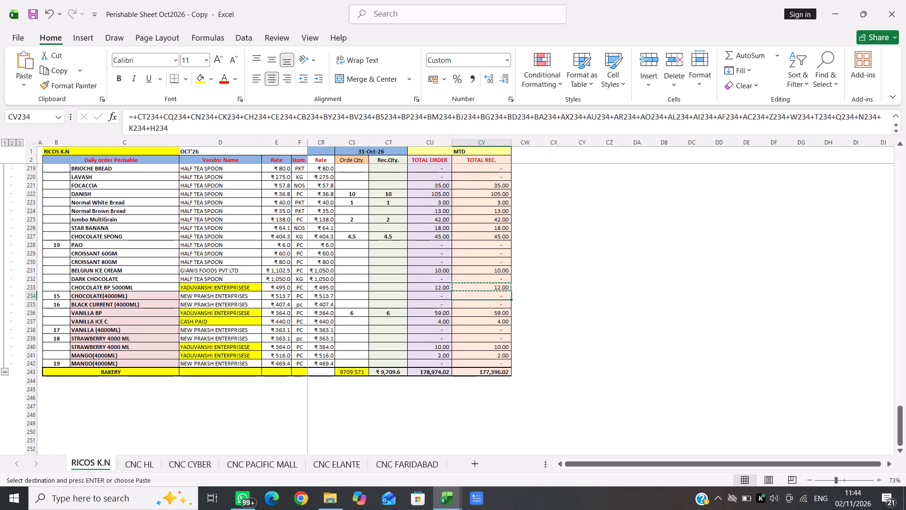
key(Return)
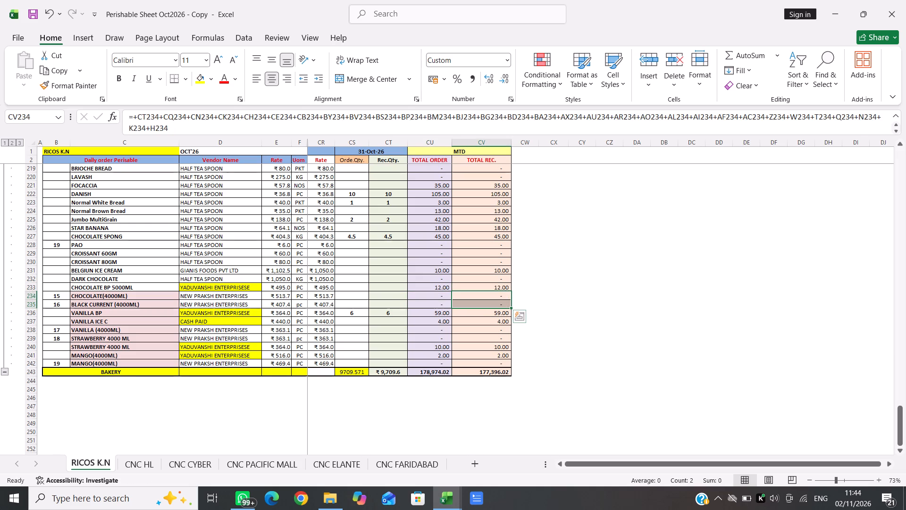
Copy the TOTAL ORDER formula of BELGIUN ICE CREAM in row 231 into DARK CHOCOLATE in row 232.
click(441, 270)
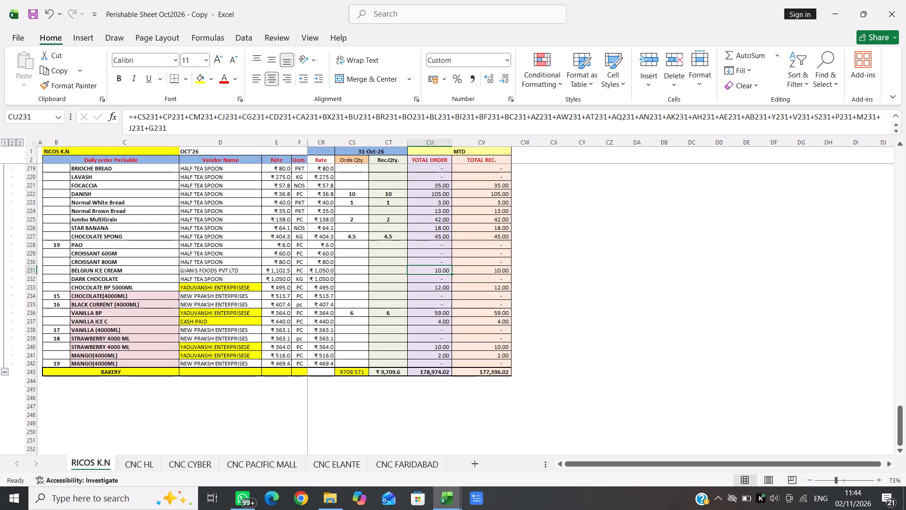
key(ctrl+c)
key(Down)
key(Return)
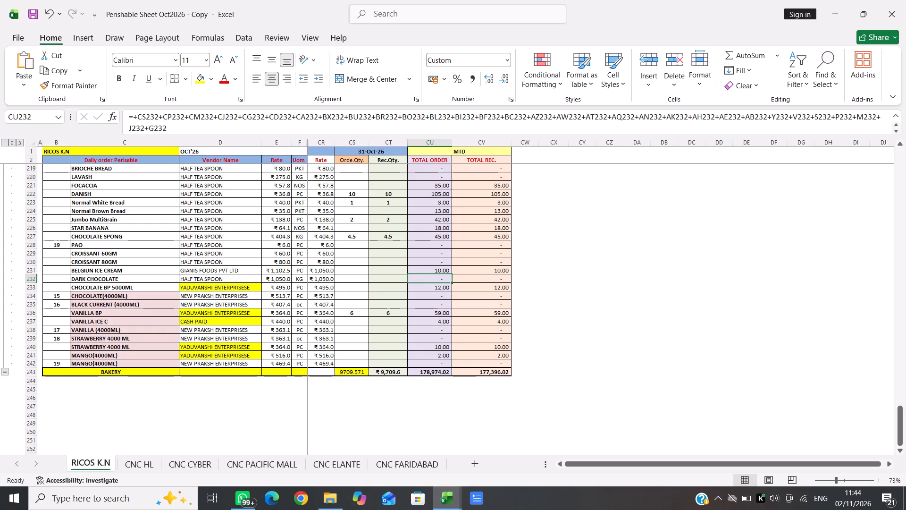
Copy the TOTAL REC. formula of BELGIUN ICE CREAM in row 231 into DARK CHOCOLATE in row 232.
click(495, 273)
key(ctrl+c)
key(Down)
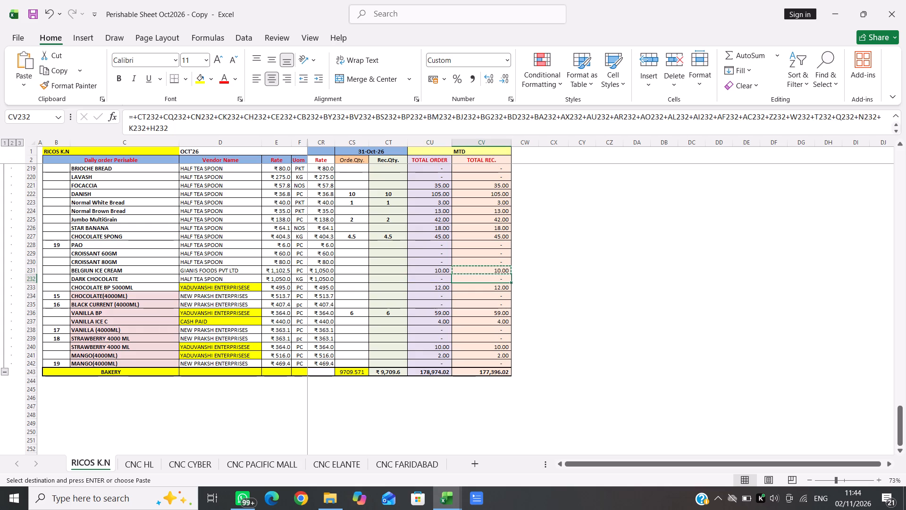
key(Return)
click(400, 272)
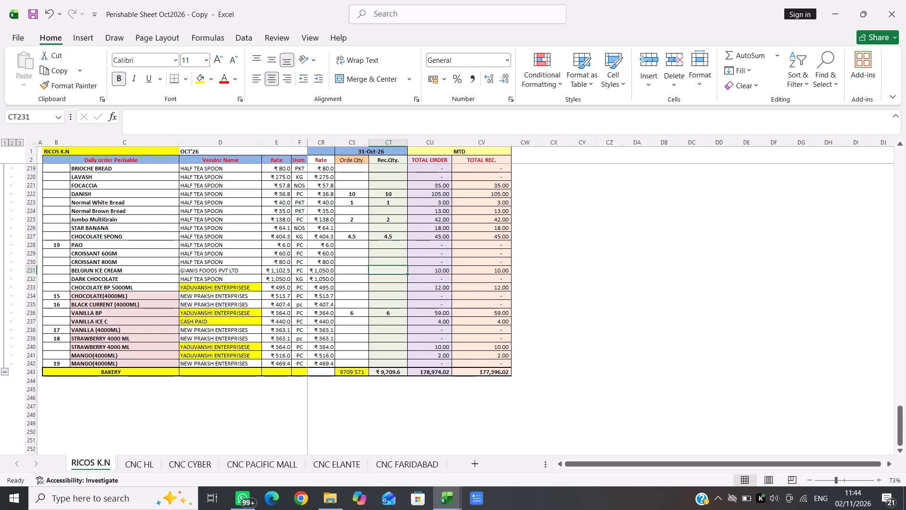
Turn on filtering for the header row of the RICOS K.N perishable sheet.
scroll(400, 272, up, 8)
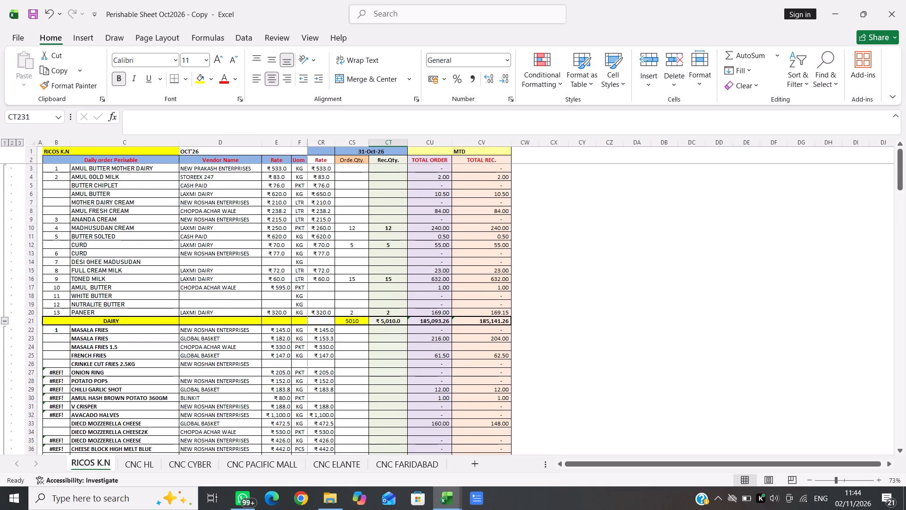
scroll(223, 220, up, 1)
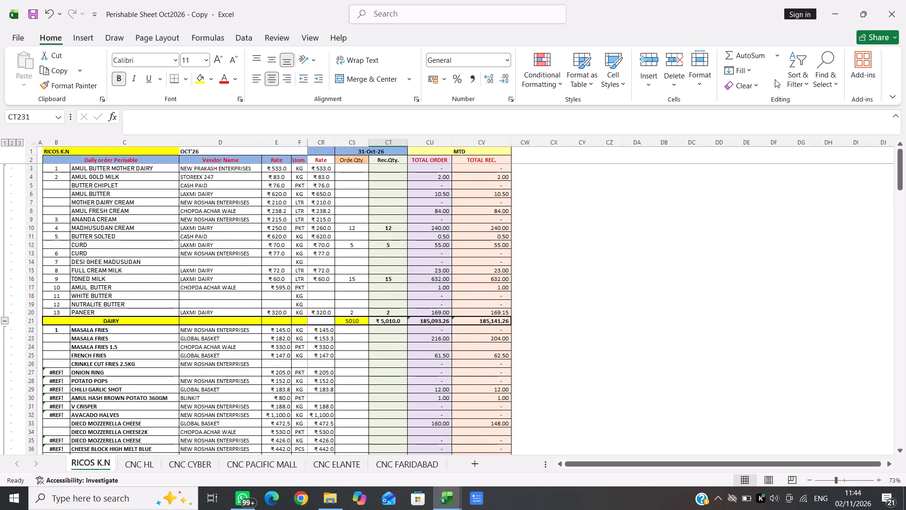
click(800, 73)
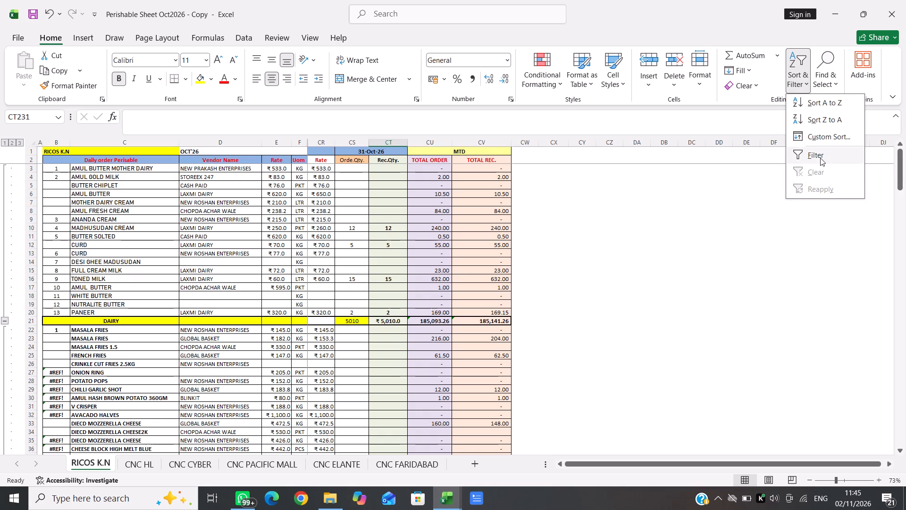
click(820, 158)
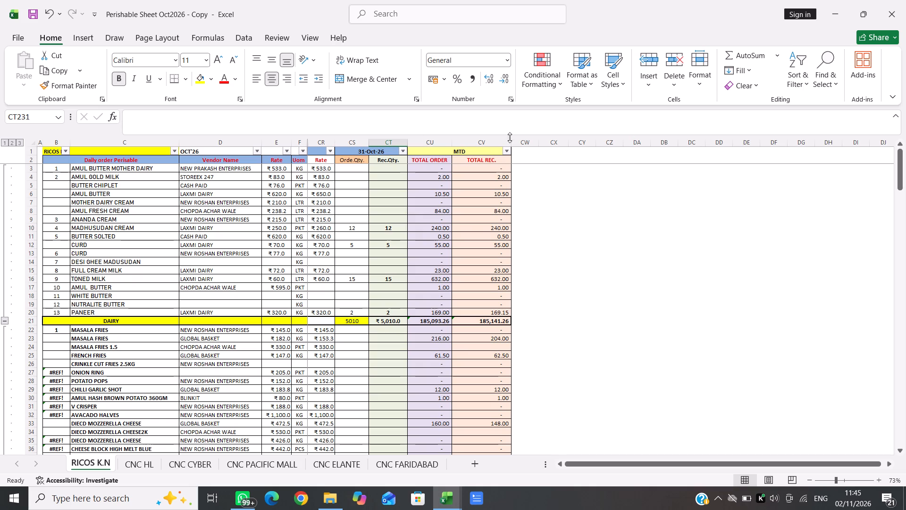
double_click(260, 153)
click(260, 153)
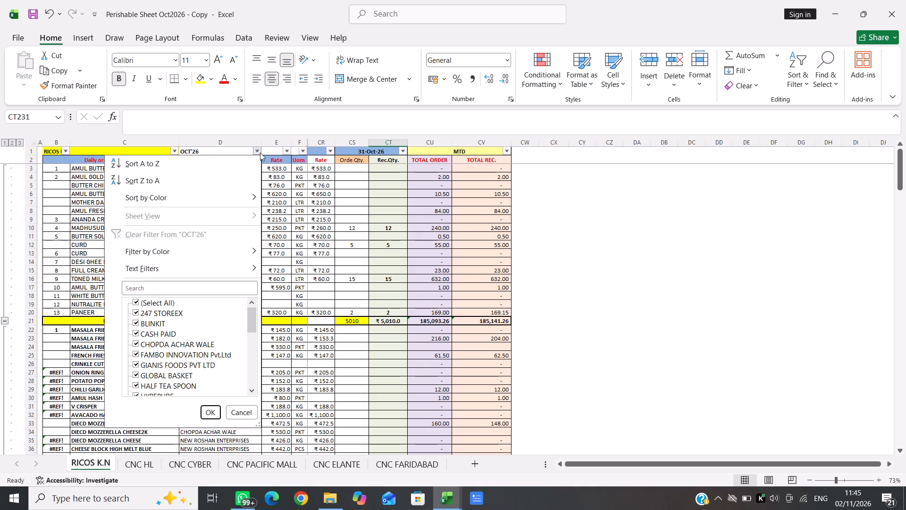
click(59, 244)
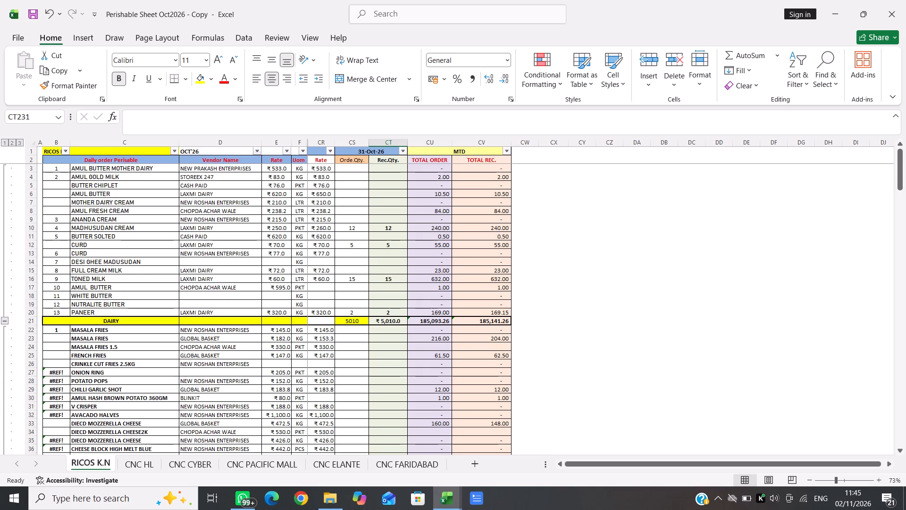
Filter the Daily order Perisable column by yellow cell colour so only the category total rows are listed.
click(174, 151)
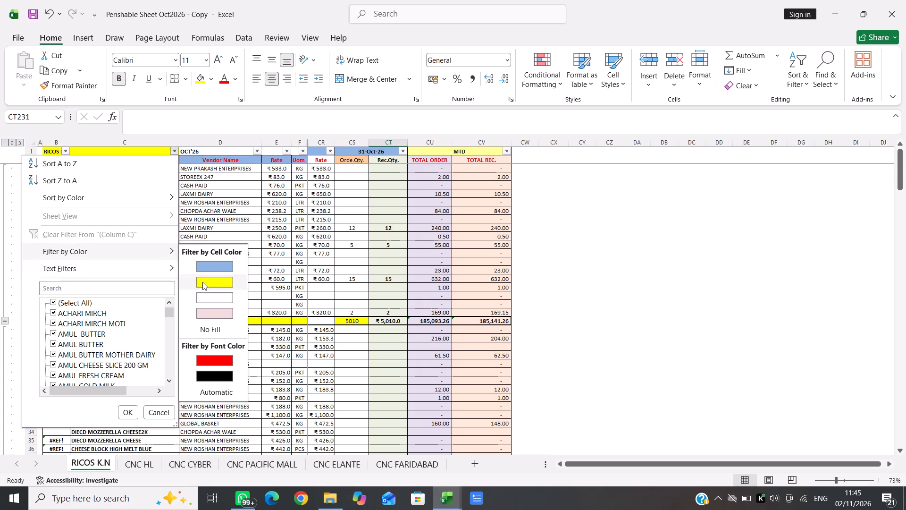
click(204, 282)
scroll(204, 282, up, 2)
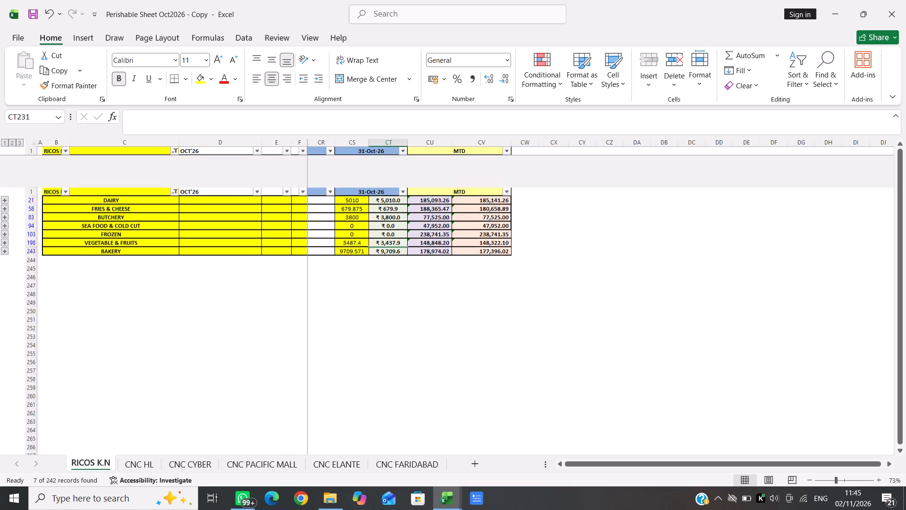
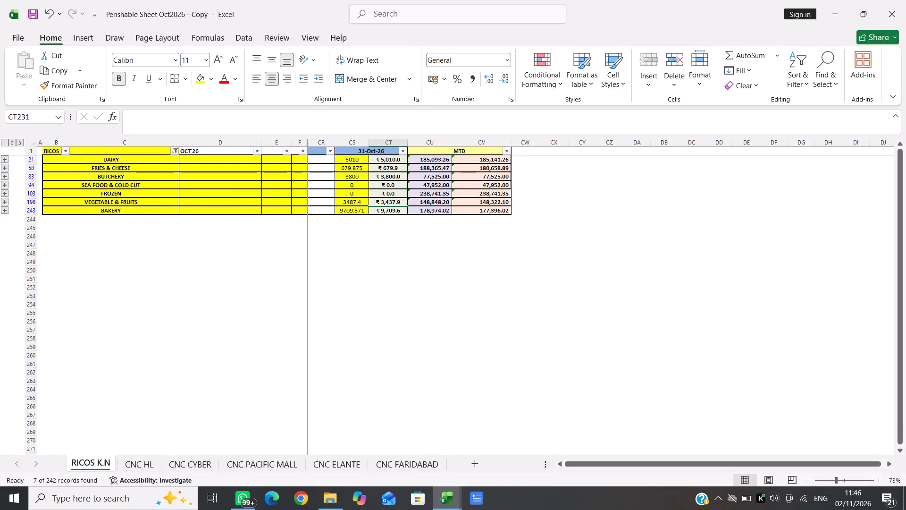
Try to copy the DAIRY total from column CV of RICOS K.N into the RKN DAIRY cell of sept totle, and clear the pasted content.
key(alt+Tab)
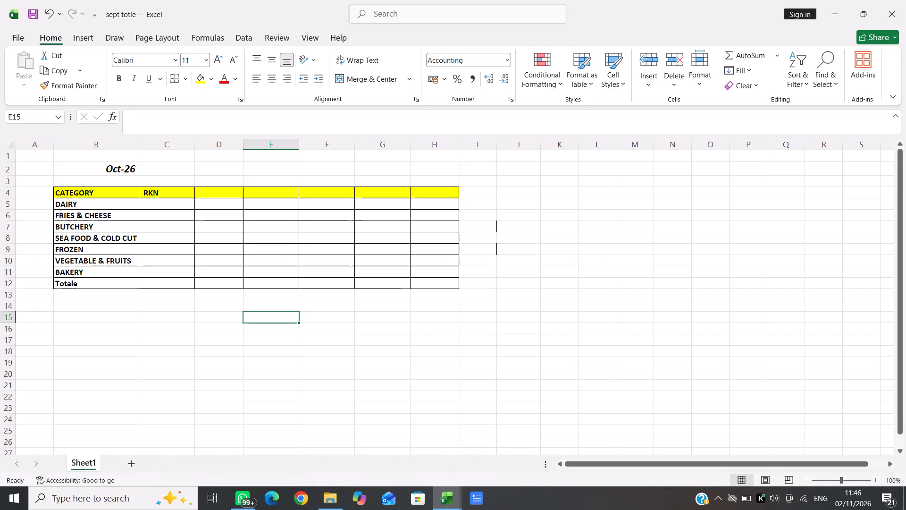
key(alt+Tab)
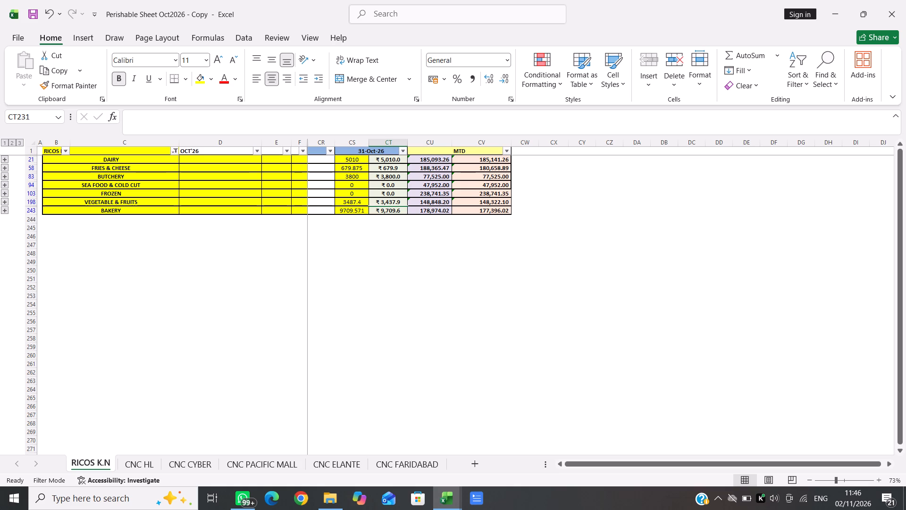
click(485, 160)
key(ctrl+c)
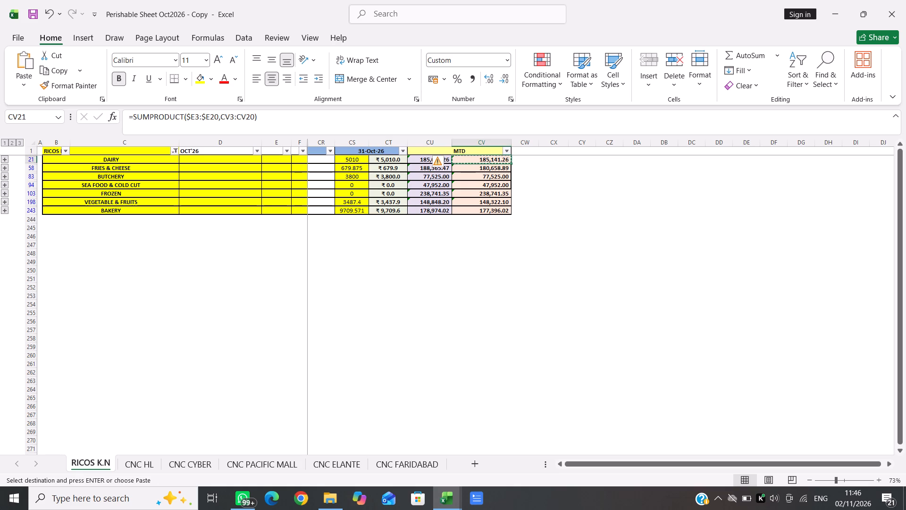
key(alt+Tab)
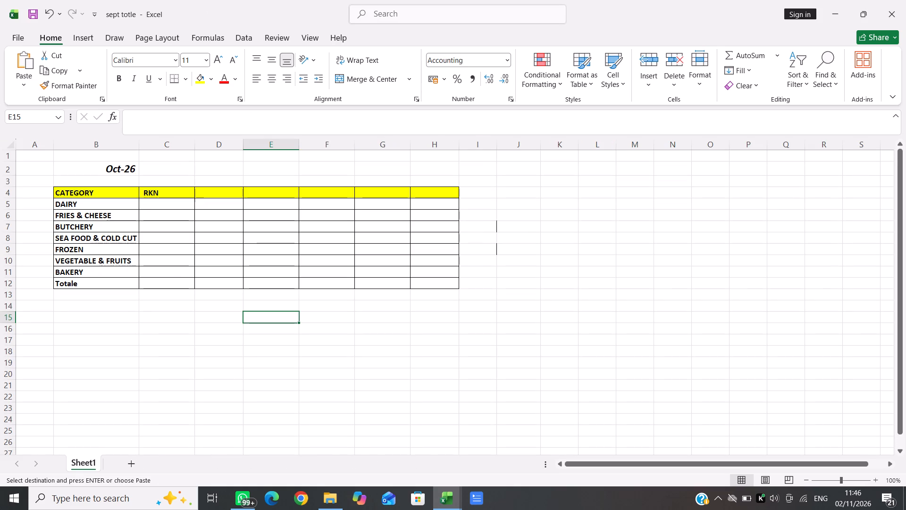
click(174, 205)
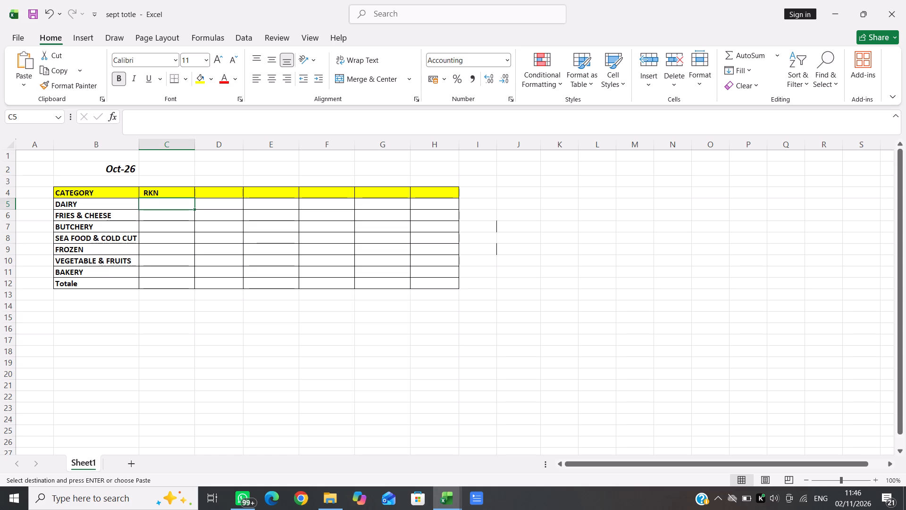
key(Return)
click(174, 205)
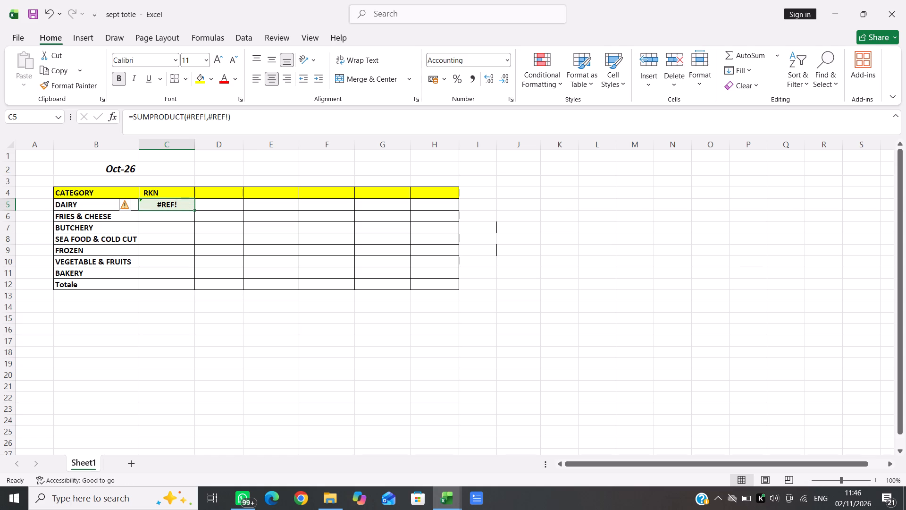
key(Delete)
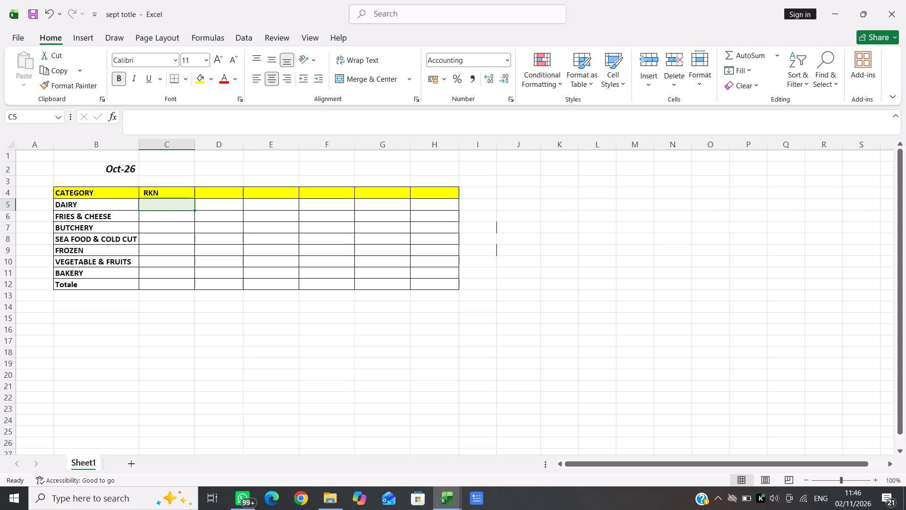
Copy the DAIRY total 185,141.26 from column CV of RICOS K.N and paste it as values into the RKN DAIRY cell of sept totle.
key(alt+Tab)
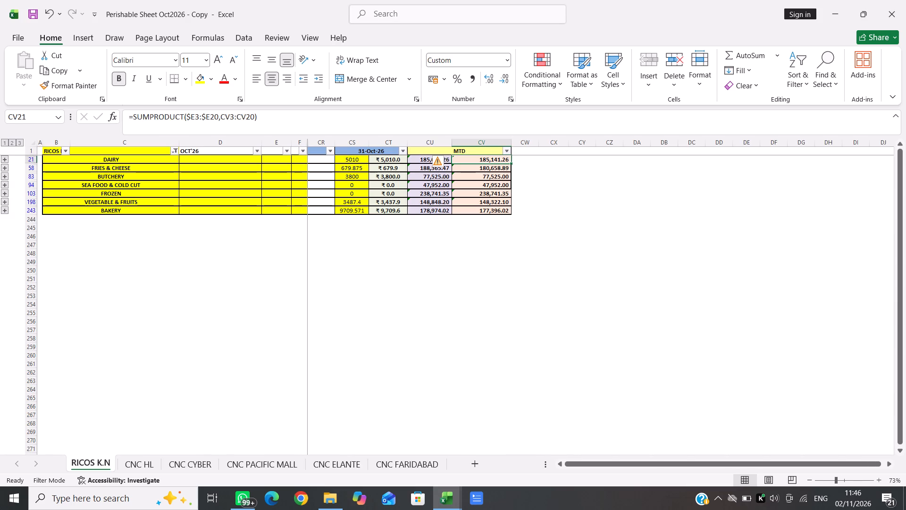
key(ctrl+v)
key(ctrl+c)
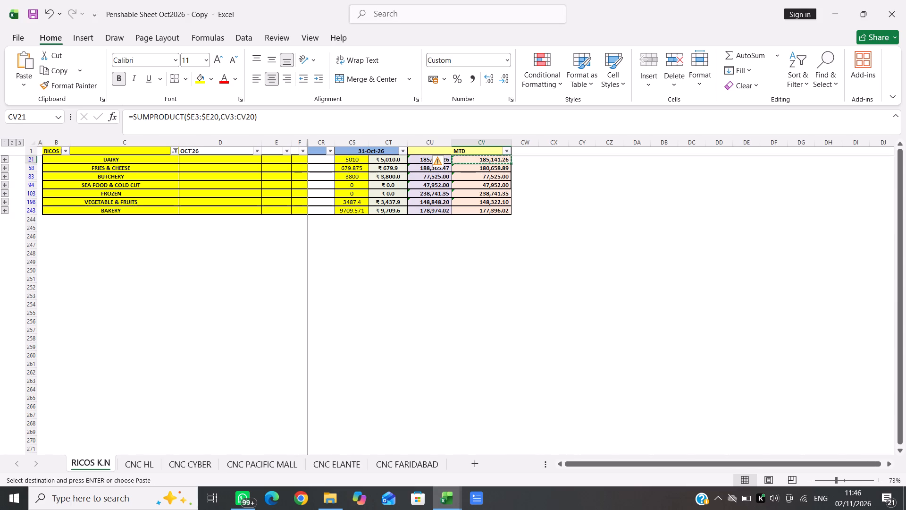
key(alt+Tab)
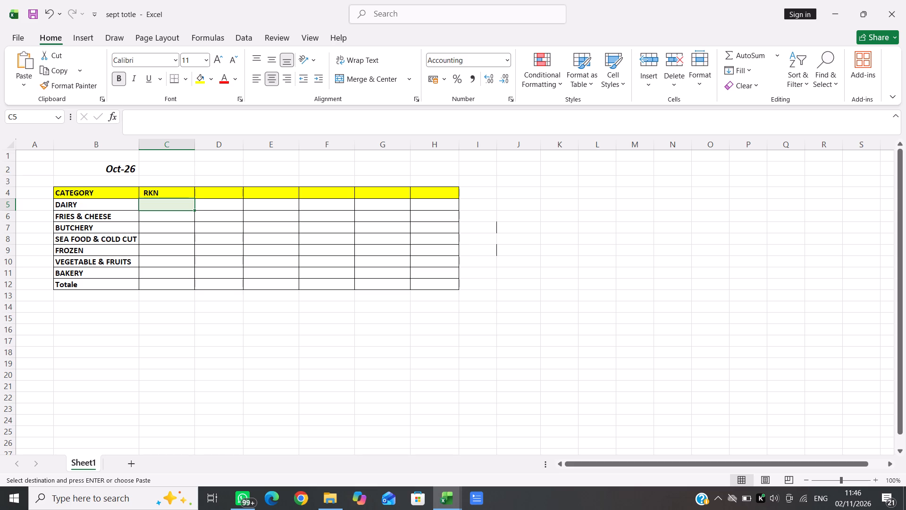
key(ctrl+alt+v)
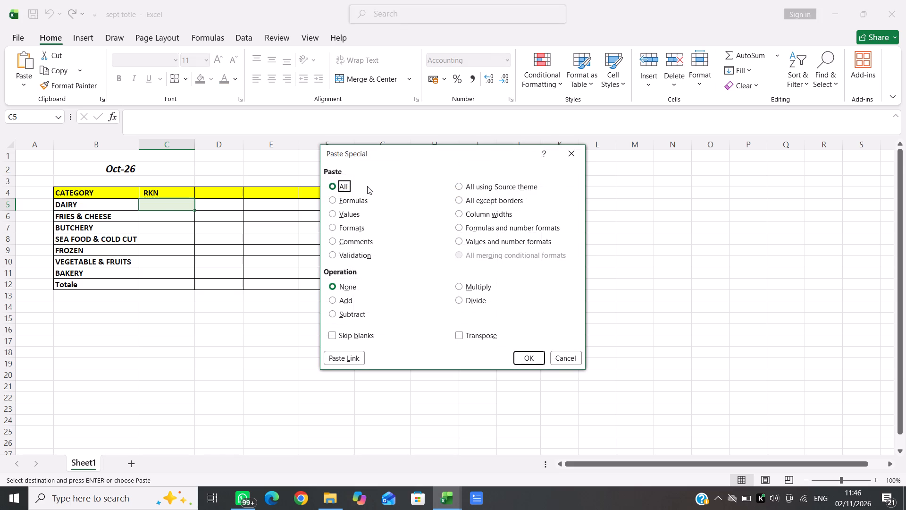
click(355, 213)
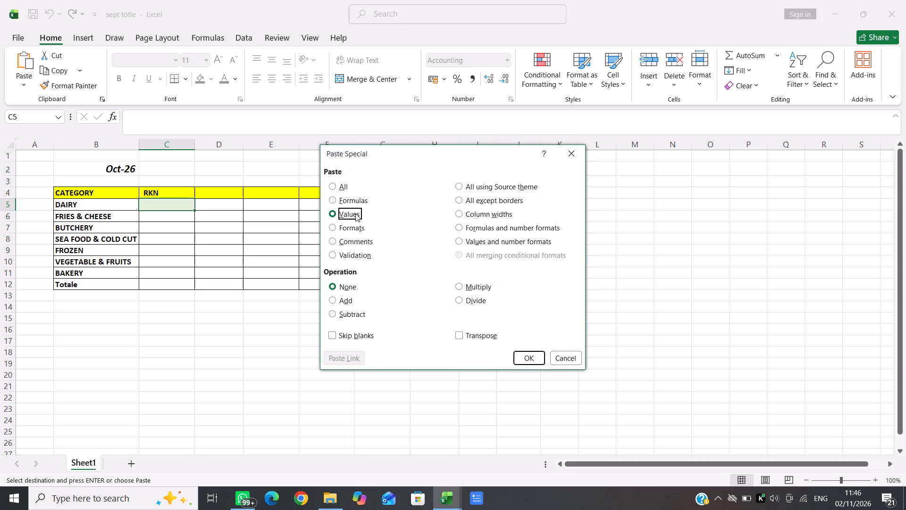
key(Return)
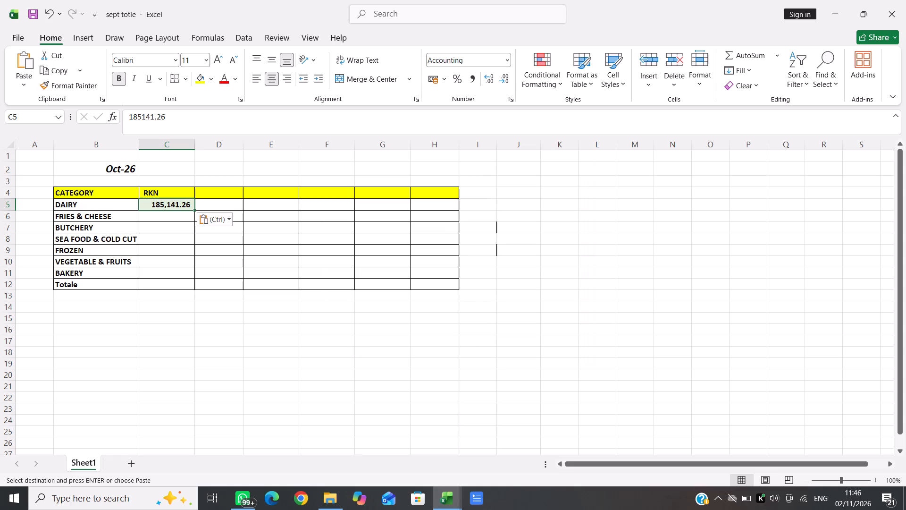
Copy the FRIES & CHEESE total 180,658.89 from column CV of RICOS K.N and paste it as values into the summary's RKN column.
key(alt+Tab)
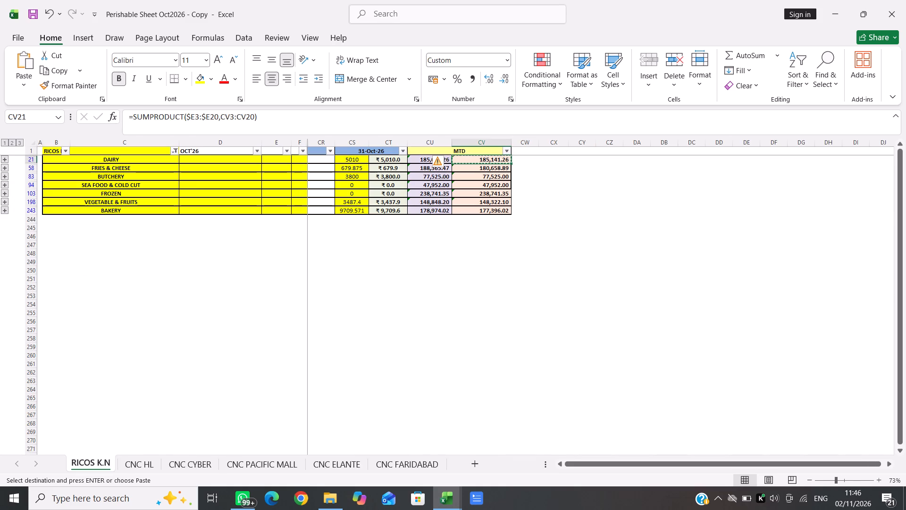
click(493, 168)
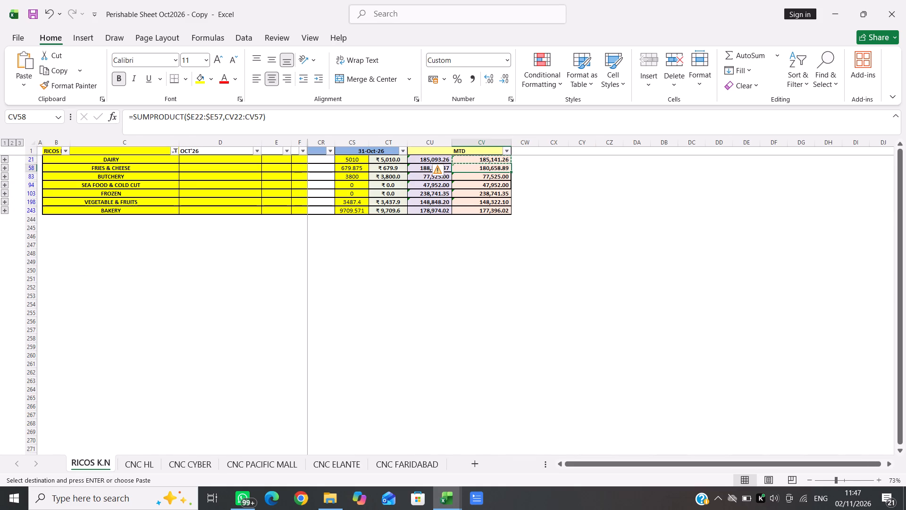
key(ctrl+c)
key(alt+Tab)
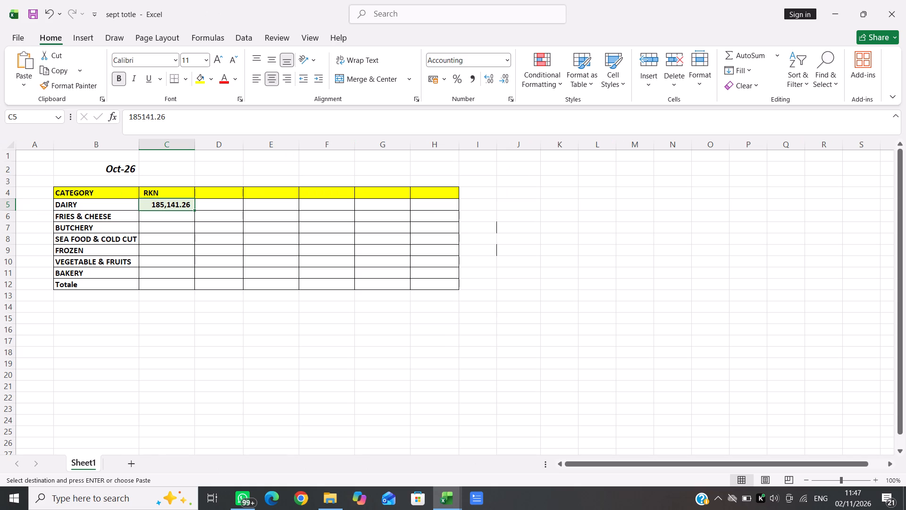
click(160, 220)
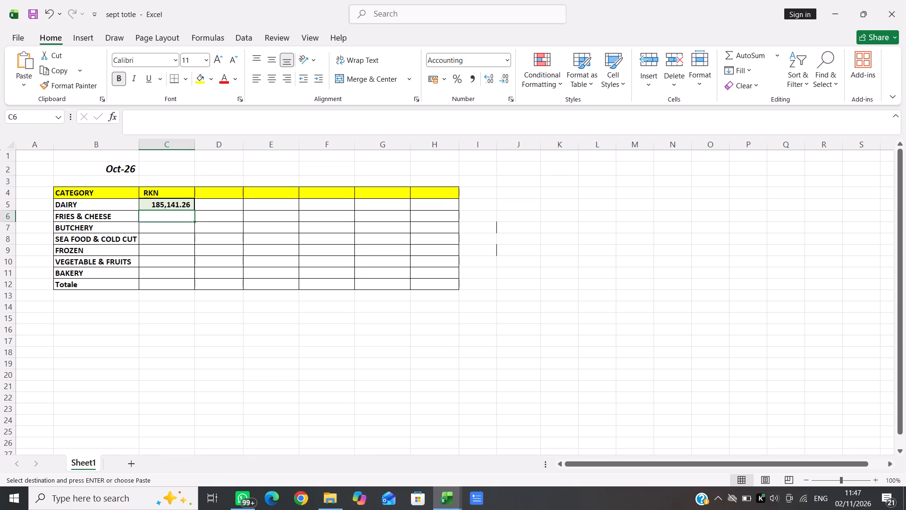
key(ctrl+alt+v)
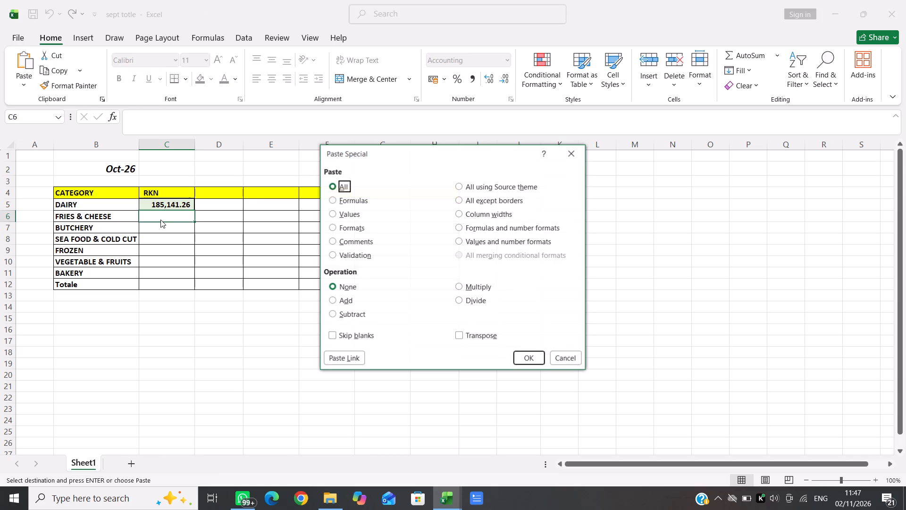
click(333, 213)
key(Return)
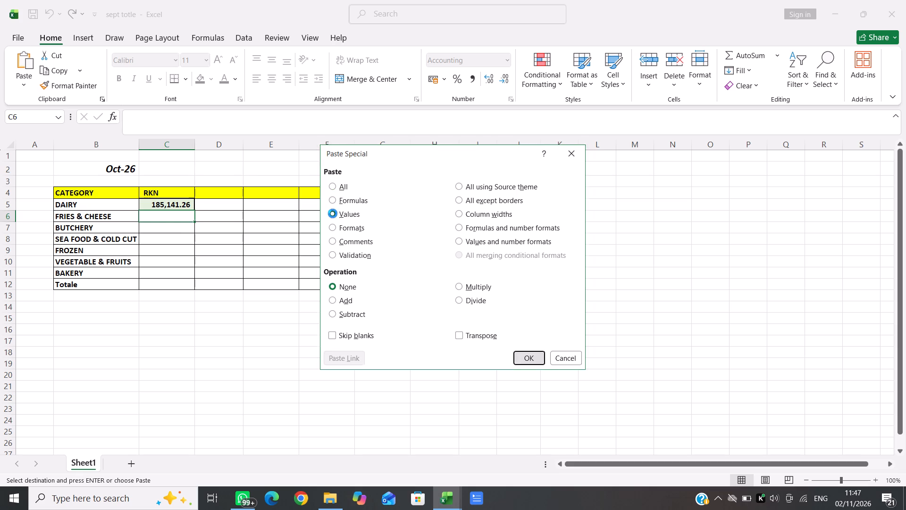
Copy the BUTCHERY total 77,525.00 from column CV of RICOS K.N and paste it as values into the summary's RKN column.
click(159, 226)
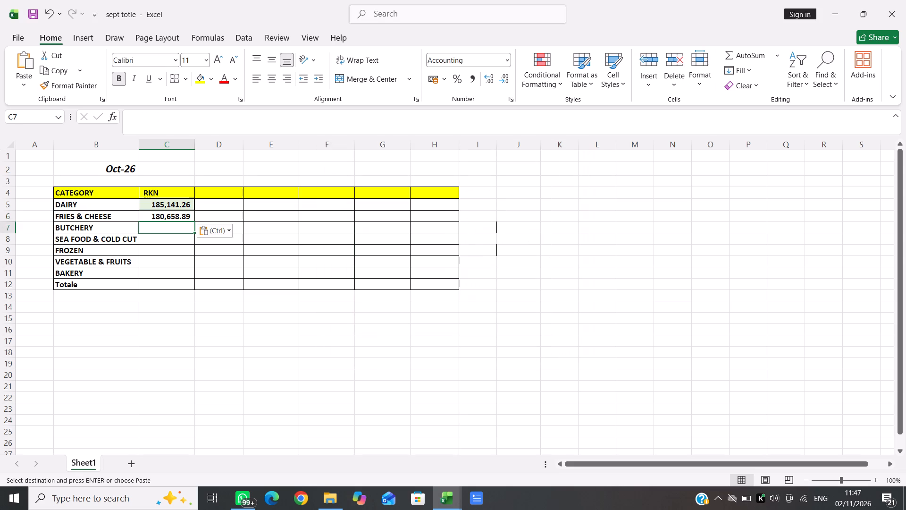
key(alt+Tab)
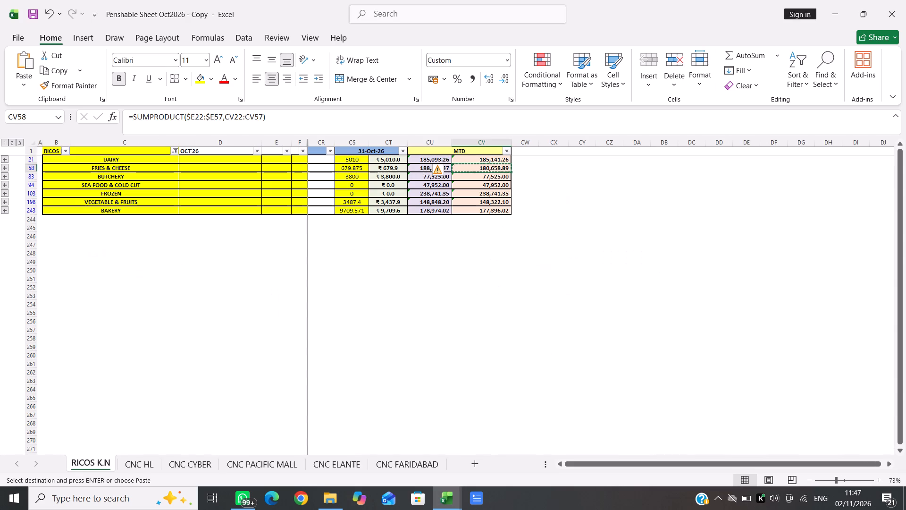
click(472, 178)
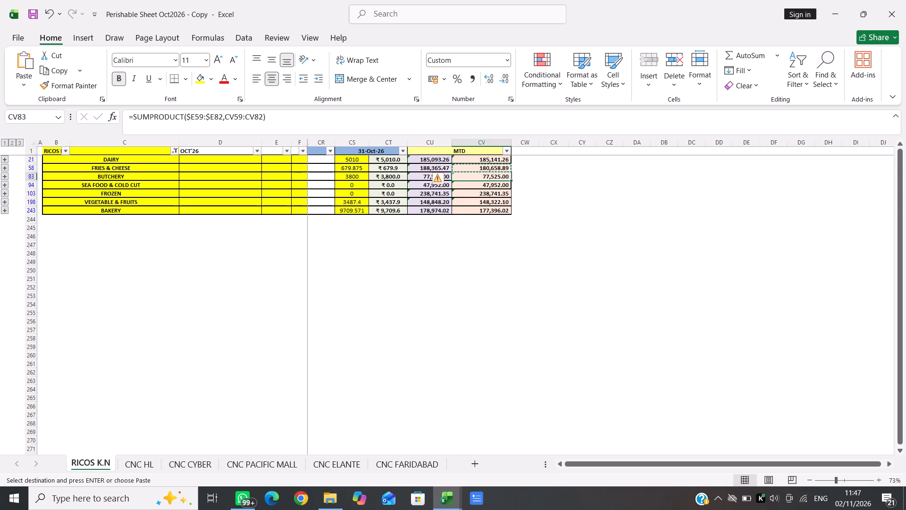
key(ctrl+c)
key(alt+Tab)
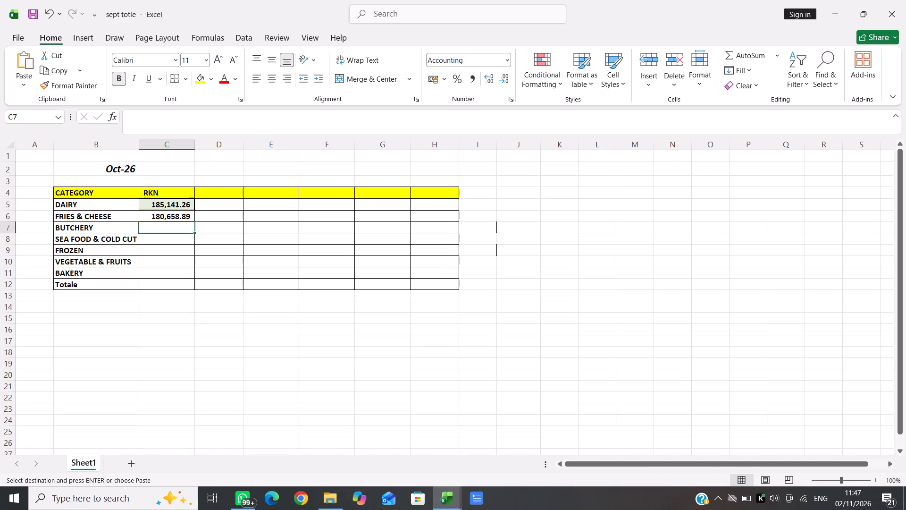
key(ctrl+alt+v)
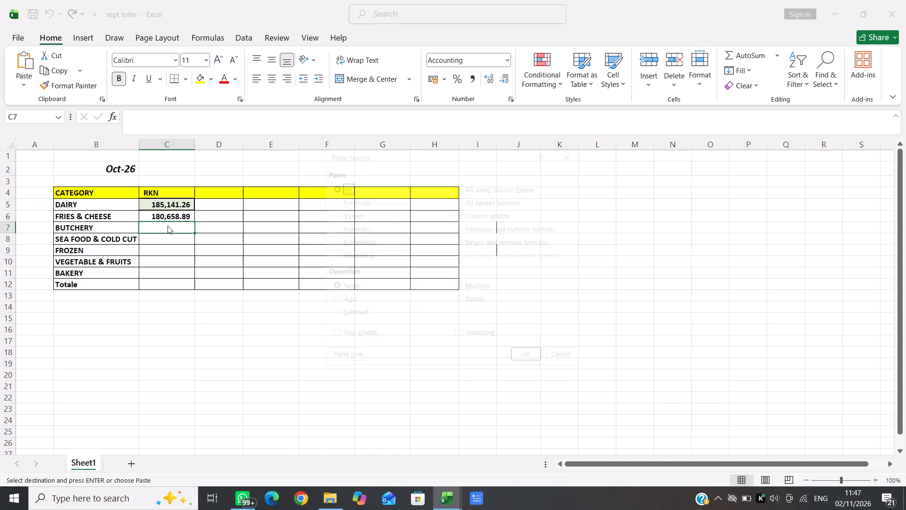
key(Down)
key(Down)
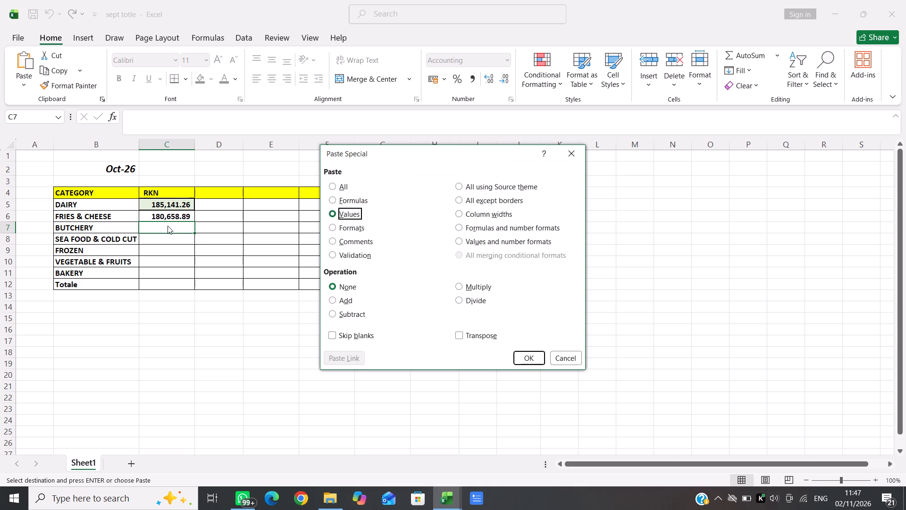
key(Return)
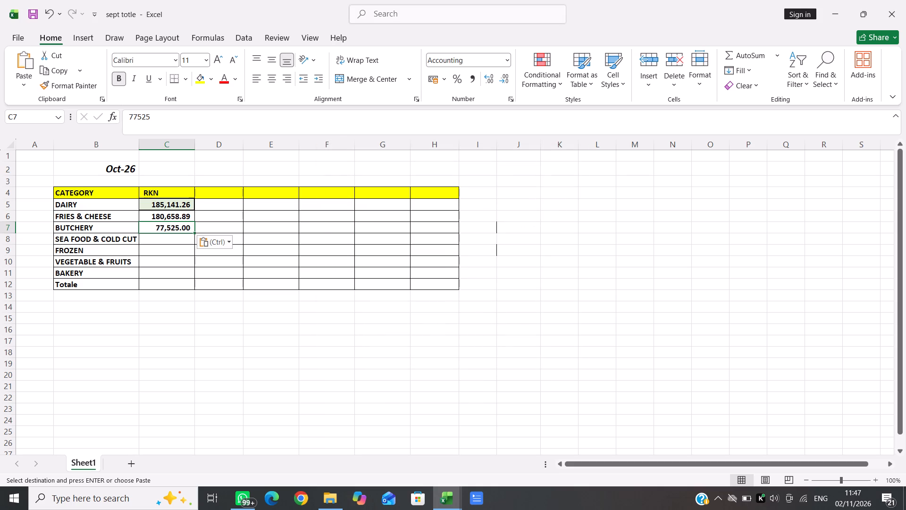
Copy the SEA FOOD & COLD CUT total 47,952.00 from column CV of RICOS K.N and paste it as values into the RKN column.
key(alt+Tab)
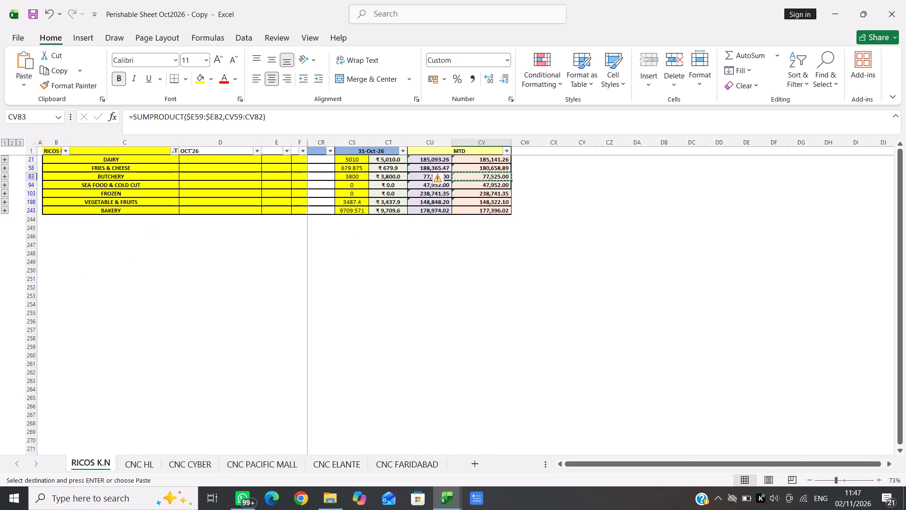
click(480, 185)
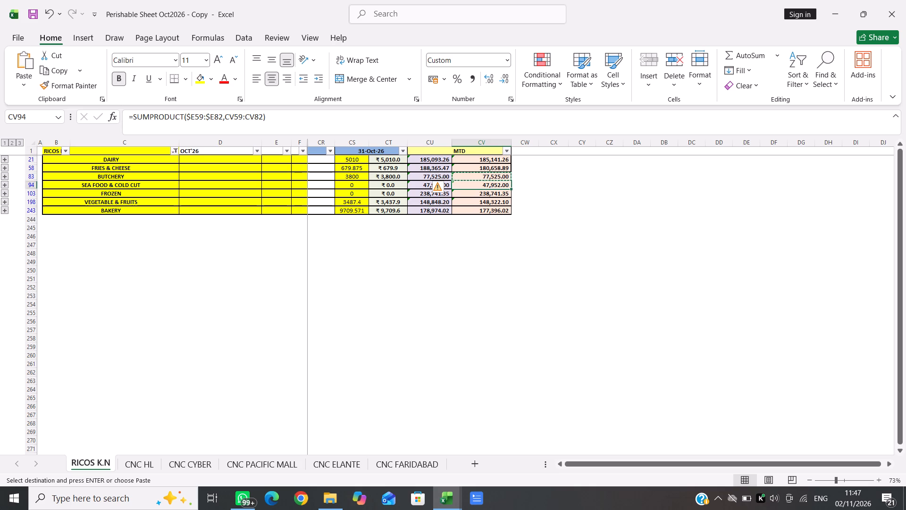
key(ctrl+c)
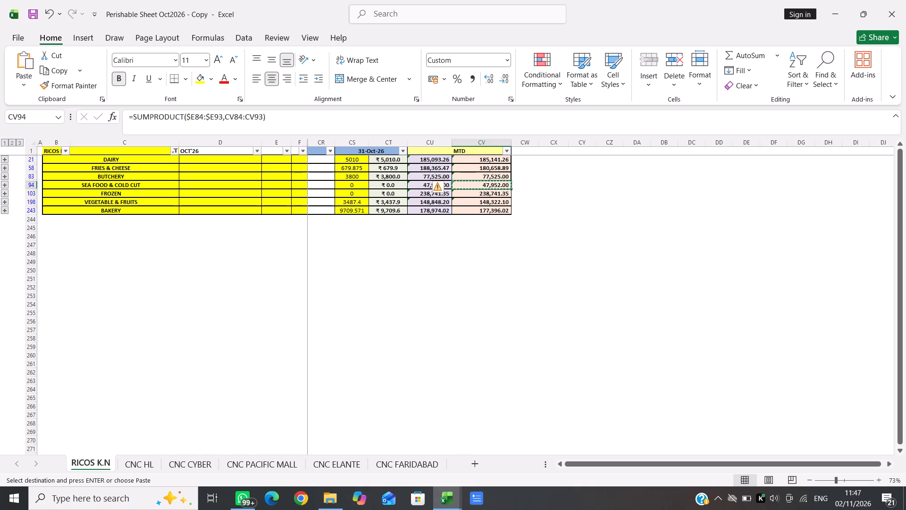
key(alt+Tab)
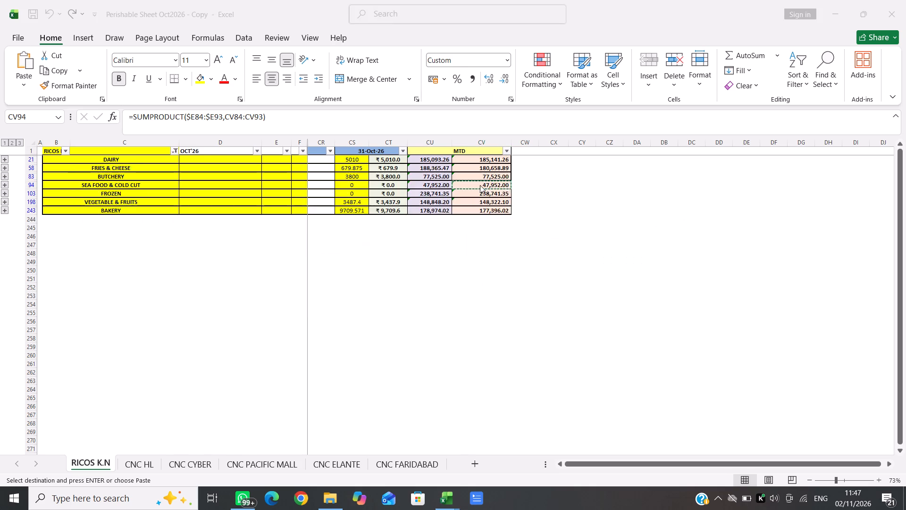
click(164, 236)
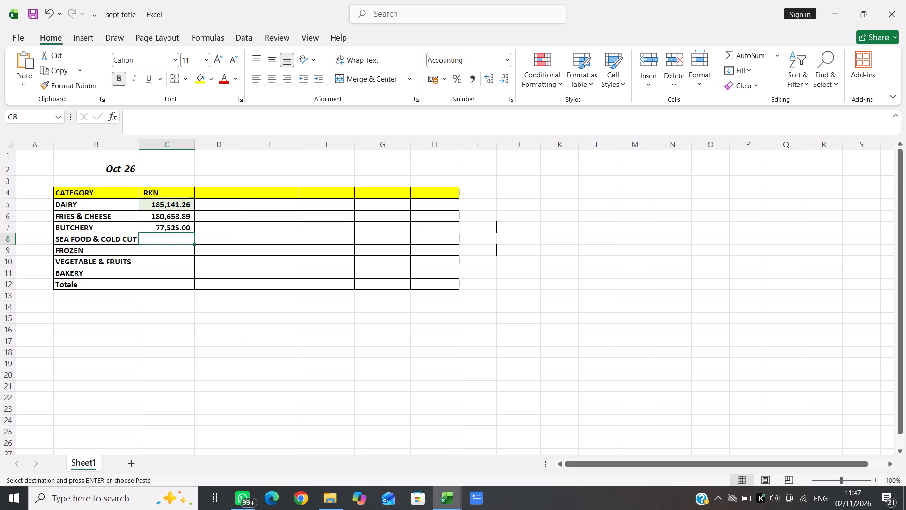
key(ctrl+alt+v)
key(Down)
key(Down)
key(Down)
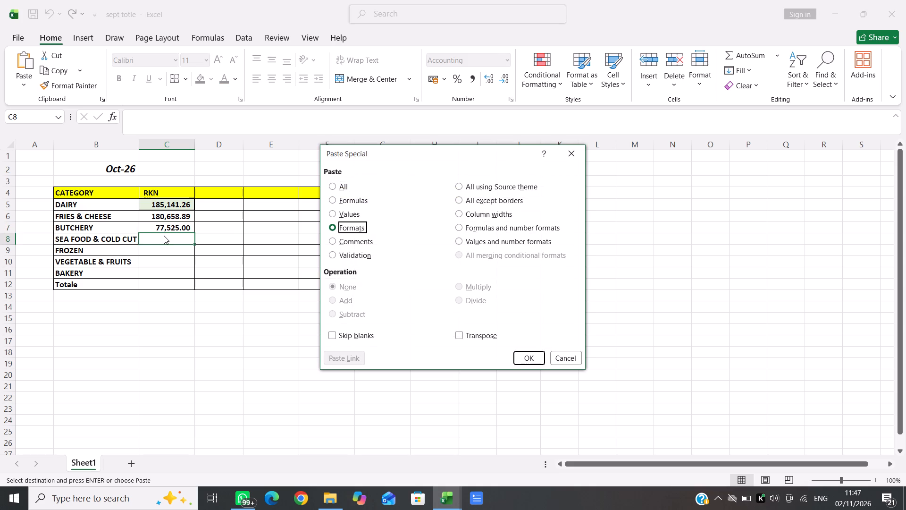
key(Up)
key(Return)
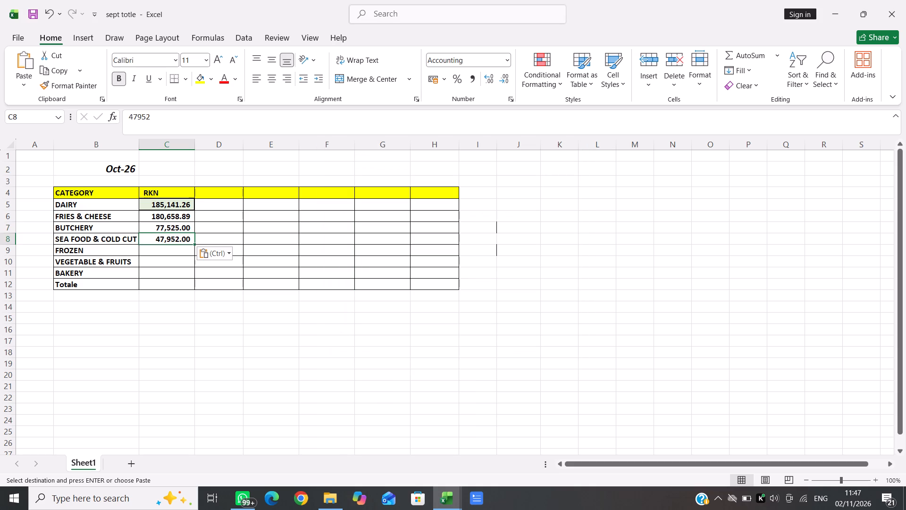
Copy the FROZEN total 238,741.35 from column CV of RICOS K.N and paste it as values into the summary's RKN column.
click(169, 251)
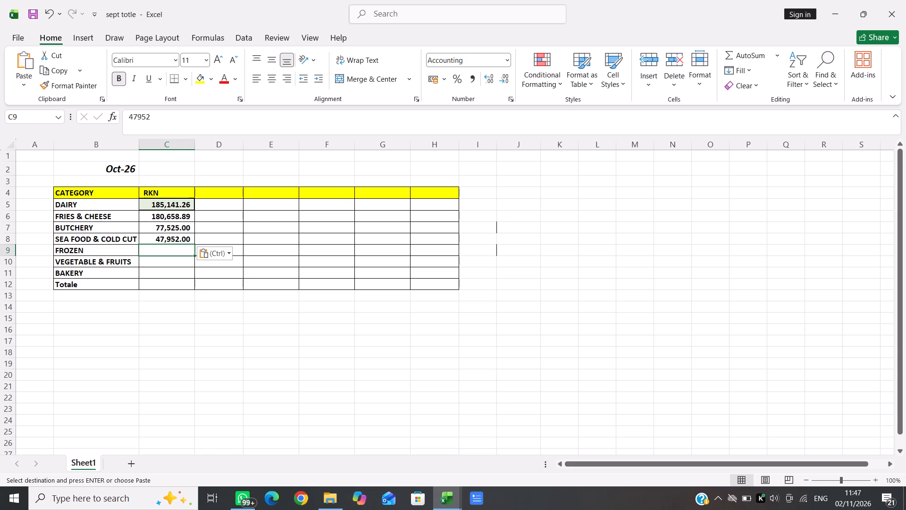
key(alt+Tab)
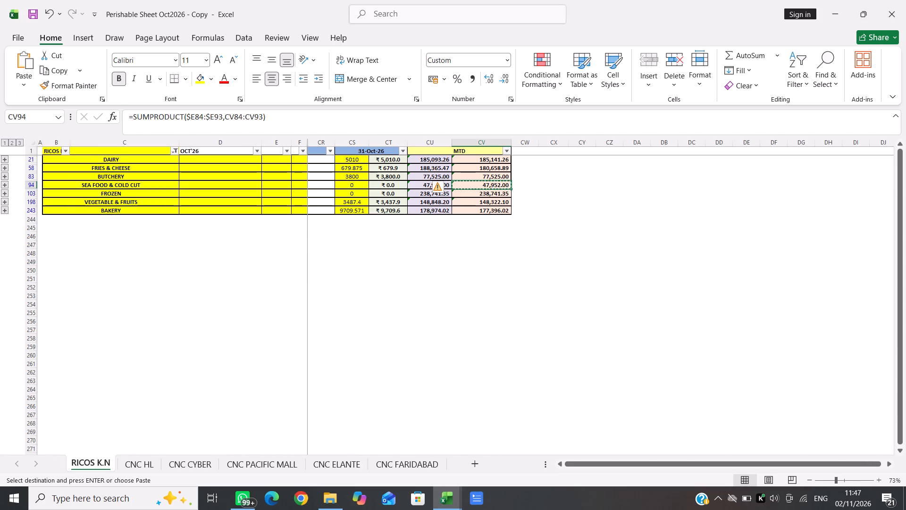
key(Down)
key(ctrl+c)
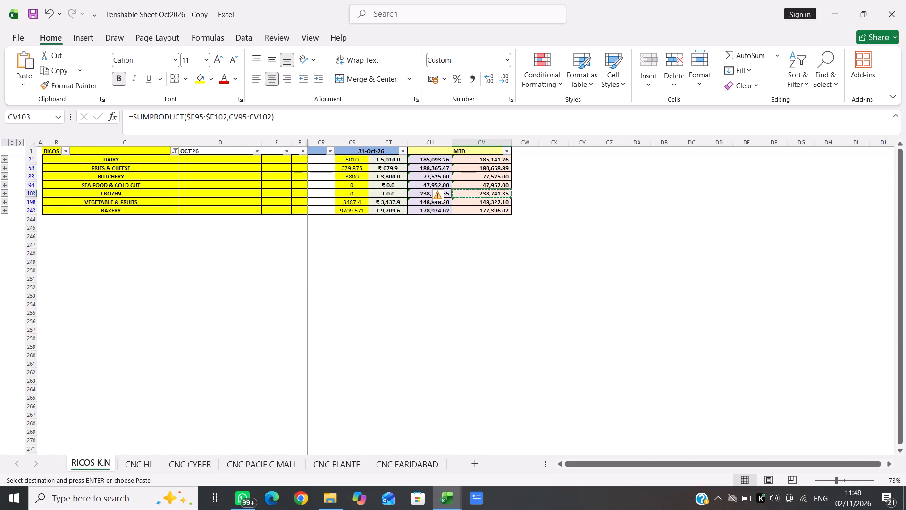
key(alt+Tab)
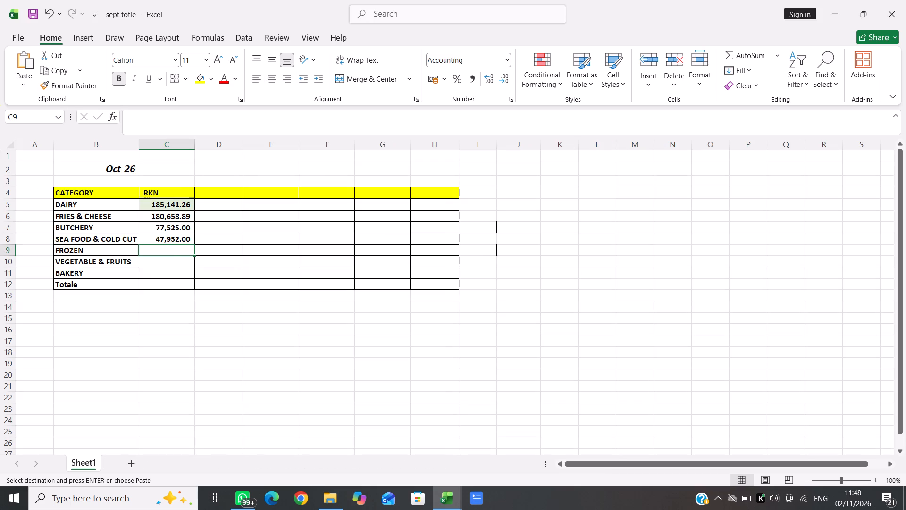
key(ctrl+alt+v)
key(Down)
key(Down)
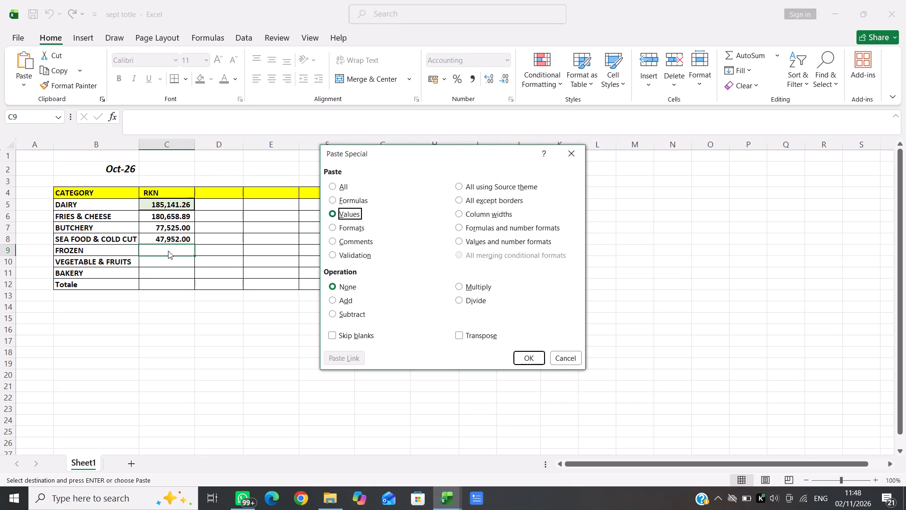
key(Return)
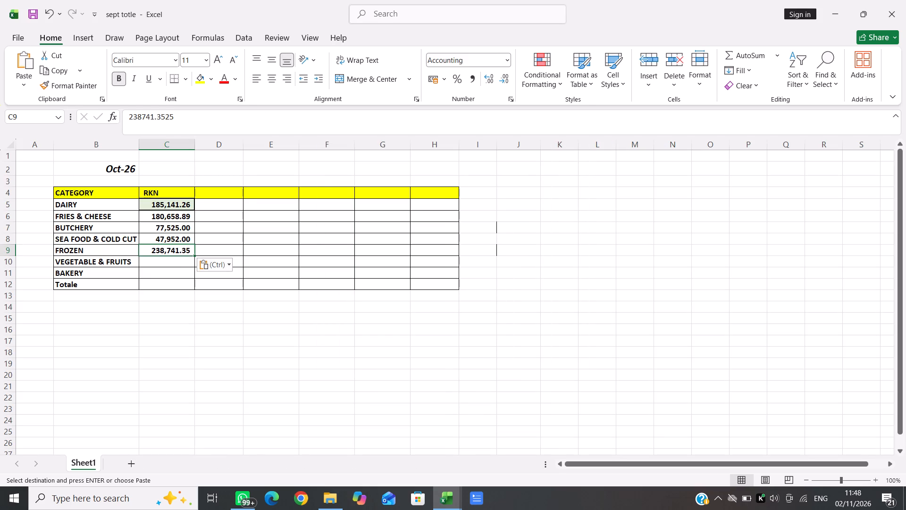
Copy the VEGETABLE & FRUITS total 148,322.10 from column CV of RICOS K.N and paste it as values into the summary's RKN column.
click(165, 262)
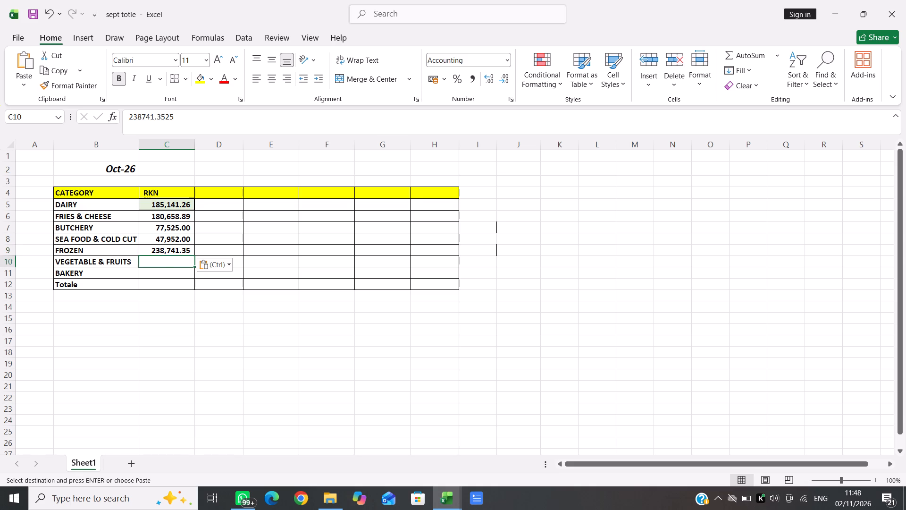
key(alt+Tab)
key(Down)
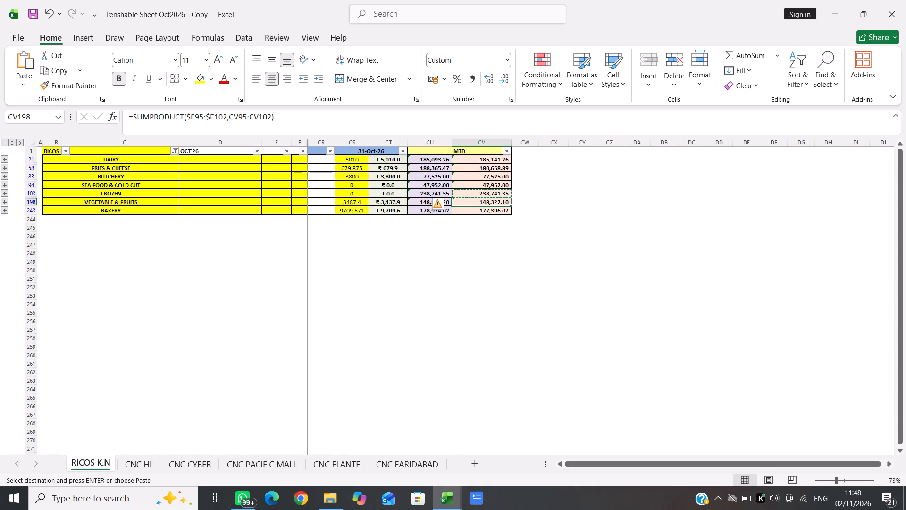
key(ctrl+c)
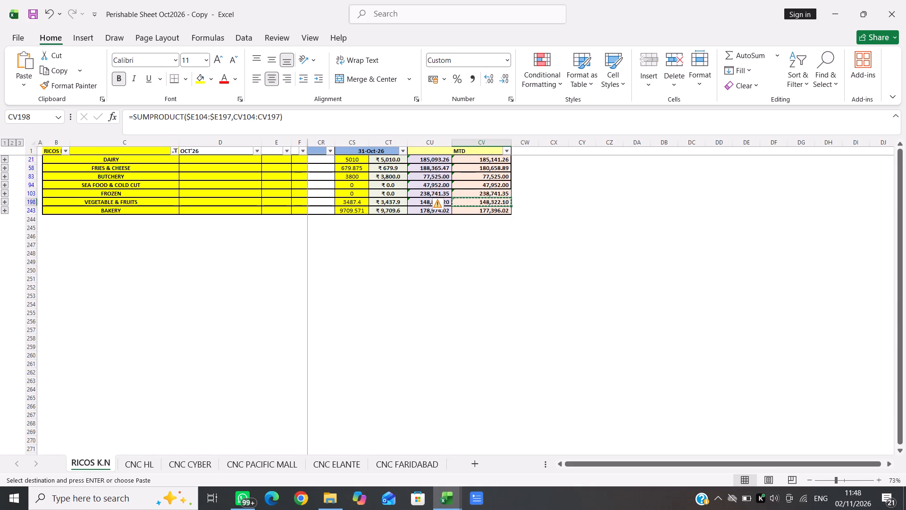
key(alt+Tab)
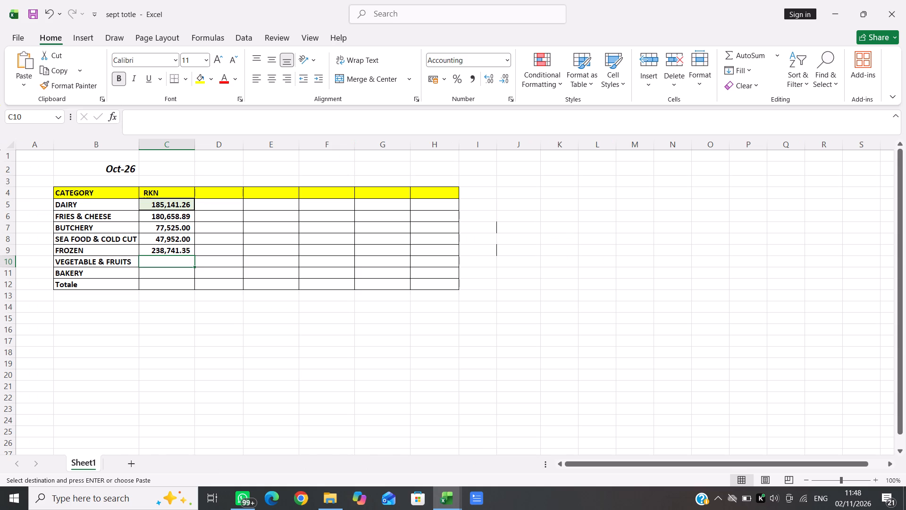
key(ctrl+alt+v)
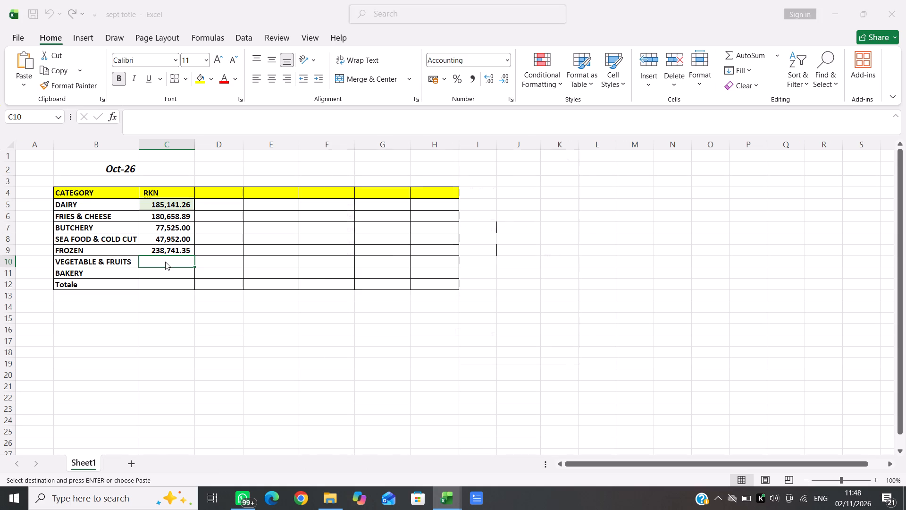
key(Down)
key(Down)
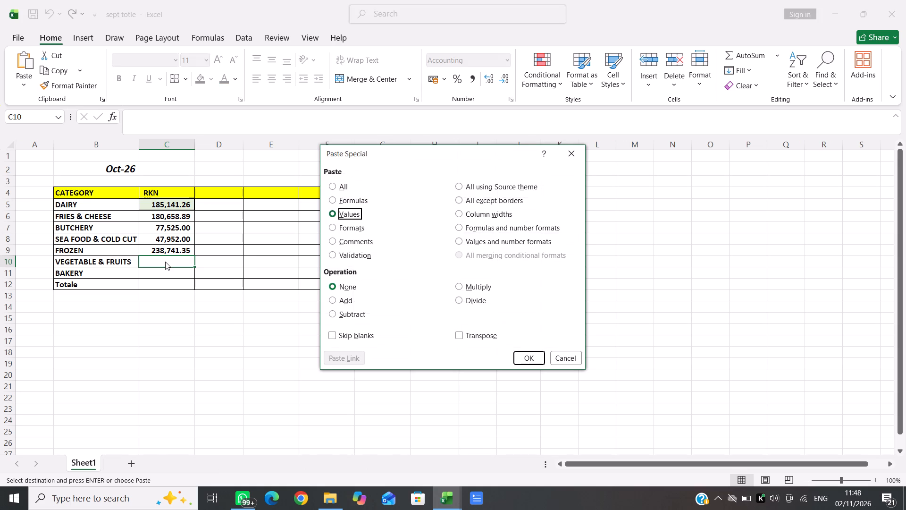
key(Return)
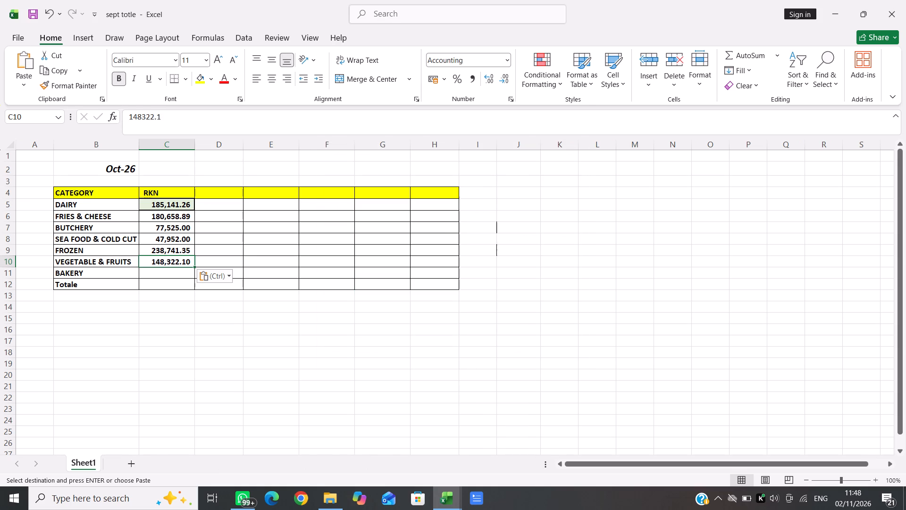
Copy the BAKERY total 177,396.02 from column CV of RICOS K.N and paste it as values into the summary's RKN column.
click(174, 276)
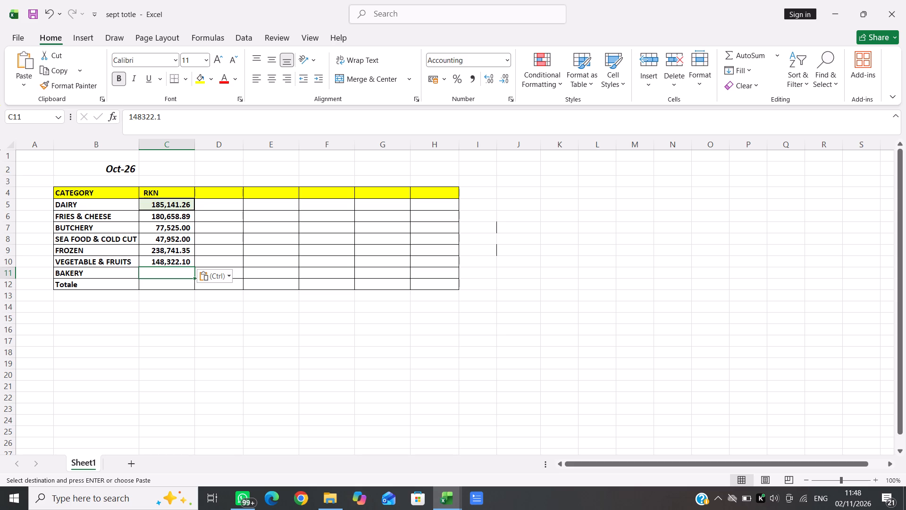
key(alt+Tab)
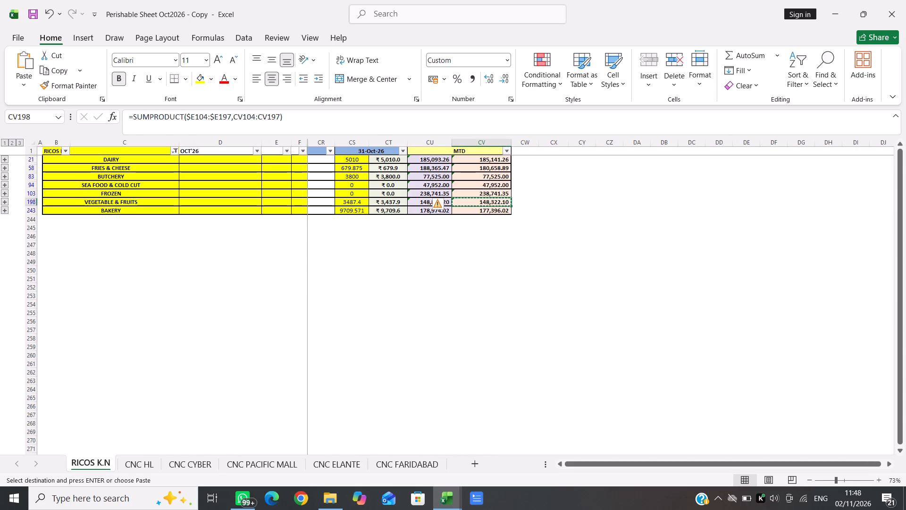
click(497, 211)
key(ctrl+c)
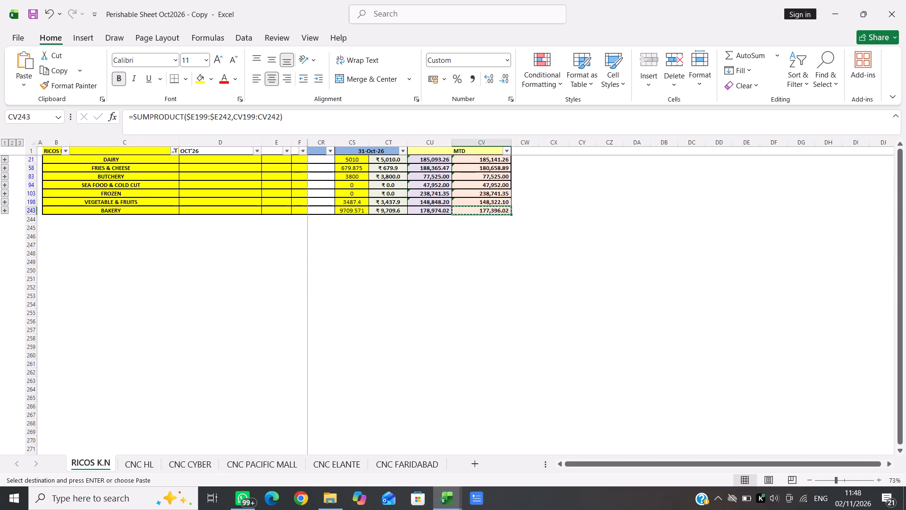
key(alt+Tab)
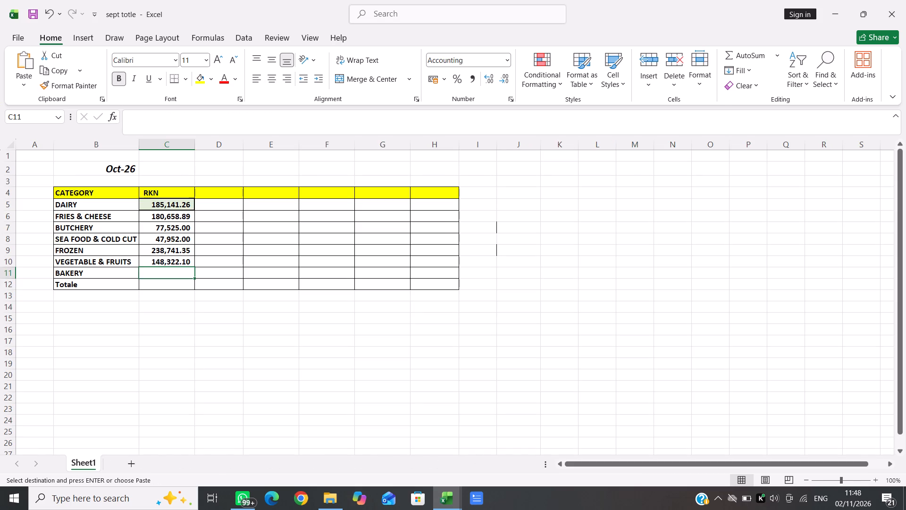
key(ctrl+alt+v)
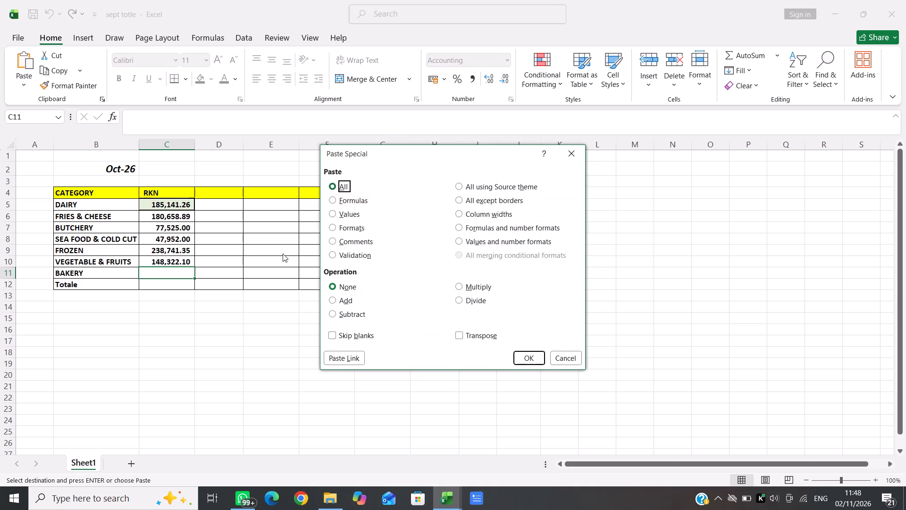
key(Down)
key(Down)
key(Return)
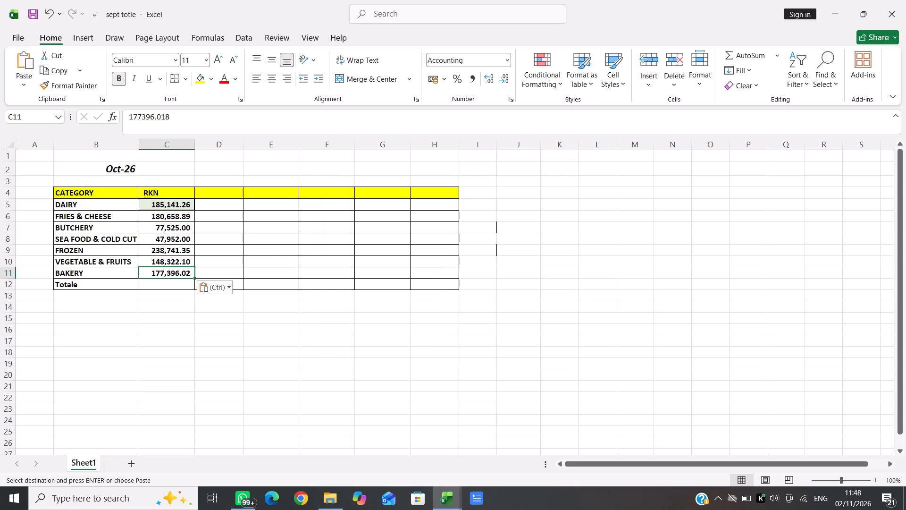
Sum the RKN category values C5:C11 in the Totale row with AutoSum.
click(153, 287)
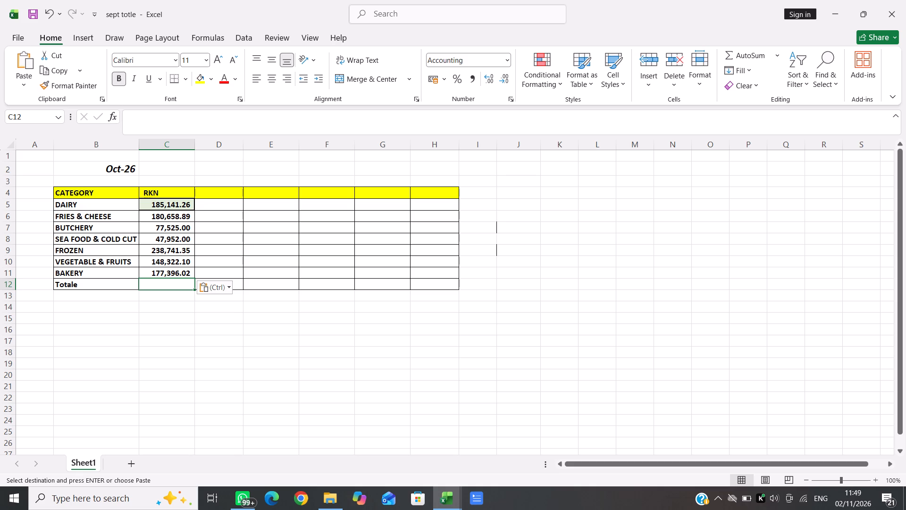
click(168, 288)
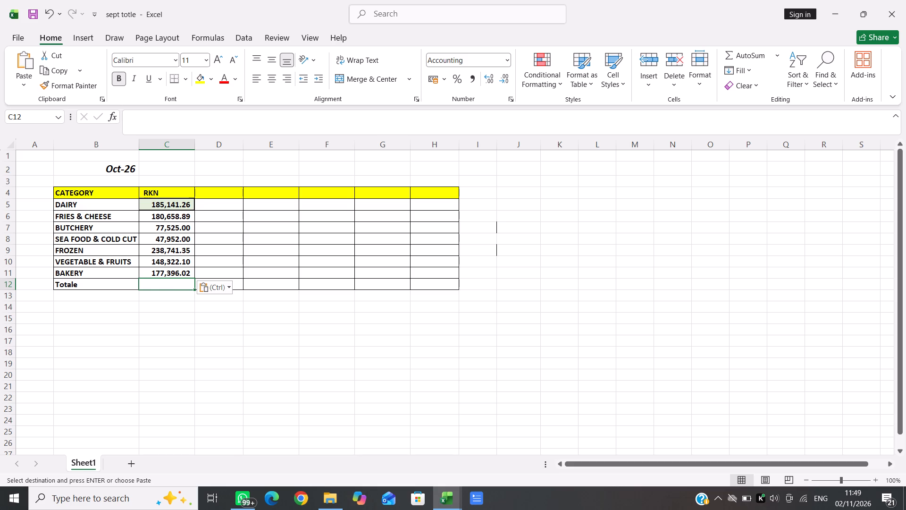
key(alt+equal)
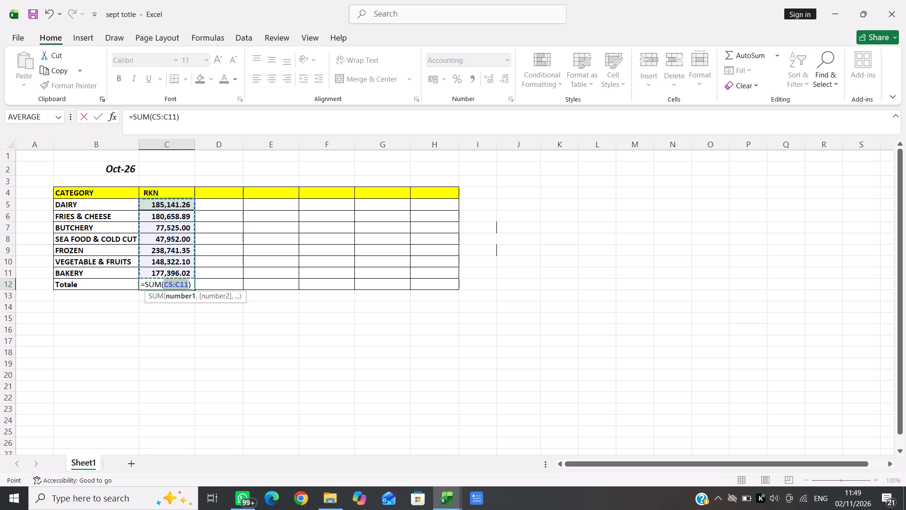
key(Return)
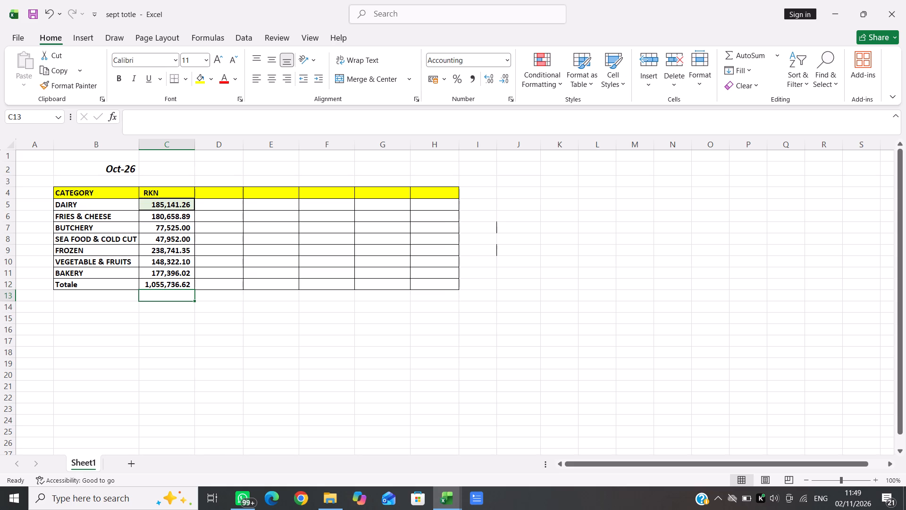
Fill the Totale label and its RKN total, B12:C12, with the lightest grey theme colour.
click(167, 283)
click(102, 284)
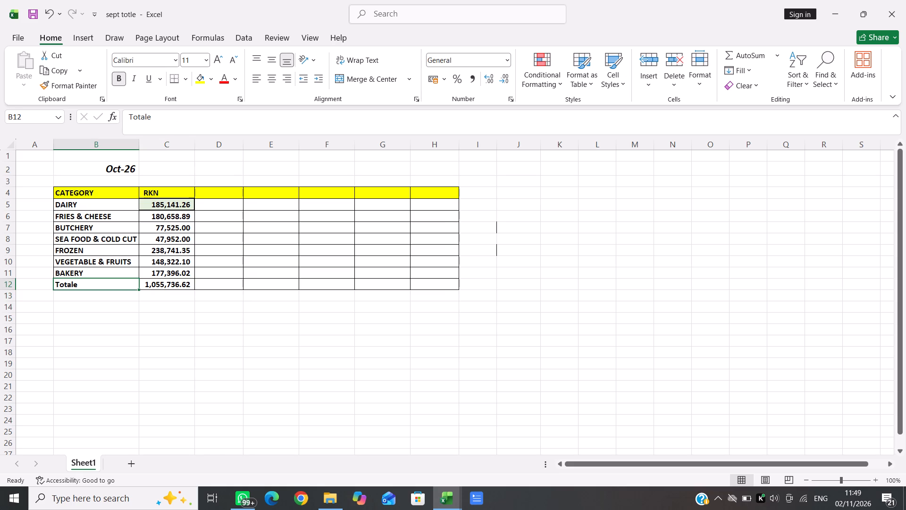
key(shift+Right)
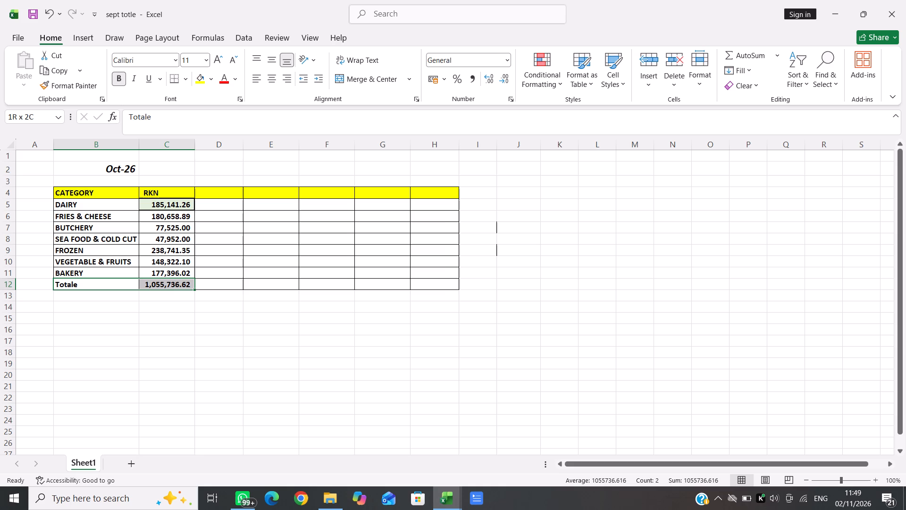
click(211, 81)
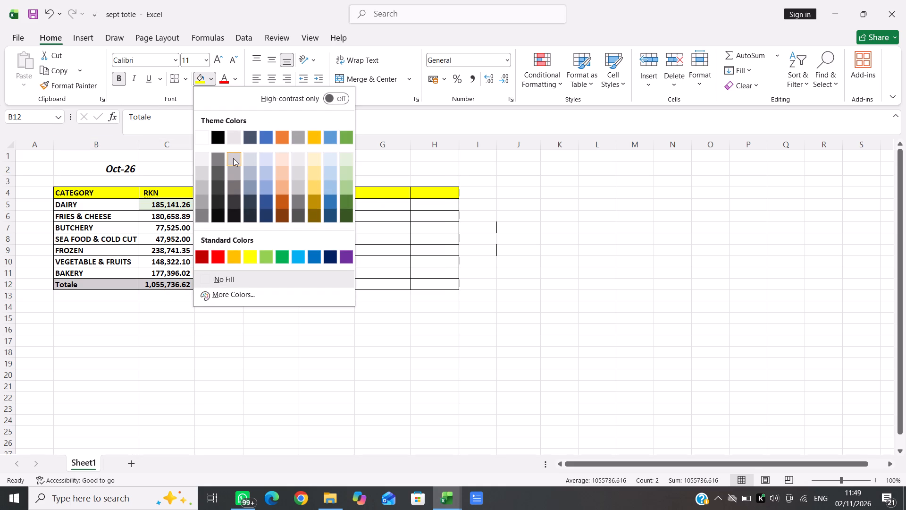
click(202, 161)
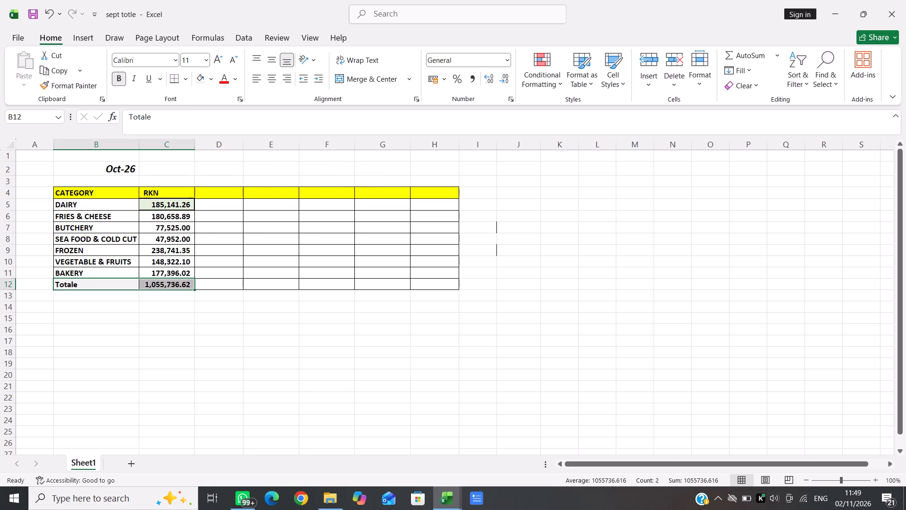
click(233, 314)
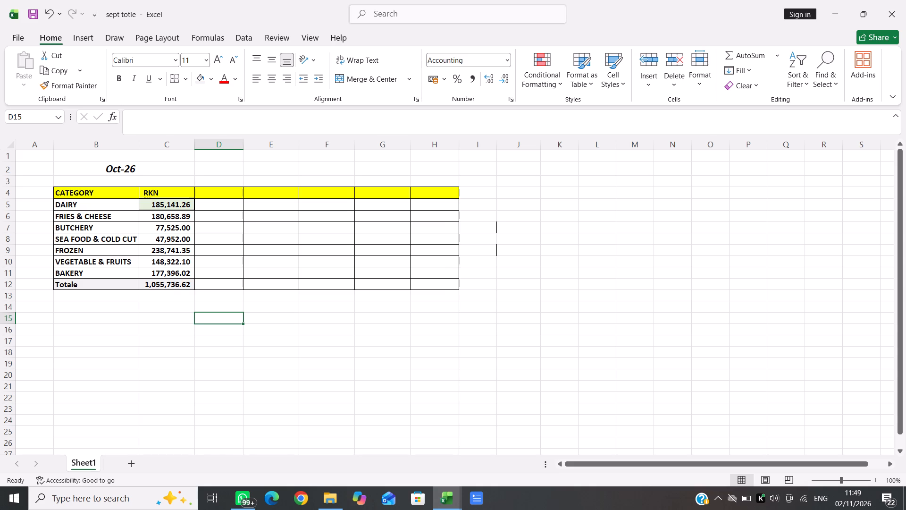
Delete the empty table cells D4:H12 beside the RKN column, shifting the remaining cells left.
click(228, 197)
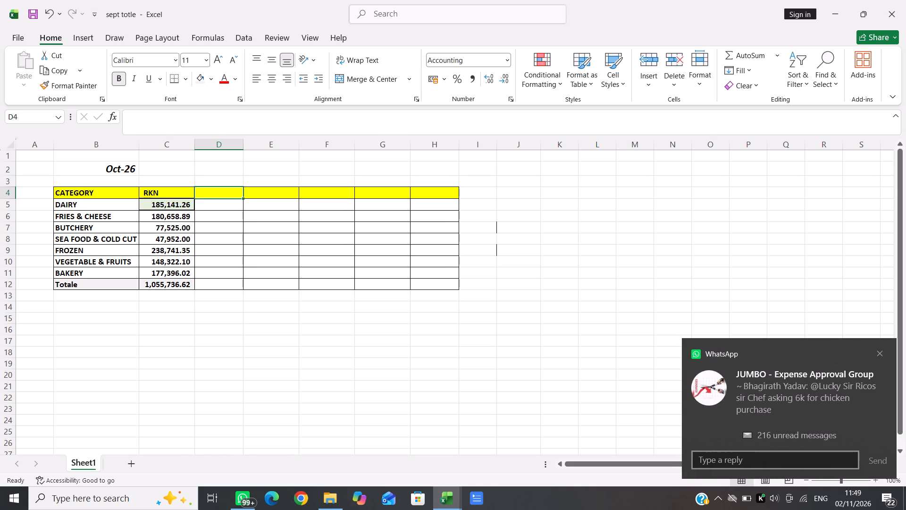
key(shift+Down)
key(shift+Down)
key(shift+Down)
key(shift+Down)
key(shift+Down)
key(shift+Down)
key(shift+Down)
key(shift+Down)
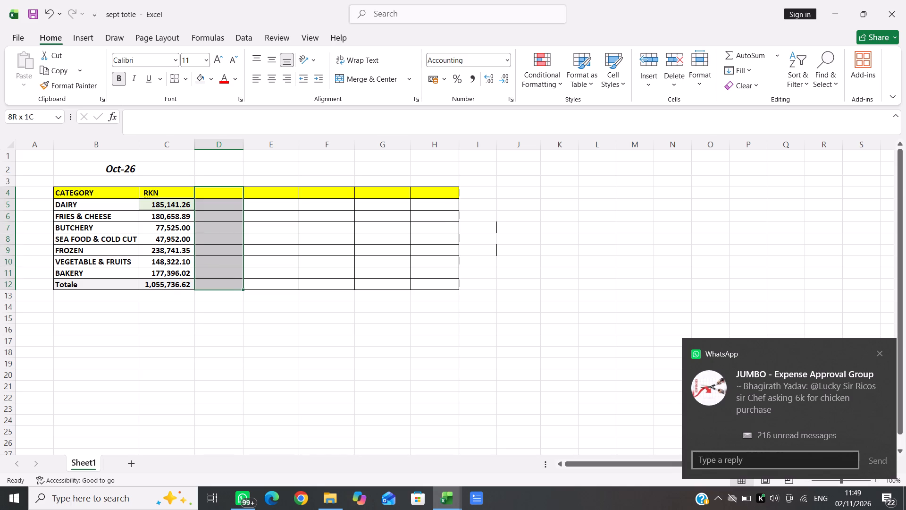
key(shift+Right)
key(shift+Right)
key(shift+Right)
key(shift+Right)
key(shift+Right)
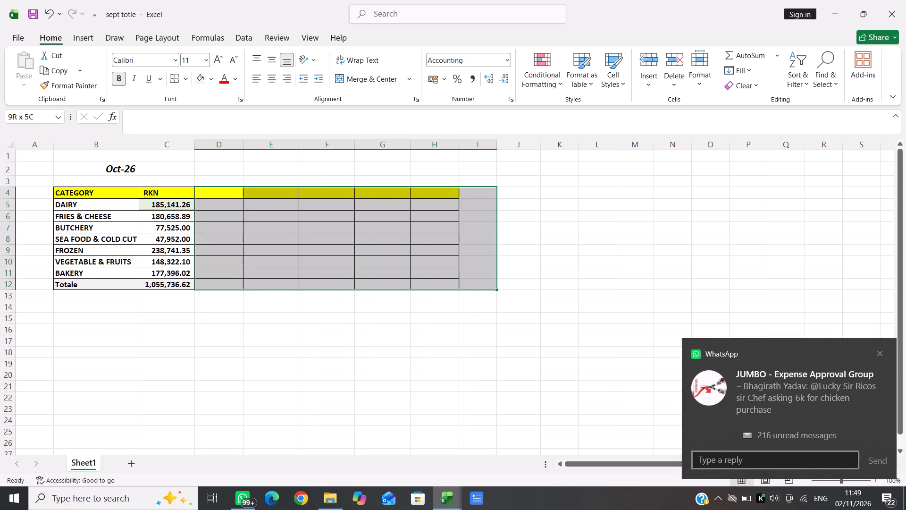
key(shift+Left)
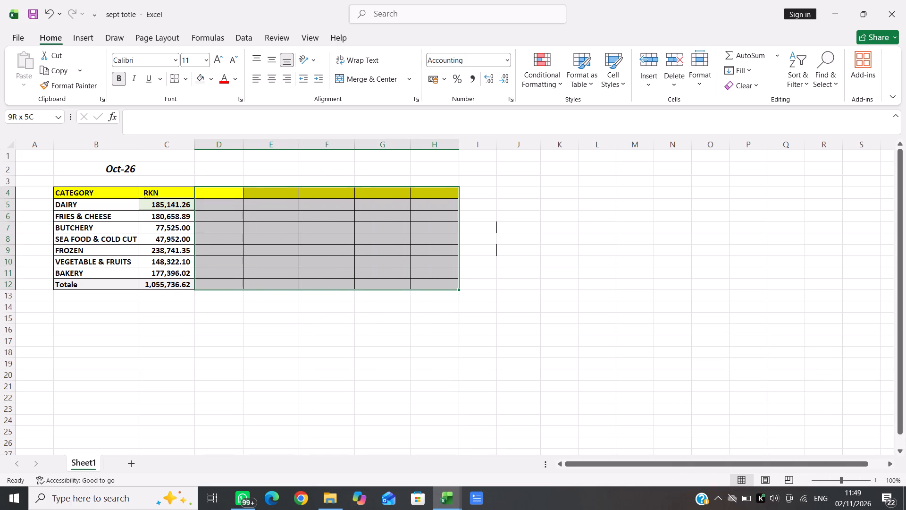
key(ctrl+minus)
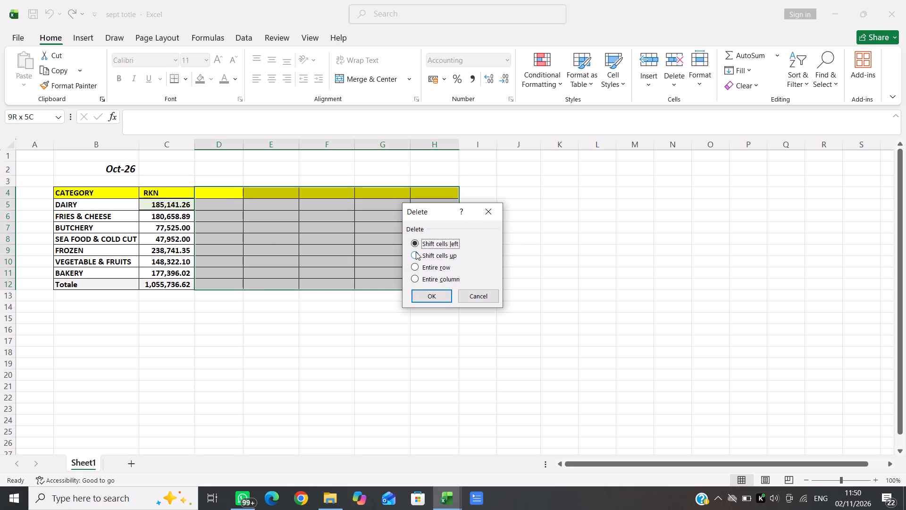
key(Return)
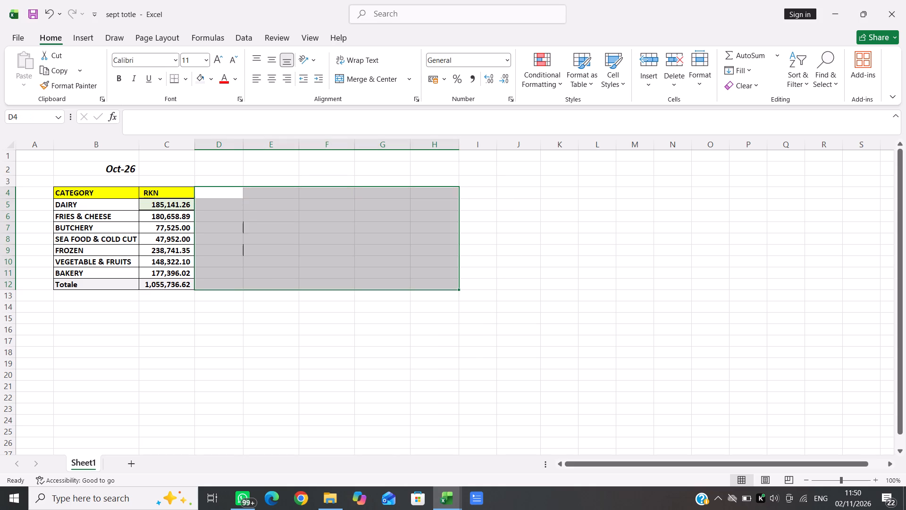
click(259, 246)
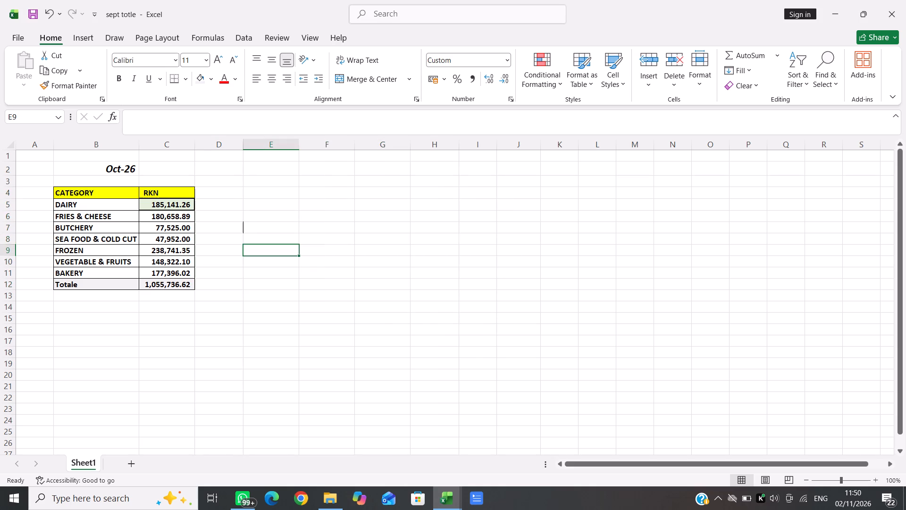
Change the fill of the DAIRY value in cell C5 to the white theme colour.
click(259, 235)
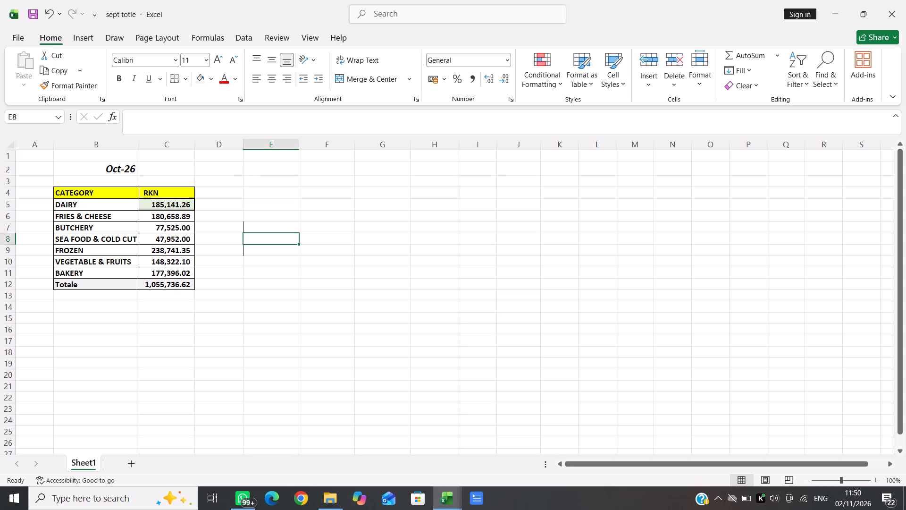
click(172, 223)
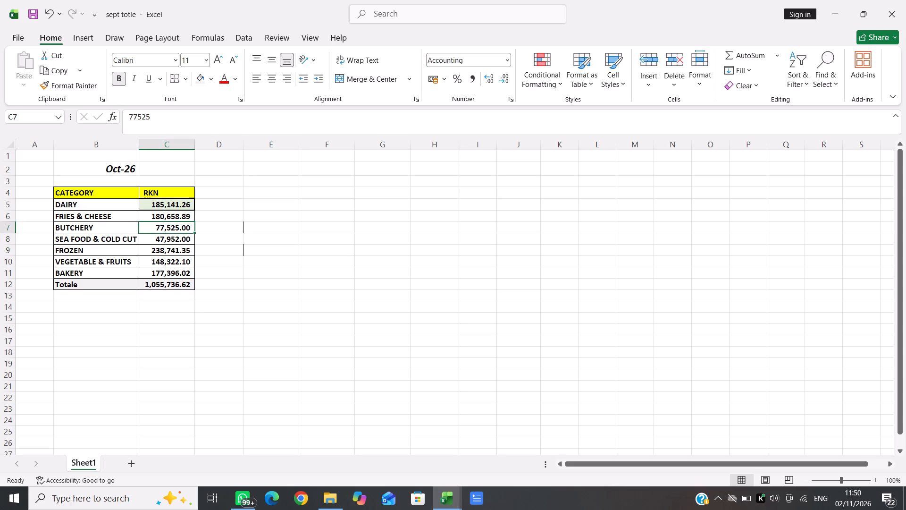
click(172, 200)
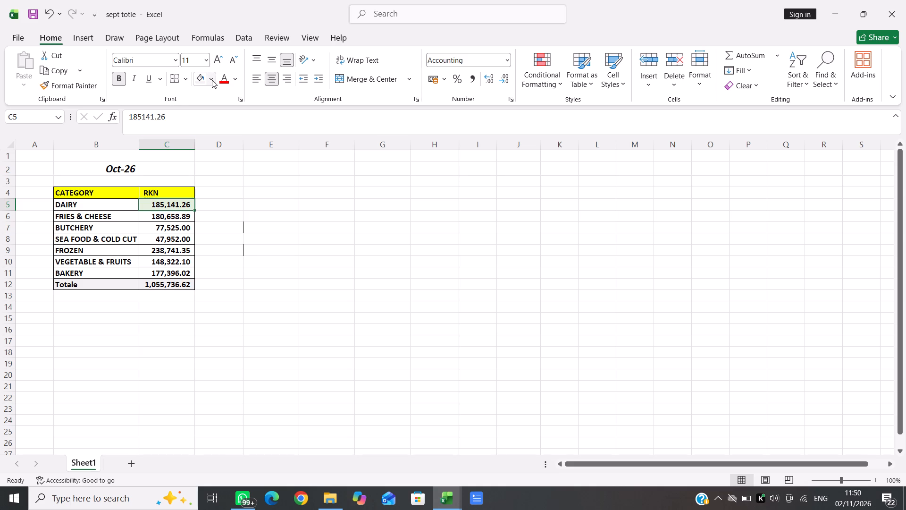
click(212, 80)
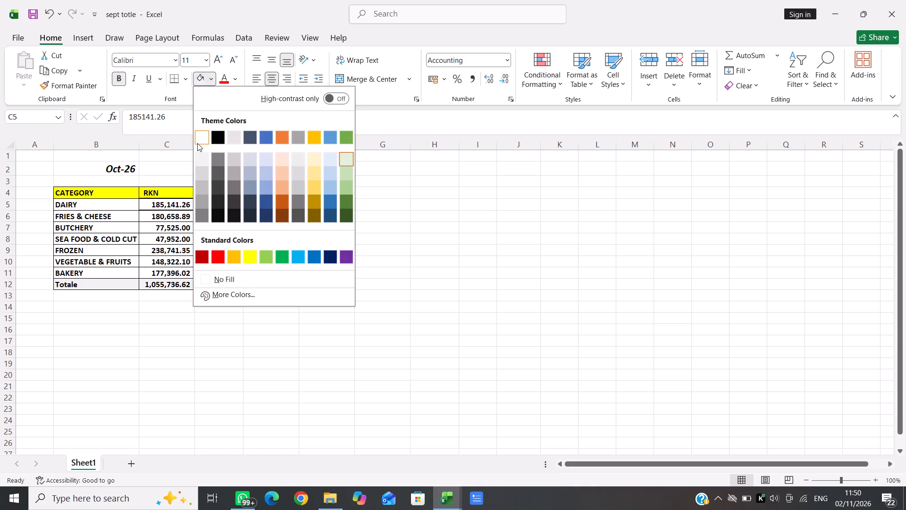
click(198, 139)
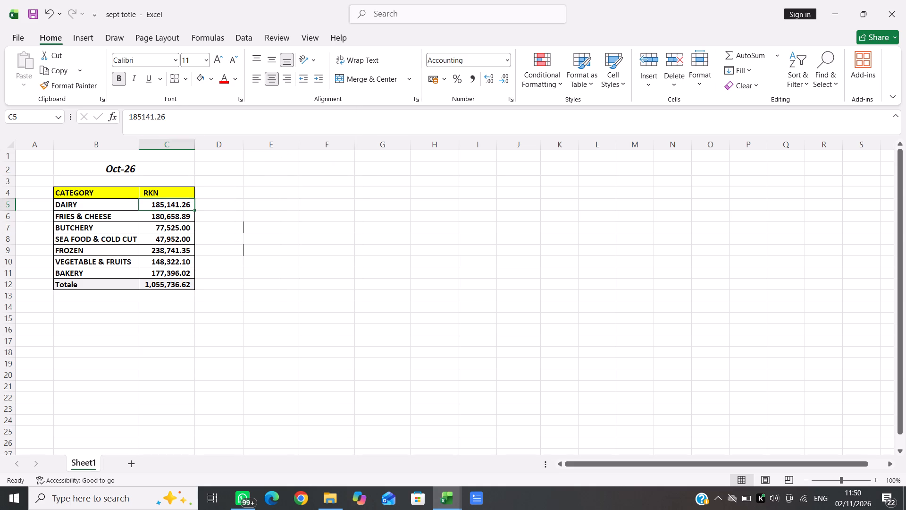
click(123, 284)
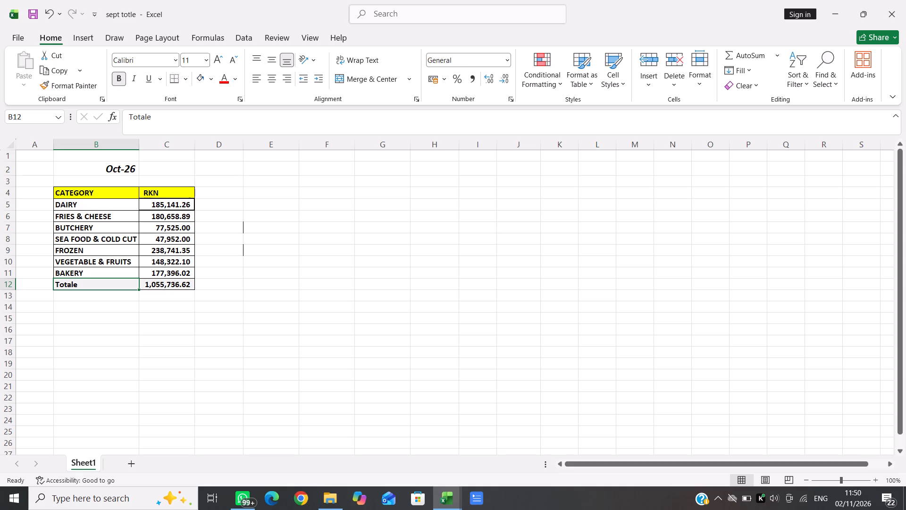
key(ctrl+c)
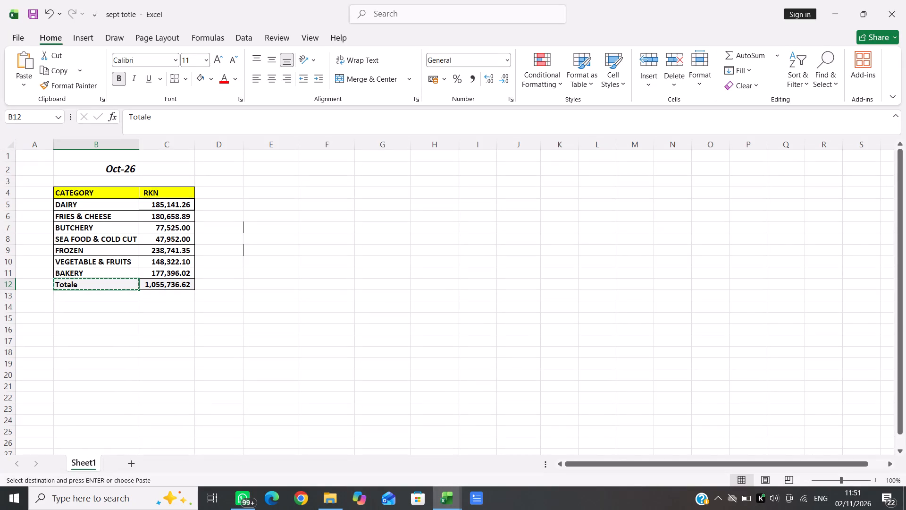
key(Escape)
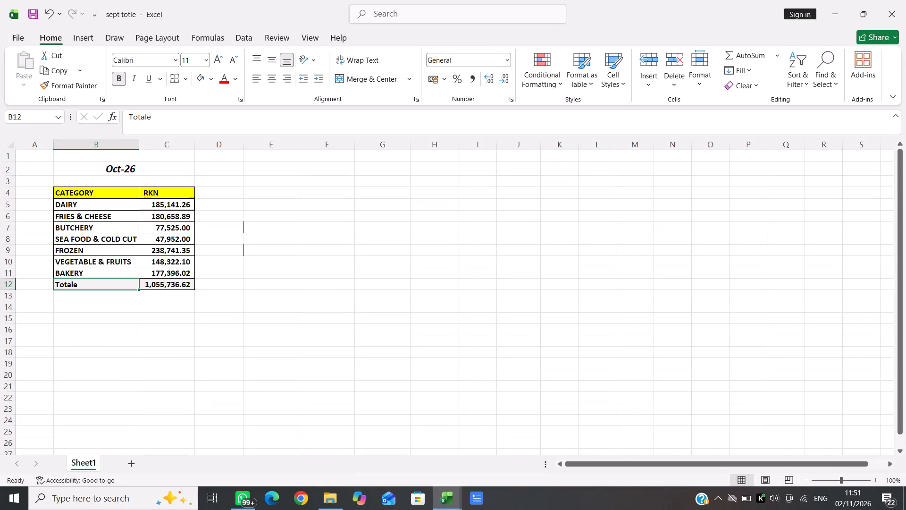
Save the sept totle workbook.
key(ctrl+s)
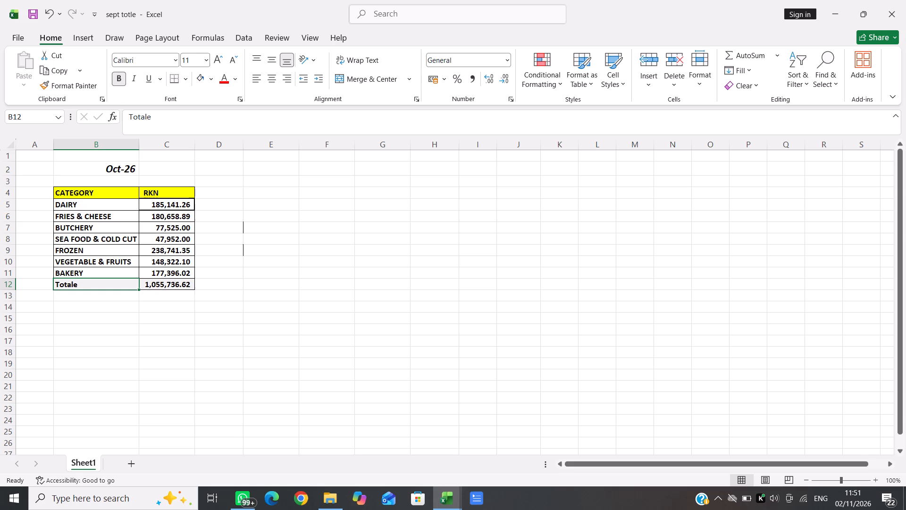
Switch to the Perishable Sheet Oct2026 - Copy workbook and clear the colour filter from column C of RICOS K.N.
key(alt+Tab)
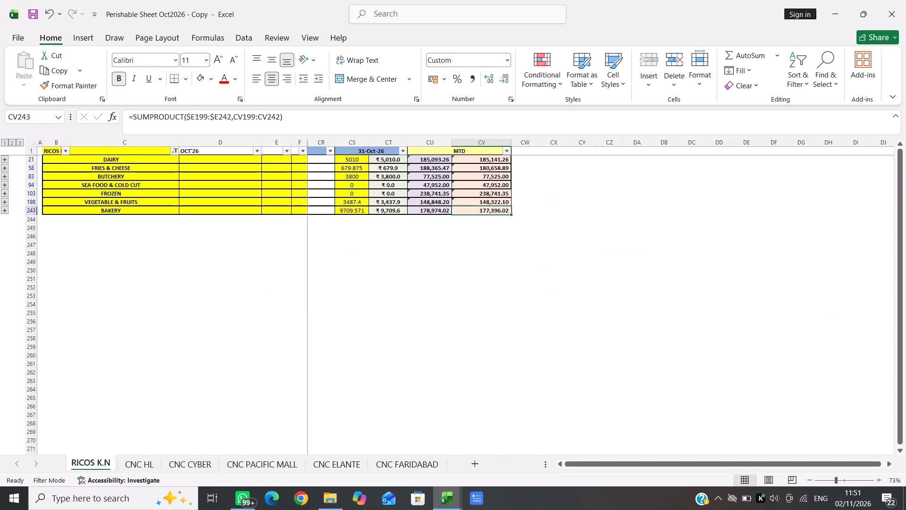
click(173, 150)
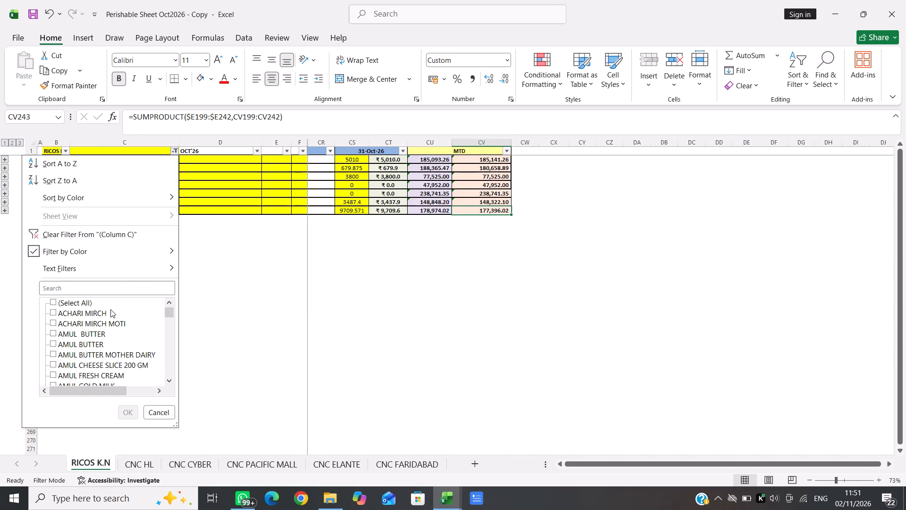
click(158, 227)
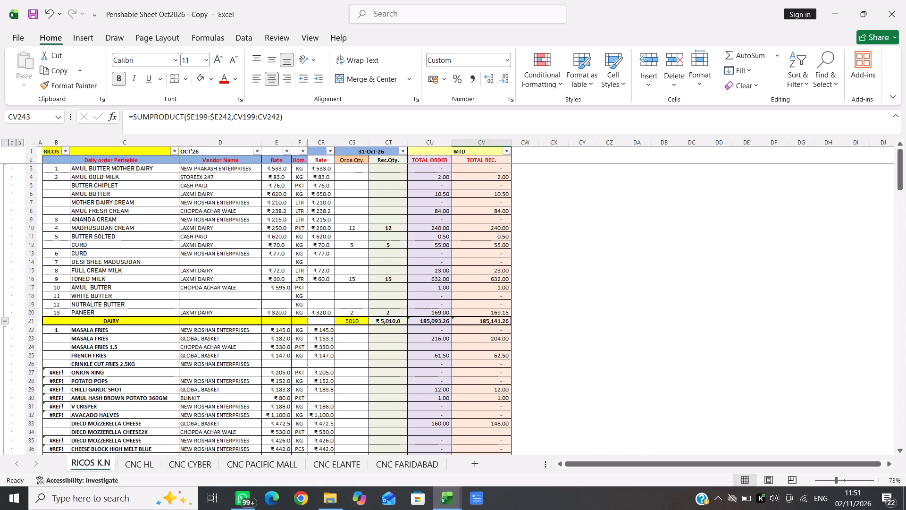
Look through the unfiltered RICOS K.N item rows and their MTD columns, from DAIRY down to the BAKERY items and back.
scroll(418, 327, right, 6)
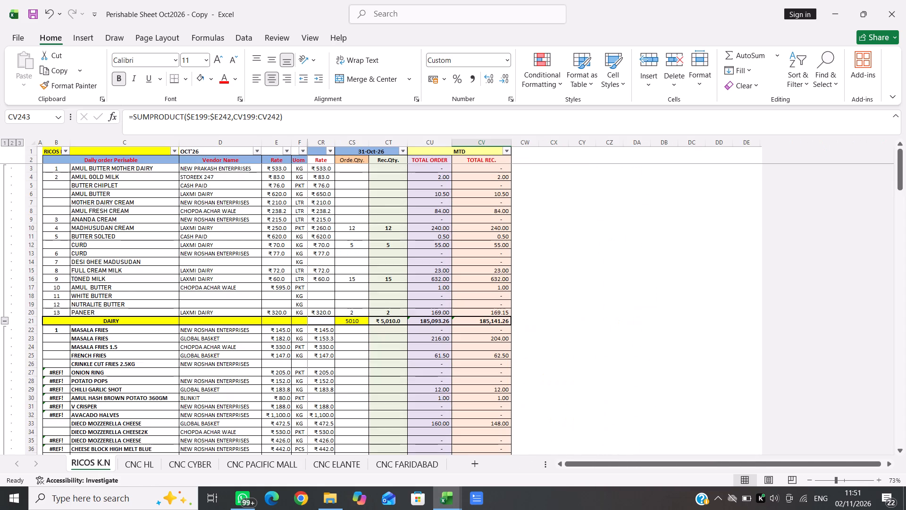
scroll(417, 336, down, 8)
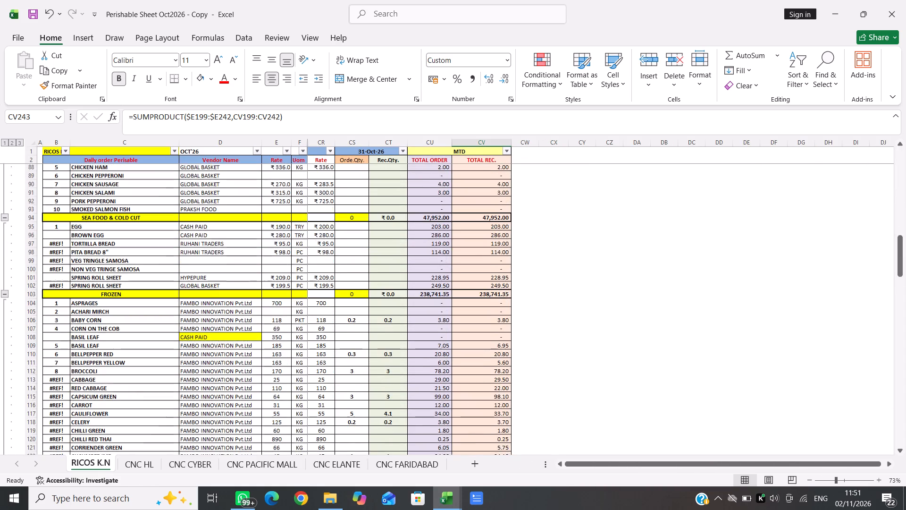
scroll(417, 336, down, 9)
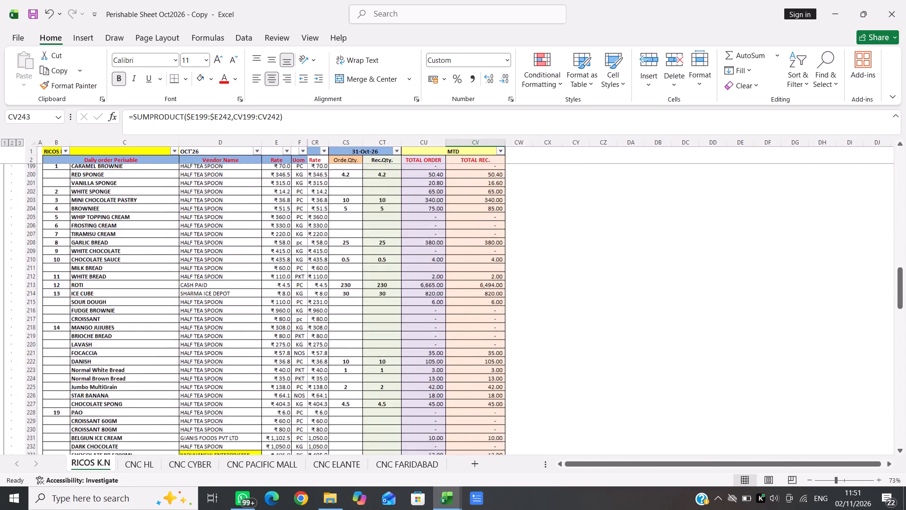
scroll(417, 336, down, 4)
scroll(417, 336, up, 10)
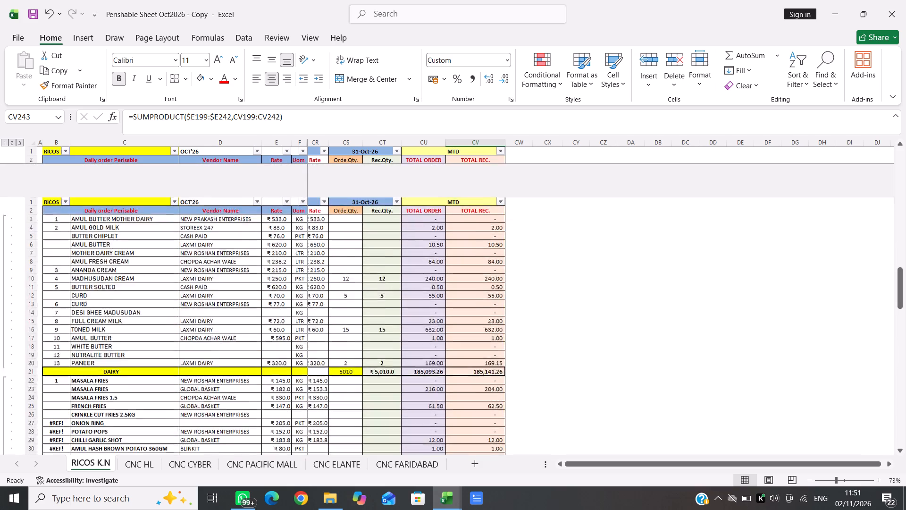
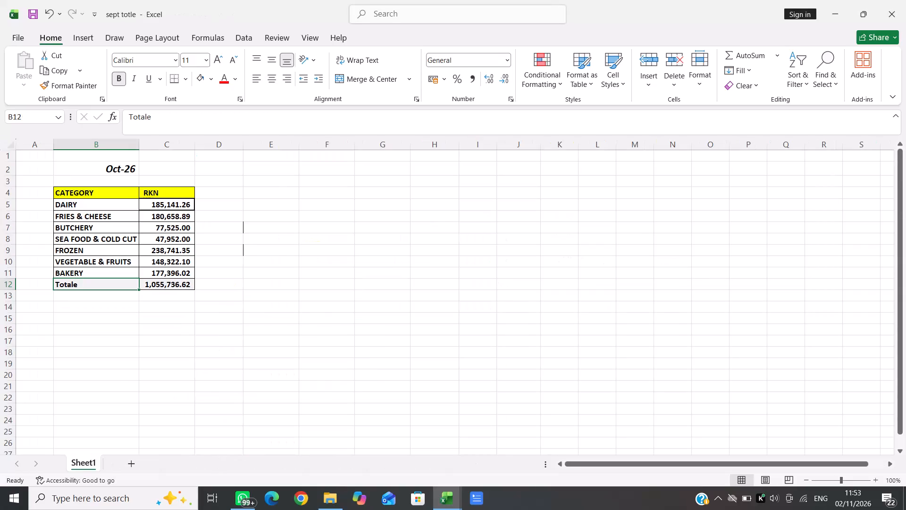
Switch from the sept totle workbook to the Perishable Sheet Oct2026 - Copy workbook.
key(alt+Tab)
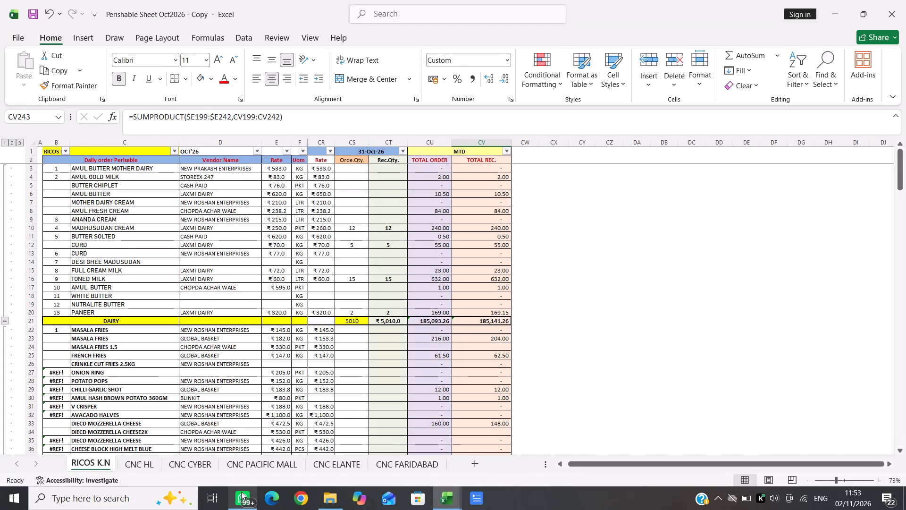
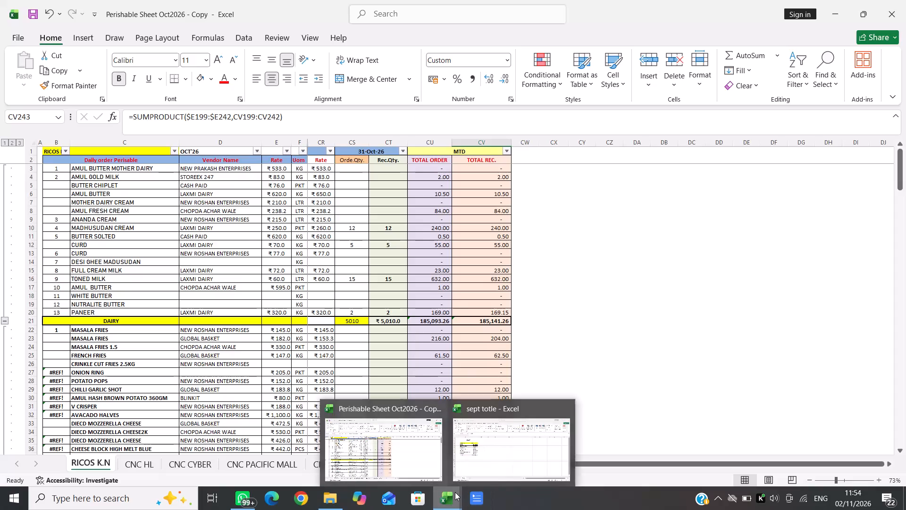
Switch between the sept totle and Perishable Sheet Oct2026 - Copy workbooks to compare the RKN category totals with RICOS K.N's MTD totals.
click(499, 452)
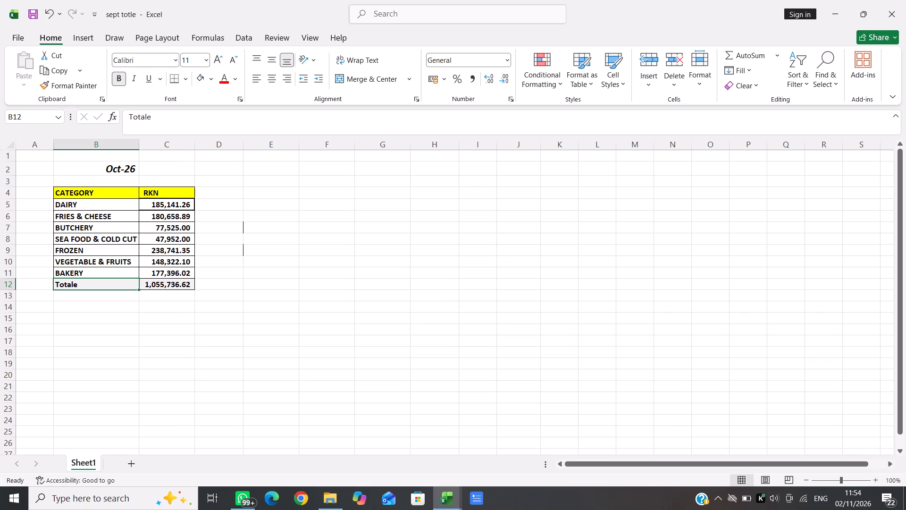
key(alt+Tab)
key(alt+Tab)
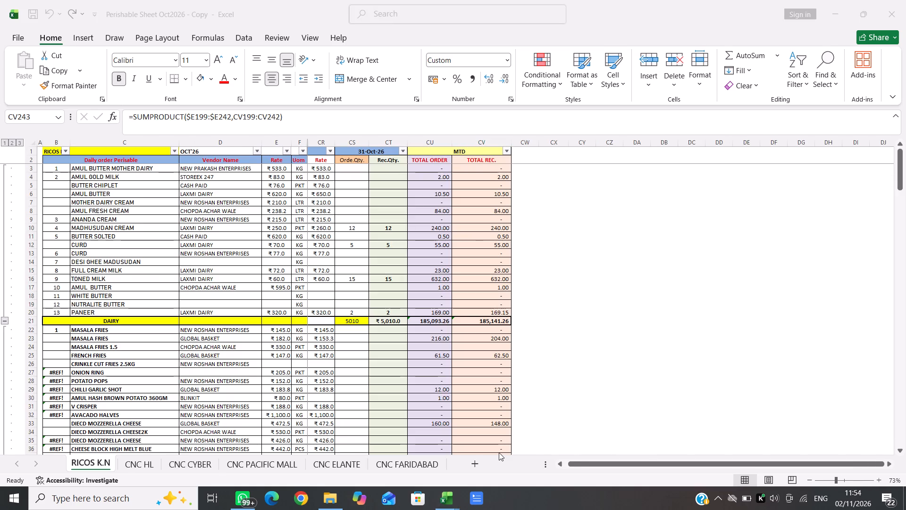
key(alt+Tab)
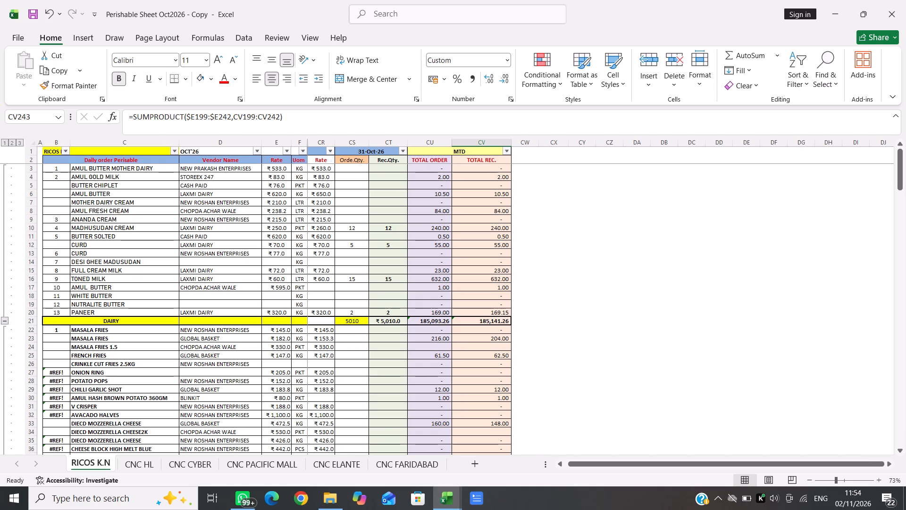
key(alt+Tab)
key(alt+Tab)
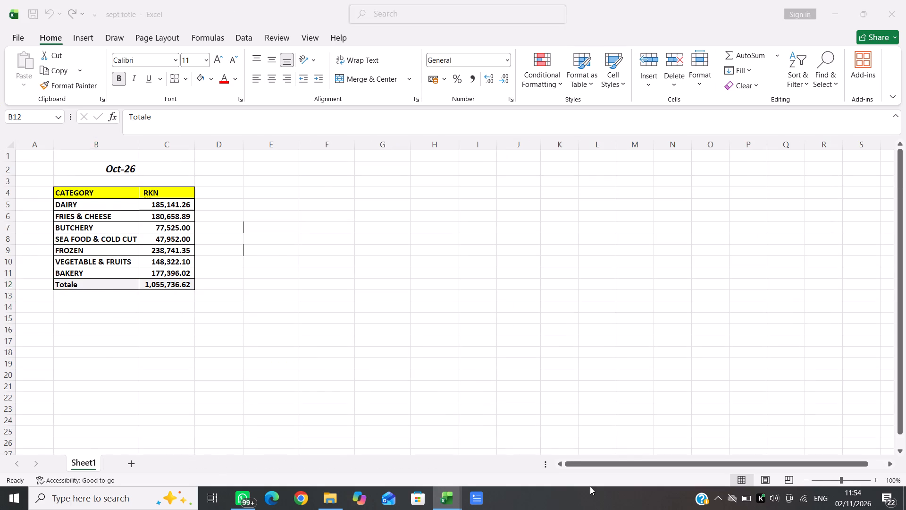
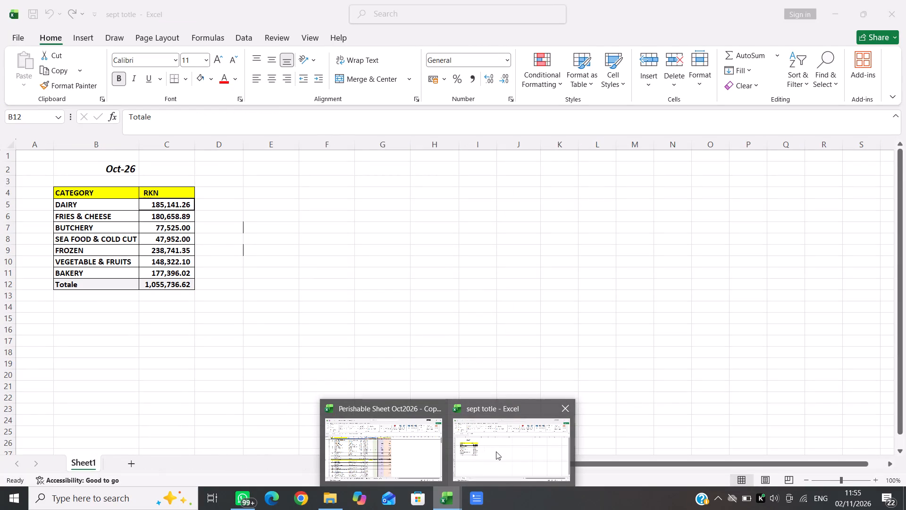
Switch to the sept totle workbook with the Oct-26 category totals.
click(496, 451)
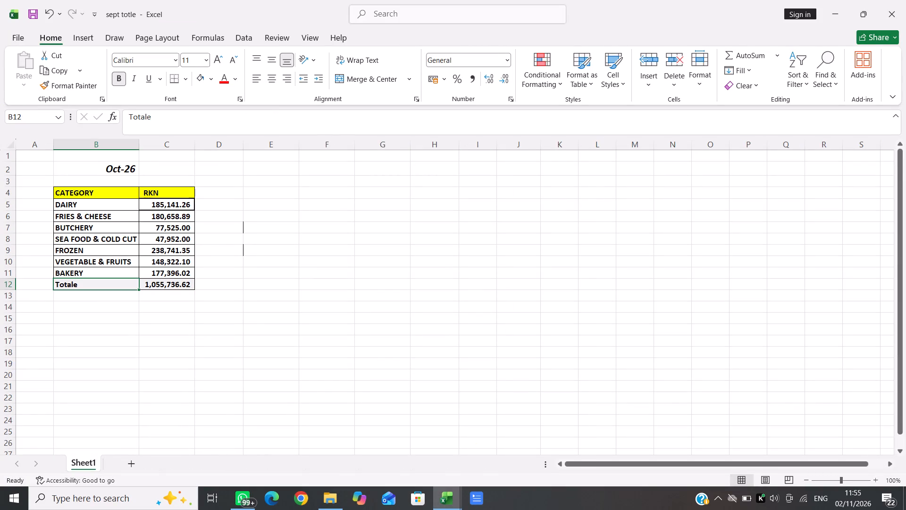
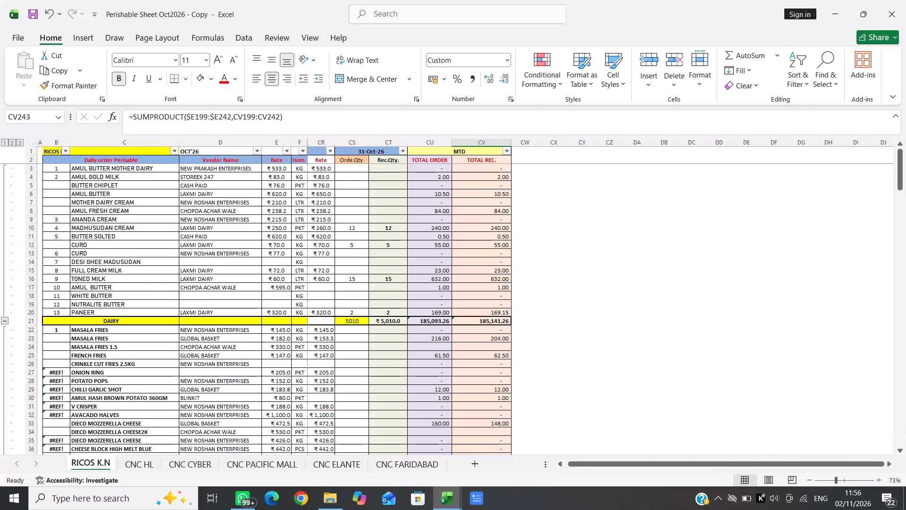
Compare the RKN category totals in the sept totle workbook with the DAIRY and FRIES & CHEESE MTD received totals in RICOS K.N.
key(alt+Tab)
key(alt+Tab)
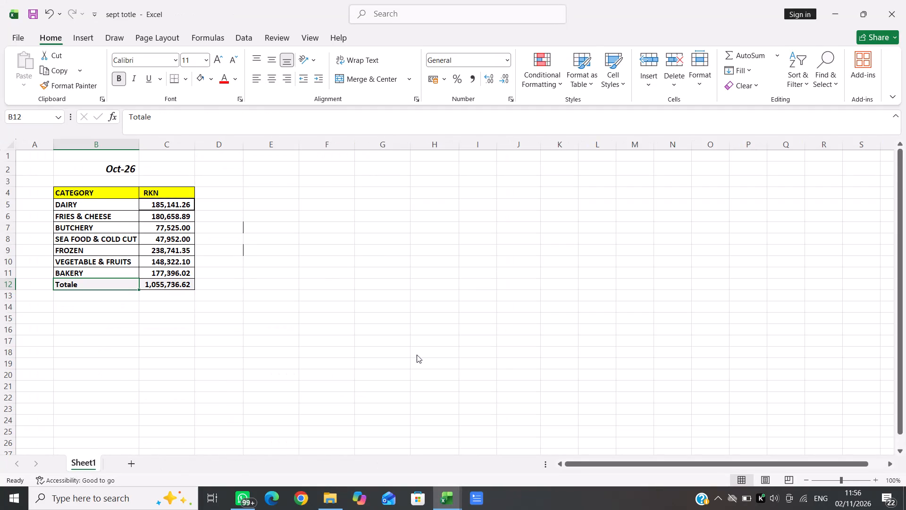
scroll(417, 355, down, 4)
key(alt+Tab)
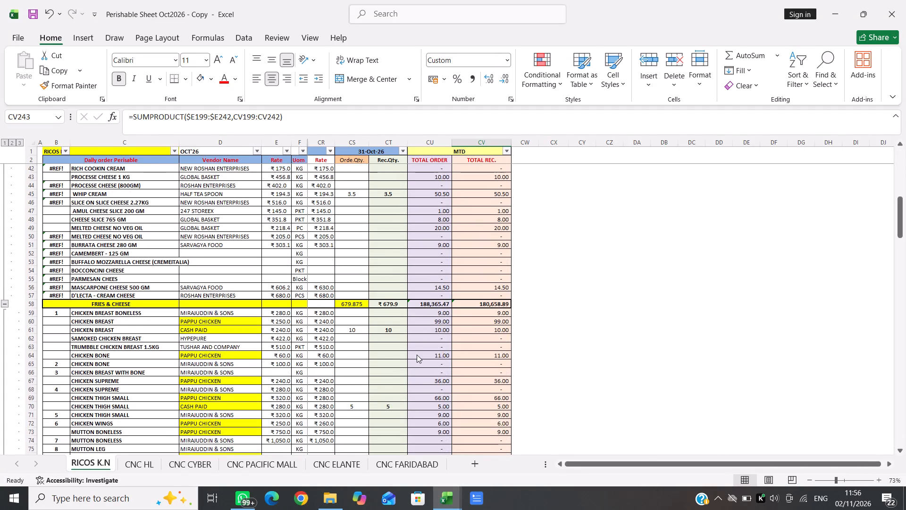
scroll(417, 355, down, 7)
scroll(417, 355, up, 7)
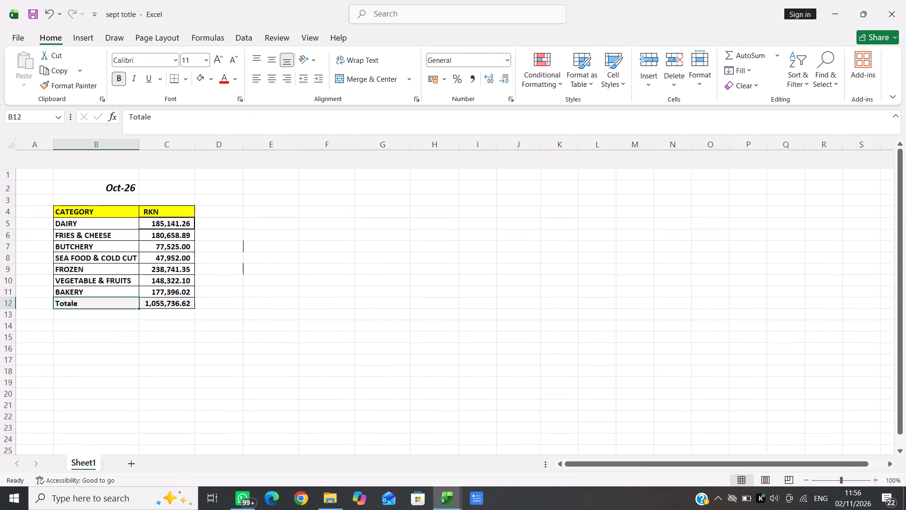
key(alt+Tab)
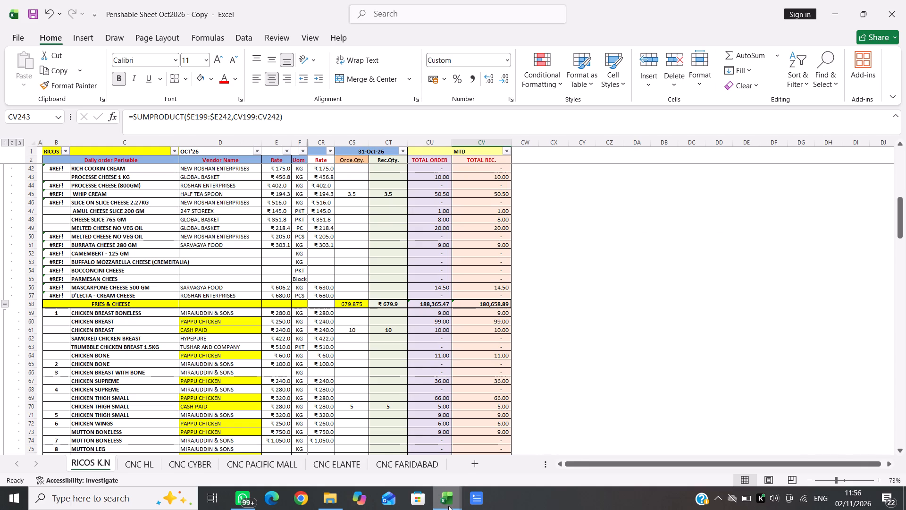
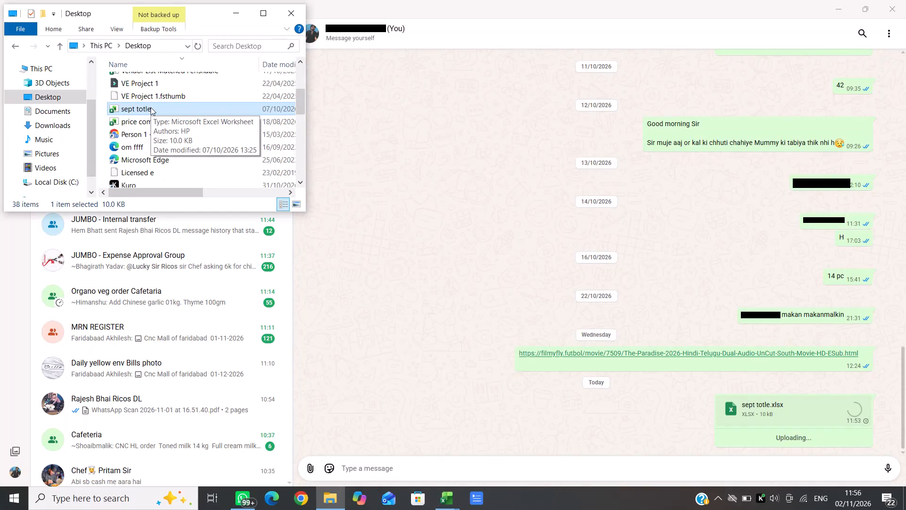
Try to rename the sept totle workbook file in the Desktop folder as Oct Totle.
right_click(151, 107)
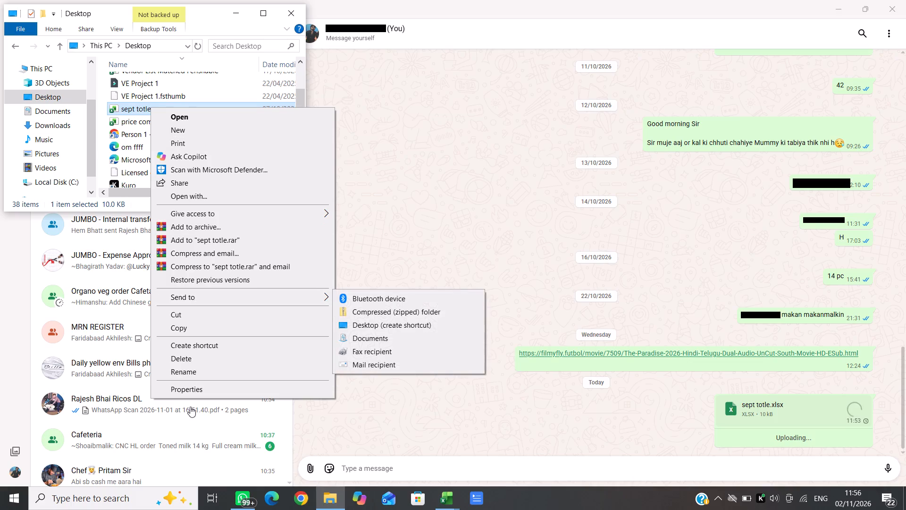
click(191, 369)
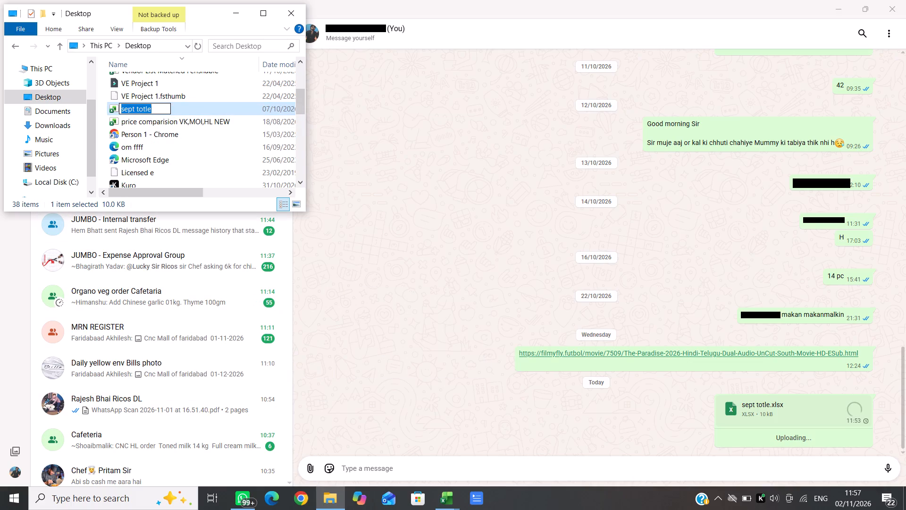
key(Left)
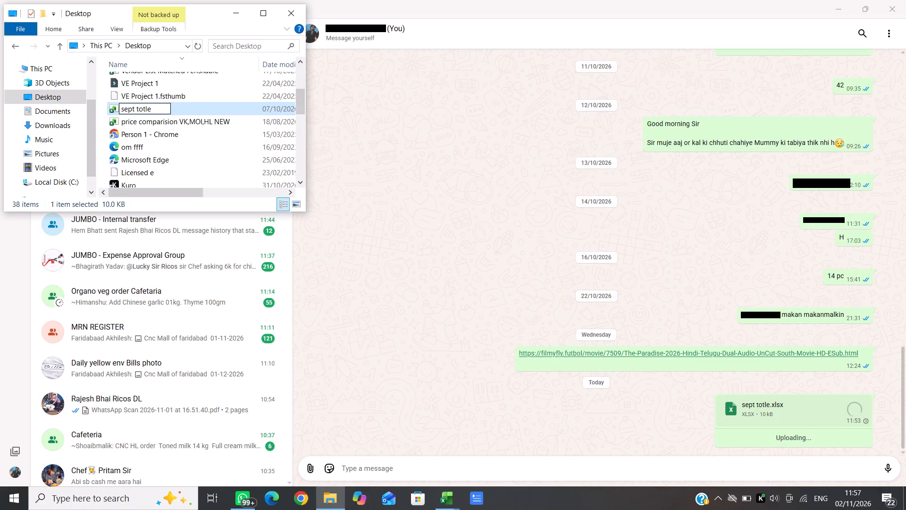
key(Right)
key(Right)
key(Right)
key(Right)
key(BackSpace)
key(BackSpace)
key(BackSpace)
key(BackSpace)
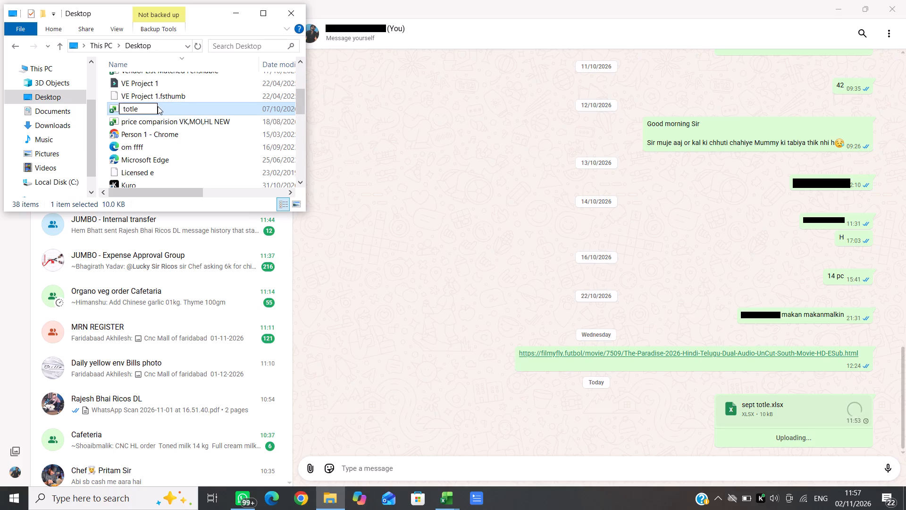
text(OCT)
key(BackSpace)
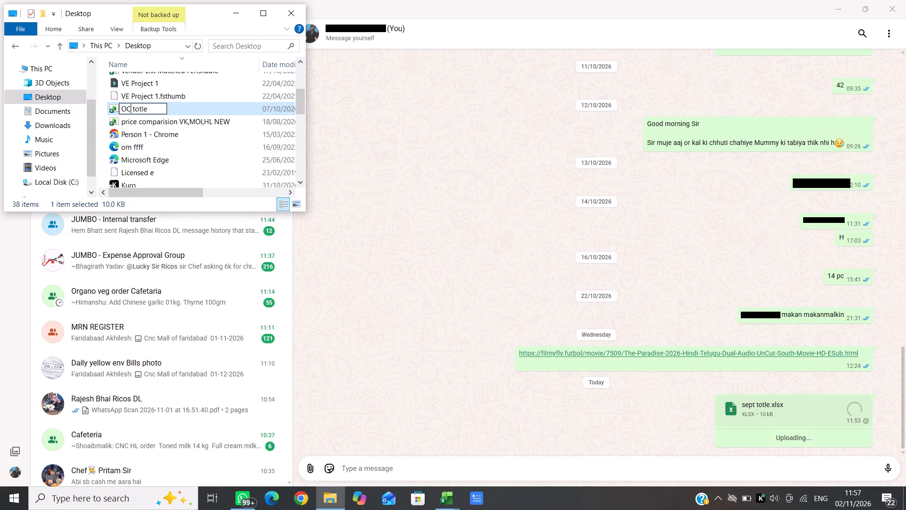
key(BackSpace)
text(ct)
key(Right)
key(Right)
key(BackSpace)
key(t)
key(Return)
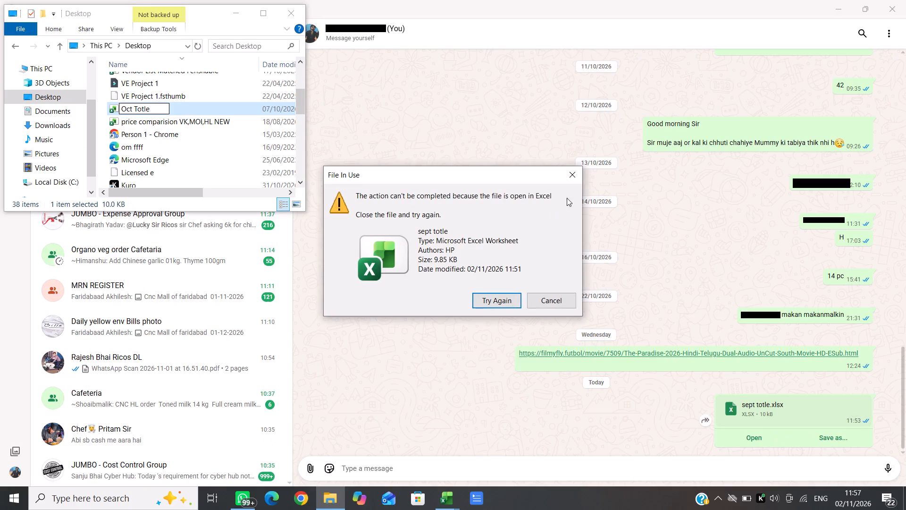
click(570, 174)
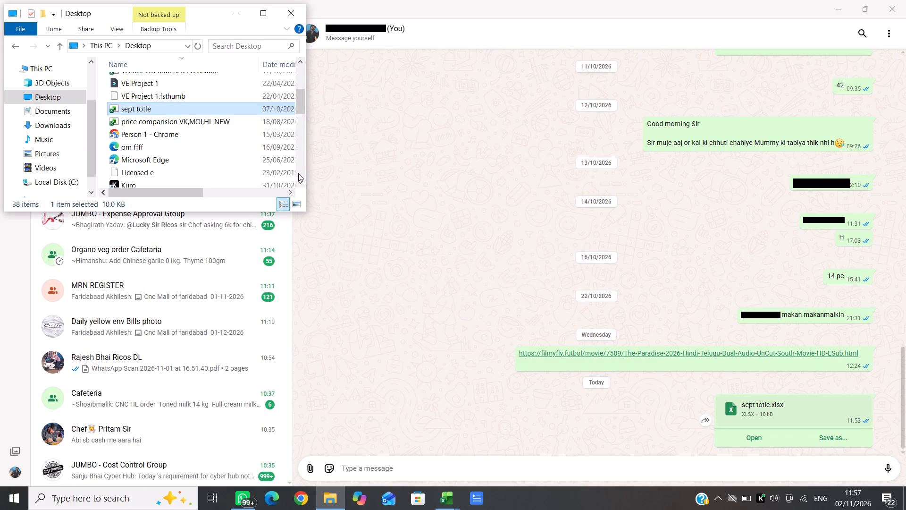
Find the sept totle file in the Desktop folder again and open its name for editing.
scroll(210, 152, down, 1)
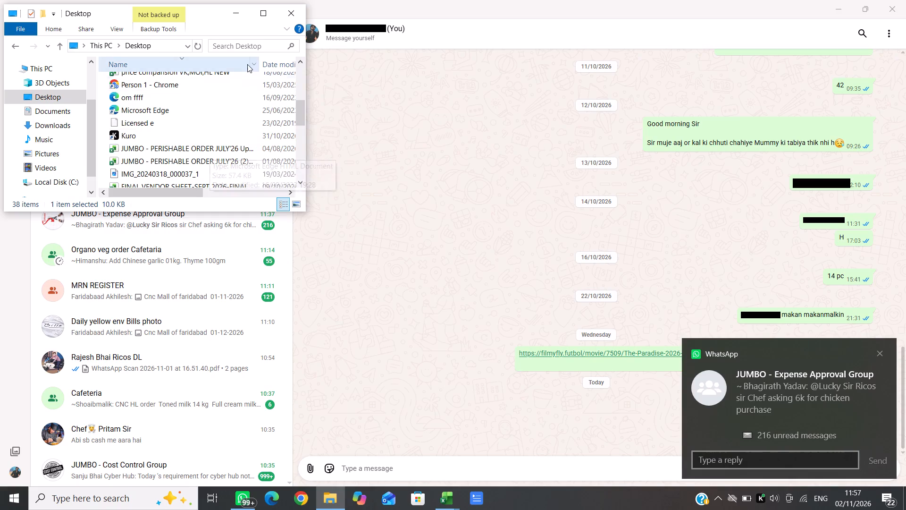
scroll(239, 125, up, 2)
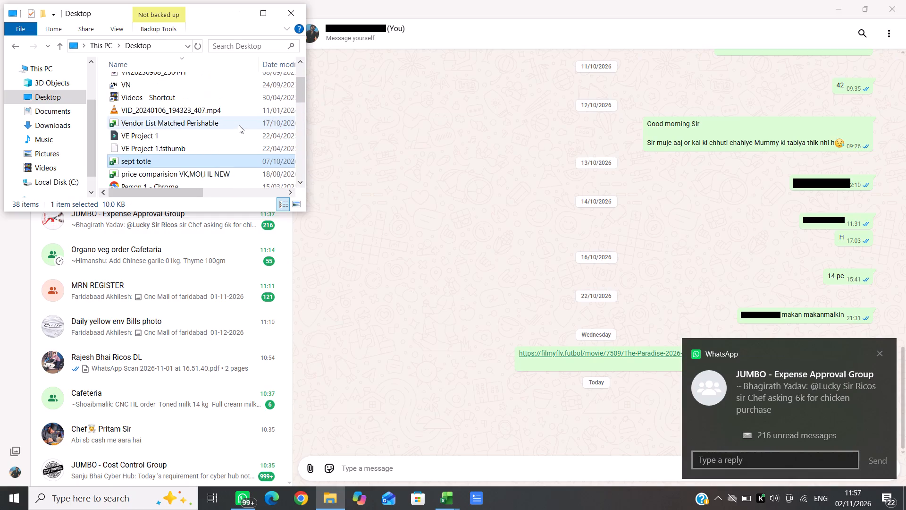
scroll(239, 125, down, 1)
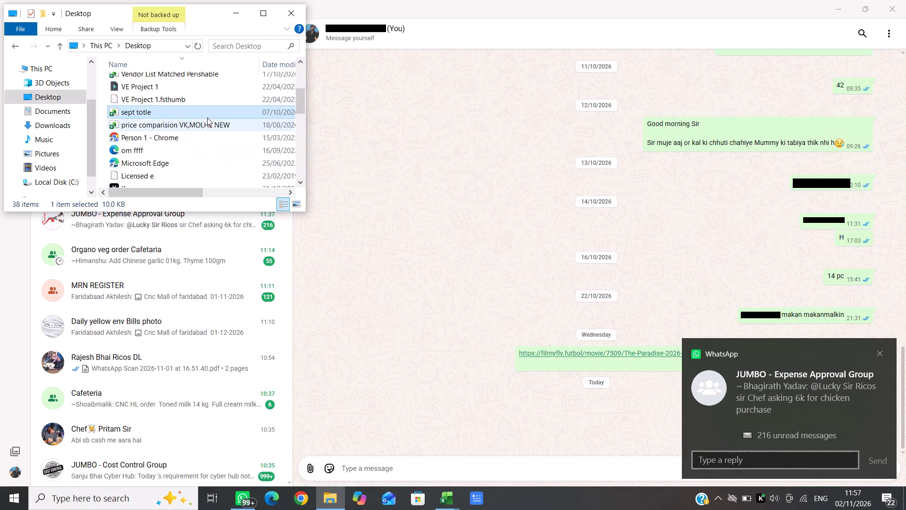
click(206, 114)
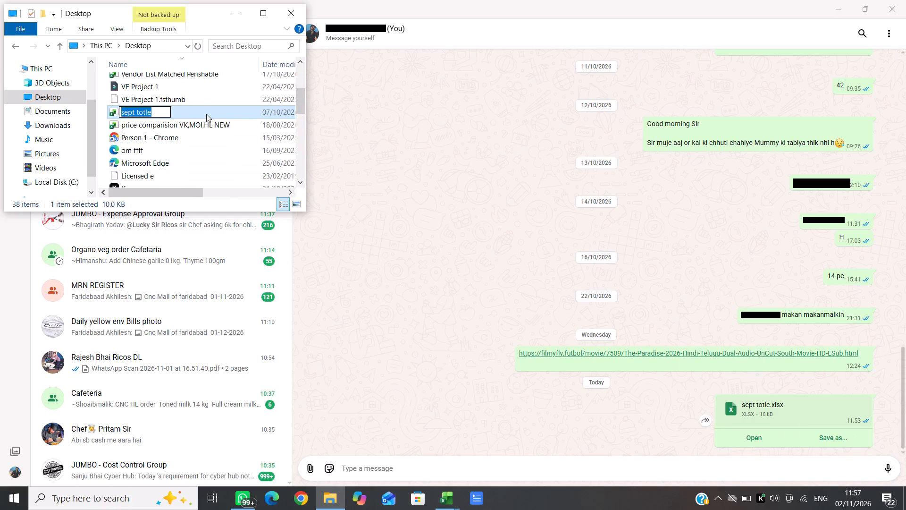
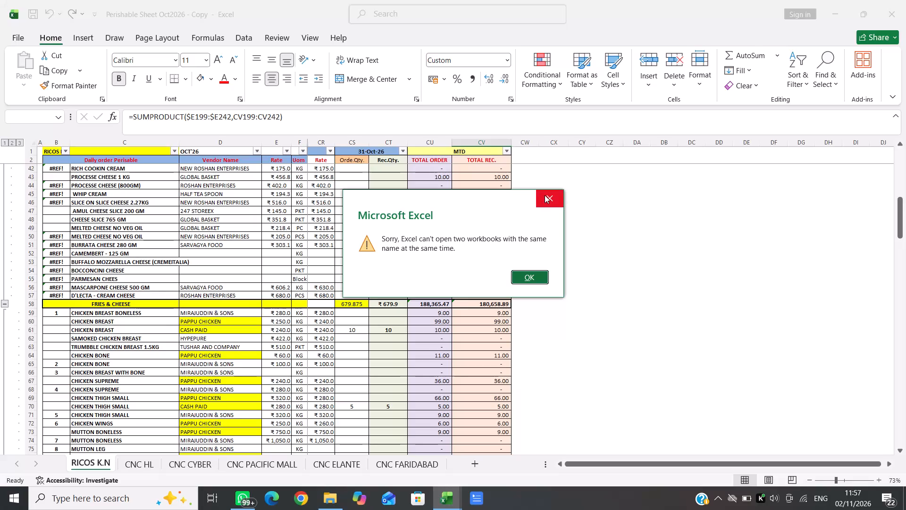
Switch to the sept totle workbook and close it, leaving Perishable Sheet Oct2026 - Copy open.
click(545, 195)
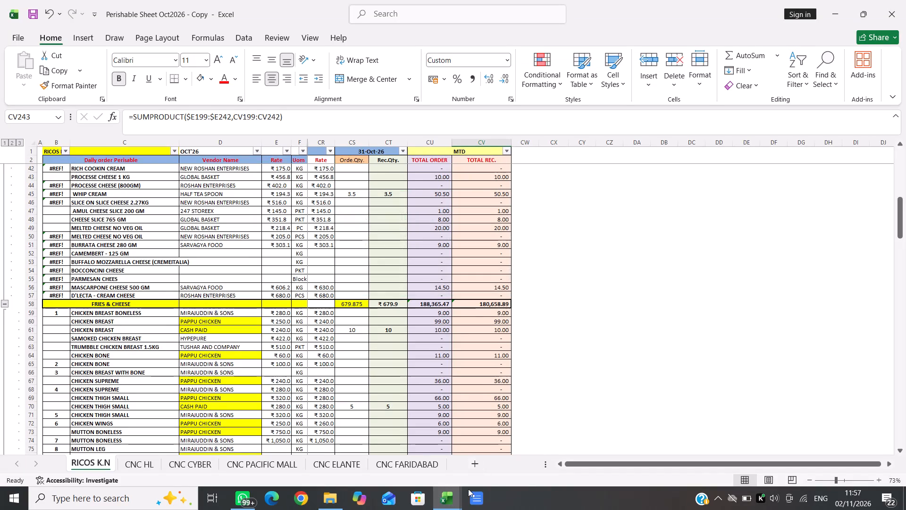
click(469, 475)
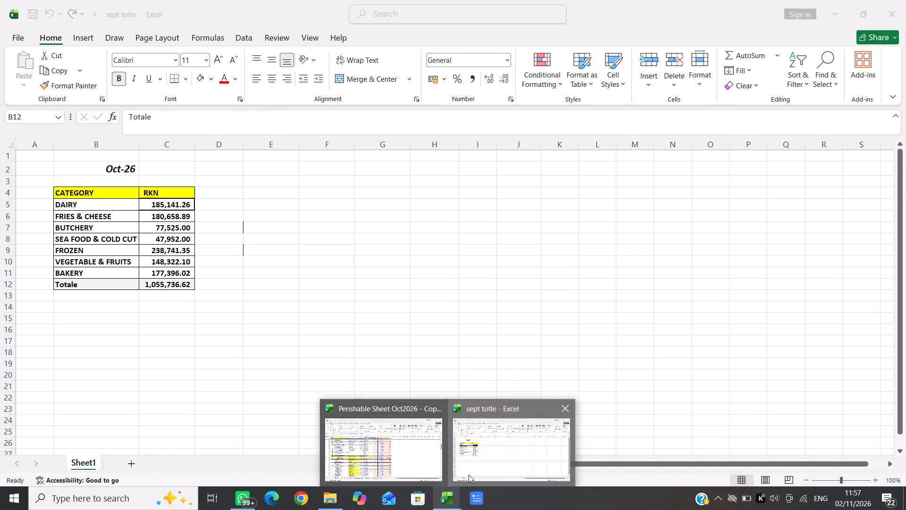
click(895, 9)
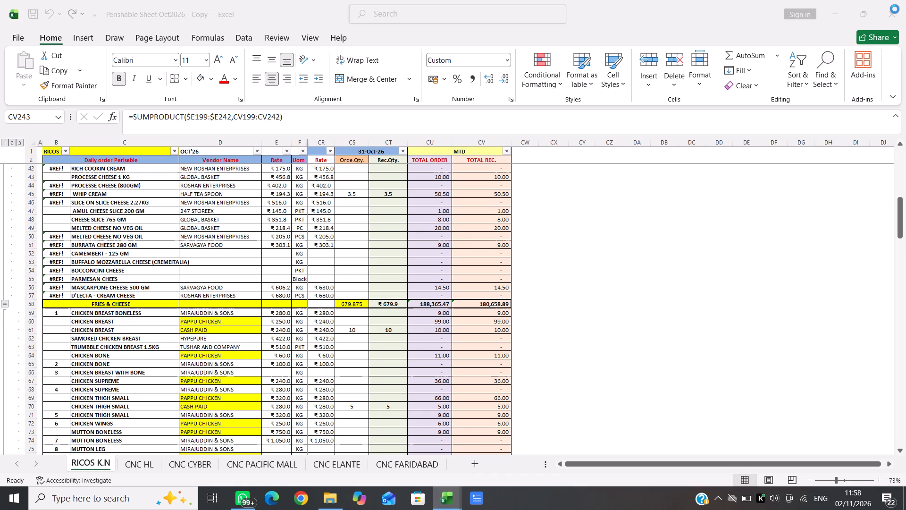
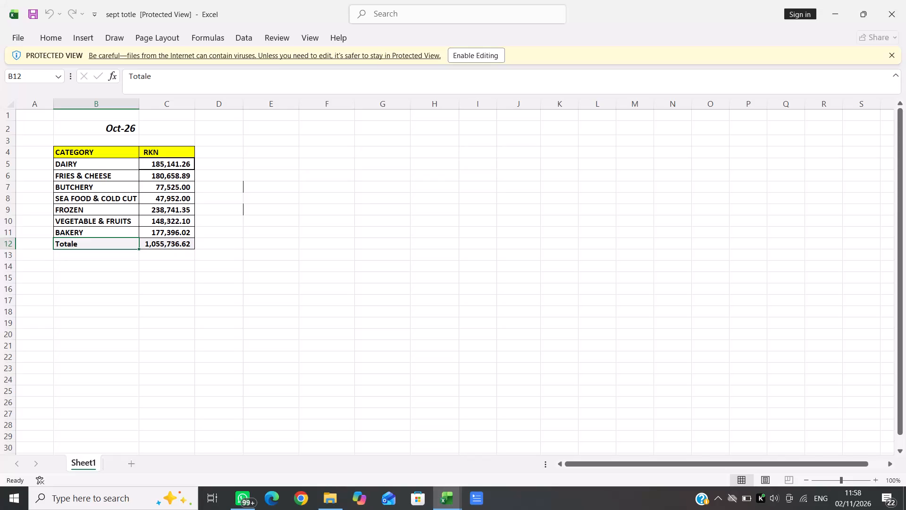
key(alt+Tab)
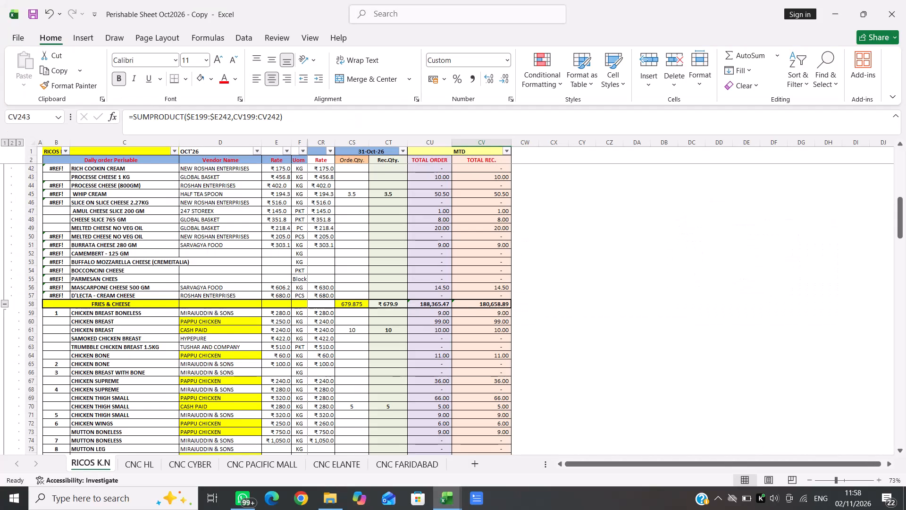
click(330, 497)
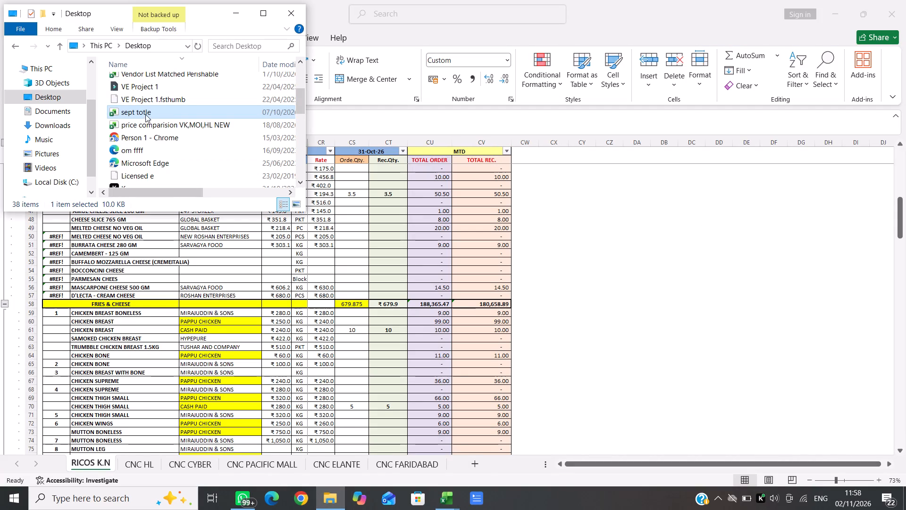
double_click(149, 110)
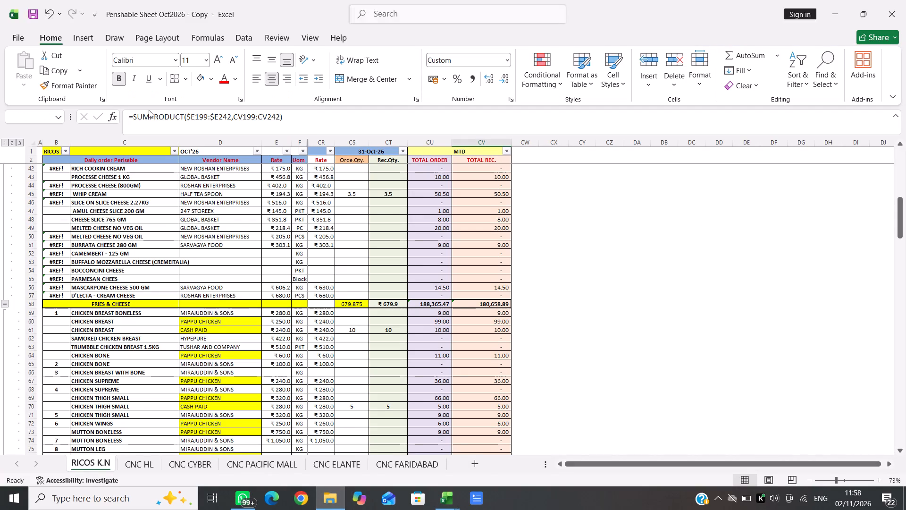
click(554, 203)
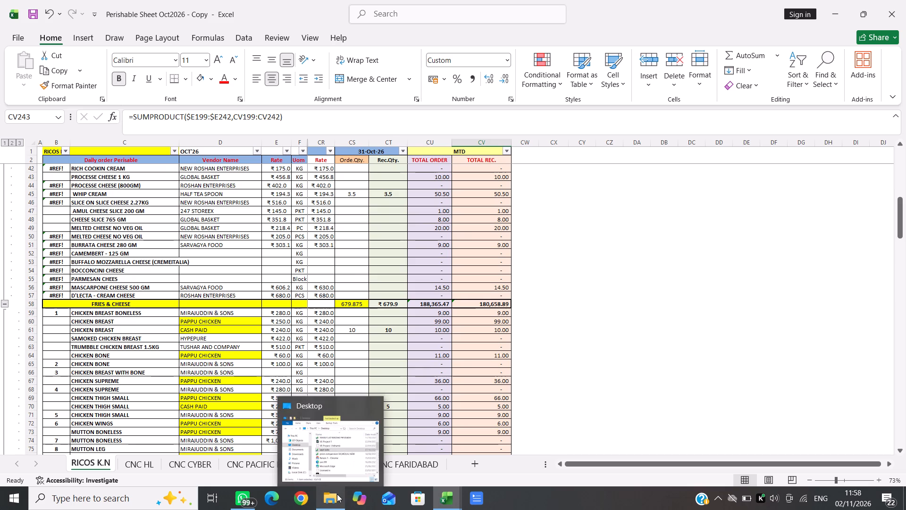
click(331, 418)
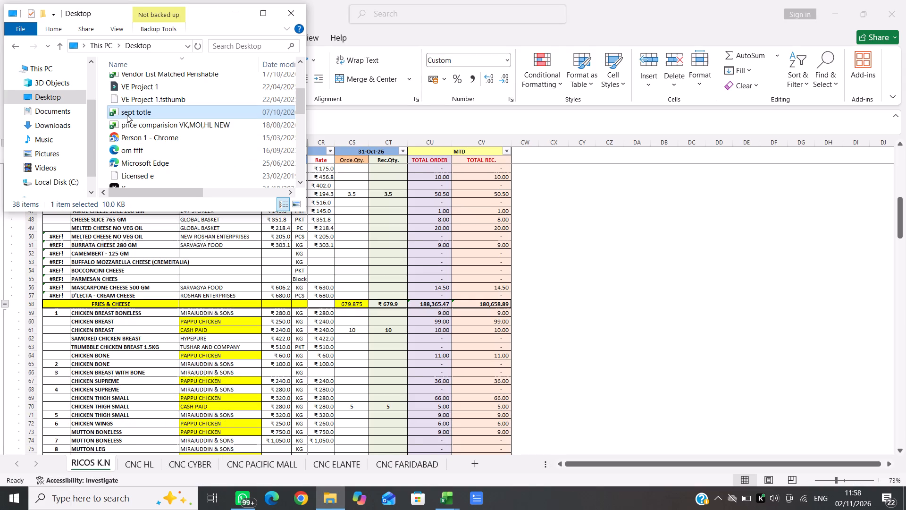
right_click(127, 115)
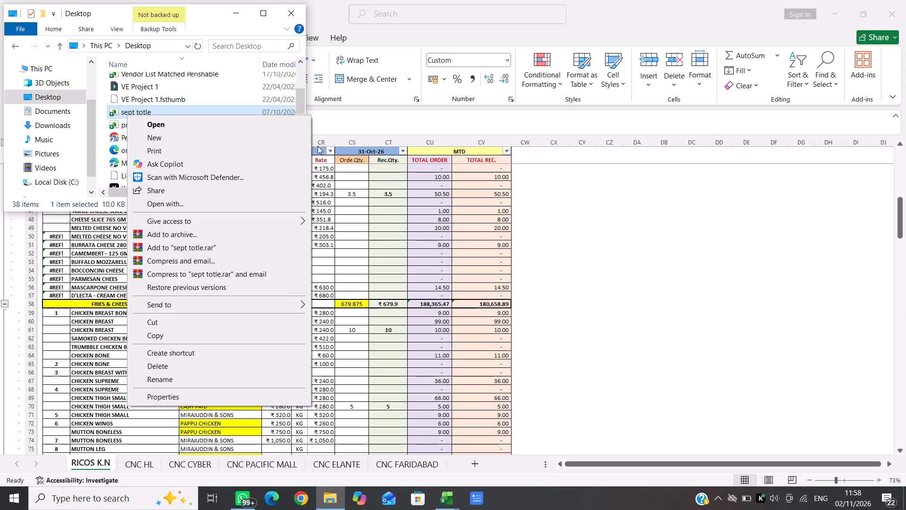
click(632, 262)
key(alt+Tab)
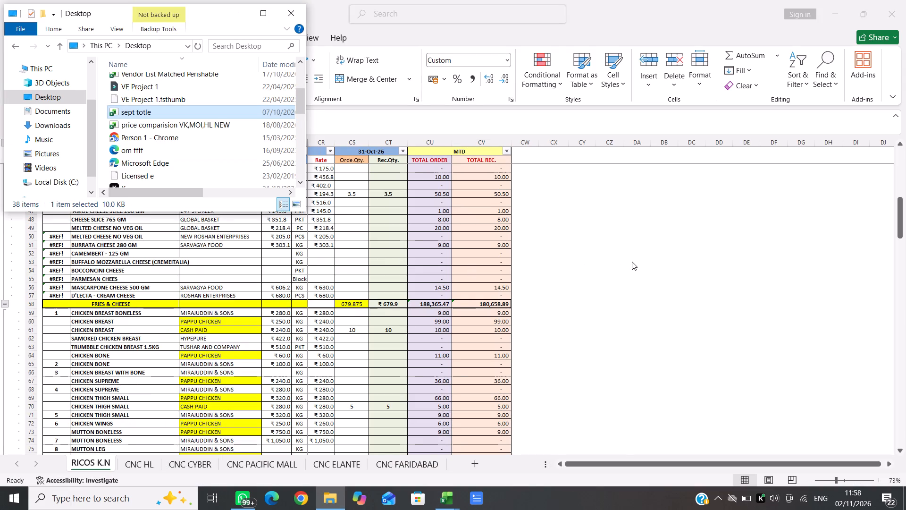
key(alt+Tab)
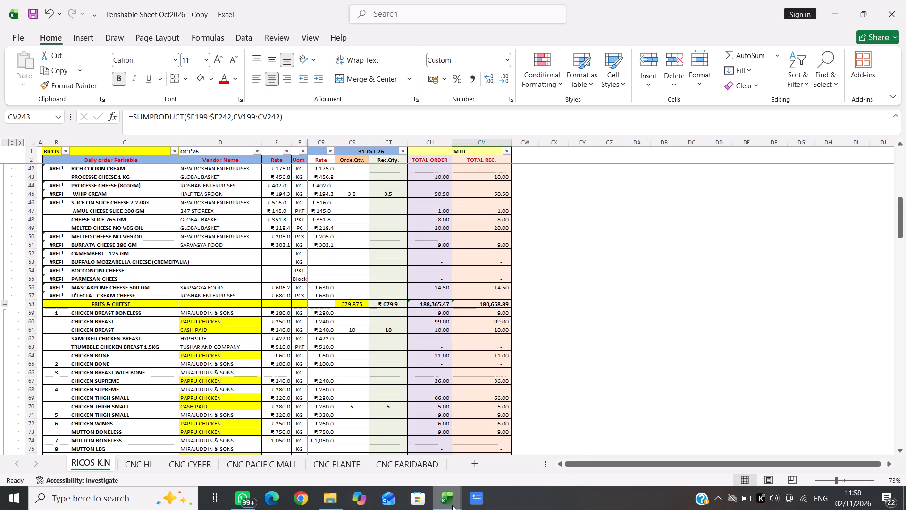
Close the Protected View window of the sept totle workbook.
click(506, 454)
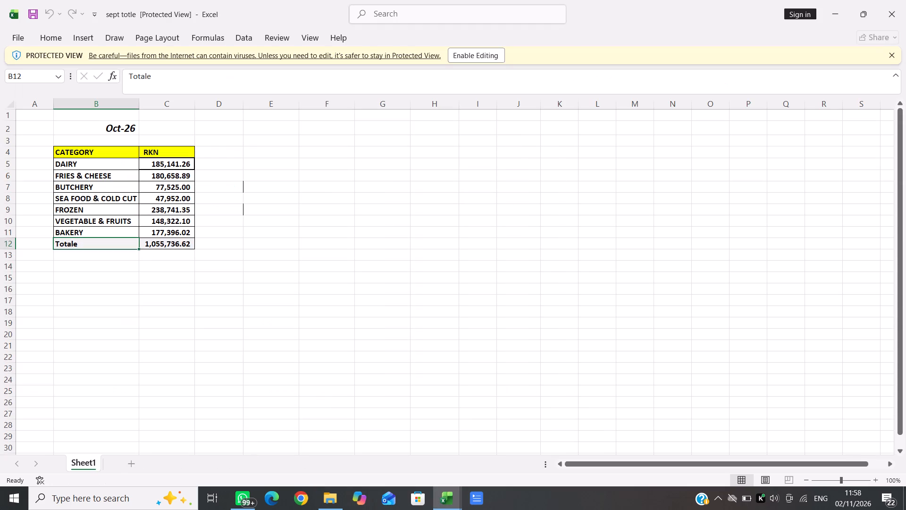
click(889, 18)
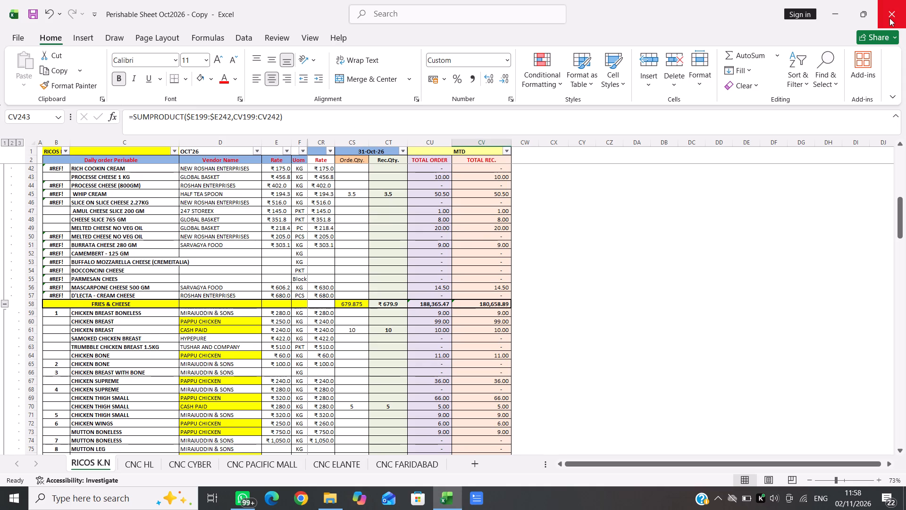
In the Desktop folder, rename the sept totle file as Oct Totle.
click(327, 503)
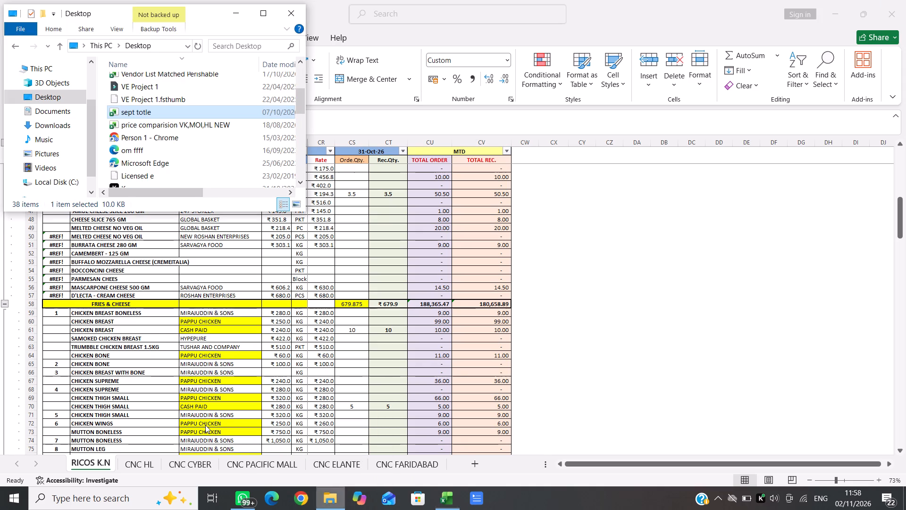
right_click(138, 113)
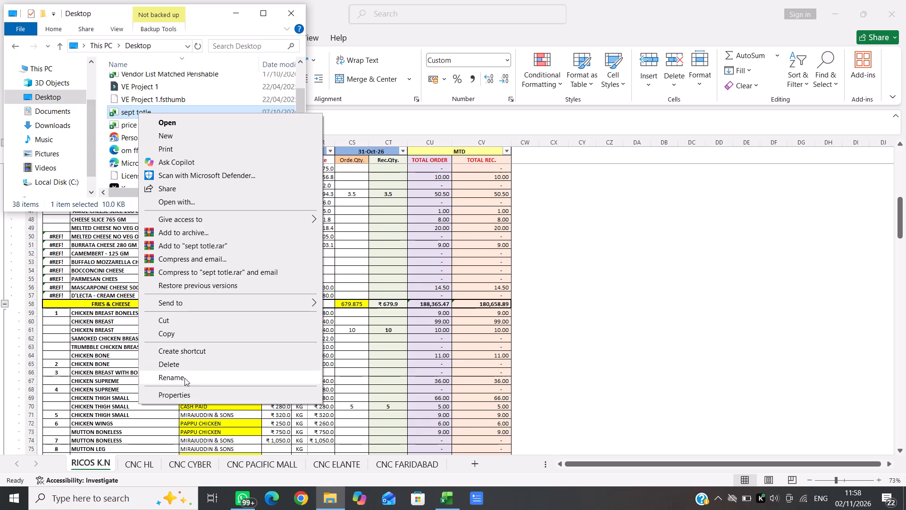
click(185, 378)
key(BackSpace)
key(BackSpace)
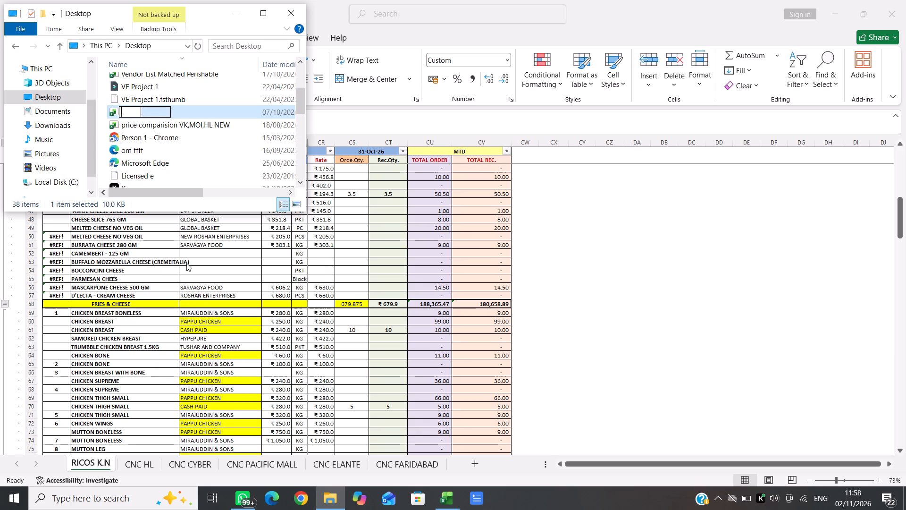
key(BackSpace)
key(BackSpace)
key(BackSpace)
key(BackSpace)
key(o)
text(ct)
key(space)
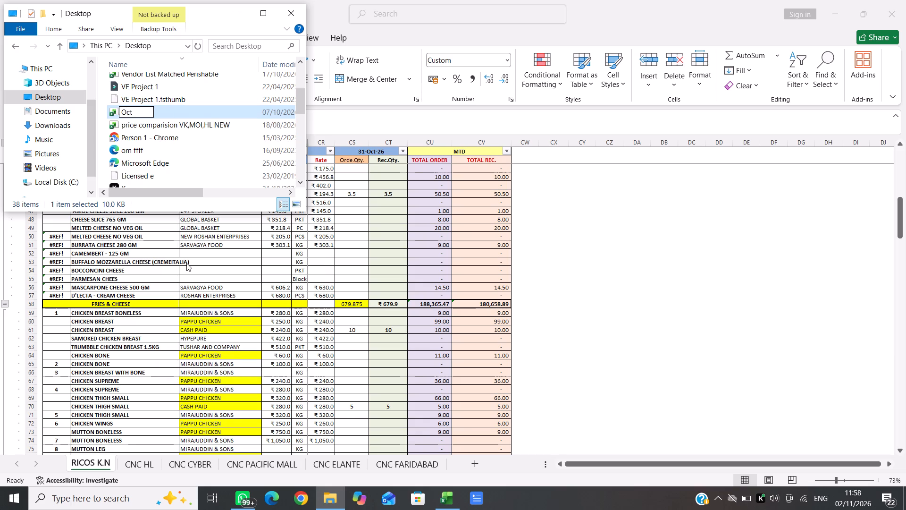
text(otk)
key(BackSpace)
text(le)
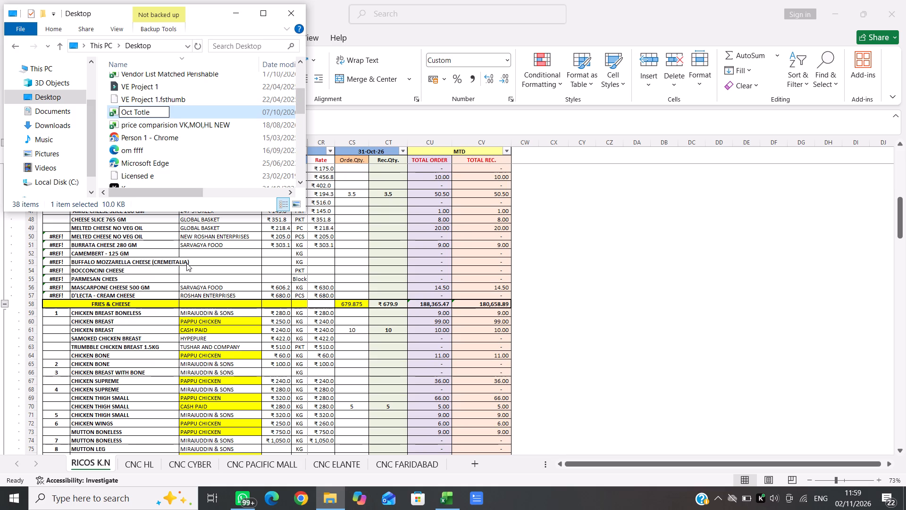
key(Return)
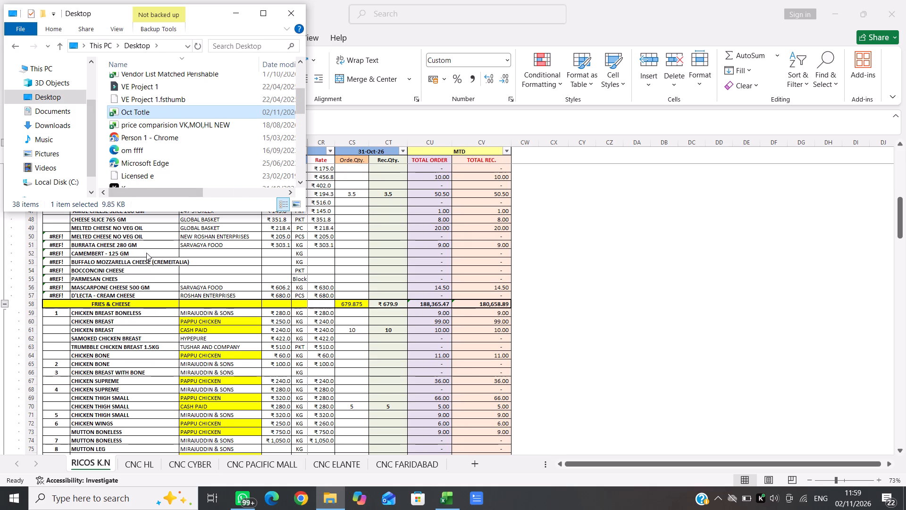
Open the Oct Totle workbook from the Desktop folder.
double_click(151, 108)
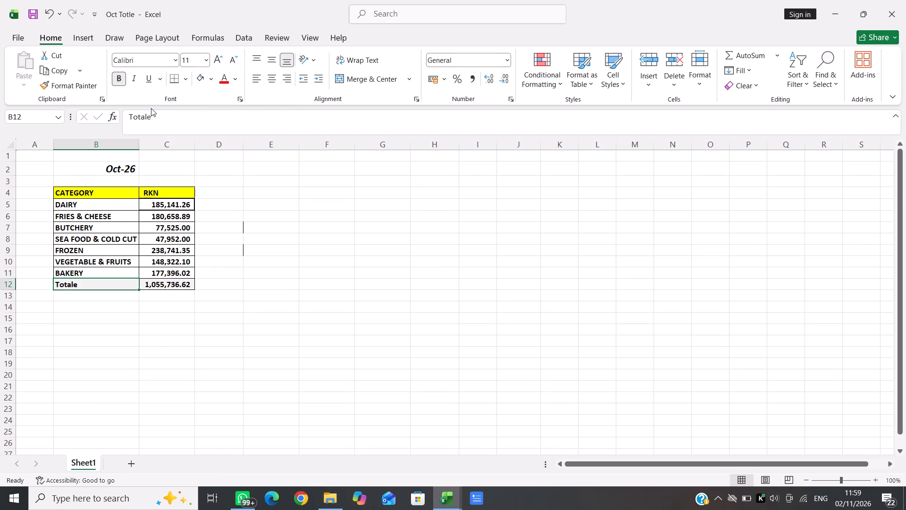
key(alt+Tab)
key(alt+Tab)
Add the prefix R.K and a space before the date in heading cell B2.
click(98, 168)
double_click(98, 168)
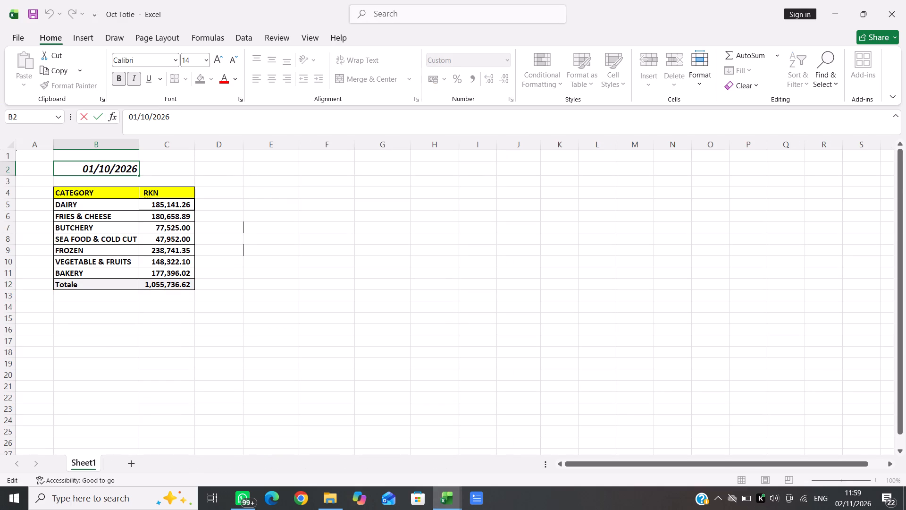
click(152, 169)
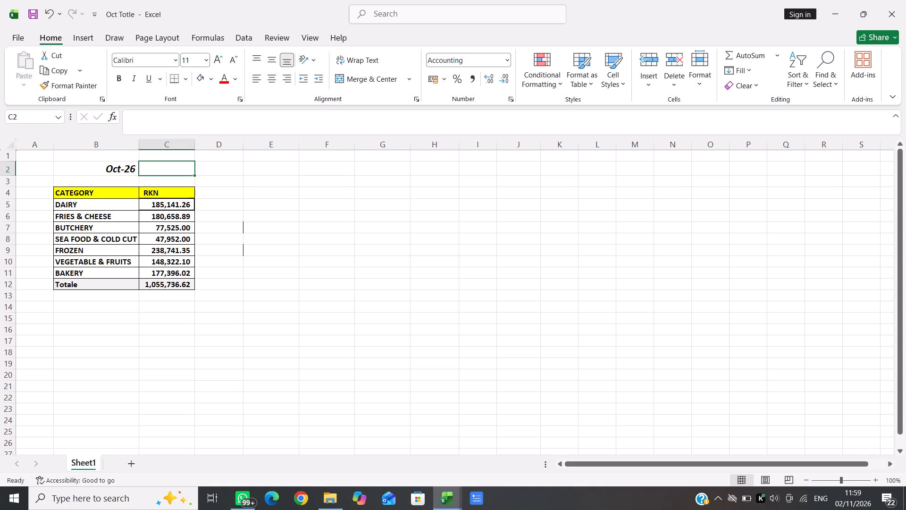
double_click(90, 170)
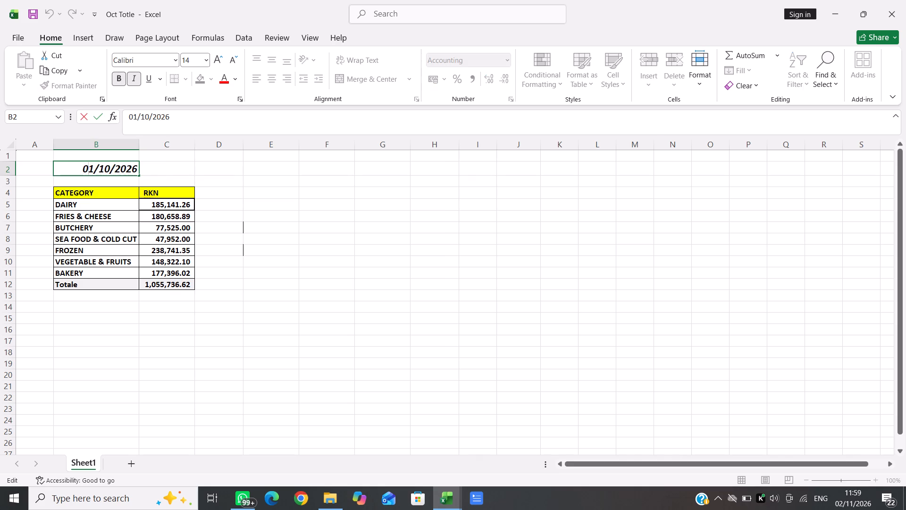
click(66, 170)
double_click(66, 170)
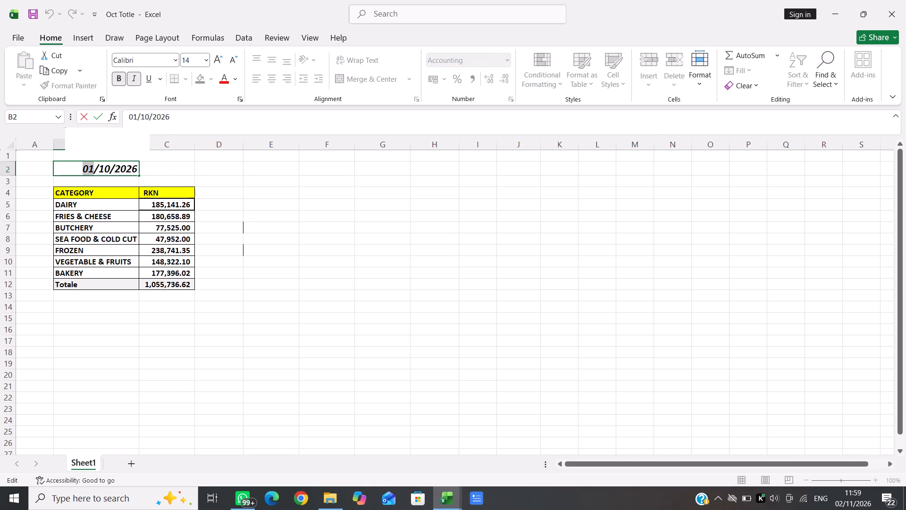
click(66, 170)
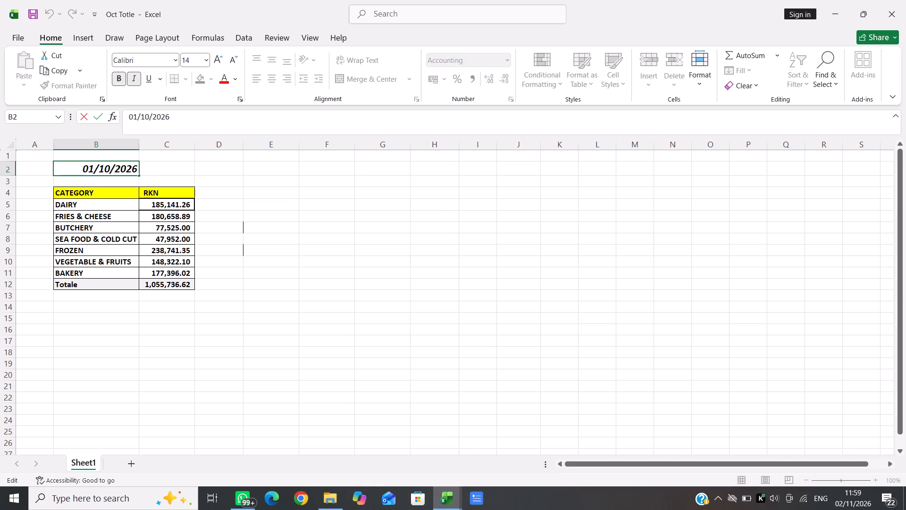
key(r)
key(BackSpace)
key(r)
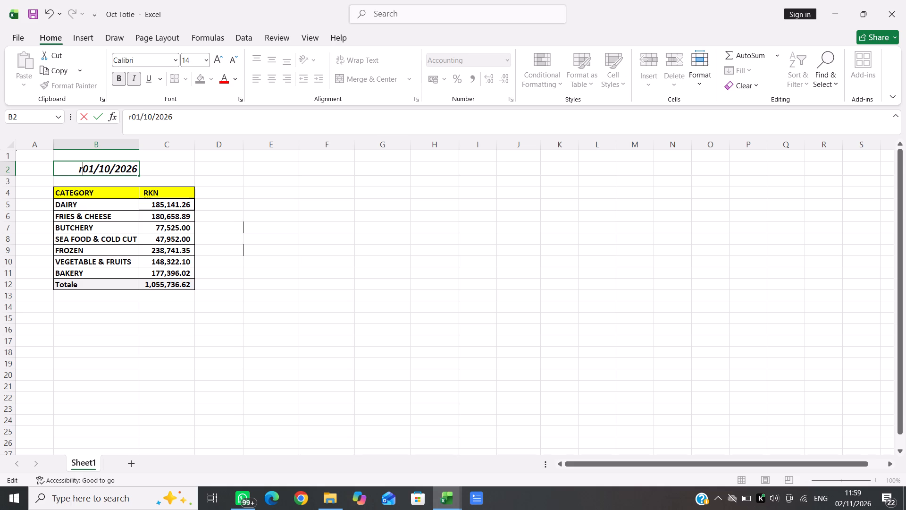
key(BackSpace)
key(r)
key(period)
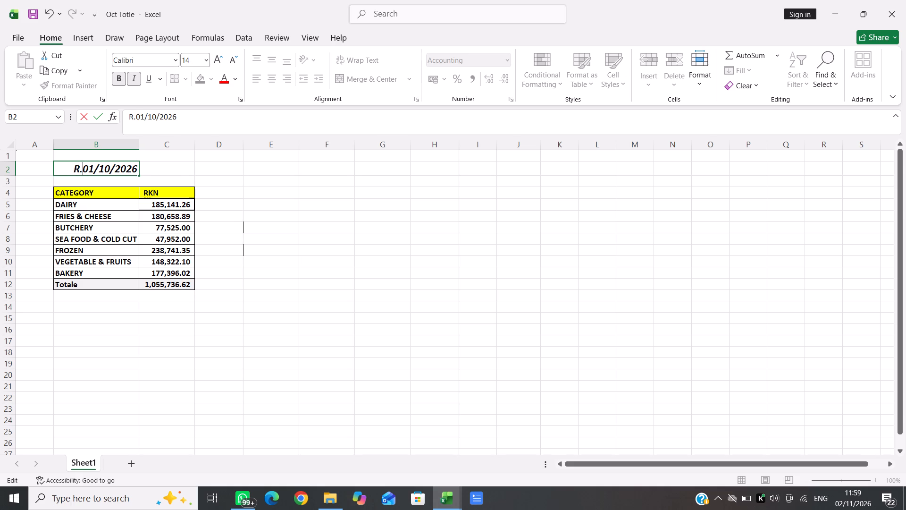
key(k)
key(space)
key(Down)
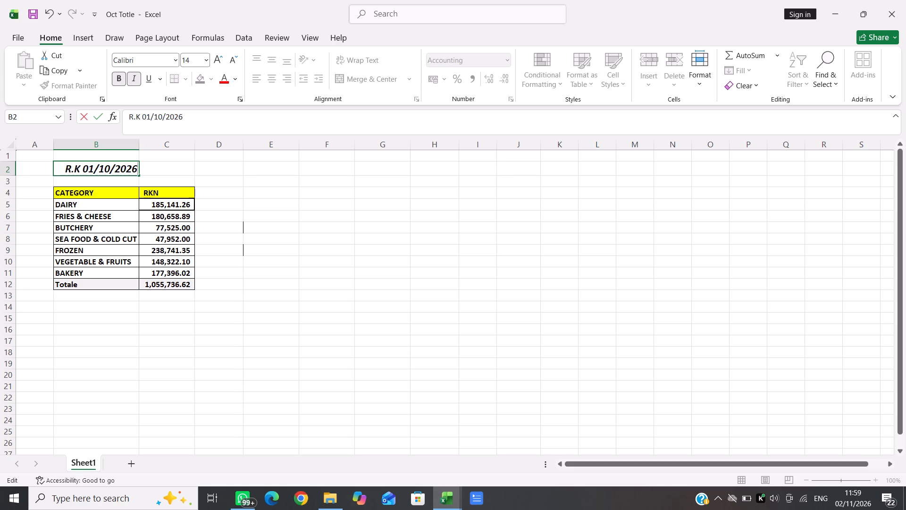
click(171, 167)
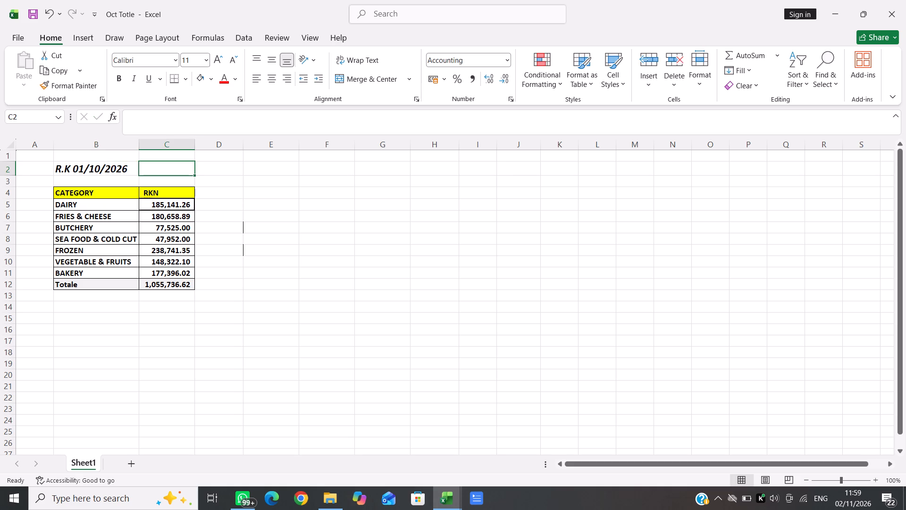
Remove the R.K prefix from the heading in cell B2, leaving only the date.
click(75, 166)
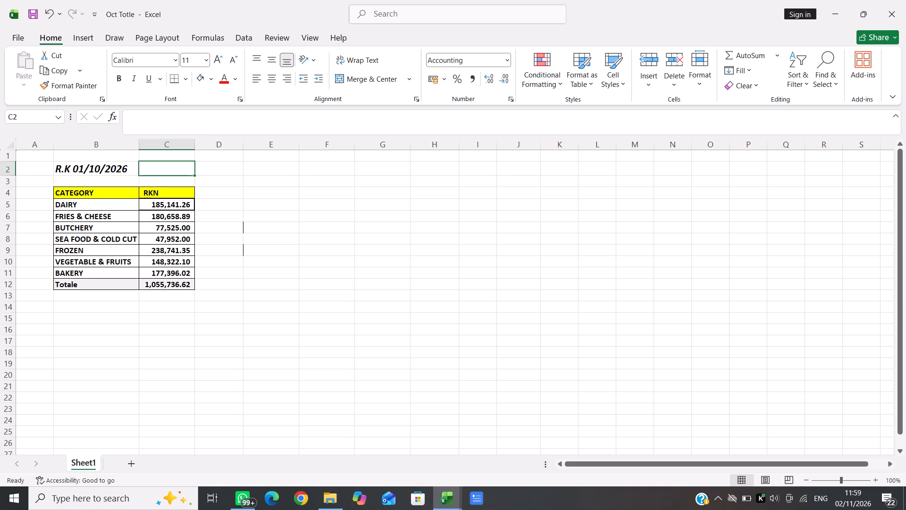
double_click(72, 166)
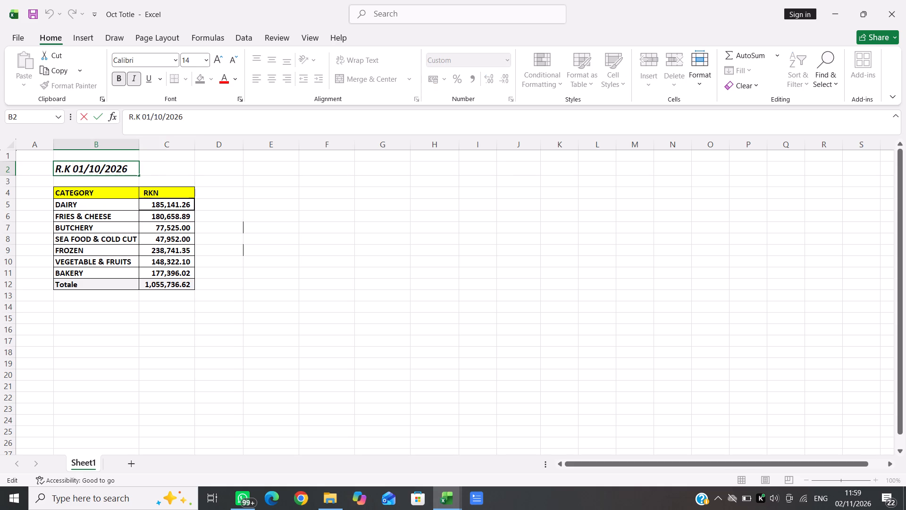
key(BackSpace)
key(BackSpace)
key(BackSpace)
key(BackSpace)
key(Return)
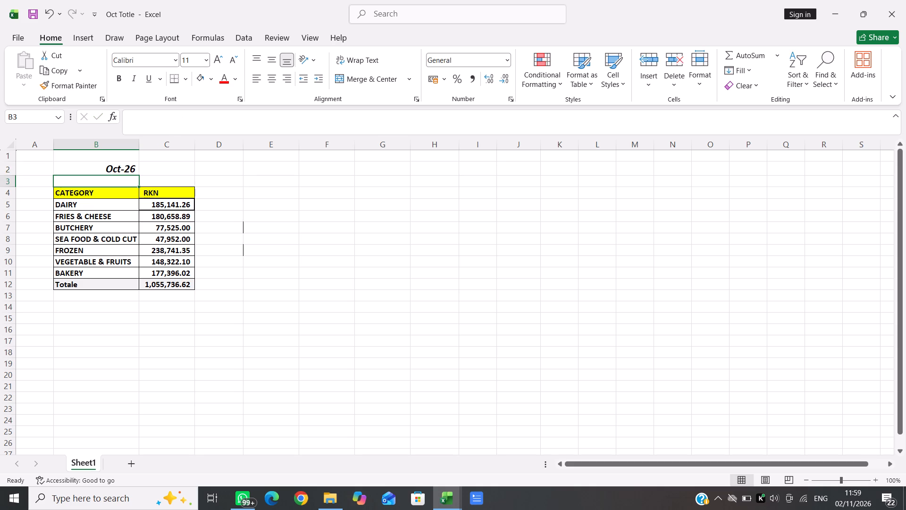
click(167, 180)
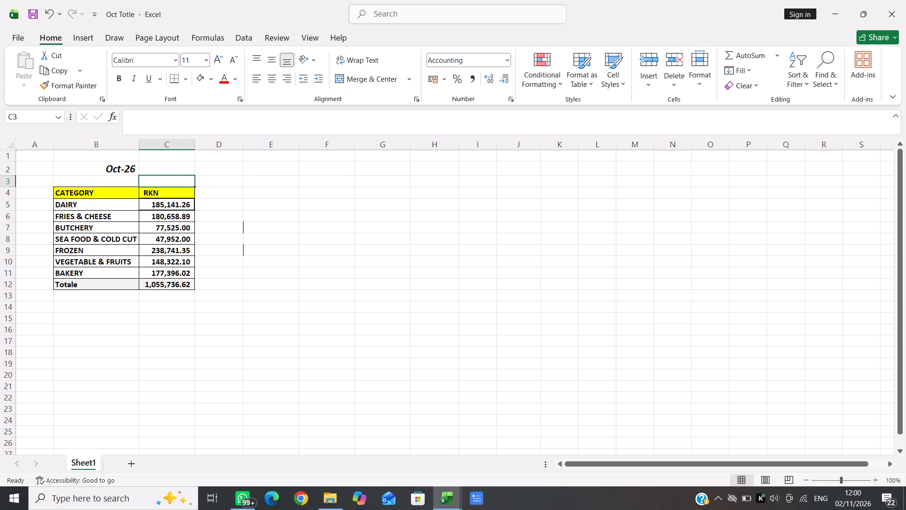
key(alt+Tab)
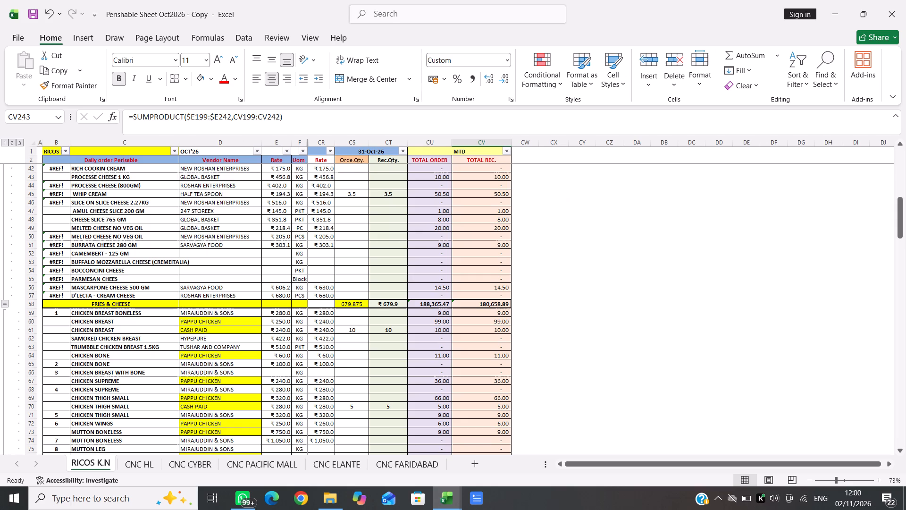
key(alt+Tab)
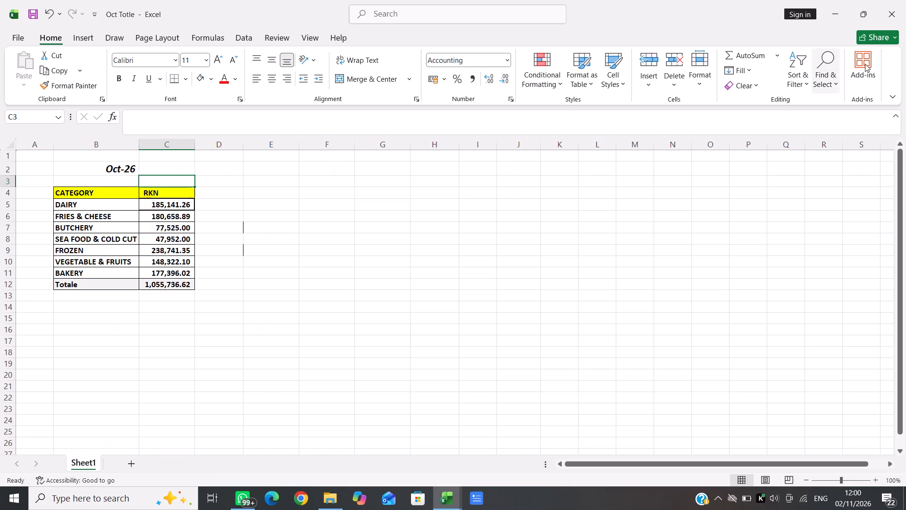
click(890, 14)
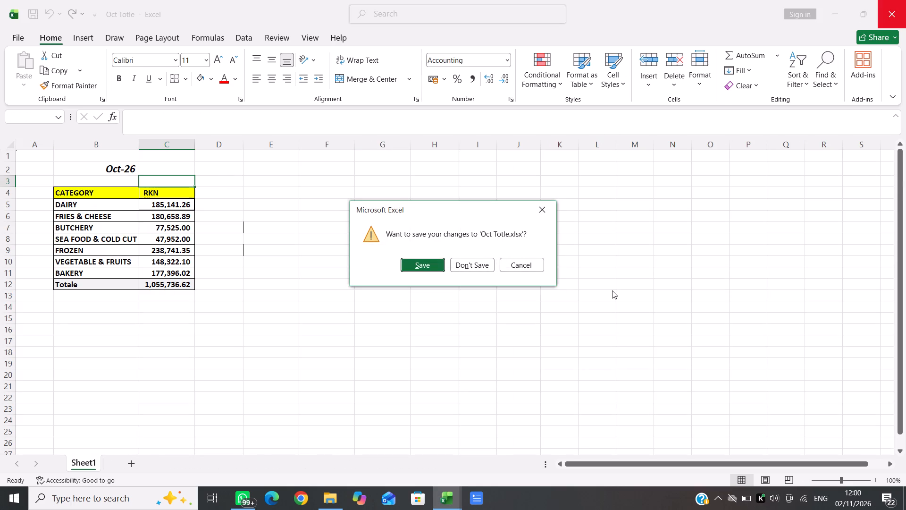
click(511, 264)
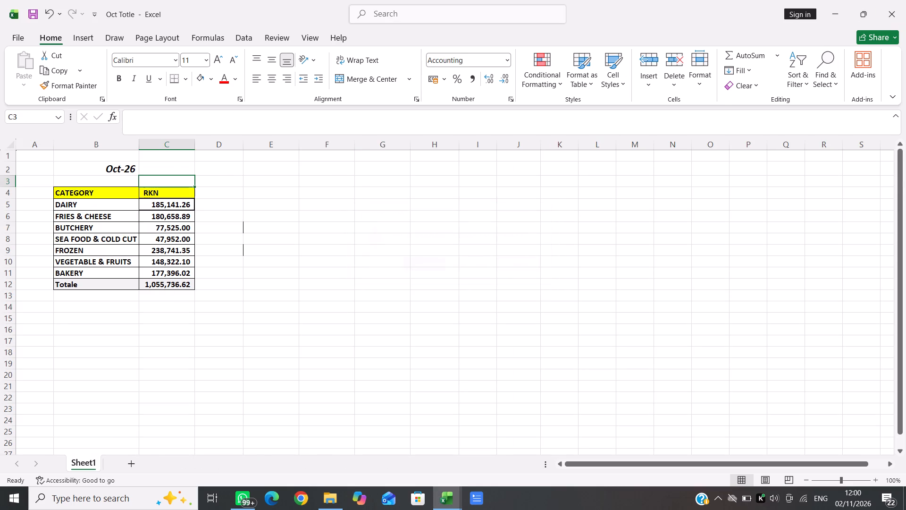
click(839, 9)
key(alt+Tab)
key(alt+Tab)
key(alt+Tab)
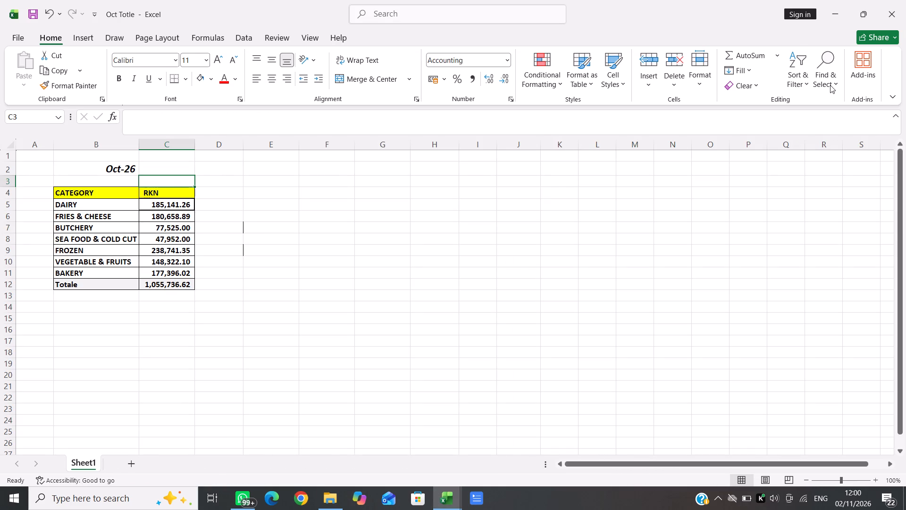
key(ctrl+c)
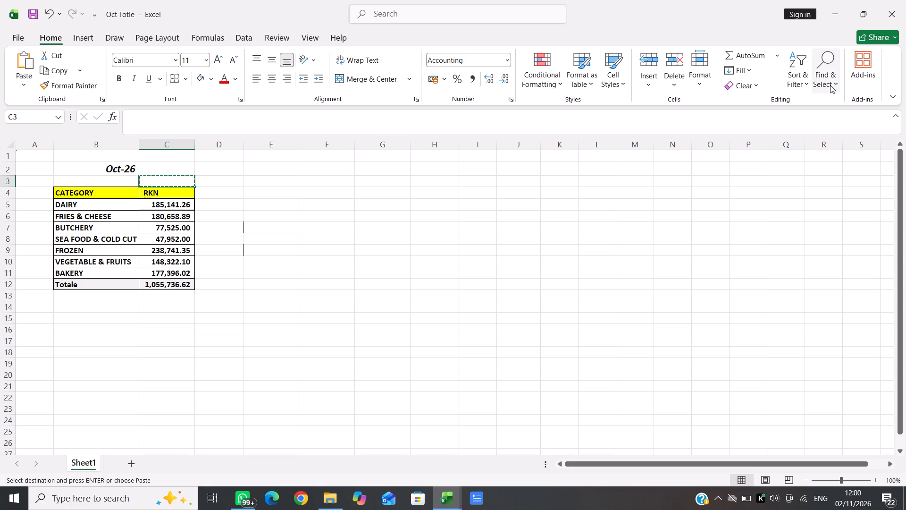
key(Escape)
Save the Oct Totle workbook with its Oct-26 heading.
key(ctrl+s)
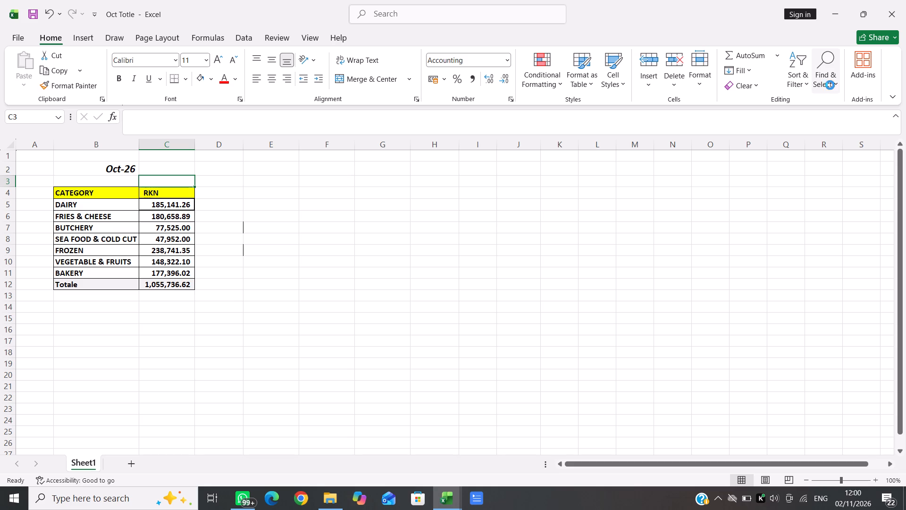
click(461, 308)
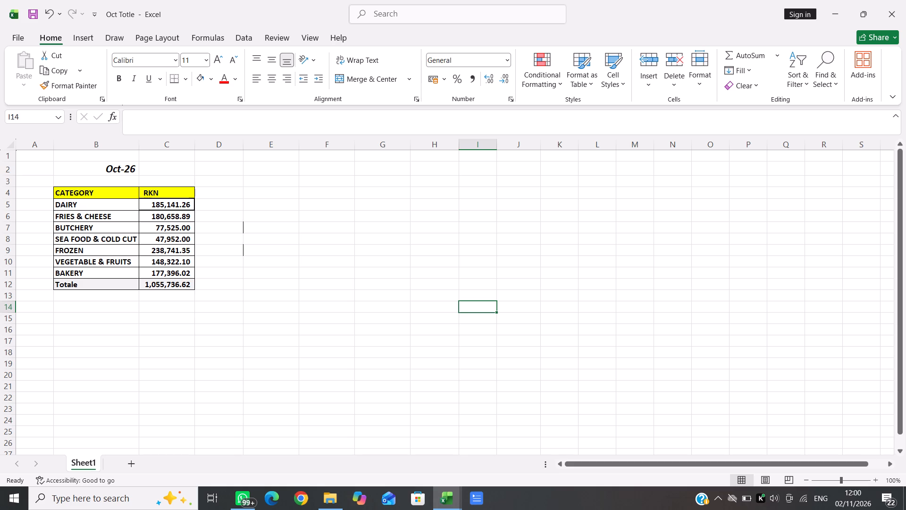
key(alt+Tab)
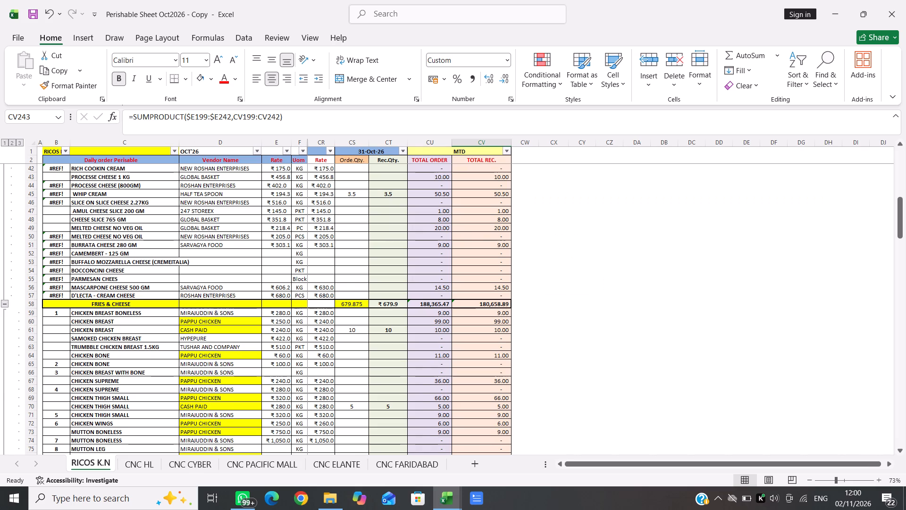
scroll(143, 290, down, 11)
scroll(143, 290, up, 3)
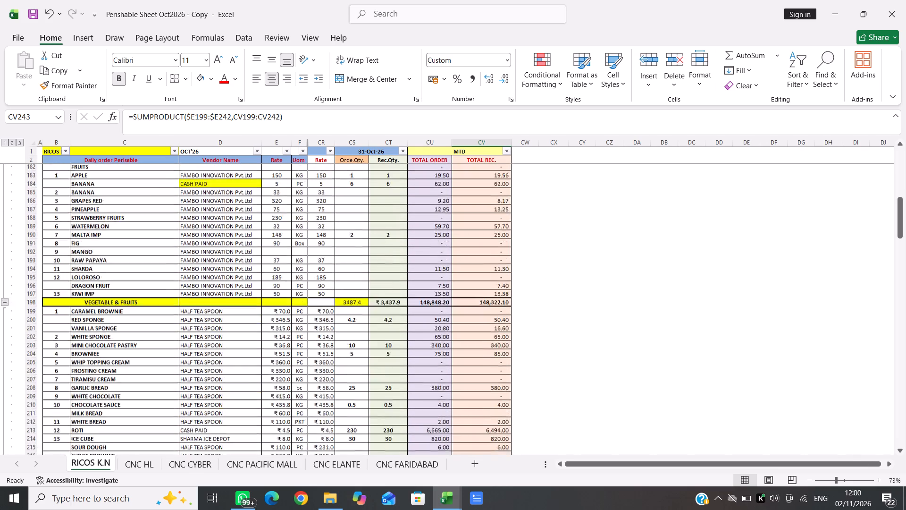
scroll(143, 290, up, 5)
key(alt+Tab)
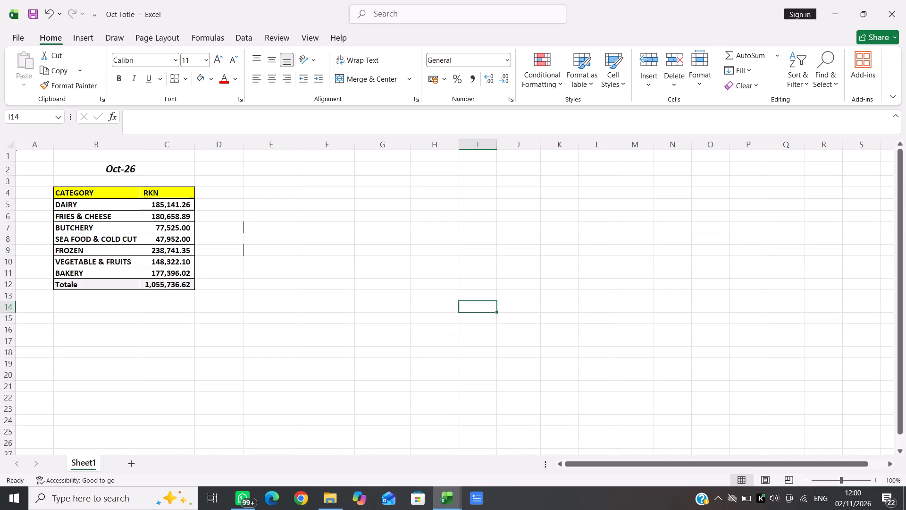
Save the Oct Totle workbook again and close it.
key(ctrl+s)
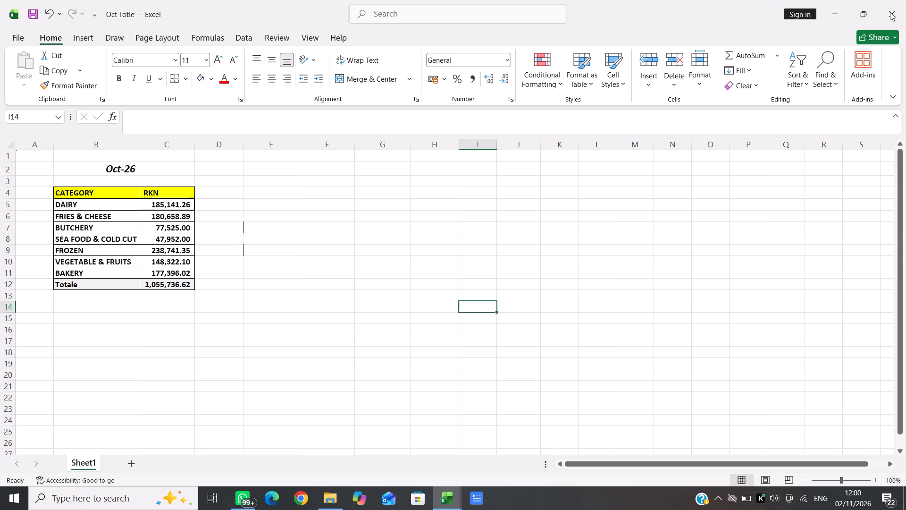
click(896, 11)
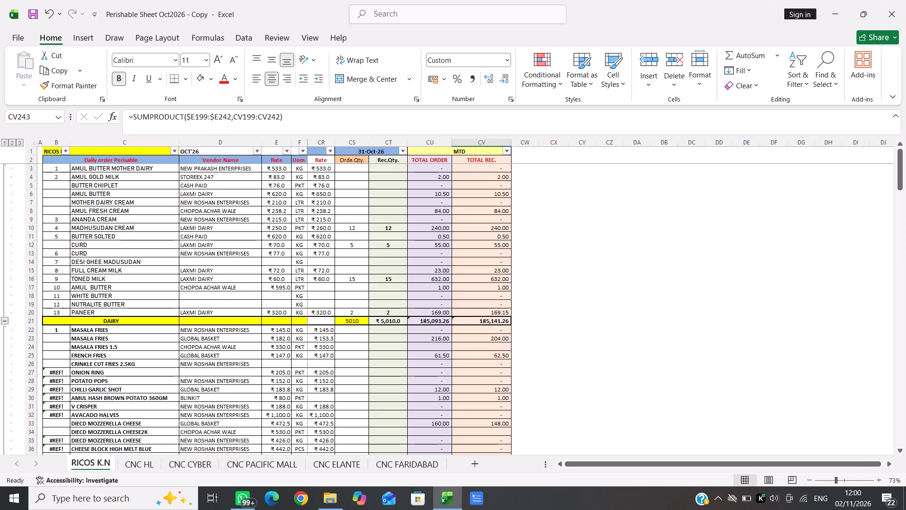
Reopen the Oct Totle workbook from the Desktop folder to check the saved summary, and close it.
key(alt+Tab)
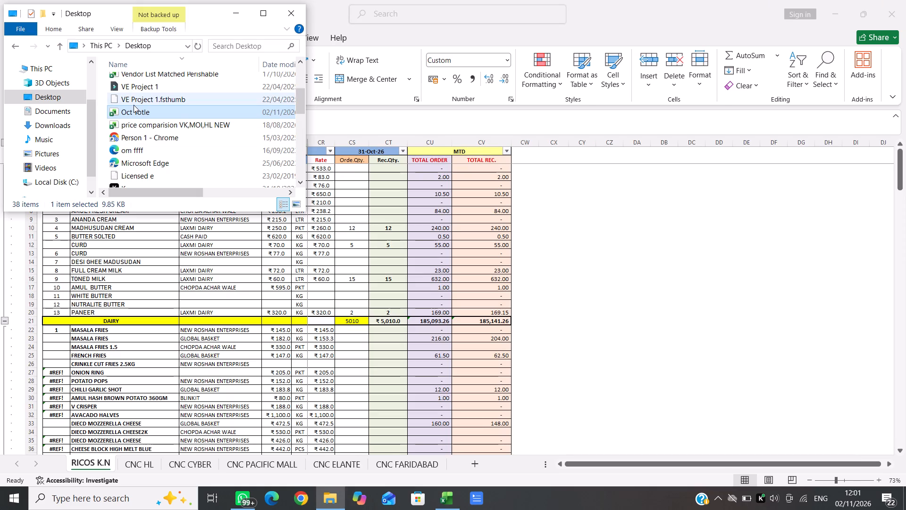
double_click(134, 111)
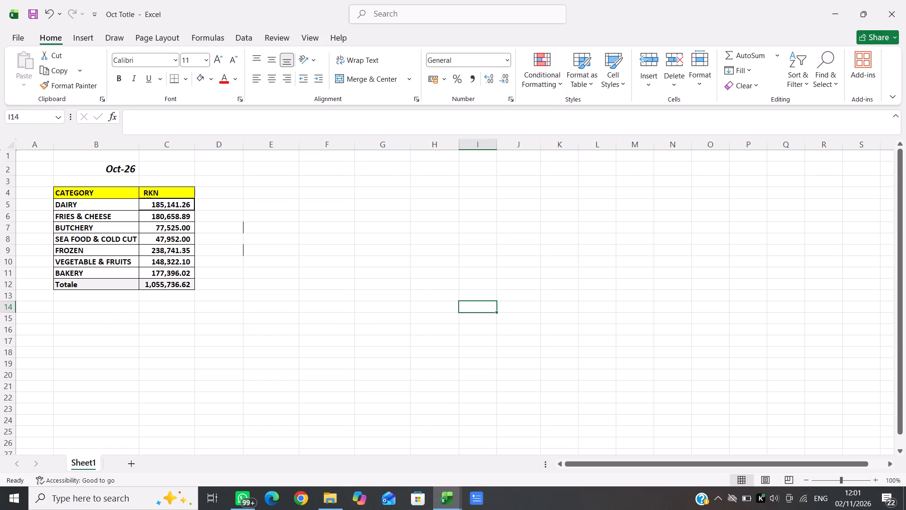
click(891, 21)
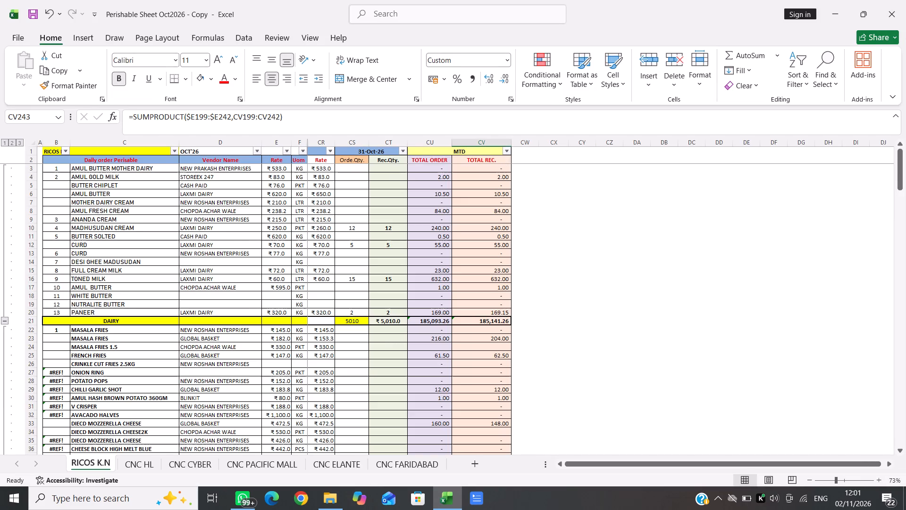
key(alt+Tab)
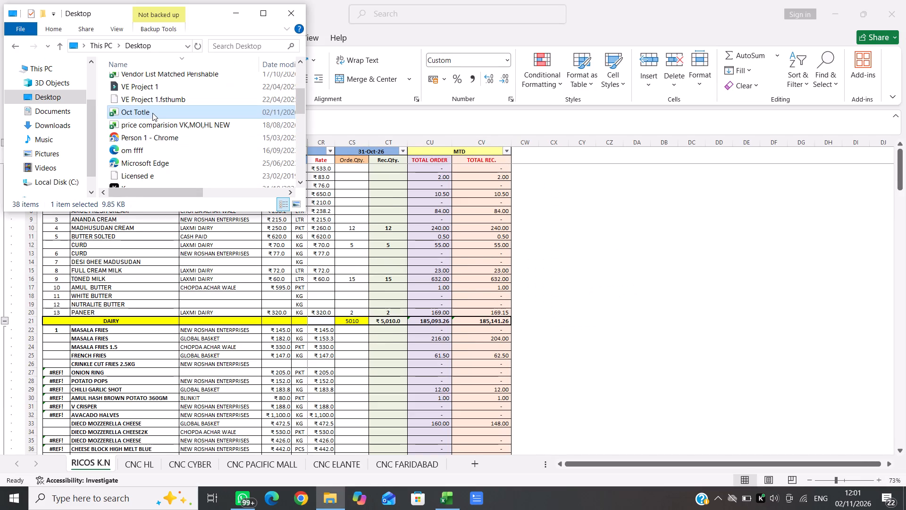
right_click(152, 113)
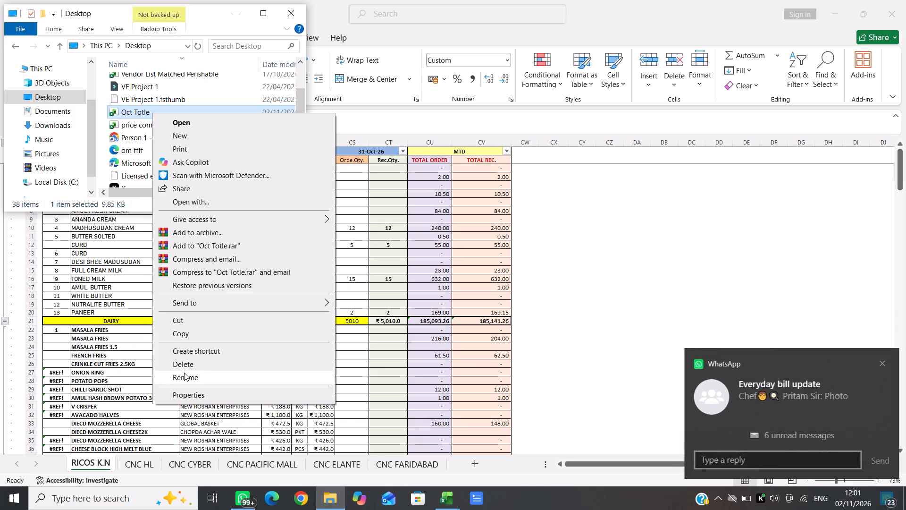
click(184, 373)
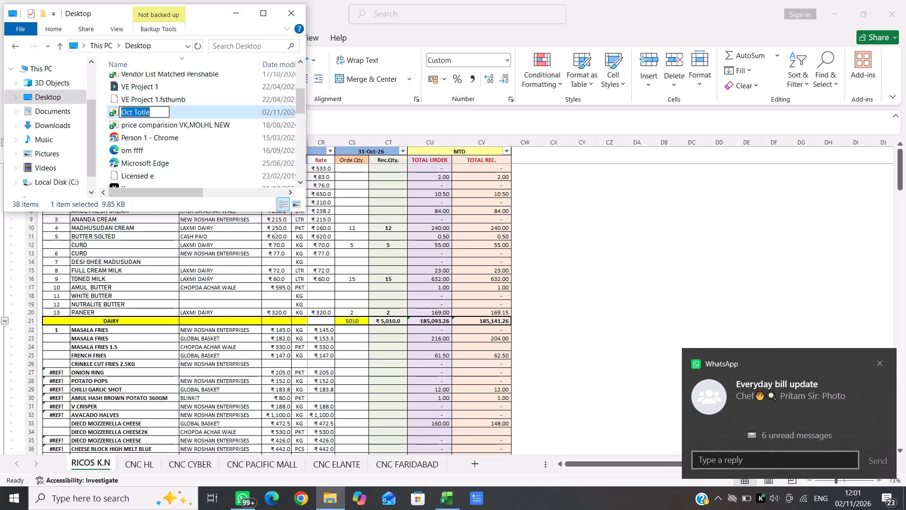
click(143, 111)
key(Left)
key(Left)
key(Left)
key(Left)
key(Left)
key(Left)
key(Left)
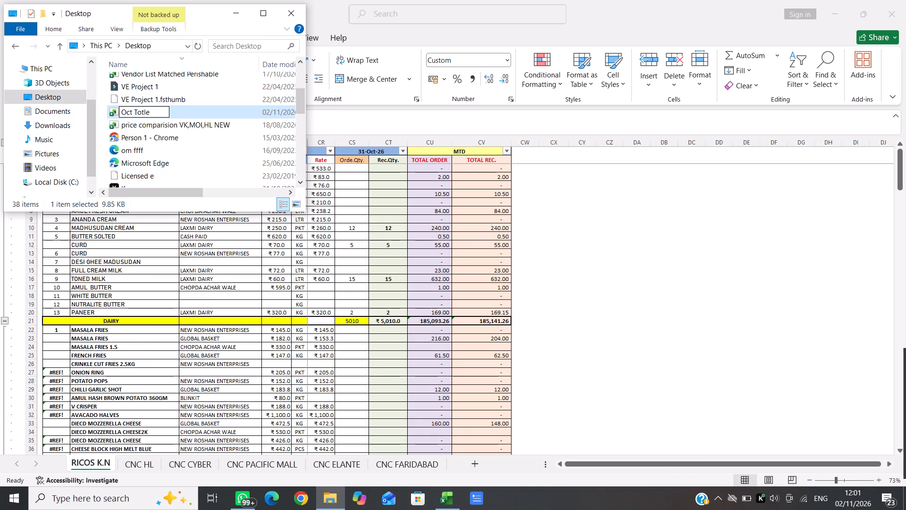
key(r)
text(icos)
key(space)
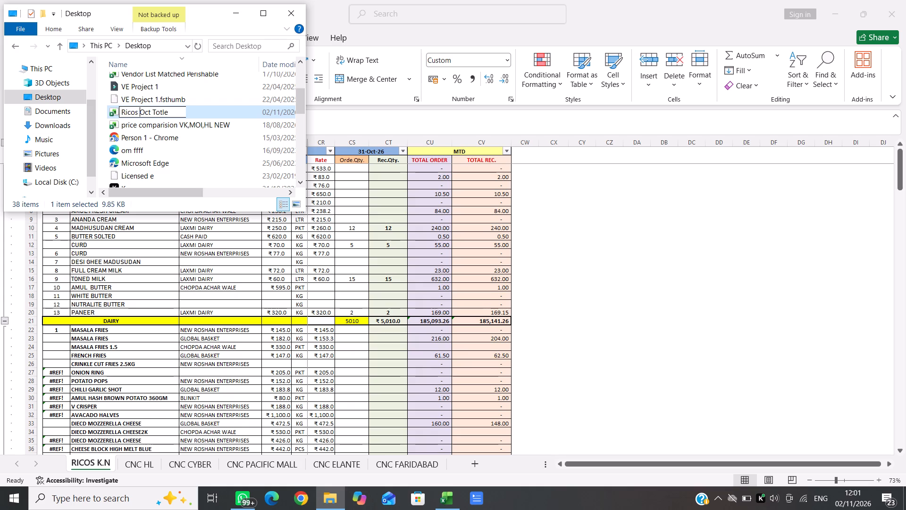
key(k)
key(BackSpace)
key(k)
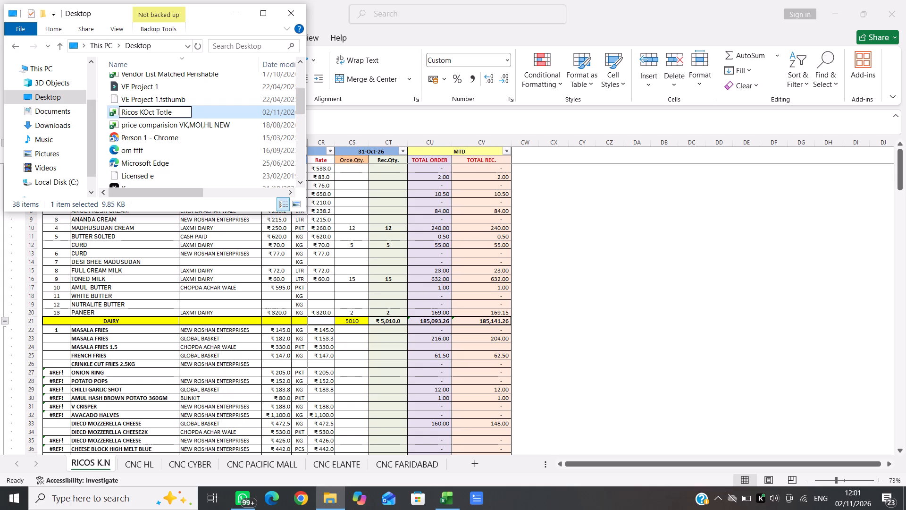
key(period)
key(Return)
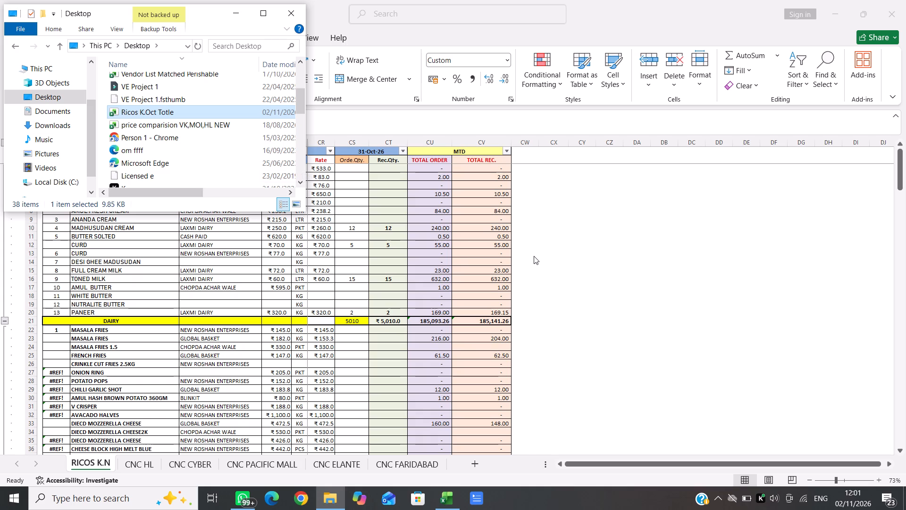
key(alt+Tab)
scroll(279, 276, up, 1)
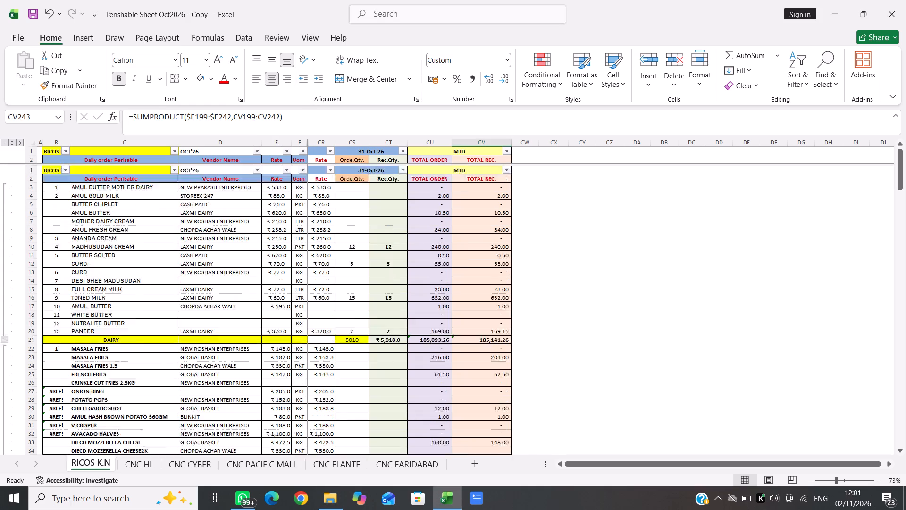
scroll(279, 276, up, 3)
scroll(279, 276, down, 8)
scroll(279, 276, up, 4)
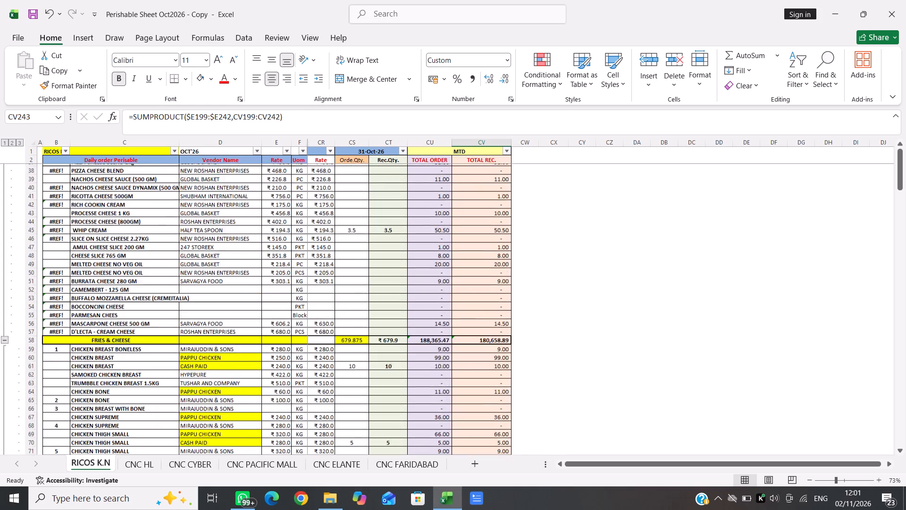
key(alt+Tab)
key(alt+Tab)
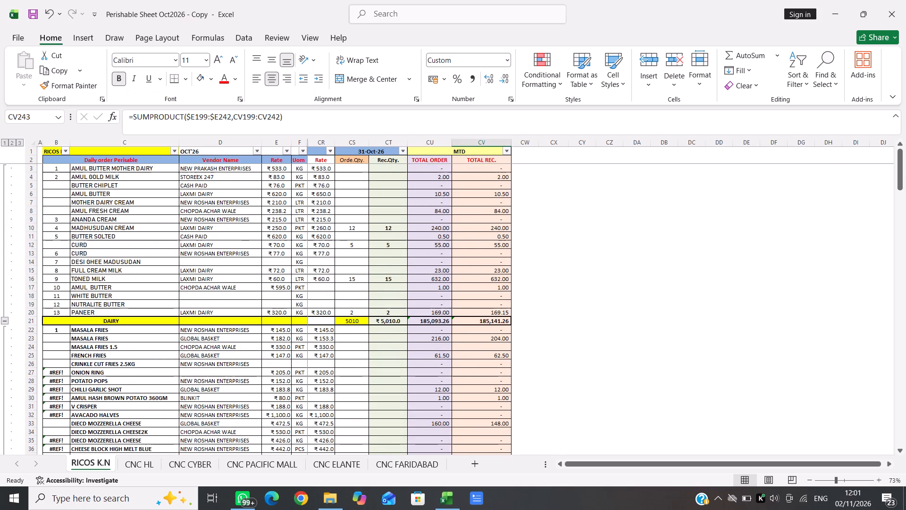
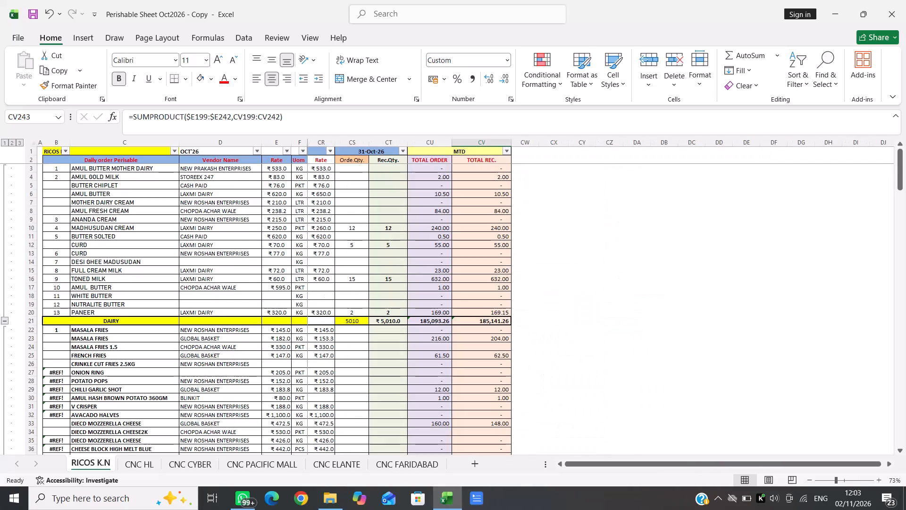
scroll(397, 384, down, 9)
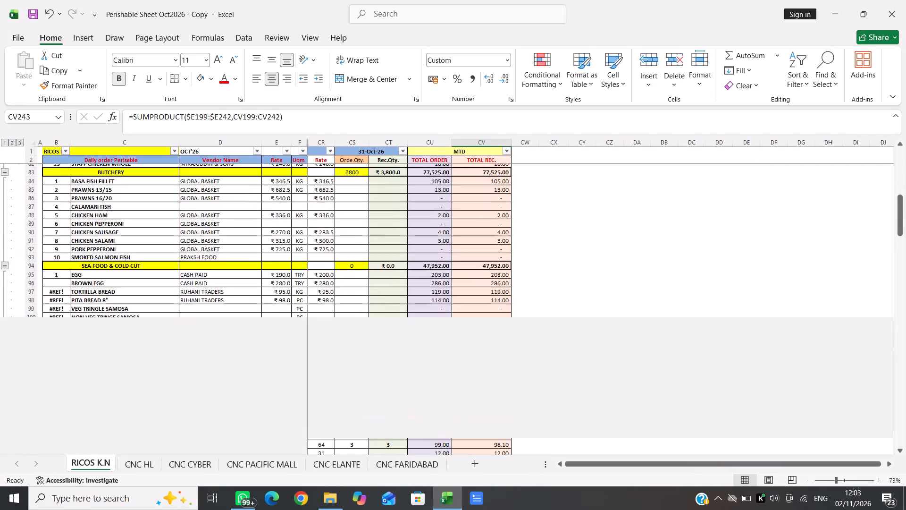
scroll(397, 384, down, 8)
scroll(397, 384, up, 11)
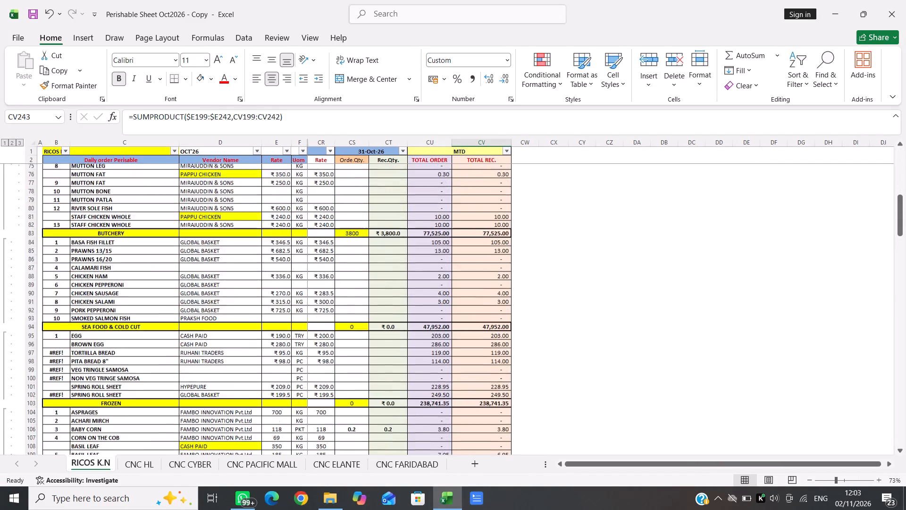
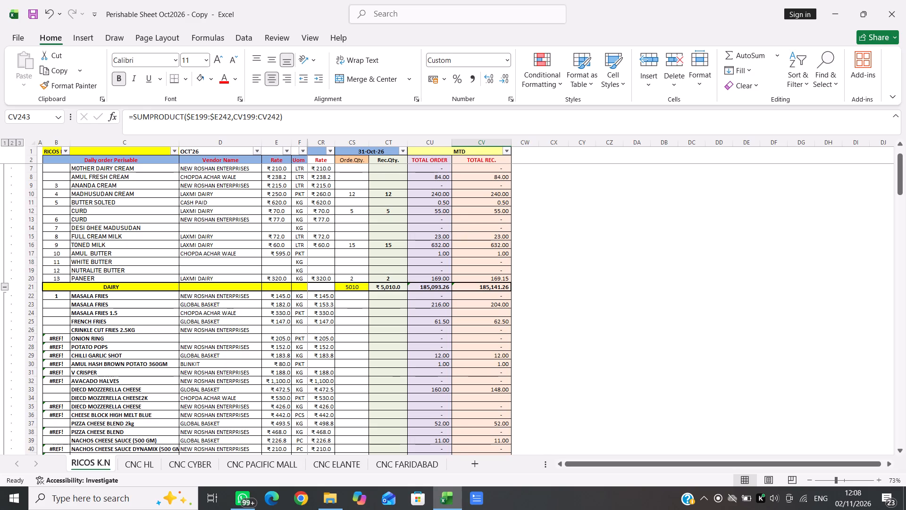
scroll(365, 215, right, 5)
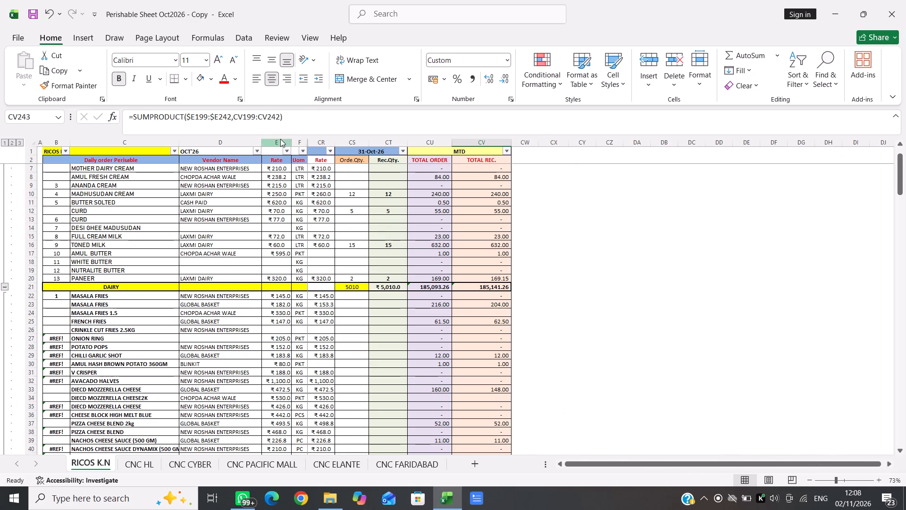
Unhide the daily date columns between columns E and CR on the RICOS K.N sheet.
click(277, 138)
click(277, 144)
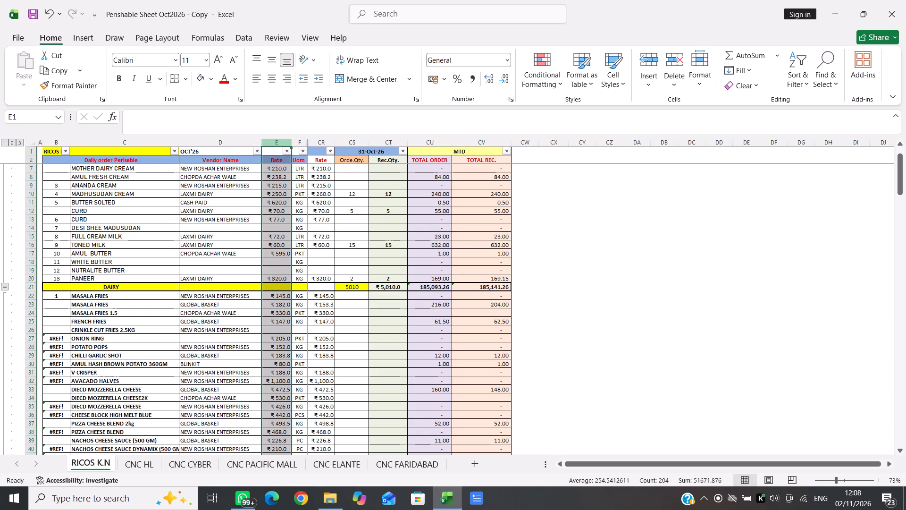
key(shift+Right)
key(shift+Right)
right_click(277, 144)
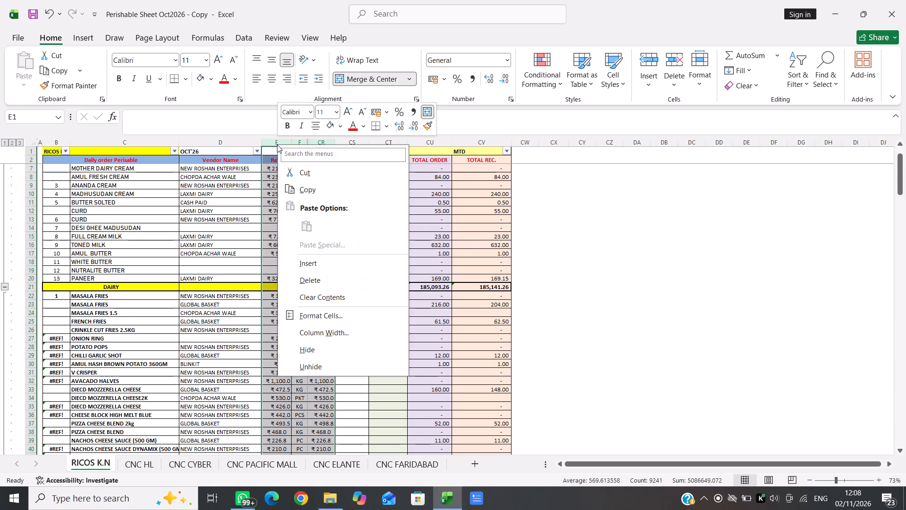
click(305, 366)
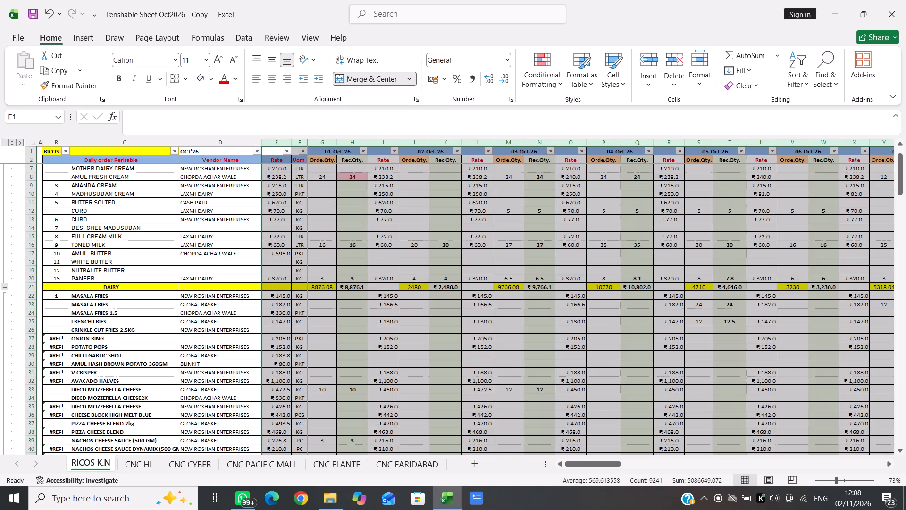
Examine the daily order and received quantities across the October dates and item categories on RICOS K.N.
scroll(500, 374, down, 2)
scroll(500, 374, left, 6)
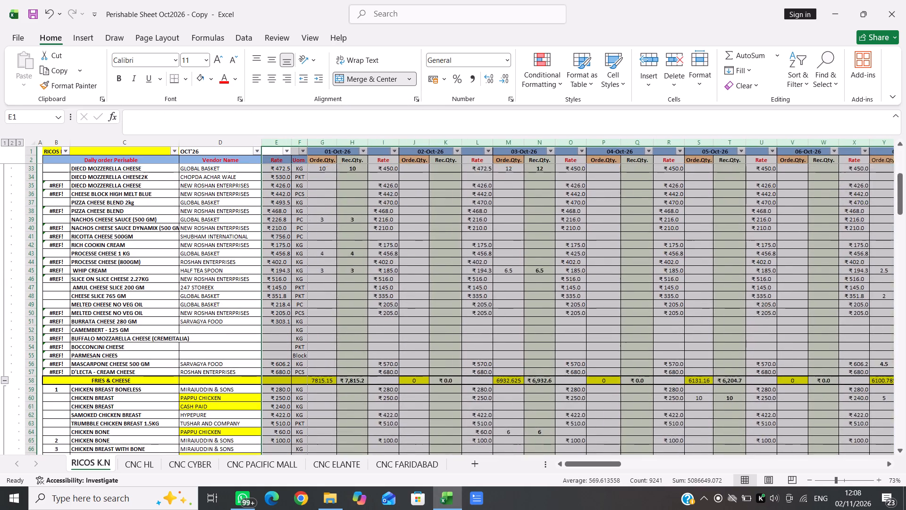
scroll(500, 374, left, 6)
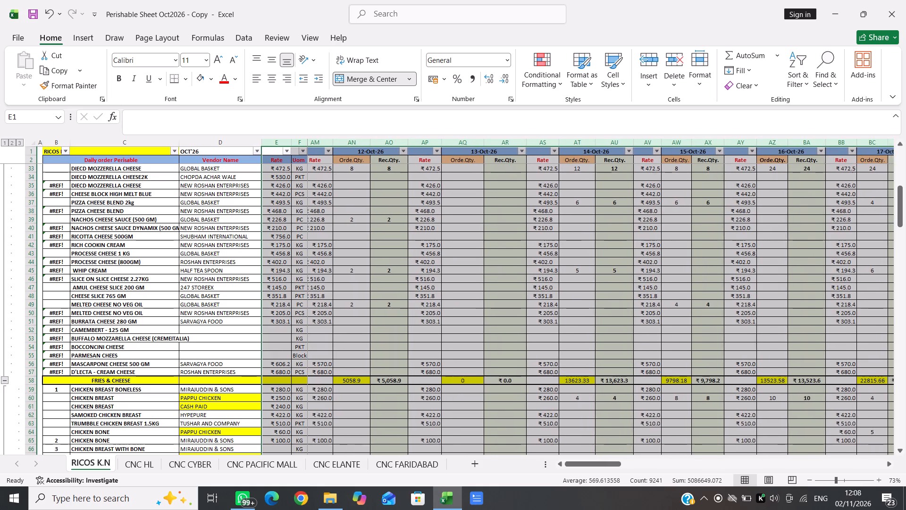
scroll(500, 374, left, 2)
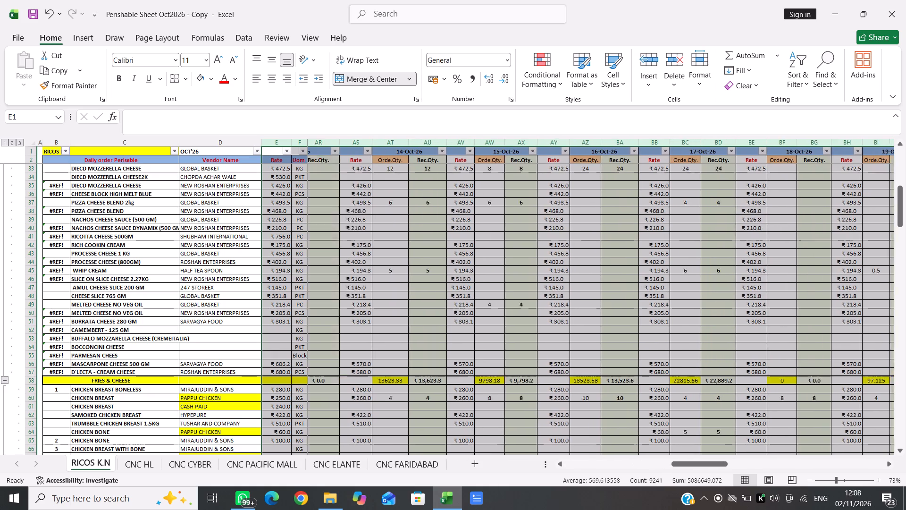
scroll(500, 374, left, 3)
scroll(500, 374, down, 4)
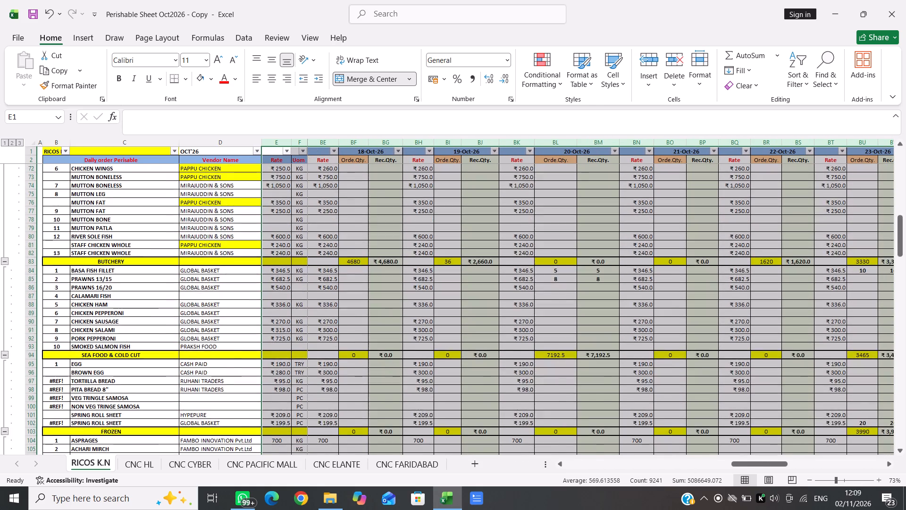
scroll(500, 374, down, 3)
scroll(500, 374, left, 5)
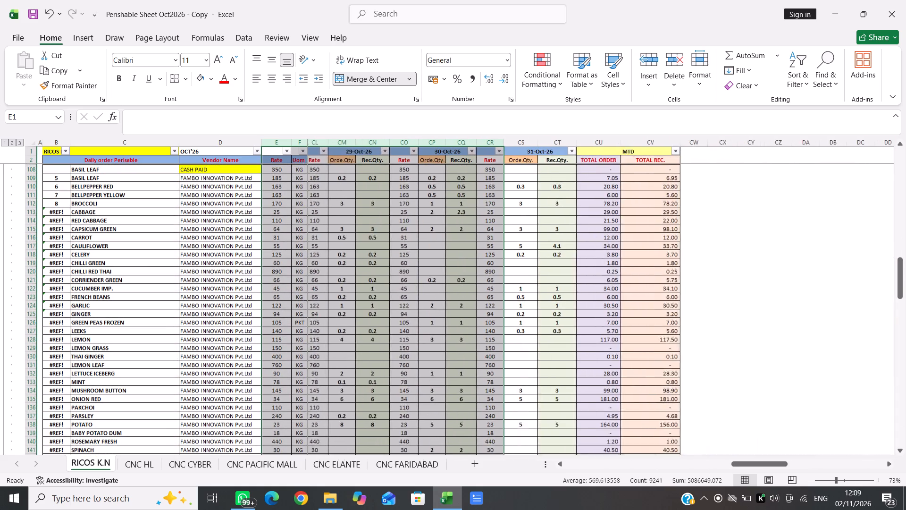
scroll(500, 374, left, 3)
scroll(500, 374, right, 10)
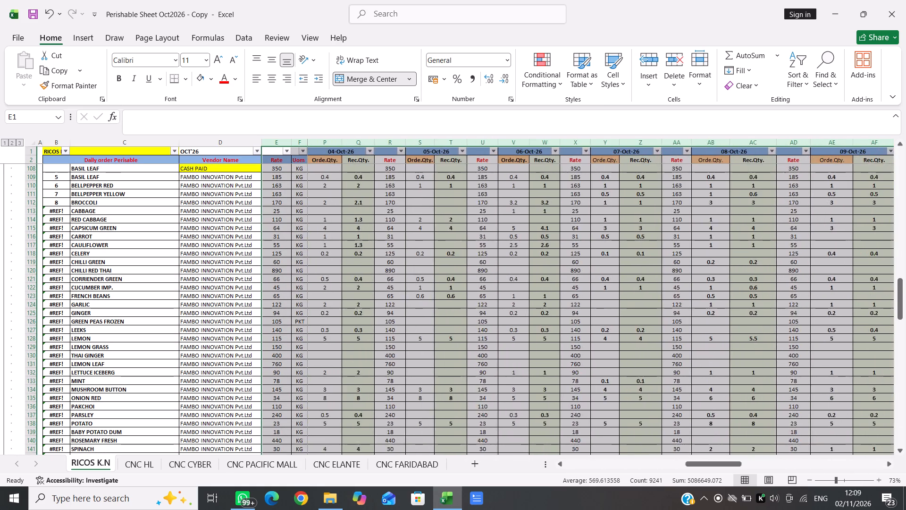
scroll(500, 374, right, 3)
scroll(402, 220, up, 2)
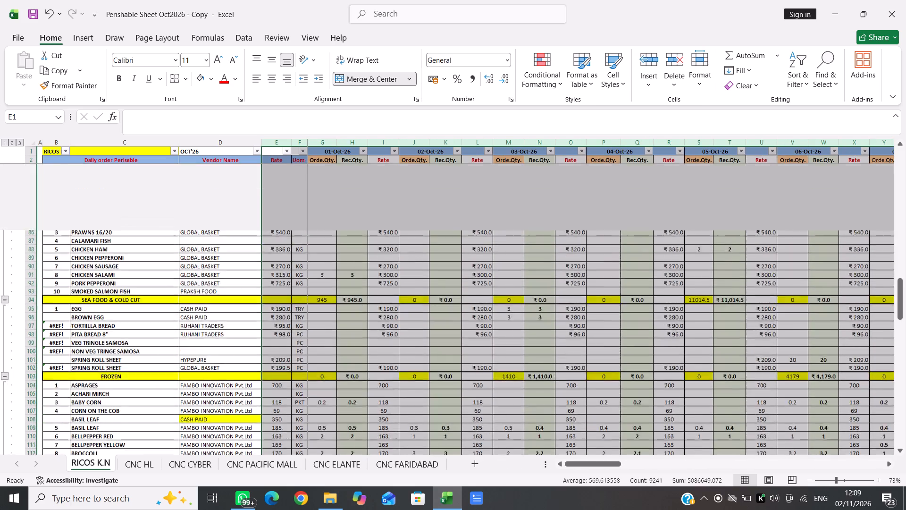
scroll(402, 220, up, 6)
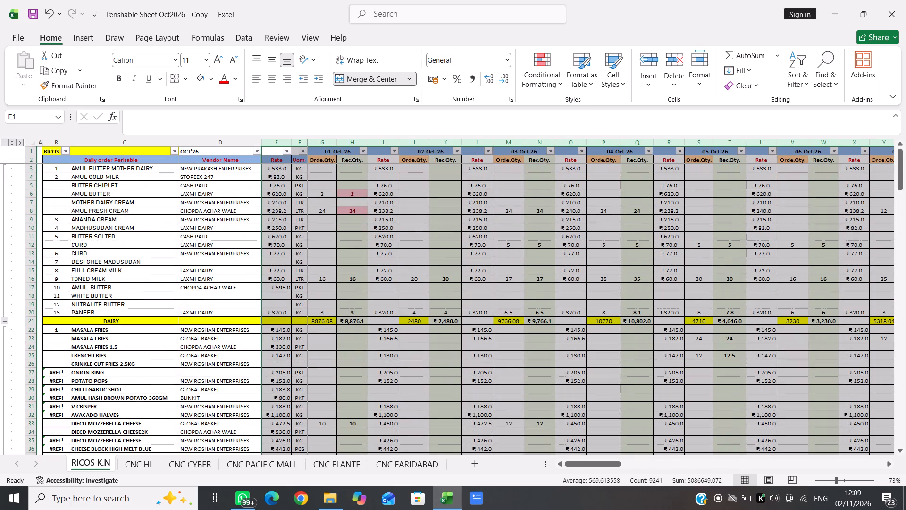
click(417, 205)
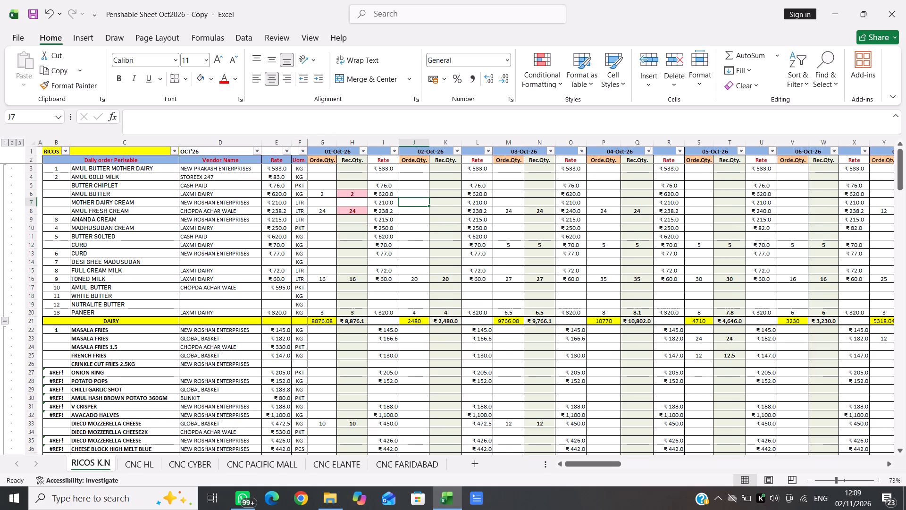
scroll(386, 207, right, 1)
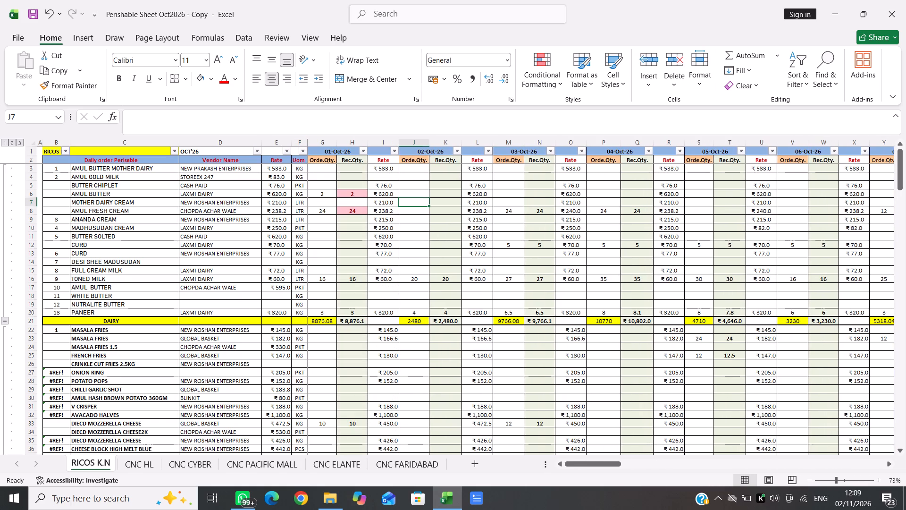
Filter the vendor column to GLOBAL BASKET and review its late-October daily quantities and MTD totals.
click(257, 150)
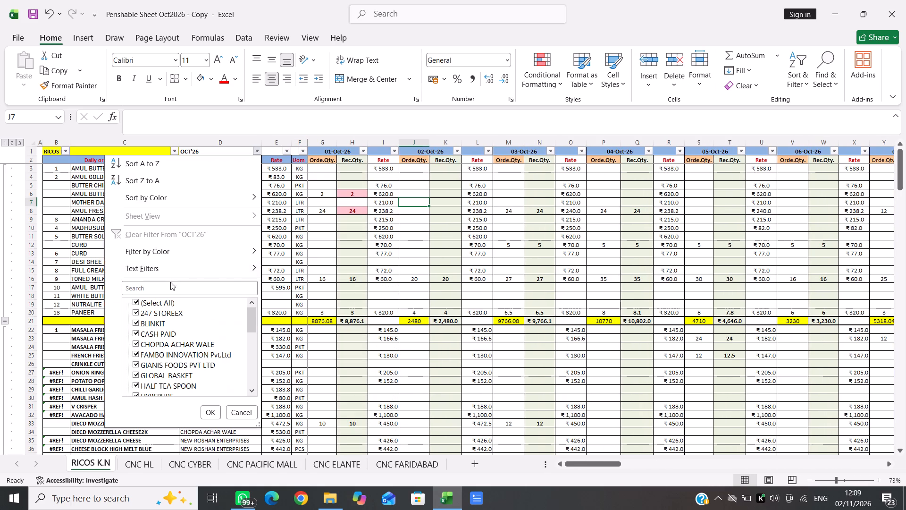
click(170, 284)
text(glo)
text(ba)
key(Return)
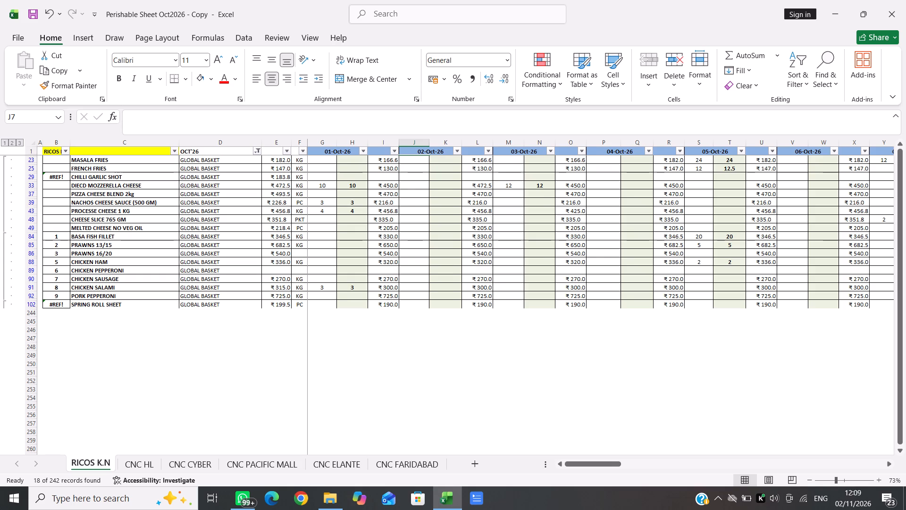
scroll(493, 329, left, 15)
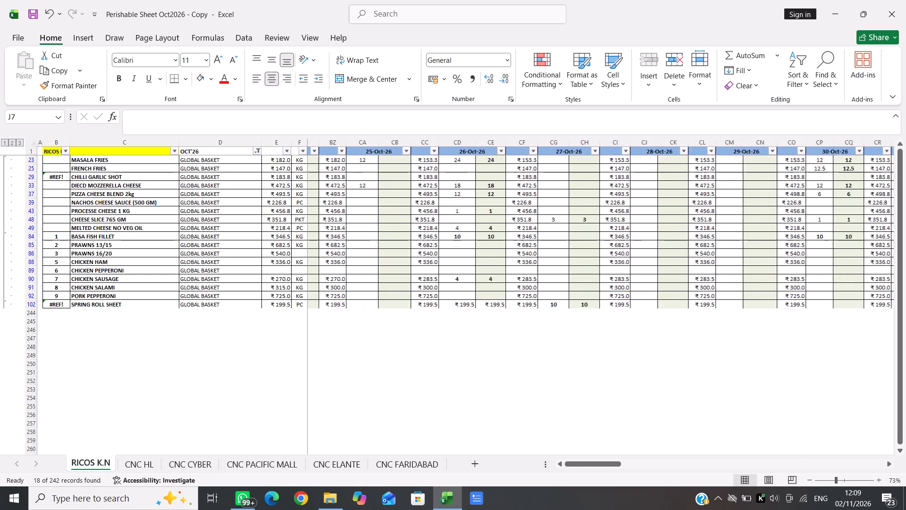
scroll(493, 329, left, 10)
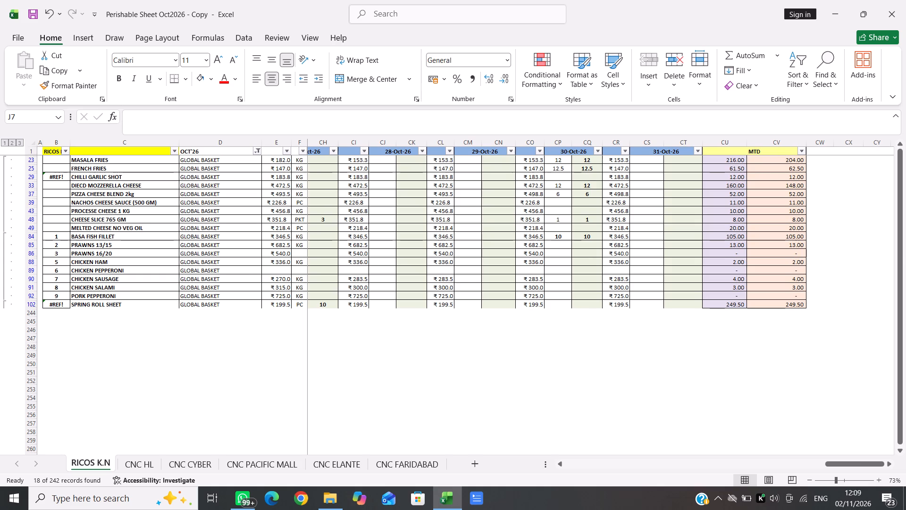
scroll(503, 280, right, 1)
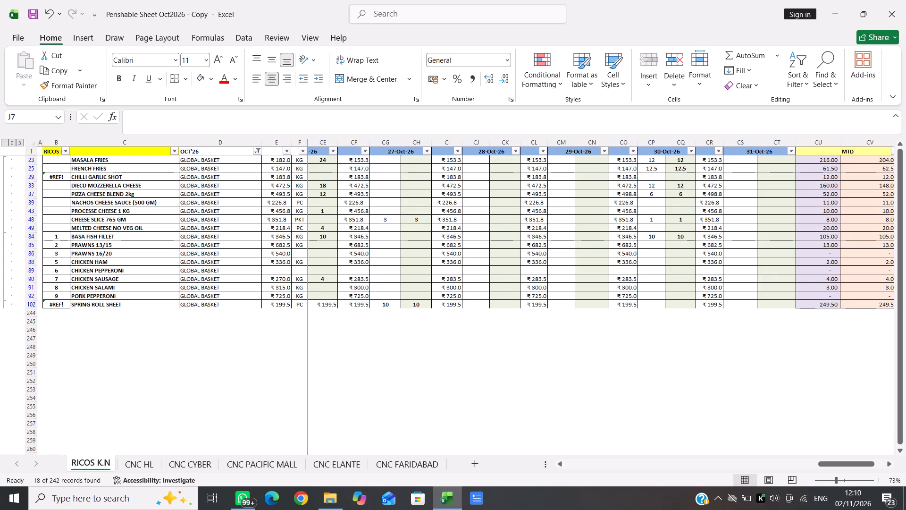
click(479, 172)
scroll(479, 172, up, 1)
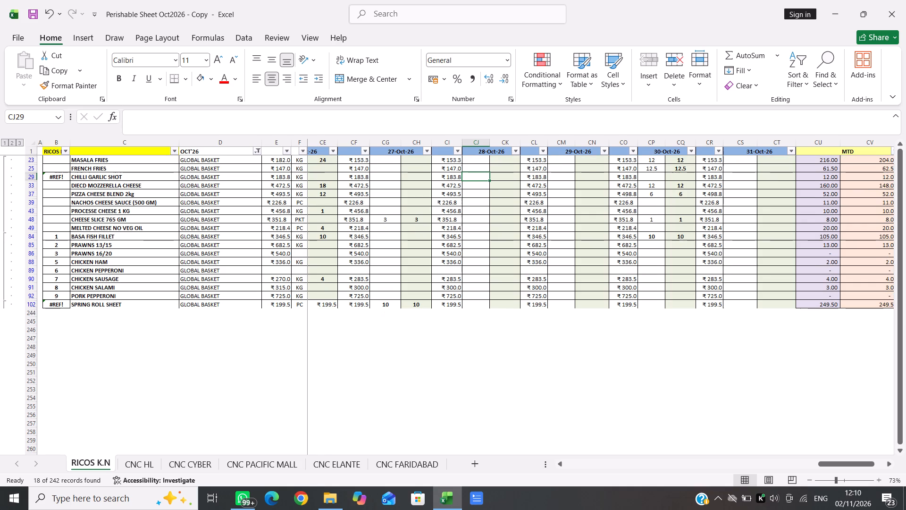
Change the vendor filter to show only HALF TEA SPOON items.
click(259, 150)
click(190, 289)
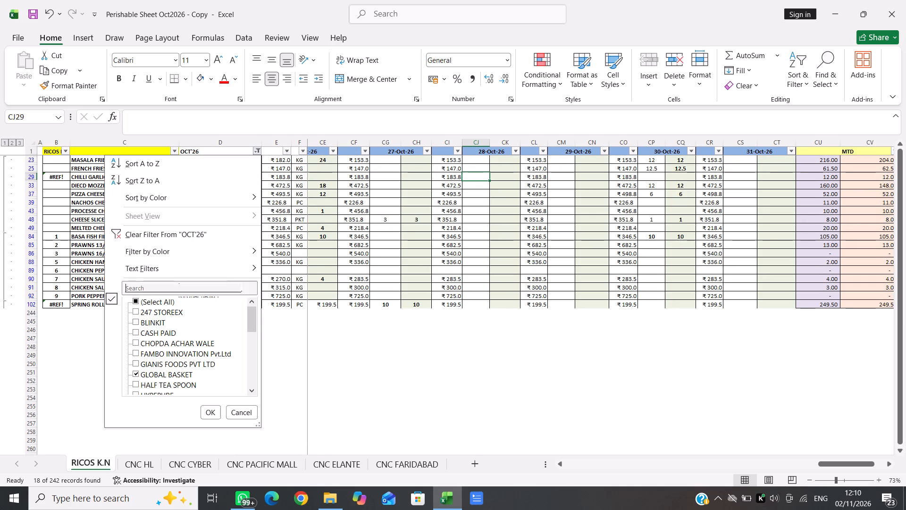
text(ha)
key(l)
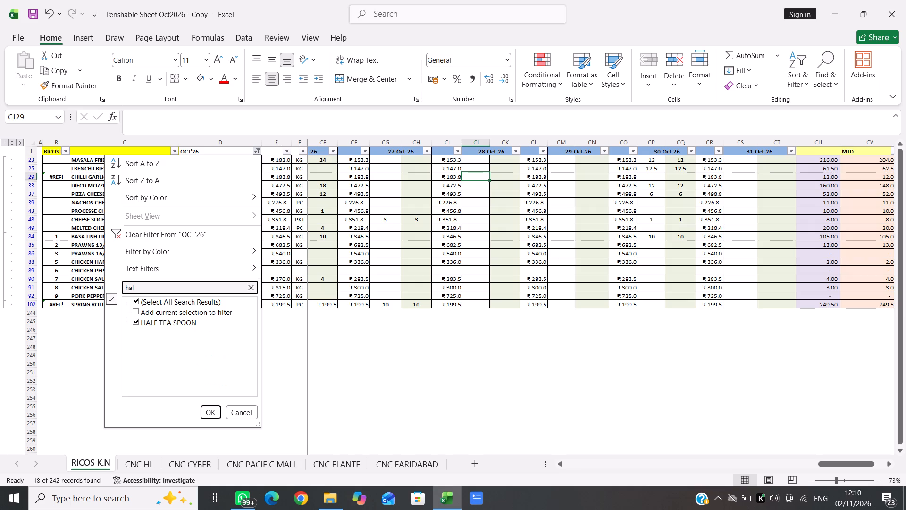
key(Return)
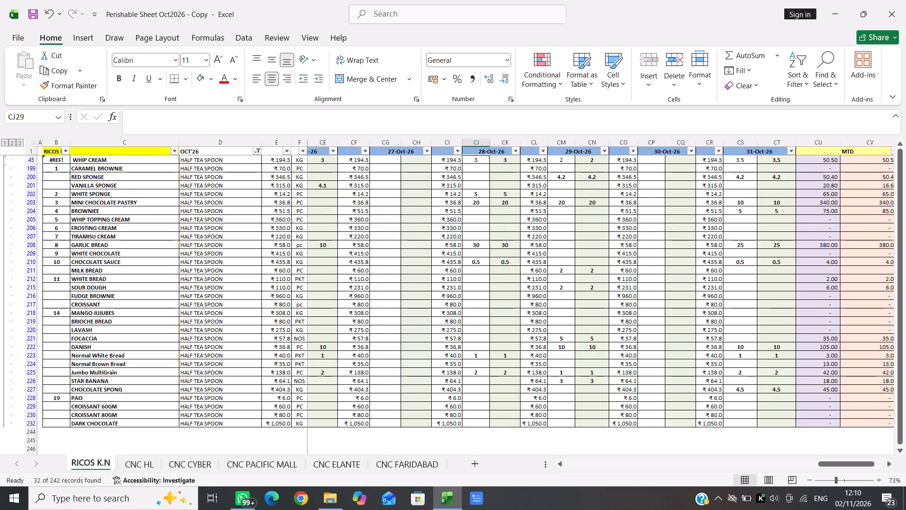
Examine the HALF TEA SPOON items' MTD totals and daily quantities from 31-Oct-26 back to 22-Oct-26.
scroll(279, 309, down, 2)
scroll(279, 309, up, 2)
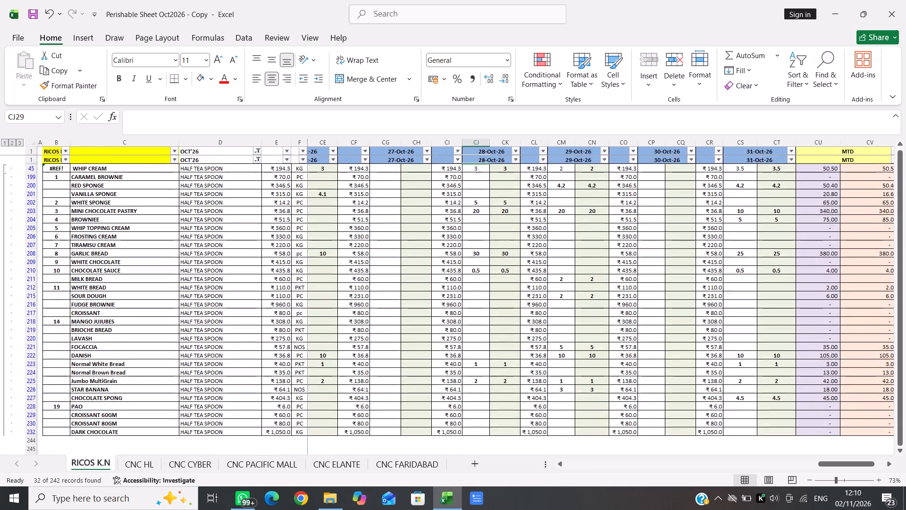
scroll(425, 321, left, 3)
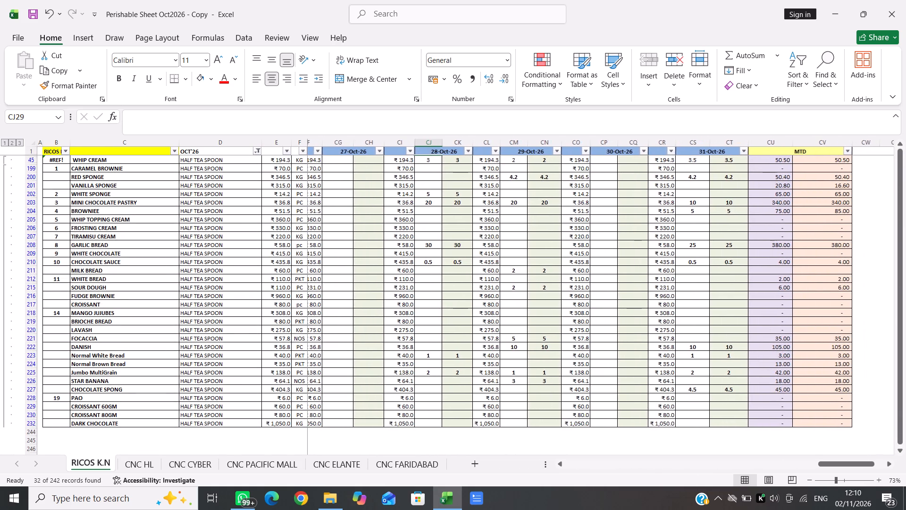
scroll(425, 321, left, 1)
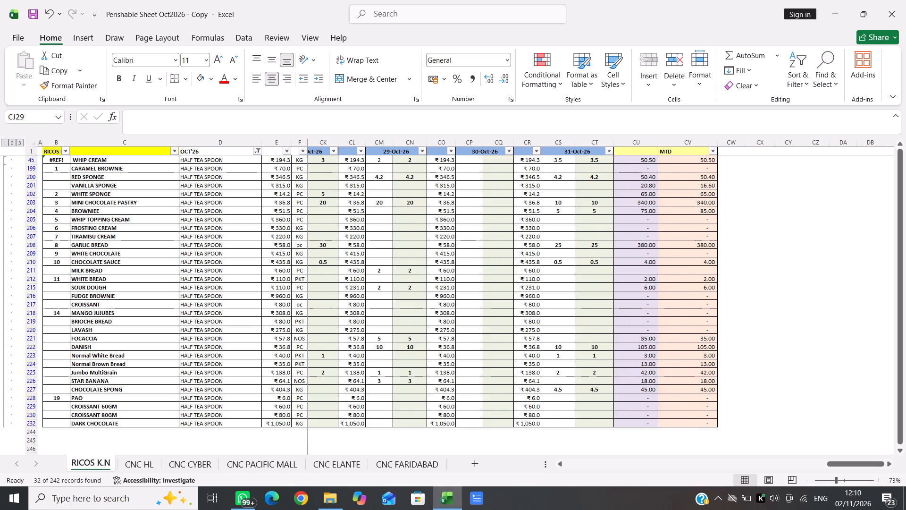
scroll(425, 321, right, 3)
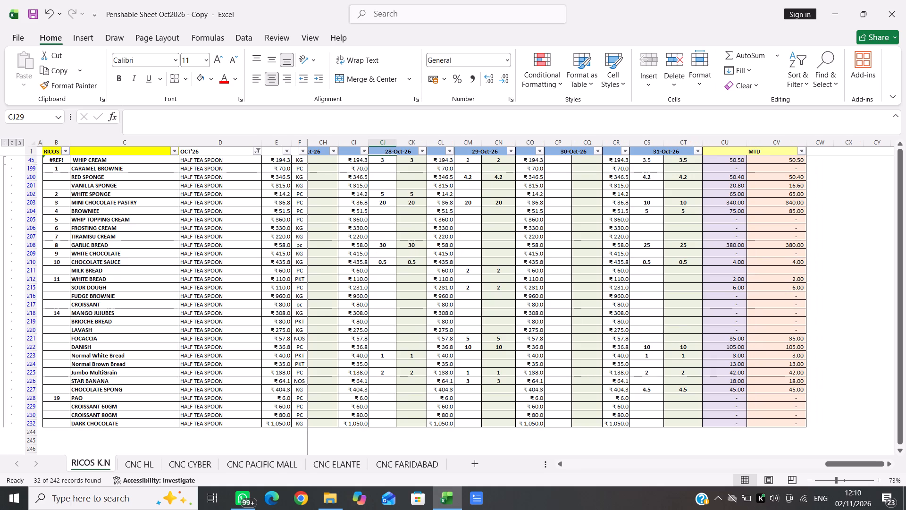
scroll(425, 321, right, 1)
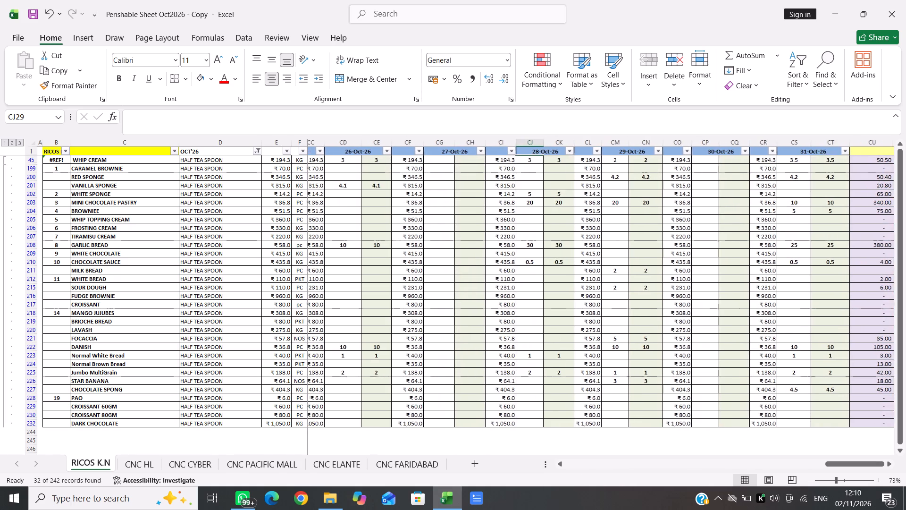
scroll(425, 321, right, 2)
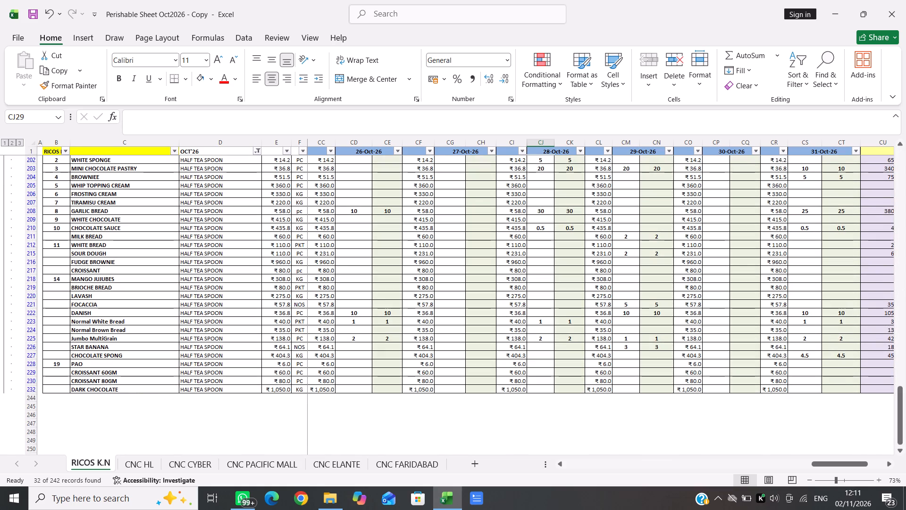
click(359, 323)
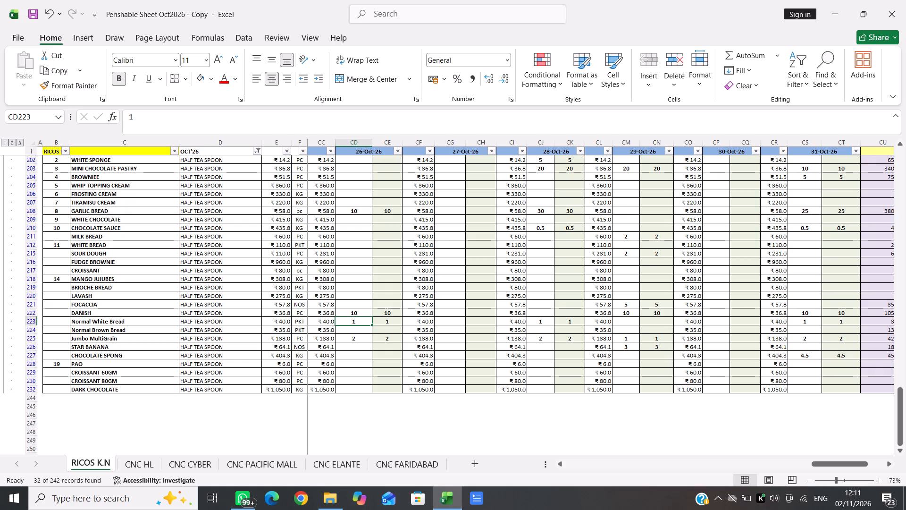
scroll(359, 323, right, 2)
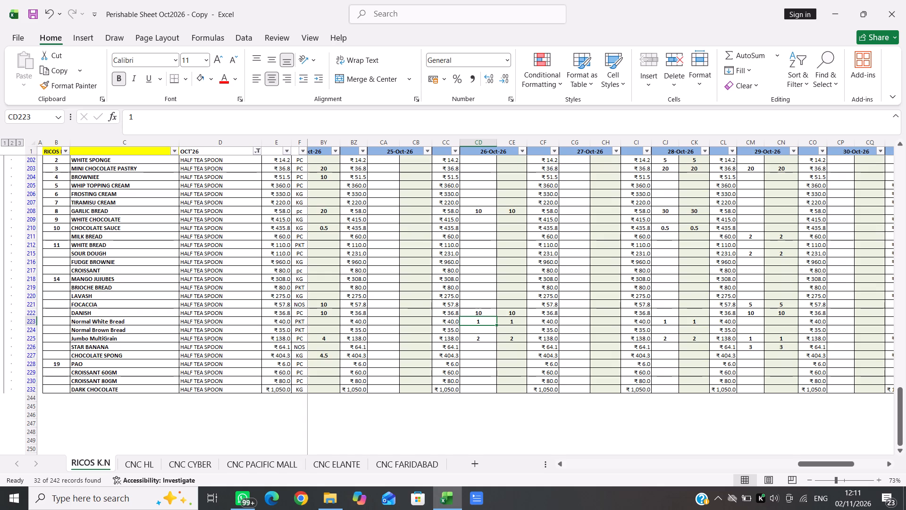
scroll(359, 323, right, 2)
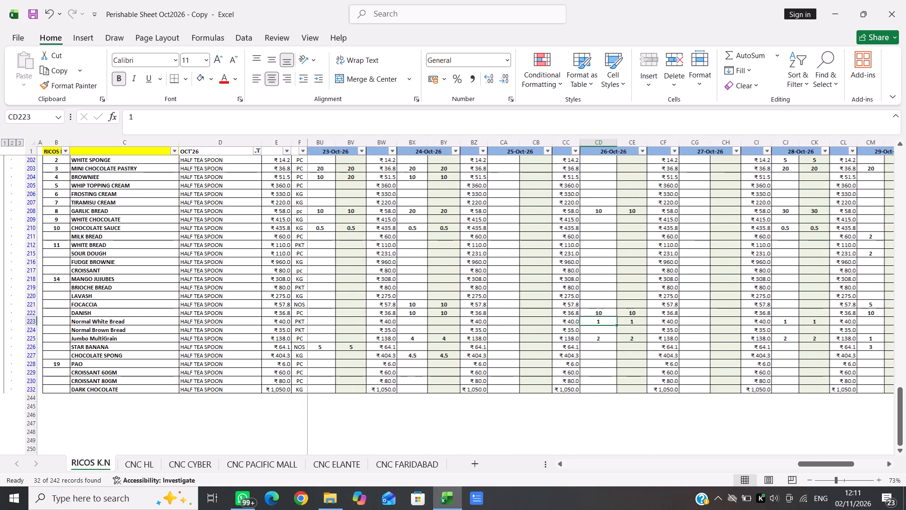
scroll(359, 323, right, 2)
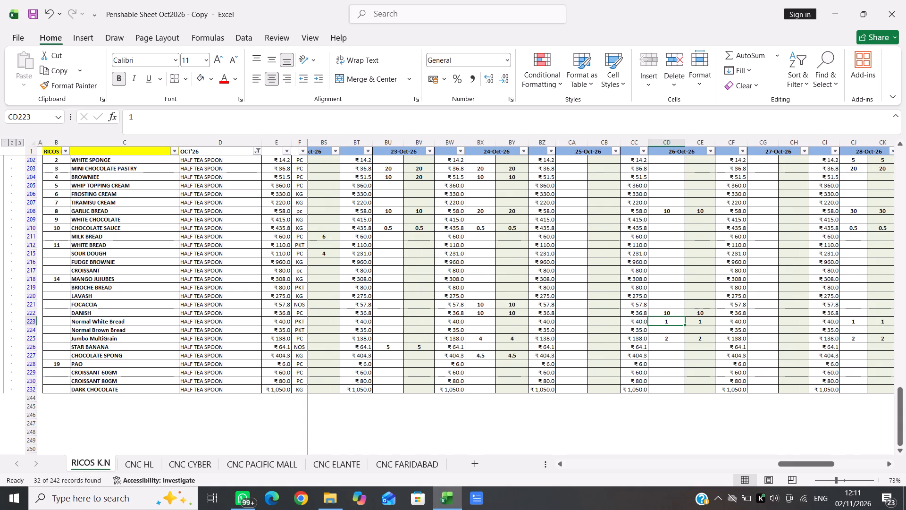
scroll(359, 323, right, 1)
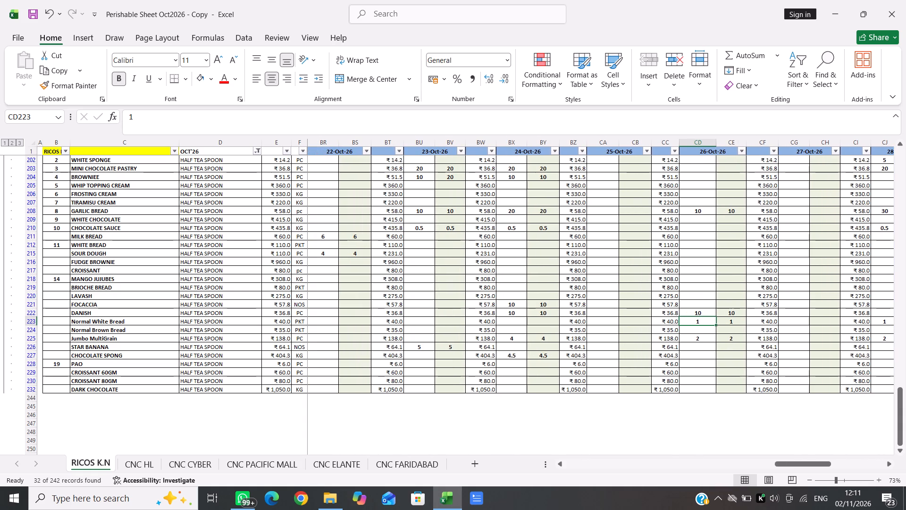
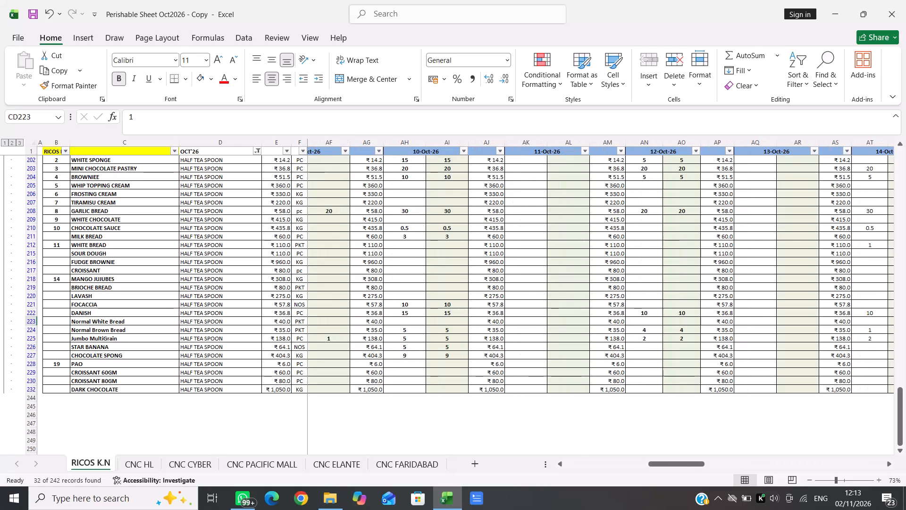
Examine the HALF TEA SPOON items' daily quantities across the mid-October dates, from 10-Oct-26 through 24-Oct-26.
scroll(359, 323, left, 8)
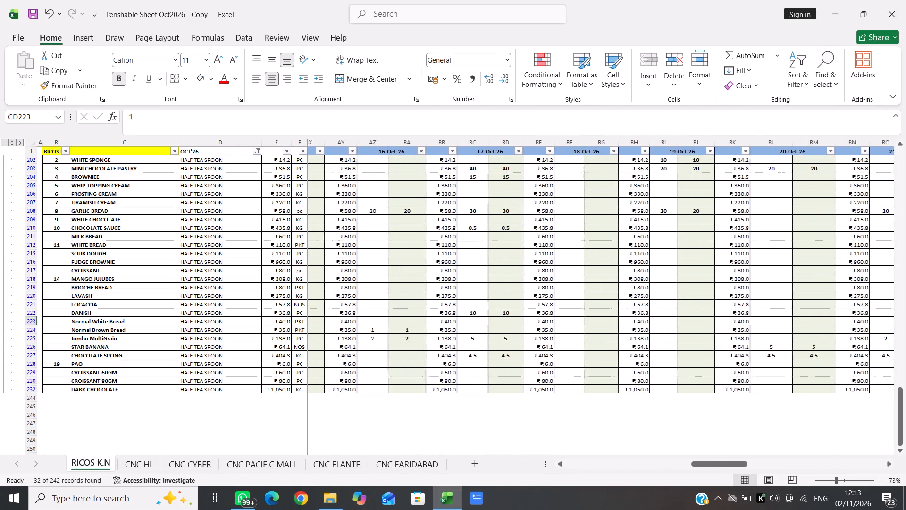
scroll(359, 323, left, 3)
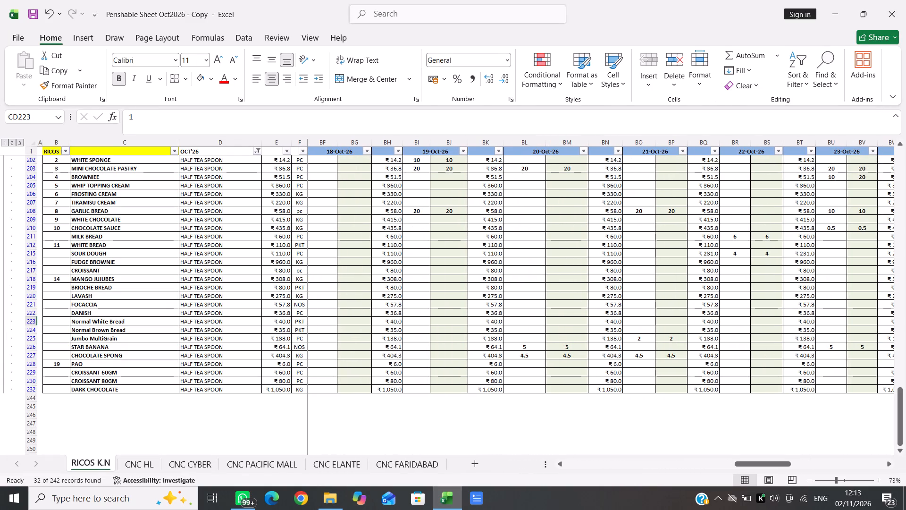
scroll(359, 323, left, 1)
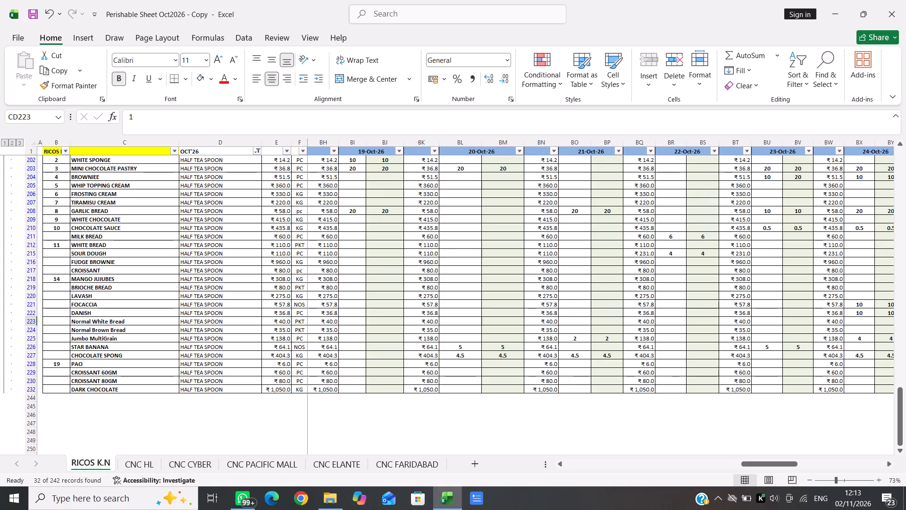
scroll(359, 323, right, 4)
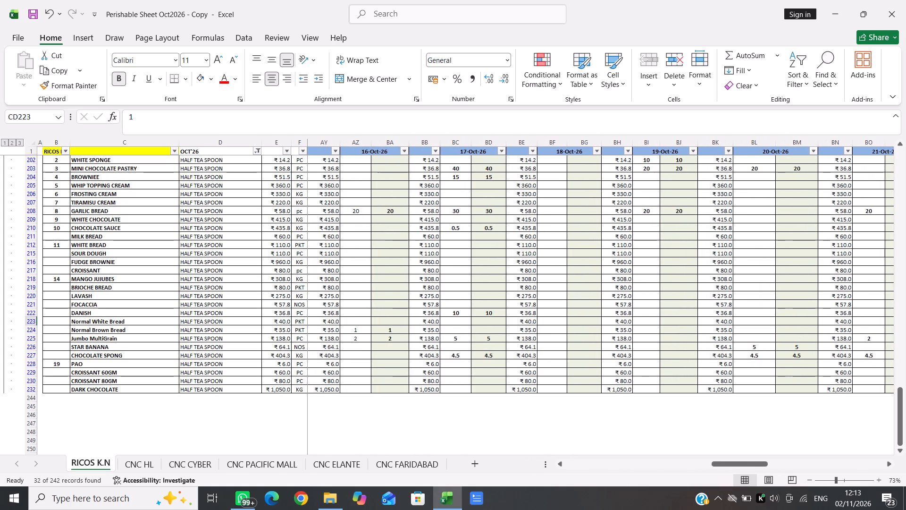
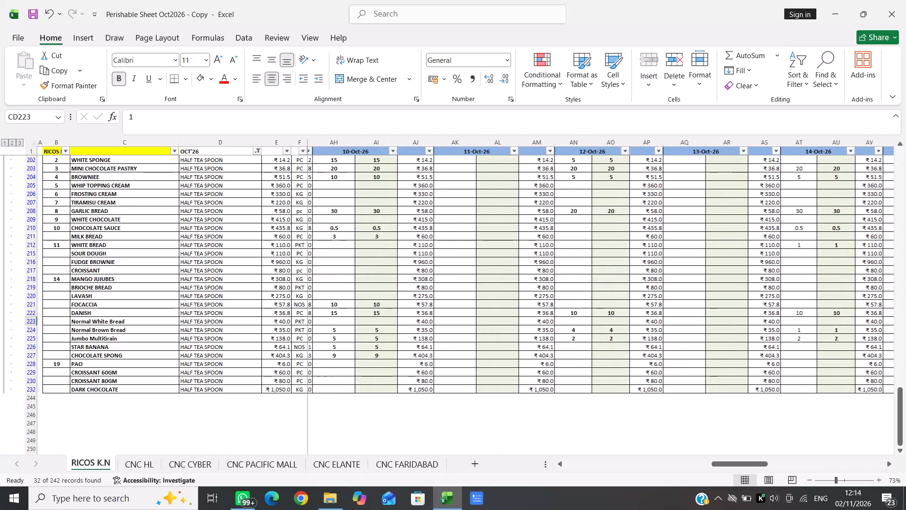
Clear the HALF TEA SPOON vendor filter from the OCT'26 column so every vendor's items are listed.
scroll(359, 323, right, 2)
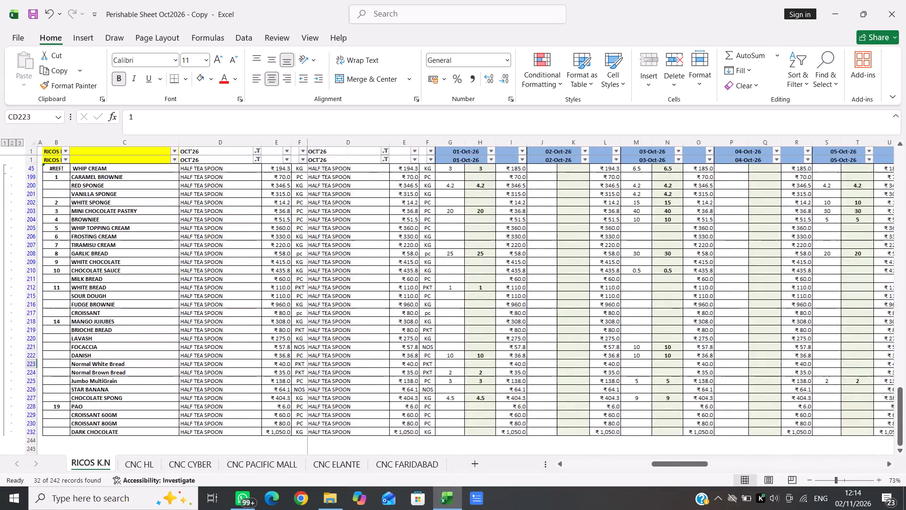
scroll(359, 323, right, 3)
scroll(359, 323, up, 1)
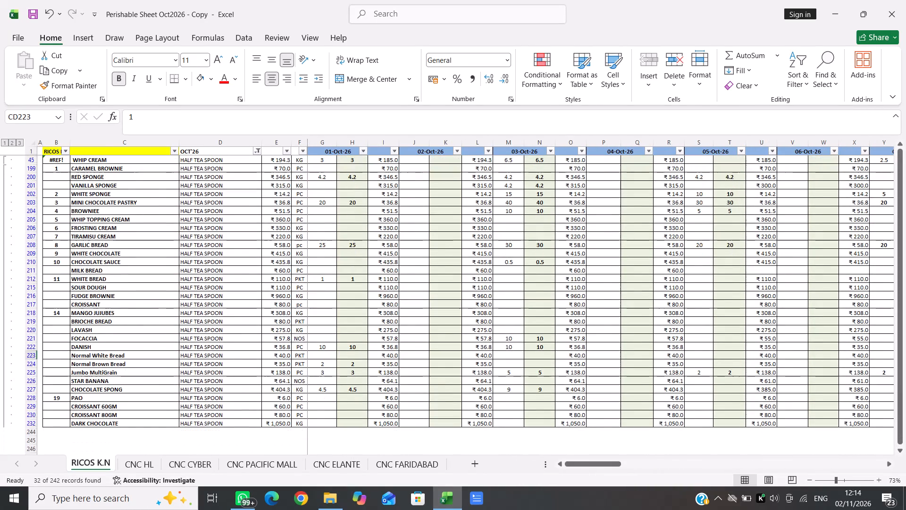
click(258, 151)
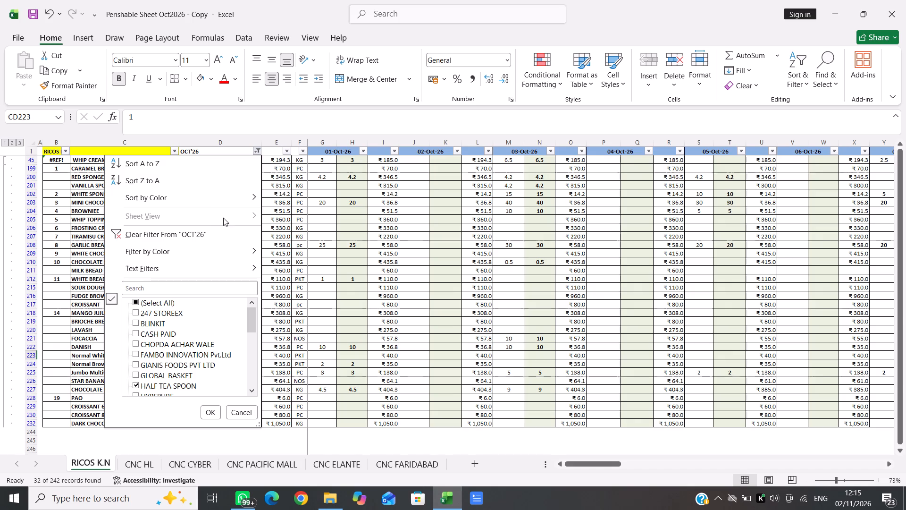
click(206, 232)
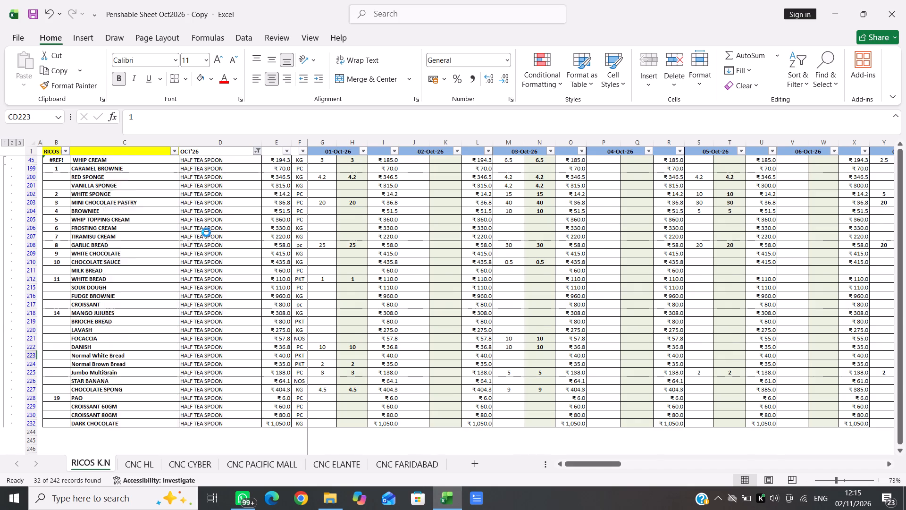
Examine the vegetable and fruit rows' daily order and received quantities across October through the MTD totals.
scroll(441, 306, down, 1)
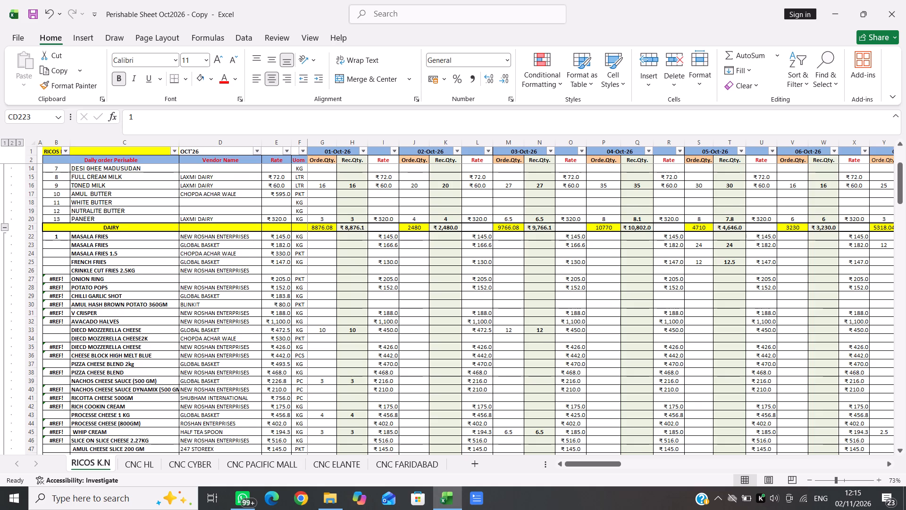
scroll(441, 306, down, 8)
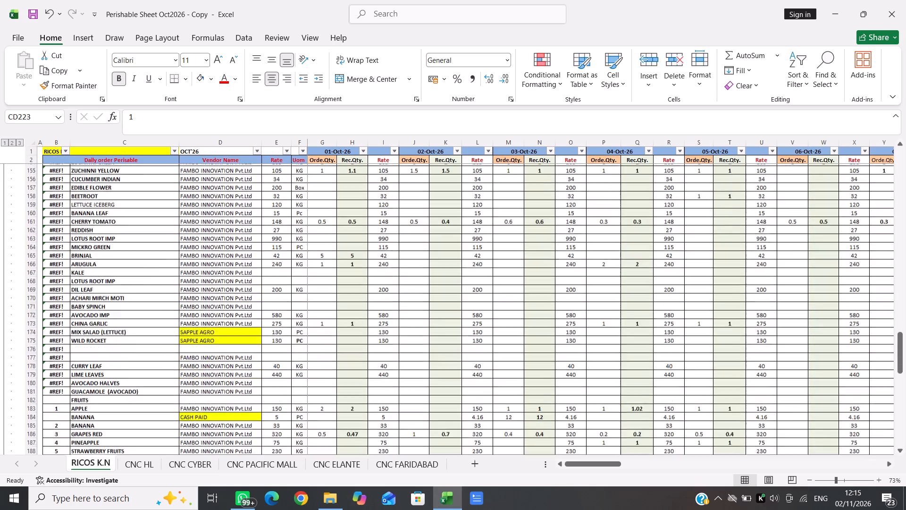
scroll(441, 306, down, 2)
scroll(399, 302, left, 2)
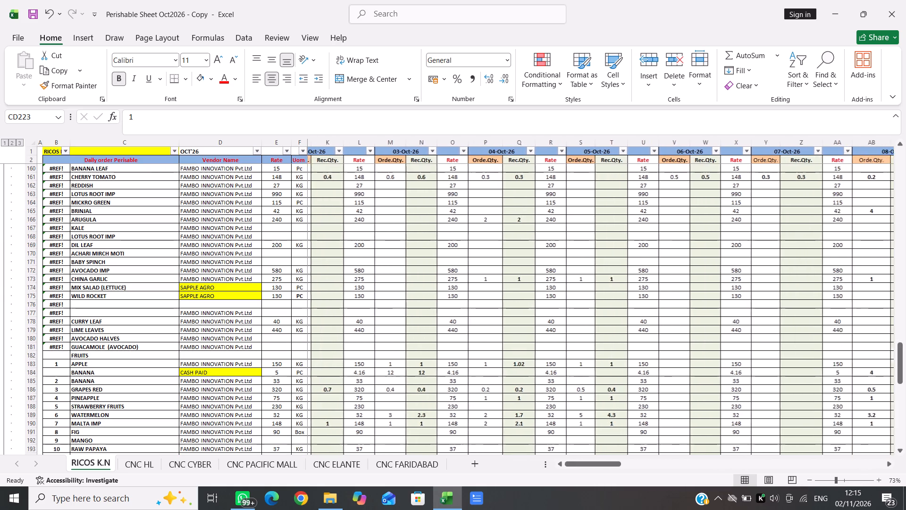
scroll(399, 302, left, 12)
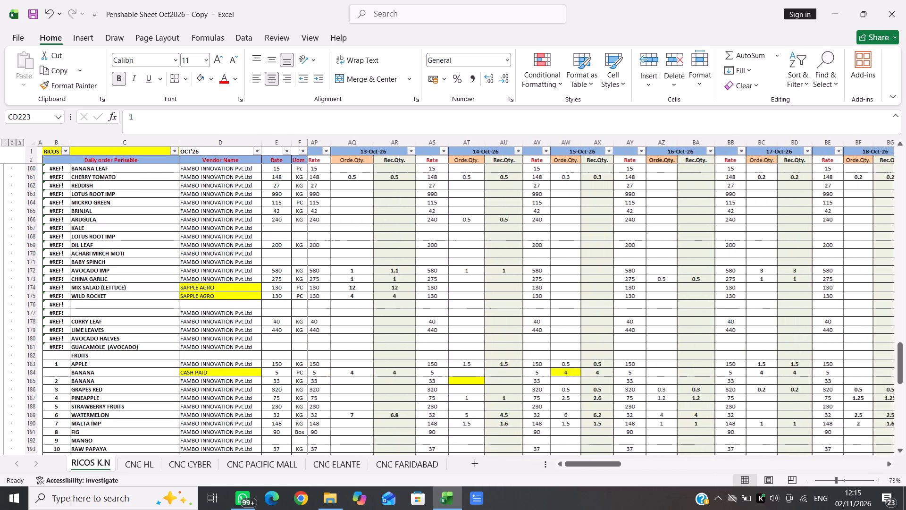
scroll(399, 302, left, 6)
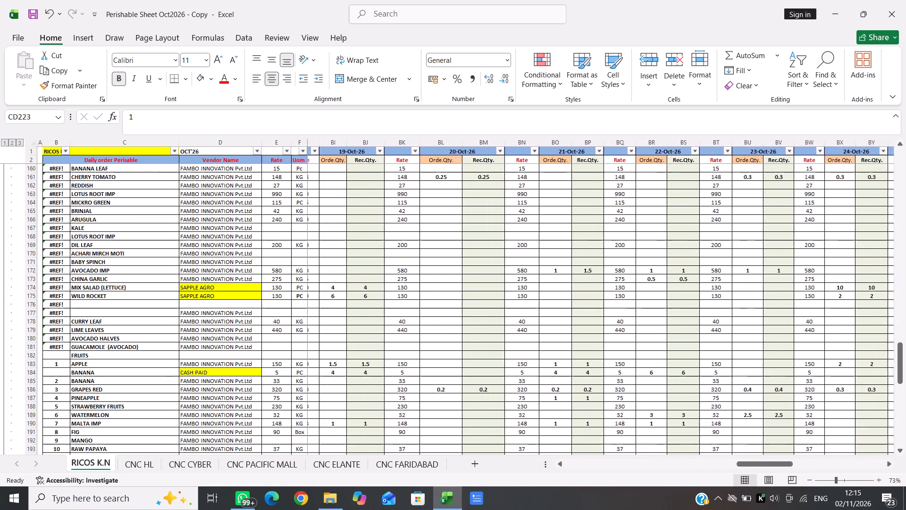
scroll(399, 302, left, 6)
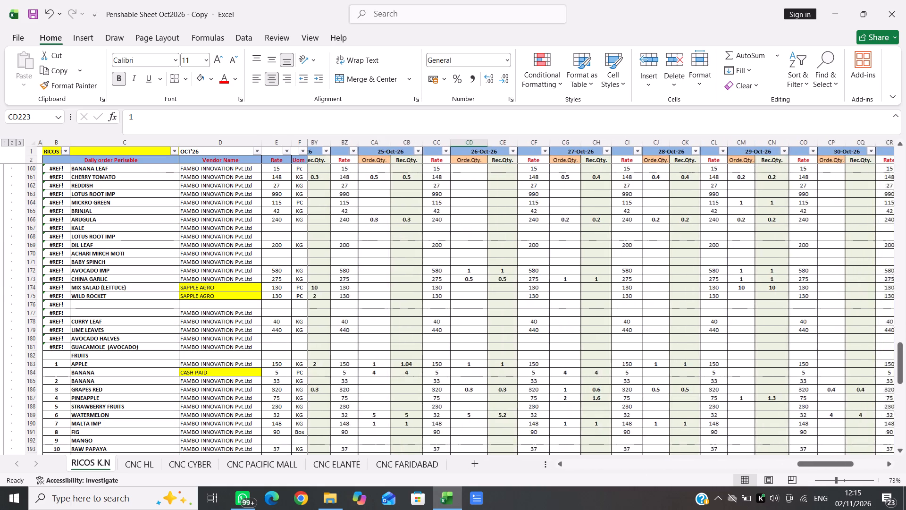
scroll(399, 302, left, 6)
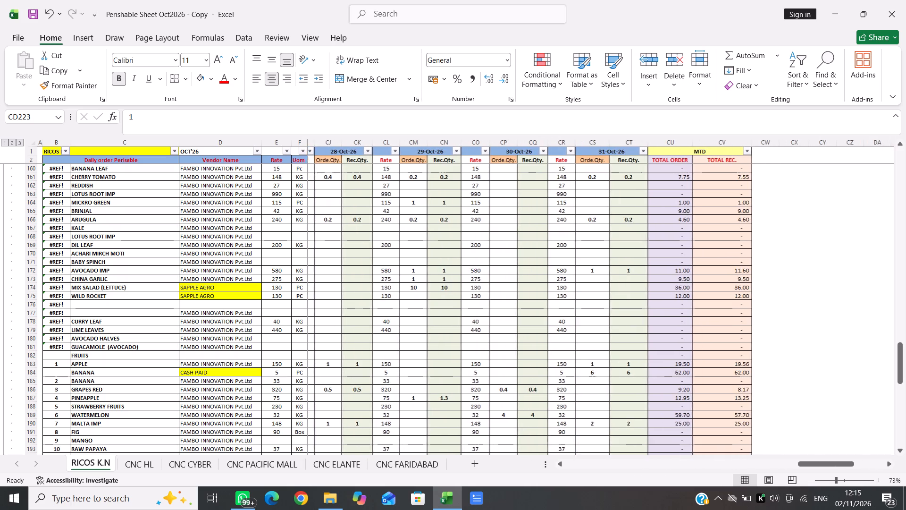
scroll(399, 302, left, 5)
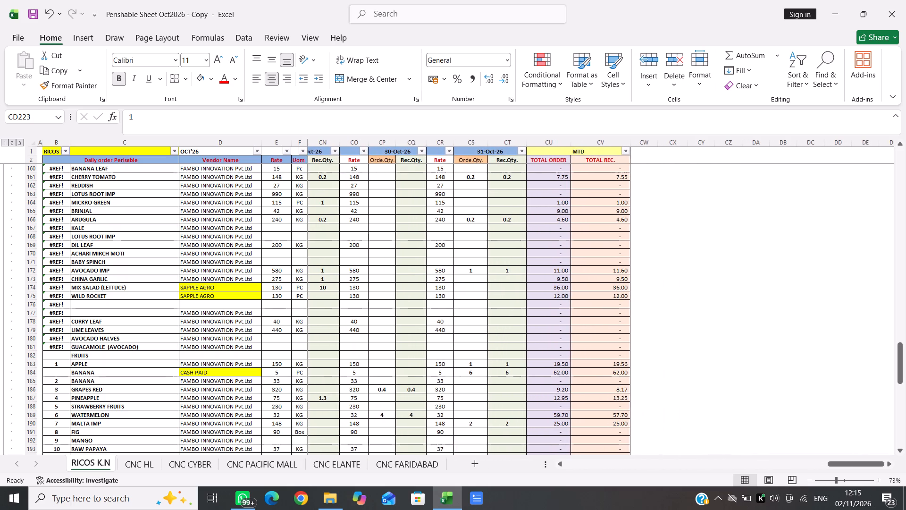
scroll(399, 302, left, 1)
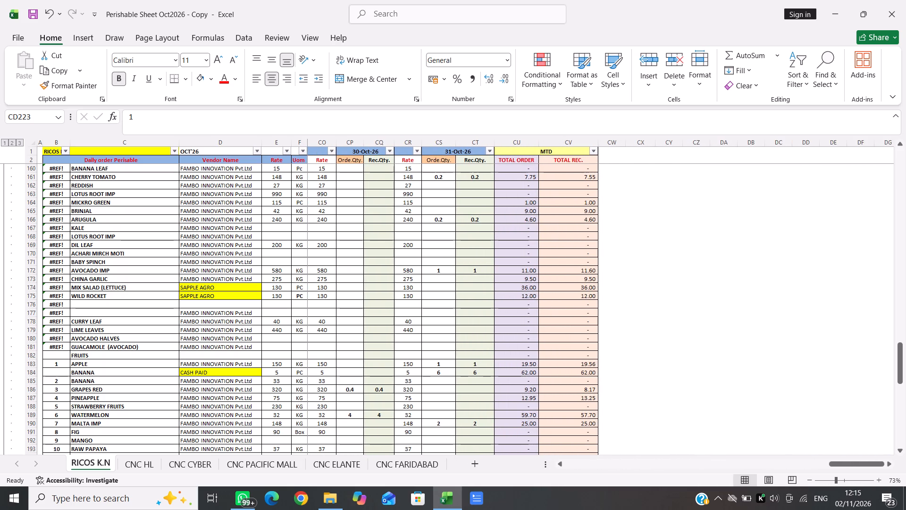
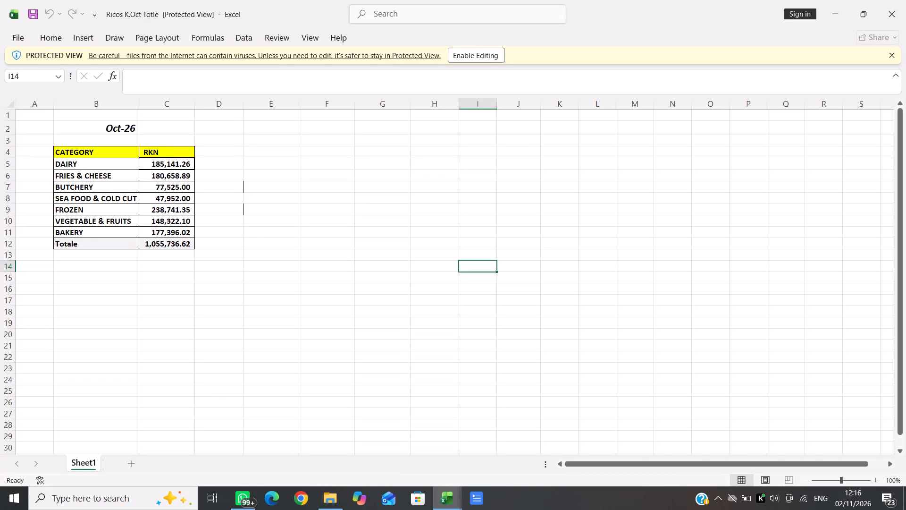
Examine the RKN amounts by category and the Totale row in the Oct-26 summary.
scroll(179, 371, right, 1)
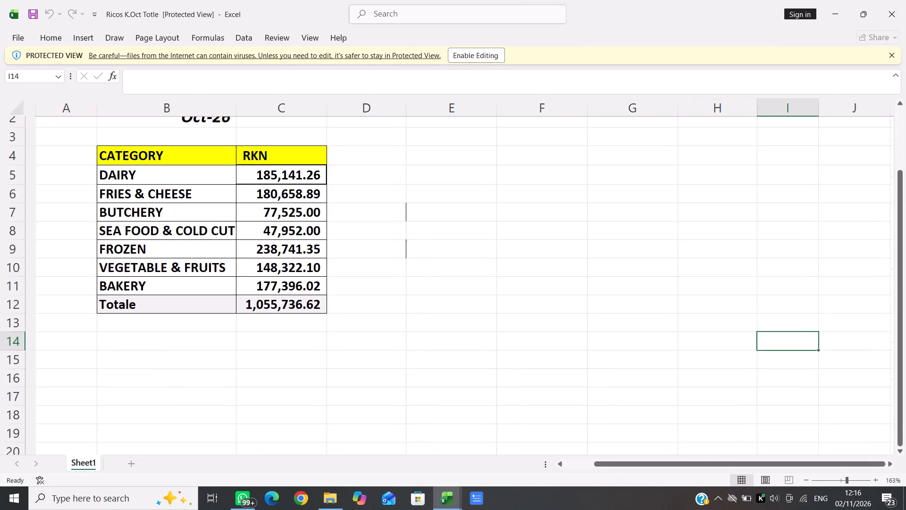
scroll(179, 371, right, 1)
scroll(245, 396, up, 1)
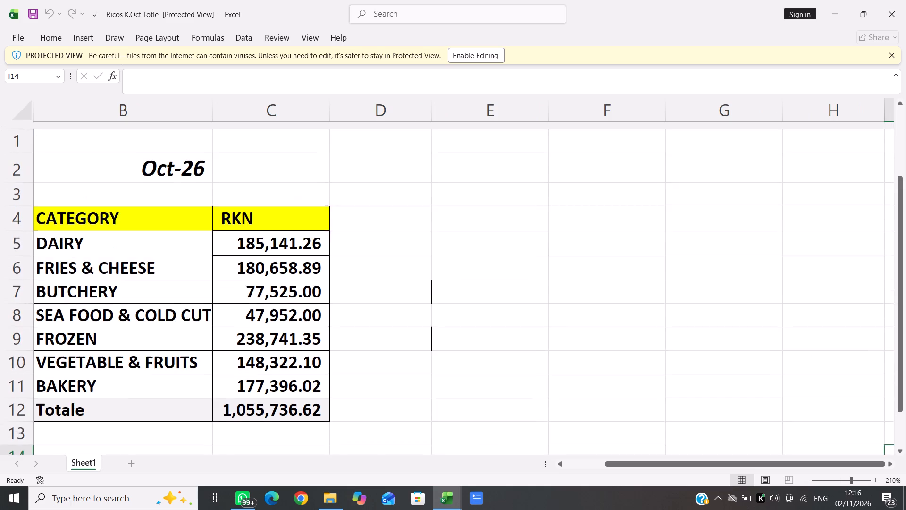
scroll(245, 396, up, 1)
scroll(245, 396, right, 1)
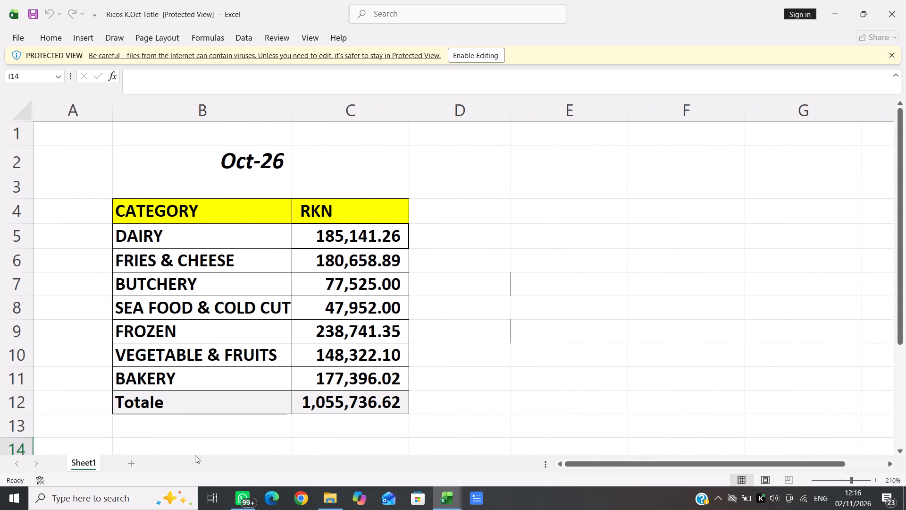
scroll(226, 279, down, 1)
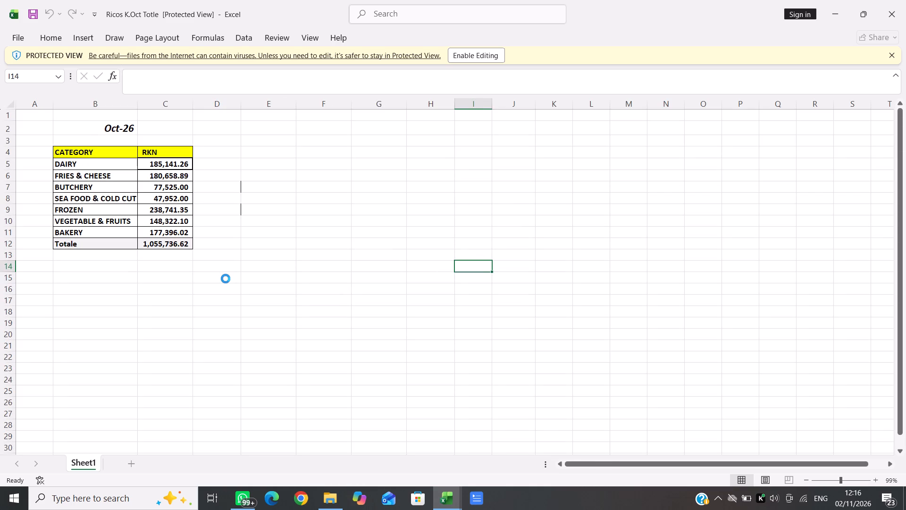
Switch from the Ricos K.Oct Totle summary to the Perishable Sheet Oct2026 - Copy workbook.
key(alt+Tab)
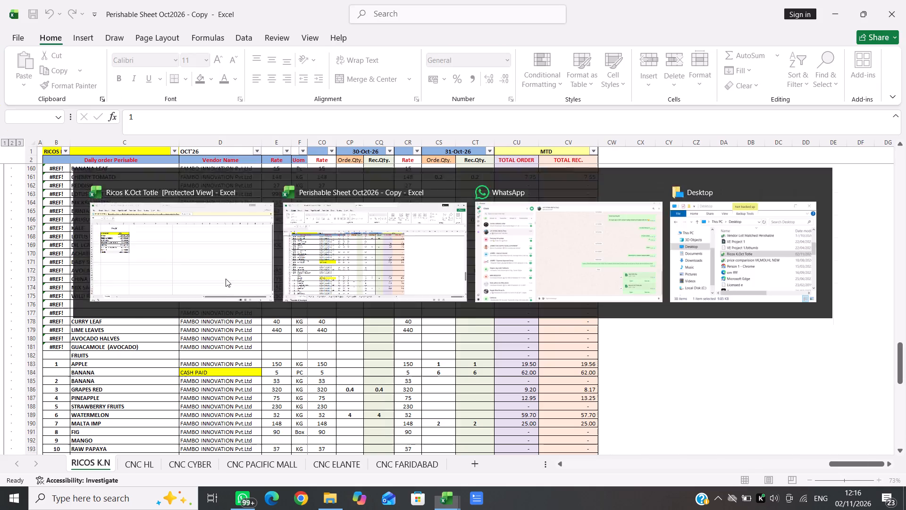
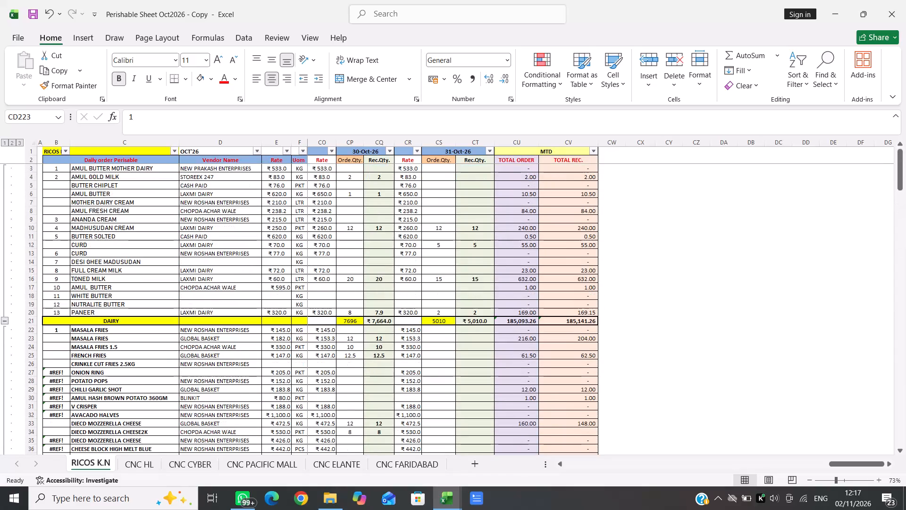
Filter the vendor name column of the RICOS K.N sheet to show only GLOBAL BASKET rows.
click(258, 150)
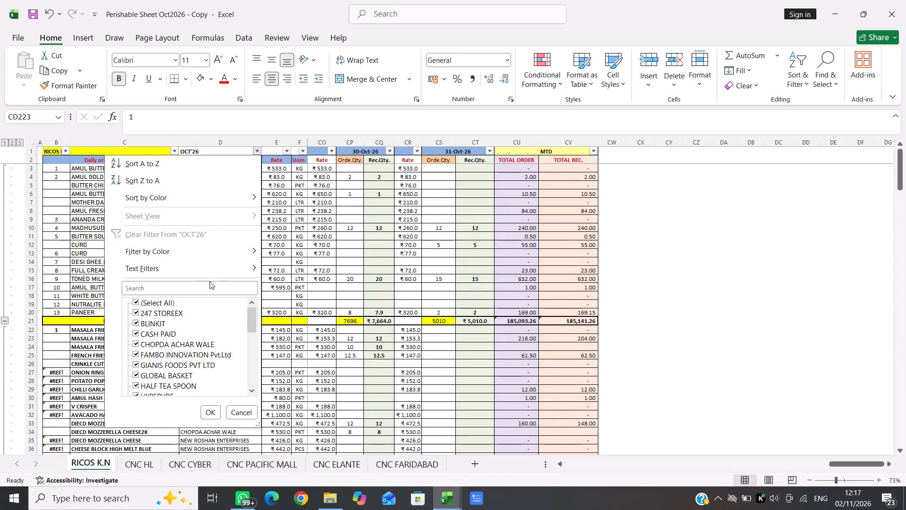
click(207, 287)
text(glo)
key(b)
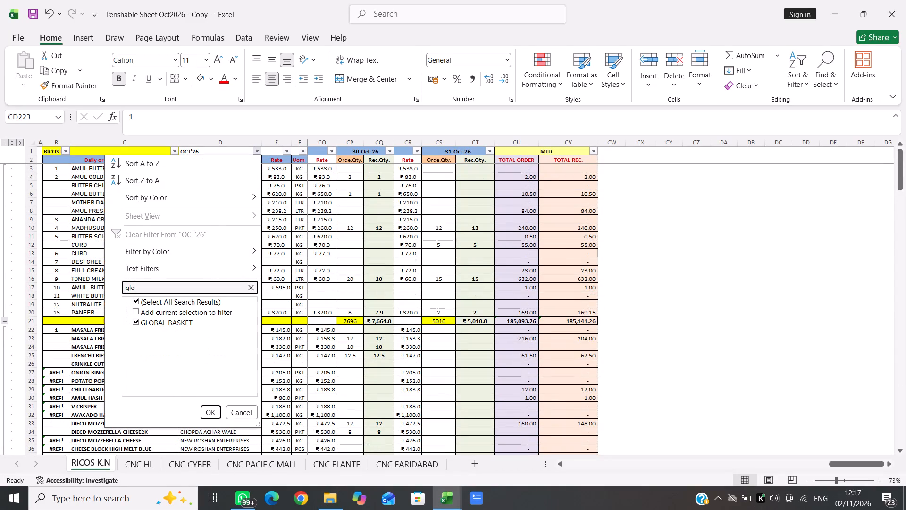
key(Return)
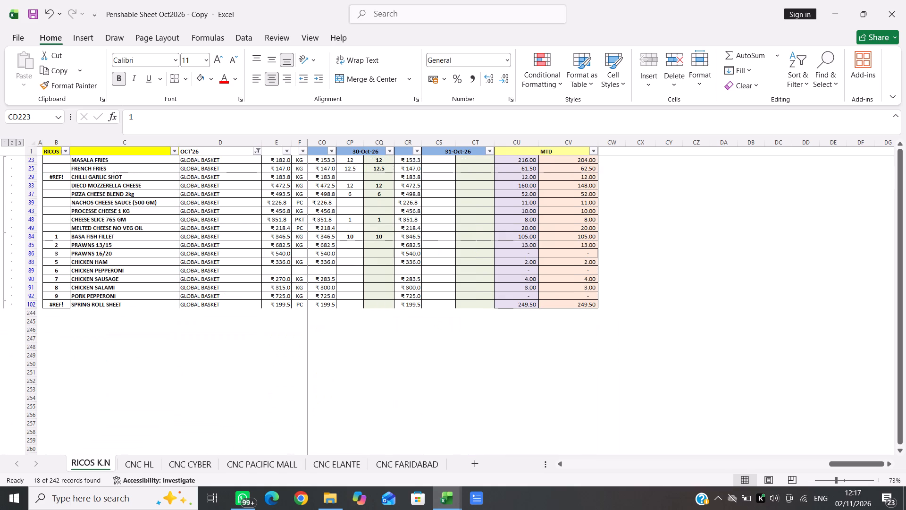
Examine the GLOBAL BASKET items' rates and daily ordered and received quantities for late October 2026, alongside the MTD columns.
scroll(365, 261, right, 3)
scroll(365, 261, up, 1)
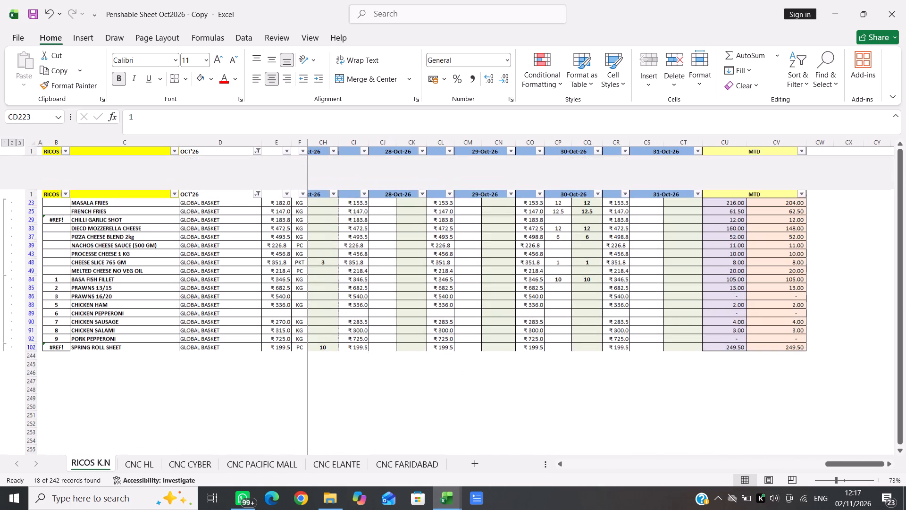
scroll(365, 261, up, 1)
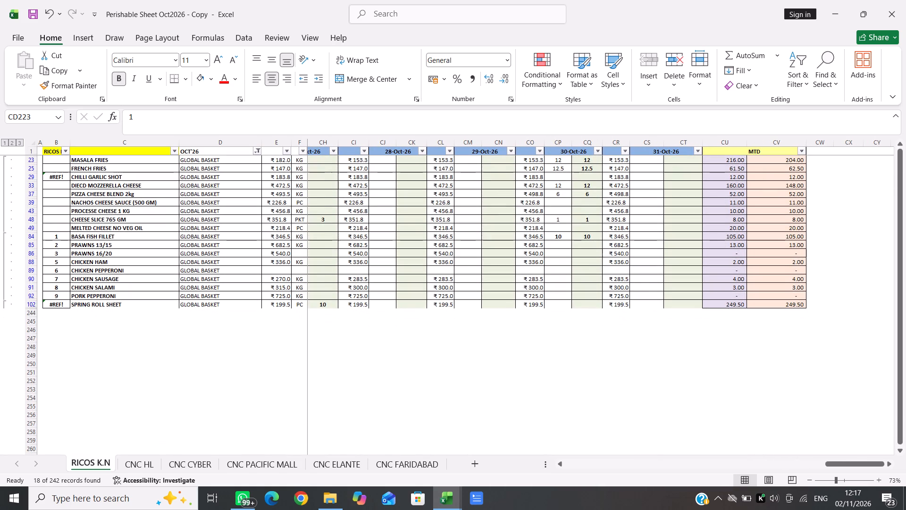
scroll(365, 261, right, 1)
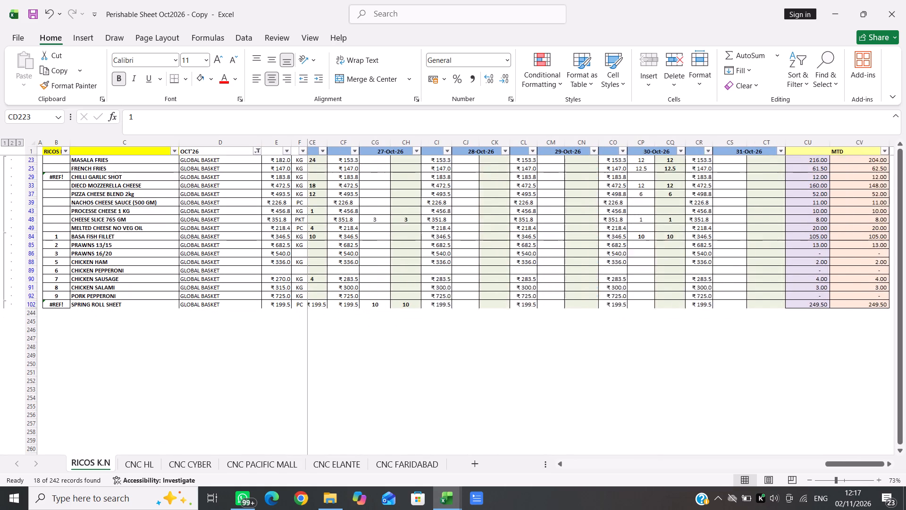
scroll(365, 261, right, 2)
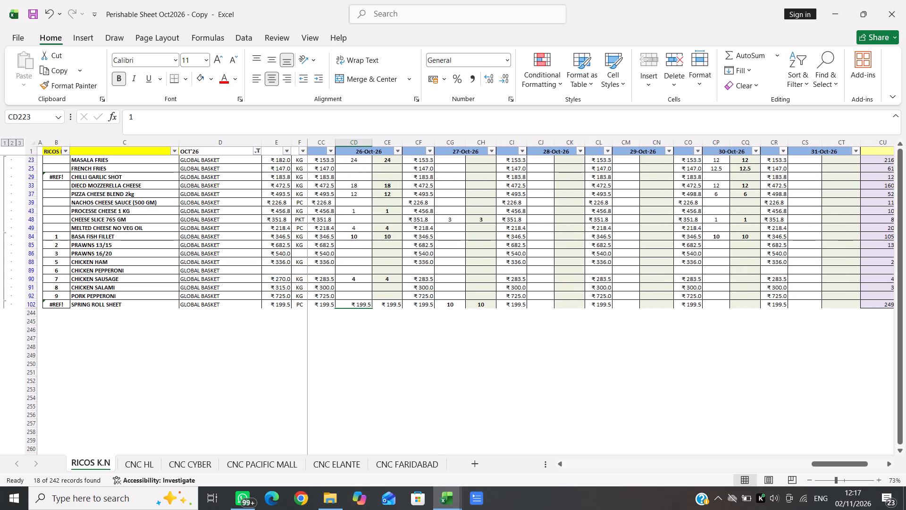
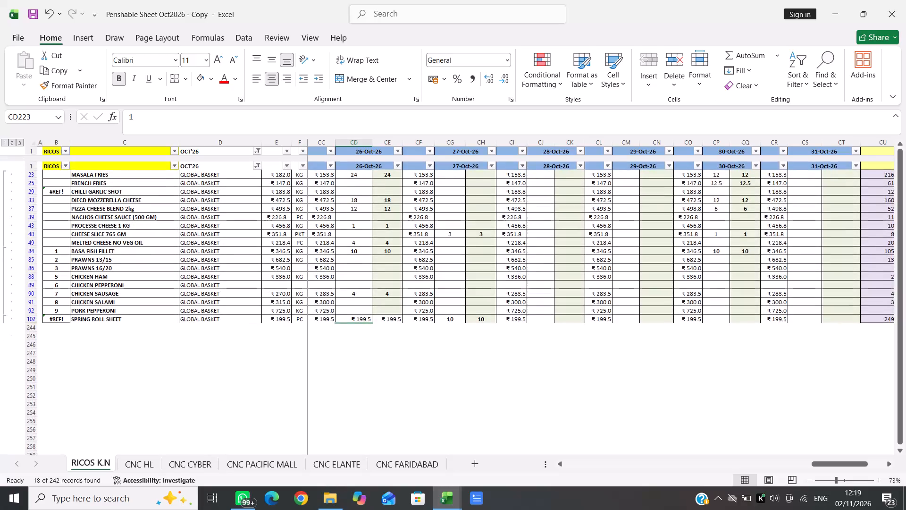
Clear the GLOBAL BASKET filter from the vendor name column so the RICOS K.N sheet lists all vendors.
scroll(564, 241, left, 5)
scroll(564, 241, up, 1)
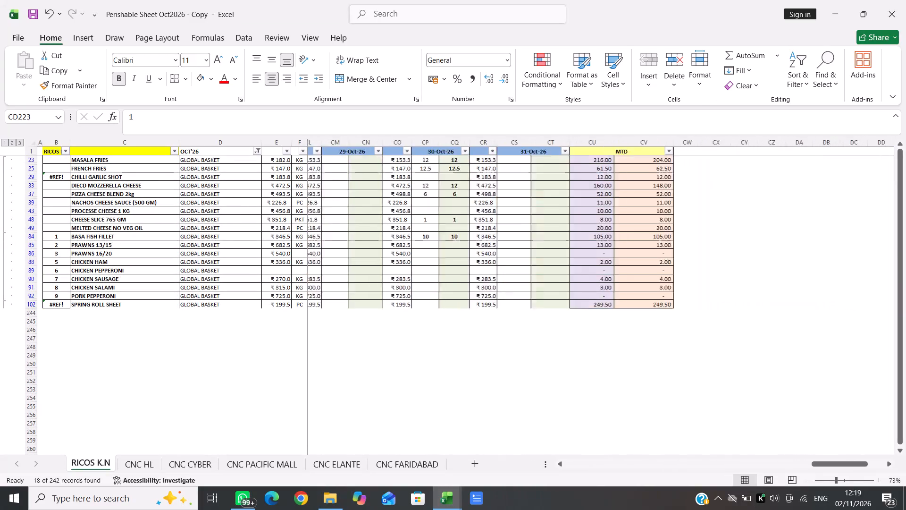
scroll(564, 241, right, 6)
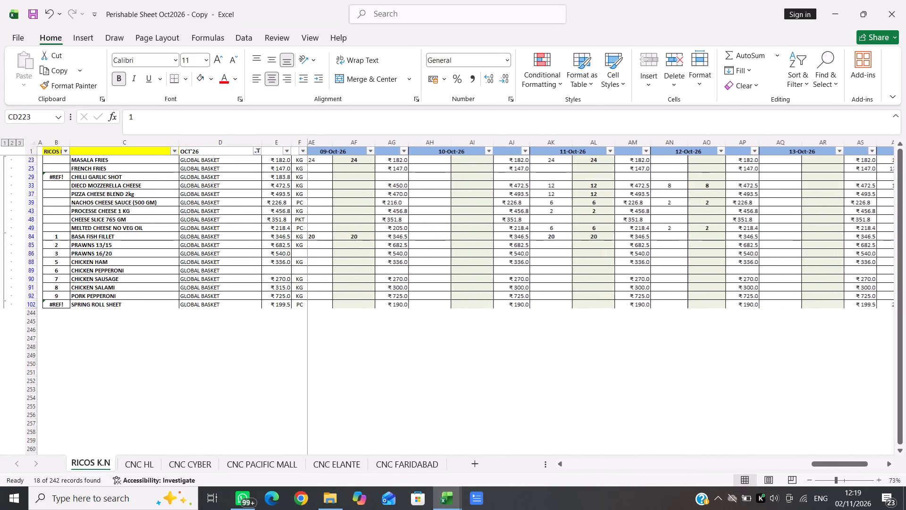
click(257, 151)
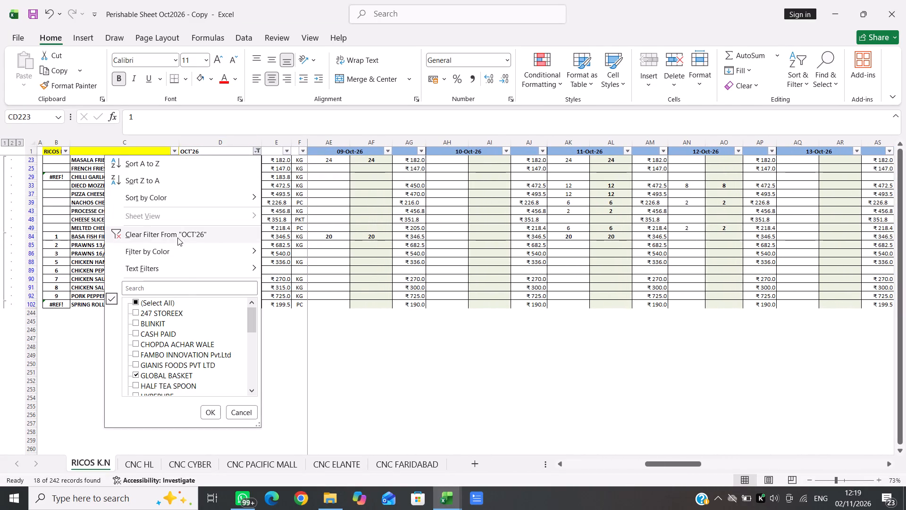
click(177, 230)
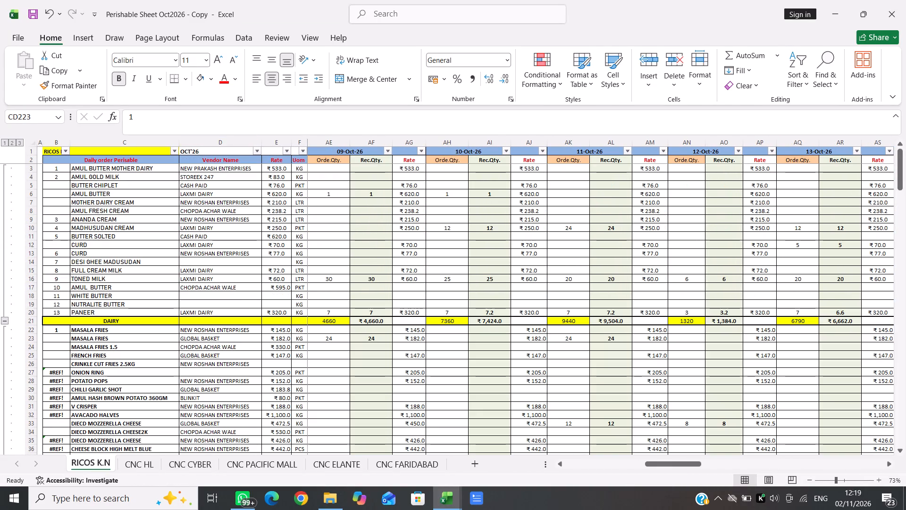
Examine the unfiltered Dairy and Fries & Cheese items' daily ordered and received quantities and rates from mid-October 2026 onward.
scroll(368, 297, up, 3)
scroll(368, 297, left, 5)
scroll(368, 297, down, 1)
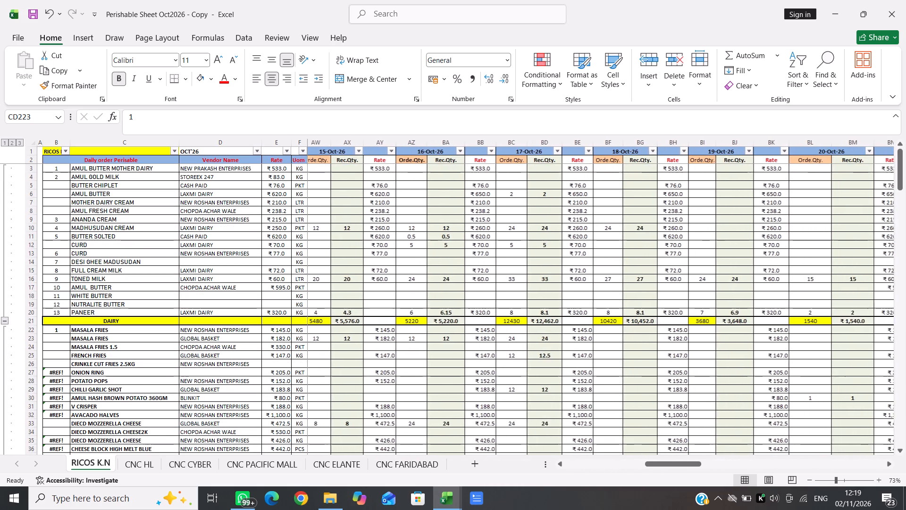
scroll(368, 297, down, 6)
scroll(368, 297, up, 2)
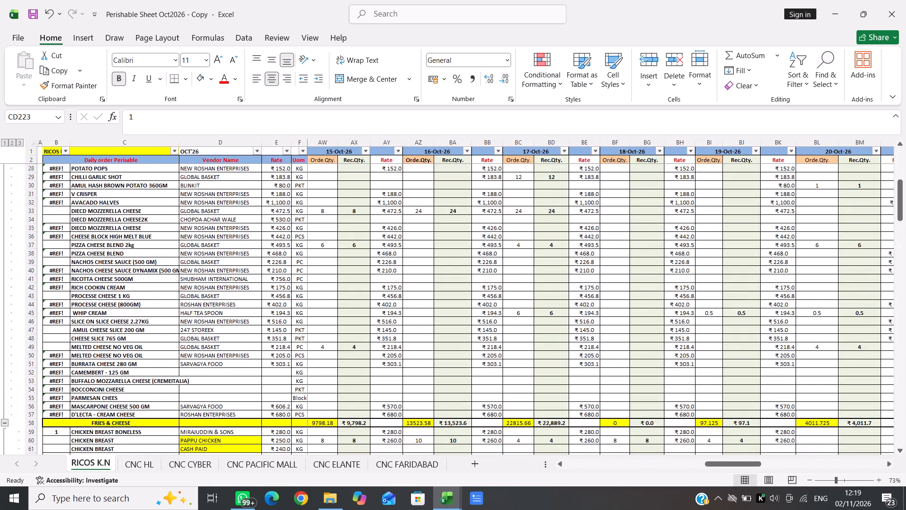
scroll(368, 297, left, 3)
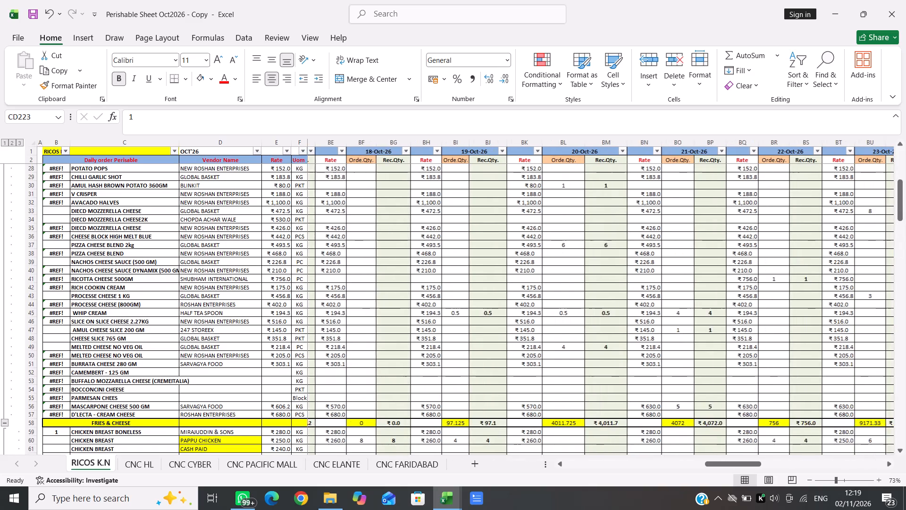
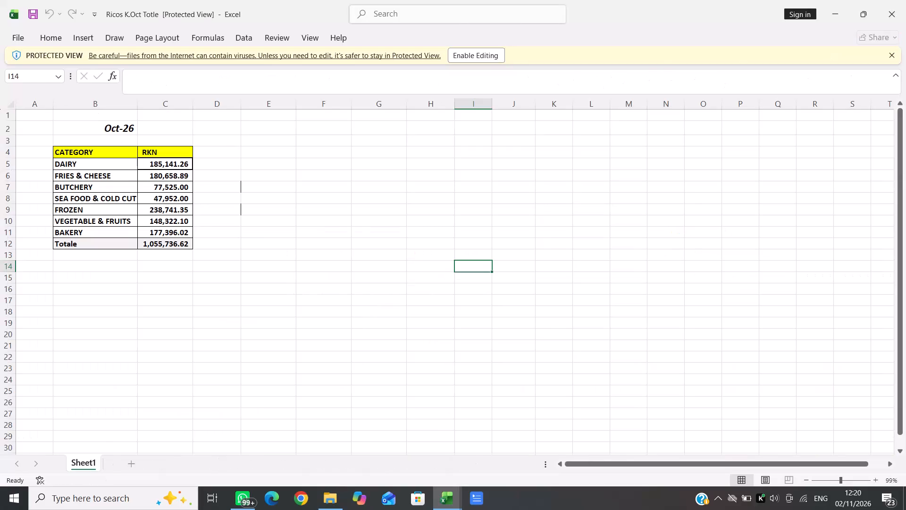
Switch to the Perishable Sheet Oct2026 - Copy workbook and check its Fries & Cheese section against the Oct Totle category summary.
key(alt+Tab)
scroll(483, 397, down, 1)
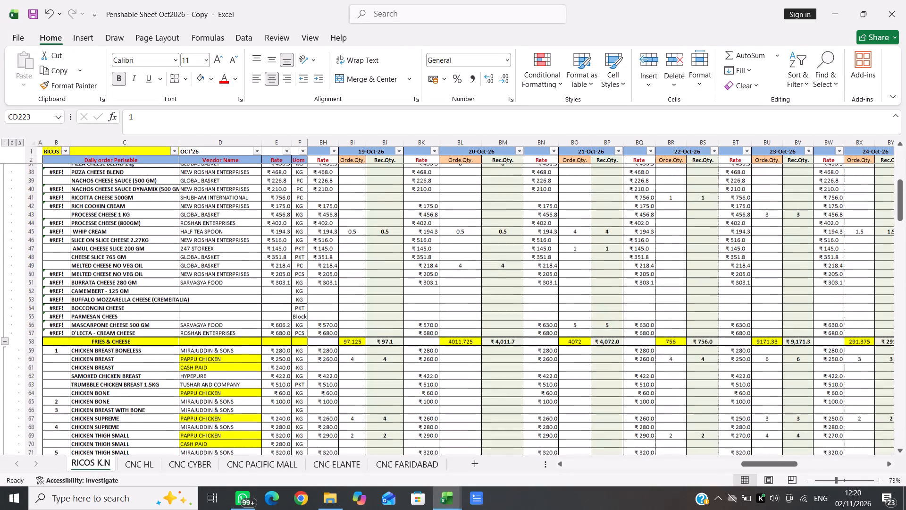
key(alt+Tab)
key(alt+Tab)
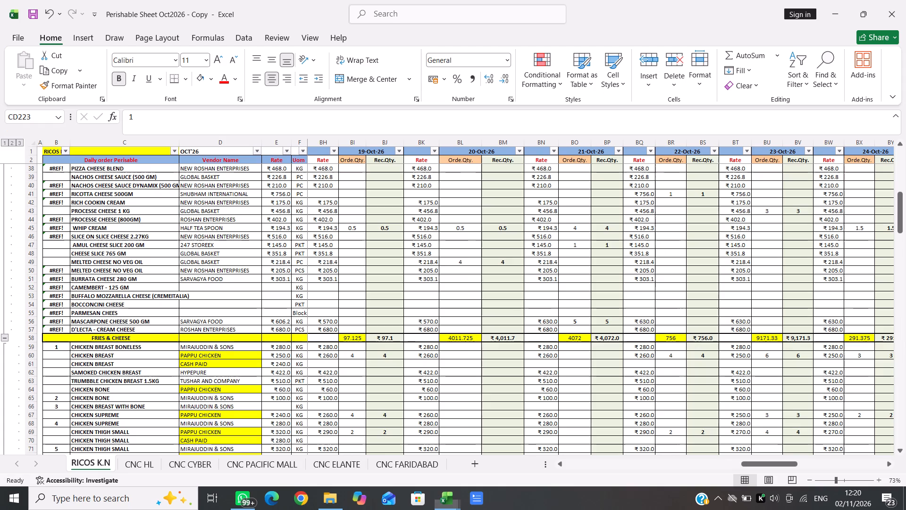
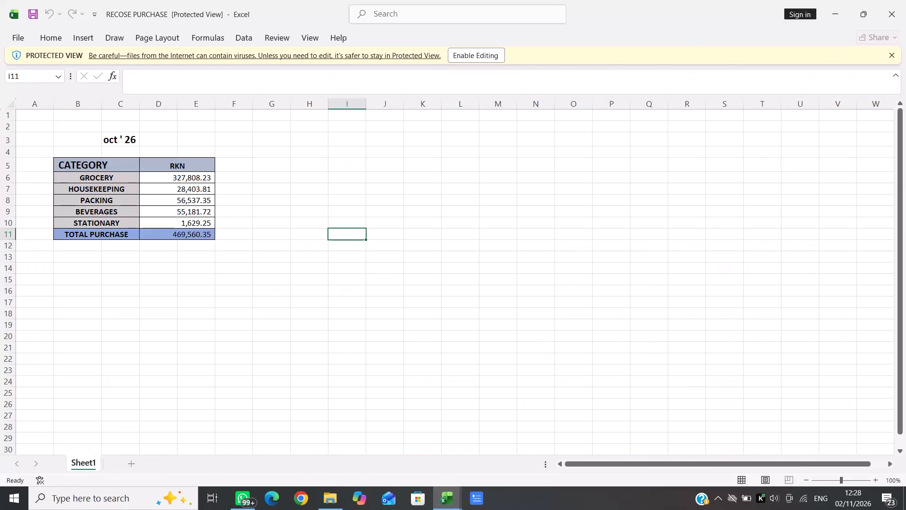
Switch from the RECOSE PURCHASE summary to the Perishable Sheet Oct2026 - Copy workbook to view the RICOS K.N sheet.
key(alt+Tab)
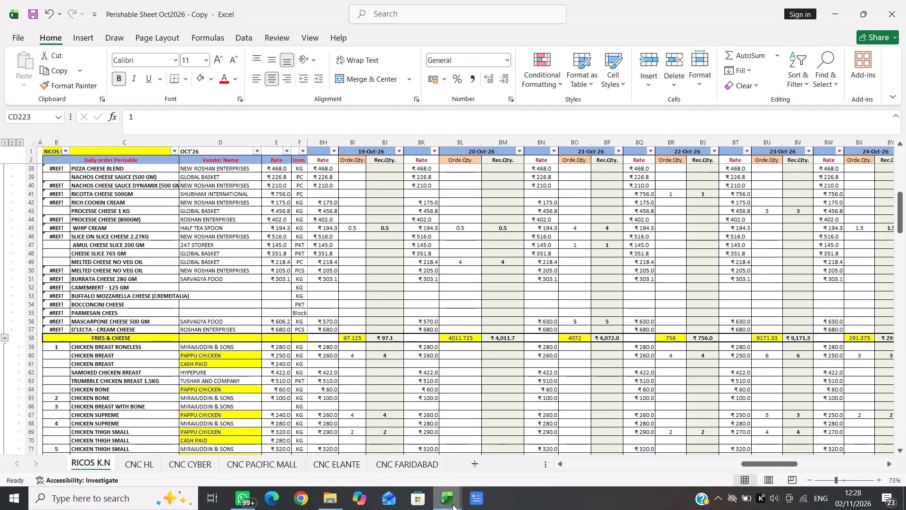
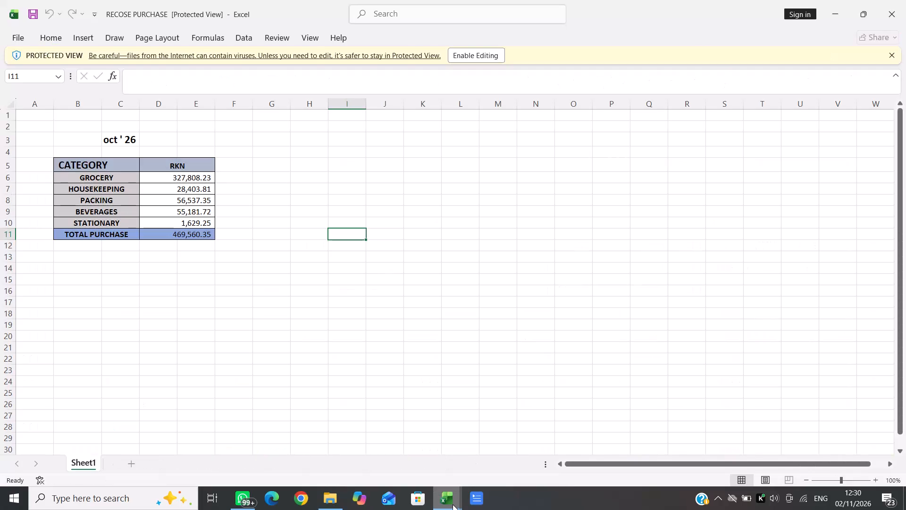
Return to the RECOSE PURCHASE workbook after a glance at the Perishable Sheet Oct2026 - Copy workbook, and close it.
key(alt+Tab)
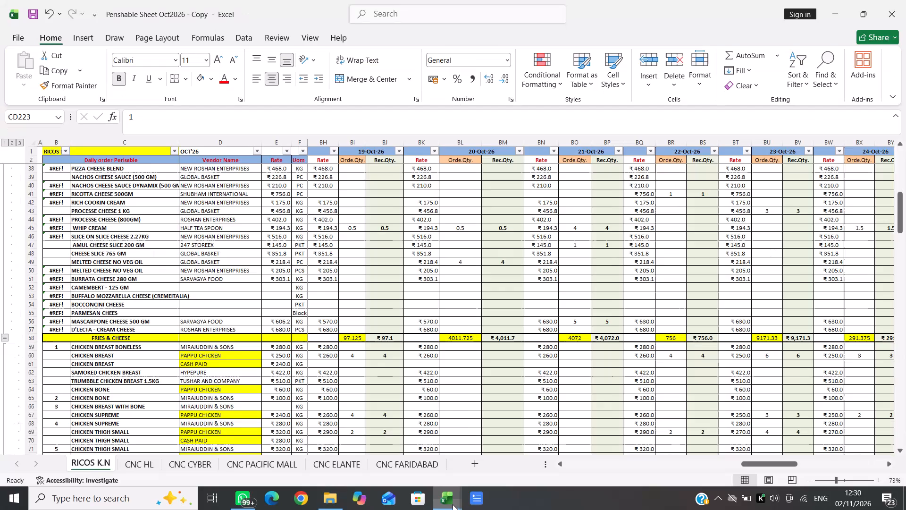
key(alt+Tab)
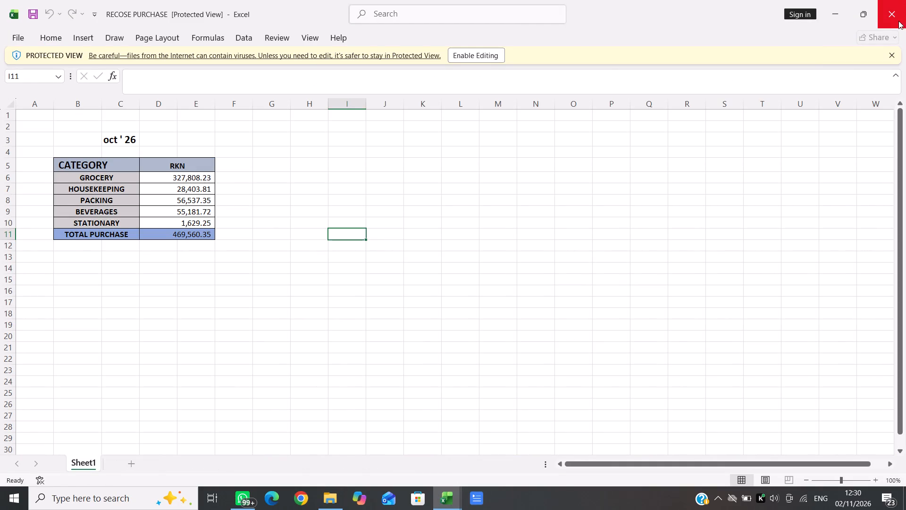
click(886, 13)
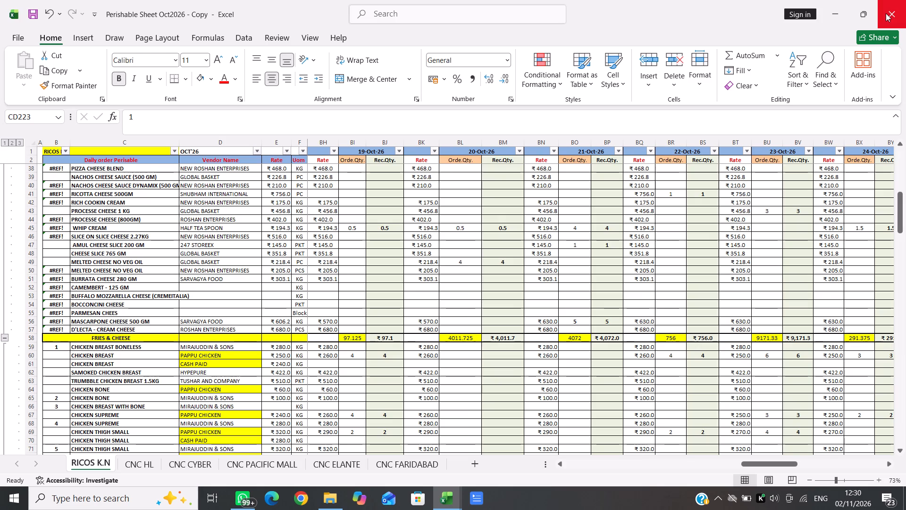
Switch from the Perishable Sheet Oct2026 - Copy workbook to the previously used window.
key(alt+Tab)
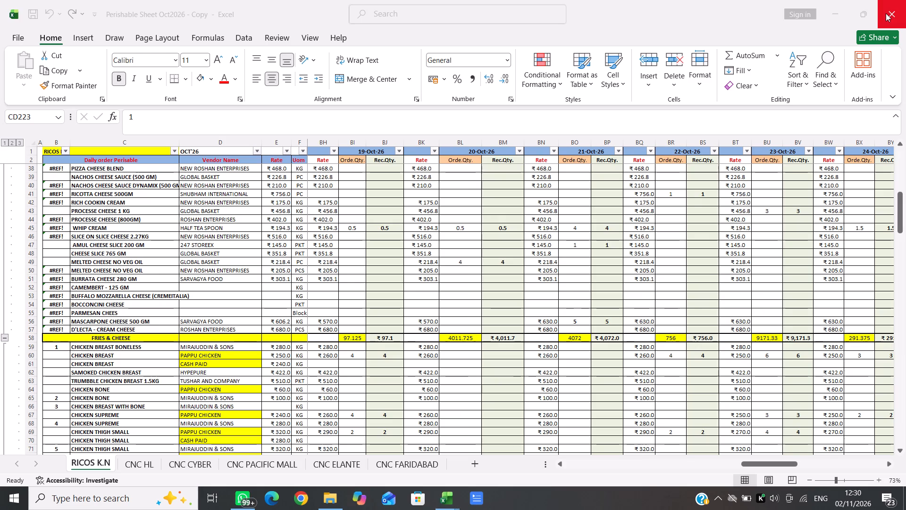
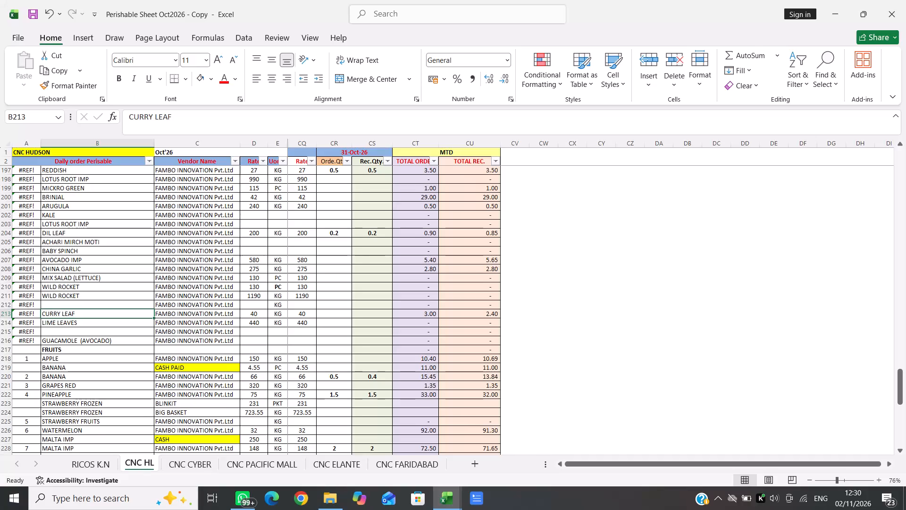
Look through the daily order and received quantities on the outlet sheets from CNC HL through CNC FARIDABAD.
scroll(376, 309, right, 2)
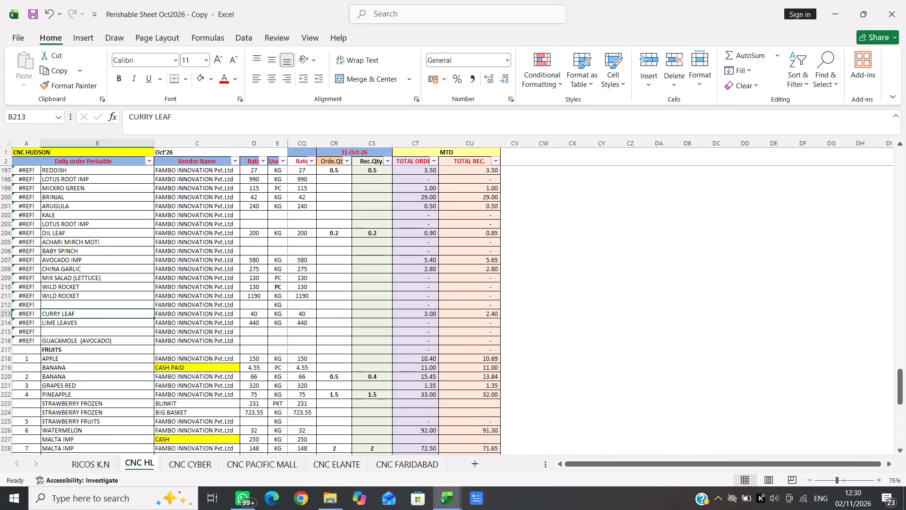
scroll(376, 309, up, 3)
scroll(376, 309, down, 7)
scroll(376, 309, up, 8)
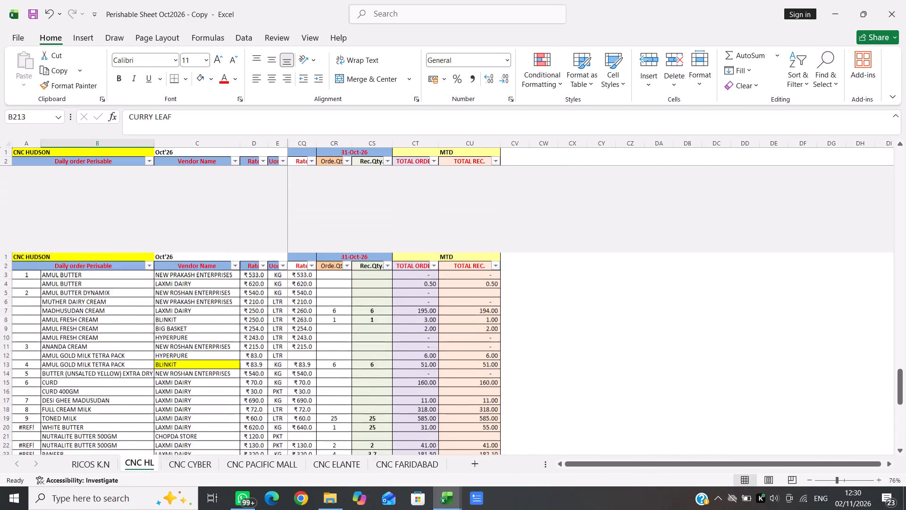
click(198, 469)
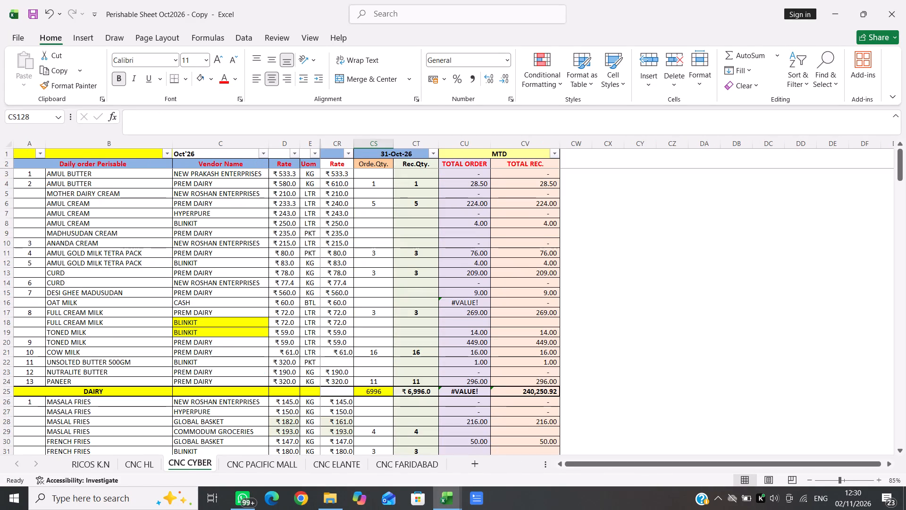
scroll(488, 340, down, 19)
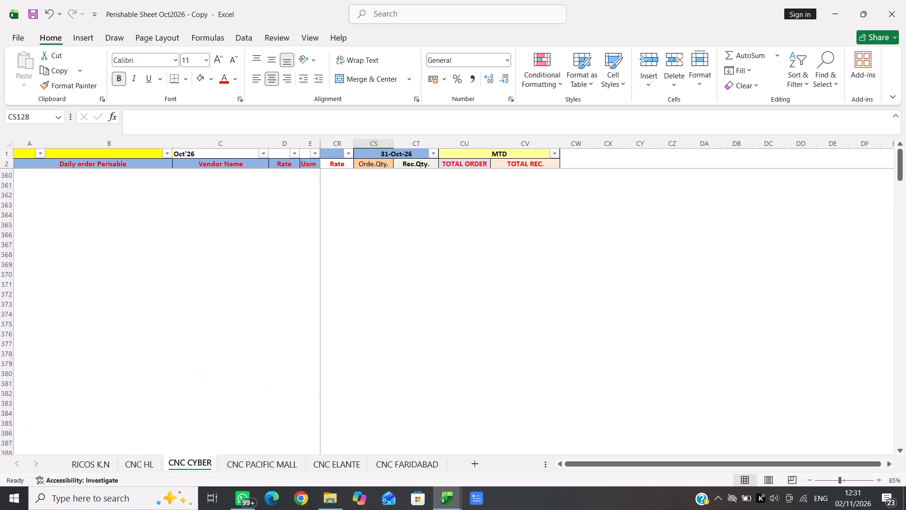
scroll(488, 340, up, 10)
click(239, 467)
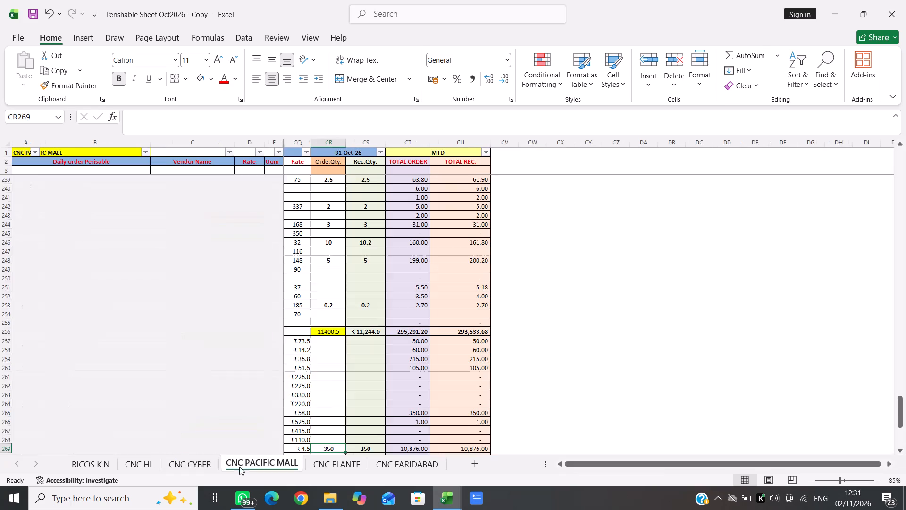
scroll(444, 379, down, 6)
scroll(444, 379, up, 7)
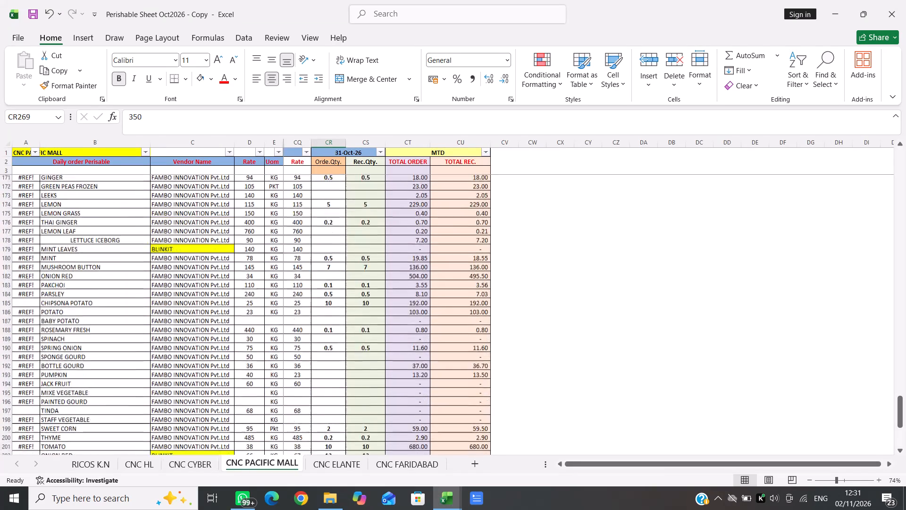
click(344, 465)
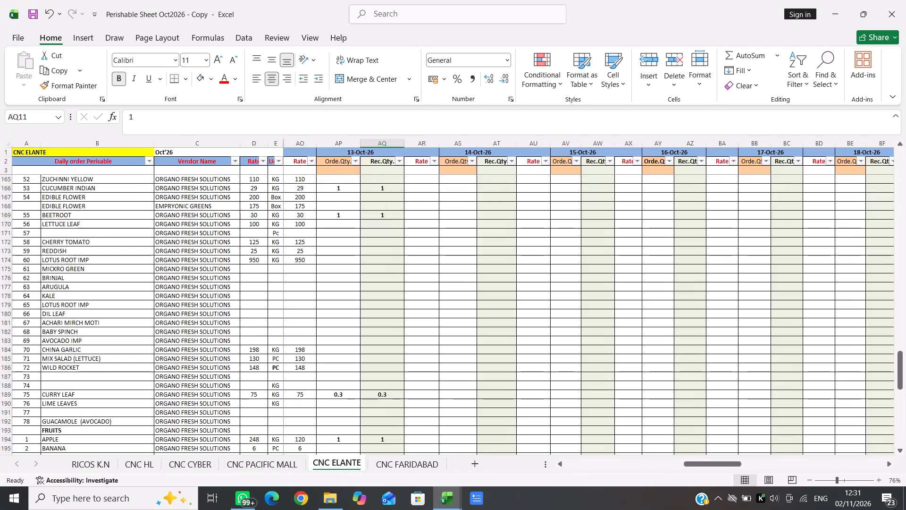
click(395, 464)
scroll(434, 289, down, 6)
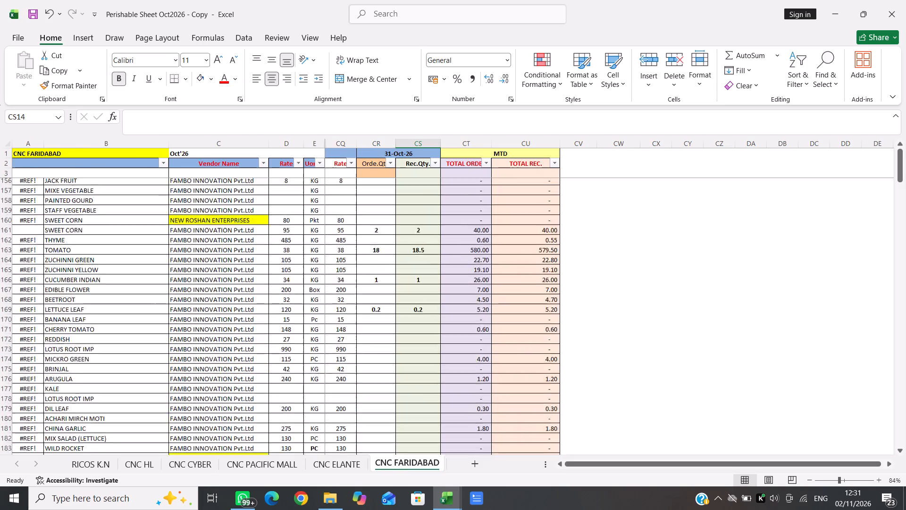
scroll(434, 289, down, 4)
scroll(434, 289, up, 13)
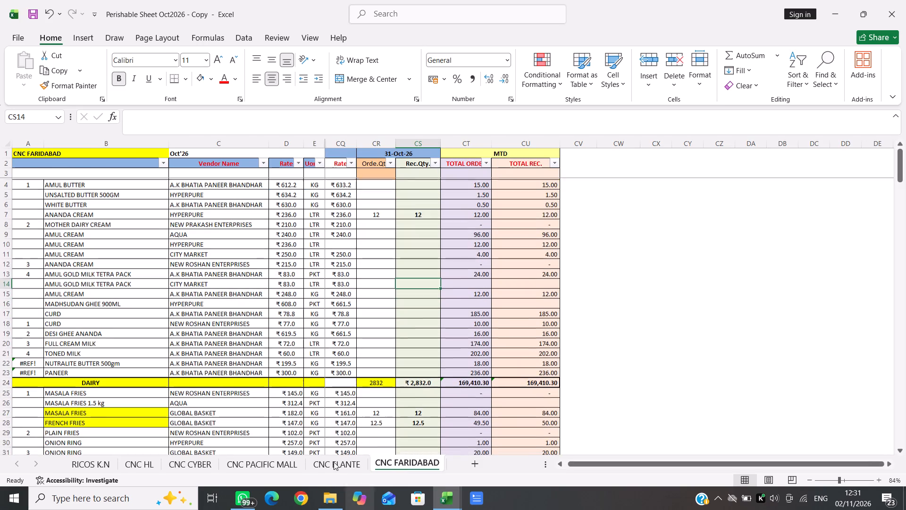
On the CNC ELANTE sheet, filter the Vendor Name column by the search text "bli" to show only BLINKIT rows.
click(331, 462)
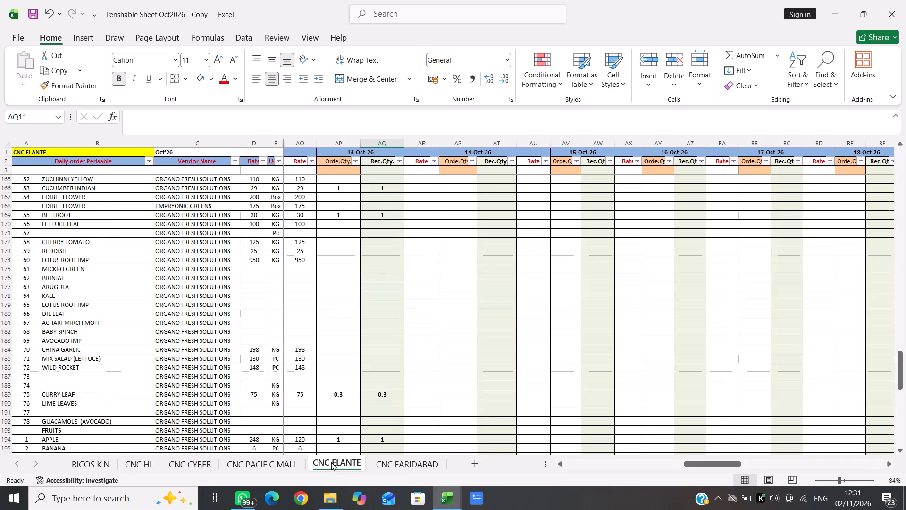
scroll(331, 462, down, 3)
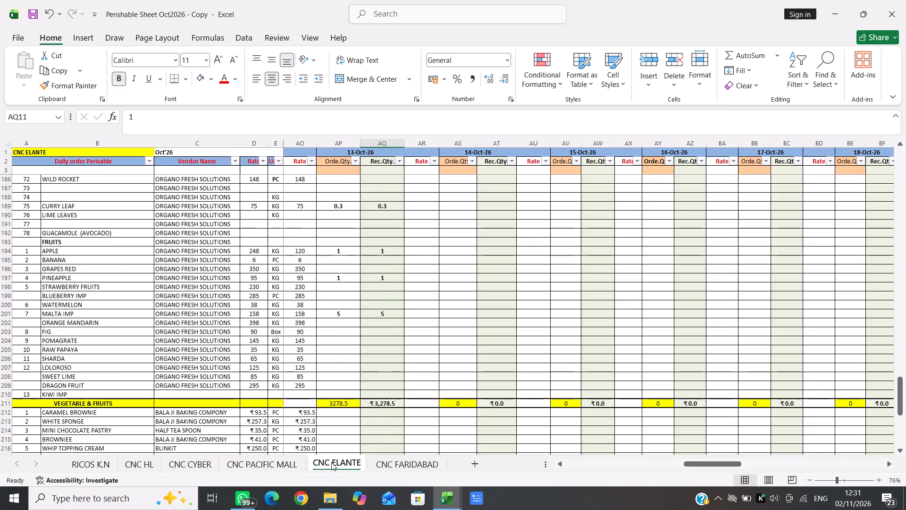
scroll(331, 462, down, 15)
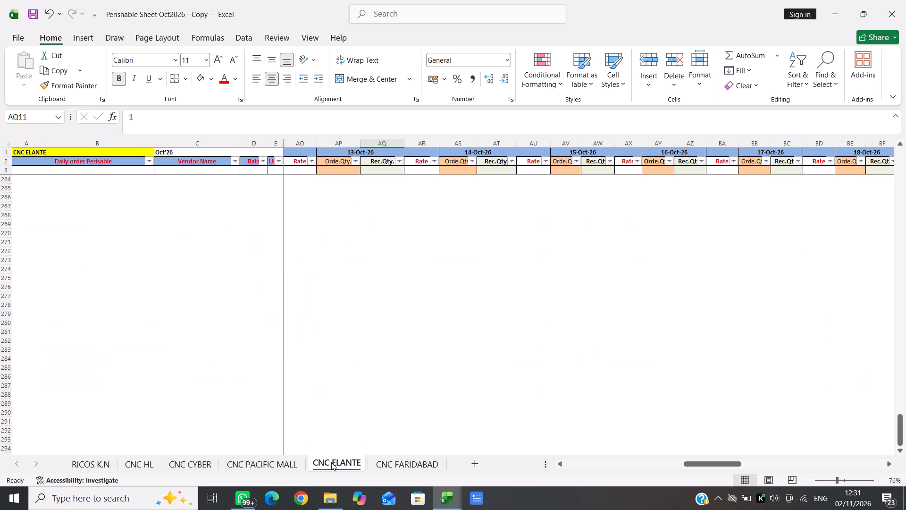
scroll(331, 462, up, 20)
scroll(331, 462, up, 17)
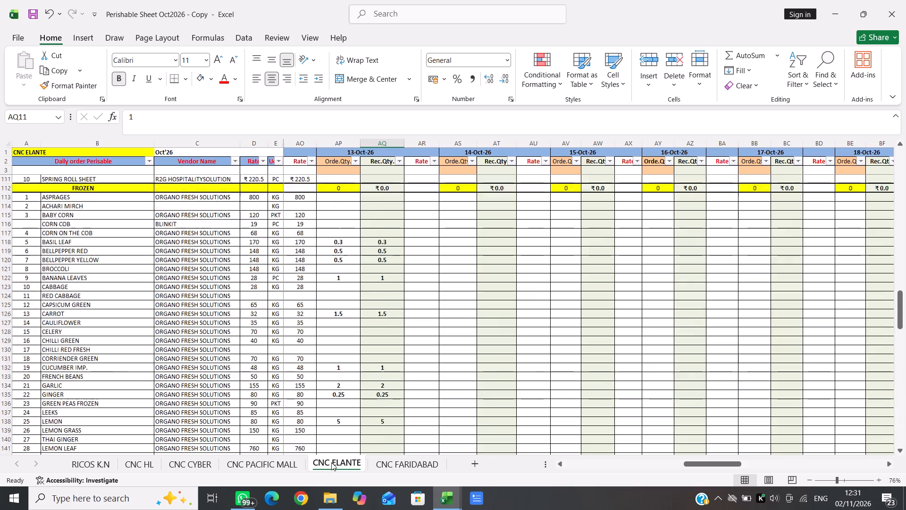
scroll(331, 462, up, 8)
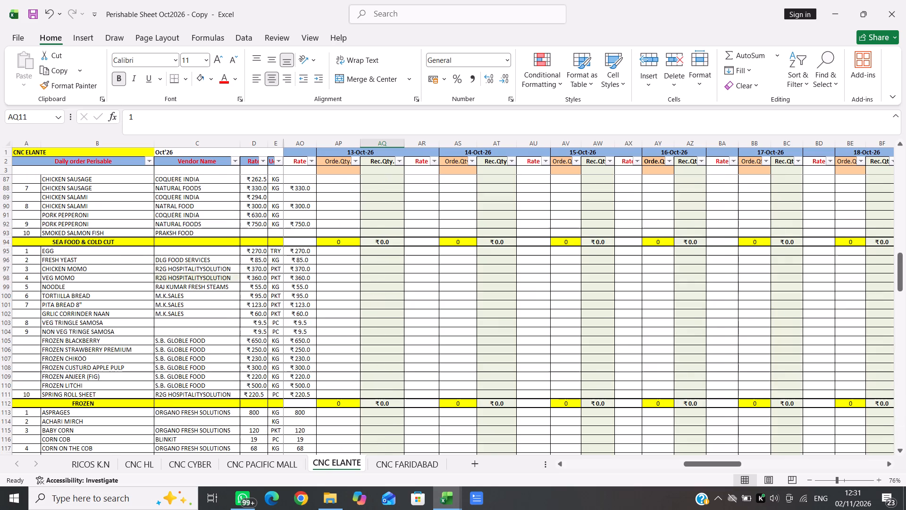
click(236, 159)
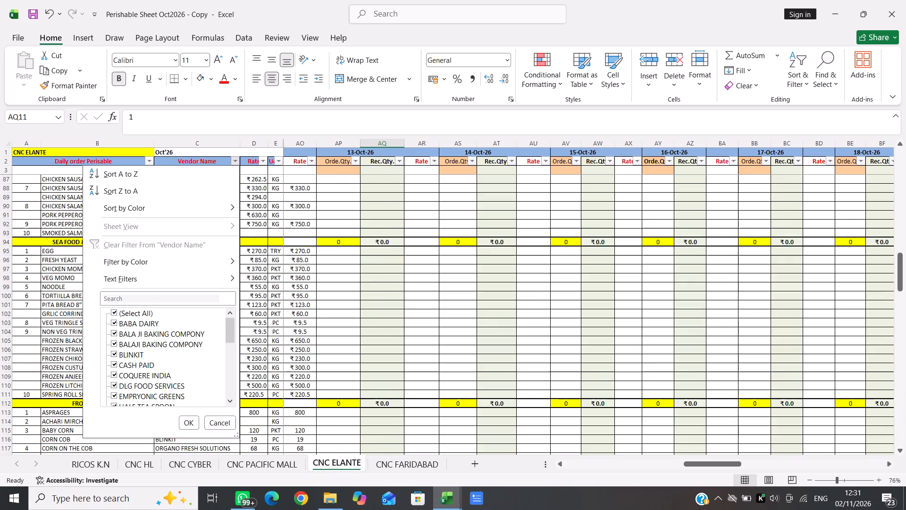
click(148, 299)
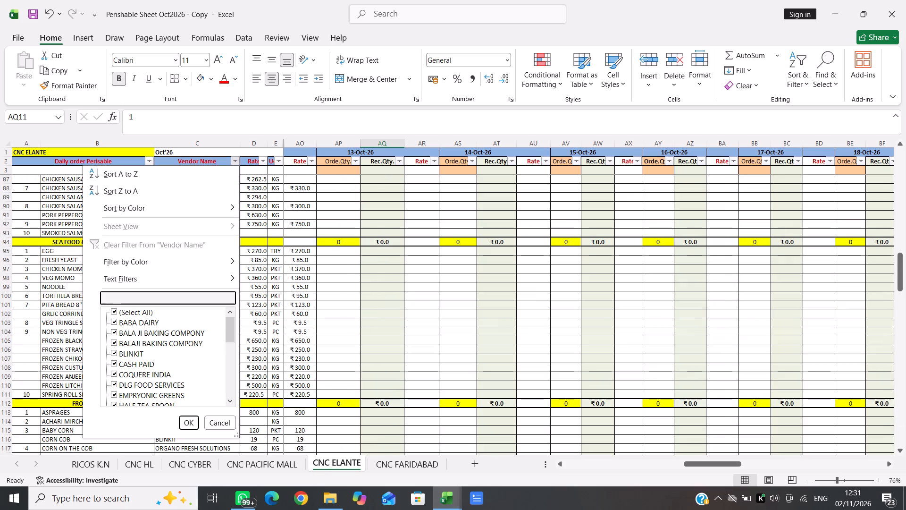
text(bli)
key(Return)
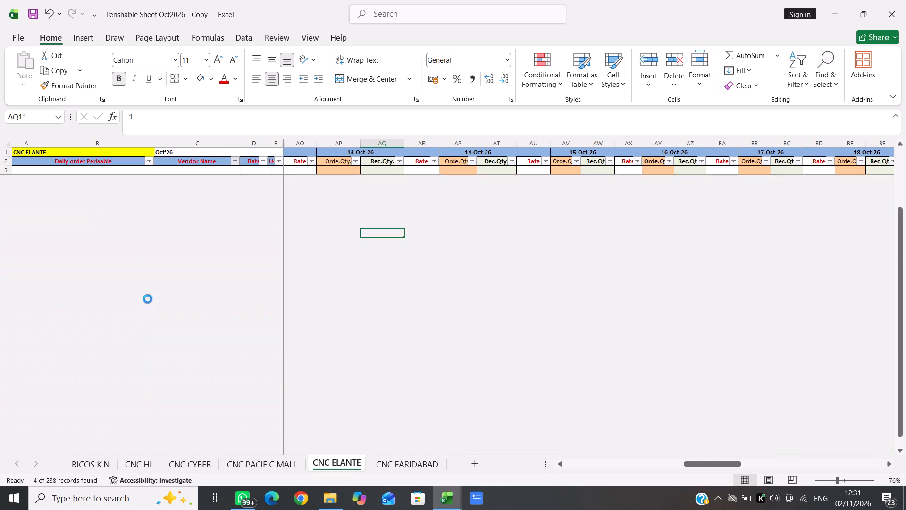
scroll(148, 299, up, 2)
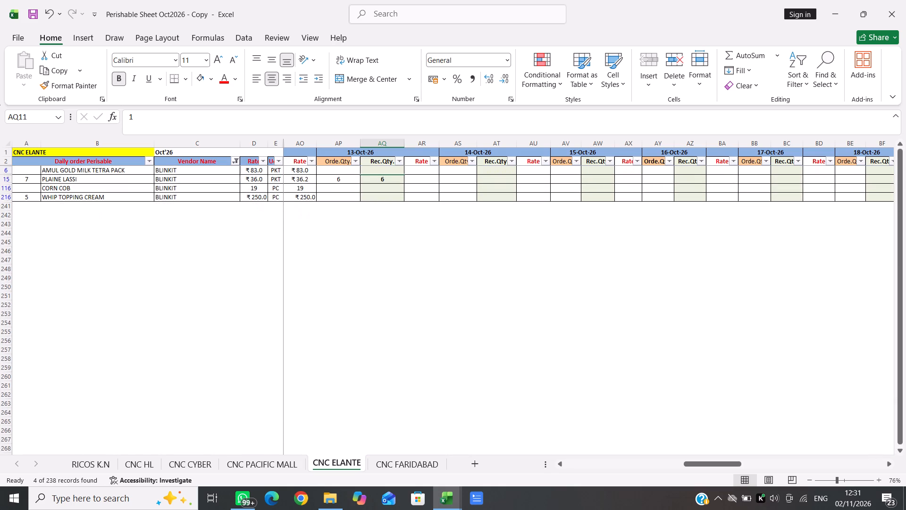
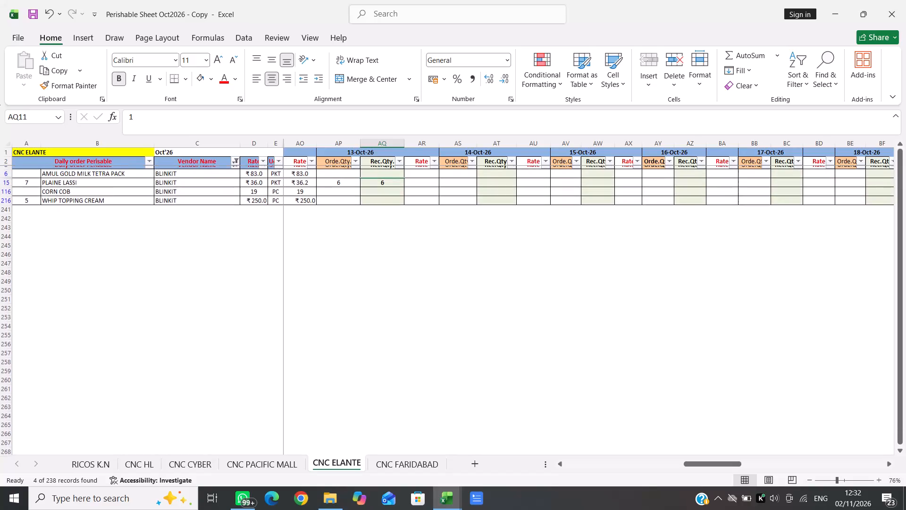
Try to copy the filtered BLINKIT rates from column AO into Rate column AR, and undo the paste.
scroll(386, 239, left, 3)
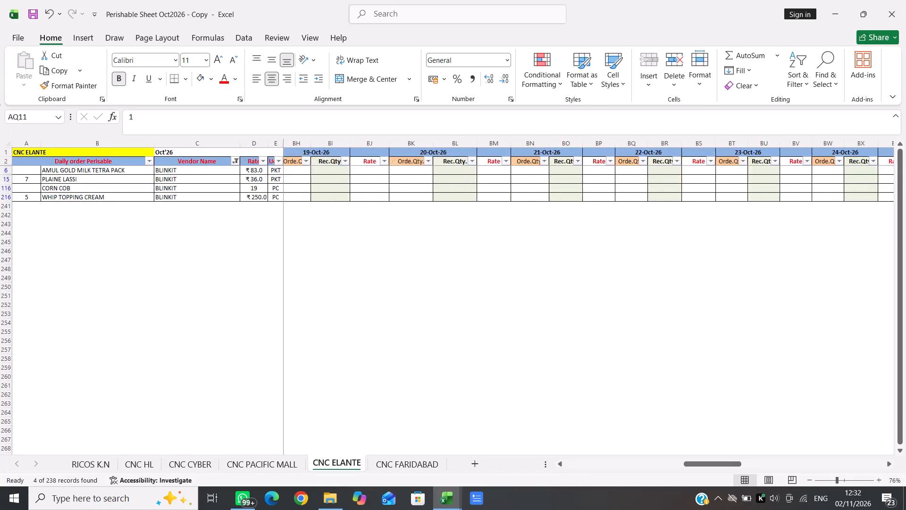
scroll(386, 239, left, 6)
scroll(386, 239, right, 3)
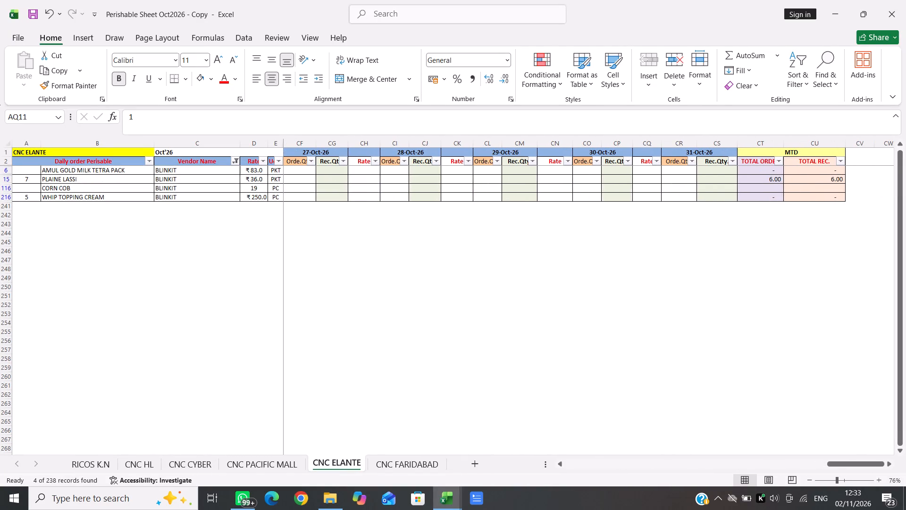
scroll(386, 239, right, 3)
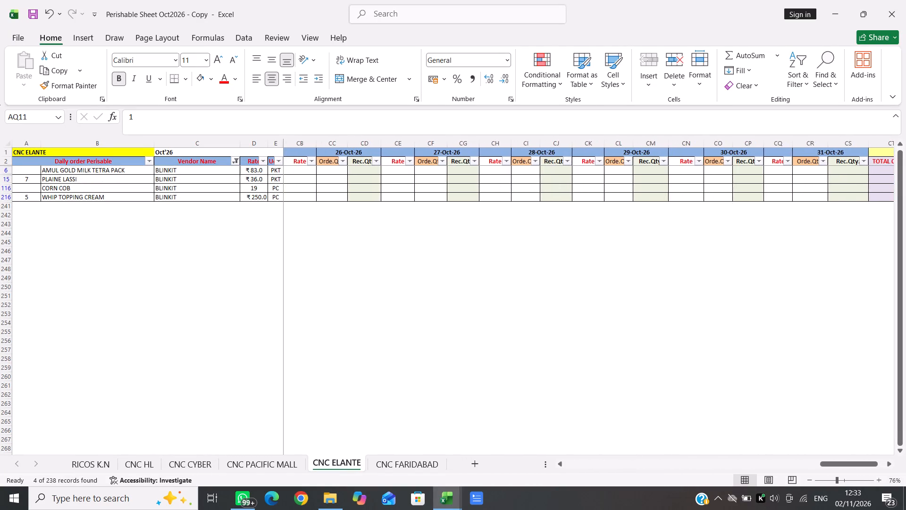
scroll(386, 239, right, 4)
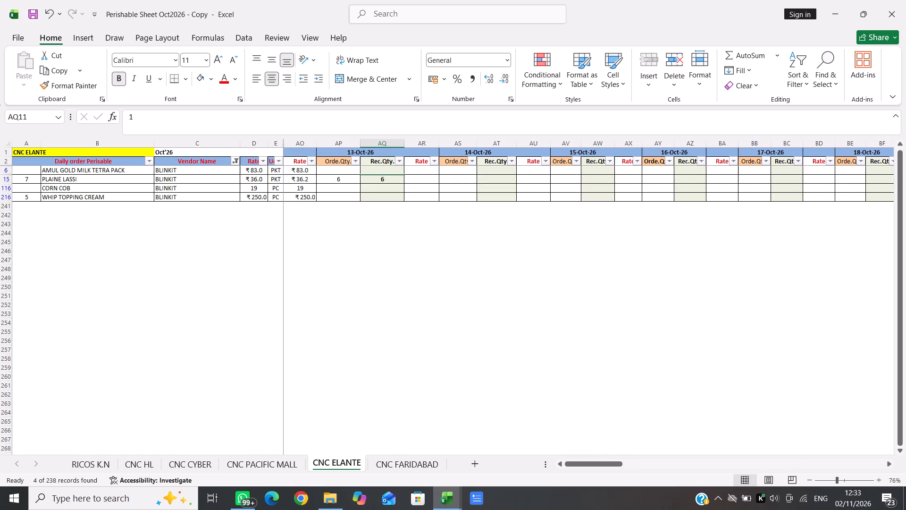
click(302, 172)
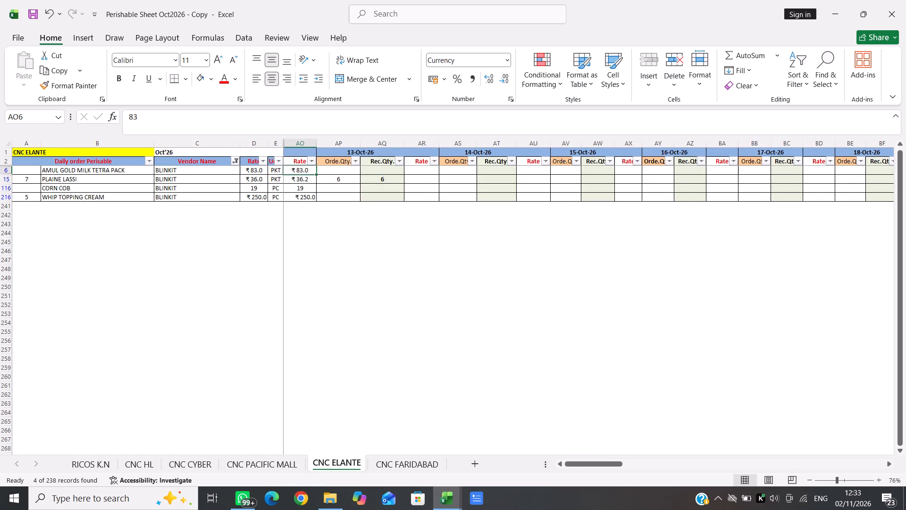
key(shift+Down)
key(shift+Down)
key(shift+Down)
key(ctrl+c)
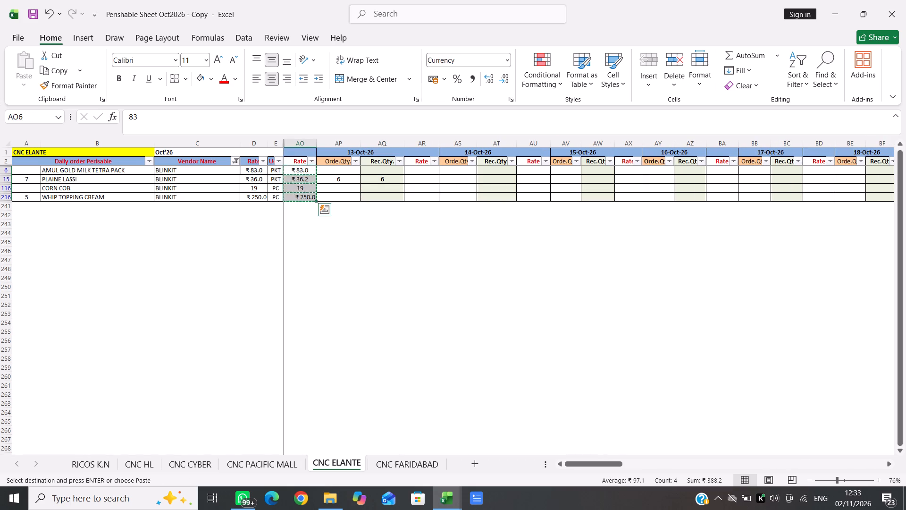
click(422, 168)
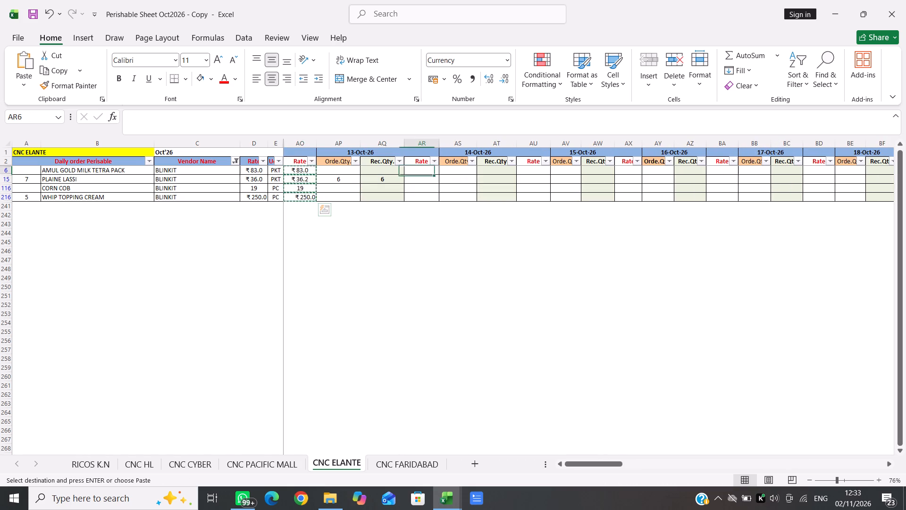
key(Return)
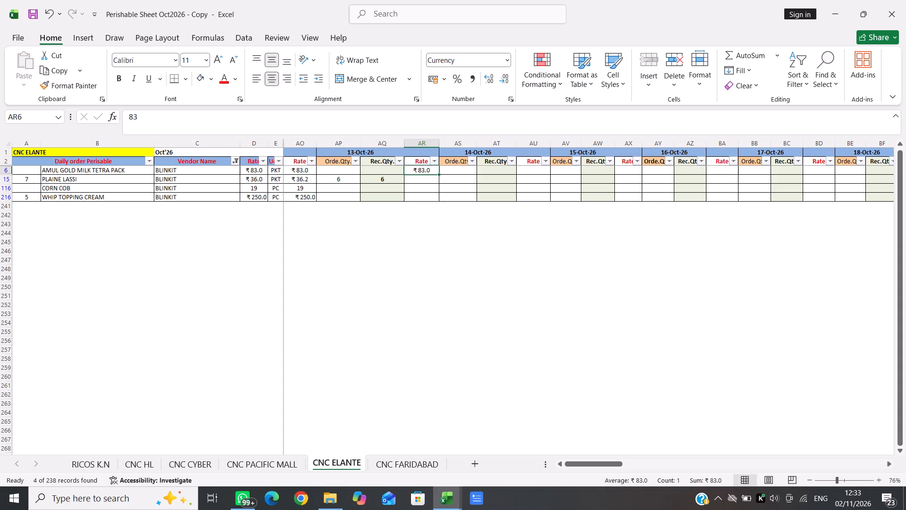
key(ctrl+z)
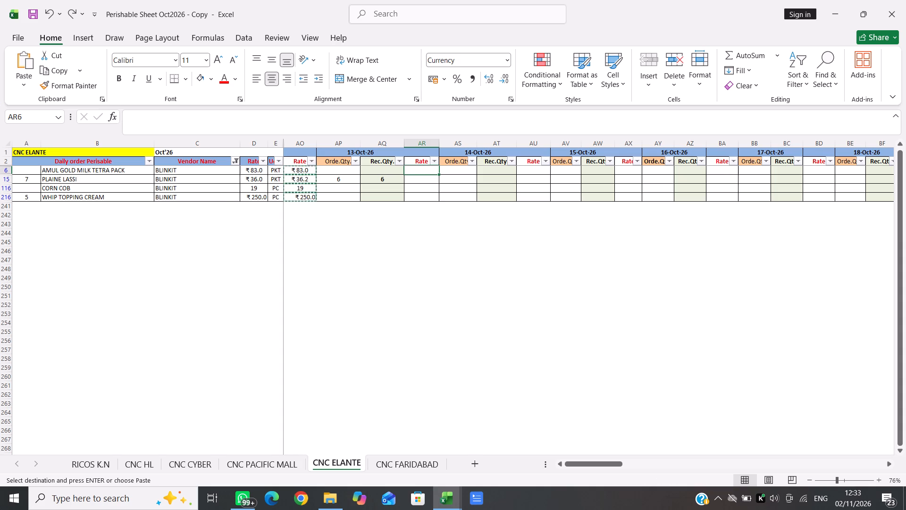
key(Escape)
Clear the Vendor Name filter on the CNC ELANTE sheet.
scroll(434, 187, left, 5)
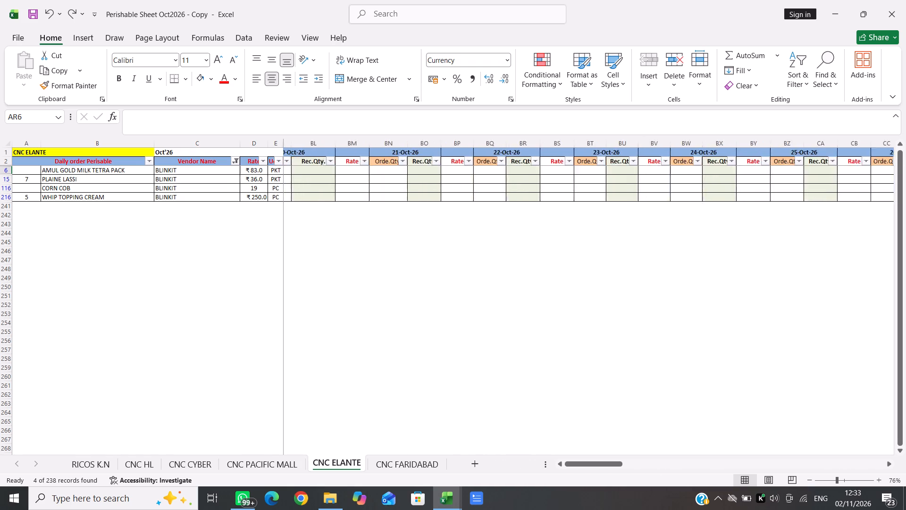
scroll(434, 187, left, 7)
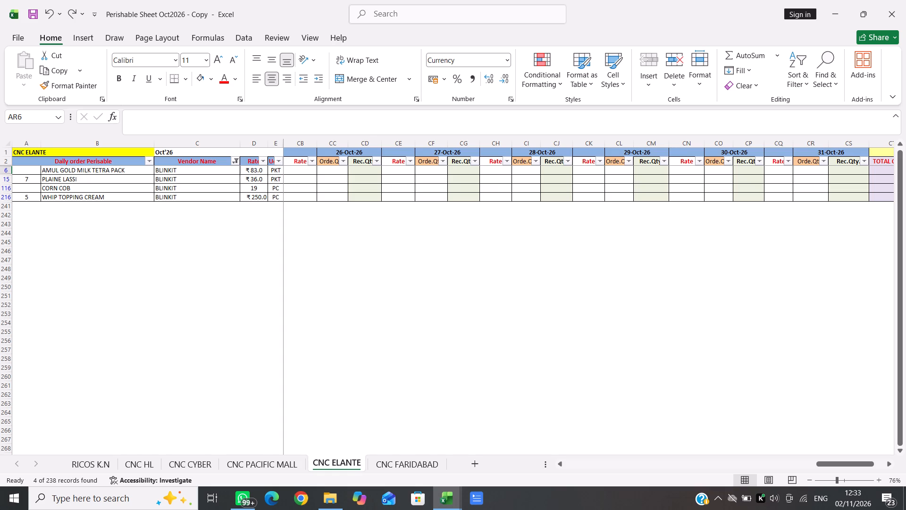
click(237, 160)
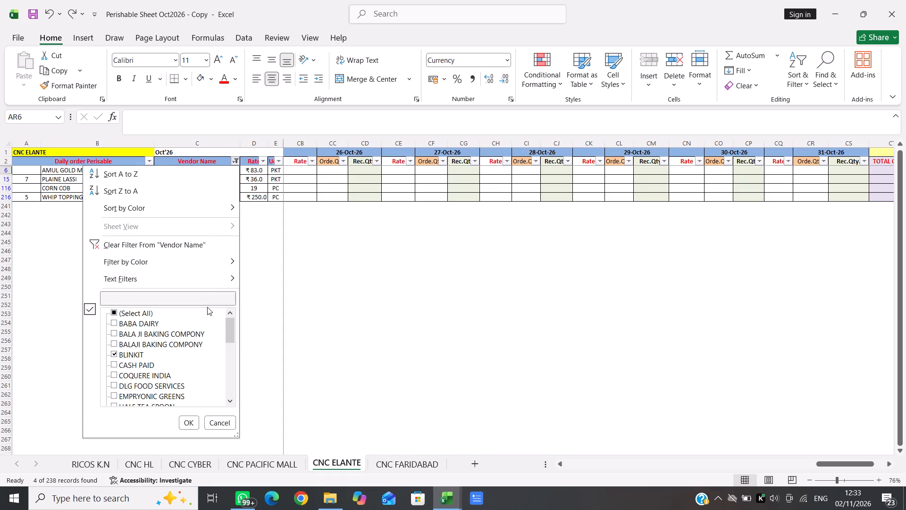
click(210, 240)
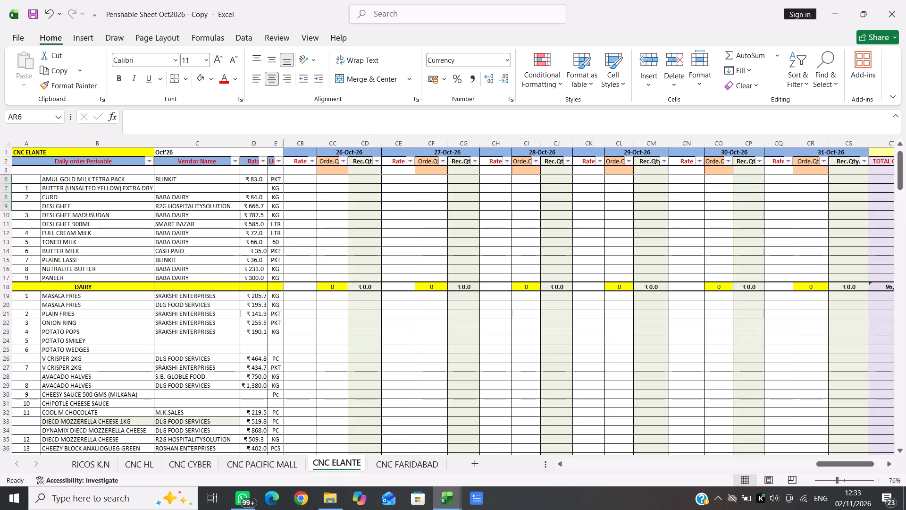
Copy the dairy item rates from AMUL BUTTER to PANEER, AO4:AO17, into Rate column AR, starting at AR4.
scroll(471, 257, right, 8)
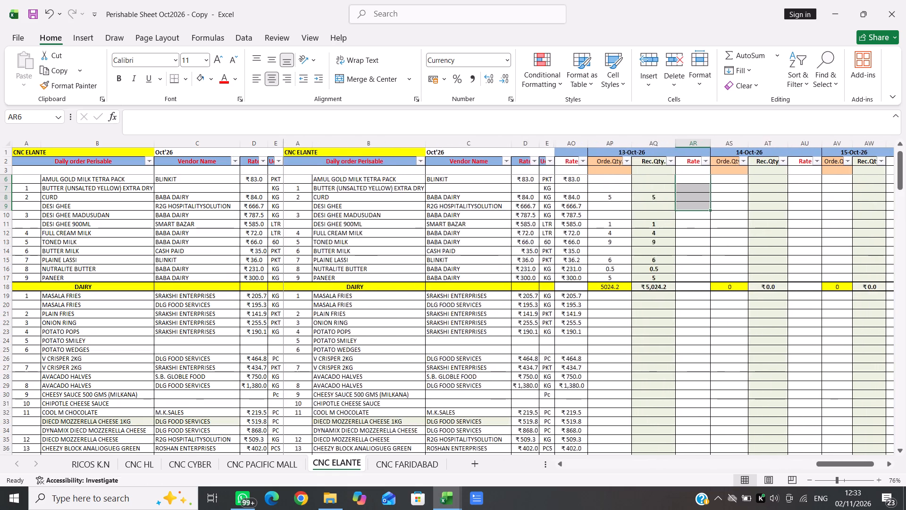
scroll(471, 257, up, 4)
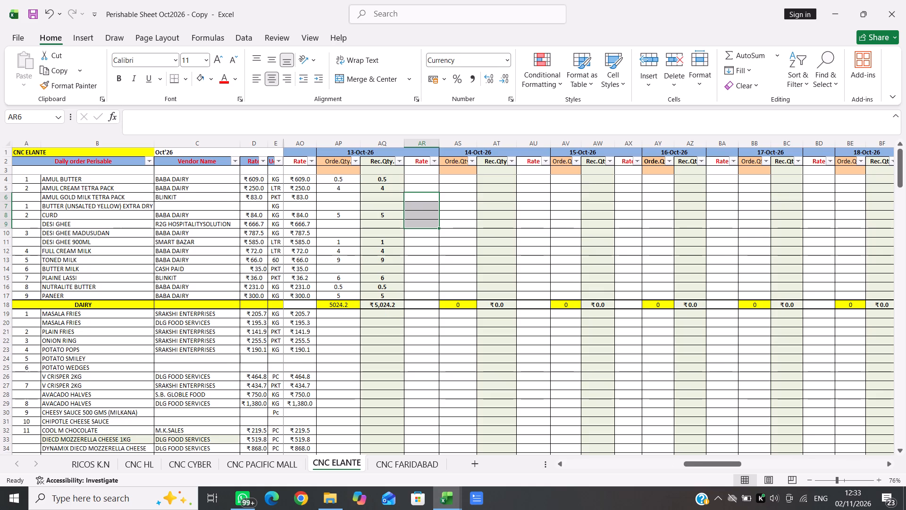
click(298, 176)
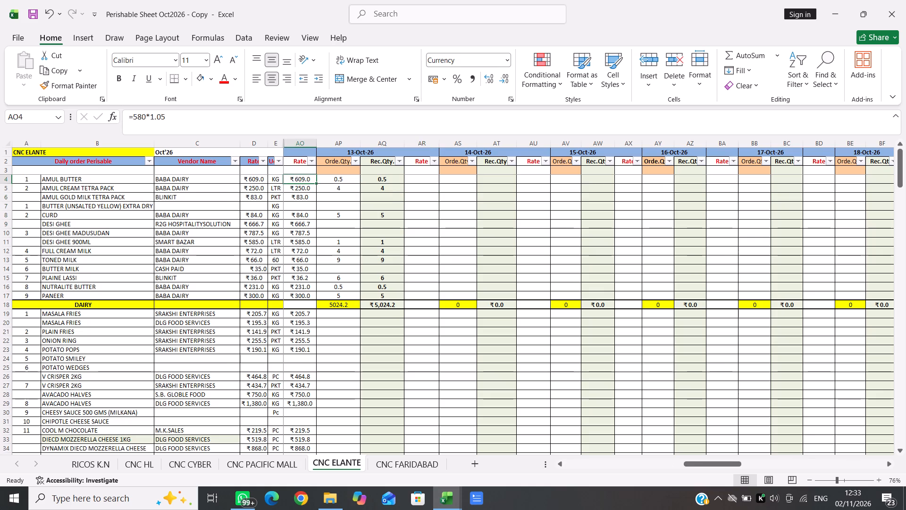
key(Down)
key(Down)
key(Down)
key(Down)
key(Down)
key(Down)
key(Down)
key(Down)
key(Down)
key(Down)
key(Down)
key(Down)
key(Up)
key(Up)
key(Up)
key(Up)
key(Up)
key(Up)
key(Up)
key(Up)
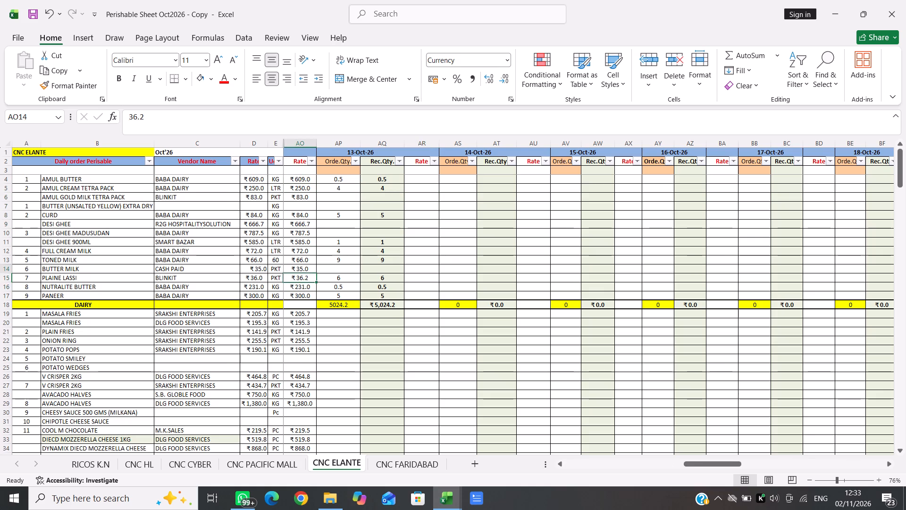
key(Up)
key(Up)
key(Up)
key(Up)
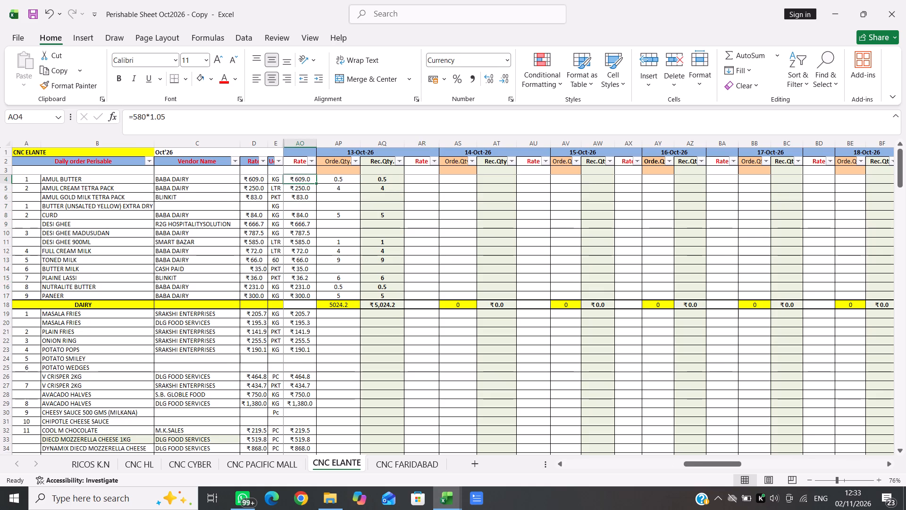
key(shift+Down)
key(shift+Down)
key(shift+Down)
key(shift+Down)
key(shift+Down)
key(shift+Down)
key(shift+Down)
key(shift+Down)
key(shift+Down)
key(shift+Down)
key(shift+Down)
key(shift+Down)
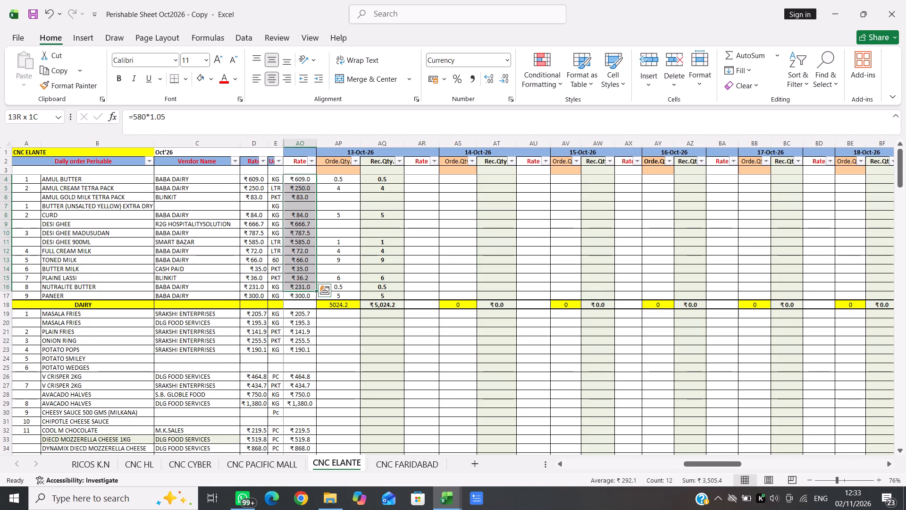
key(shift+Down)
key(ctrl+c)
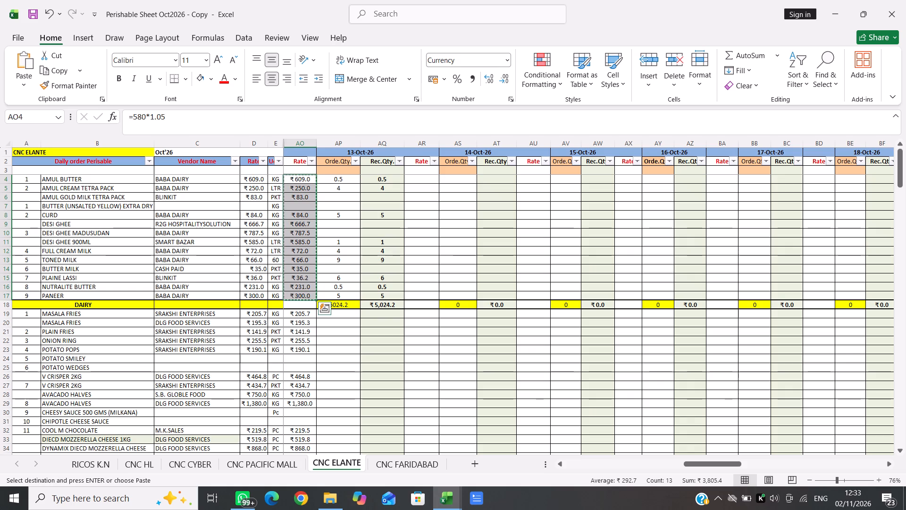
key(Right)
key(Right)
key(Right)
key(Return)
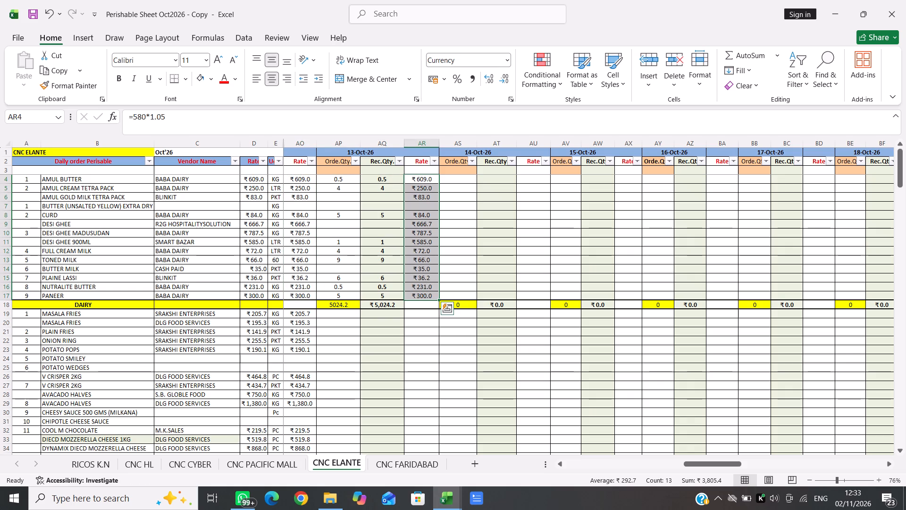
Copy the same dairy rates, rows 4 to 17, onward into Rate columns AU, AX and BA.
key(ctrl+c)
key(Right)
key(Right)
key(Right)
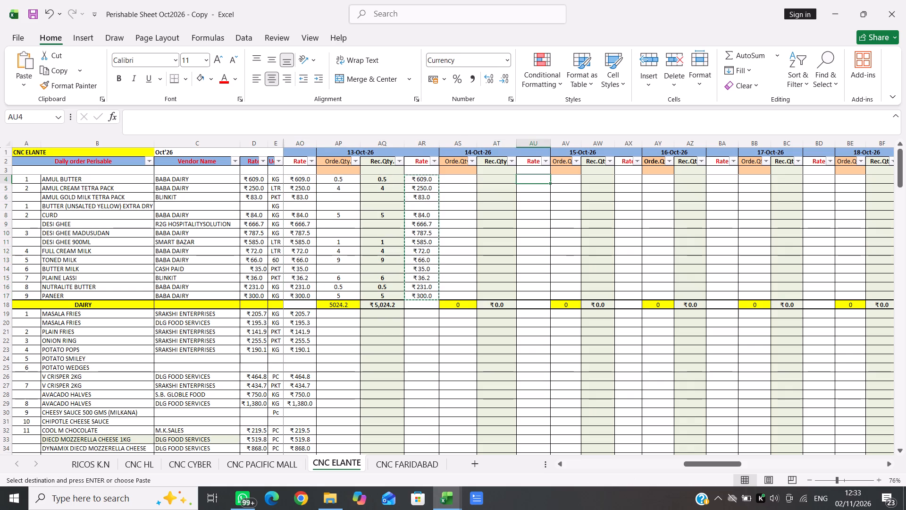
key(Return)
key(ctrl+c)
key(Right)
key(Right)
key(Right)
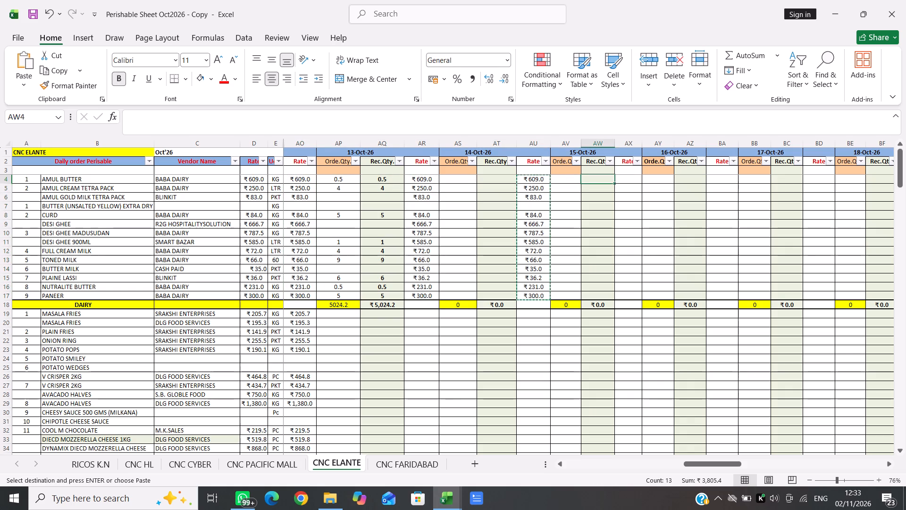
key(Return)
key(ctrl+c)
key(Right)
key(Right)
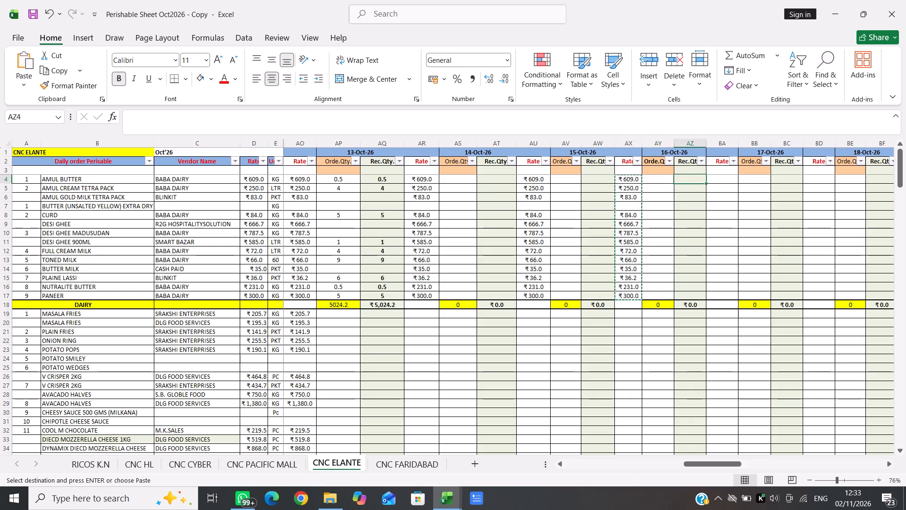
key(Right)
key(Return)
Continue copying the dairy rates in rows 4 to 17 into Rate columns BD, BG and BJ.
key(ctrl+c)
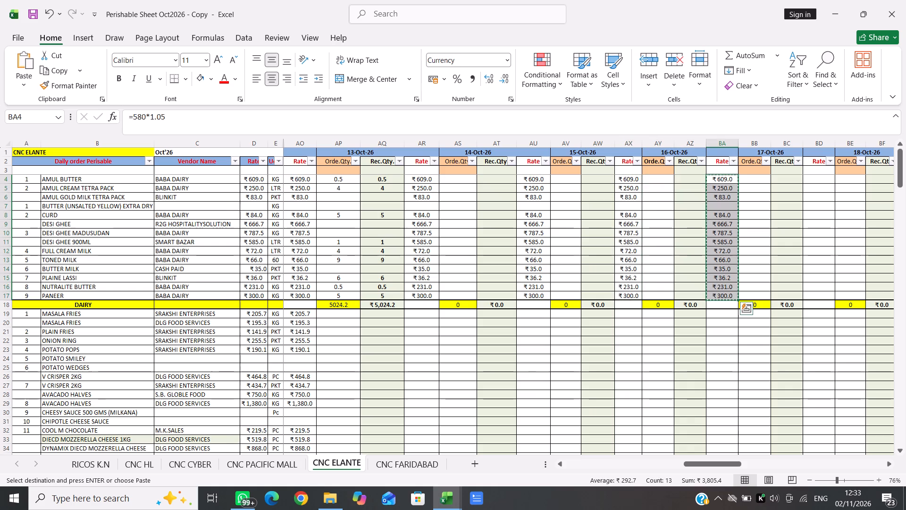
key(Right)
key(Right)
key(Right)
key(Return)
key(ctrl+c)
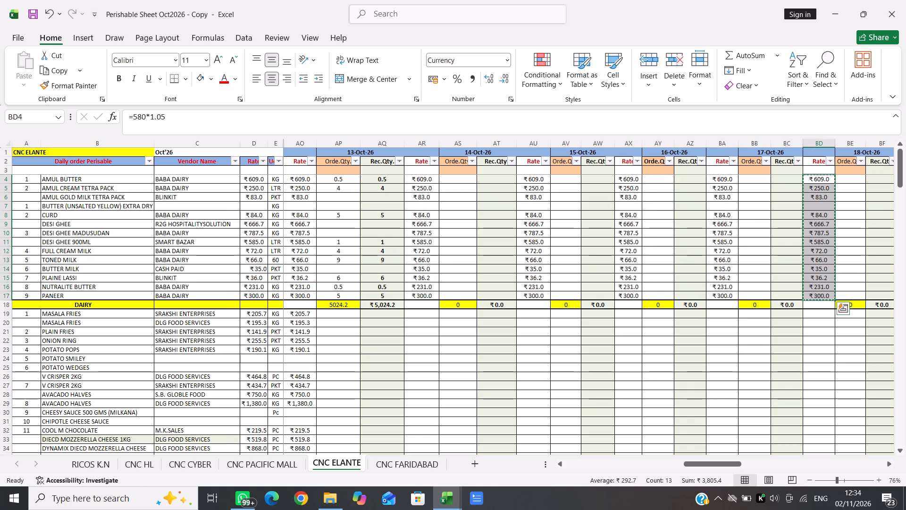
key(Right)
key(Right)
key(Right)
key(Return)
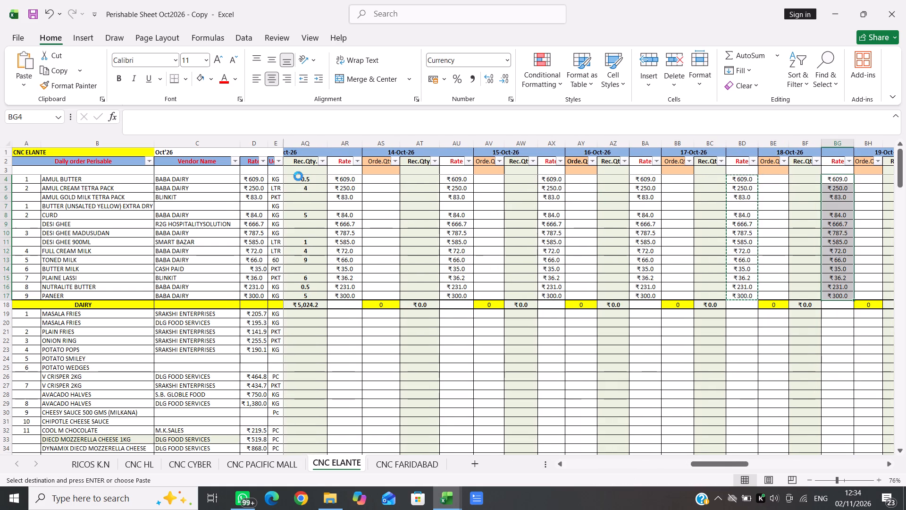
key(ctrl+c)
key(Right)
key(Right)
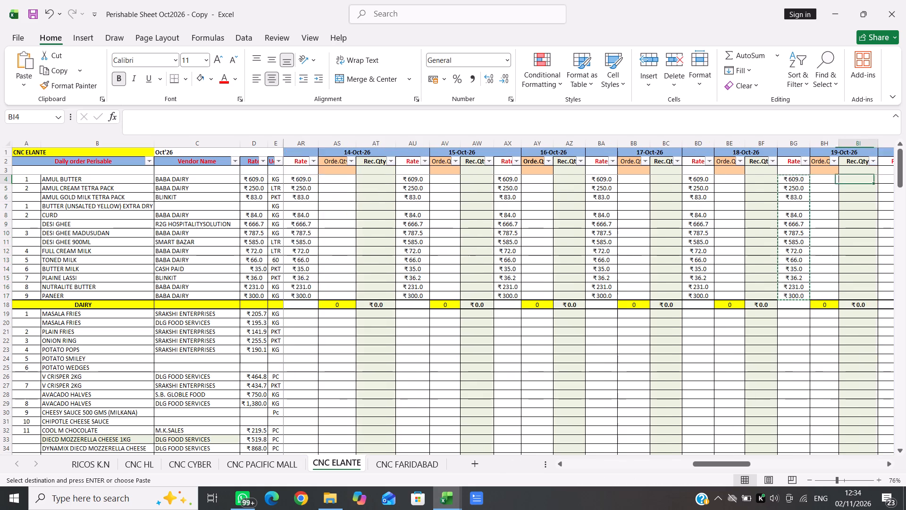
key(Right)
key(Return)
Continue copying the dairy rates in rows 4 to 17 into Rate columns BM, BP and BS.
key(ctrl+c)
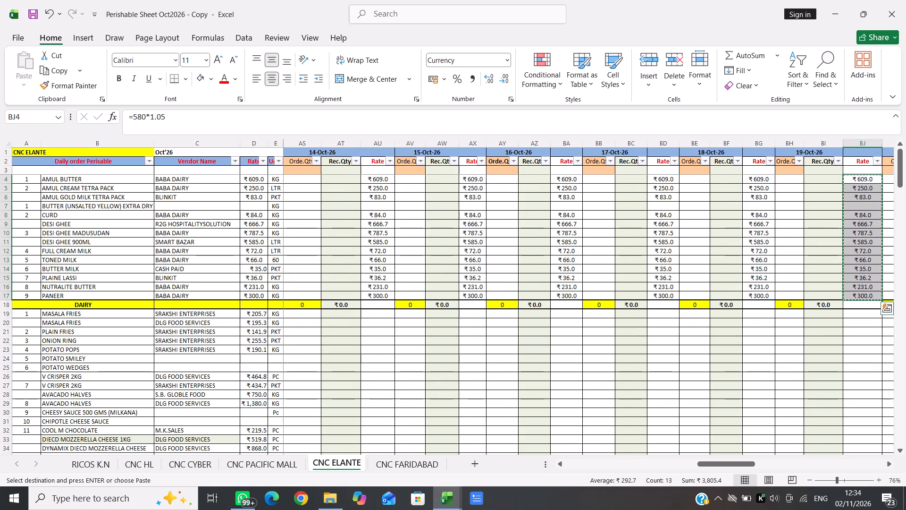
key(Right)
key(Right)
key(Right)
key(Return)
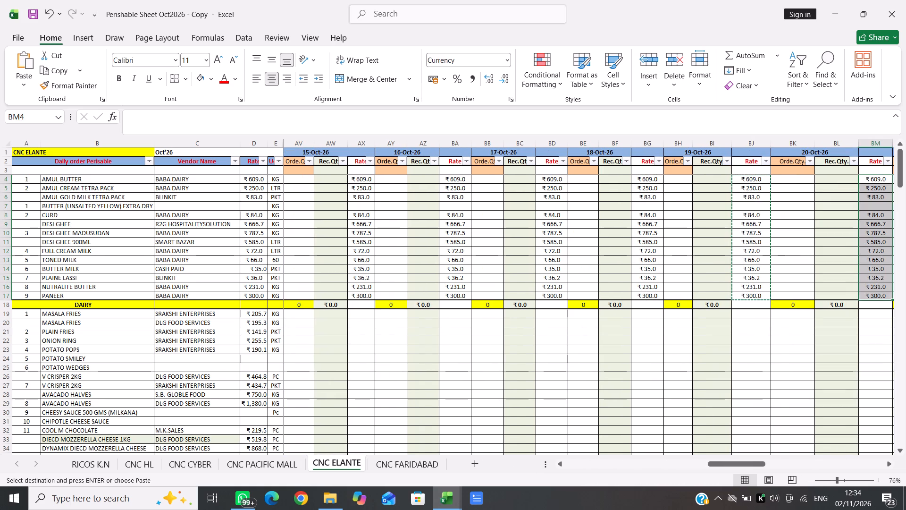
key(ctrl+c)
key(Right)
key(Right)
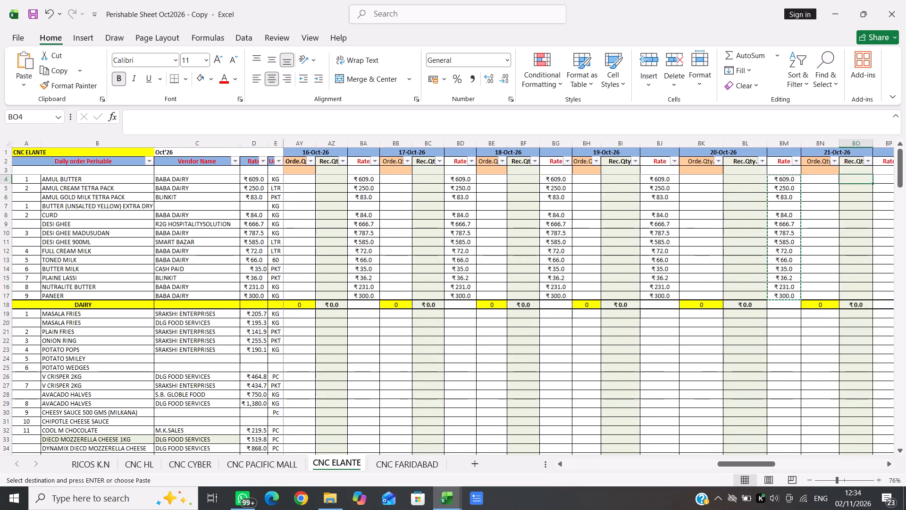
key(Right)
key(Return)
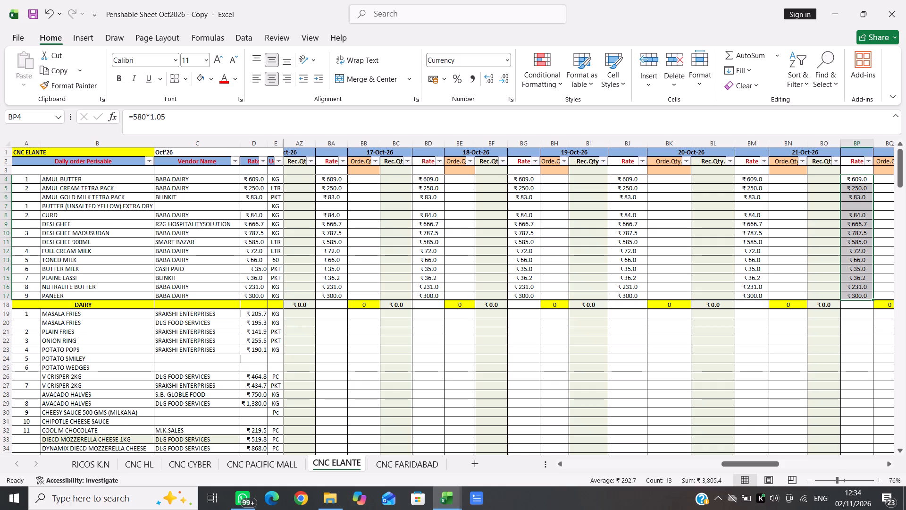
key(ctrl+c)
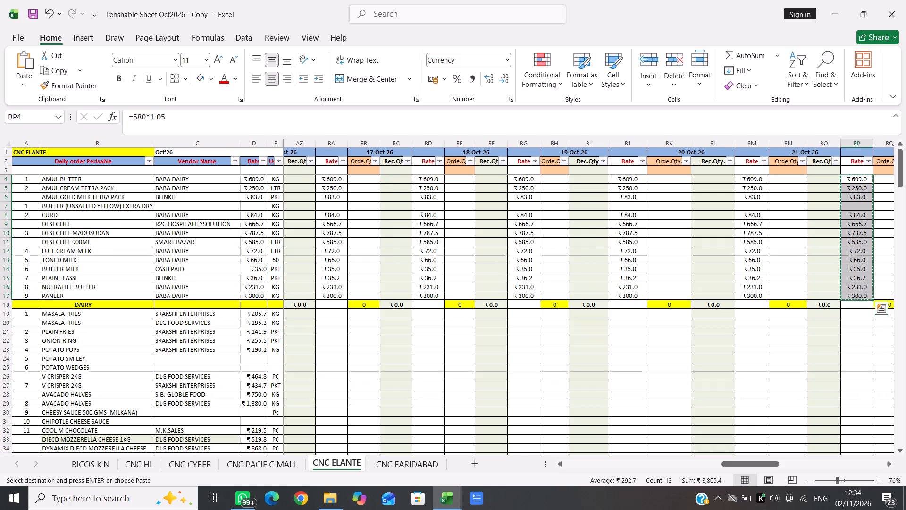
key(Right)
key(Right)
key(Right)
key(Return)
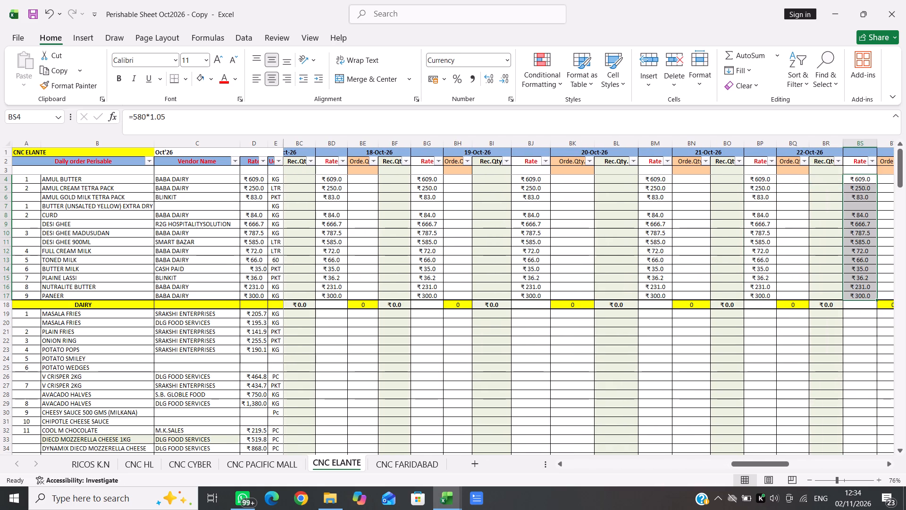
Continue copying the dairy rates in rows 4 to 17 into Rate columns BV, BY and CB.
key(ctrl+c)
key(Right)
key(Right)
key(Right)
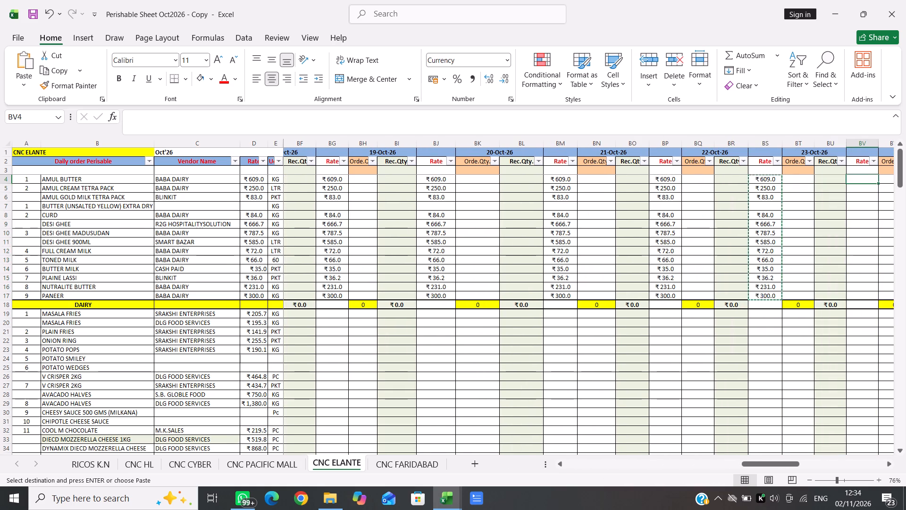
key(Return)
key(ctrl+c)
key(Right)
key(Right)
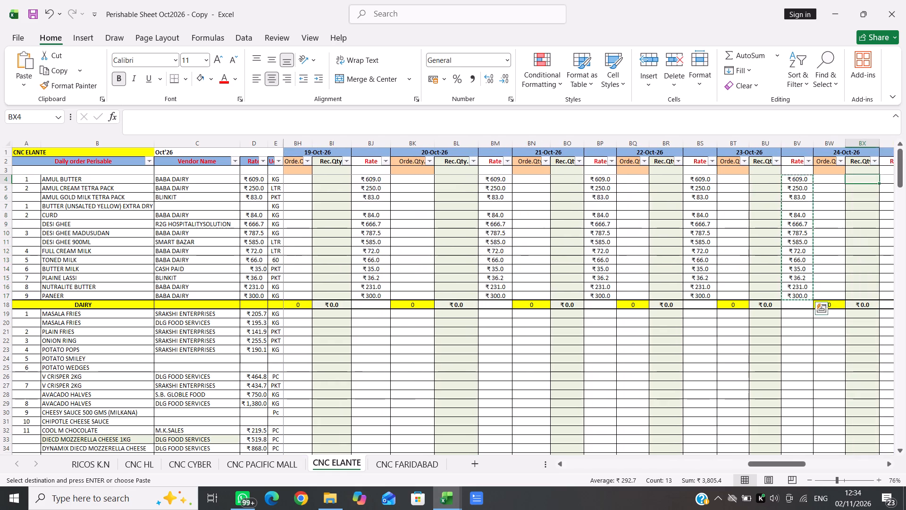
key(Right)
key(Return)
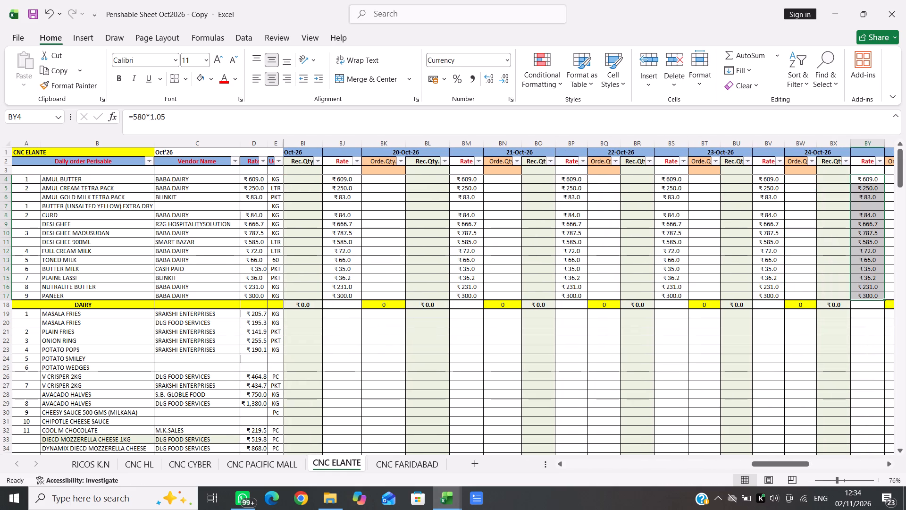
key(ctrl+c)
key(Right)
key(Right)
key(Right)
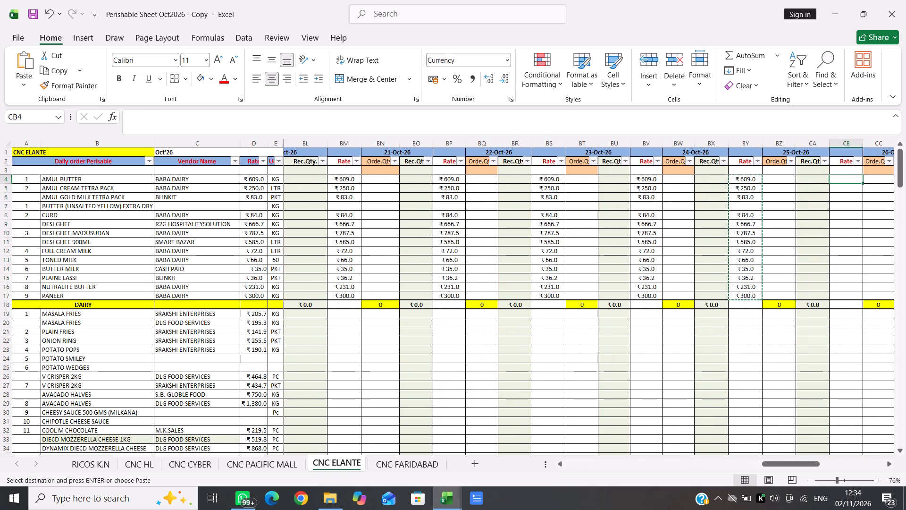
key(Return)
Continue copying the dairy rates in rows 4 to 17 into Rate columns CE, CH and CK.
key(ctrl+c)
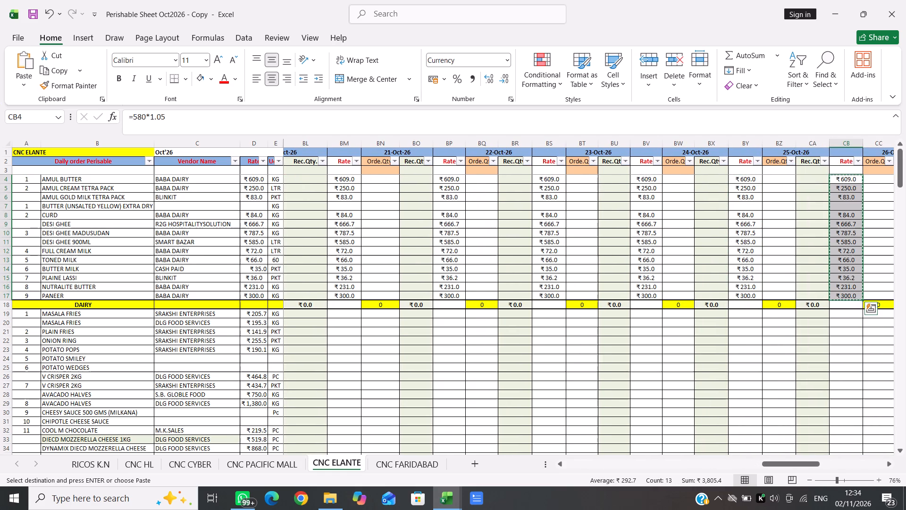
key(Right)
key(Right)
key(Right)
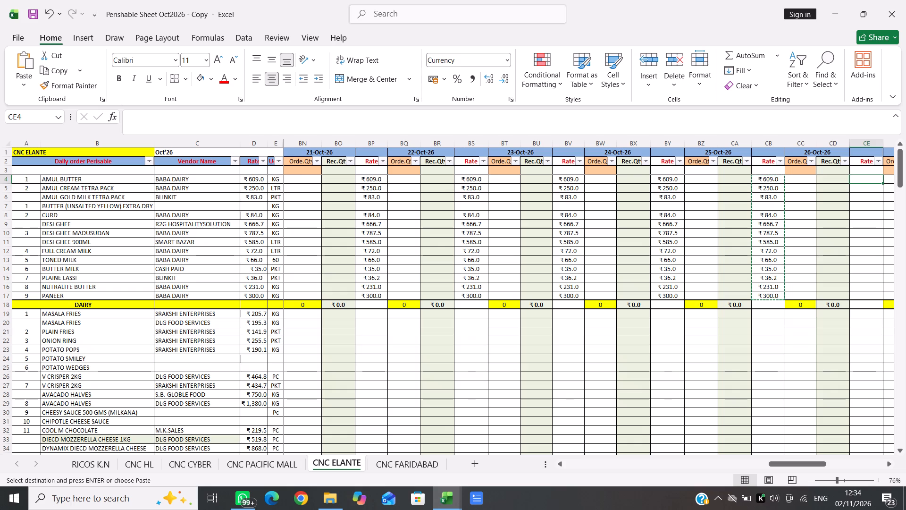
key(Return)
key(ctrl+c)
key(Right)
key(Right)
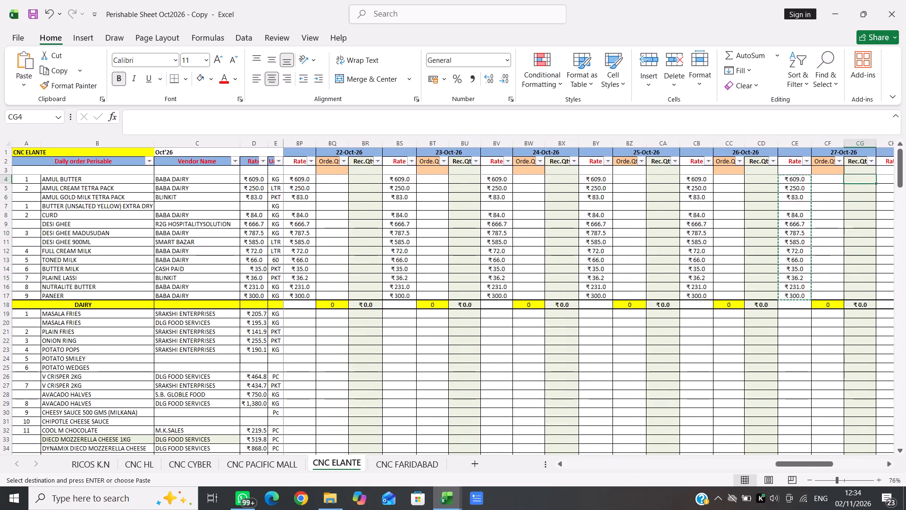
key(Right)
key(Return)
key(ctrl+c)
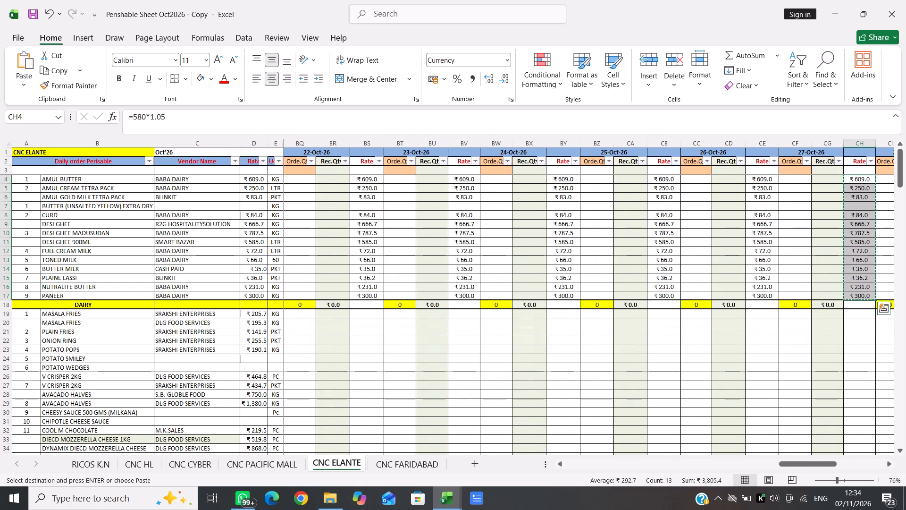
key(Right)
key(Right)
key(Right)
key(Return)
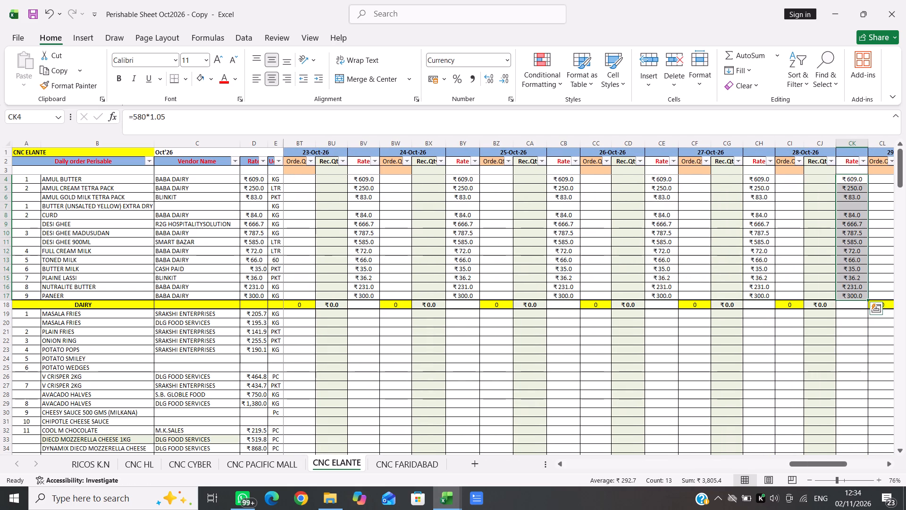
Copy the dairy rates in rows 4 to 17 into the remaining Rate columns CN and CQ.
key(ctrl+c)
key(Right)
key(Right)
key(Right)
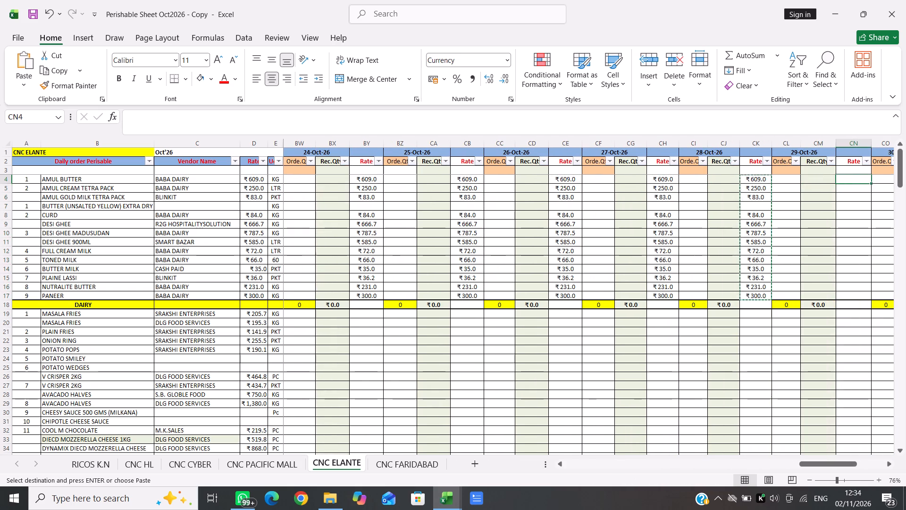
key(Return)
key(ctrl+c)
key(Right)
key(Right)
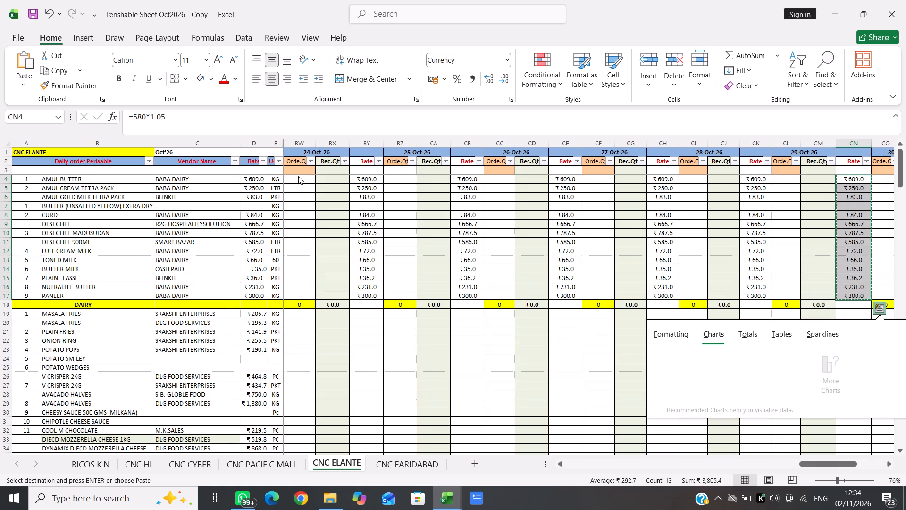
key(Right)
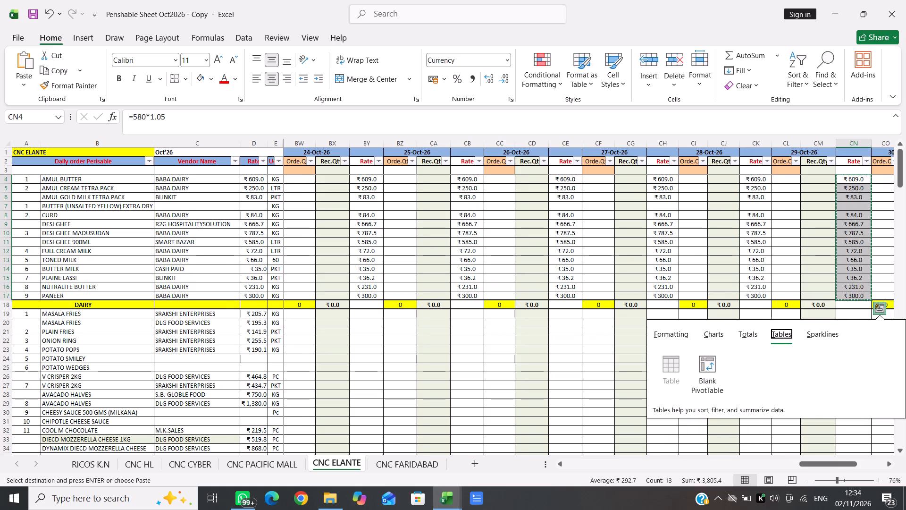
click(812, 285)
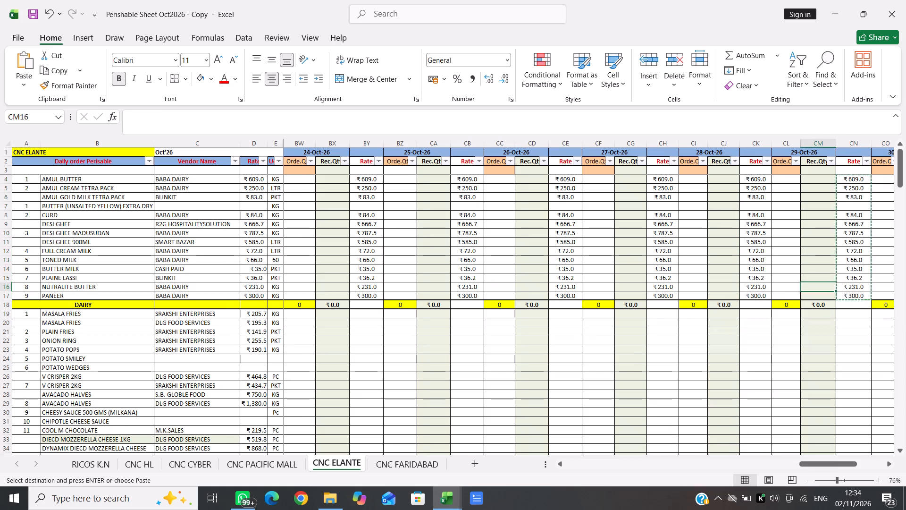
scroll(854, 230, left, 2)
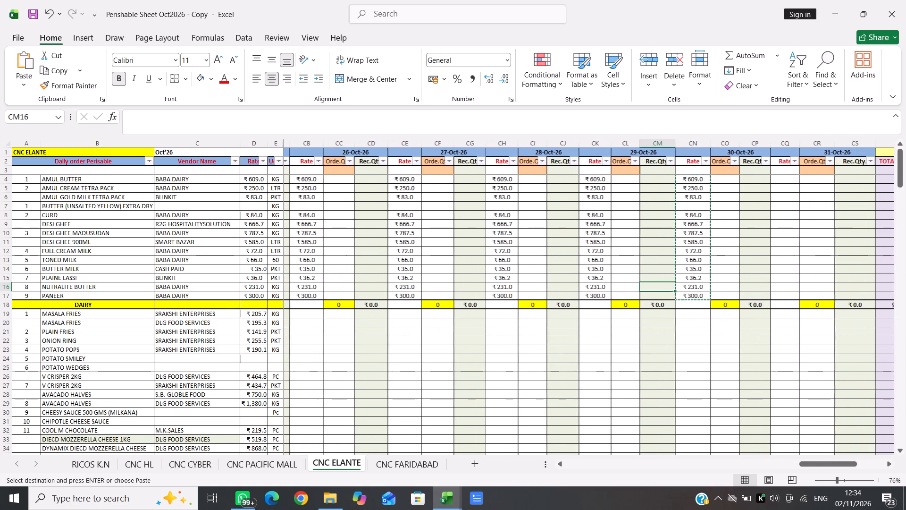
click(780, 181)
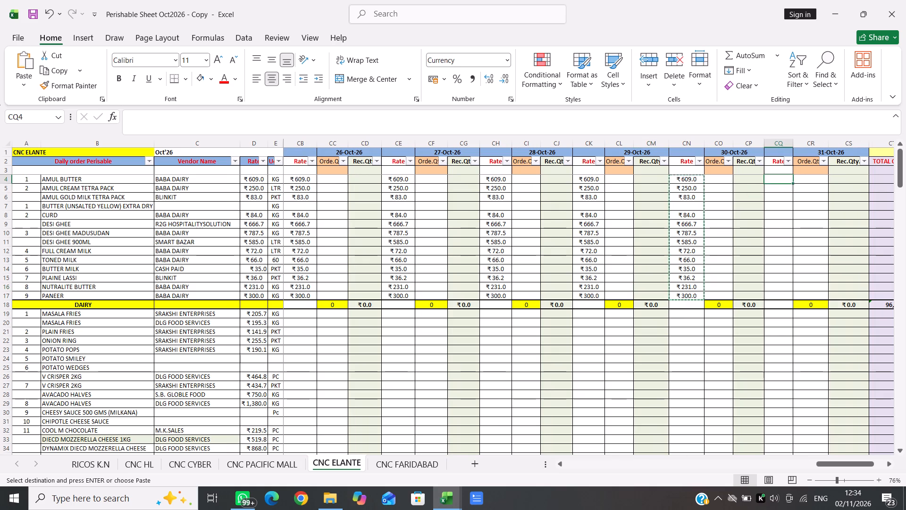
key(Return)
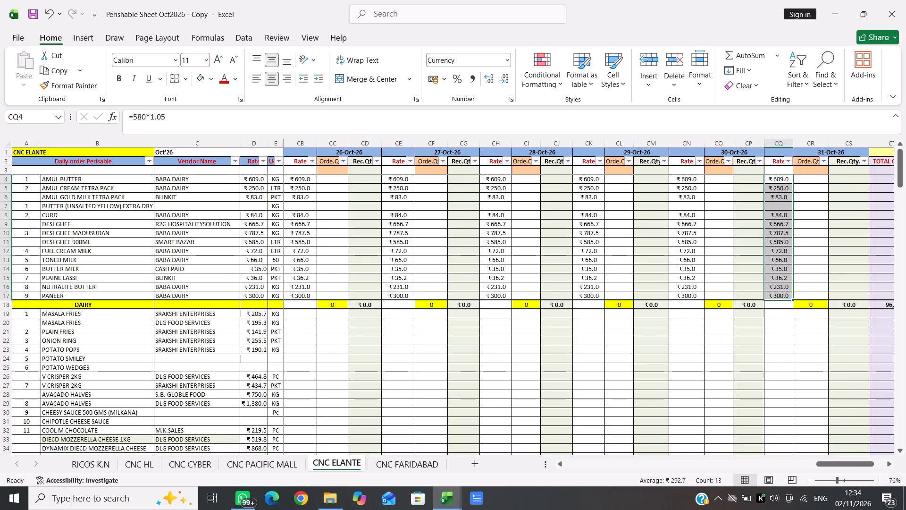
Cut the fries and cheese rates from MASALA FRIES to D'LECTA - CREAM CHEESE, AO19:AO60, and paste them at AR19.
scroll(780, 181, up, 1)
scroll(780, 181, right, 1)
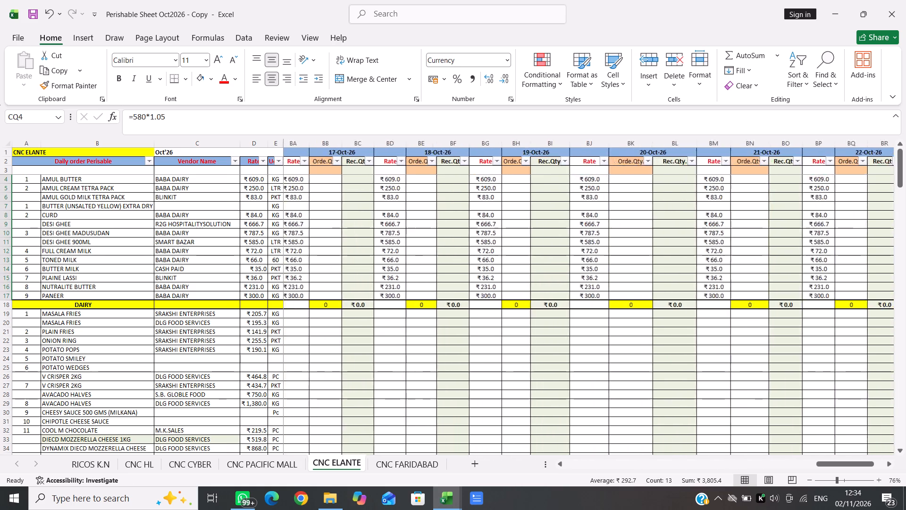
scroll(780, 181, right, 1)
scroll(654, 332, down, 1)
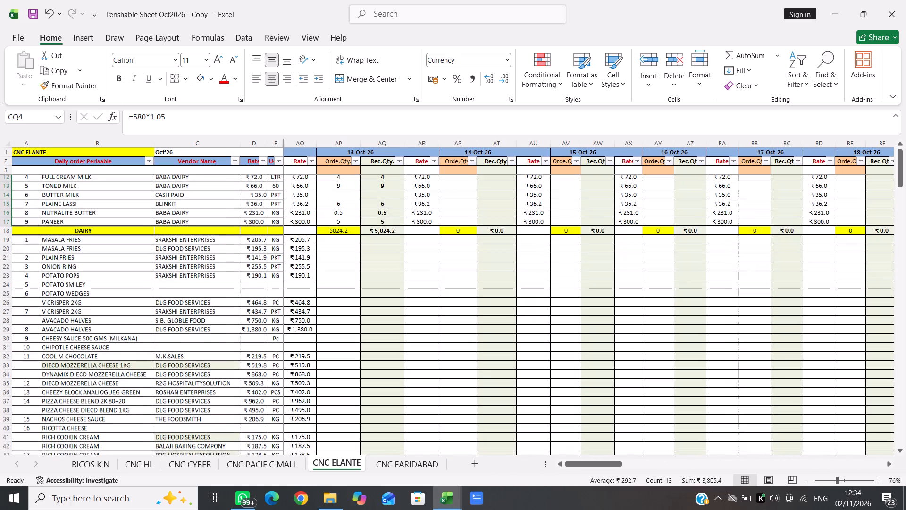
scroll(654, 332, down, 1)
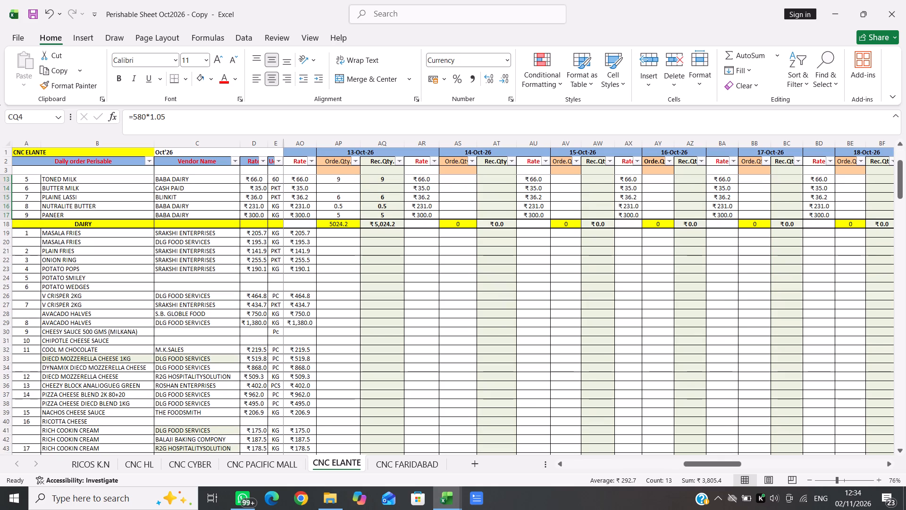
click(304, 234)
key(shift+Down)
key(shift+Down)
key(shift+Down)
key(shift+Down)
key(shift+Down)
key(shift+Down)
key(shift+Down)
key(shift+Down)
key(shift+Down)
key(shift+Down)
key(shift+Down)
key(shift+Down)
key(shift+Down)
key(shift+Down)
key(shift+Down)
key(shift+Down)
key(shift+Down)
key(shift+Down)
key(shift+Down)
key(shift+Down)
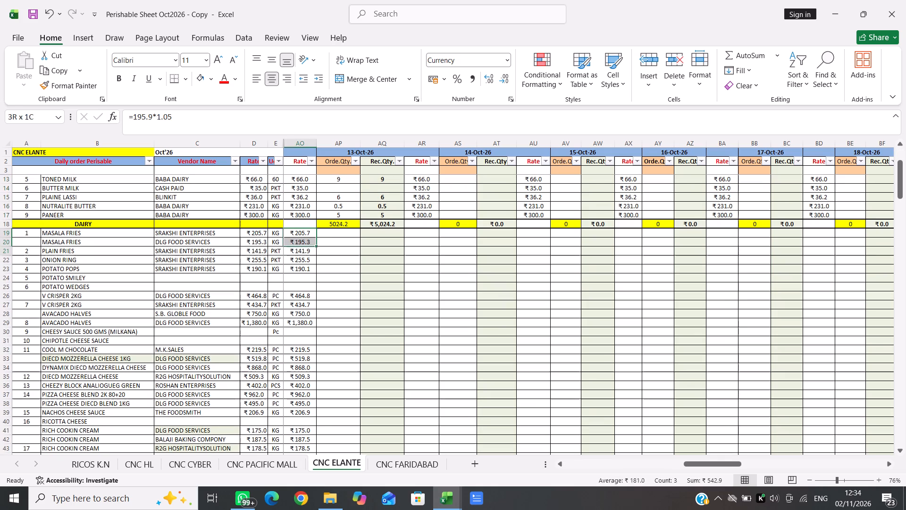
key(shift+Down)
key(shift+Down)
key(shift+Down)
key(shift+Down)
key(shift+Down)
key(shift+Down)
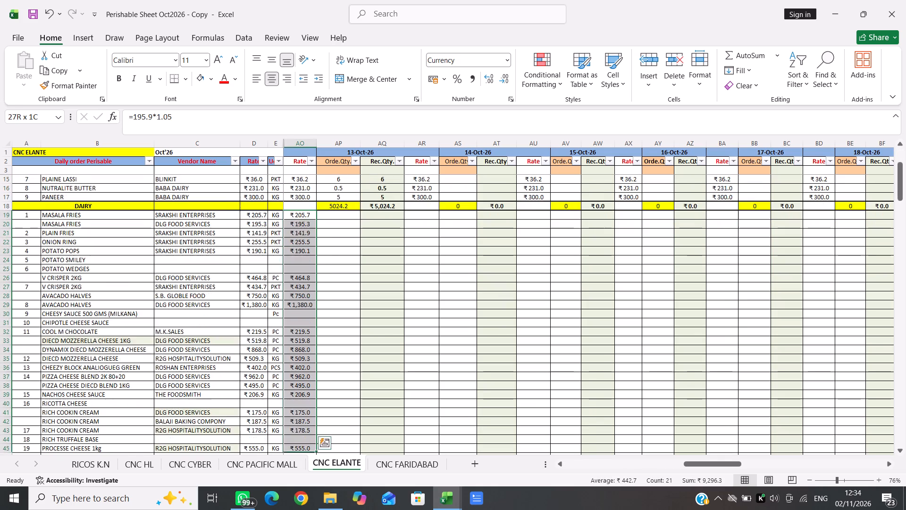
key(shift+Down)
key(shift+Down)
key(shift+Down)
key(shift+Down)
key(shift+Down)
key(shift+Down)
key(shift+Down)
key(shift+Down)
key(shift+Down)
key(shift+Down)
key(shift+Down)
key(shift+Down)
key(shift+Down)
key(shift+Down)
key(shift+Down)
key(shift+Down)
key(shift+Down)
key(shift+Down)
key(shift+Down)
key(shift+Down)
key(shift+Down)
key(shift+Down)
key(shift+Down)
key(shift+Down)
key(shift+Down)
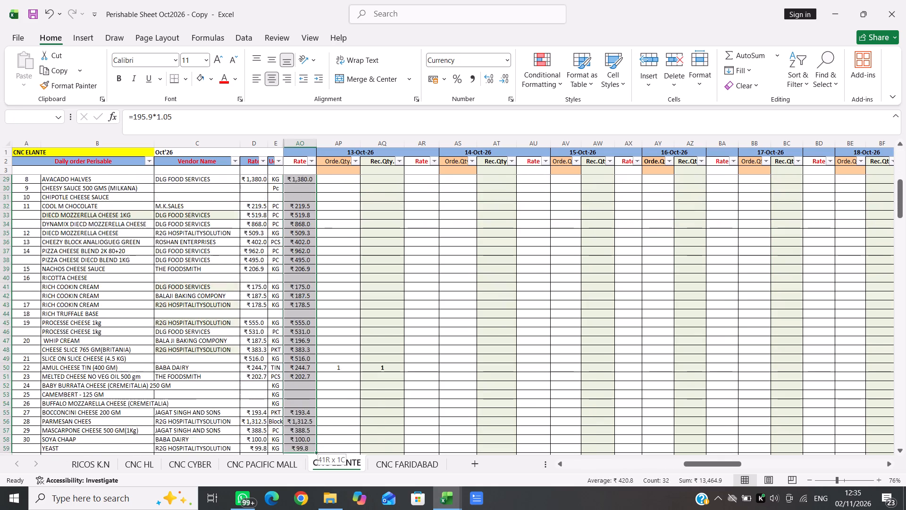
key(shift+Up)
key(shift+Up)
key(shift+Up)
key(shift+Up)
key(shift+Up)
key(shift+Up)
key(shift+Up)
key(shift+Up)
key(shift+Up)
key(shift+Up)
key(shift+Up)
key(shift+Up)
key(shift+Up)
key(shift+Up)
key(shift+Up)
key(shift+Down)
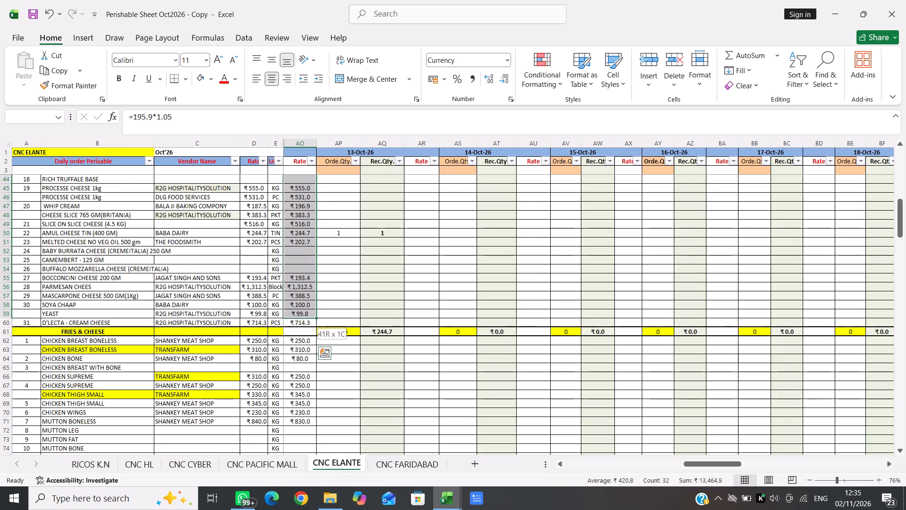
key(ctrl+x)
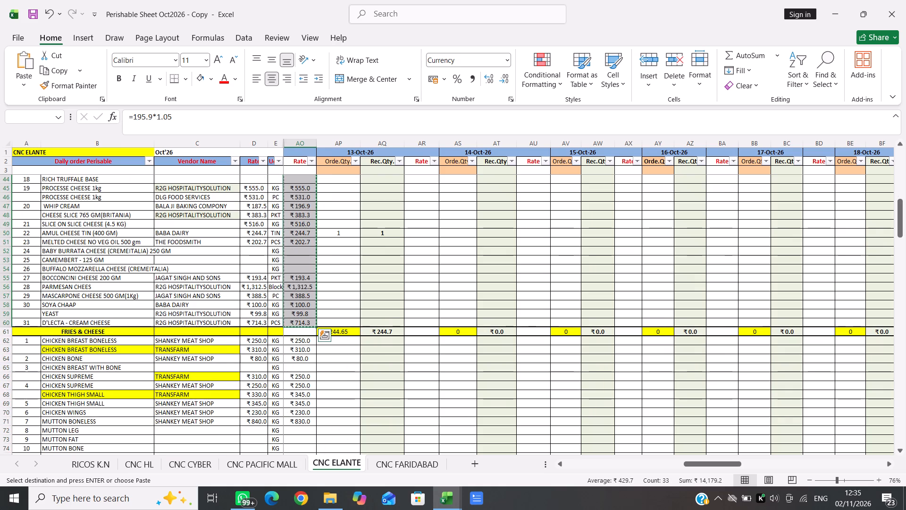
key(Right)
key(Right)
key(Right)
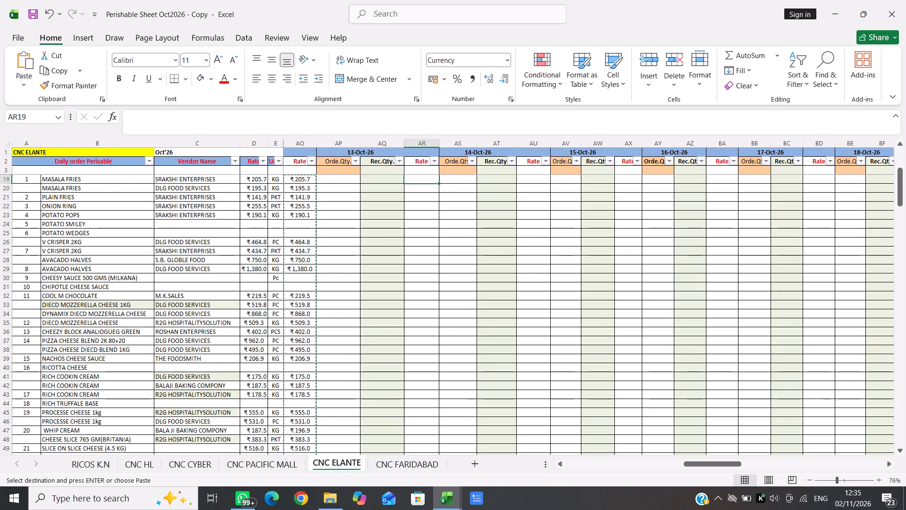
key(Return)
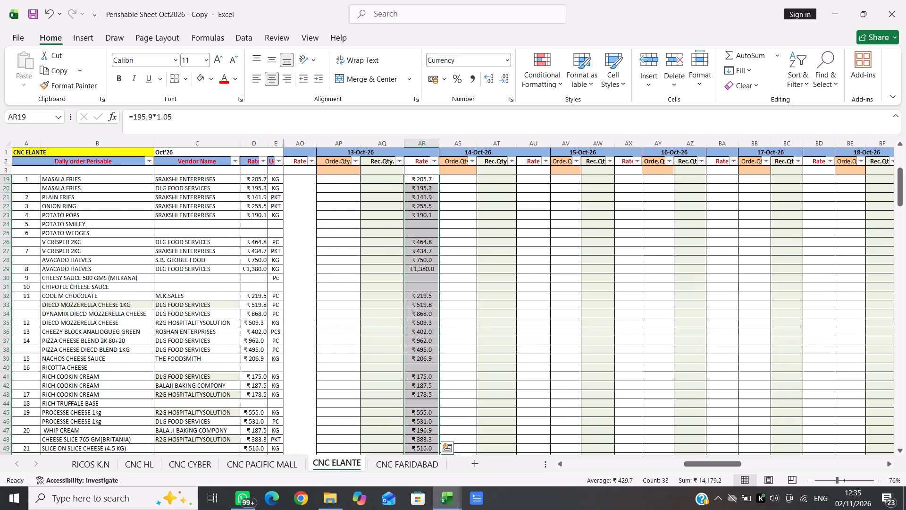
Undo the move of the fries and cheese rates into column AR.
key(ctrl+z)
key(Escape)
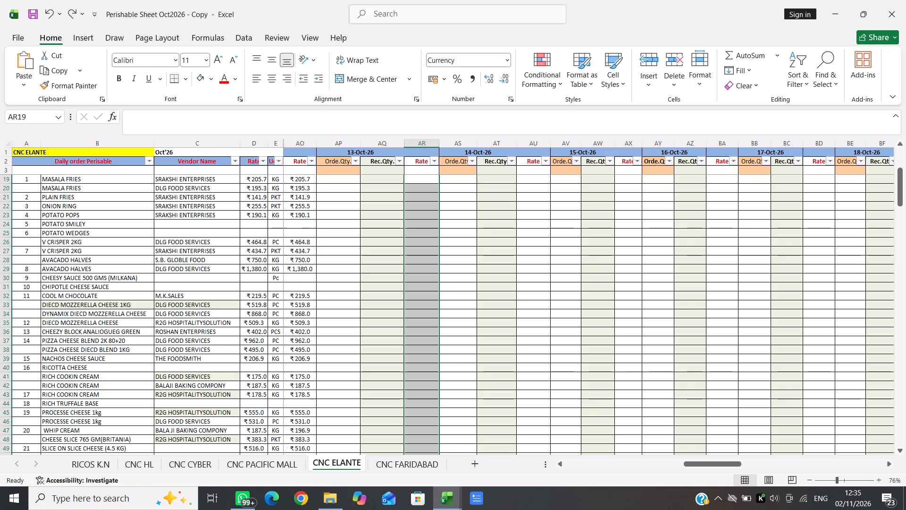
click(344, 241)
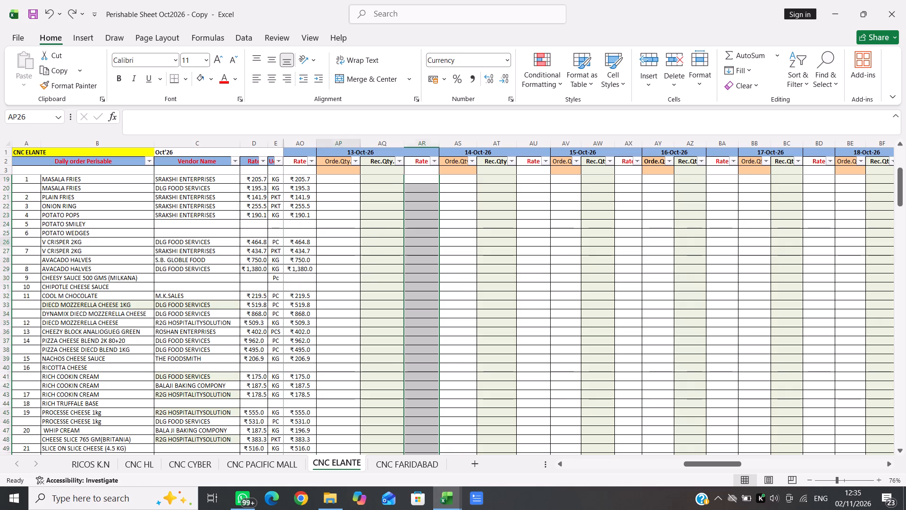
Copy the fries and cheese rates from MASALA FRIES to D'LECTA - CREAM CHEESE, AO19:AO60, into the 13-Oct-26 Rate column at AR19.
scroll(344, 241, up, 1)
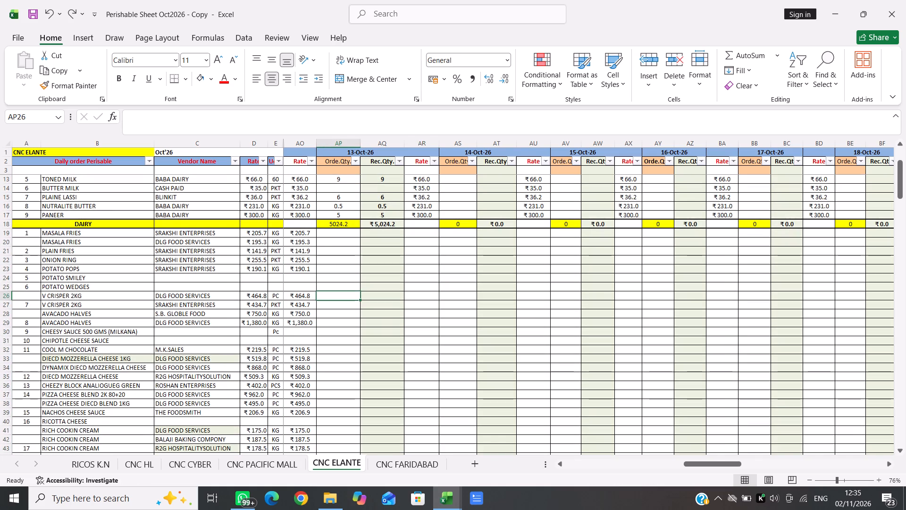
click(302, 234)
key(shift+Down)
key(shift+Down)
key(shift+Down)
key(shift+Down)
key(shift+Down)
key(shift+Down)
key(shift+Down)
key(shift+Down)
key(shift+Down)
key(shift+Down)
key(shift+Down)
key(shift+Down)
key(shift+Down)
key(shift+Down)
key(shift+Down)
key(shift+Down)
key(shift+Down)
key(shift+Down)
key(shift+Down)
key(shift+Down)
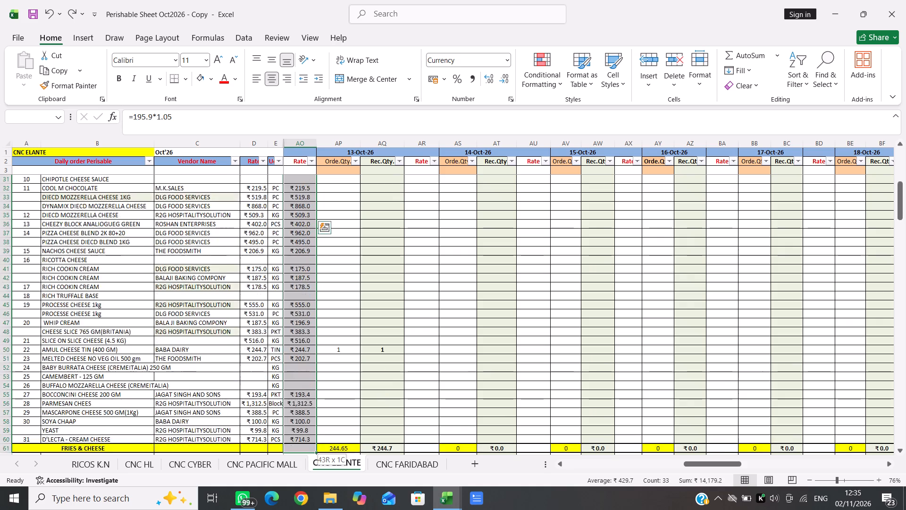
key(shift+Up)
key(shift+Up)
key(shift+Up)
key(shift+Up)
key(shift+Up)
key(shift+Up)
key(shift+Up)
key(shift+Up)
key(shift+Up)
key(shift+Up)
key(shift+Up)
key(shift+Up)
key(shift+Up)
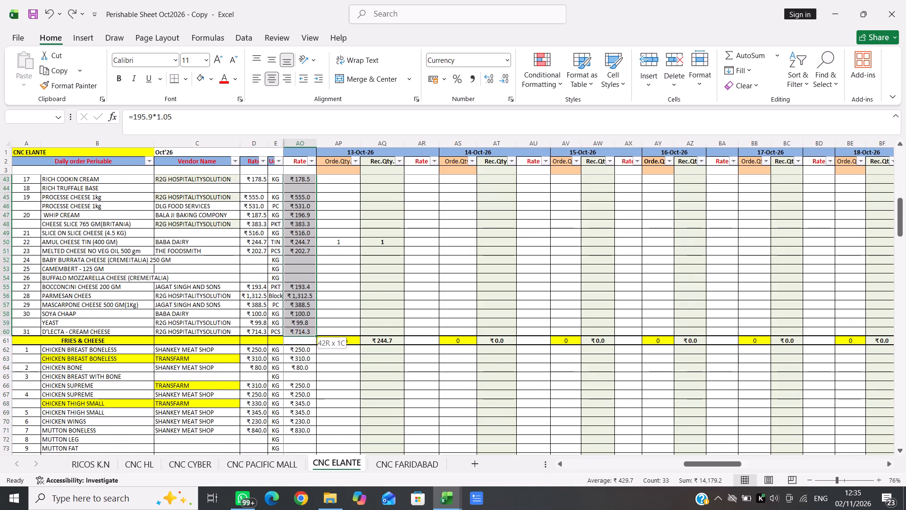
key(ctrl+c)
key(Right)
key(Right)
key(Right)
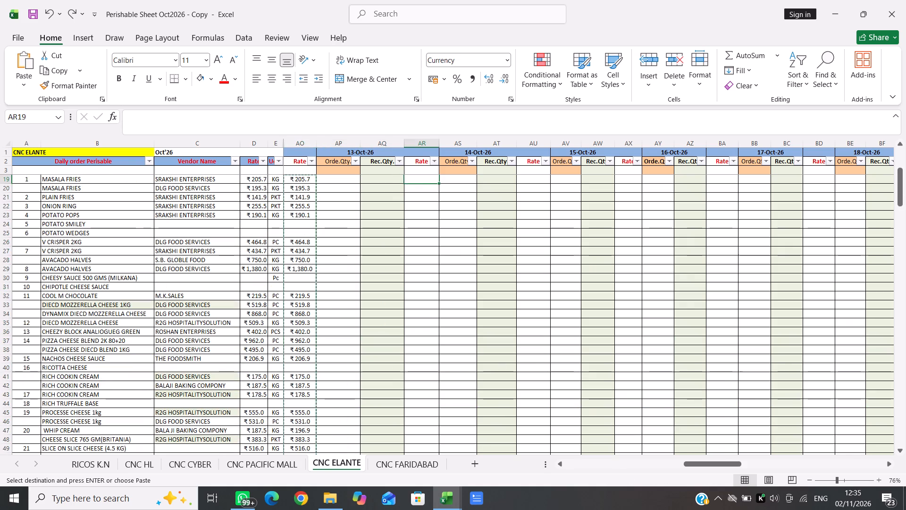
key(Return)
Copy the fries and cheese rates in rows 19 to 60 into Rate columns AU, AX and BA for 14 to 16-Oct-26.
key(ctrl+c)
key(Right)
key(Right)
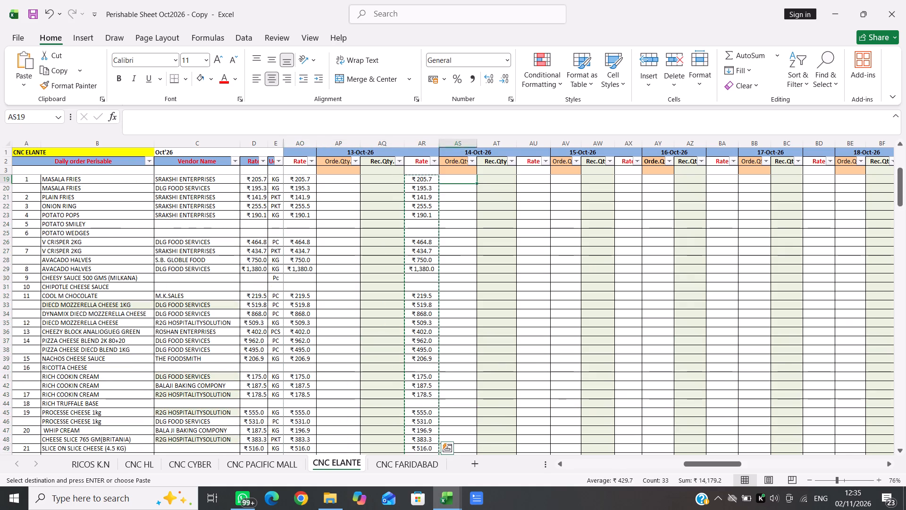
key(Right)
key(Return)
key(ctrl+c)
key(Right)
key(Right)
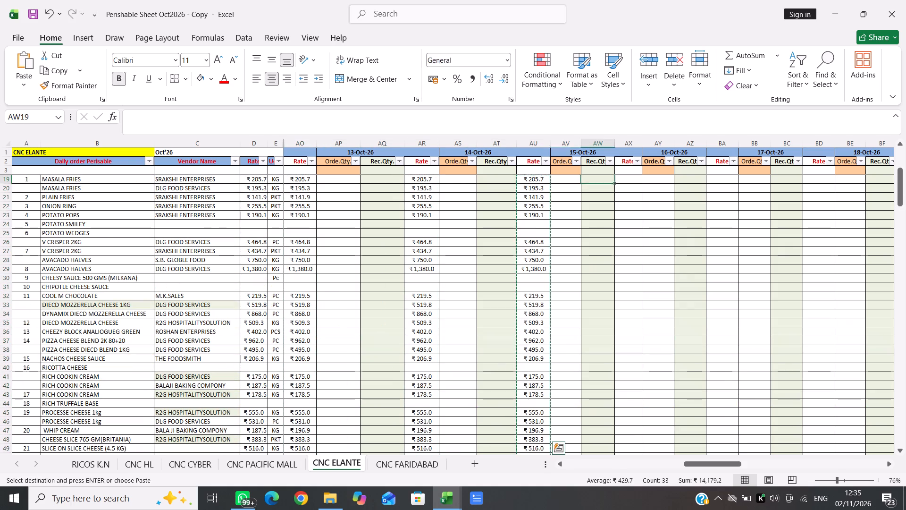
key(Right)
key(Return)
key(ctrl+c)
key(Right)
key(Right)
key(Right)
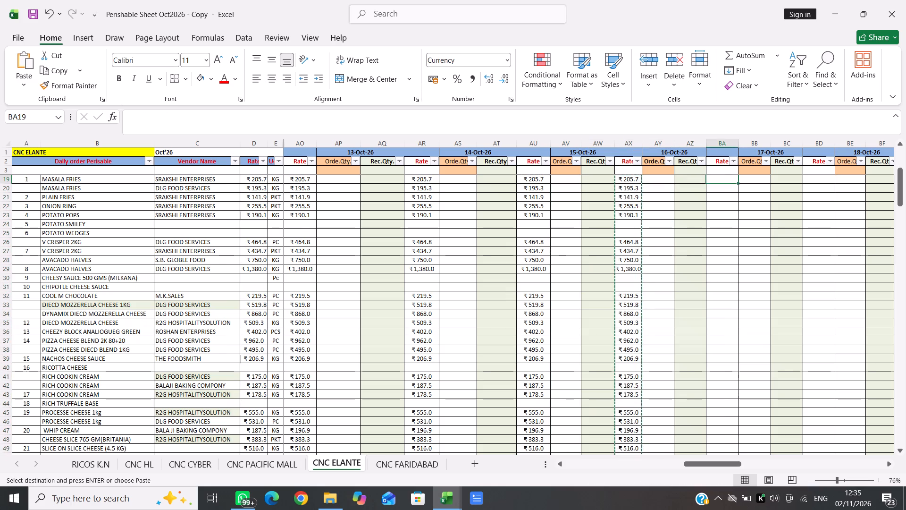
key(Return)
Copy the fries and cheese rates in rows 19 to 60 into Rate columns BD, BG and BJ for 17 to 19-Oct-26.
key(ctrl+c)
key(Right)
key(Right)
key(Right)
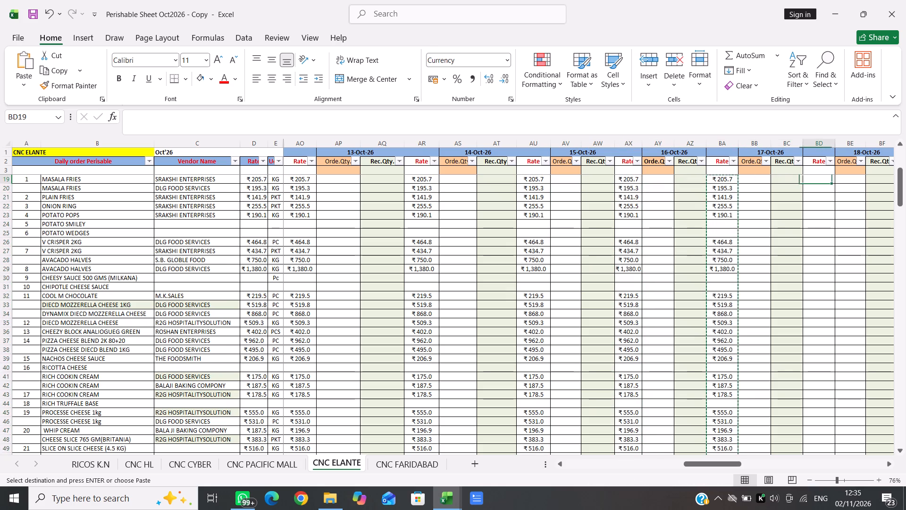
key(Return)
key(ctrl+c)
key(Right)
key(Right)
key(Right)
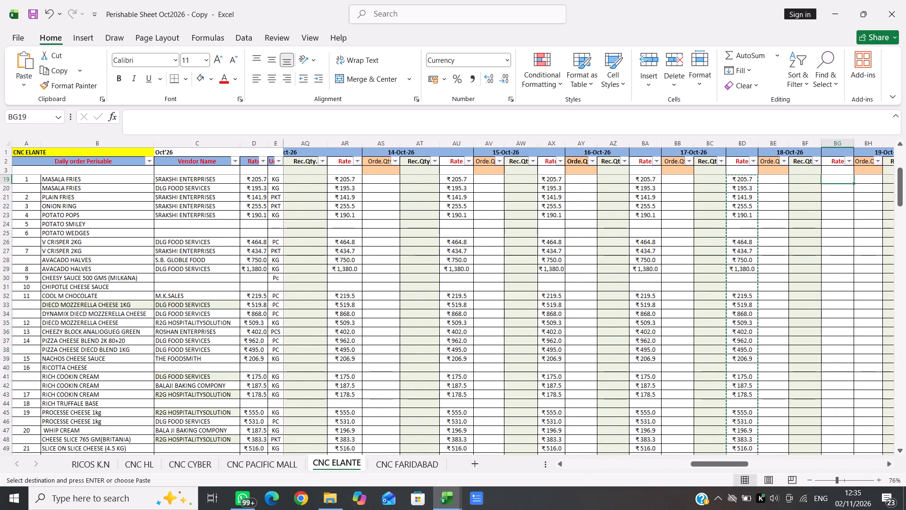
key(Return)
key(ctrl+c)
key(Right)
key(Right)
key(Right)
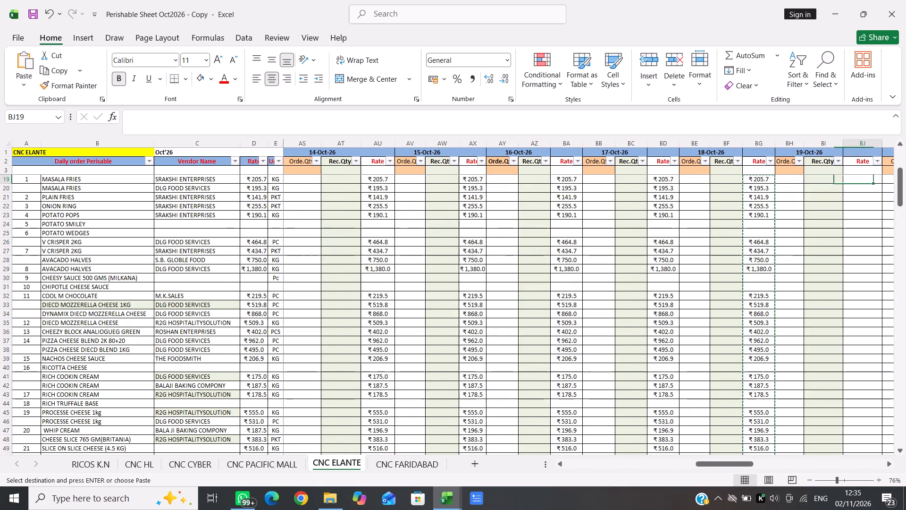
key(Return)
Copy the fries and cheese rates in rows 19 to 60 into Rate columns BM, BP and BS for 20 to 22-Oct-26.
key(ctrl+c)
key(Right)
key(Right)
key(Right)
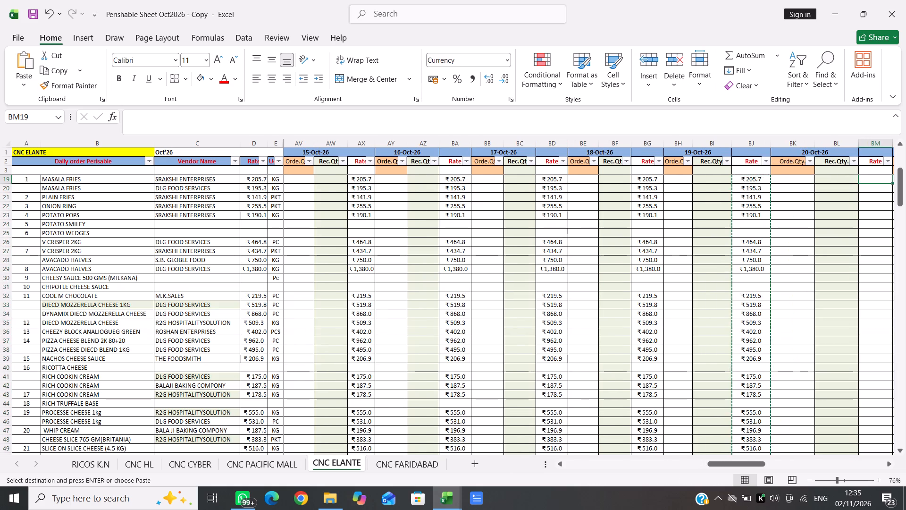
key(Return)
key(ctrl+c)
key(Right)
key(Right)
key(Right)
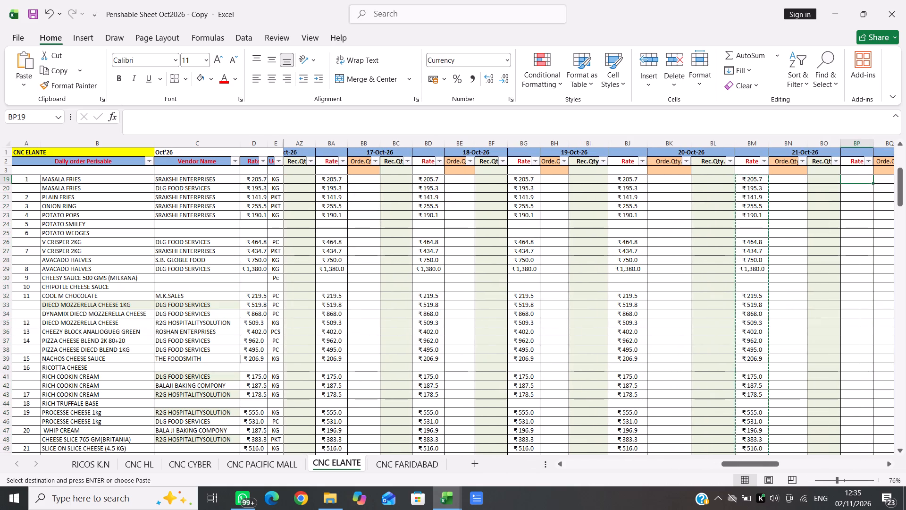
key(Return)
key(ctrl+c)
key(Right)
key(Right)
key(Right)
key(Return)
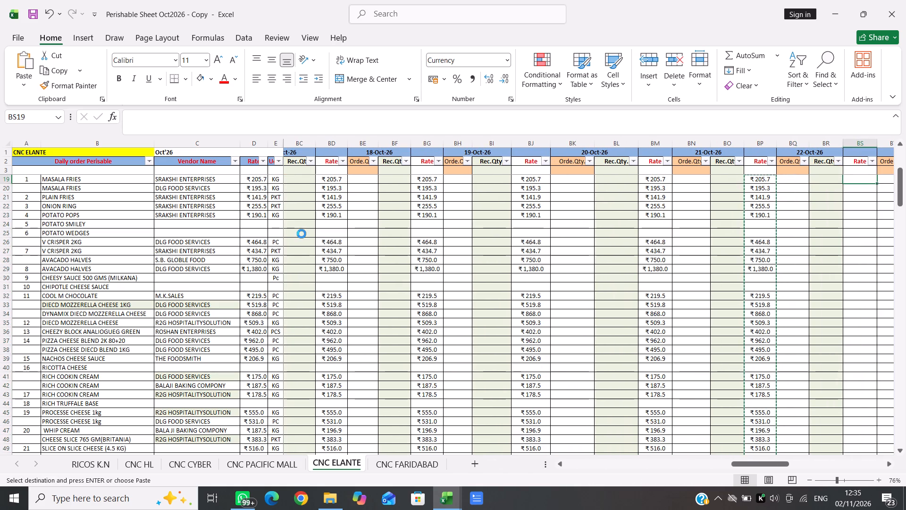
Copy the fries and cheese rates in rows 19 to 60 into Rate columns BV, BY and CB for 23 to 25-Oct-26.
key(ctrl+c)
key(Right)
key(Right)
key(Right)
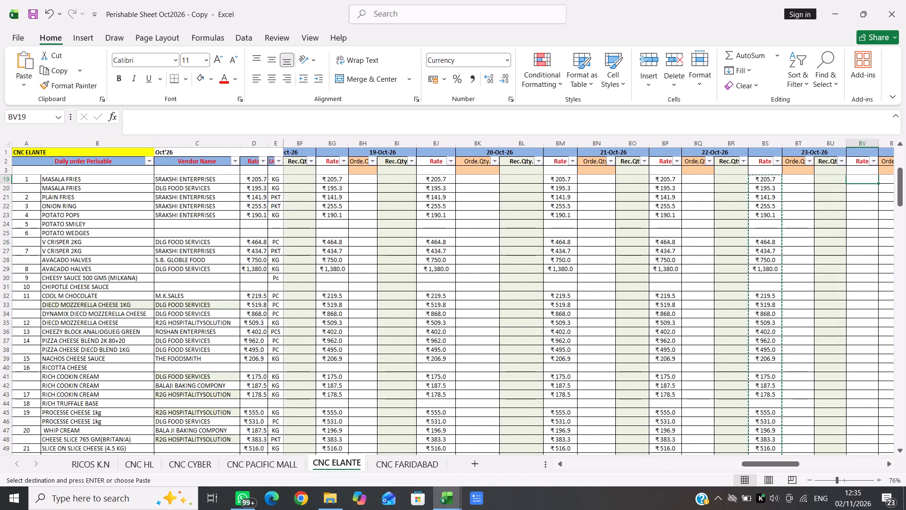
key(Return)
key(ctrl+c)
key(Right)
key(Right)
key(Right)
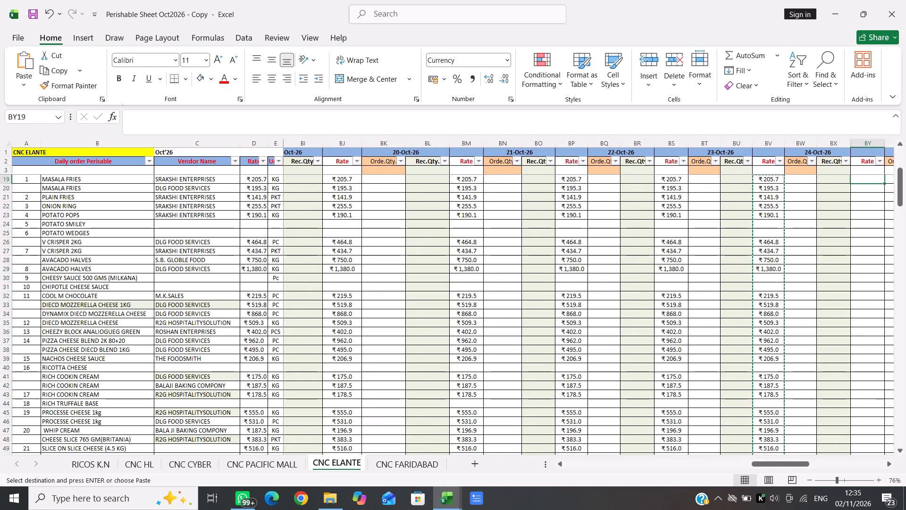
key(Return)
key(ctrl+c)
key(Right)
key(Right)
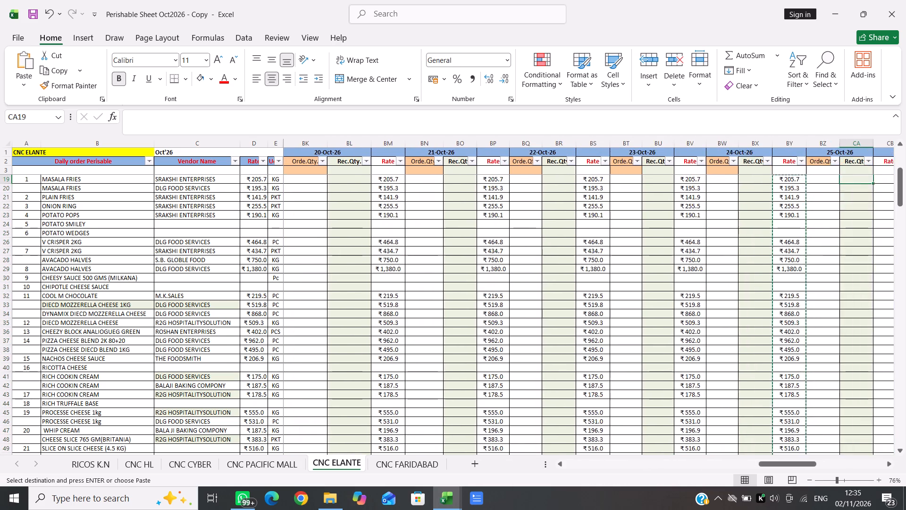
key(Right)
key(Return)
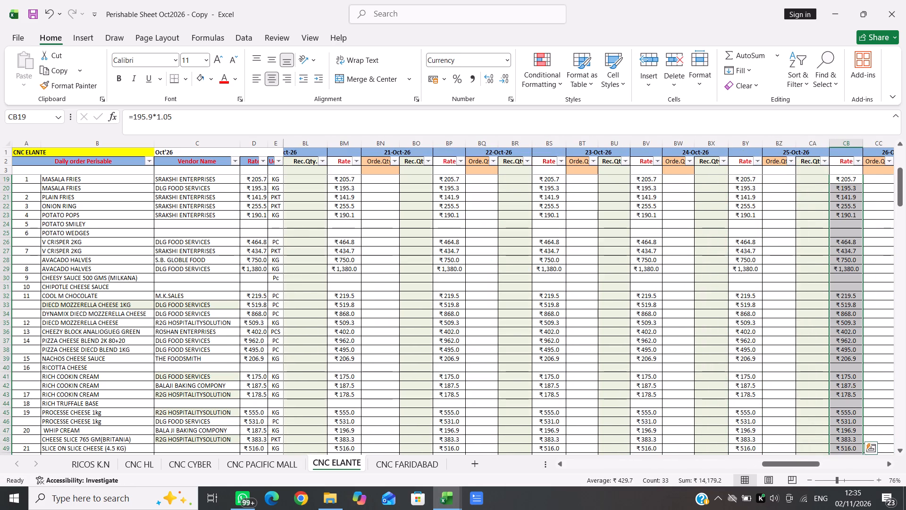
Copy the fries and cheese rates in rows 19 to 60 into Rate columns CE, CH and CK for 26 to 28-Oct-26.
key(ctrl+c)
key(Right)
key(Right)
key(Right)
key(Return)
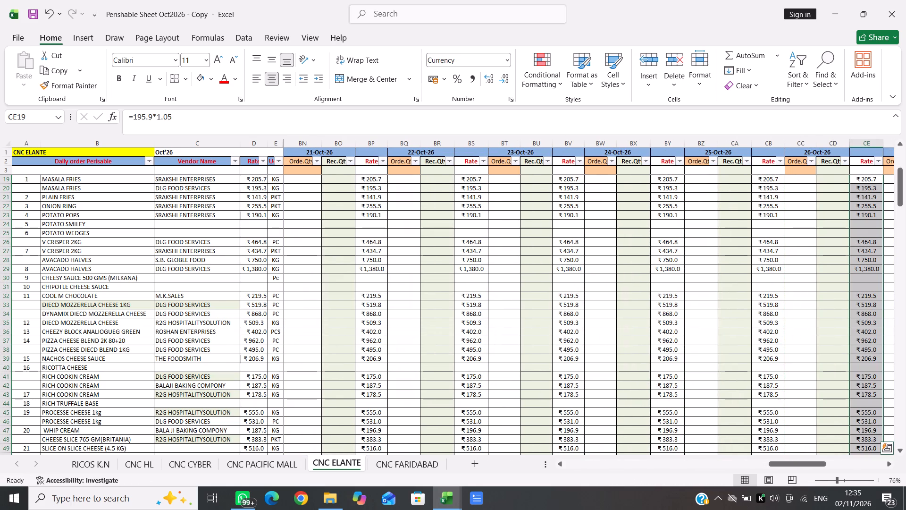
key(ctrl+c)
key(Right)
key(Right)
key(Right)
key(Return)
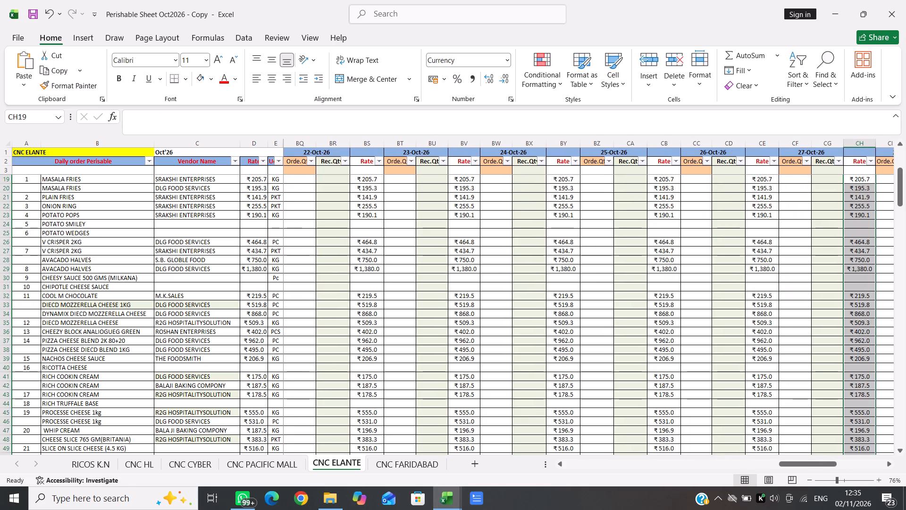
key(ctrl+c)
key(Right)
key(Right)
key(Right)
key(Return)
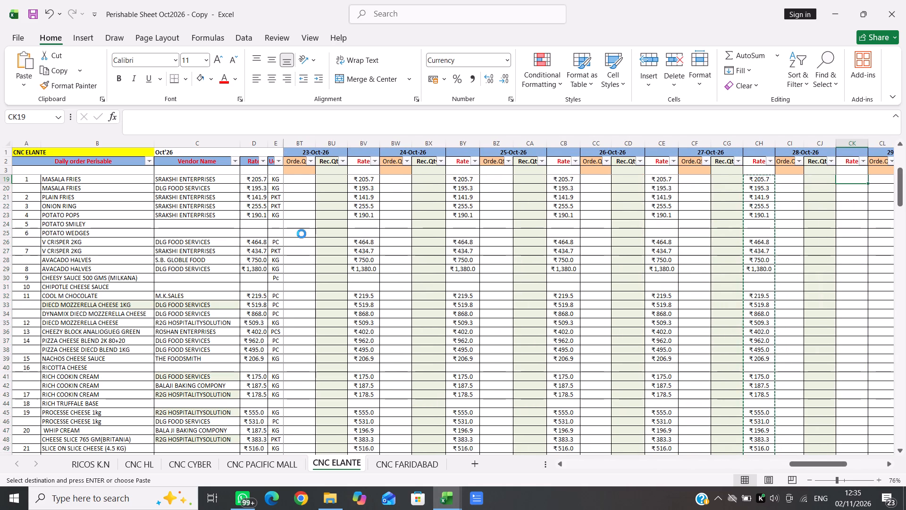
Copy the fries and cheese rates in rows 19 to 60 into the remaining Rate columns CN and CQ for 29 and 30-Oct-26.
key(ctrl+c)
key(Right)
key(Right)
key(Right)
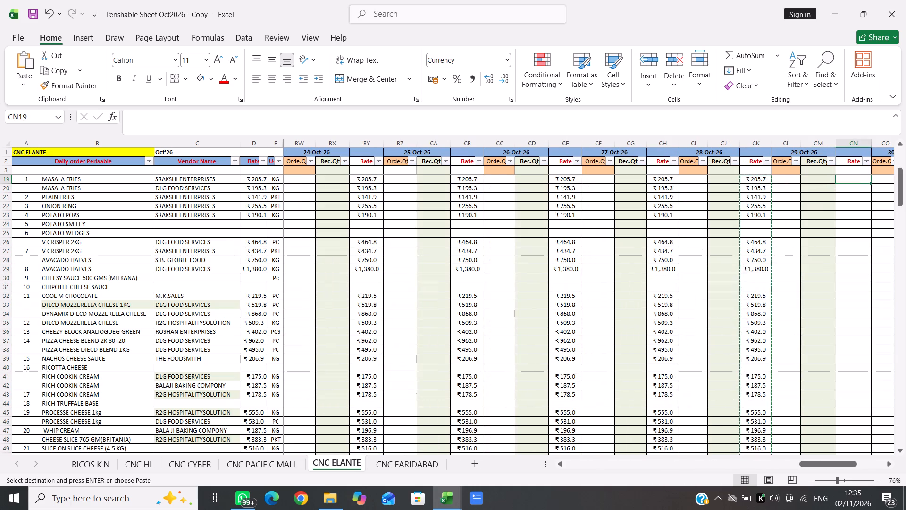
key(Return)
key(ctrl+c)
key(Right)
key(Right)
key(Right)
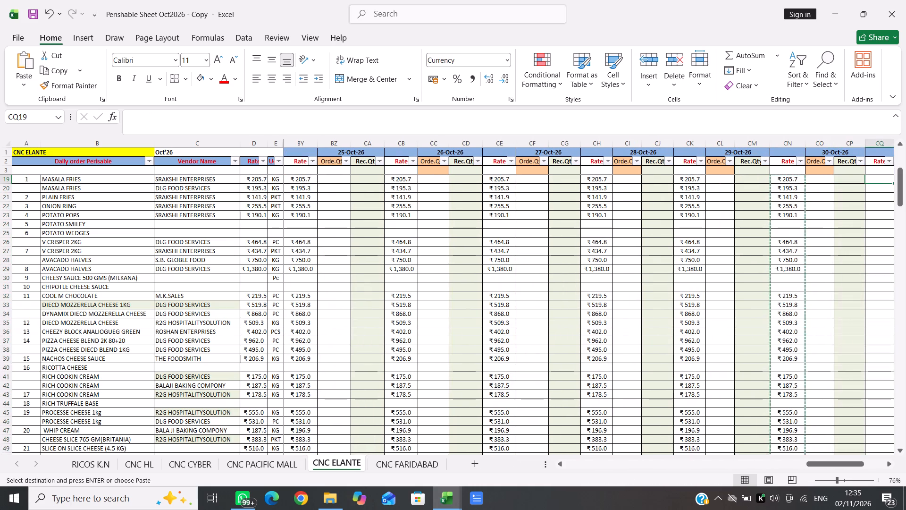
key(Return)
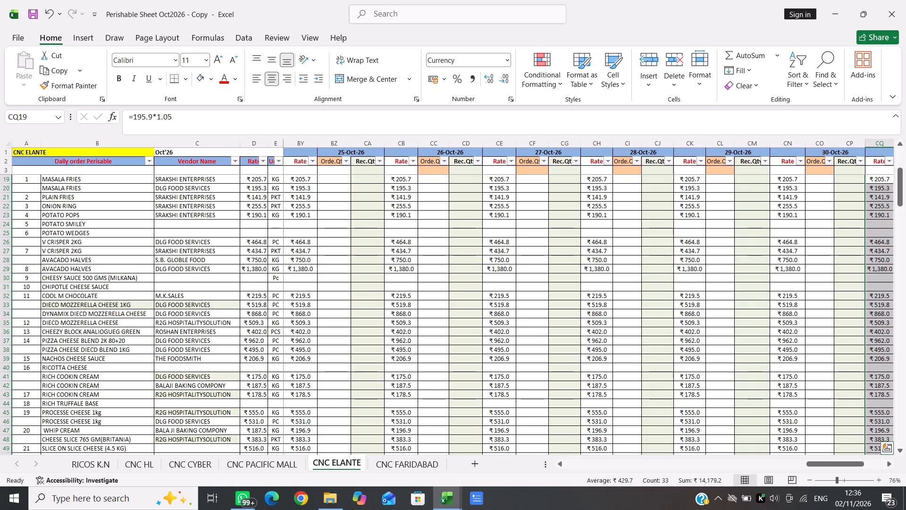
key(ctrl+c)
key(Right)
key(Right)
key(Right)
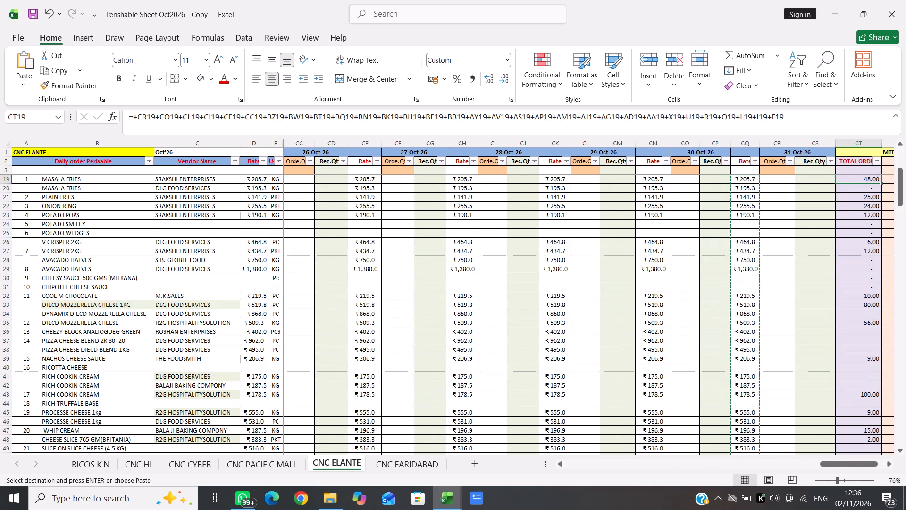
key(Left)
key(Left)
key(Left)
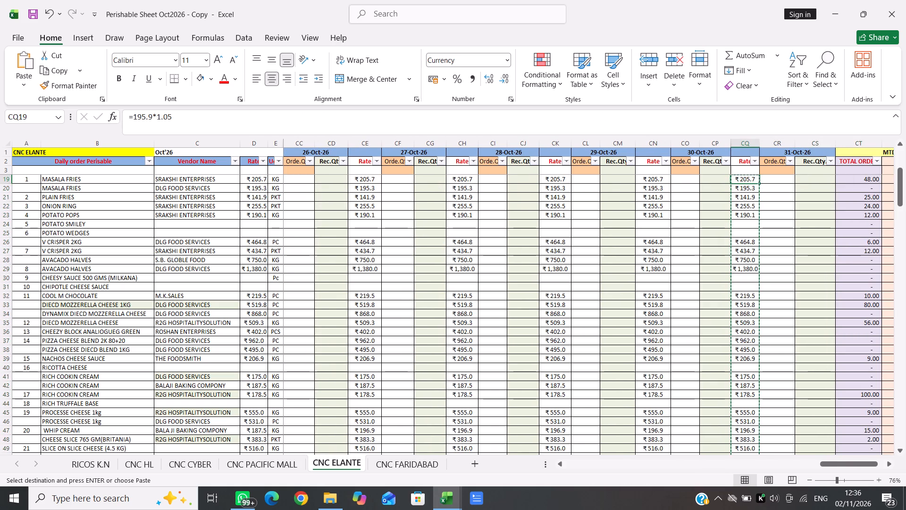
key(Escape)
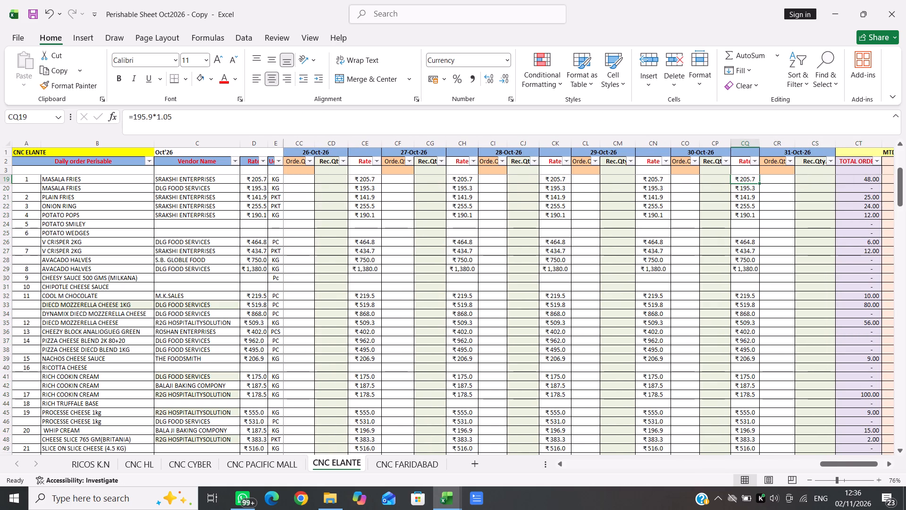
Copy the butchery rates in rows 62 to 77 of Rate column AO into Rate column AR for 13-Oct-26.
scroll(514, 320, down, 6)
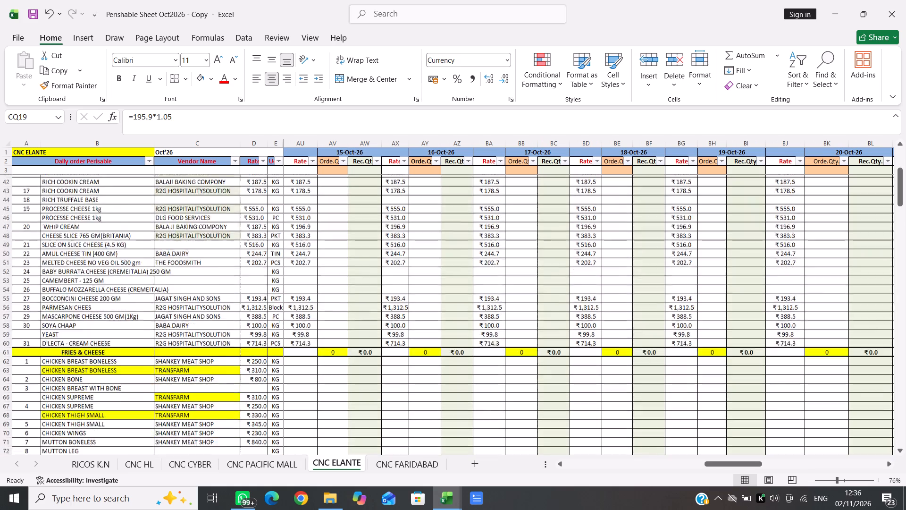
scroll(514, 320, down, 2)
scroll(514, 320, up, 2)
scroll(514, 320, right, 5)
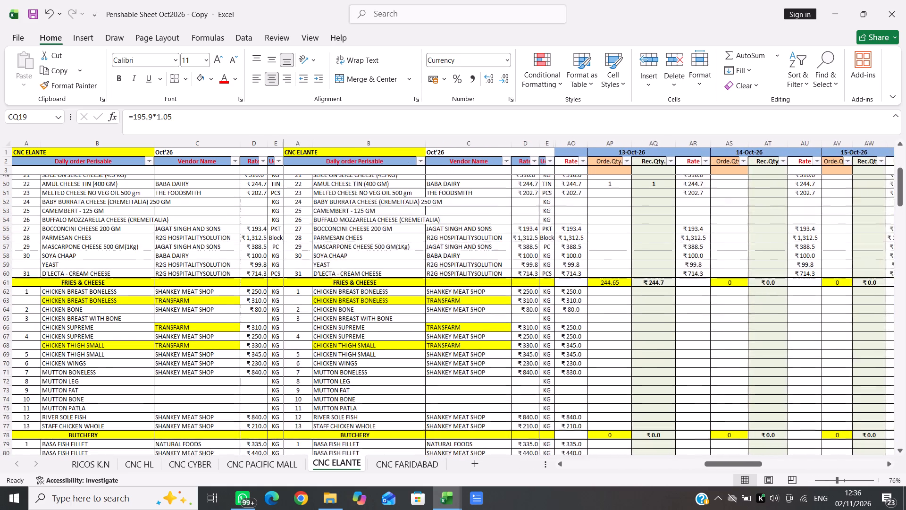
scroll(514, 320, down, 1)
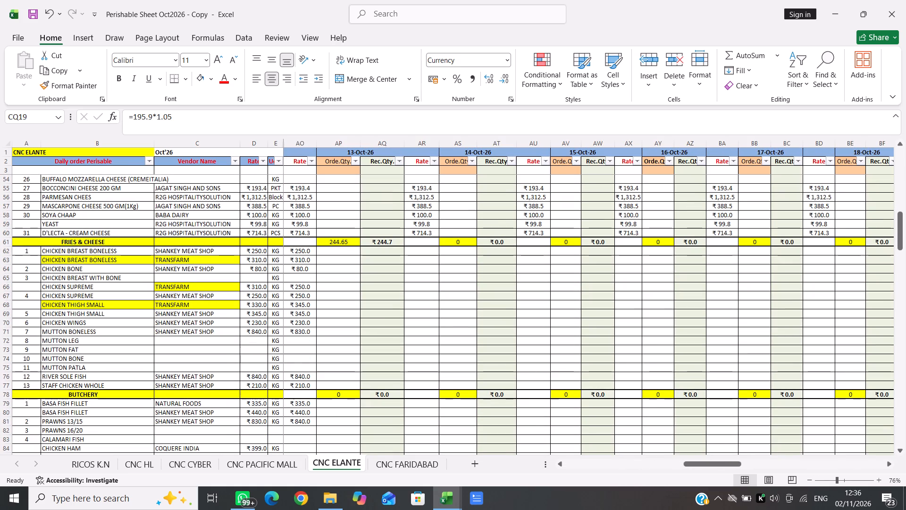
click(302, 252)
key(shift+Down)
key(shift+Down)
key(shift+Down)
key(shift+Down)
key(shift+Down)
key(shift+Down)
key(shift+Down)
key(shift+Down)
key(shift+Down)
key(shift+Down)
key(shift+Down)
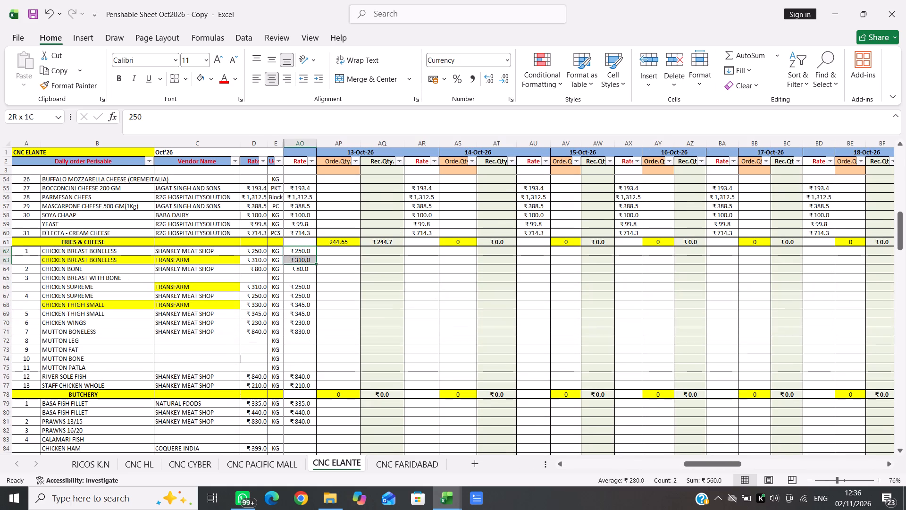
key(shift+Down)
key(shift+Down)
key(shift+Down)
key(shift+Down)
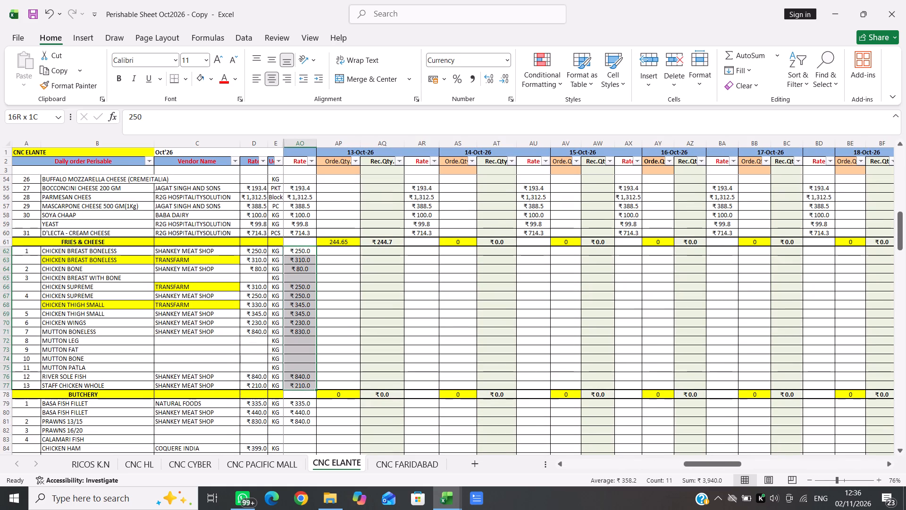
key(ctrl+c)
key(Right)
key(Right)
key(Right)
key(Right)
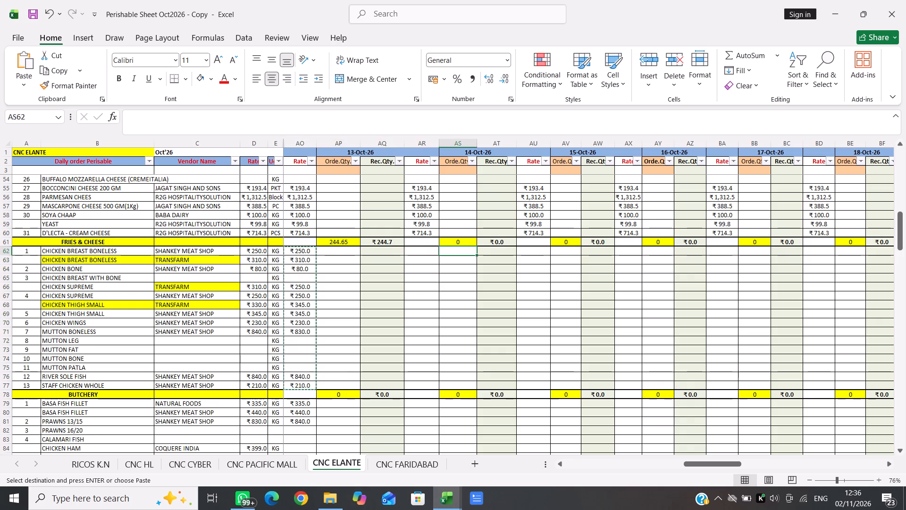
key(Left)
key(Return)
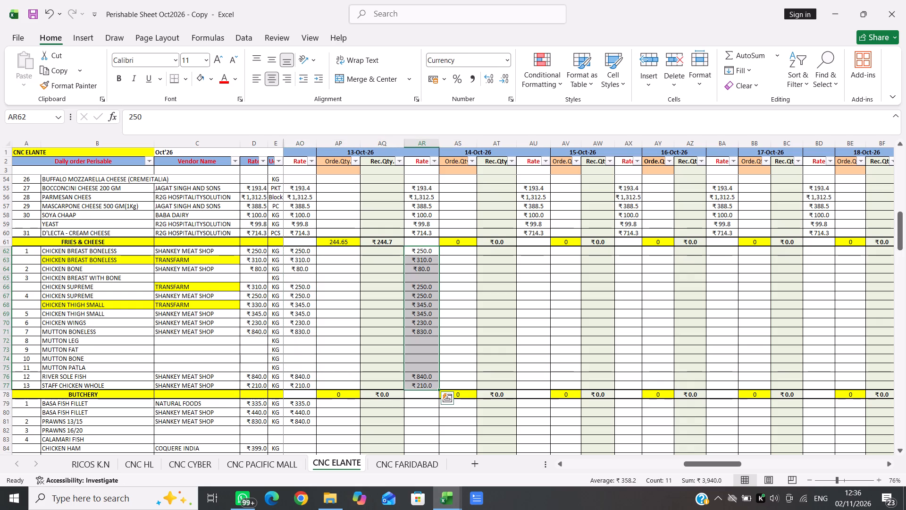
Copy the butchery rates in rows 62 to 77 into Rate columns AU, AX and BA for 14 to 16-Oct-26.
key(ctrl+c)
key(Right)
key(Right)
key(Right)
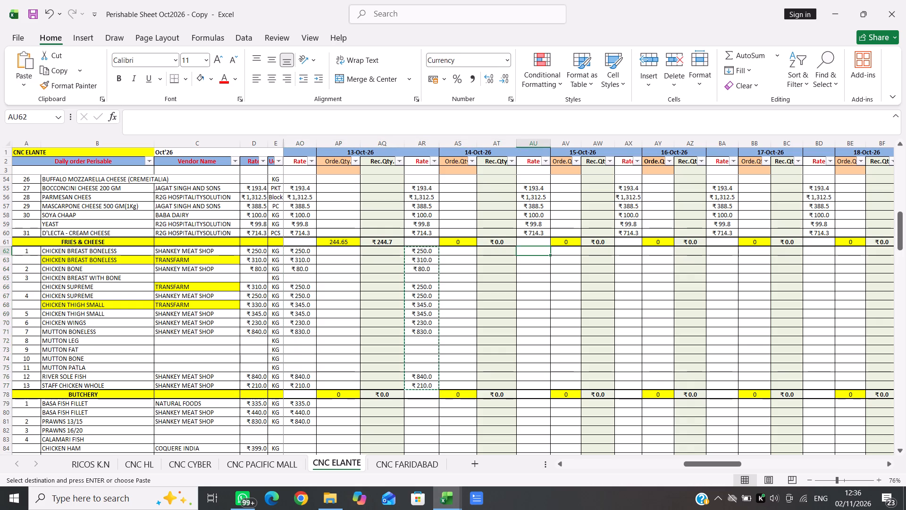
key(Return)
key(ctrl+c)
key(Right)
key(Right)
key(Right)
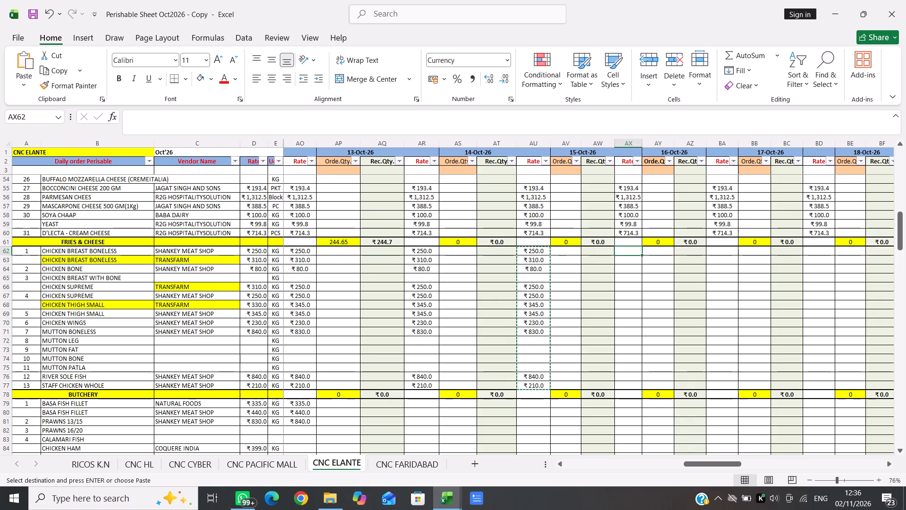
key(Return)
key(ctrl+c)
key(Right)
key(Right)
key(Right)
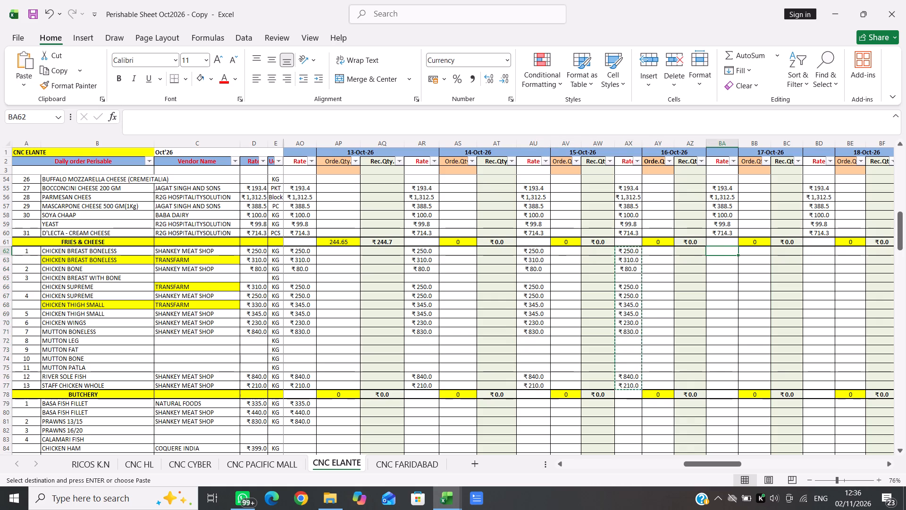
key(Return)
Copy the butchery rates in rows 62 to 77 into Rate columns BD, BG and BJ for 17 to 19-Oct-26.
key(ctrl+c)
key(Right)
key(Right)
key(Right)
key(Return)
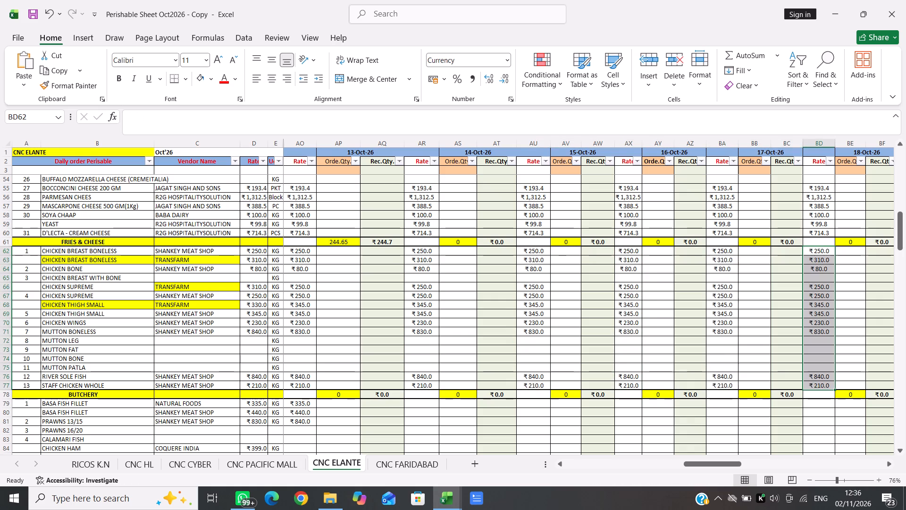
key(ctrl+c)
key(Right)
key(Right)
key(Right)
key(Return)
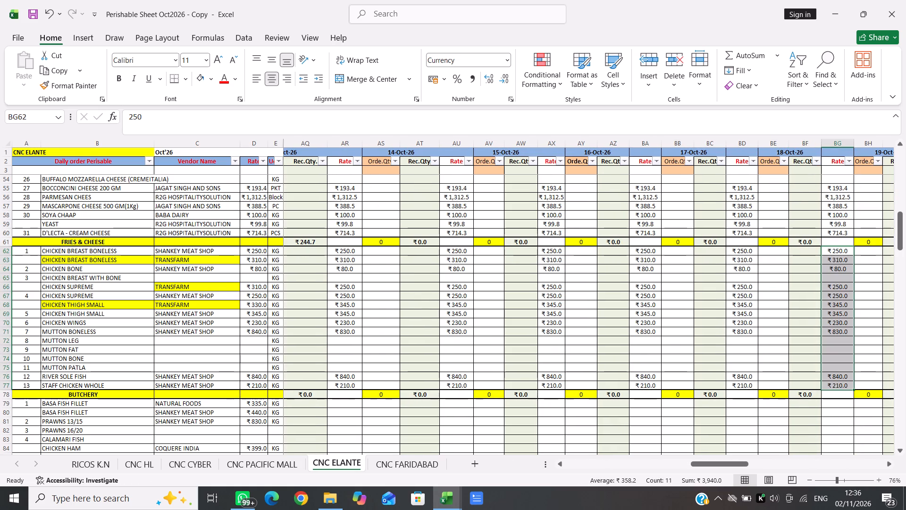
key(ctrl+c)
key(Right)
key(Right)
key(Right)
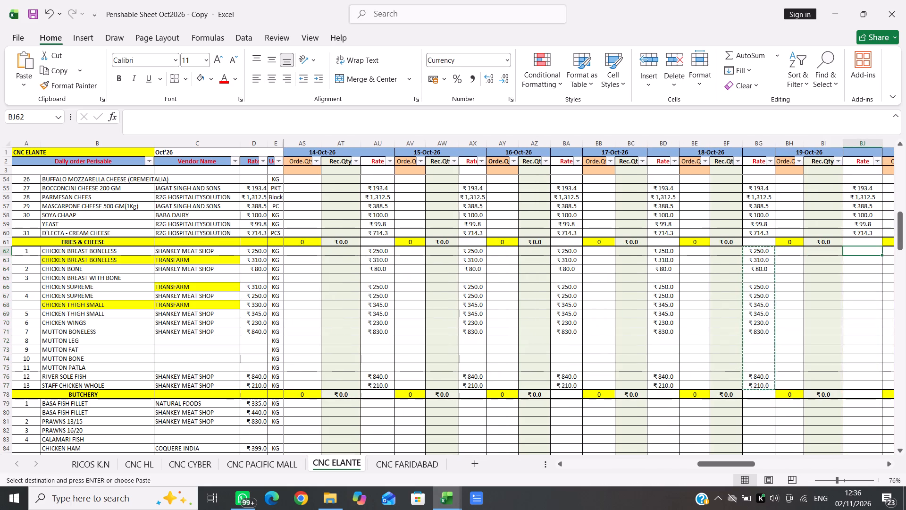
key(Return)
Copy the butchery rates in rows 62 to 77 into Rate columns BM, BP and BS for 20 to 22-Oct-26.
key(ctrl+c)
key(Right)
key(Right)
key(Right)
key(Return)
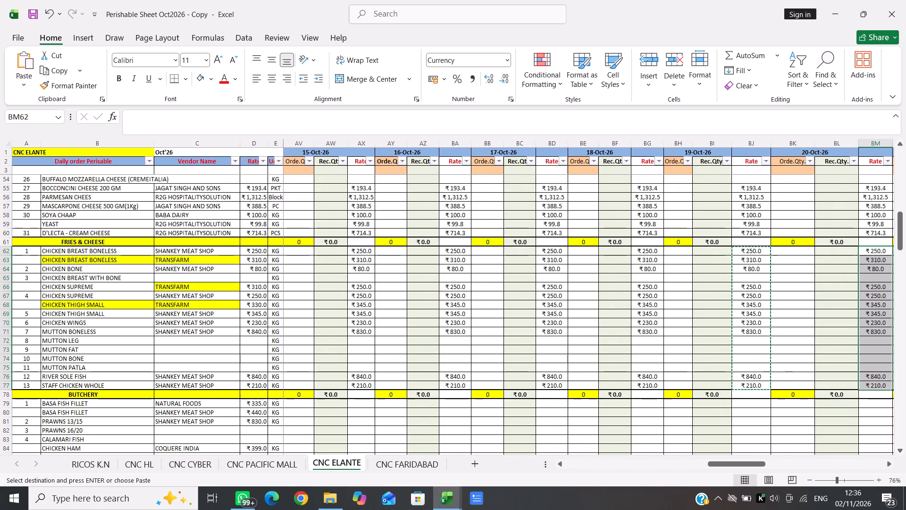
key(ctrl+c)
key(Right)
key(Right)
key(Right)
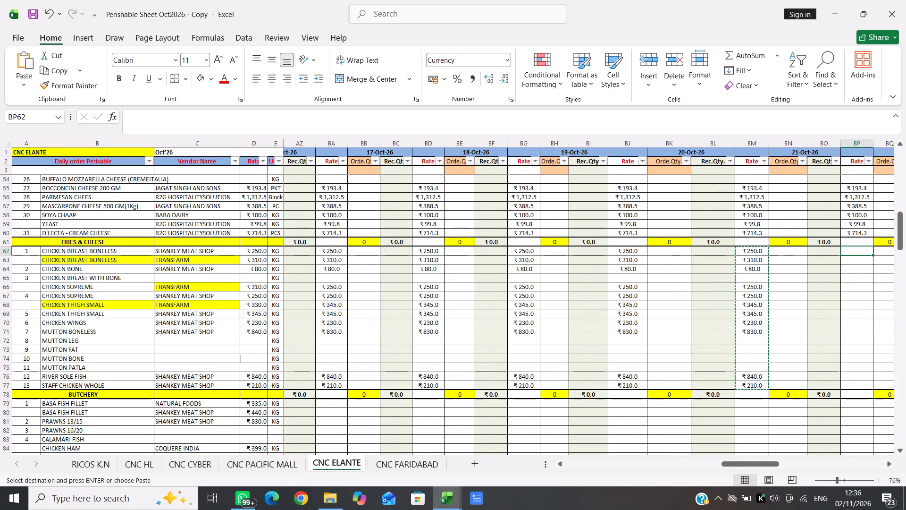
key(Return)
key(ctrl+c)
key(Right)
key(Right)
key(Right)
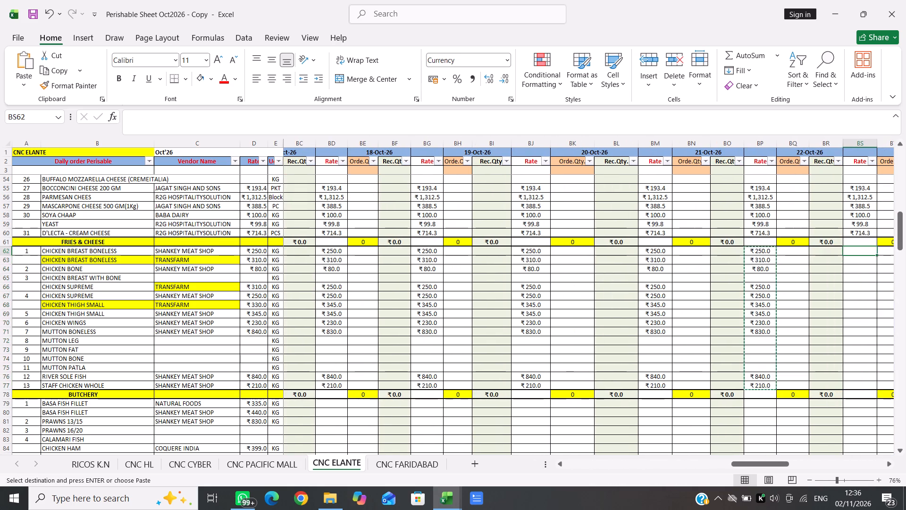
key(Return)
Copy the butchery rates in rows 62 to 77 into Rate columns BV, BY and CB for 23 to 25-Oct-26.
key(ctrl+c)
key(Right)
key(Right)
key(Right)
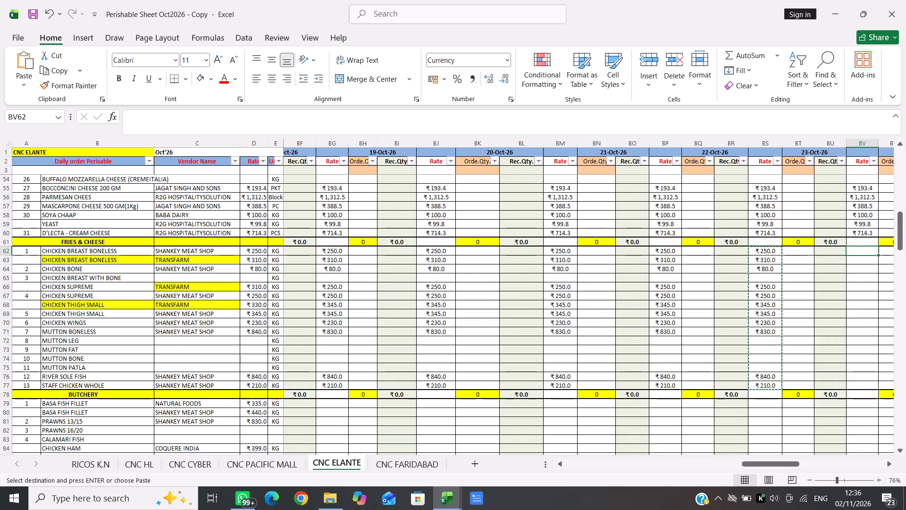
key(Return)
key(ctrl+c)
key(Right)
key(Right)
key(Right)
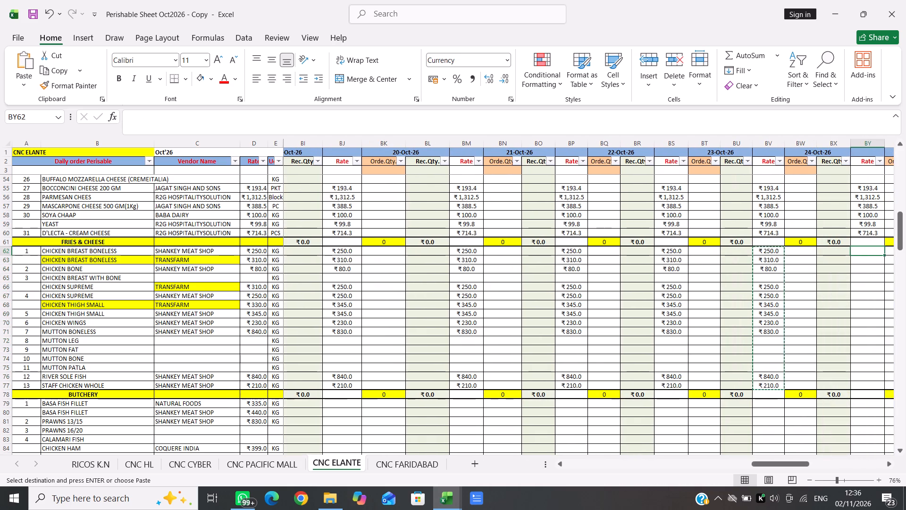
key(Return)
key(ctrl+c)
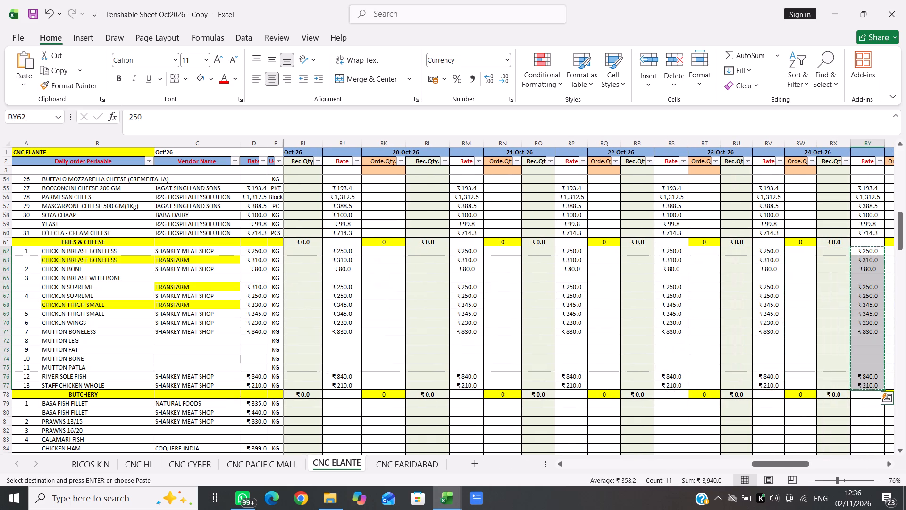
key(Right)
key(Right)
key(Right)
key(Return)
Copy the butchery rates in rows 62 to 77 into Rate columns CE, CH and CK for 26 to 28-Oct-26.
key(ctrl+c)
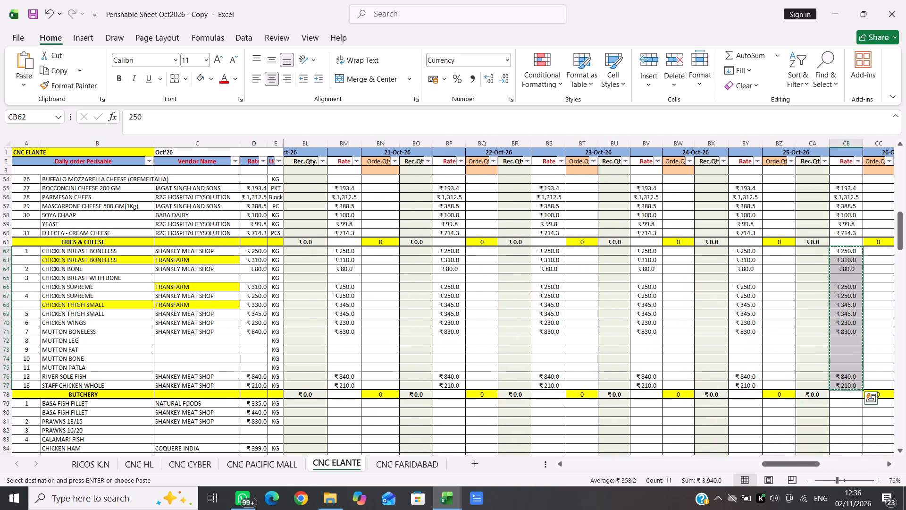
key(Right)
key(Right)
key(Right)
key(Return)
key(ctrl+c)
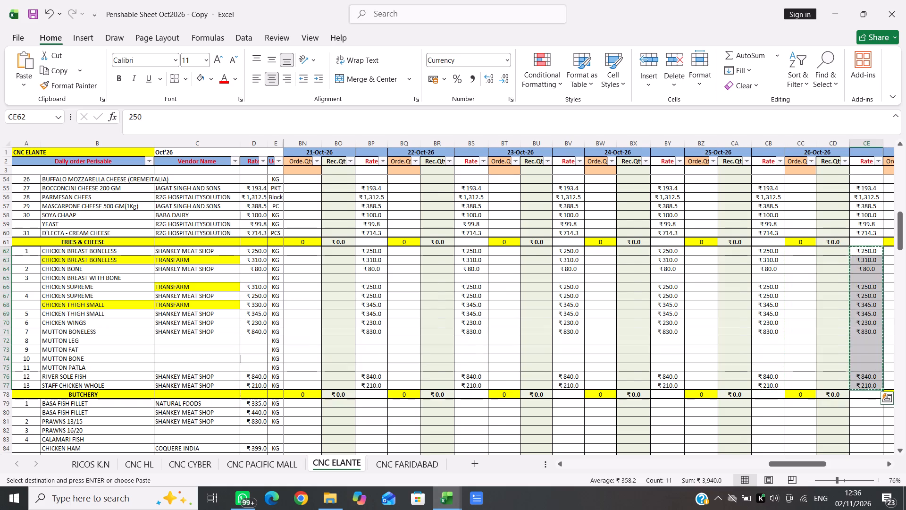
key(Right)
key(Right)
key(Right)
key(Return)
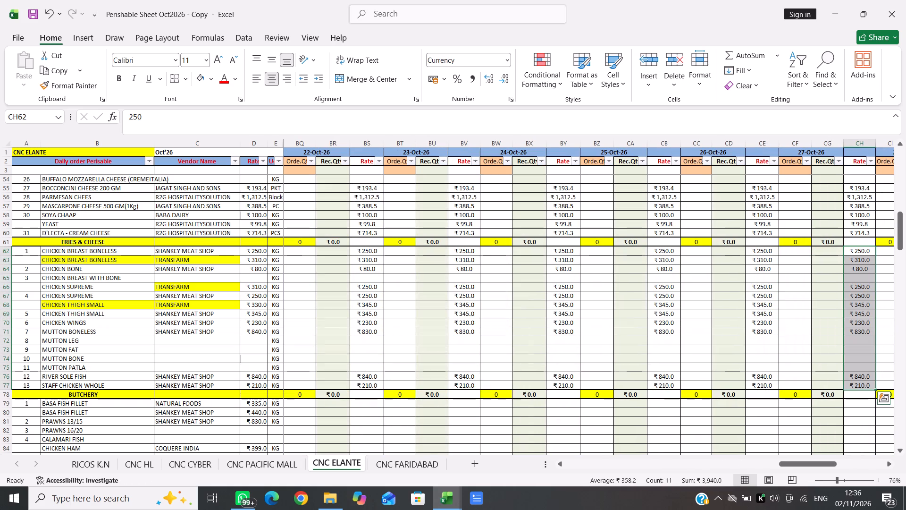
key(ctrl+c)
key(Right)
key(Right)
key(Right)
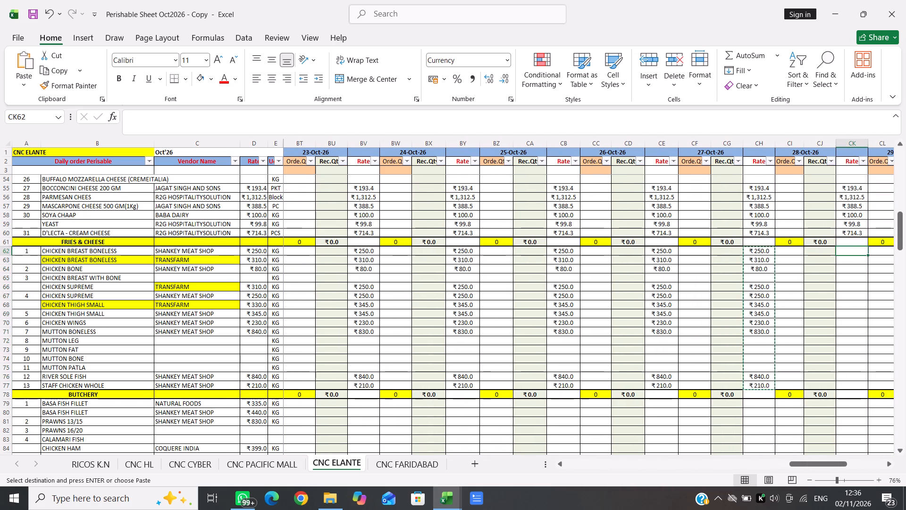
key(Return)
Copy the butchery rates in rows 62 to 77 into the remaining Rate columns CN and CQ for 29 and 30-Oct-26.
key(ctrl+c)
key(Right)
key(Right)
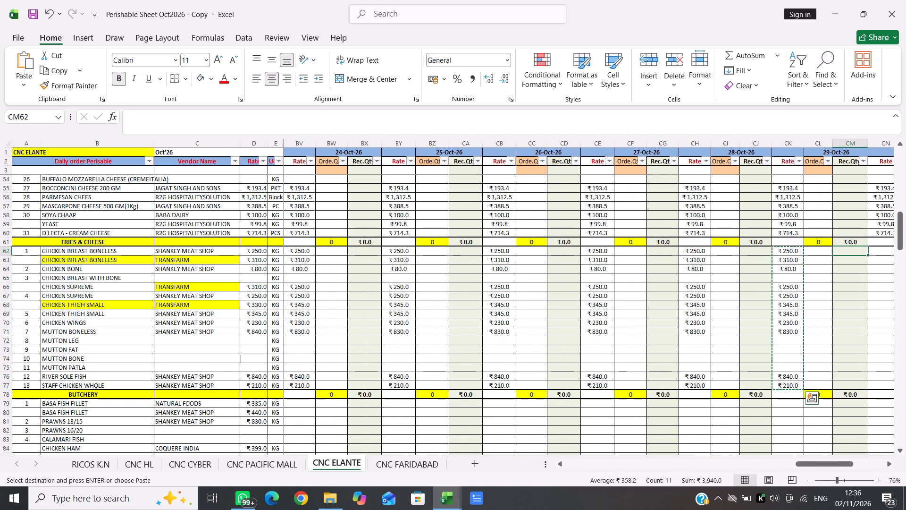
key(Right)
key(Return)
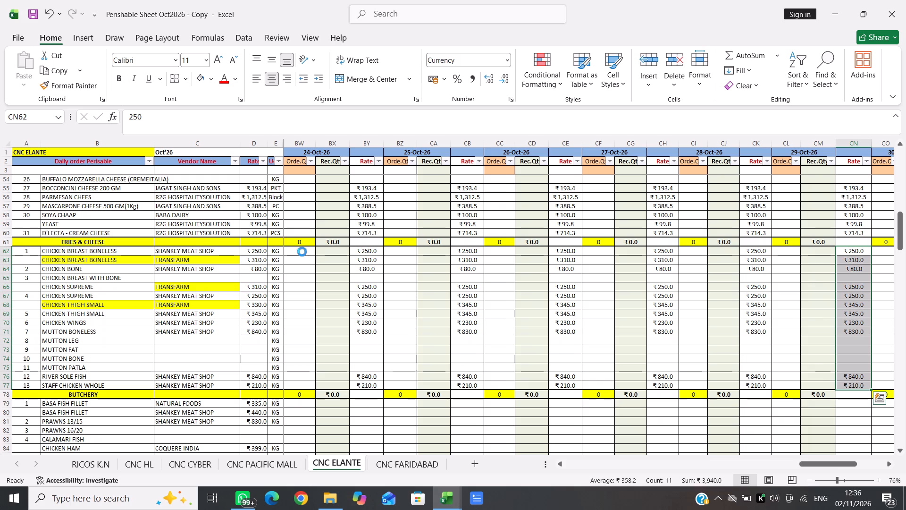
key(ctrl+c)
key(Right)
key(Right)
key(Right)
key(Return)
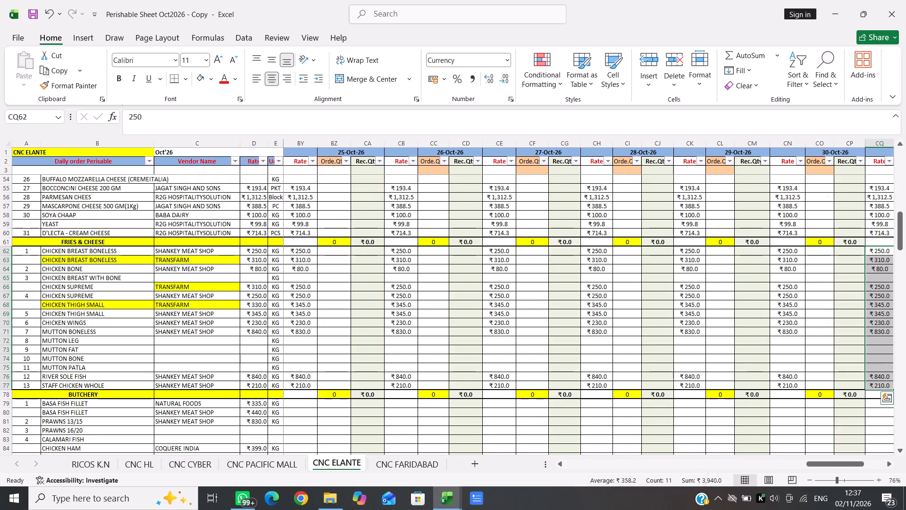
Copy the sea food and cold cut rates in rows 79 to 93 of Rate column AO into Rate column AR for 13-Oct-26.
scroll(373, 297, down, 4)
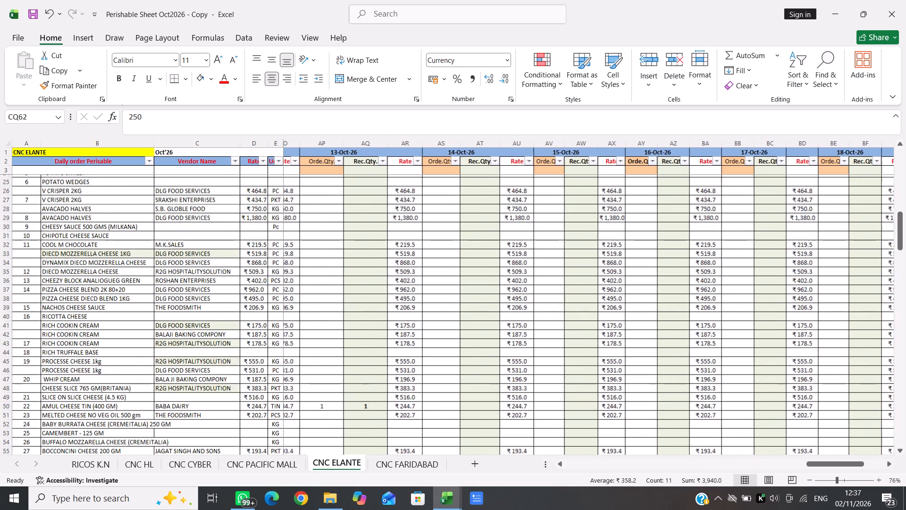
scroll(373, 297, down, 2)
scroll(373, 297, up, 1)
scroll(373, 297, right, 3)
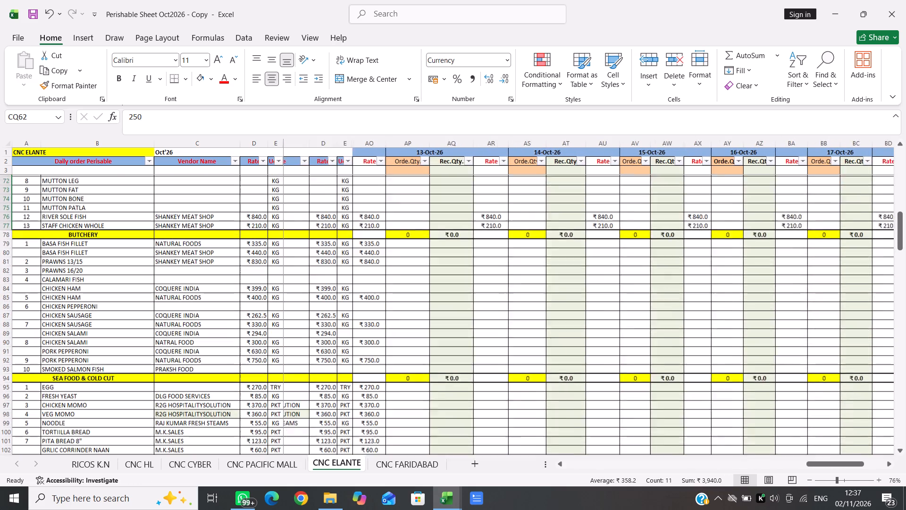
scroll(373, 297, right, 2)
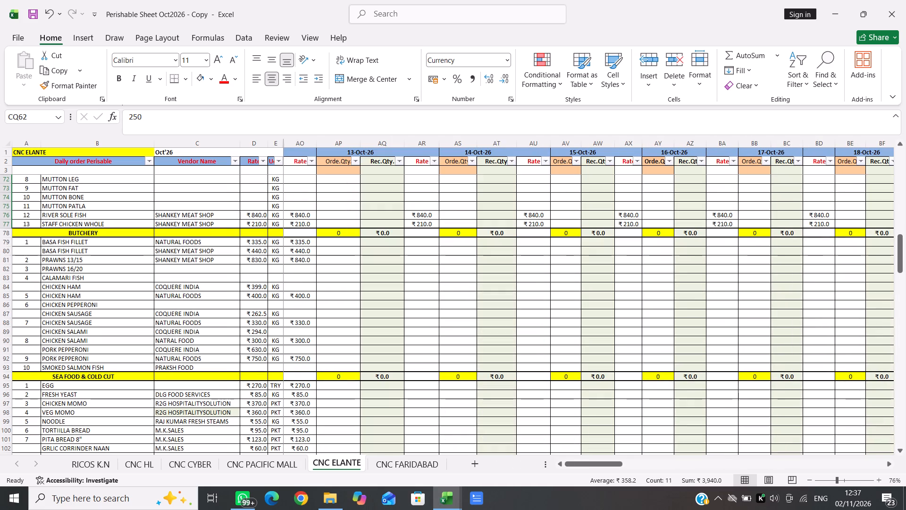
click(304, 241)
key(shift+Down)
key(shift+Down)
key(shift+Down)
key(shift+Down)
key(shift+Down)
key(shift+Down)
key(shift+Down)
key(shift+Down)
key(shift+Down)
key(shift+Down)
key(shift+Down)
key(shift+Down)
key(shift+Down)
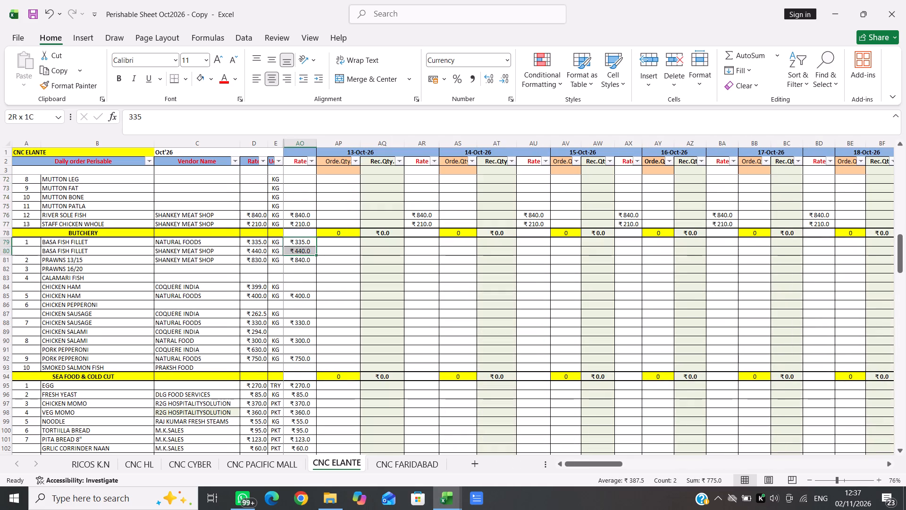
key(shift+Down)
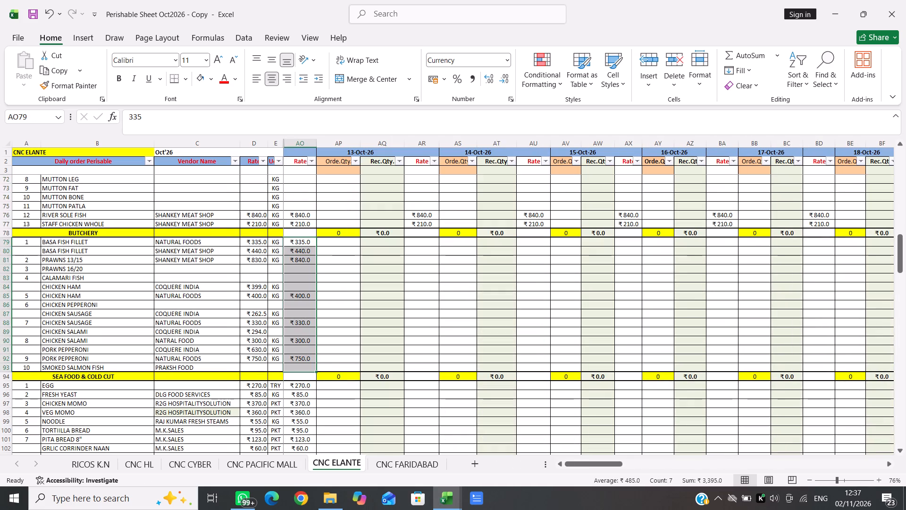
key(ctrl+c)
key(Right)
key(Right)
key(Right)
key(Return)
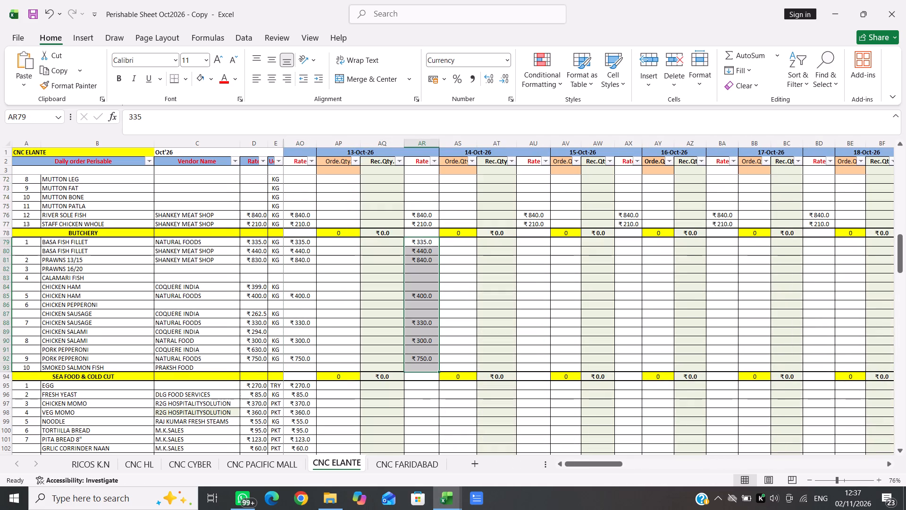
Copy the sea food and cold cut rates in rows 79 to 93 of Rate column AR into Rate column AU for 14-Oct-26.
key(Right)
key(Right)
key(Left)
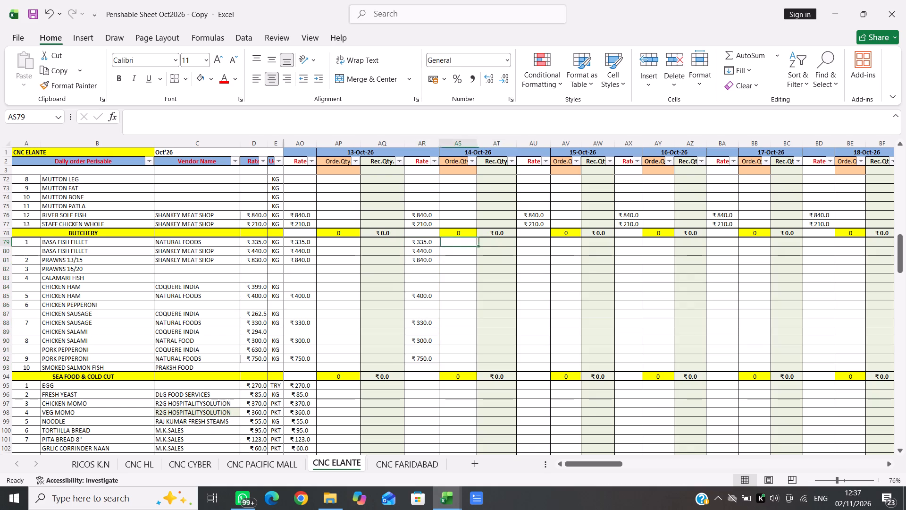
key(Left)
key(Down)
key(Up)
key(shift+Down)
key(shift+Down)
key(shift+Down)
key(shift+Down)
key(shift+Down)
key(shift+Down)
key(shift+Down)
key(shift+Down)
key(shift+Down)
key(shift+Down)
key(shift+Down)
key(shift+Down)
key(shift+Down)
key(shift+Down)
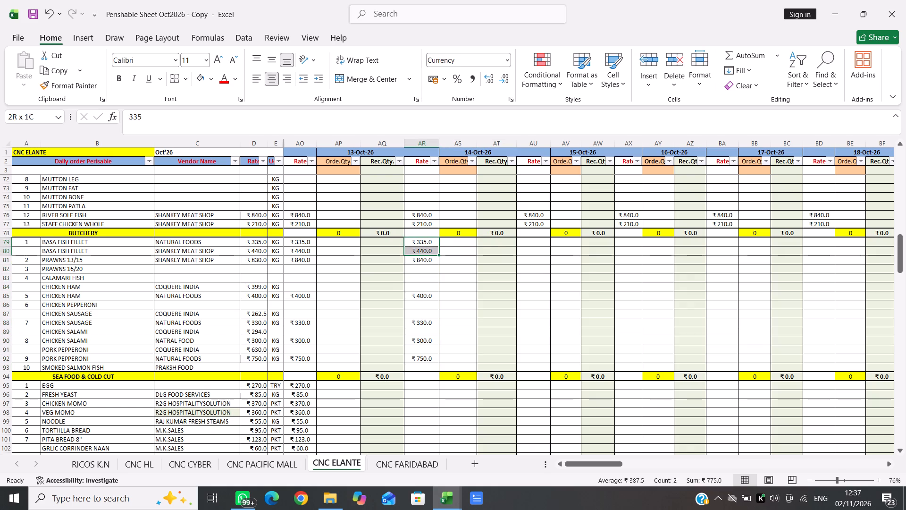
key(ctrl+c)
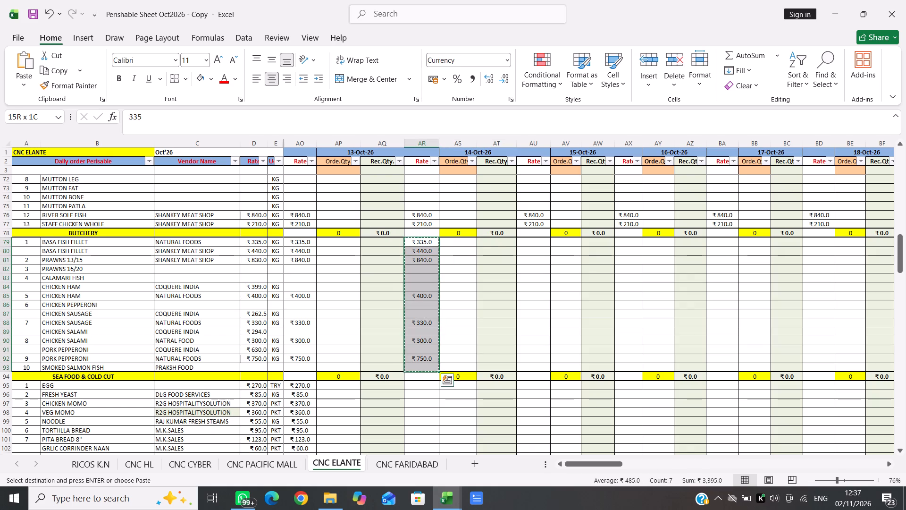
key(Right)
key(Right)
key(Right)
key(Return)
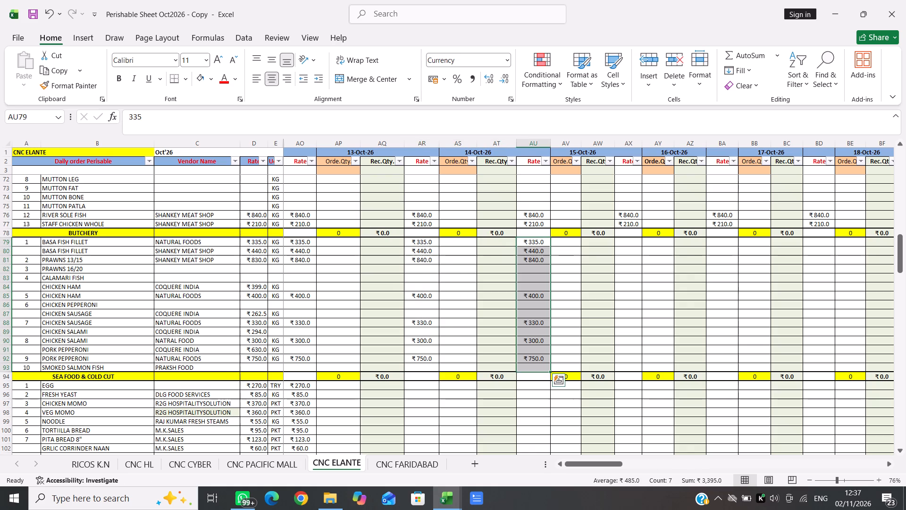
Copy the sea food and cold cut rates in rows 79 to 93 into Rate columns AX, BA and BD for 15 to 17-Oct-26.
key(ctrl+c)
key(Right)
key(Right)
key(Right)
key(Return)
key(ctrl+c)
key(Right)
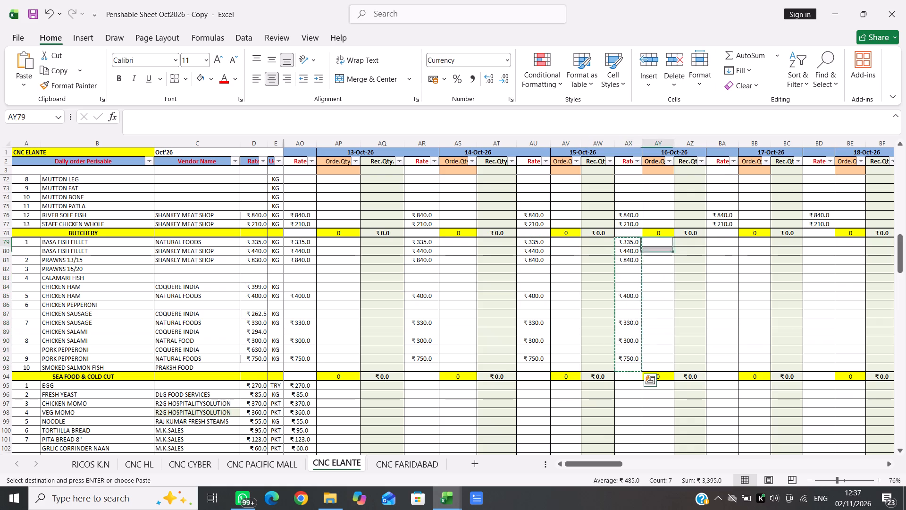
key(Right)
key(Right)
key(Return)
key(ctrl+c)
key(Right)
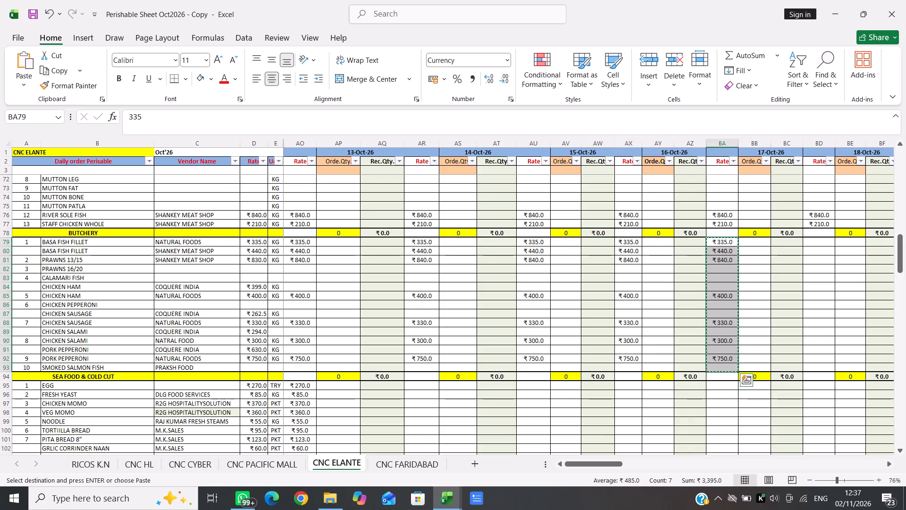
key(Right)
key(Right)
key(Return)
Copy the sea food and cold cut rates in rows 79 to 93 into Rate columns BG, BJ and BM for 18 to 20-Oct-26.
key(ctrl+c)
key(Right)
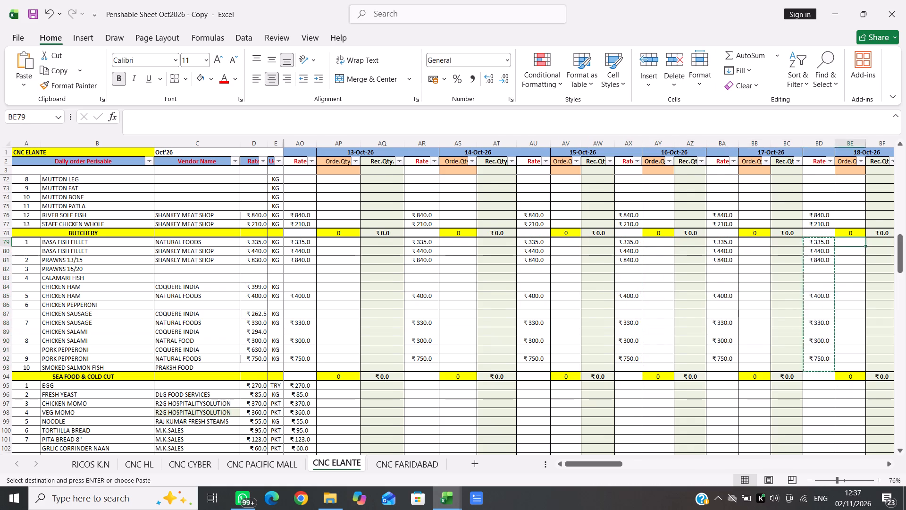
key(Right)
key(Right)
key(Return)
key(ctrl+c)
key(Right)
key(Right)
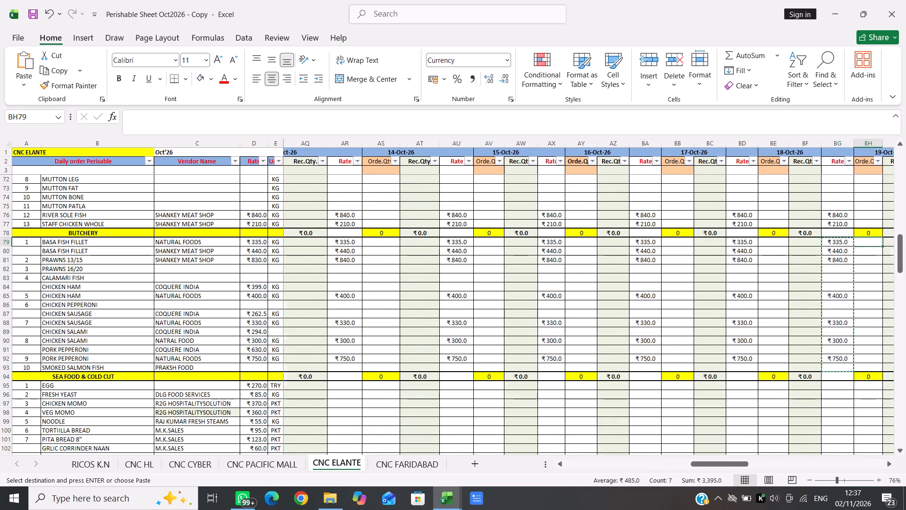
key(Right)
key(Return)
key(ctrl+c)
key(Right)
key(Right)
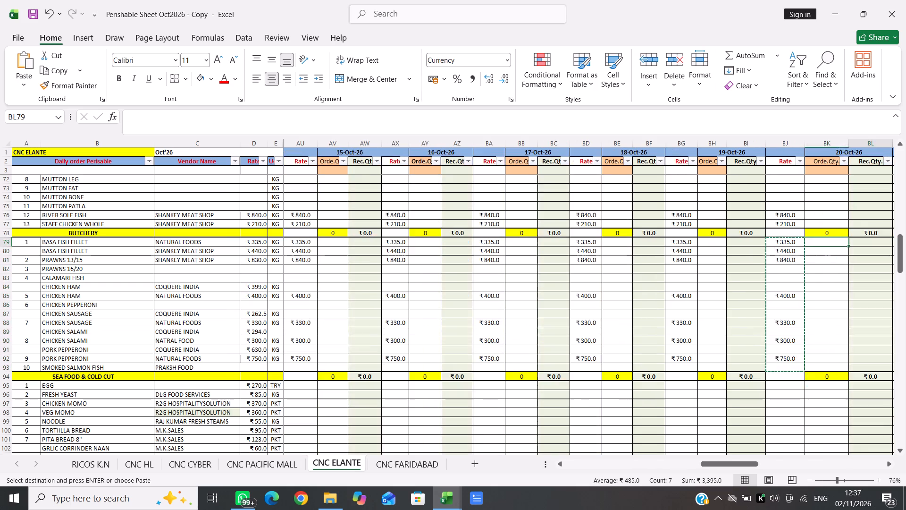
key(Right)
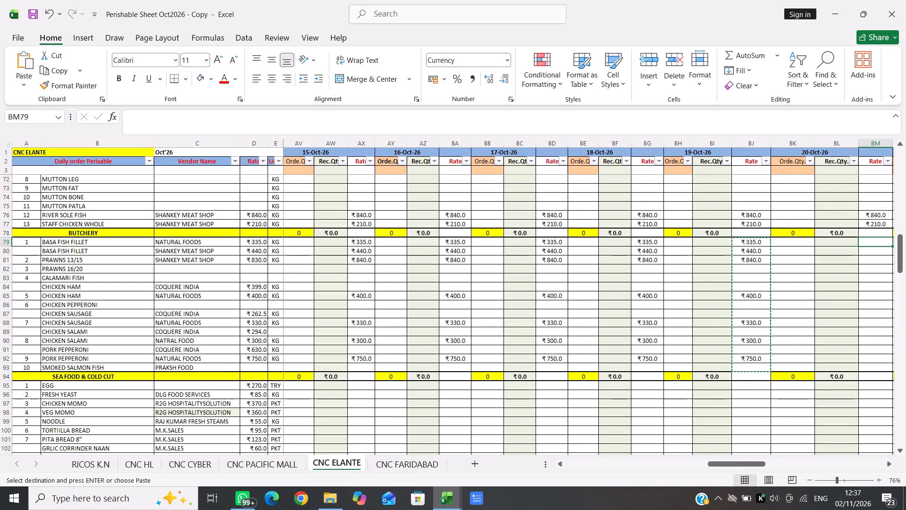
key(Return)
Copy the sea food and cold cut rates in rows 79 to 93 into Rate columns BP, BS and BV for 21 to 23-Oct-26.
key(ctrl+c)
key(Right)
key(Right)
key(Right)
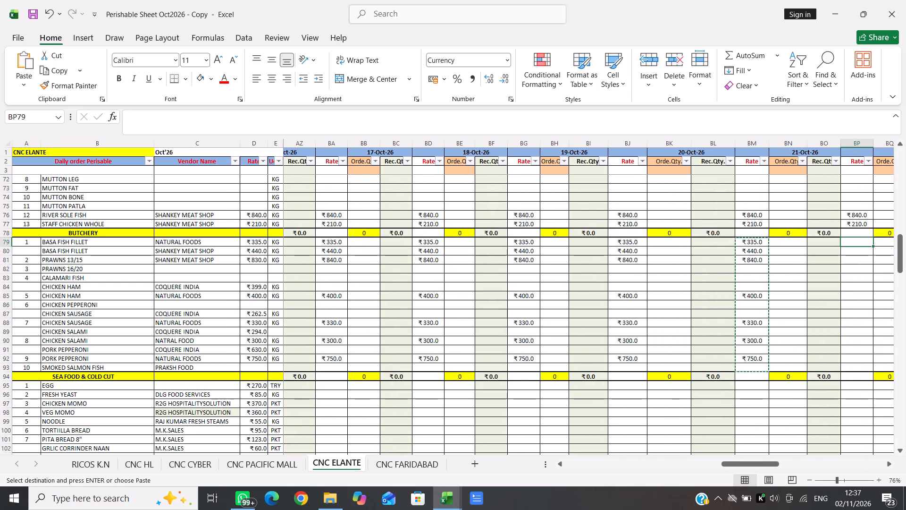
key(Return)
key(ctrl+c)
key(Right)
key(Right)
key(Right)
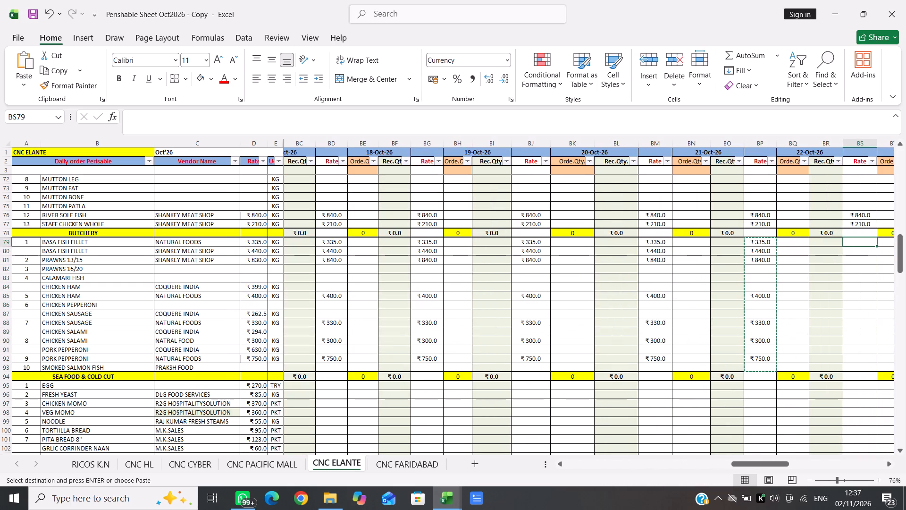
key(Return)
key(ctrl+c)
key(Right)
key(Right)
key(Right)
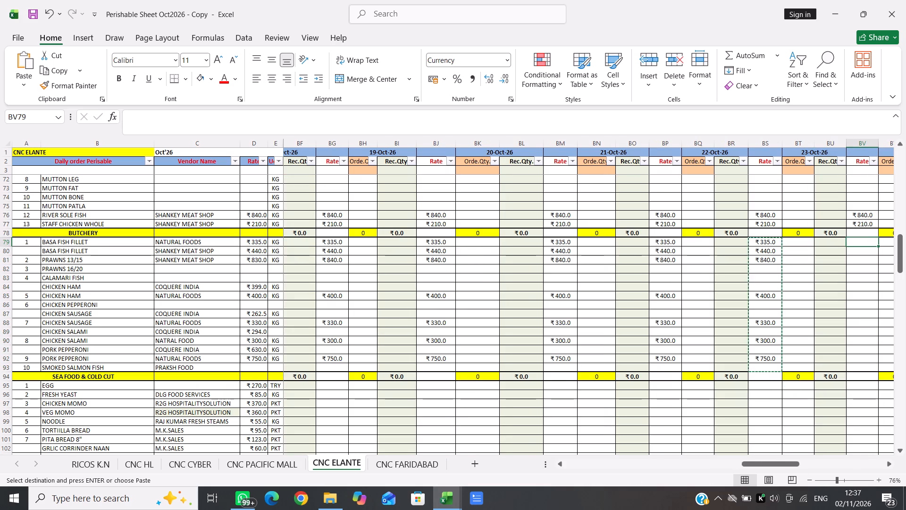
key(Return)
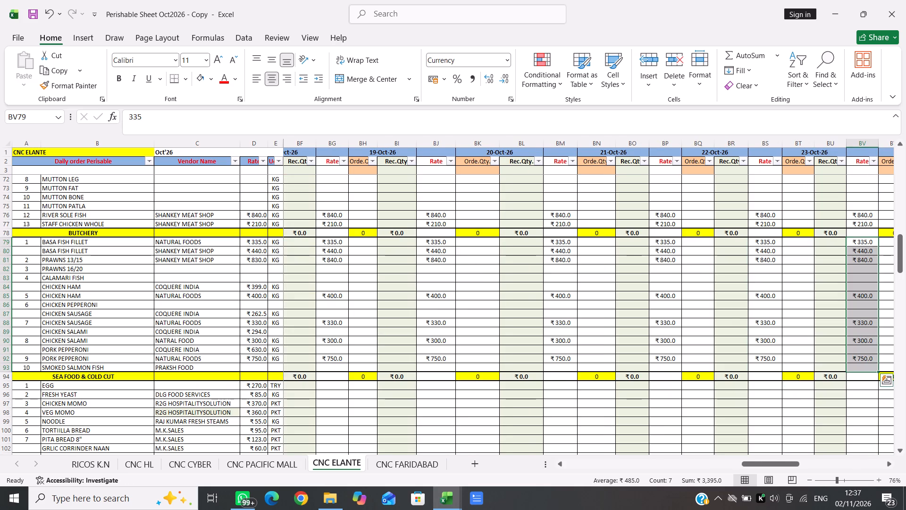
Copy the sea food and cold cut rates in rows 79 to 93 into Rate columns BY, CB and CE for 24 to 26-Oct-26.
key(ctrl+c)
key(Right)
key(Right)
key(Right)
key(Return)
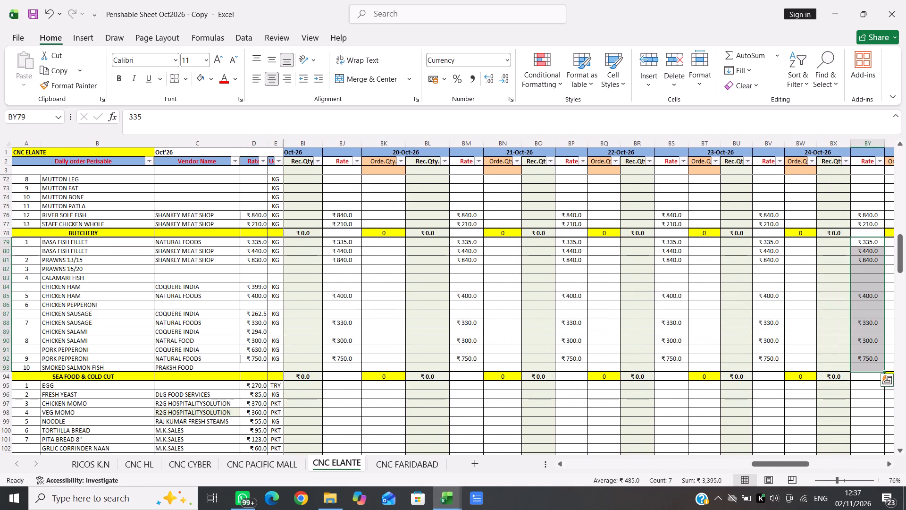
key(ctrl+c)
key(Right)
key(Right)
key(Right)
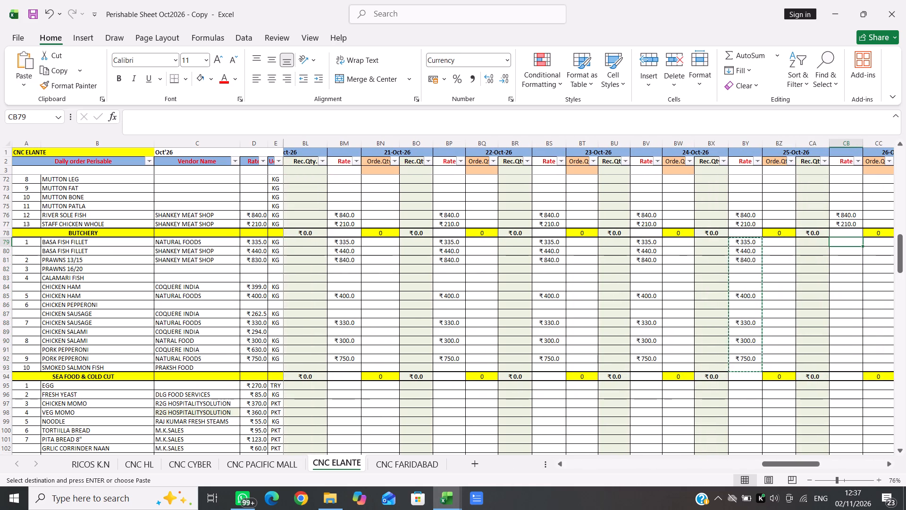
key(Return)
key(ctrl+c)
key(Right)
key(Right)
key(Right)
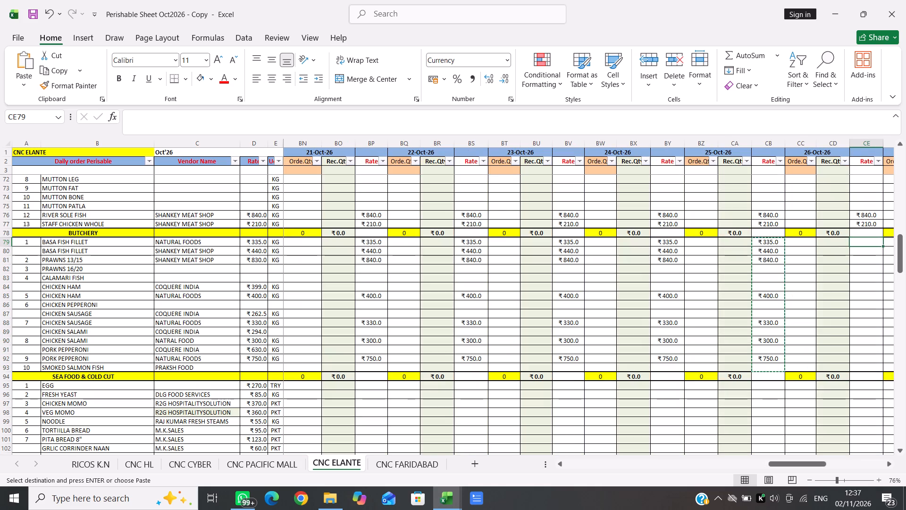
key(Return)
Copy the sea food and cold cut rates in rows 79 to 93 into Rate columns CH and CK for 27 and 28-Oct-26.
key(ctrl+c)
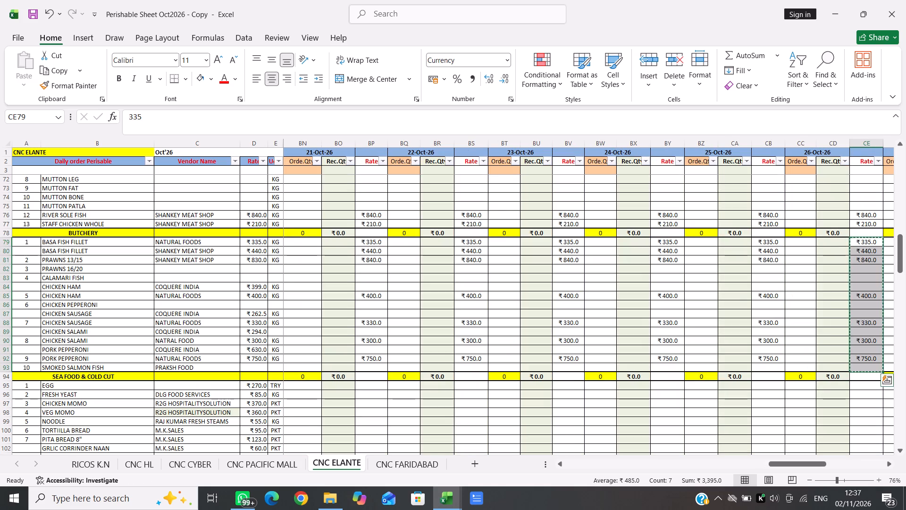
key(Right)
key(Right)
key(Right)
key(Return)
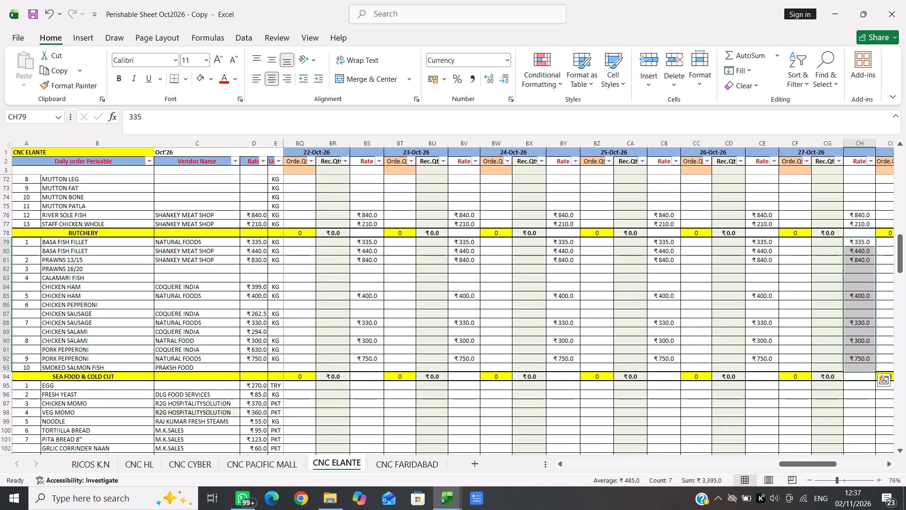
key(ctrl+c)
key(Right)
key(Right)
key(Right)
key(Return)
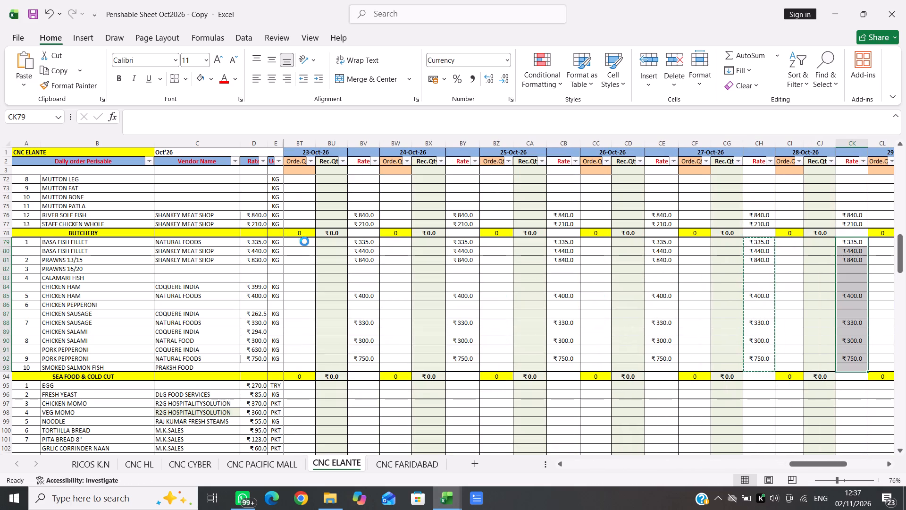
Copy the sea food and cold cut rates in rows 79 to 93 into Rate columns CN and CQ for 29 and 30-Oct-26.
key(ctrl+c)
key(Right)
key(Right)
key(Right)
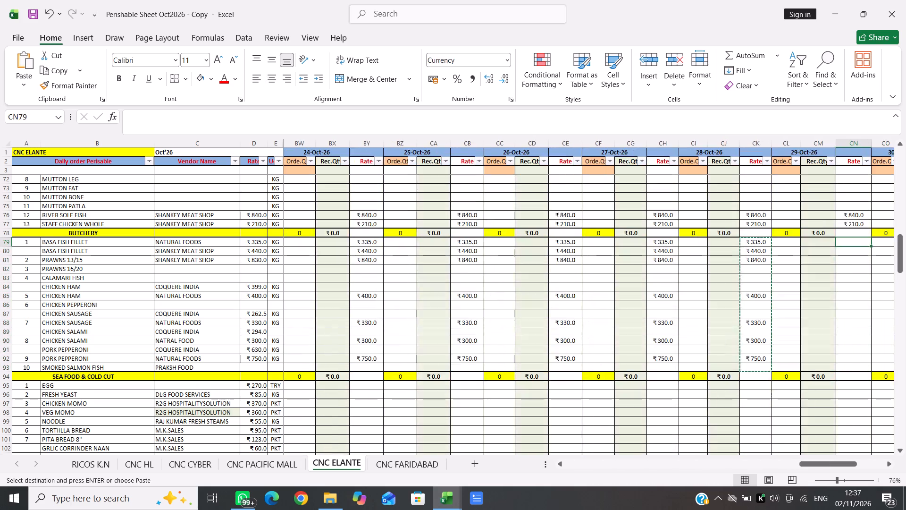
key(Return)
key(ctrl+c)
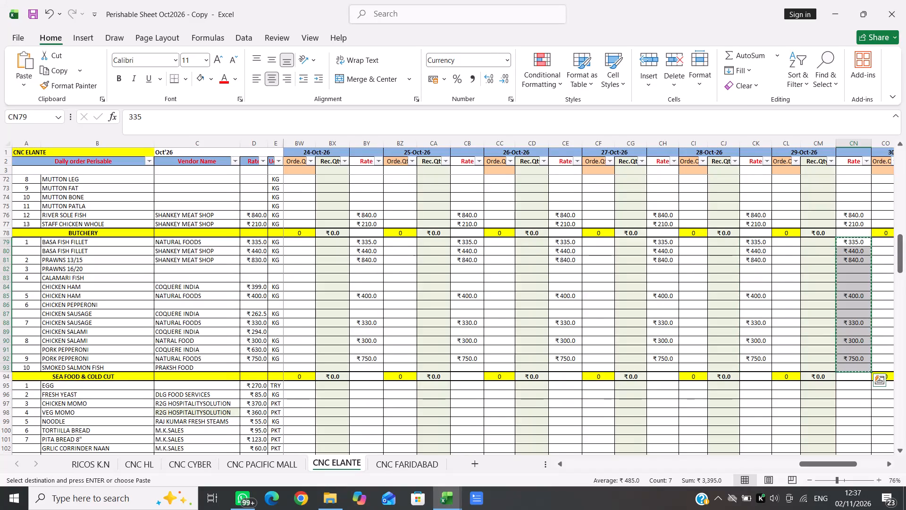
key(Right)
key(Right)
key(Right)
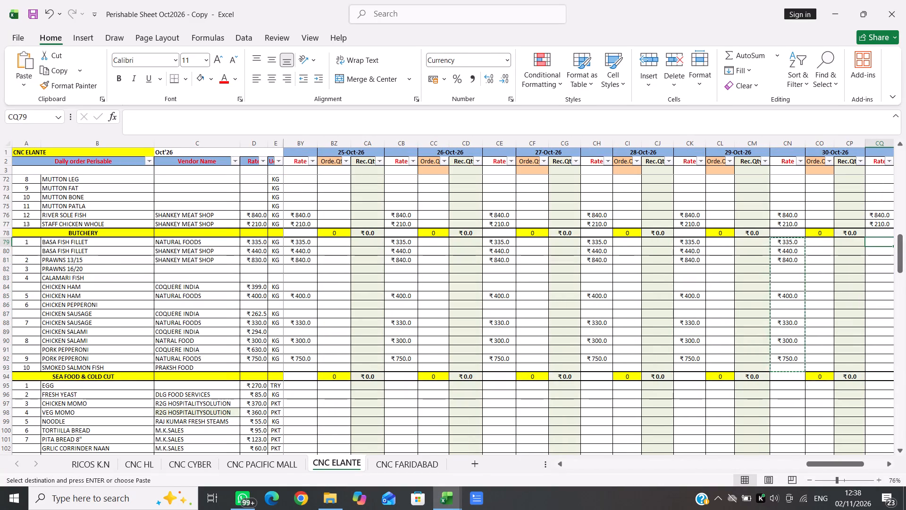
key(Return)
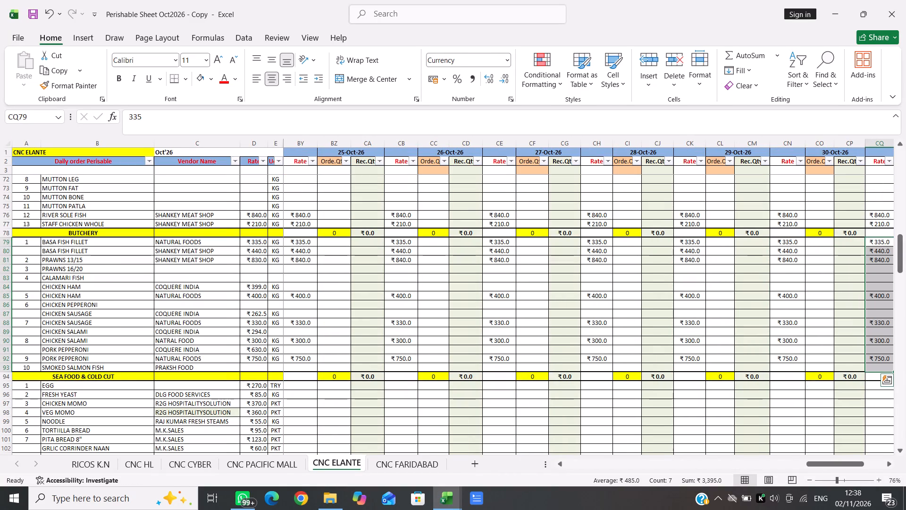
Copy the frozen section rates in rows 95 to 111 of Rate column AO into Rate column AR for 13-Oct-26.
scroll(335, 291, down, 3)
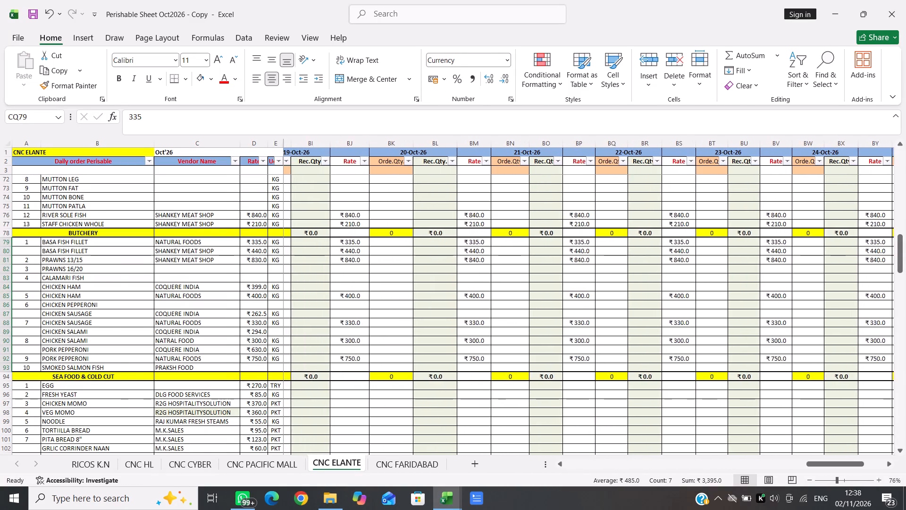
scroll(335, 291, down, 2)
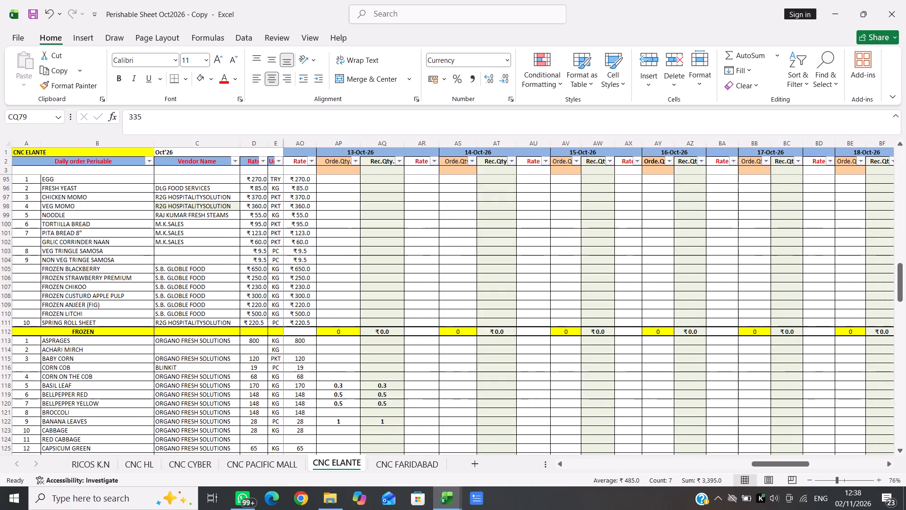
click(300, 178)
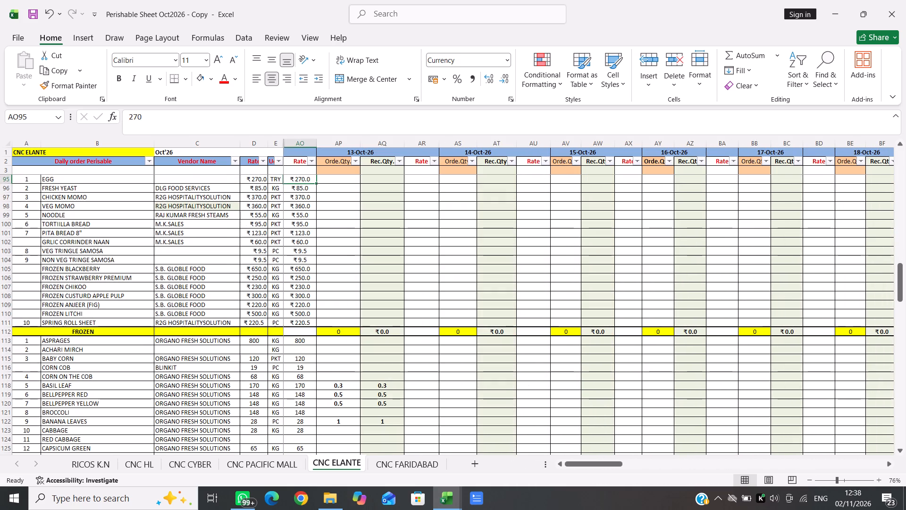
key(shift+Down)
key(shift+Down)
key(shift+Down)
key(shift+Down)
key(shift+Down)
key(shift+Down)
key(shift+Down)
key(shift+Down)
key(shift+Down)
key(shift+Down)
key(shift+Down)
key(shift+Down)
key(shift+Down)
key(shift+Down)
key(shift+Down)
key(shift+Down)
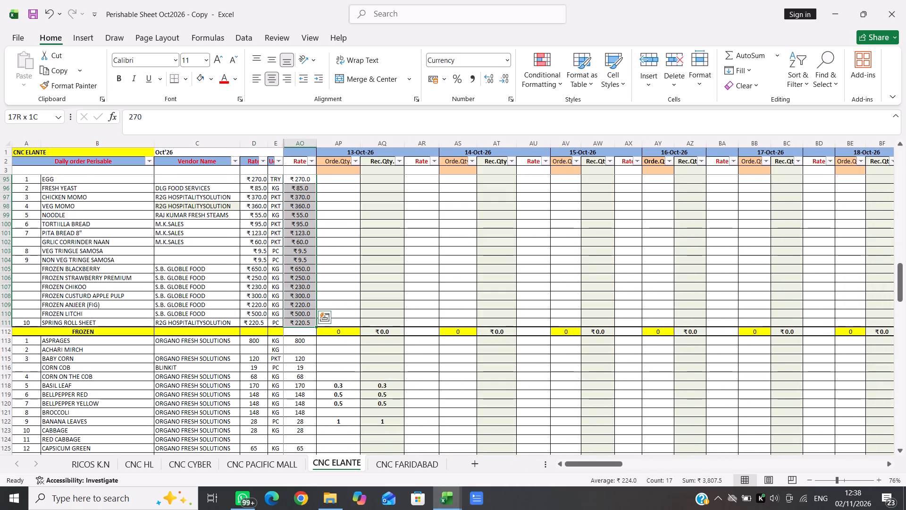
key(ctrl+c)
key(Right)
key(Right)
key(Right)
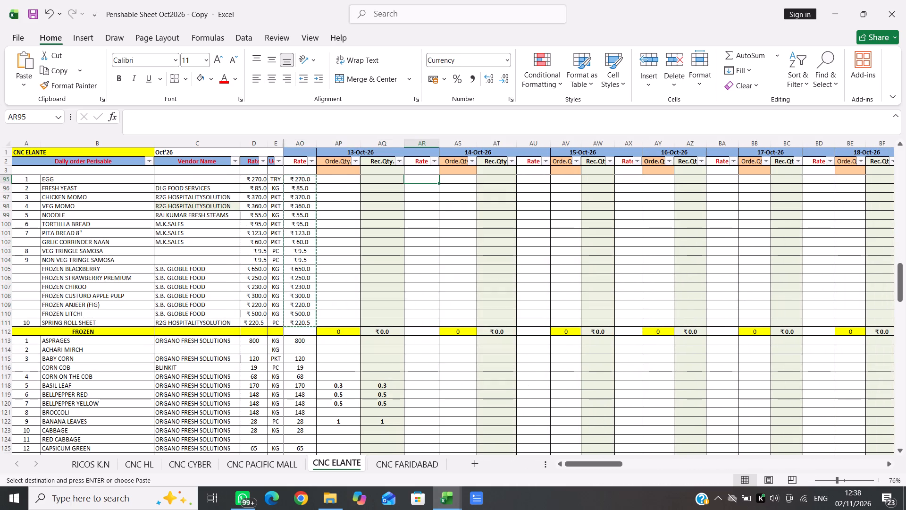
key(Return)
Copy the frozen rates in rows 95 to 111 into Rate columns AU, AX and BA for 14 to 16-Oct-26.
key(ctrl+c)
key(Right)
key(Right)
key(Right)
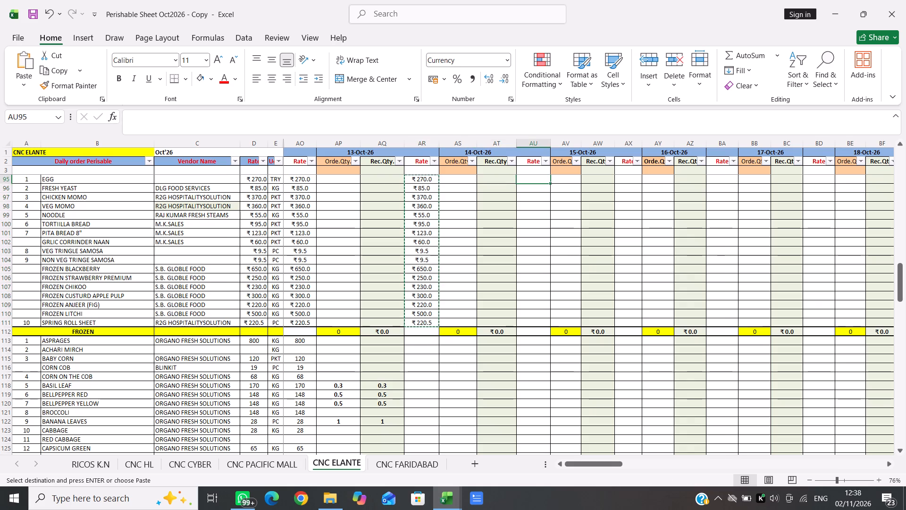
key(Return)
key(ctrl+c)
key(Right)
key(Right)
key(Right)
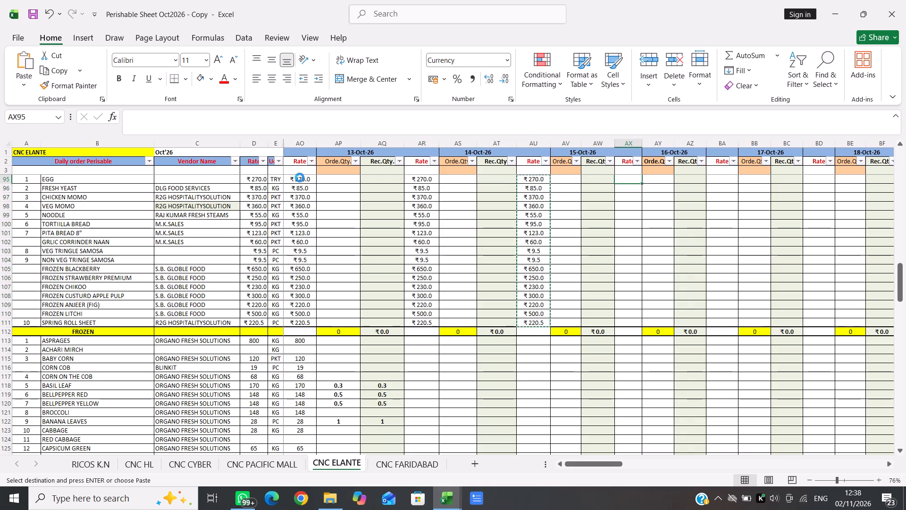
key(Return)
key(ctrl+c)
key(Right)
key(Right)
key(Right)
key(Return)
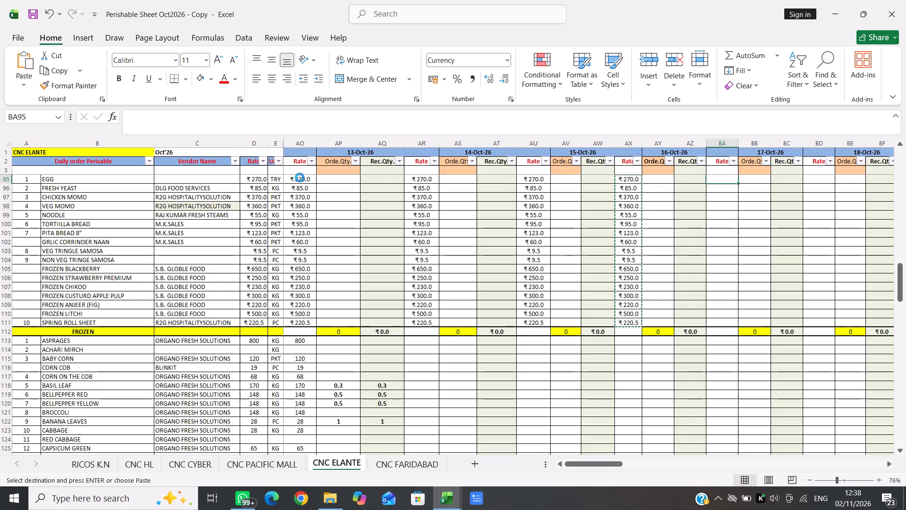
Copy the frozen rates in rows 95 to 111 into Rate columns BD, BG and BJ for 17 to 19-Oct-26.
key(ctrl+c)
key(Right)
key(Right)
key(Right)
key(Return)
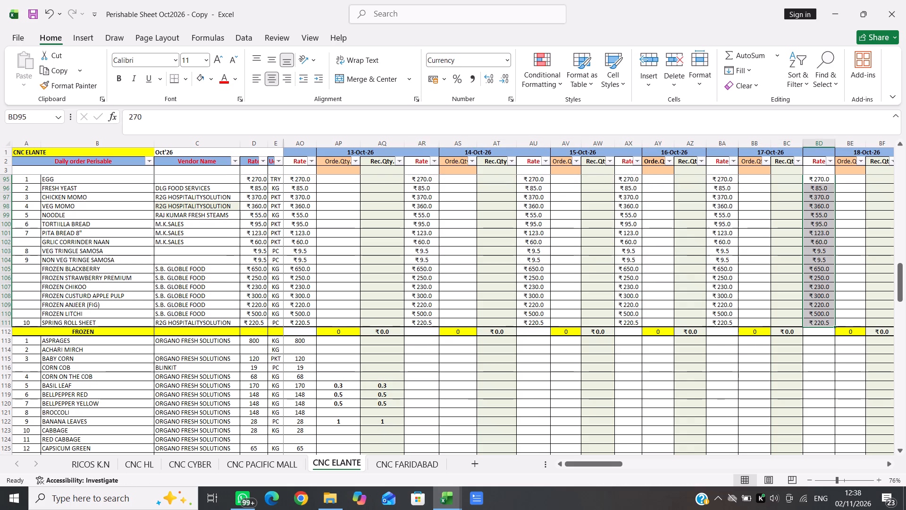
key(ctrl+c)
key(Right)
key(Right)
key(Right)
key(Return)
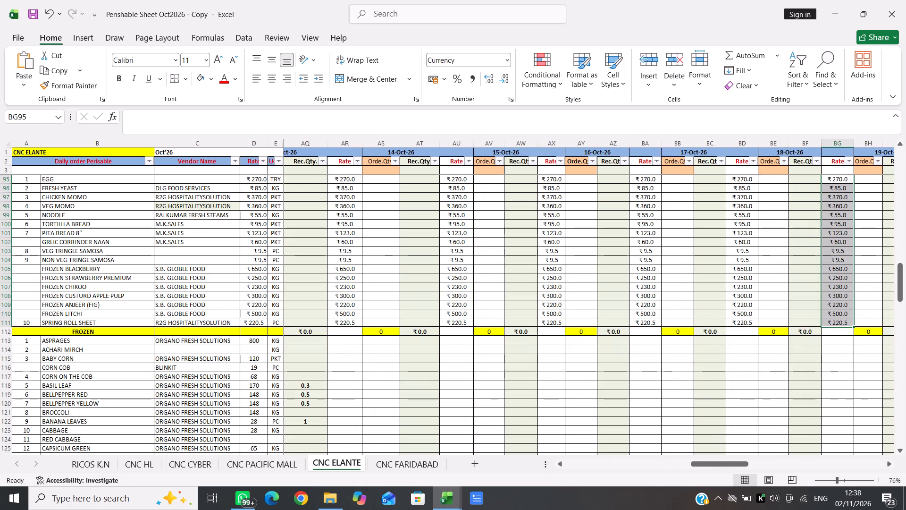
key(ctrl+c)
key(Right)
key(Right)
key(Right)
key(Return)
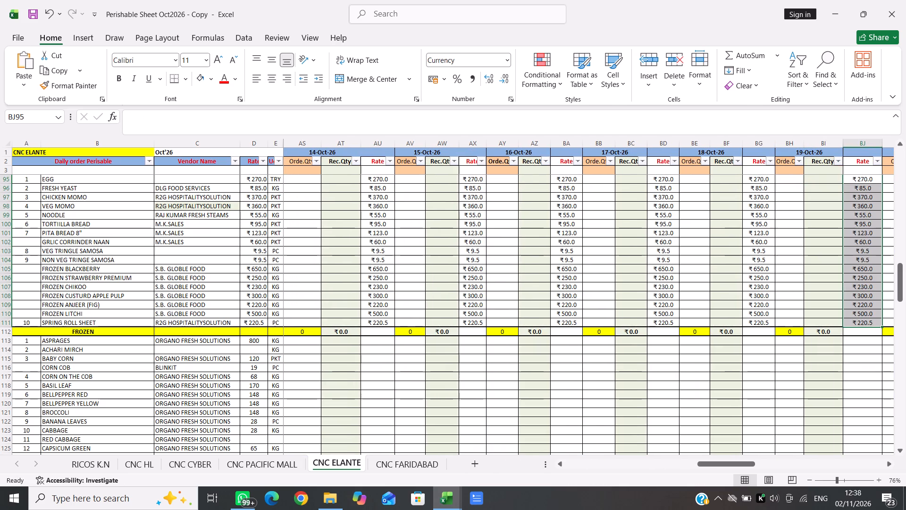
Copy the frozen rates in rows 95 to 111 into Rate columns BM, BP and BS for 20 to 22-Oct-26.
key(ctrl+c)
key(Right)
key(Right)
key(Right)
key(Return)
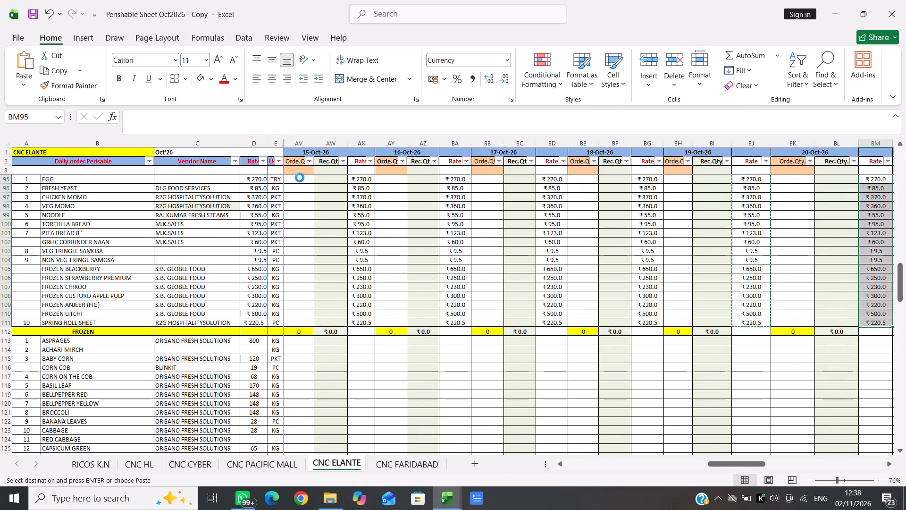
key(ctrl+c)
key(Right)
key(Right)
key(Right)
key(Return)
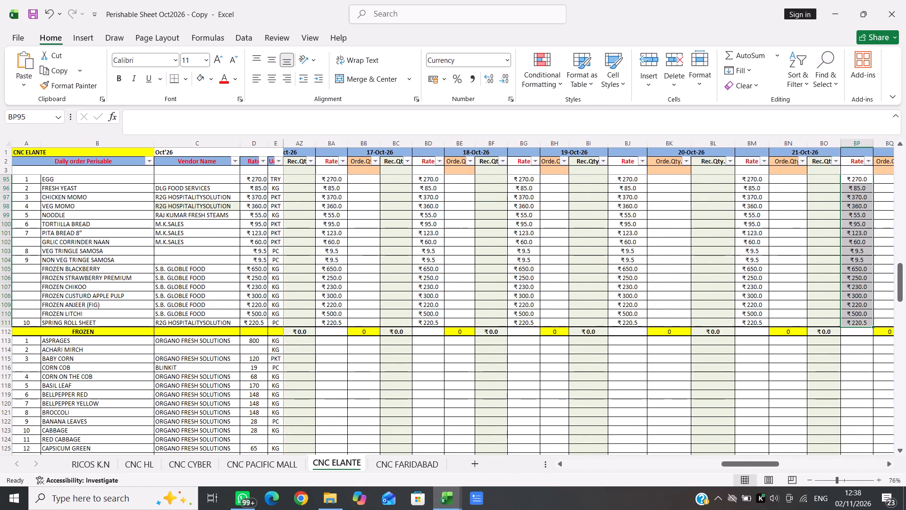
key(ctrl+c)
key(Right)
key(Right)
key(Right)
key(Return)
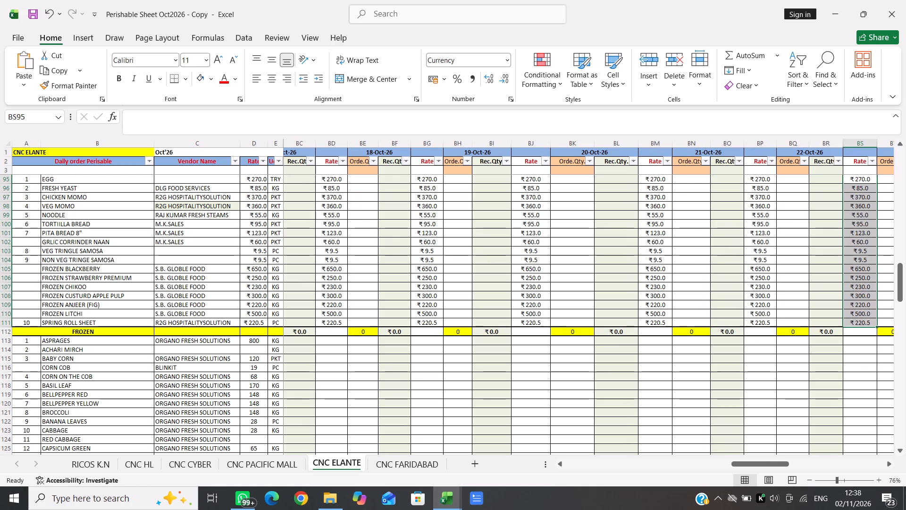
Copy the frozen rates in rows 95 to 111 into Rate columns BV, BY and CB for 23 to 25-Oct-26.
key(ctrl+c)
key(Right)
key(Right)
key(Right)
key(Return)
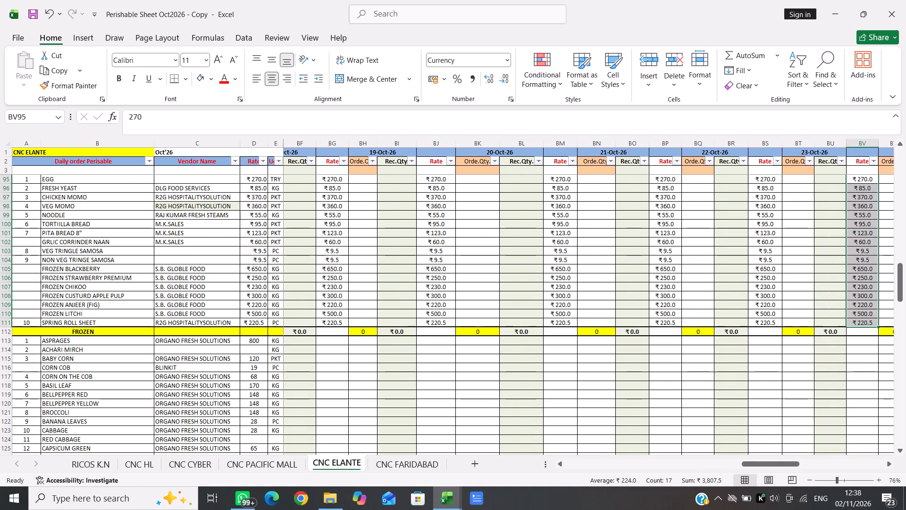
key(ctrl+c)
key(Right)
key(Right)
key(Right)
key(Return)
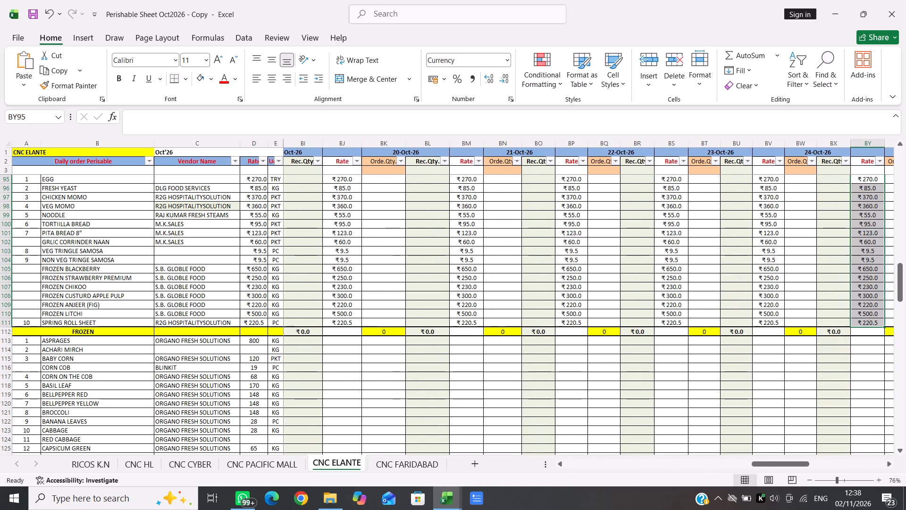
key(ctrl+c)
key(Right)
key(Right)
key(Right)
key(Return)
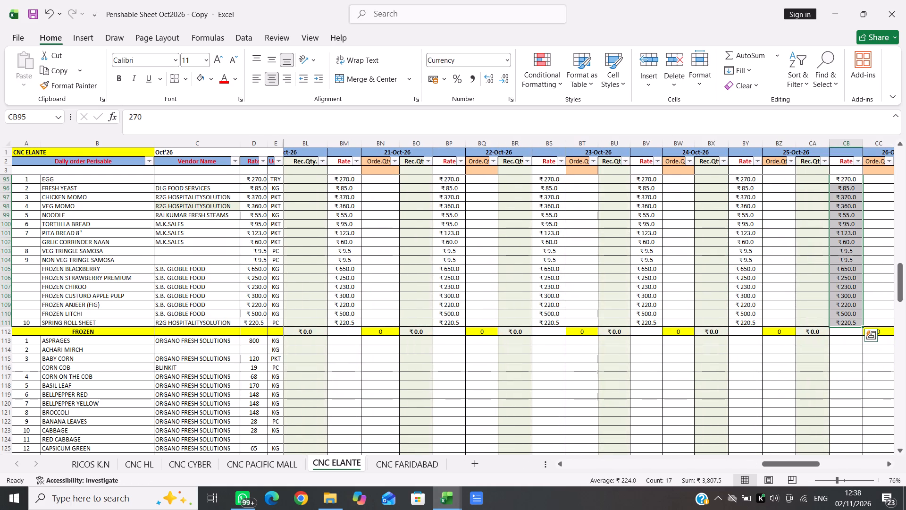
Copy the frozen rates in rows 95 to 111 into Rate columns CE, CH and CK for 26 to 28-Oct-26.
key(ctrl+c)
key(Right)
key(Right)
key(Right)
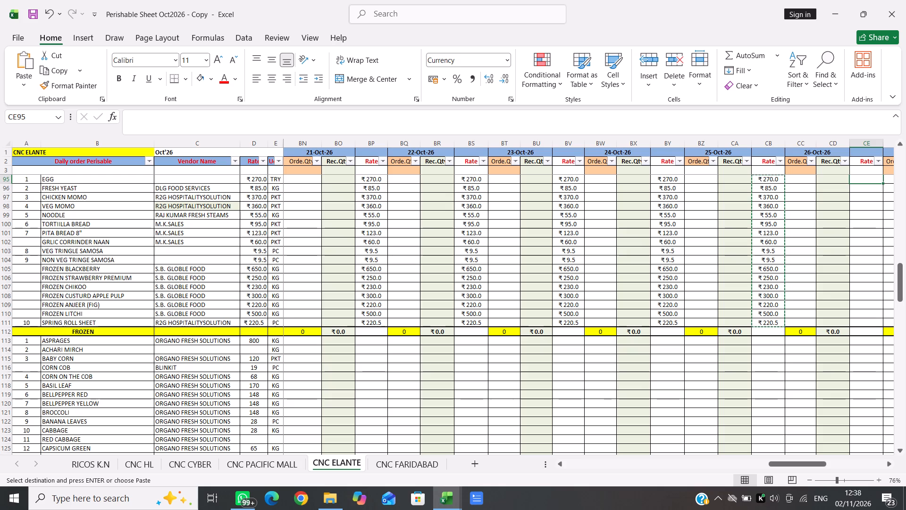
key(Return)
key(ctrl+c)
key(Right)
key(Right)
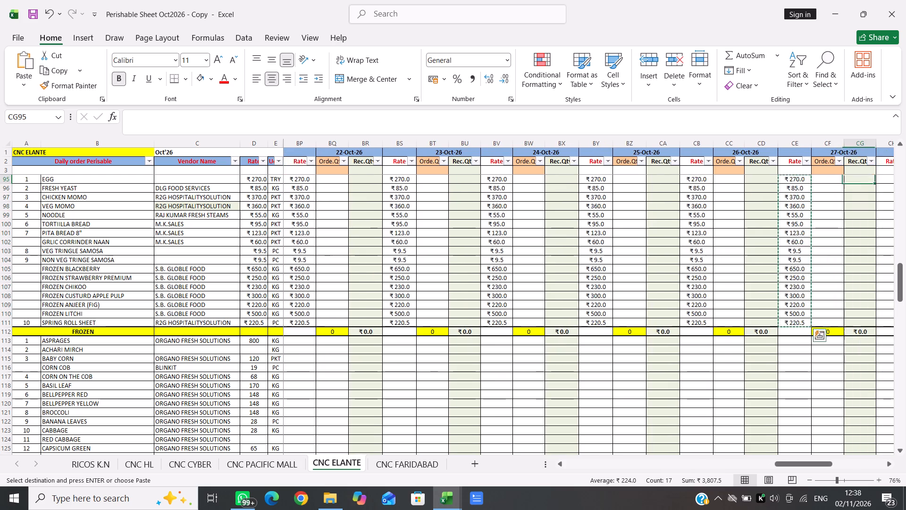
key(Right)
key(Return)
key(ctrl+c)
key(Right)
key(Right)
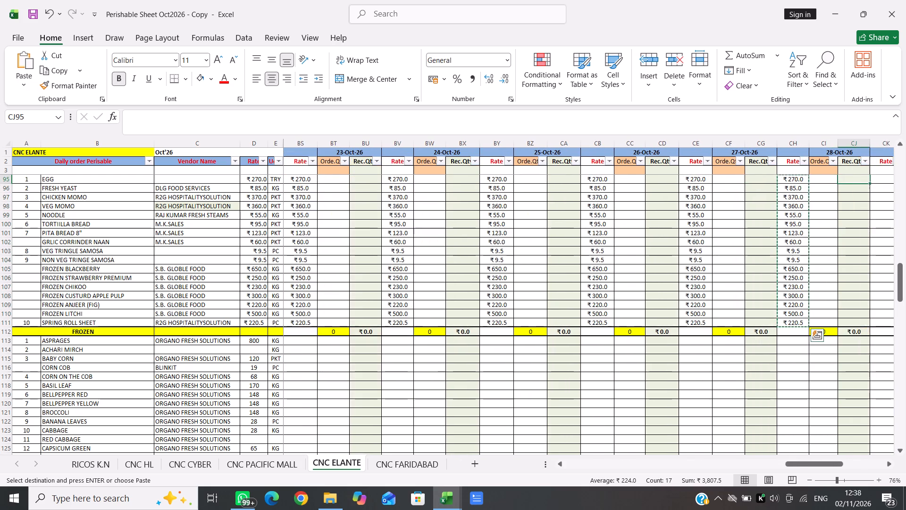
key(Right)
key(Return)
Copy the frozen rates in rows 95 to 111 into Rate columns CN and CQ for 29 and 30-Oct-26.
key(ctrl+c)
key(Right)
key(Right)
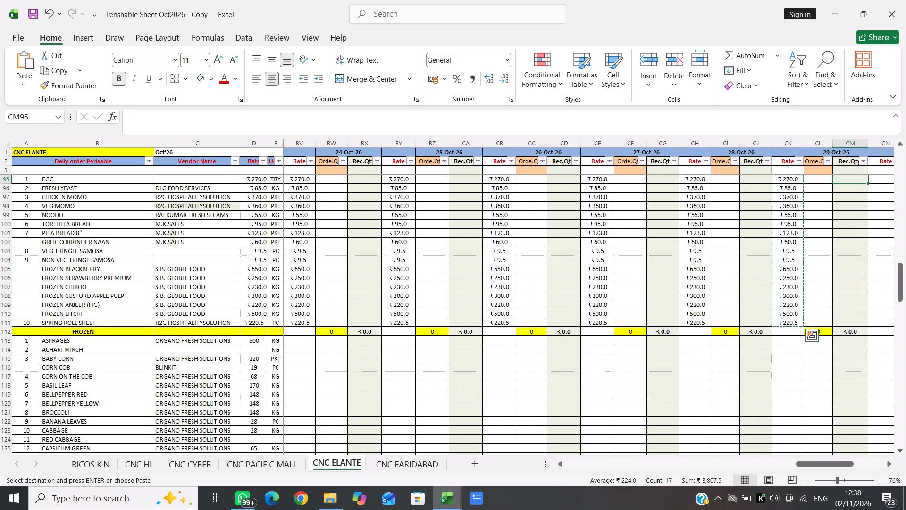
key(Right)
key(Return)
key(ctrl+c)
key(Right)
key(Right)
key(Right)
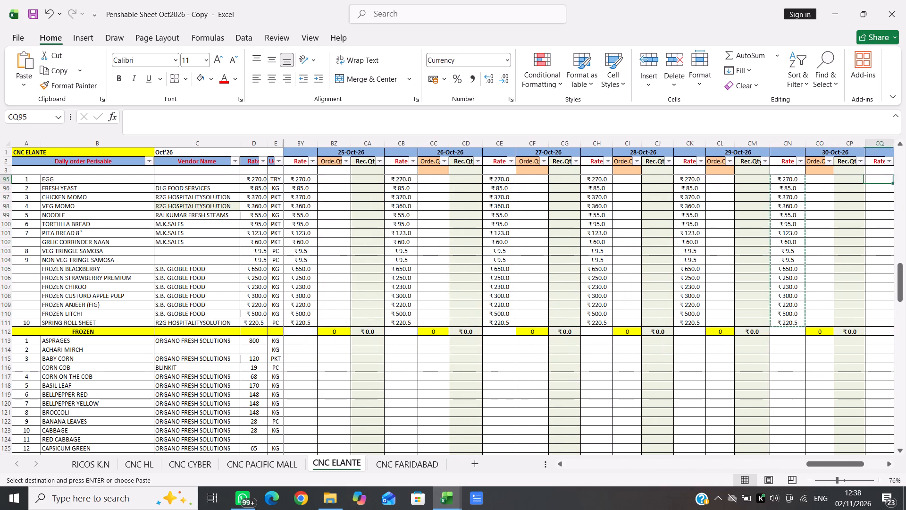
key(Return)
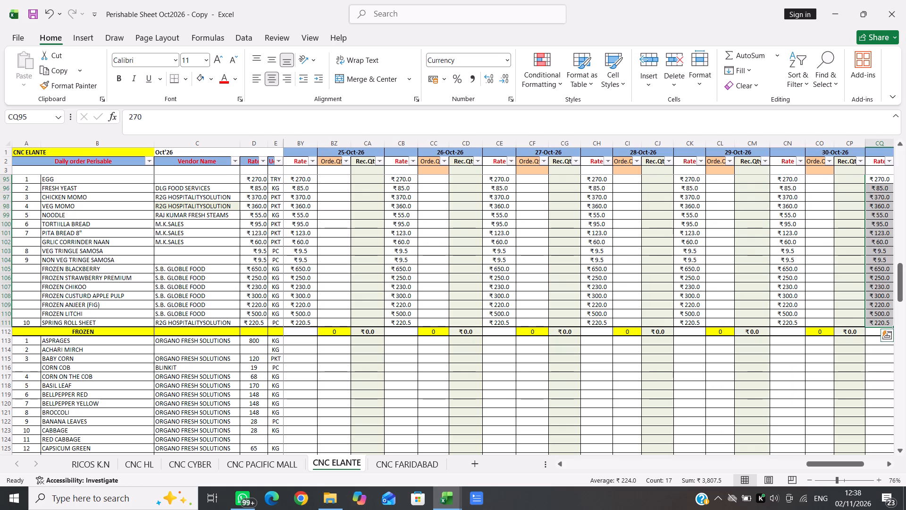
Copy the vegetable and fruit rates in rows 113 to 210 of Rate column AO into Rate column AR for 13-Oct-26.
scroll(362, 281, right, 2)
scroll(362, 281, down, 1)
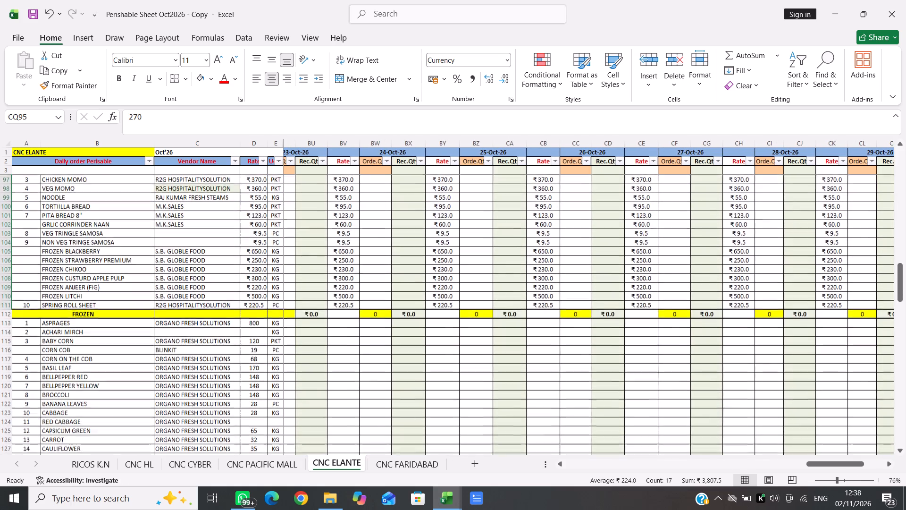
scroll(362, 281, down, 1)
scroll(362, 281, right, 2)
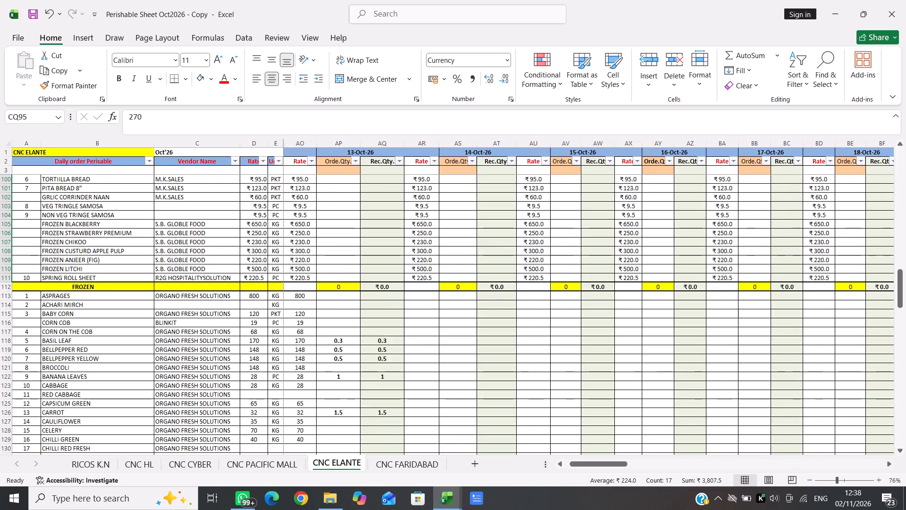
scroll(362, 281, down, 1)
click(302, 214)
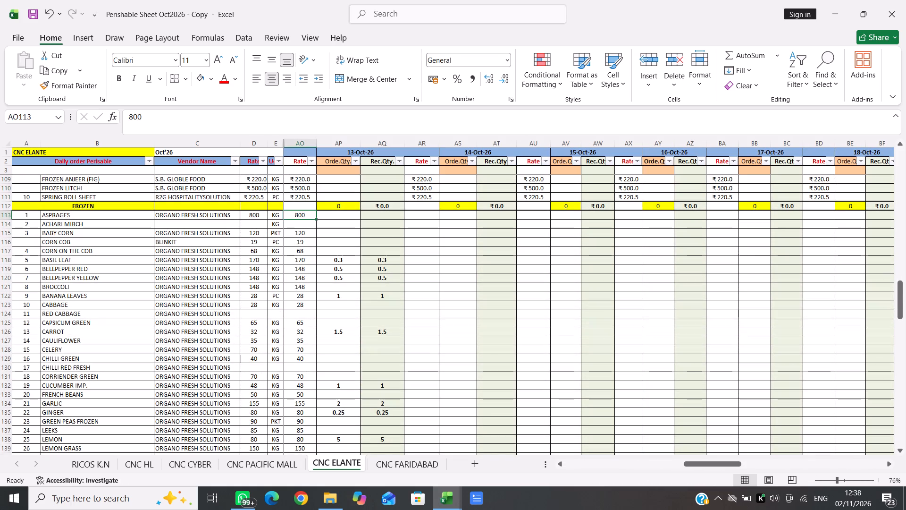
key(shift+Down)
key(shift+Down)
key(shift+Down)
key(shift+Down)
key(shift+Down)
key(shift+Down)
key(shift+Down)
key(shift+Down)
key(shift+Down)
key(shift+Down)
key(shift+Down)
key(shift+Down)
key(shift+Down)
key(shift+Down)
key(shift+Down)
key(shift+Down)
key(shift+Down)
key(shift+Down)
key(shift+Down)
key(shift+Down)
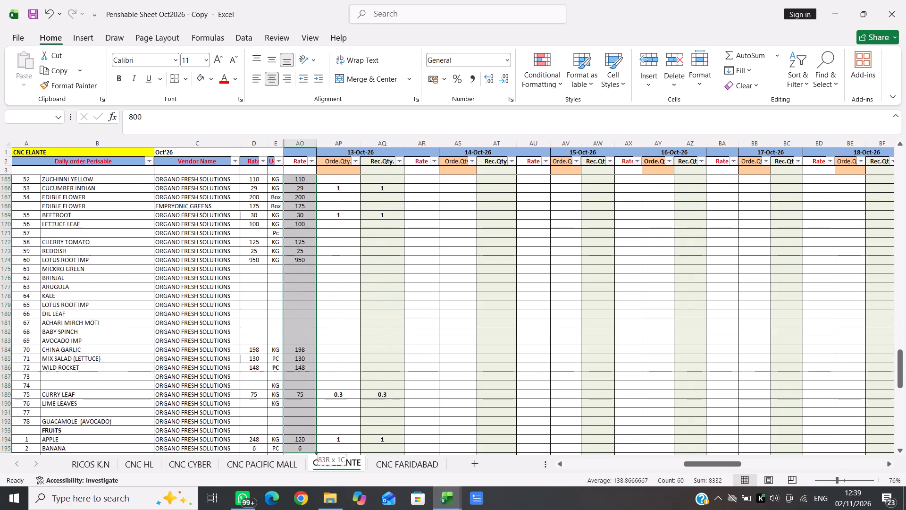
key(shift+Up)
key(shift+Up)
key(shift+Up)
key(shift+Up)
key(shift+Up)
key(shift+Up)
key(shift+Up)
key(shift+Up)
key(shift+Up)
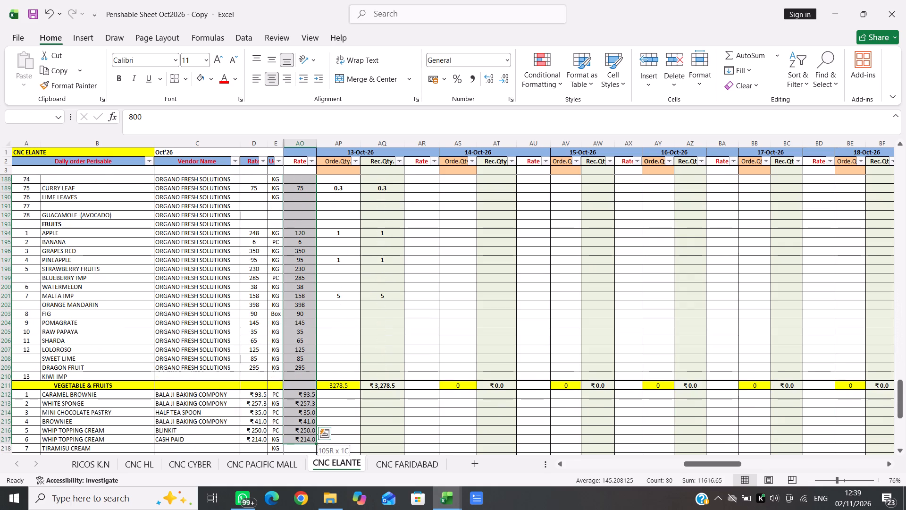
key(shift+Down)
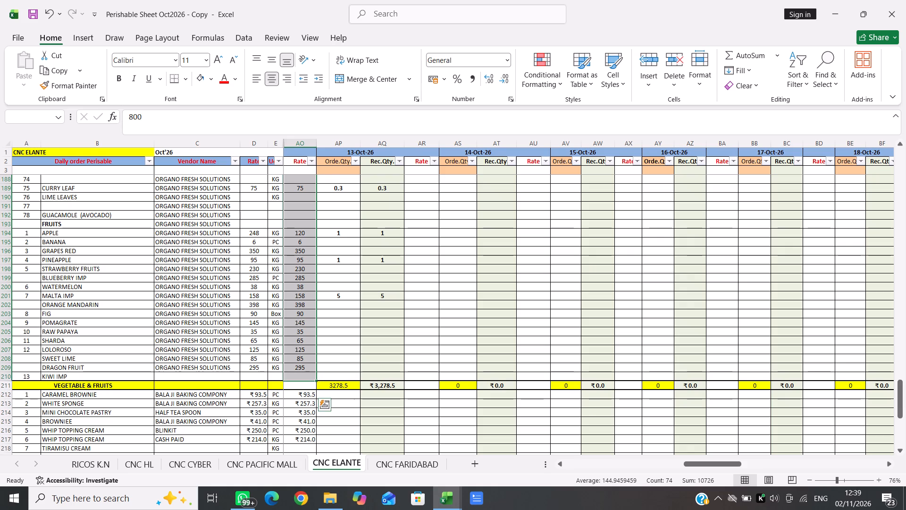
key(ctrl+c)
key(Right)
key(Right)
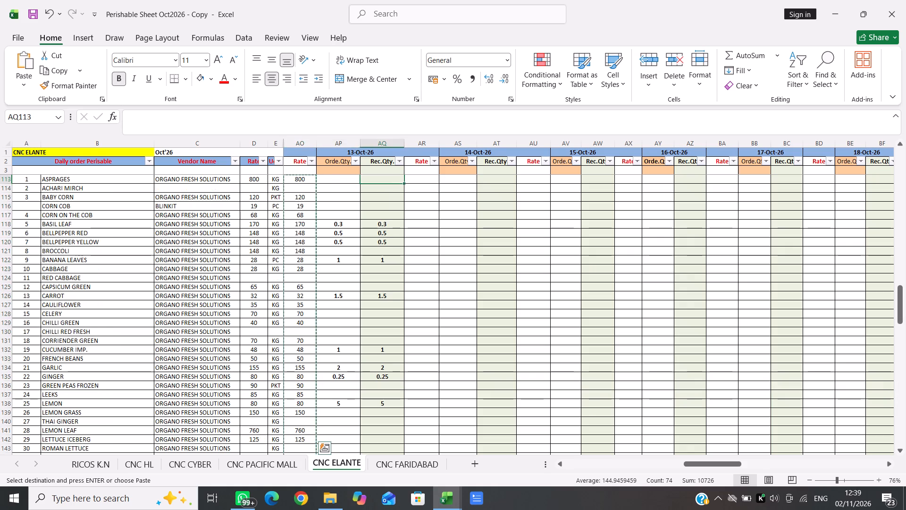
key(Right)
key(Return)
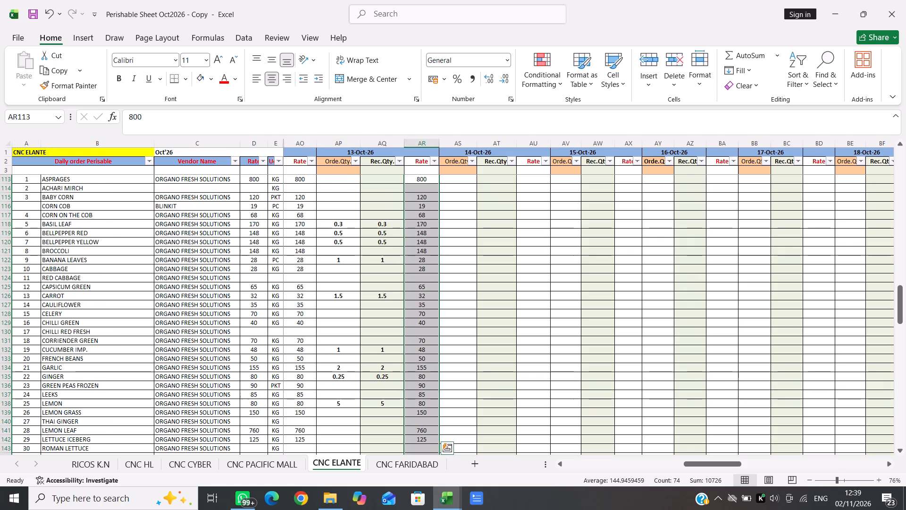
Copy the vegetable and fruit rates in rows 113 to 210 into Rate columns AU, AX and BA for 14 to 16-Oct-26.
key(ctrl+c)
key(Right)
key(Right)
key(Right)
key(Return)
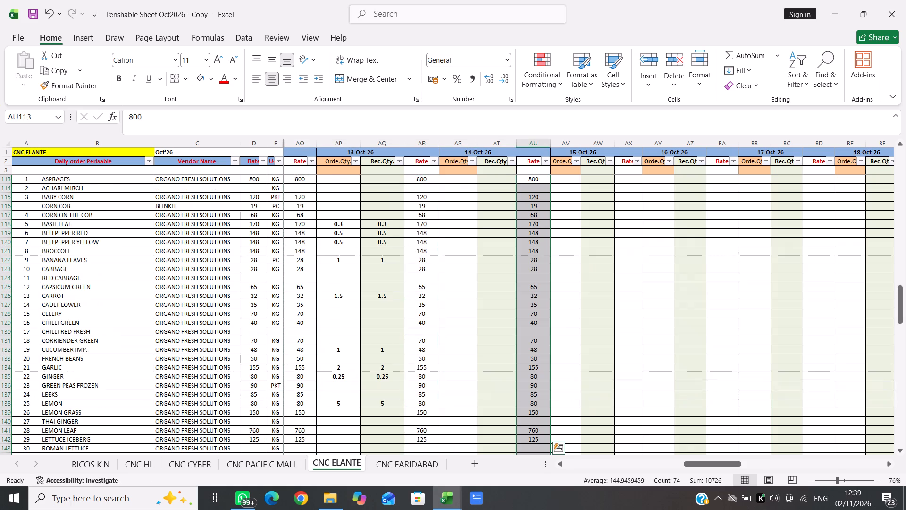
key(ctrl+c)
key(Right)
key(Right)
key(Right)
key(Return)
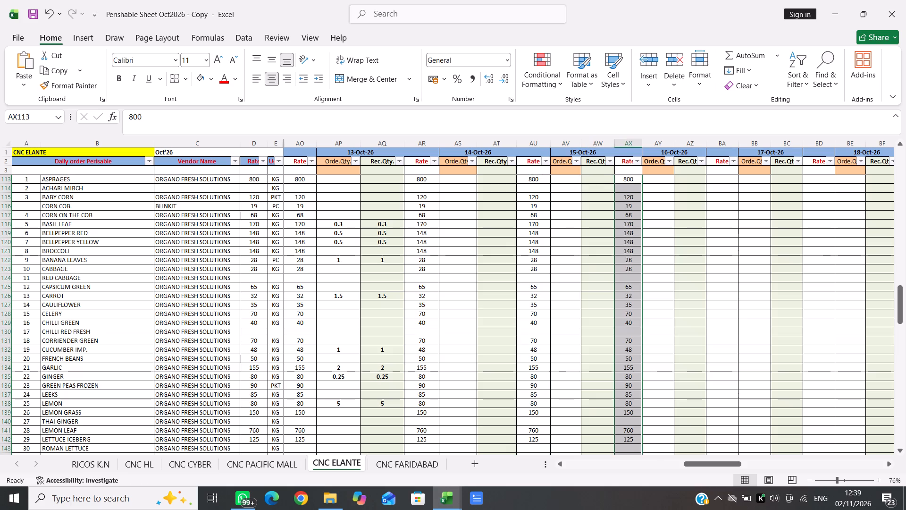
key(ctrl+c)
key(Right)
key(Right)
key(Right)
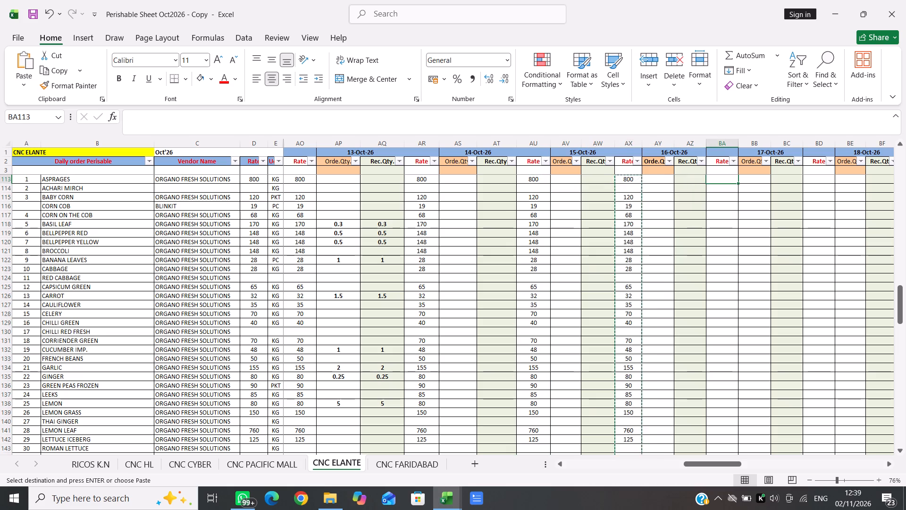
key(Return)
Copy the vegetable and fruit rates in rows 113 to 210 into Rate columns BD and BG for 17 and 18-Oct-26.
key(ctrl+c)
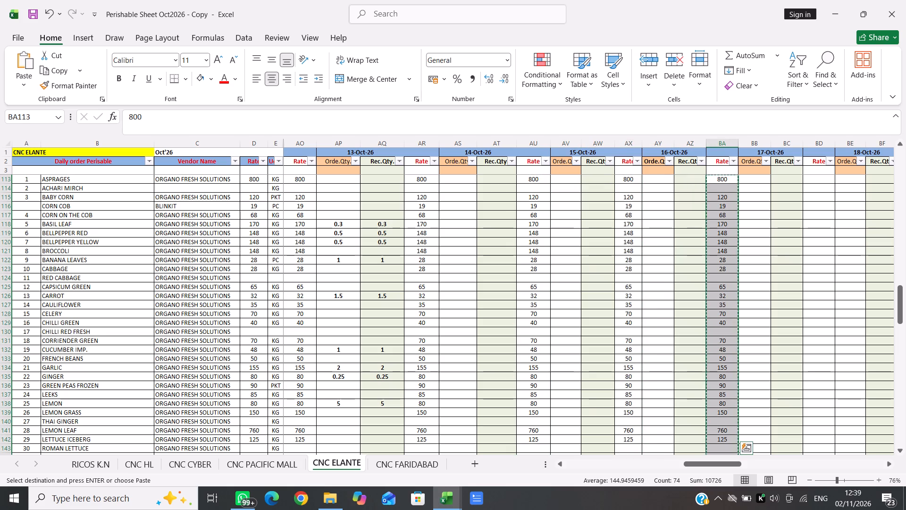
key(Right)
key(Right)
key(Right)
key(Return)
key(ctrl+c)
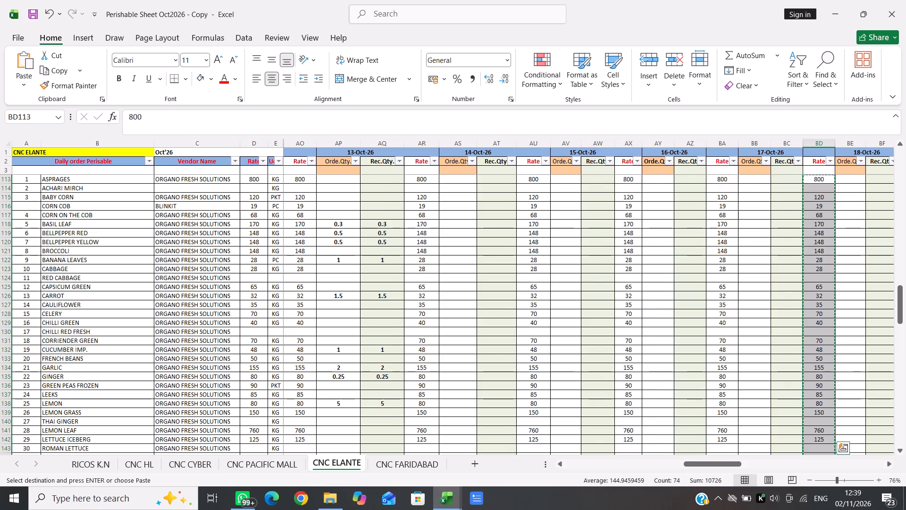
key(Right)
key(Right)
key(Right)
key(Return)
Copy the vegetable and fruit rates in rows 113 to 210 into Rec.Qty column BI and Rate column BJ for 19-Oct-26.
key(ctrl+c)
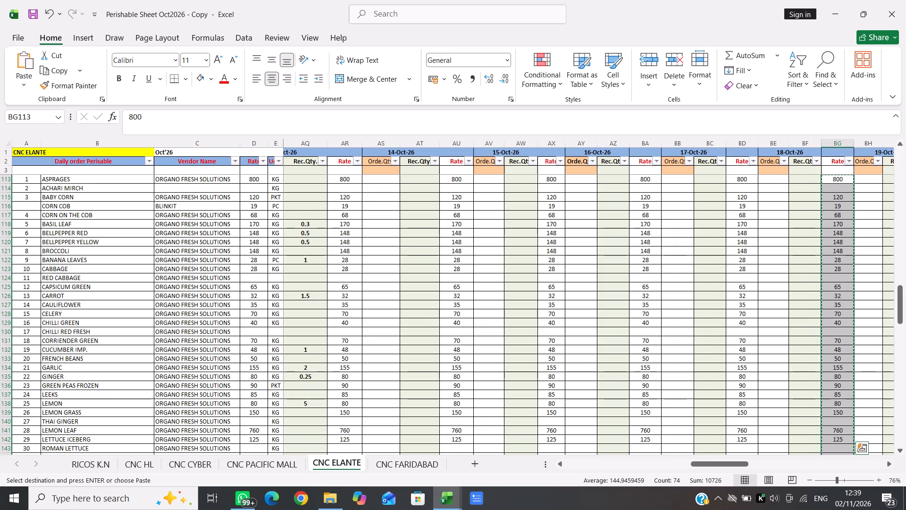
key(Right)
key(Right)
key(Return)
key(ctrl+c)
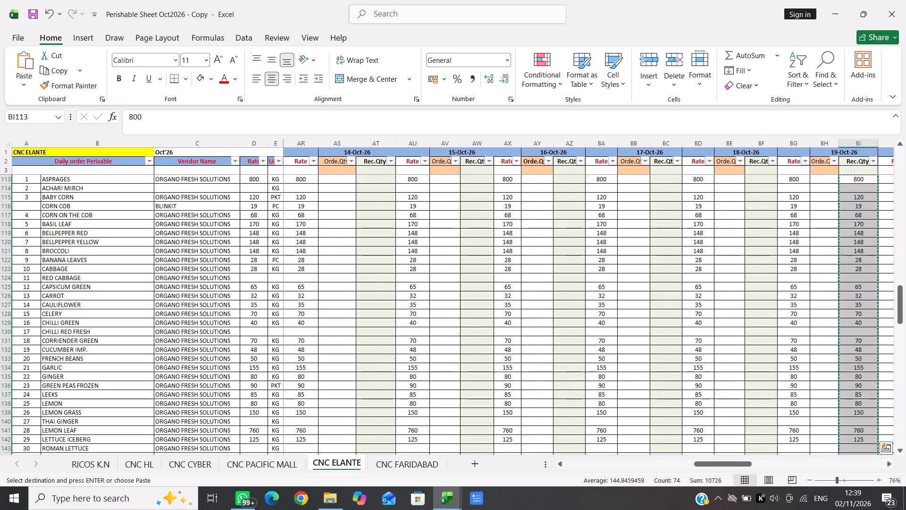
key(Right)
key(Right)
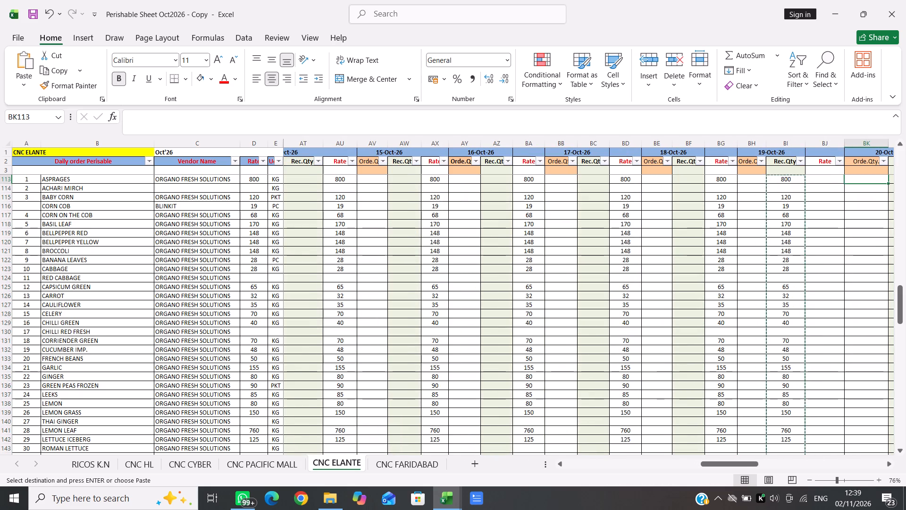
key(Left)
key(Return)
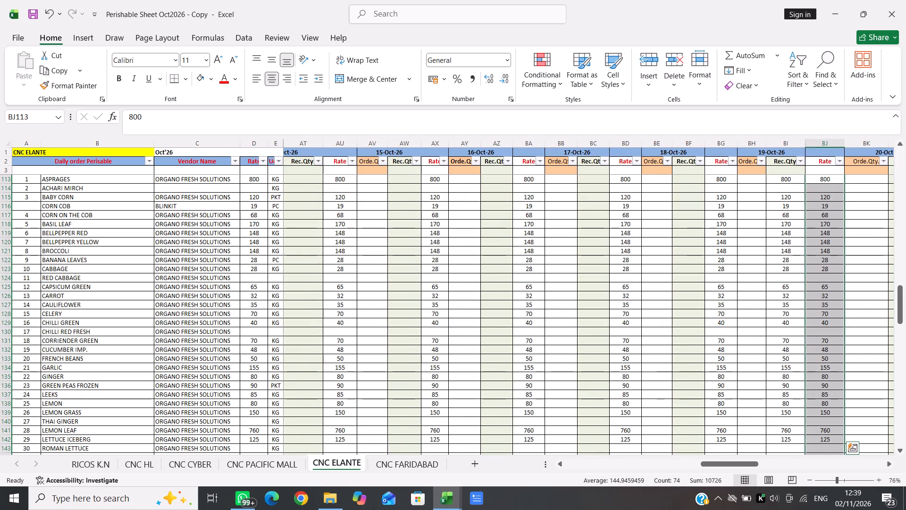
Copy the vegetable and fruit rates in rows 113 to 210 into Rate columns BM and BP for 20 and 21-Oct-26.
key(ctrl+c)
key(Right)
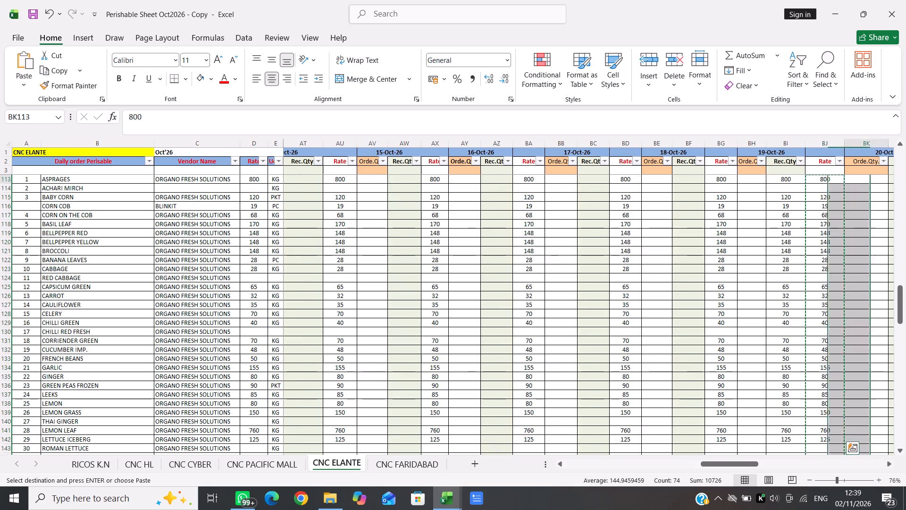
key(Right)
key(Right)
key(Return)
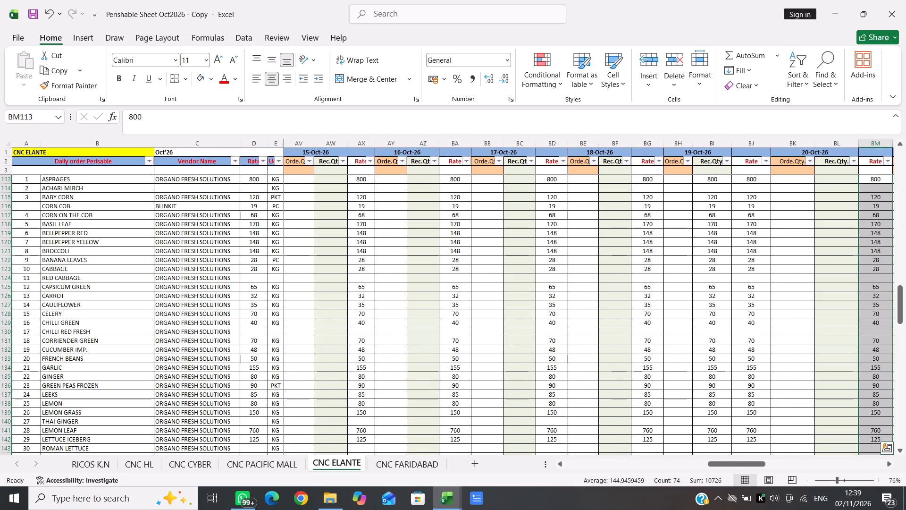
key(ctrl+c)
key(Right)
key(Right)
key(Right)
key(Return)
Copy the vegetable and fruit rates in rows 113 to 210 into Rate columns BS and BV for 22 and 23-Oct-26.
key(ctrl+c)
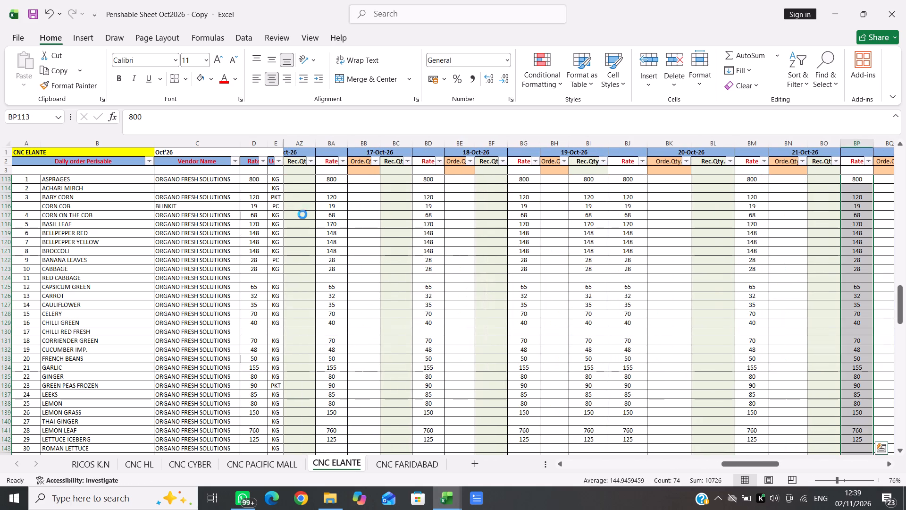
key(Right)
key(Right)
key(Right)
key(Return)
key(ctrl+c)
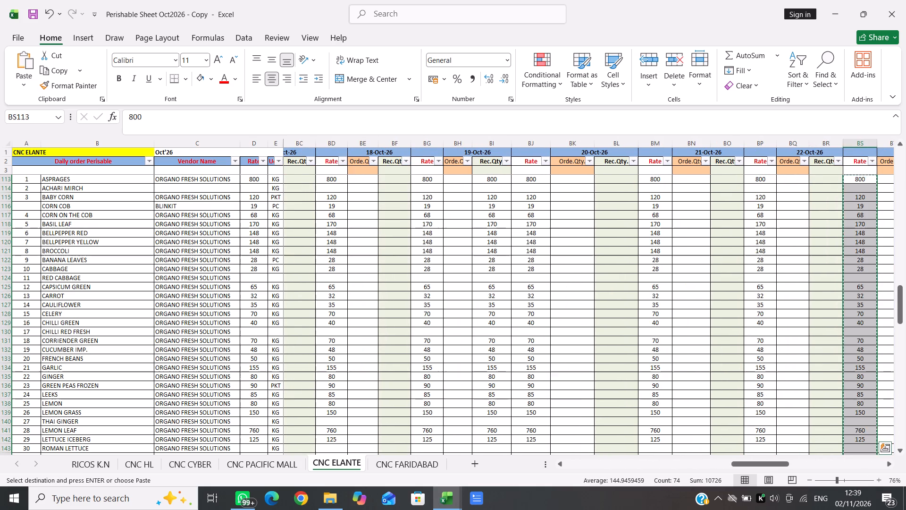
key(Right)
key(Right)
key(Right)
key(Return)
Copy the vegetable and fruit rates in rows 113 to 210 into Rec.Qty column BX and Rate column BY for 24-Oct-26.
key(ctrl+c)
key(Right)
key(Right)
key(Return)
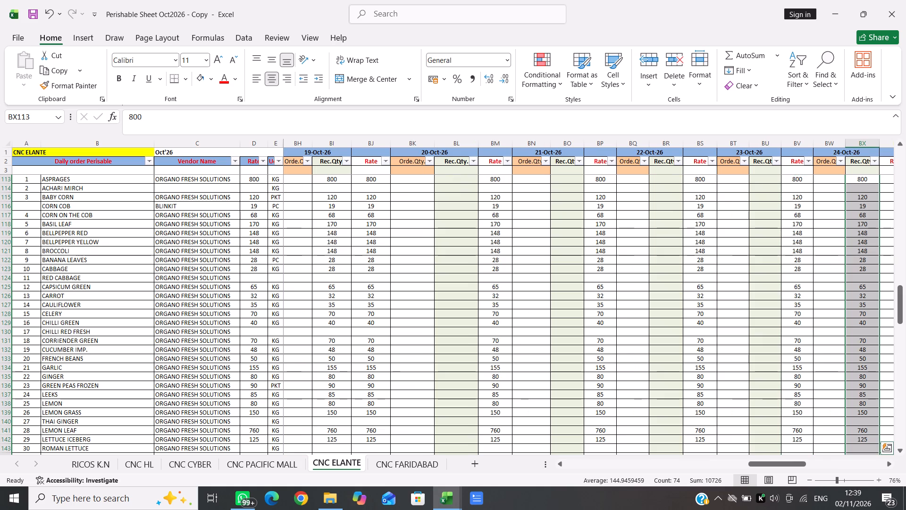
key(ctrl+c)
key(Right)
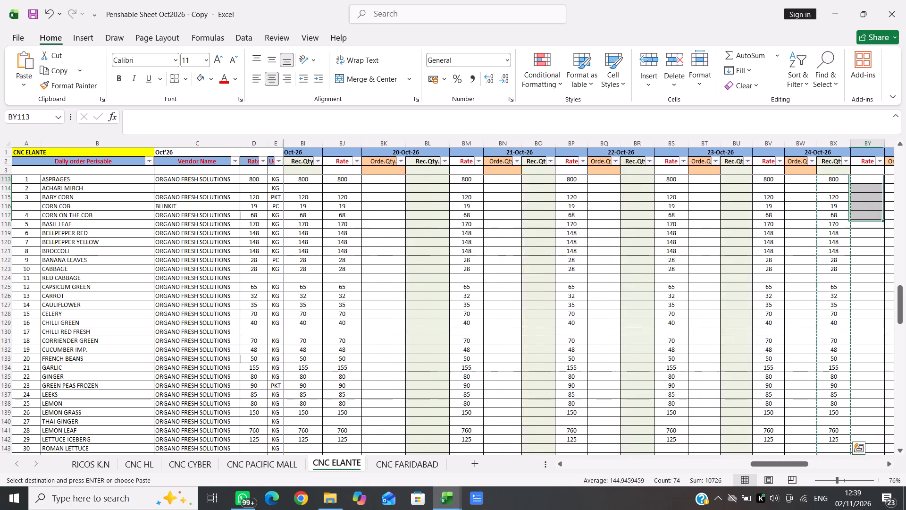
key(Right)
key(Left)
key(Return)
key(backslash)
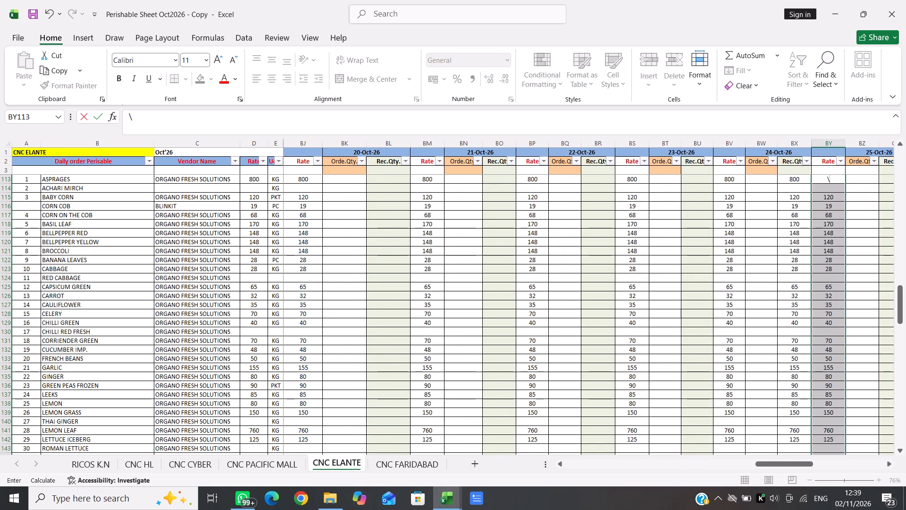
key(ctrl+z)
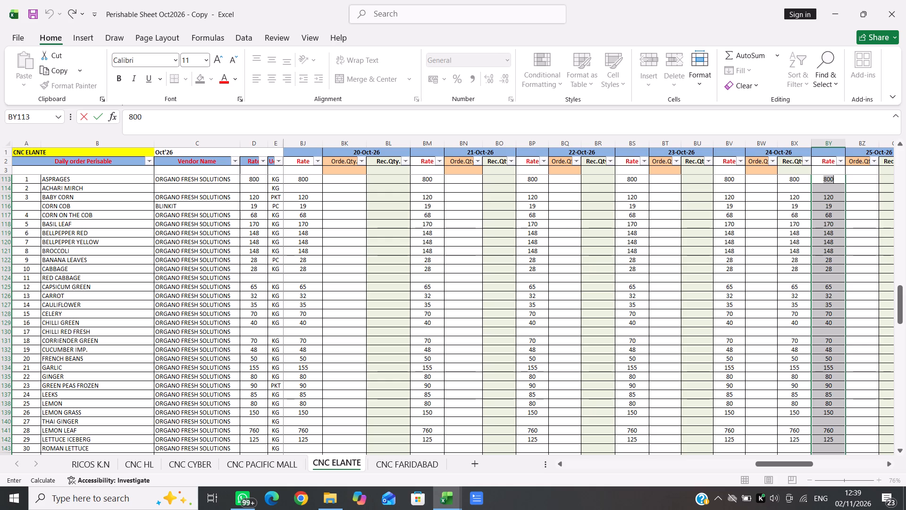
key(ctrl+c)
key(Right)
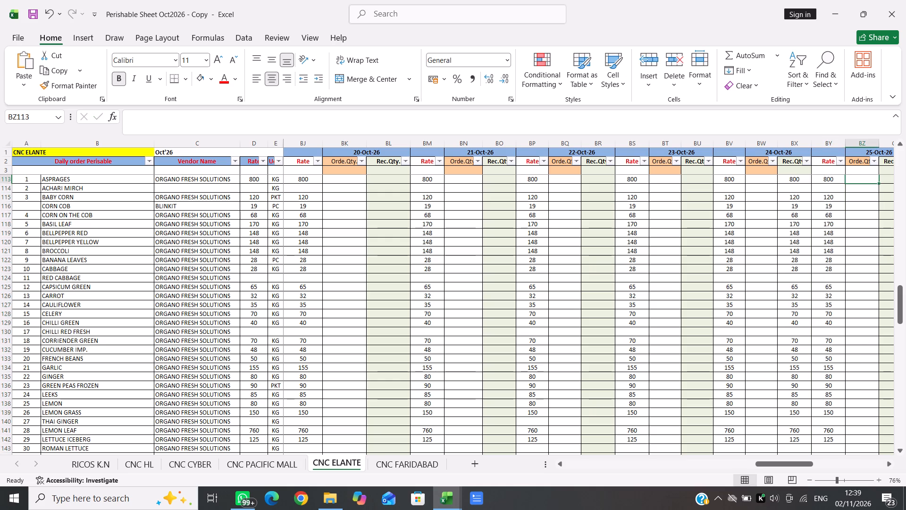
Clear the misplaced vegetable and fruit rates in rows 113 to 210 from Rec.Qty column BX for 24-Oct-26.
key(Left)
key(Left)
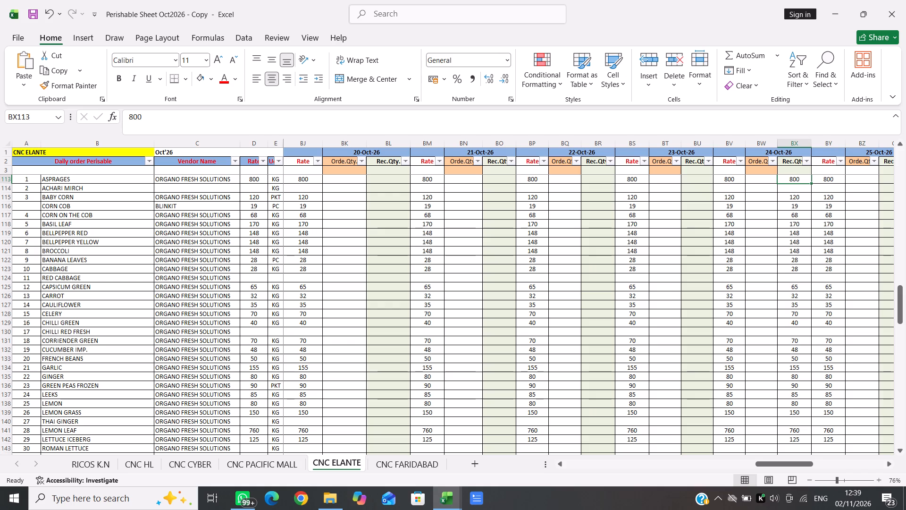
key(shift+Down)
key(shift+Down)
key(shift+Down)
key(shift+Down)
key(shift+Down)
key(shift+Down)
key(shift+Down)
key(shift+Down)
key(shift+Down)
key(shift+Down)
key(shift+Down)
key(shift+Down)
key(shift+Down)
key(shift+Down)
key(shift+Down)
key(shift+Down)
key(shift+Down)
key(shift+Down)
key(shift+Down)
key(shift+Down)
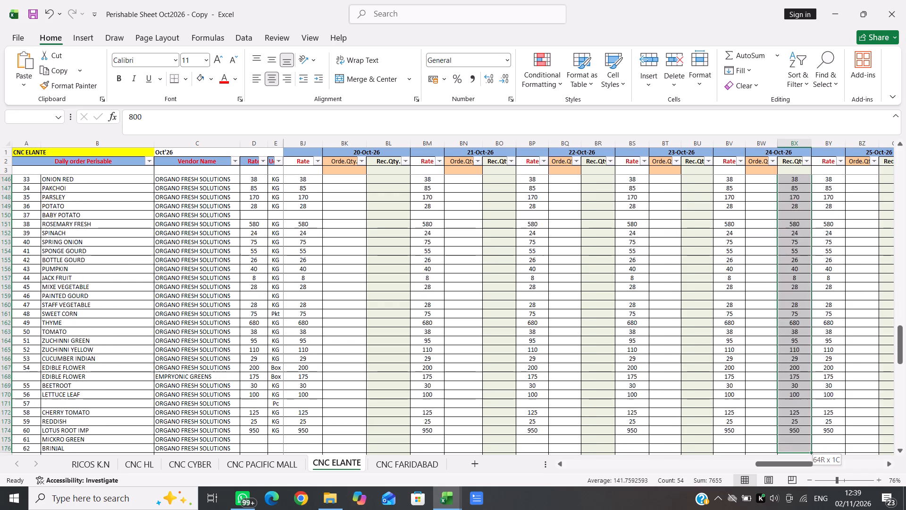
key(shift+Down)
key(shift+Down)
key(shift+Down)
key(shift+Down)
key(shift+Down)
key(shift+Down)
key(shift+Down)
key(shift+Down)
key(shift+Down)
key(shift+Down)
key(shift+Down)
key(shift+Down)
key(shift+Down)
key(shift+Down)
key(shift+Down)
key(shift+Down)
key(shift+Down)
key(shift+Down)
key(shift+Down)
key(shift+Down)
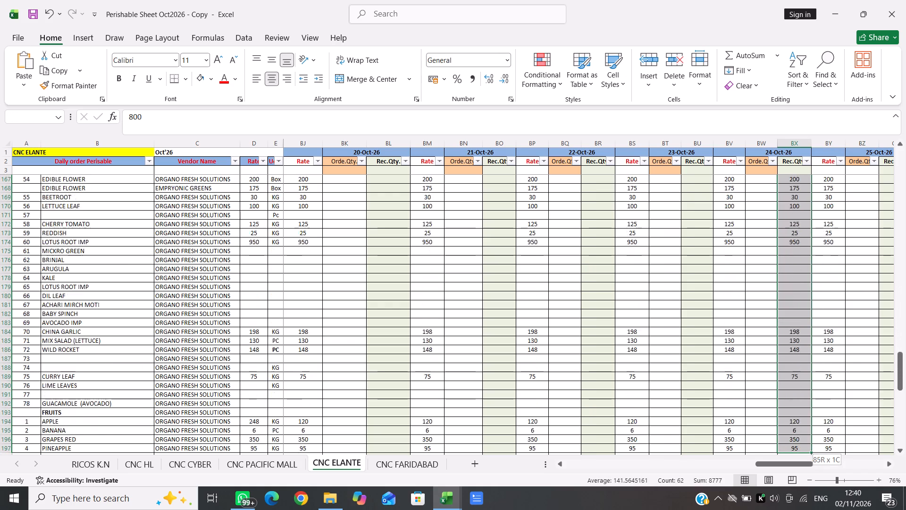
key(shift+Up)
key(shift+Up)
key(shift+Up)
key(shift+Up)
key(shift+Up)
key(shift+Up)
key(shift+Up)
key(shift+Up)
key(shift+Up)
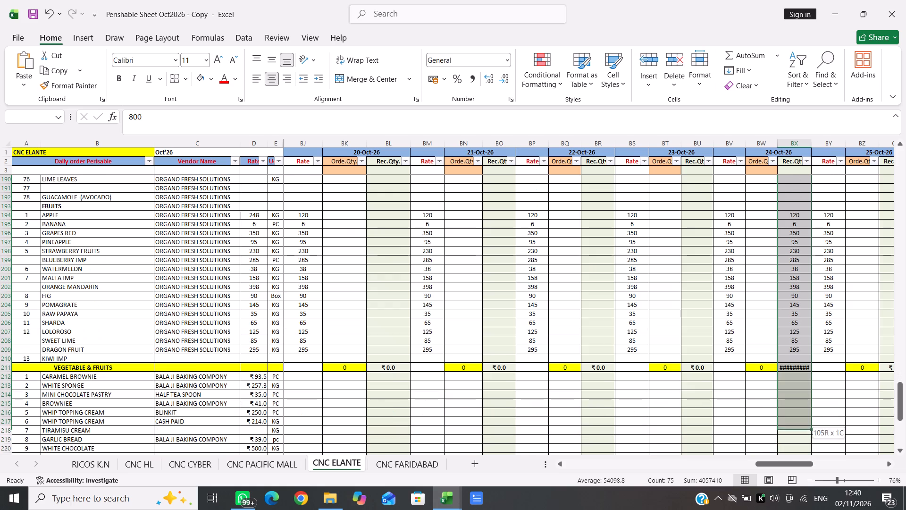
key(shift+Up)
key(Delete)
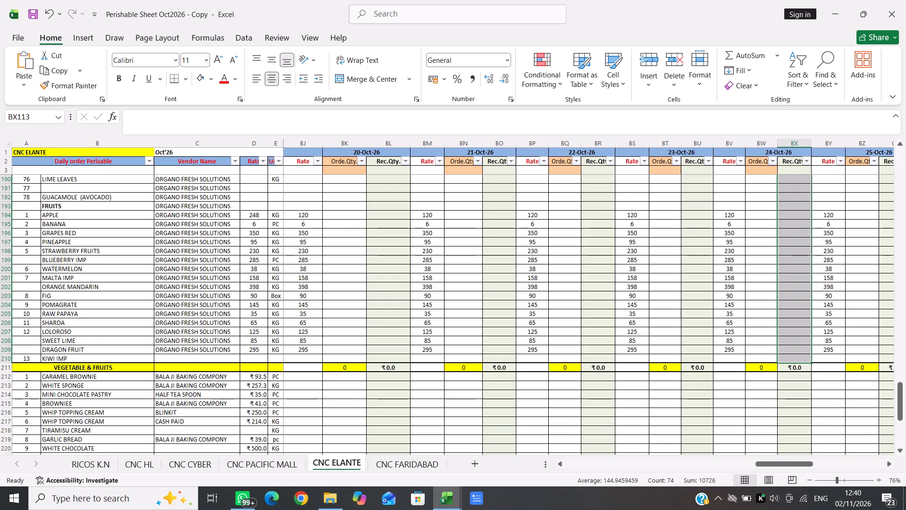
Clear the misplaced vegetable and fruit rates in rows 113 to 210 from Rec.Qty column BI for 19-Oct-26.
scroll(302, 214, right, 3)
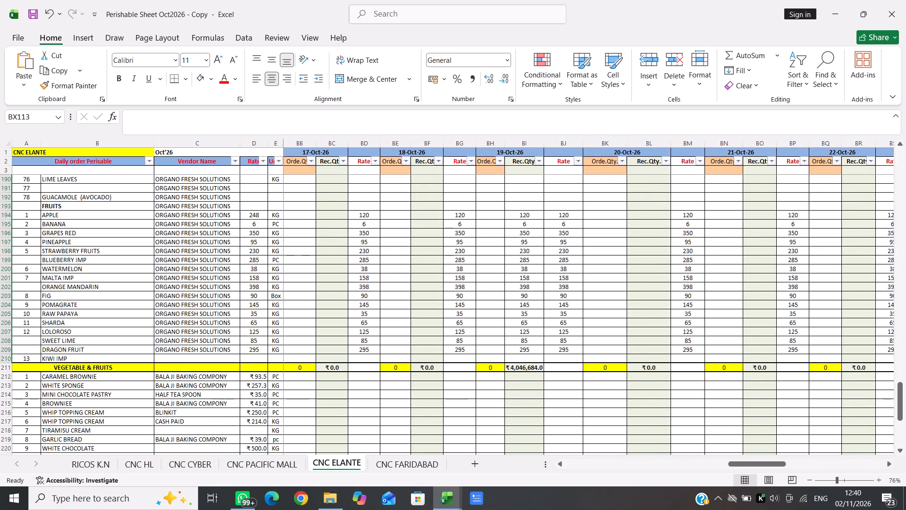
click(524, 348)
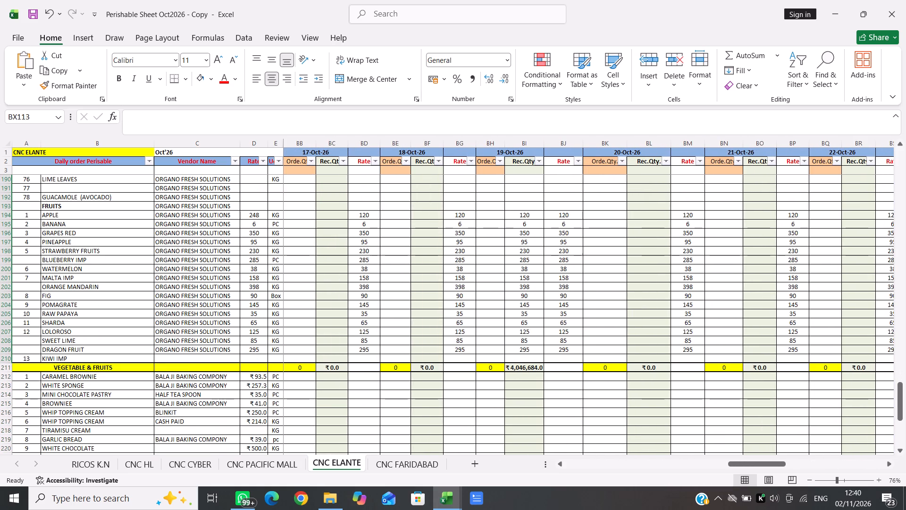
key(ctrl+Up)
key(ctrl+Up)
key(ctrl+Up)
key(ctrl+Up)
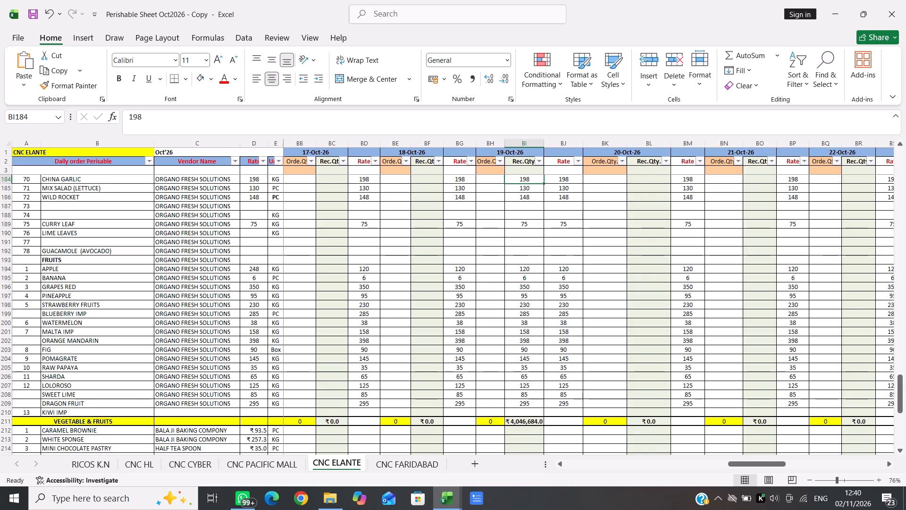
key(Up)
key(Up)
key(Up)
key(Up)
key(Up)
key(Up)
key(Up)
key(Up)
key(Up)
key(Up)
key(Up)
key(Up)
key(Up)
key(Up)
key(Up)
key(Up)
key(Up)
key(Up)
key(Up)
key(Up)
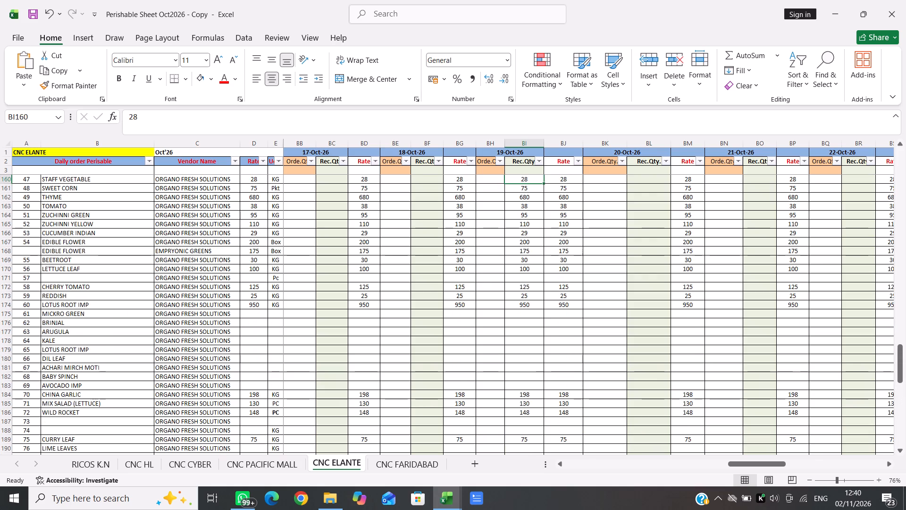
key(Up)
key(Up)
key(Up)
key(Up)
key(Up)
key(Up)
key(Up)
key(Up)
key(Up)
key(Up)
key(Up)
key(Up)
key(Up)
key(Up)
key(Up)
key(Up)
key(Up)
key(Up)
key(Up)
key(Up)
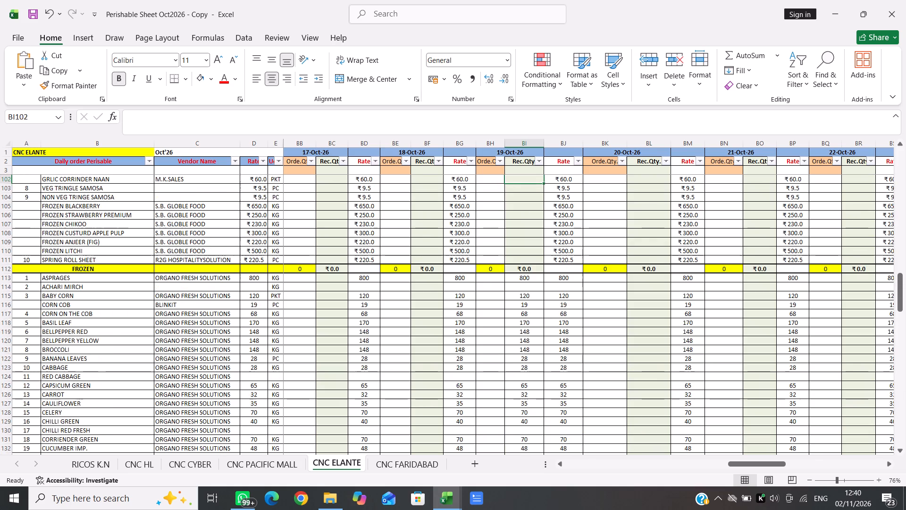
key(Down)
key(Down)
key(Down)
key(Down)
key(Down)
key(Down)
key(Down)
key(Down)
key(Down)
key(Down)
key(Down)
key(Down)
key(Down)
key(Up)
key(shift+Down)
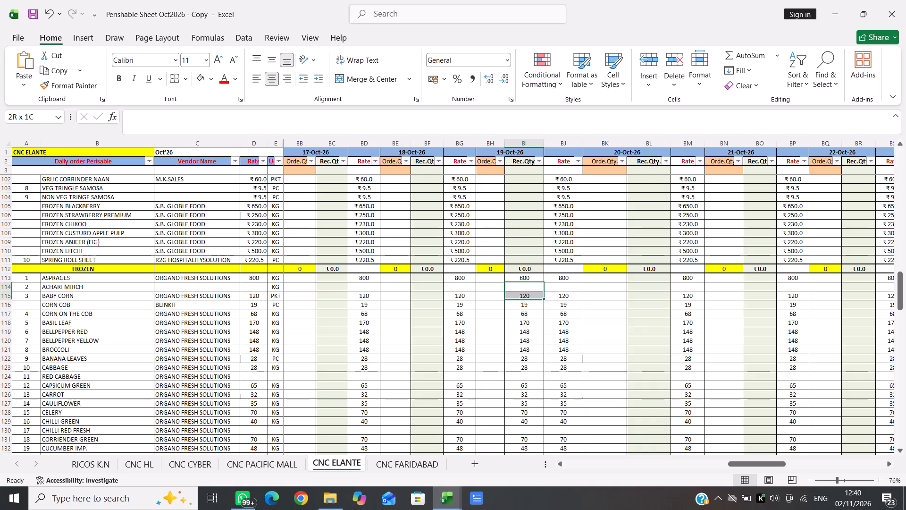
key(Up)
key(Down)
key(Up)
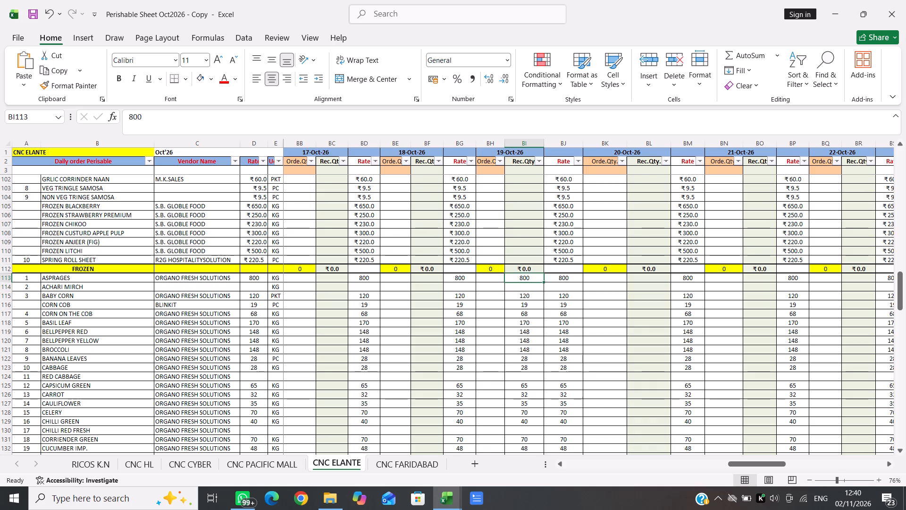
key(shift+Down)
key(shift+Down)
key(shift+Down)
key(shift+Down)
key(shift+Down)
key(shift+Down)
key(shift+Down)
key(shift+Down)
key(shift+Down)
key(shift+Down)
key(shift+Down)
key(shift+Down)
key(shift+Down)
key(shift+Down)
key(shift+Down)
key(shift+Down)
key(shift+Down)
key(shift+Down)
key(shift+Down)
key(shift+Down)
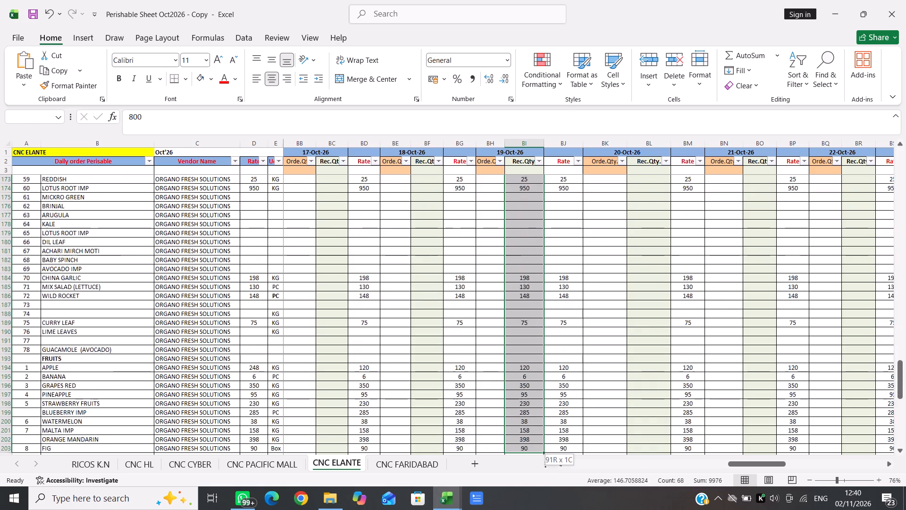
key(shift+Up)
key(shift+Up)
key(shift+Up)
key(shift+Up)
key(shift+Up)
key(shift+Up)
key(shift+Up)
key(shift+Up)
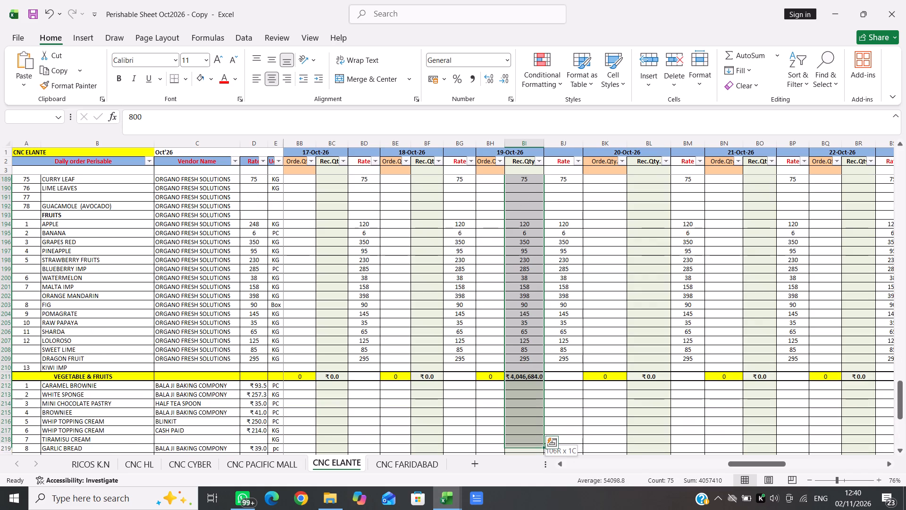
key(shift+Up)
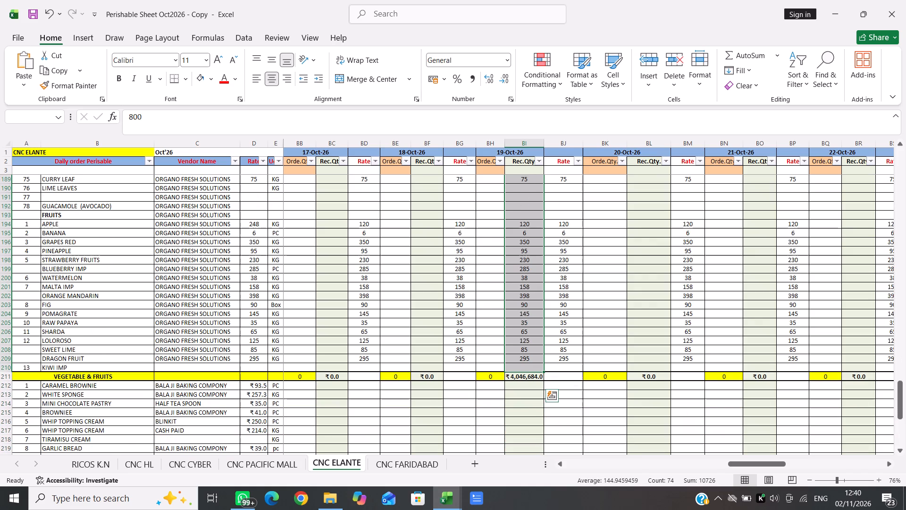
key(Delete)
Copy the vegetable and fruit rates in rows 113 to 210 from Rate column BY into Rate column CB for 25-Oct-26.
scroll(524, 348, left, 1)
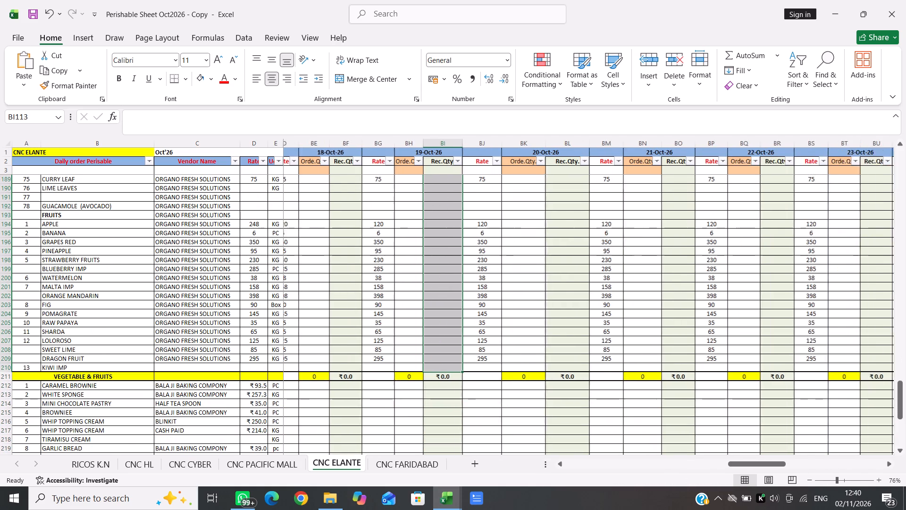
scroll(524, 348, left, 5)
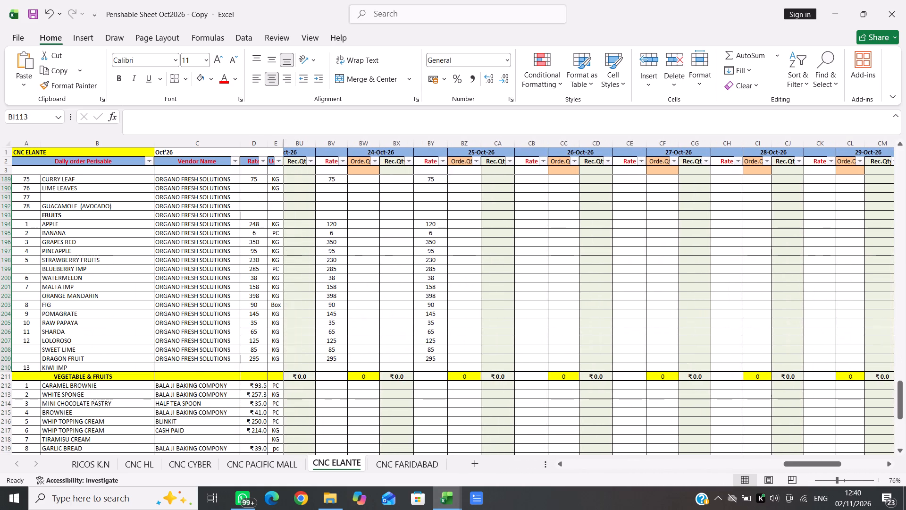
scroll(524, 348, up, 8)
scroll(524, 348, down, 1)
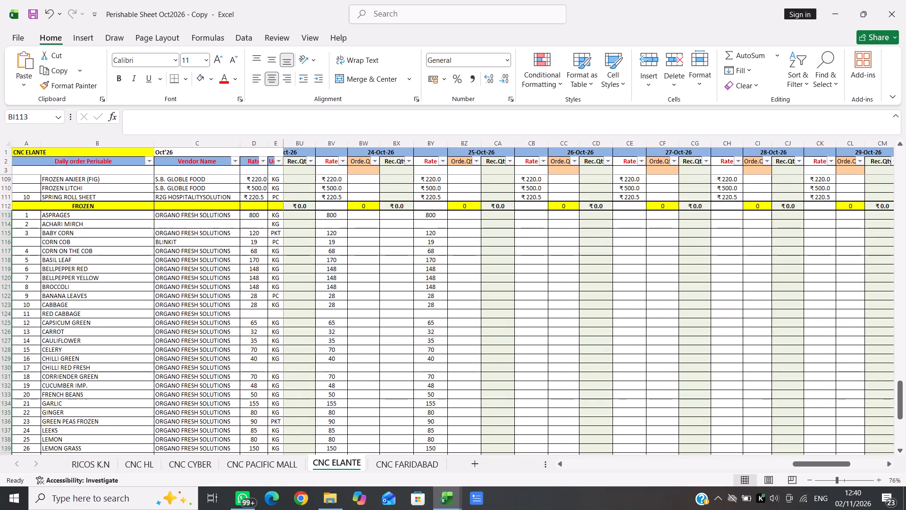
click(427, 215)
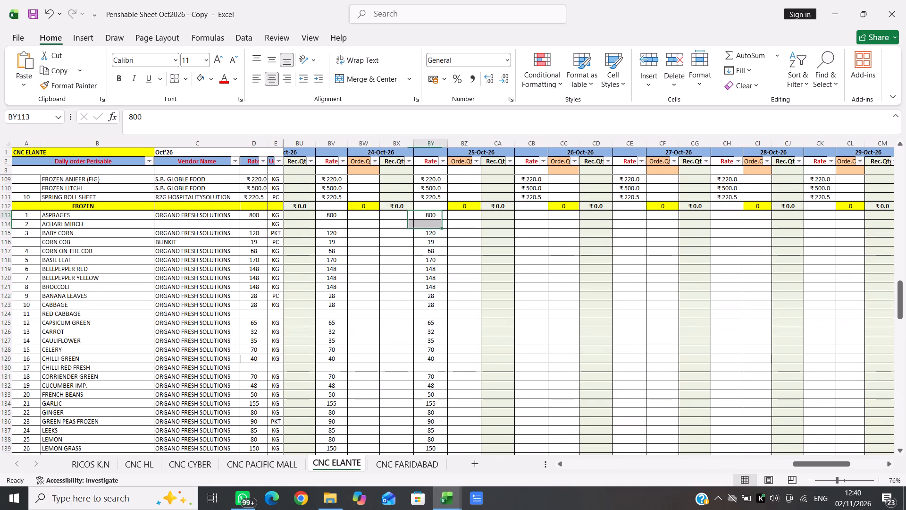
key(shift+Down)
key(shift+Down)
key(shift+Down)
key(shift+Down)
key(shift+Down)
key(shift+Down)
key(shift+Down)
key(shift+Down)
key(shift+Down)
key(shift+Down)
key(shift+Down)
key(shift+Down)
key(shift+Down)
key(shift+Down)
key(shift+Down)
key(shift+Down)
key(shift+Down)
key(shift+Down)
key(shift+Down)
key(shift+Down)
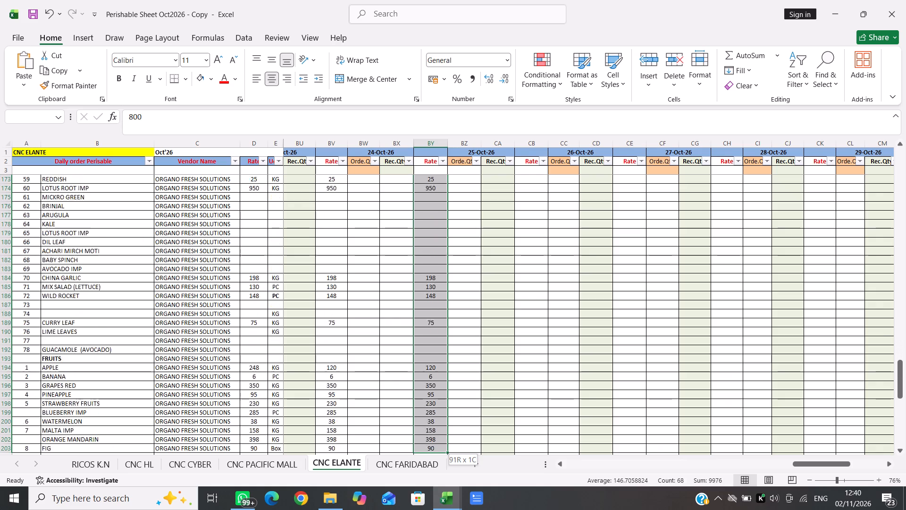
key(shift+Up)
key(shift+Up)
key(shift+Up)
key(shift+Up)
key(shift+Up)
key(shift+Up)
key(shift+Up)
key(shift+Up)
key(shift+Up)
key(shift+Up)
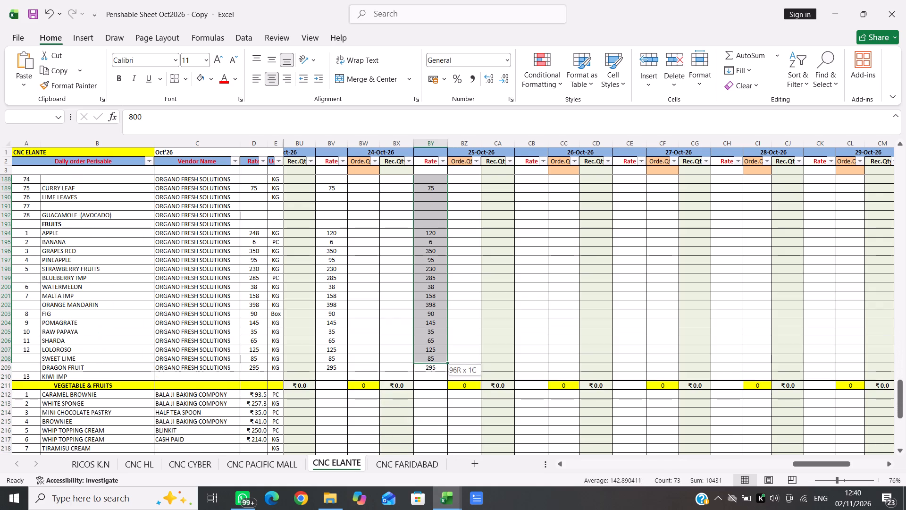
key(shift+Down)
key(shift+Down)
key(ctrl+c)
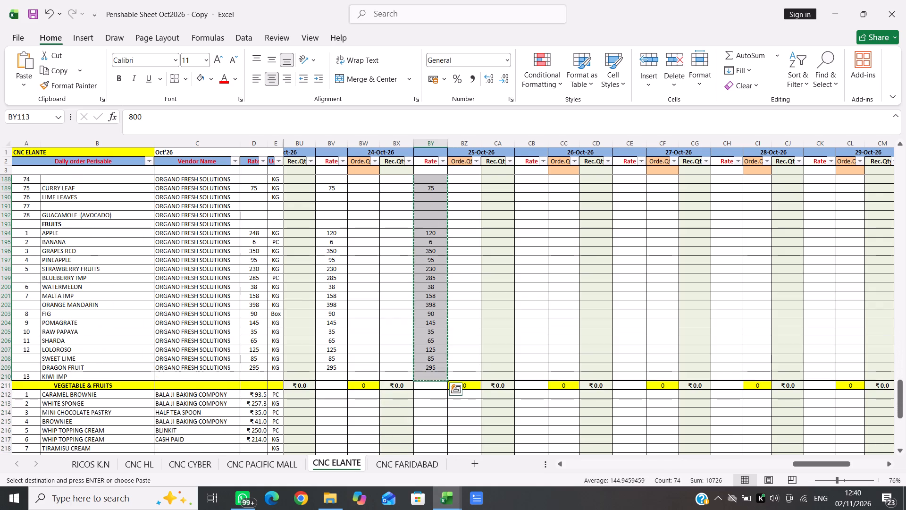
key(Right)
key(Right)
key(Right)
key(Return)
Copy the vegetable and fruit rates in rows 113 to 210 into Rate columns CE and CH for 26 and 27-Oct-26.
key(ctrl+c)
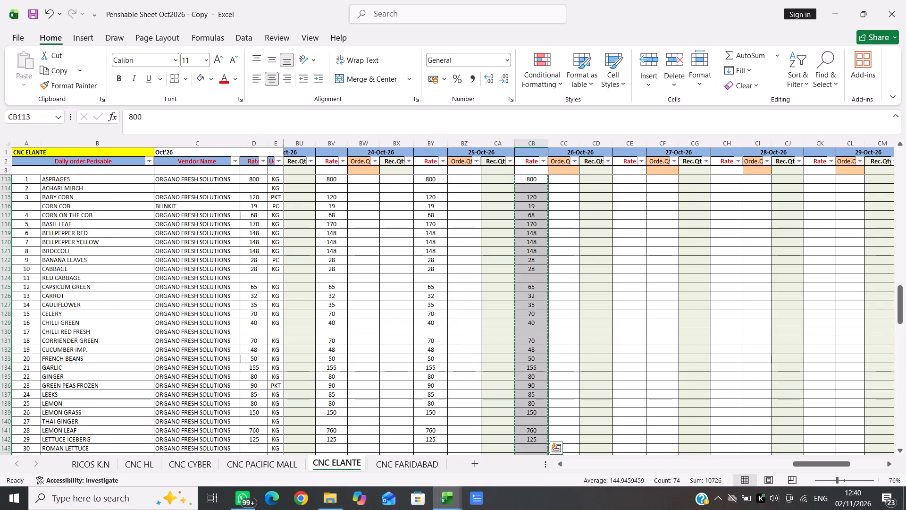
key(Right)
key(Right)
key(Right)
key(Return)
key(ctrl+c)
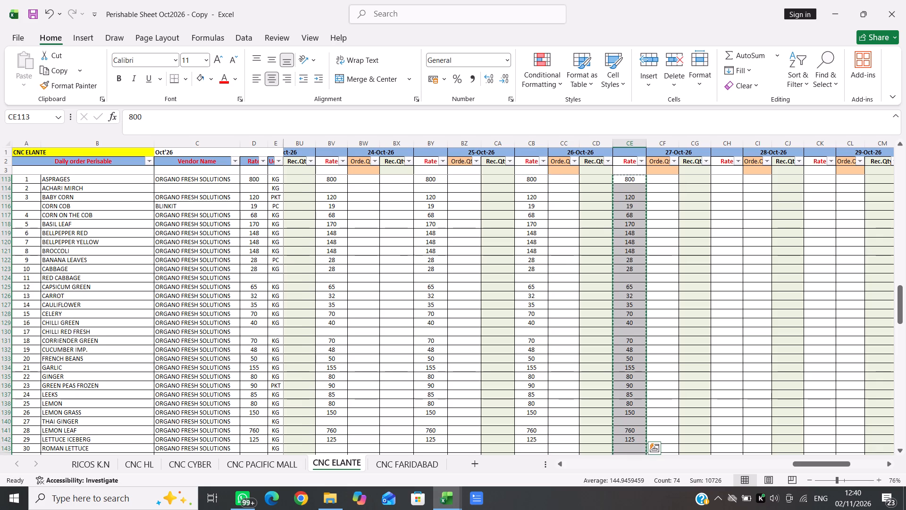
key(Right)
key(Right)
key(Right)
key(Return)
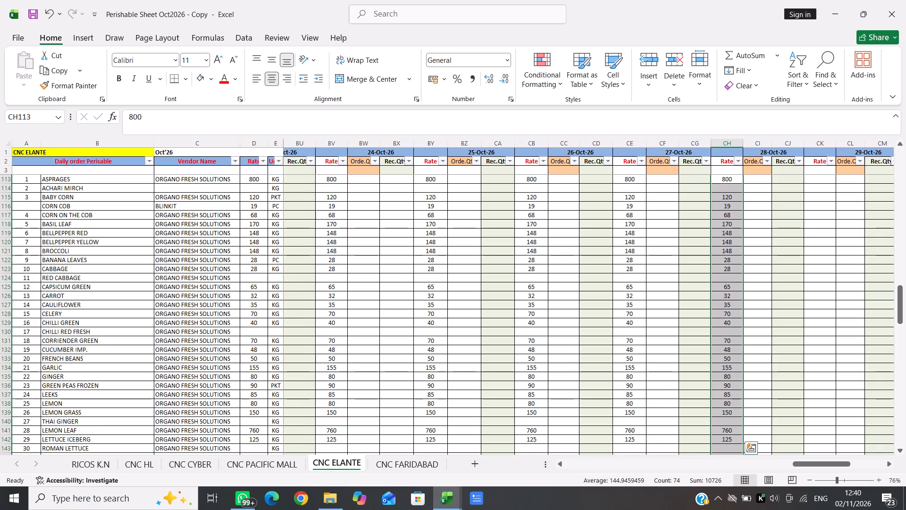
Copy the vegetable and fruit rates in rows 113 to 210 into Rate columns CK and CN for 28 and 29-Oct-26.
key(ctrl+c)
key(Right)
key(Right)
key(Right)
key(Return)
key(ctrl+c)
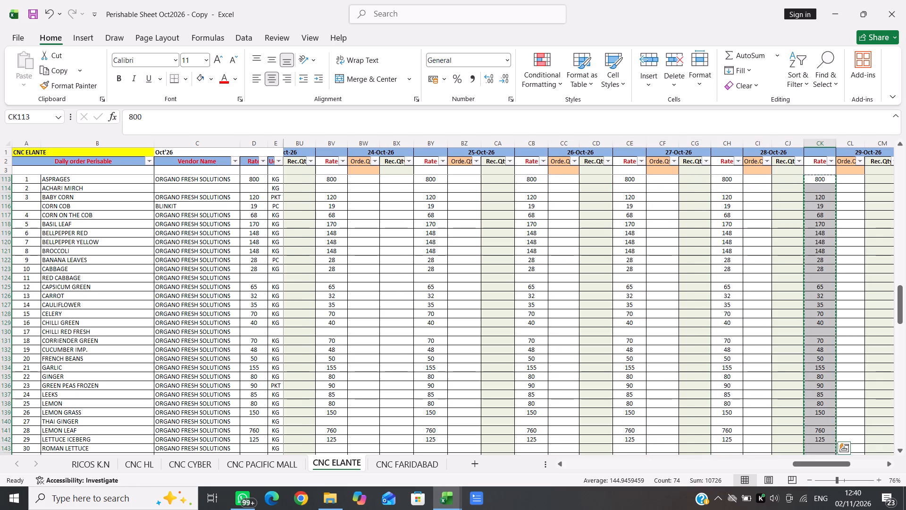
key(Right)
key(Right)
key(Right)
key(Return)
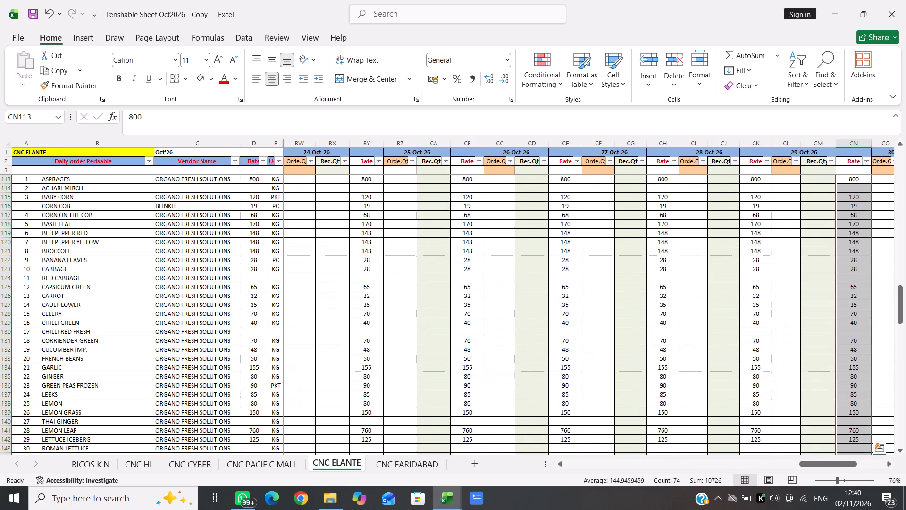
Copy the vegetable and fruit rates in rows 113 to 210 from Rate column CN into Rate column CQ for 30-Oct-26.
key(ctrl+c)
key(Right)
key(Right)
key(Right)
key(Return)
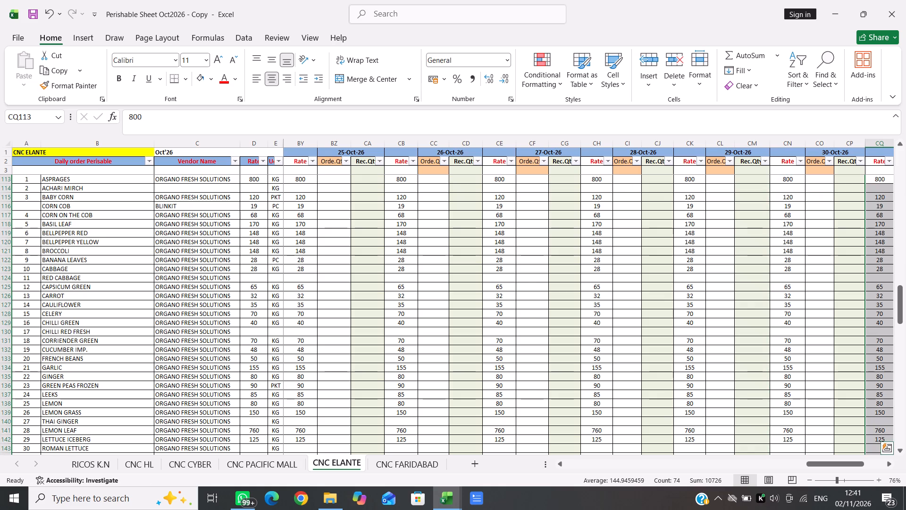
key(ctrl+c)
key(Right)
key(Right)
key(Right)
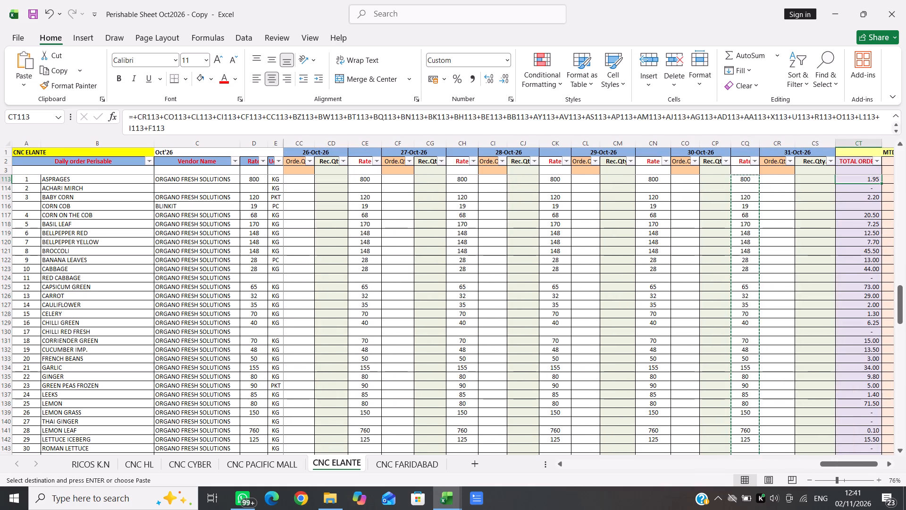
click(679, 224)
Copy the bakery rates in rows 212 to 239 from Rate column AO into Rate column AR for 13-Oct-26.
scroll(679, 224, down, 5)
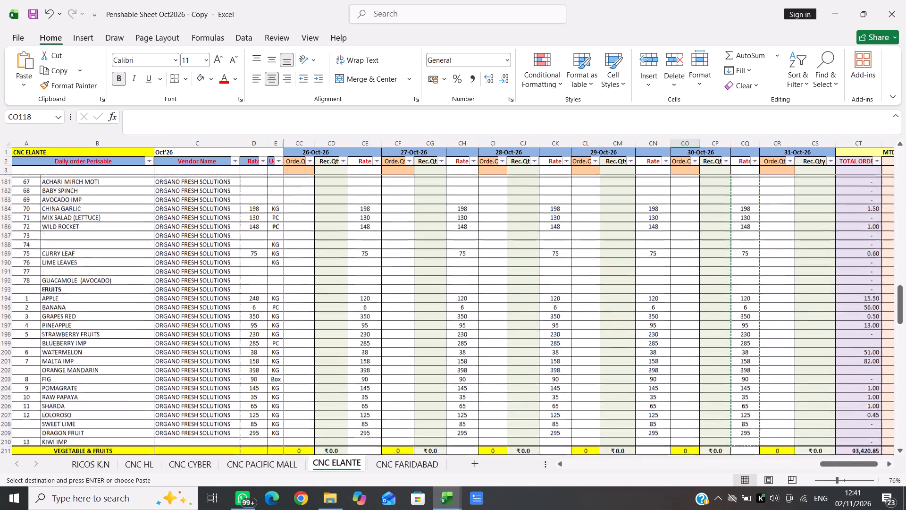
scroll(679, 224, down, 4)
scroll(679, 224, right, 4)
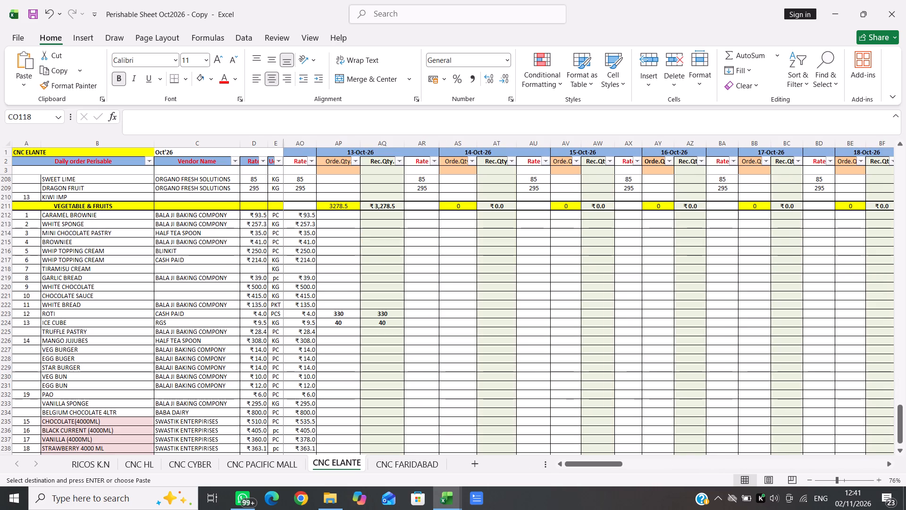
click(294, 217)
key(shift+Down)
key(shift+Down)
key(shift+Down)
key(shift+Down)
key(shift+Down)
key(shift+Down)
key(shift+Down)
key(shift+Down)
key(shift+Down)
key(shift+Down)
key(shift+Down)
key(shift+Down)
key(shift+Down)
key(shift+Down)
key(shift+Down)
key(shift+Down)
key(shift+Down)
key(shift+Down)
key(shift+Down)
key(shift+Down)
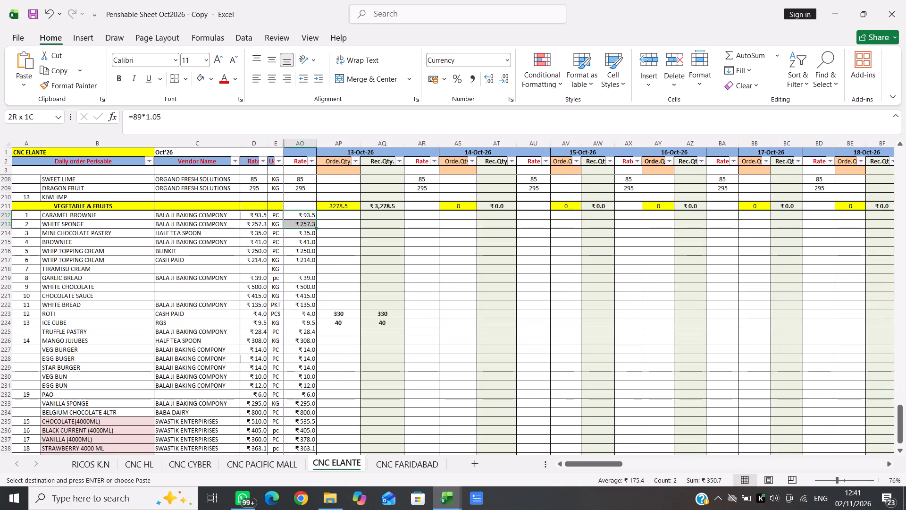
key(shift+Up)
key(shift+Up)
key(shift+Up)
key(shift+Up)
key(shift+Up)
key(shift+Up)
key(shift+Up)
key(shift+Up)
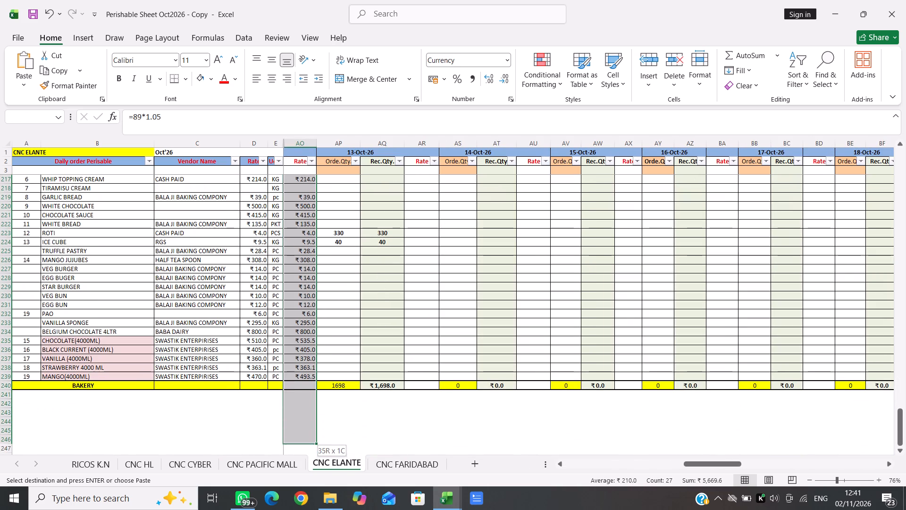
key(ctrl+c)
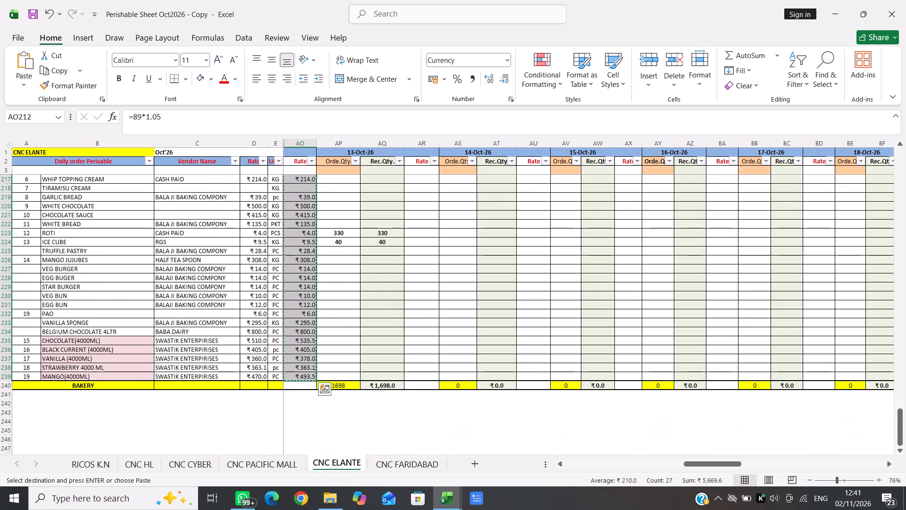
key(Right)
key(Right)
key(Right)
key(Return)
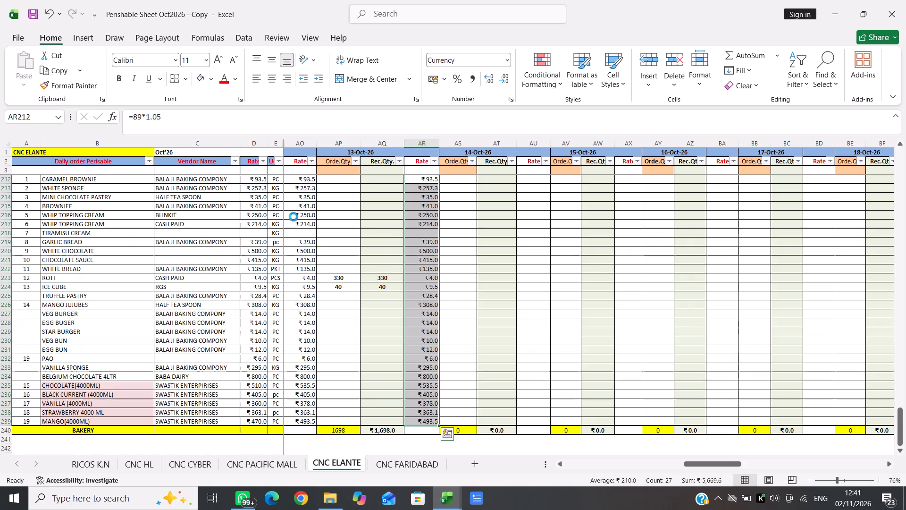
Copy the bakery rates in rows 212 to 239 into Rate columns AU and AX for 14 and 15-Oct-26.
key(ctrl+c)
key(Right)
key(Right)
key(Right)
key(Return)
key(ctrl+c)
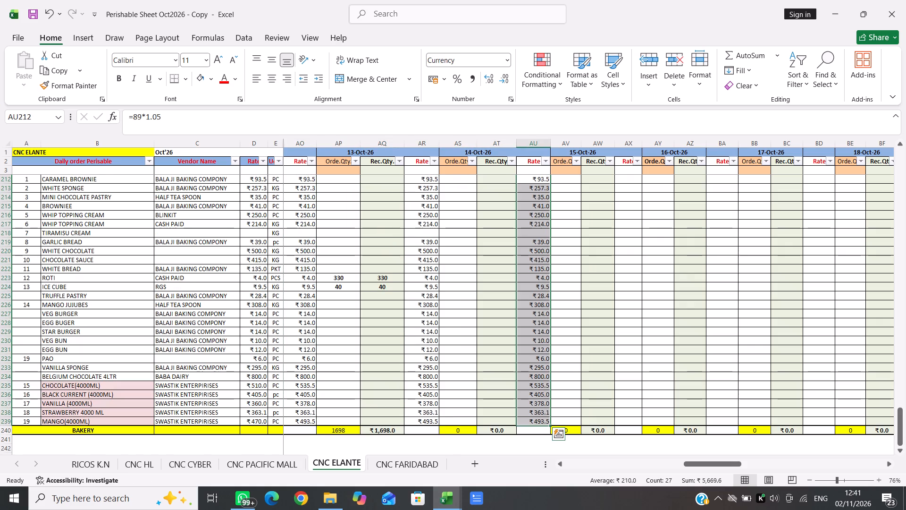
key(Right)
key(Right)
key(Right)
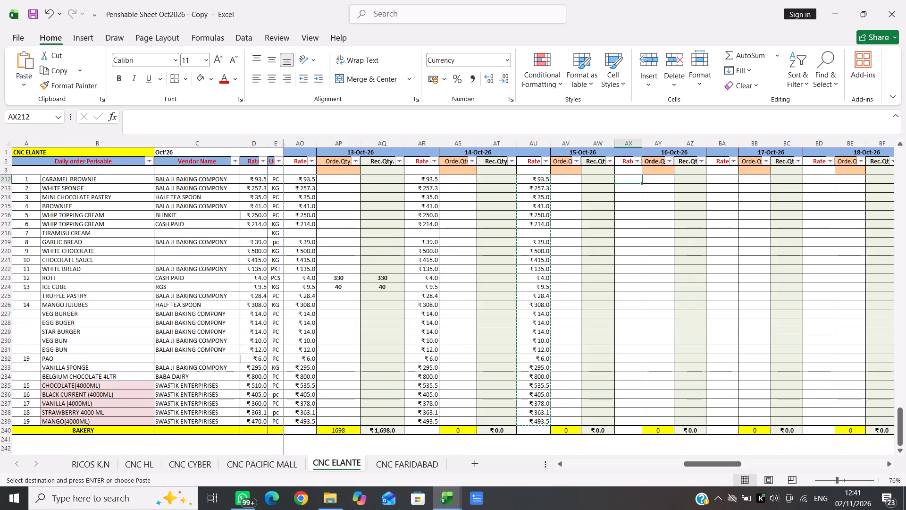
key(Return)
Copy the bakery rates in rows 212 to 239 into Rate columns BA and BD for 16 and 17-Oct-26.
key(ctrl+c)
key(Right)
key(Right)
key(Right)
key(Return)
key(ctrl+c)
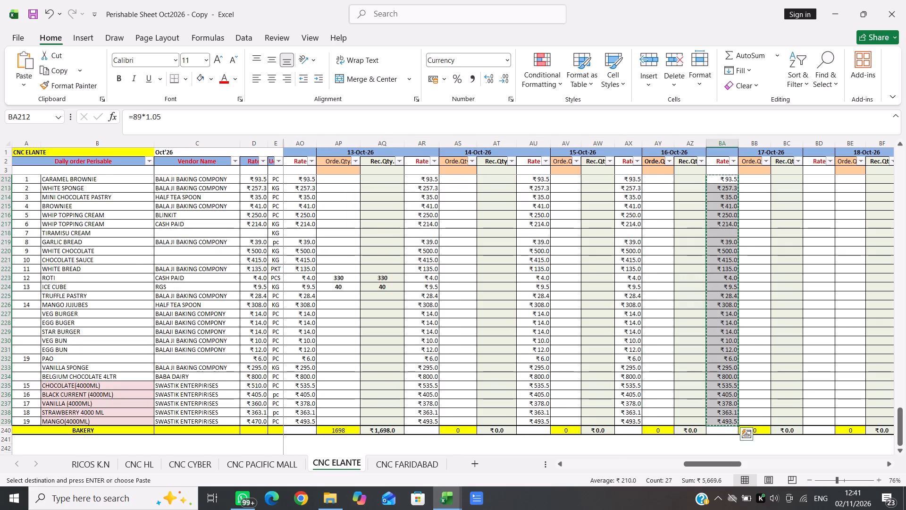
key(Right)
key(Right)
key(Right)
key(Return)
Copy the bakery rates in rows 212 to 239 into Rate columns BG and BJ for 18 and 19-Oct-26.
key(ctrl+c)
key(Right)
key(Right)
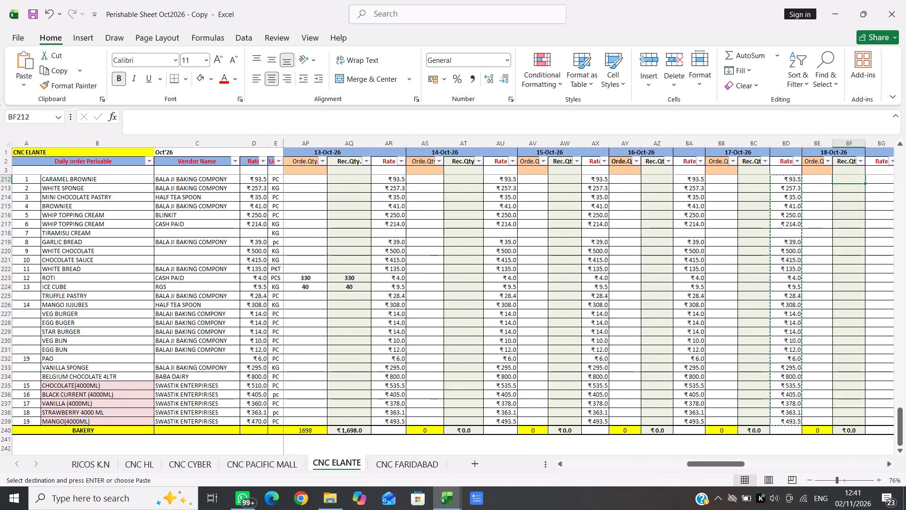
key(Right)
key(Return)
key(ctrl+x)
key(ctrl+c)
key(Right)
key(Right)
key(Right)
key(Return)
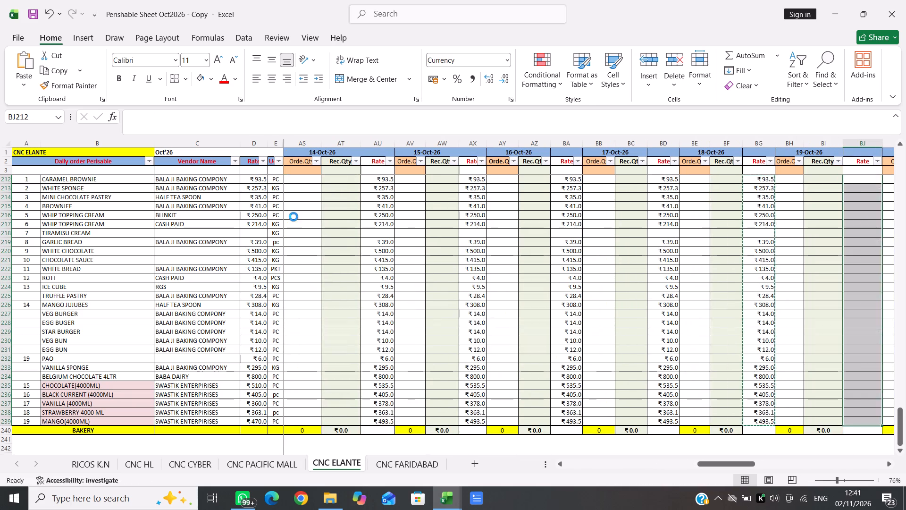
Copy the bakery rates in rows 212 to 239 from Rate column BJ into Rate column BM for 20-Oct-26.
key(ctrl+c)
key(Right)
key(Right)
key(Right)
key(Return)
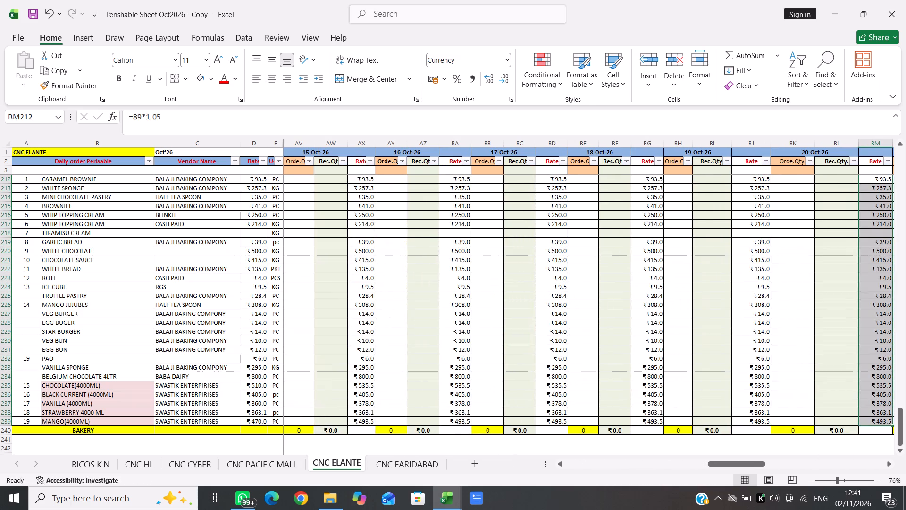
Copy the bakery rates in rows 212 to 239 into Rec.Qty column BO and Rate column BP for 21-Oct-26.
key(ctrl+c)
key(Right)
key(Right)
key(Return)
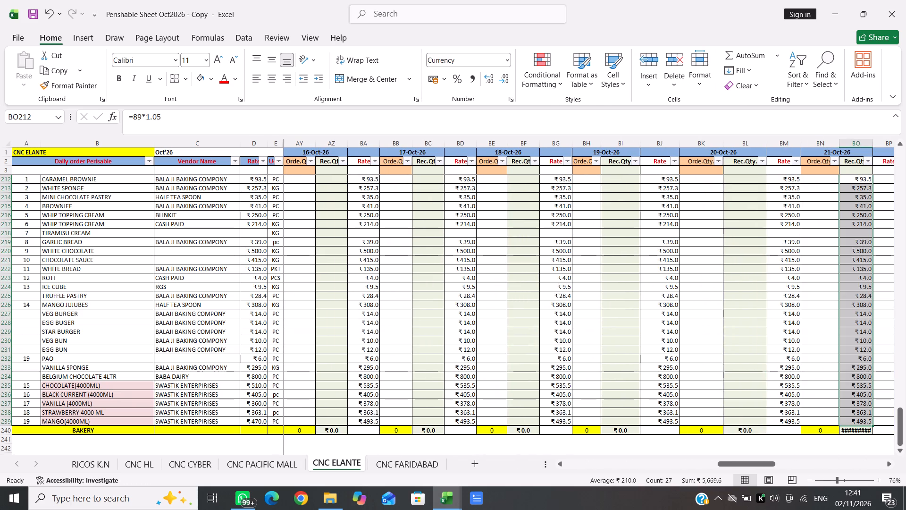
key(ctrl+c)
key(Right)
key(Right)
key(Left)
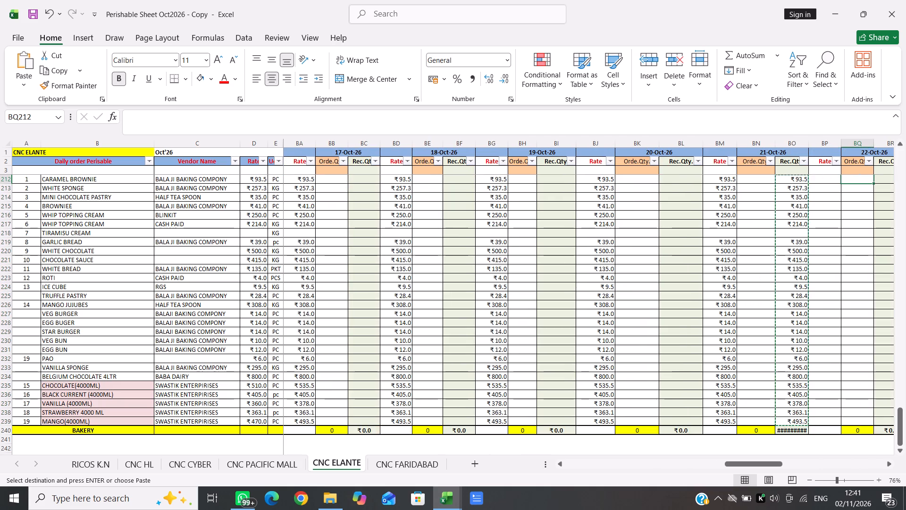
key(Return)
Copy the bakery rates in rows 212 to 239 into Rate columns BS and BV for 22 and 23-Oct-26.
key(ctrl+c)
key(Right)
key(Right)
key(Right)
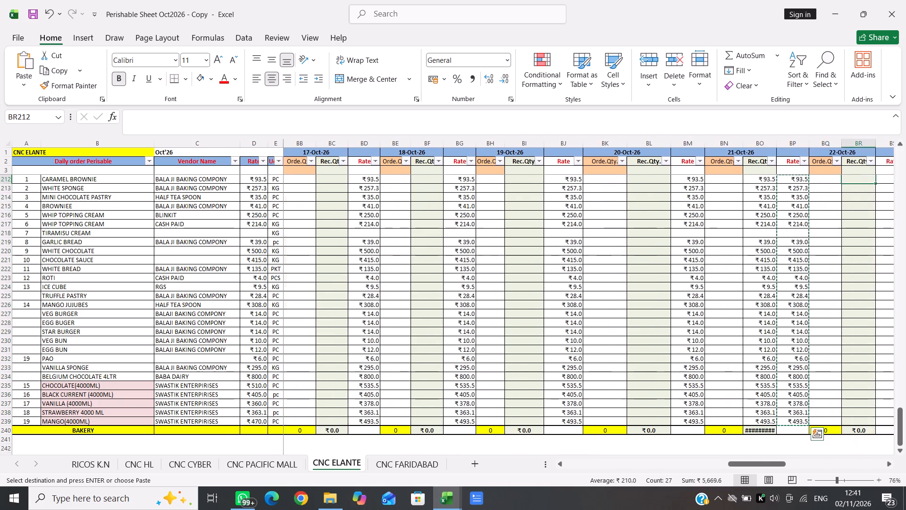
key(Return)
key(ctrl+c)
key(Right)
key(Right)
key(Right)
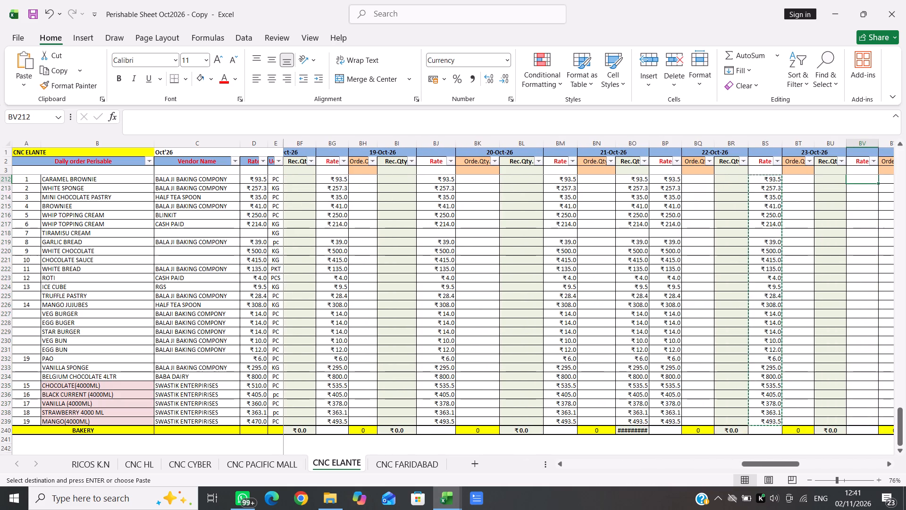
key(Return)
Copy the bakery rates in rows 212 to 239 into Rate columns BY and CB for 24 and 25-Oct-26.
key(ctrl+c)
key(Right)
key(Right)
key(Right)
key(Return)
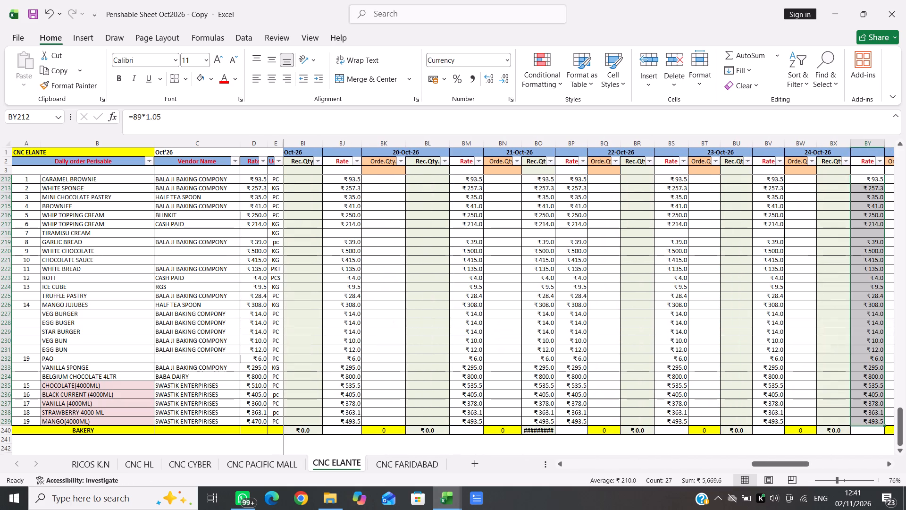
key(ctrl+c)
key(Right)
key(Right)
key(Right)
key(Return)
Copy the bakery rates in rows 212 to 239 into Rate columns CE and CH for 26 and 27-Oct-26.
key(ctrl+c)
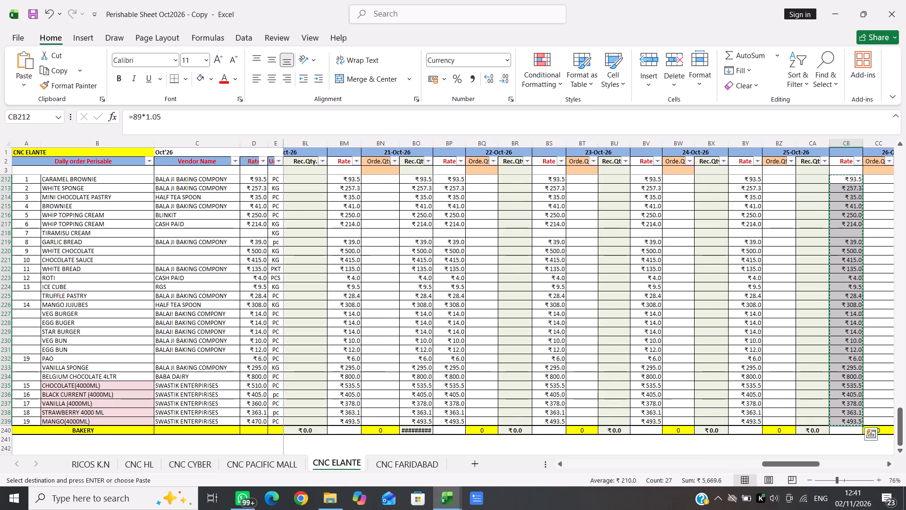
key(Right)
key(Right)
key(Right)
key(Return)
key(ctrl+c)
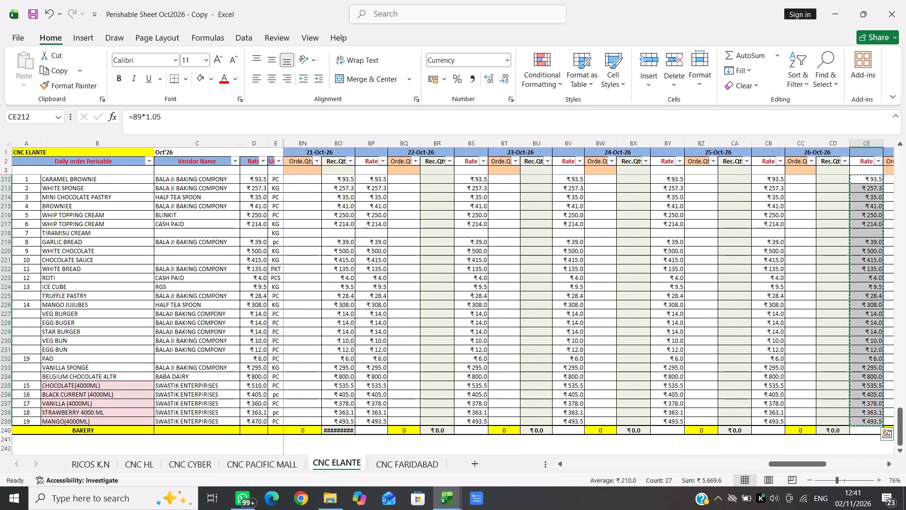
key(Right)
key(Right)
key(Right)
key(Return)
Copy the bakery rates in rows 212 to 239 into Rate columns CK and CN for 28 and 29-Oct-26.
key(ctrl+c)
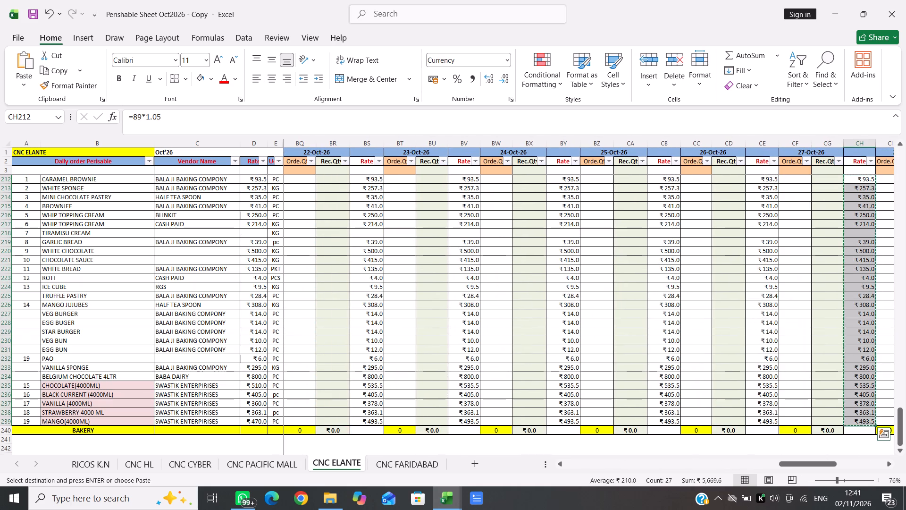
key(Right)
key(Right)
key(Right)
key(Return)
key(ctrl+c)
key(Right)
key(Right)
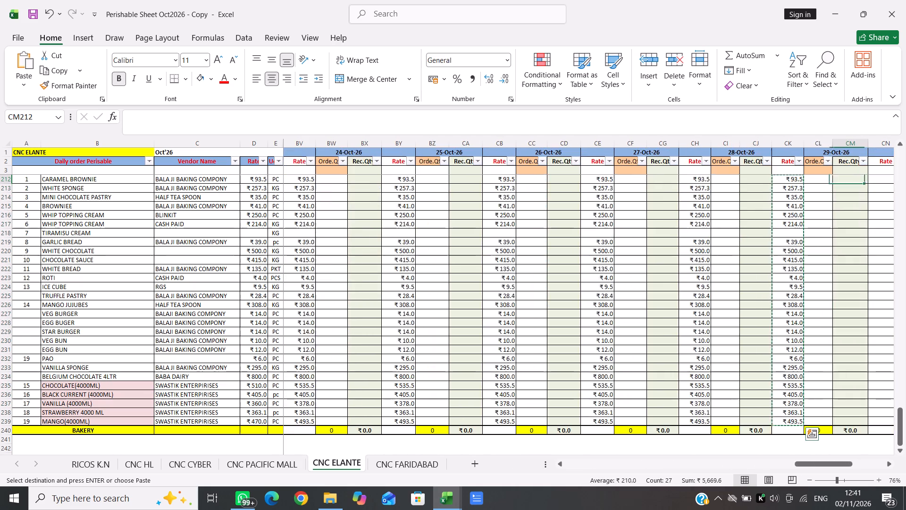
key(Right)
key(Return)
Copy the bakery rates in rows 212 to 239 from Rate column CN into Rate column CQ for 30-Oct-26.
key(ctrl+c)
key(Right)
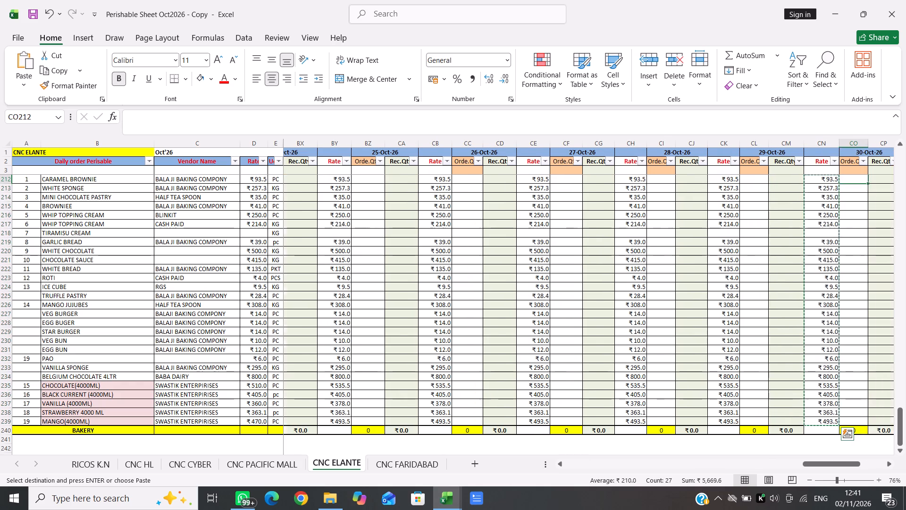
key(Right)
key(Right)
key(Return)
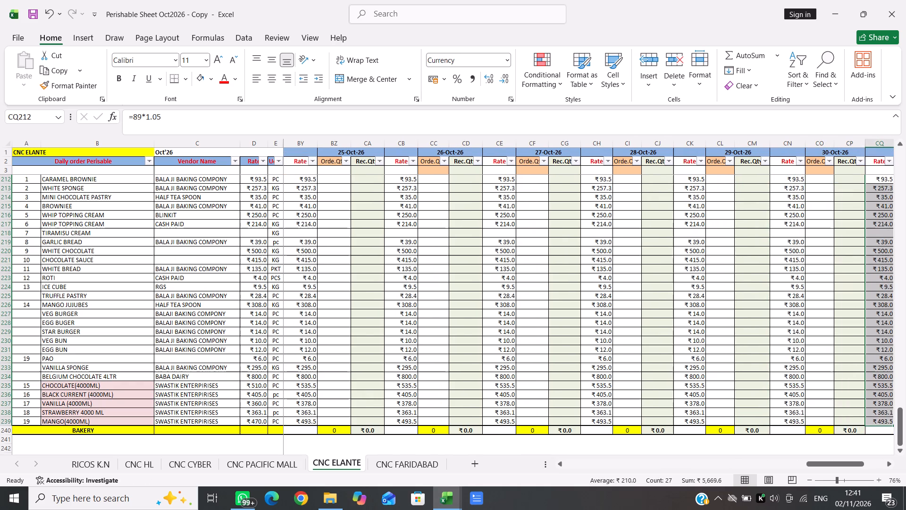
Clear the misplaced bakery rates in rows 212 to 239 of Rec.Qty column BO for 21-Oct-26.
scroll(294, 217, right, 6)
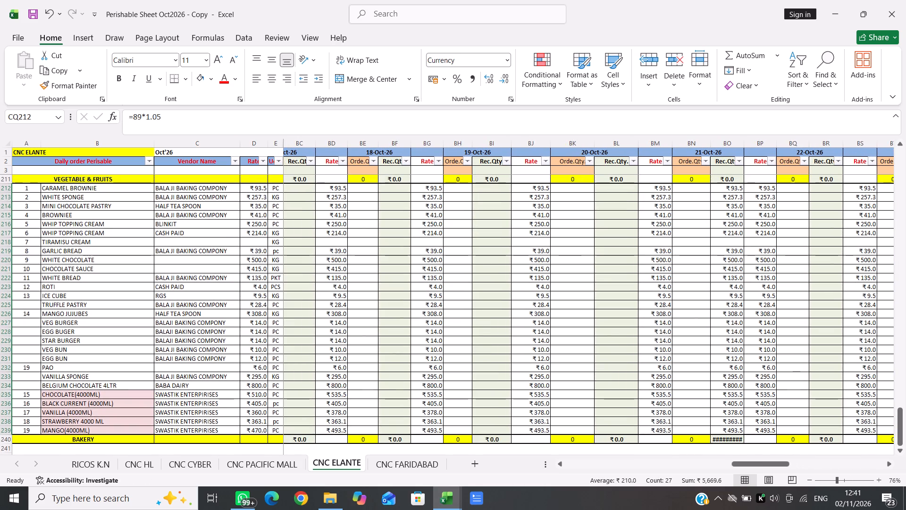
click(727, 185)
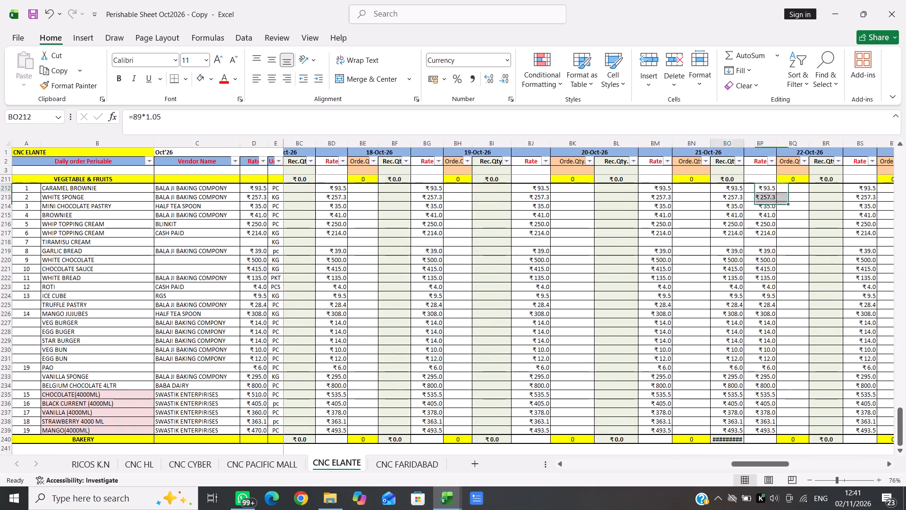
key(shift+Down)
key(shift+Down)
key(shift+Down)
key(shift+Down)
key(shift+Down)
key(shift+Down)
key(shift+Down)
key(shift+Down)
key(shift+Down)
key(shift+Down)
key(shift+Down)
key(shift+Down)
key(shift+Down)
key(shift+Down)
key(shift+Down)
key(shift+Down)
key(shift+Down)
key(shift+Down)
key(shift+Down)
key(shift+Down)
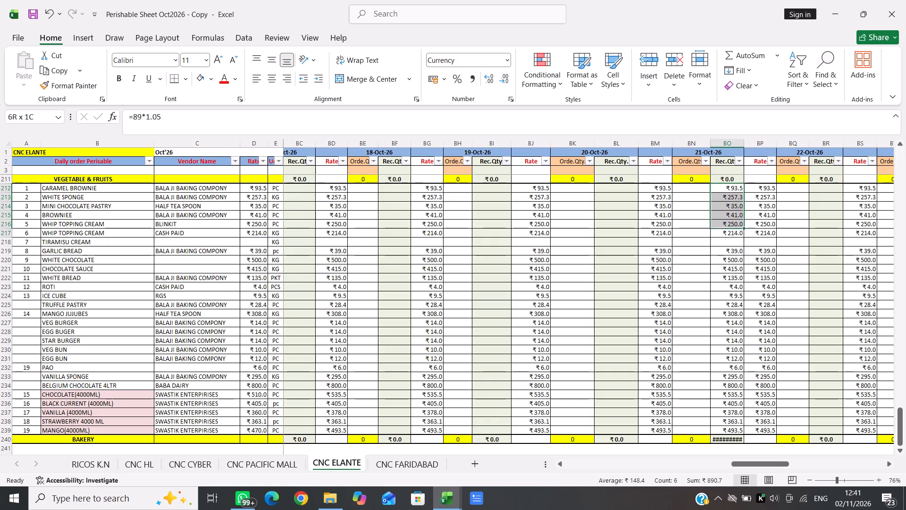
key(shift+Down)
key(shift+Down)
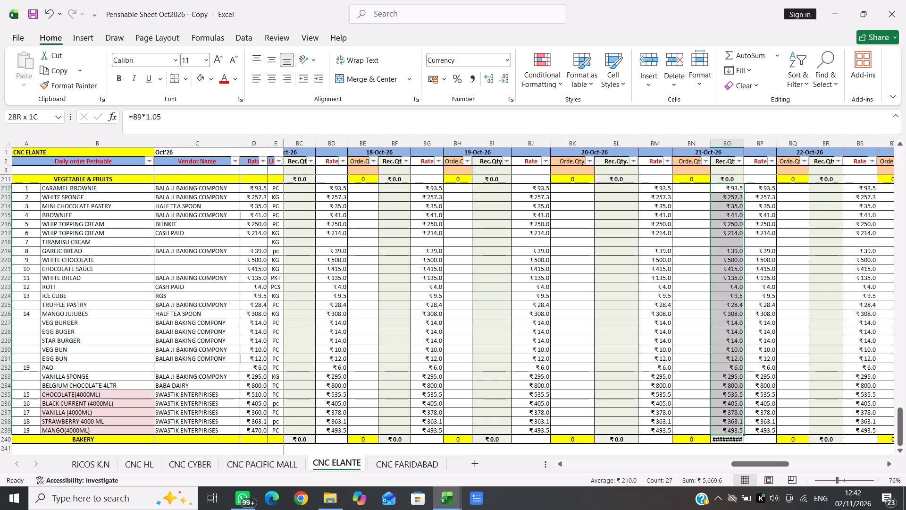
key(Delete)
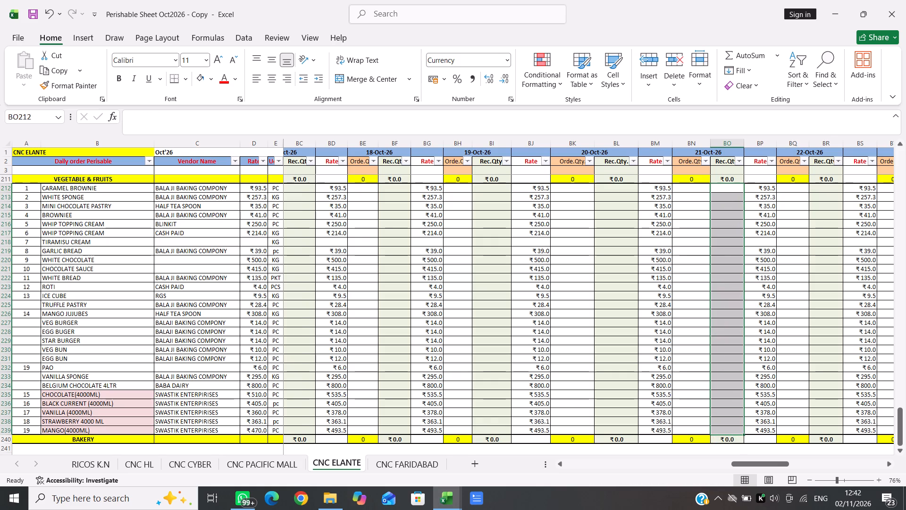
Filter the Vendor Name column by BLI so only the BLINKIT items are listed.
scroll(727, 185, up, 11)
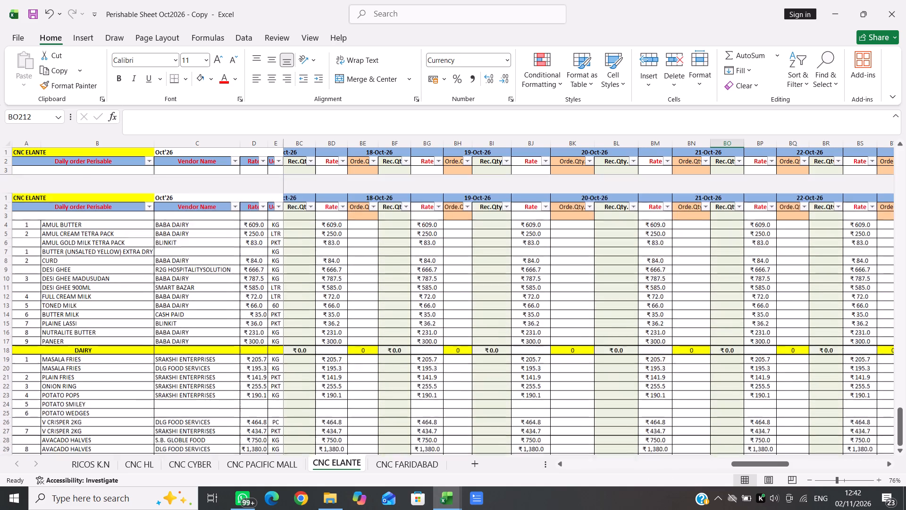
click(236, 161)
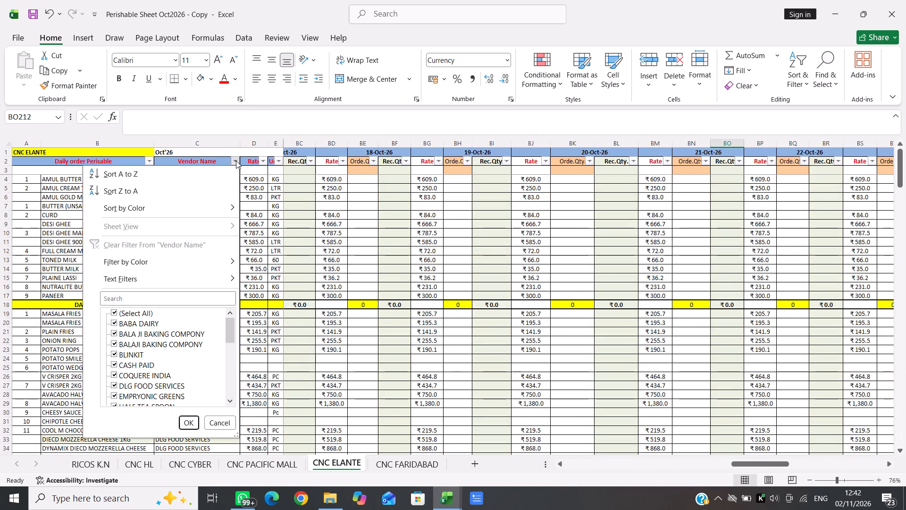
click(170, 299)
text(BLI)
key(Return)
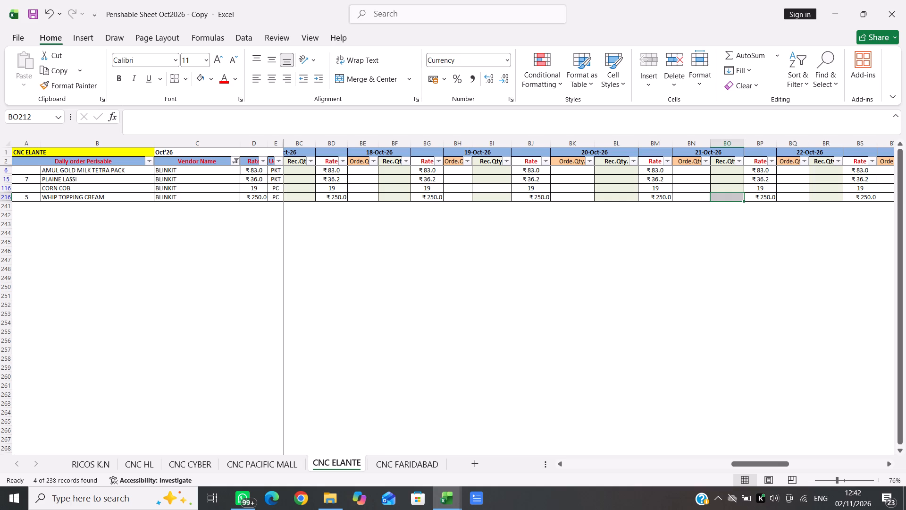
Insert a blank row directly above CORN COB in the filtered BLINKIT list.
scroll(170, 299, left, 5)
scroll(528, 216, left, 15)
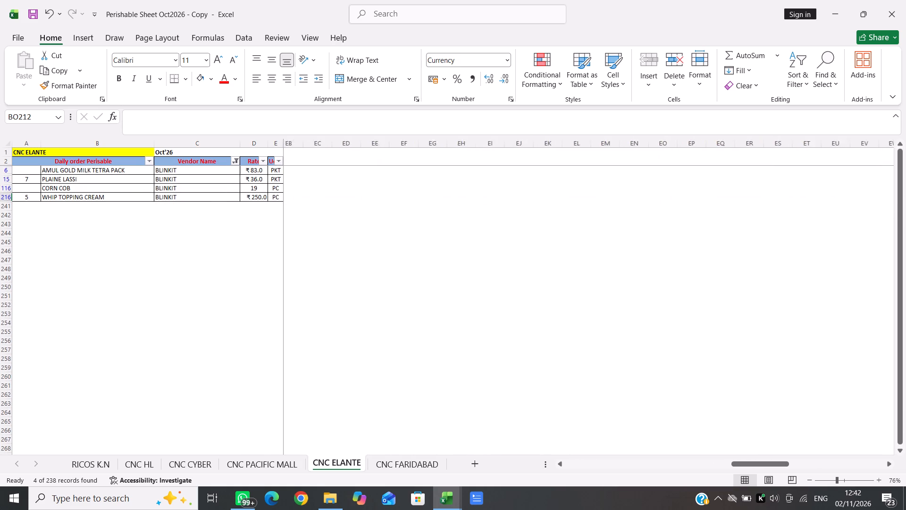
scroll(528, 216, right, 5)
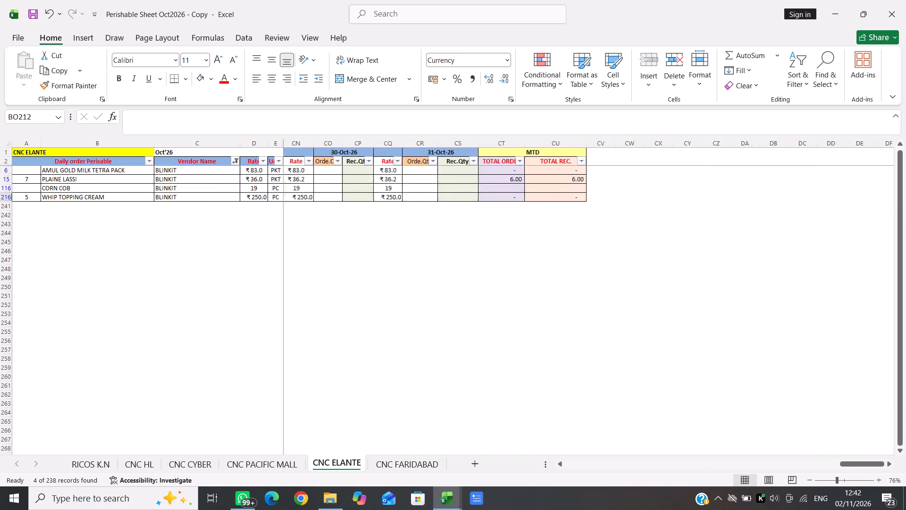
scroll(528, 216, right, 3)
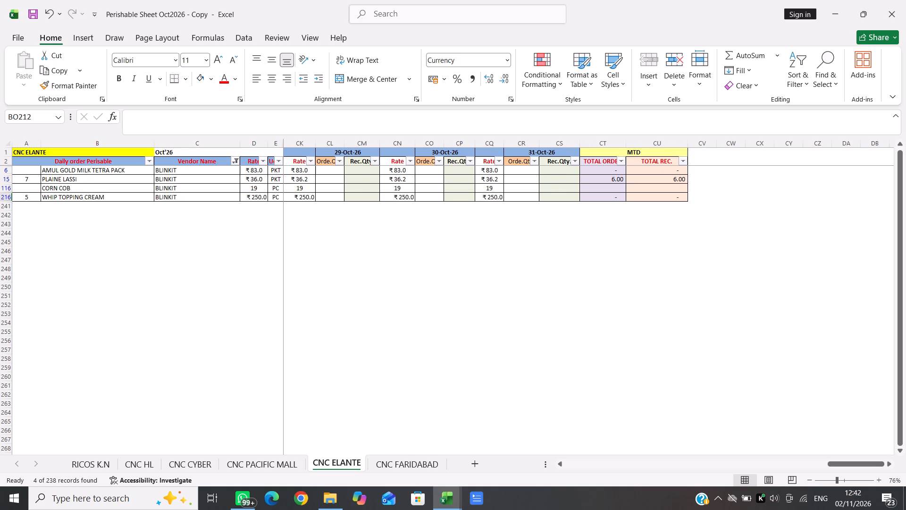
scroll(528, 216, right, 1)
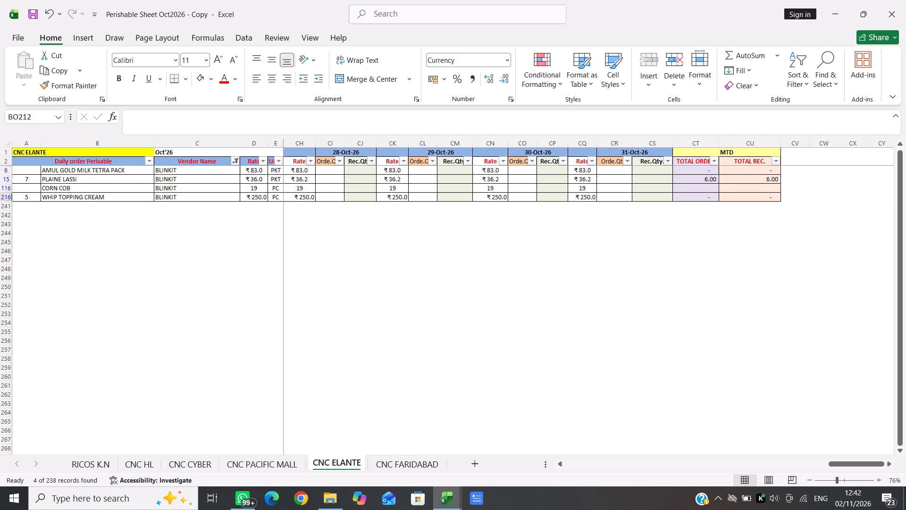
scroll(528, 216, right, 1)
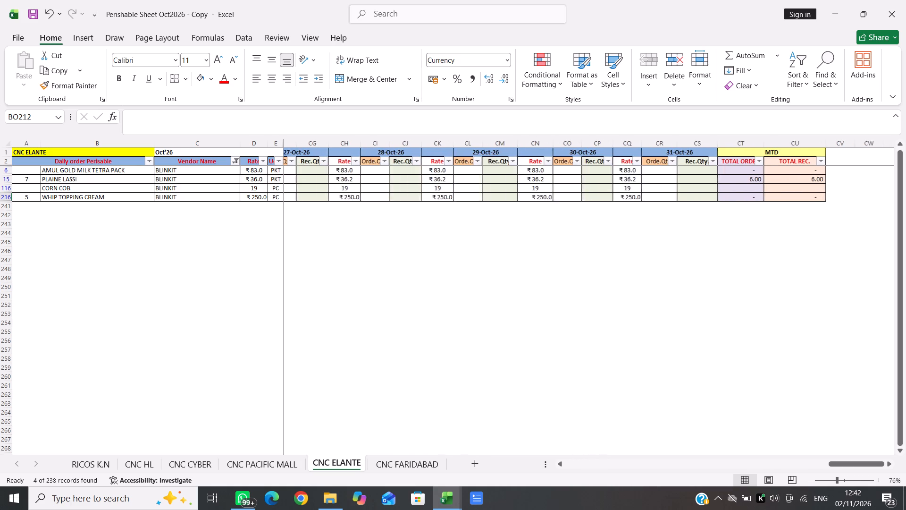
scroll(528, 216, right, 2)
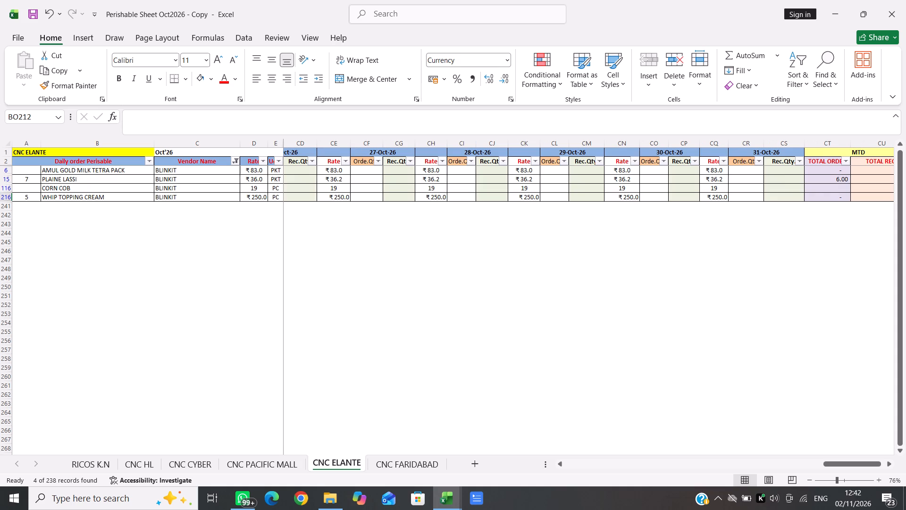
scroll(528, 216, right, 2)
scroll(528, 216, left, 1)
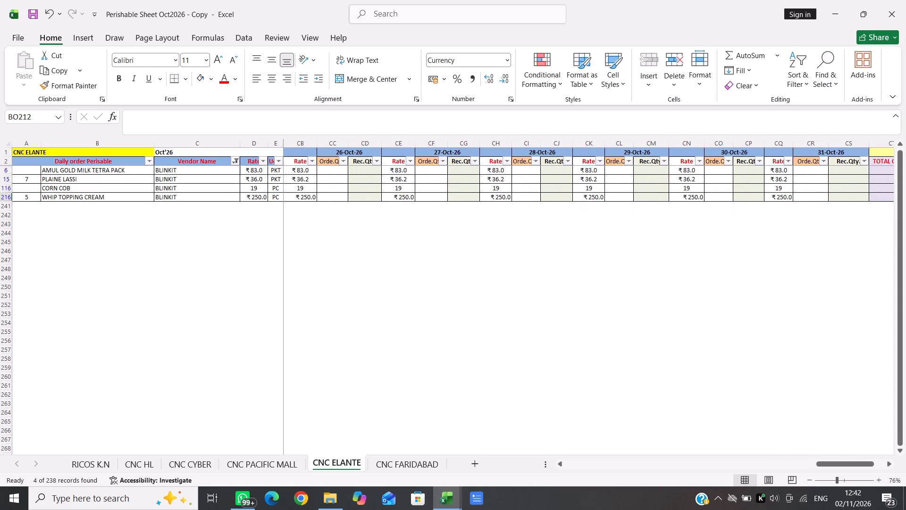
scroll(528, 216, right, 2)
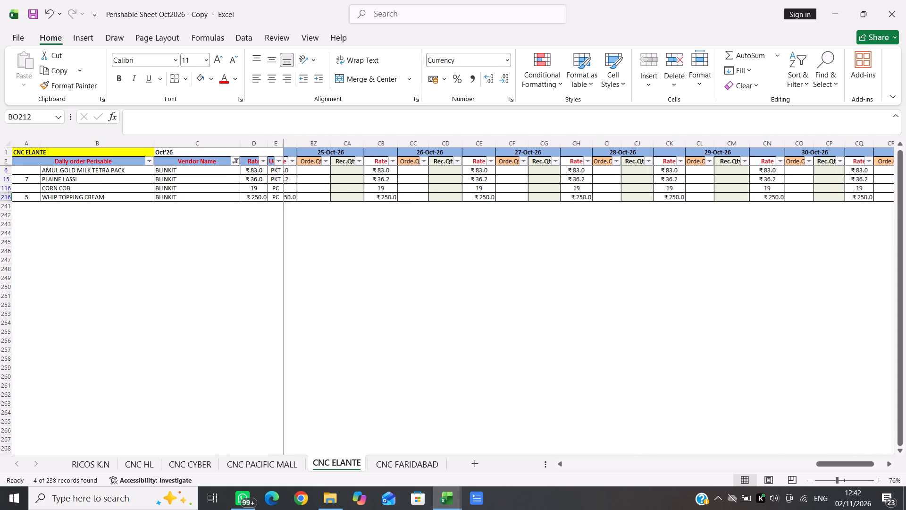
scroll(528, 216, up, 1)
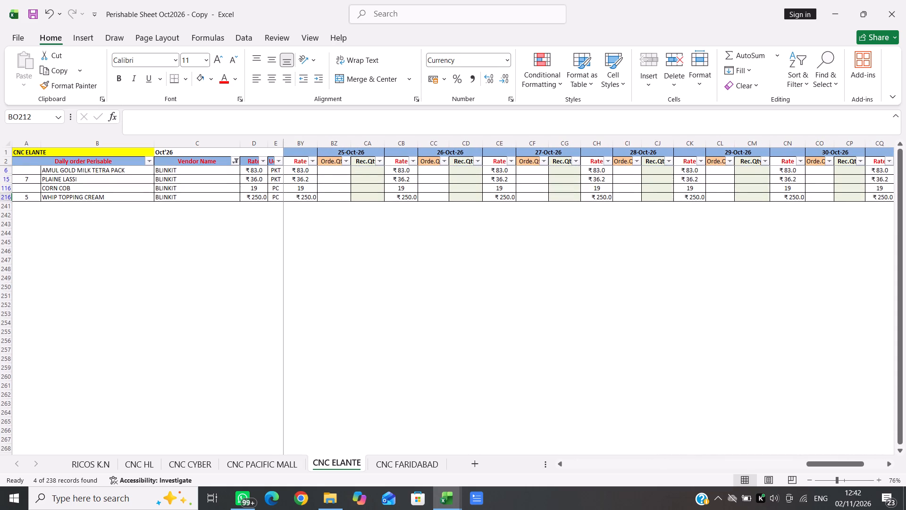
click(85, 187)
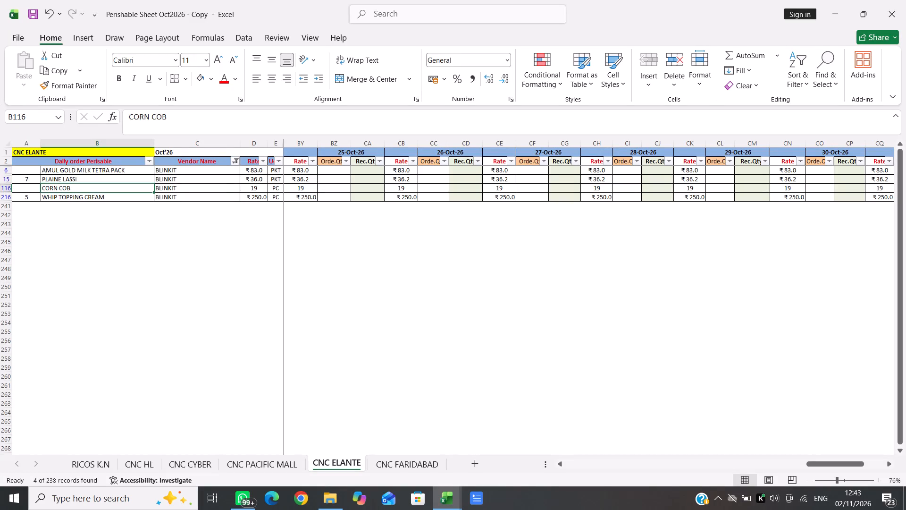
key(shift+space)
key(ctrl+shift+equal)
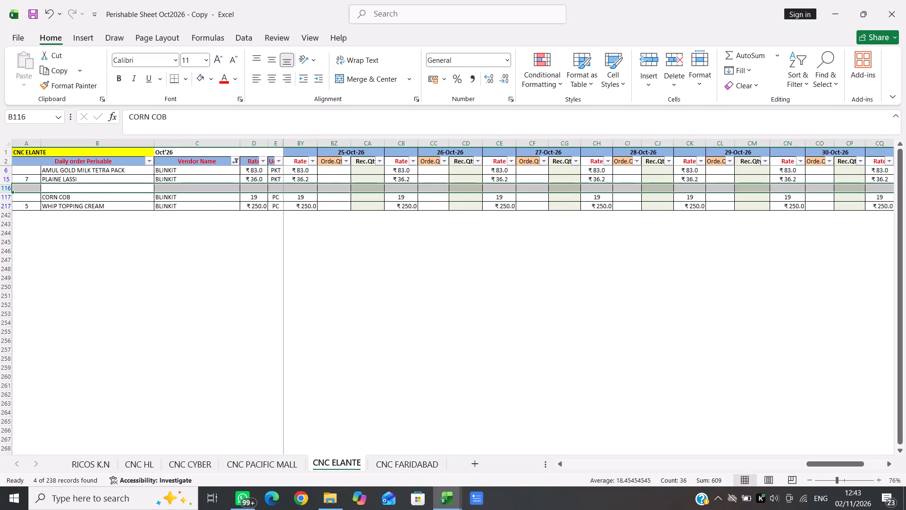
Fill the new row 116 with item BEETROOT, vendor BLINKIT, rate 64 and unit KG.
click(85, 187)
text(BEE)
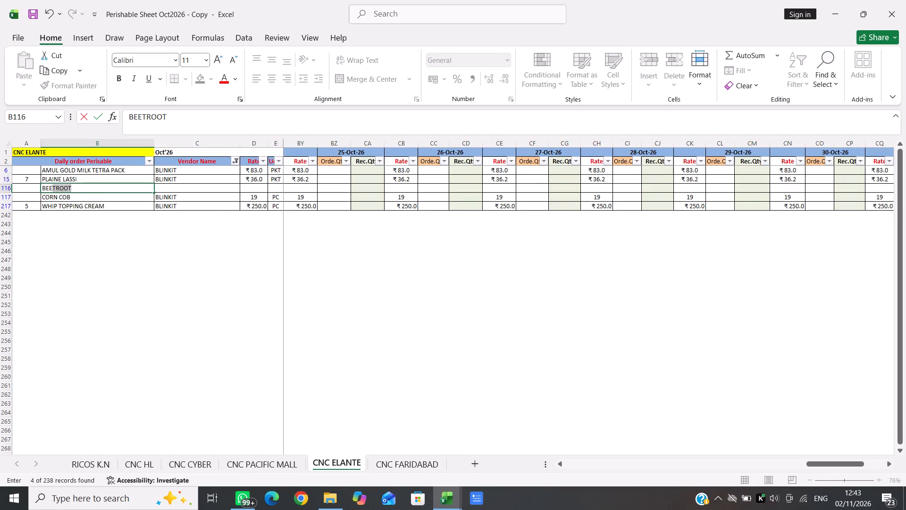
key(Right)
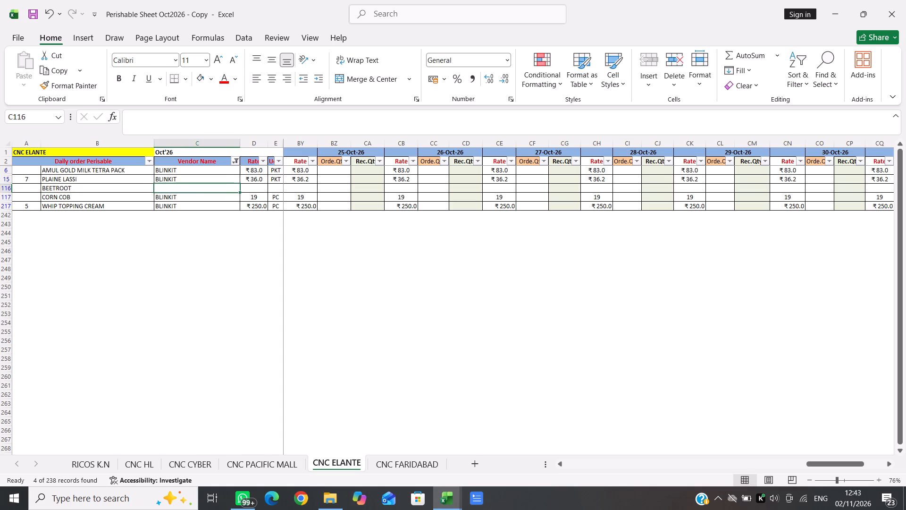
key(b)
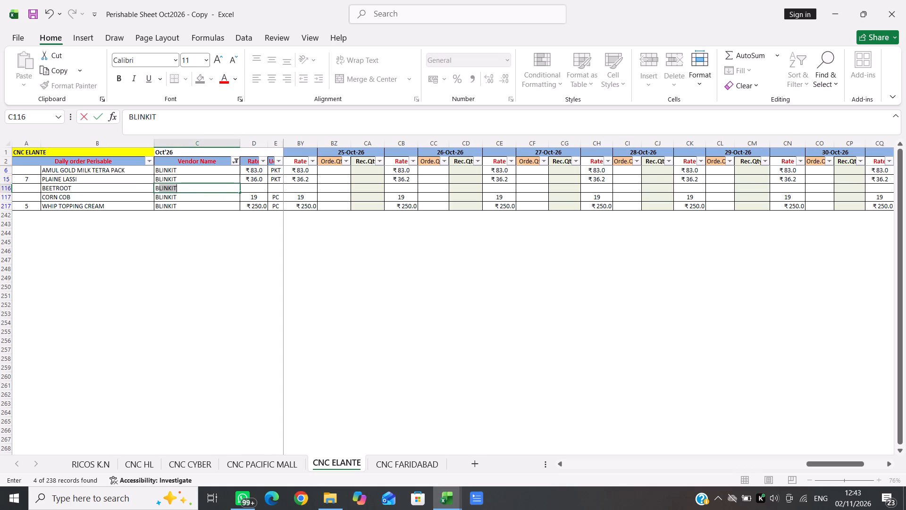
key(Right)
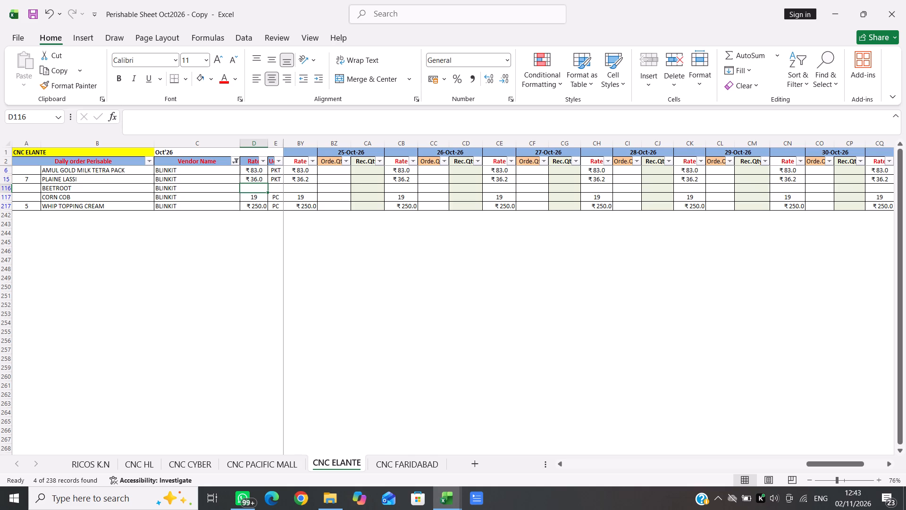
text(64)
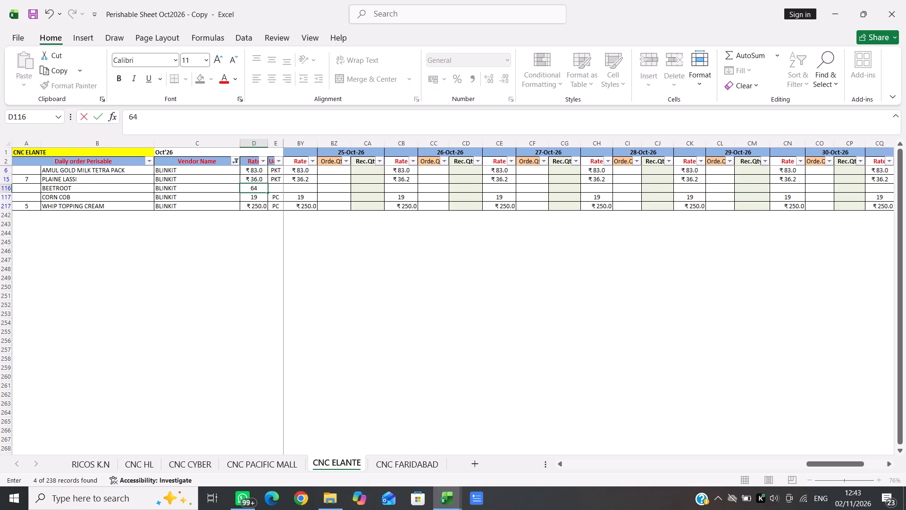
key(Right)
key(k)
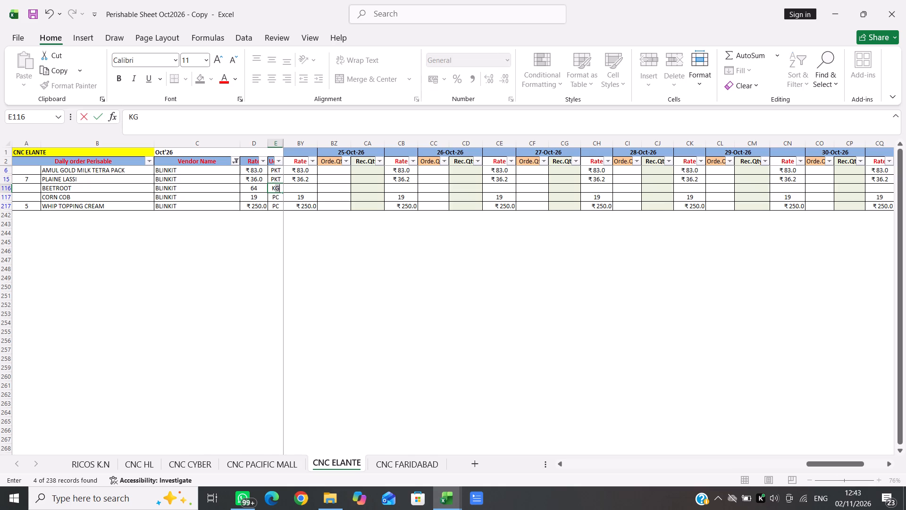
key(Right)
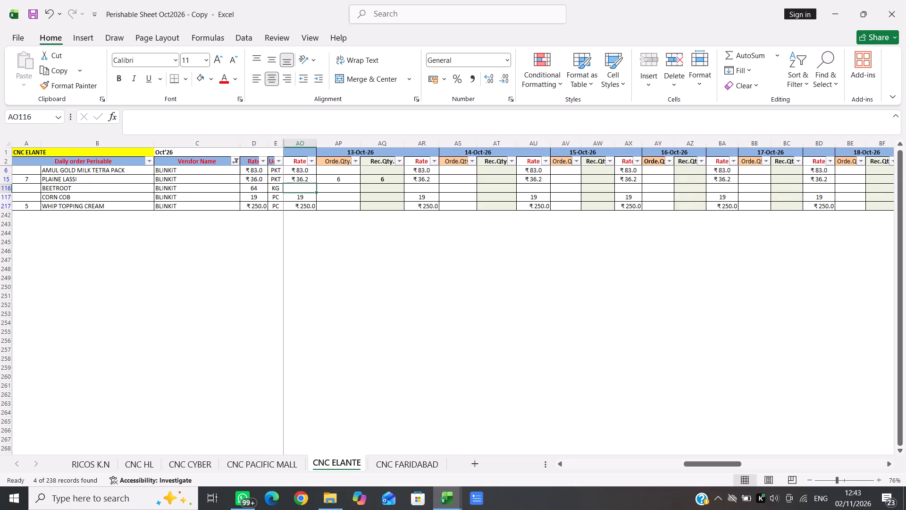
Enter BEETROOT's rate 64 in column BY, with order quantity 2 and received quantity 2 for 25-Oct-26.
scroll(455, 182, left, 10)
scroll(455, 182, right, 3)
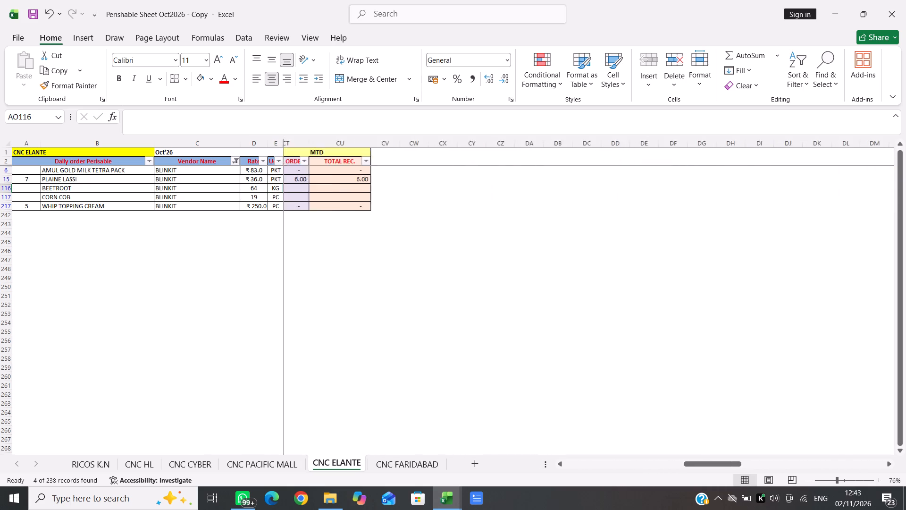
scroll(455, 182, right, 2)
scroll(455, 182, left, 1)
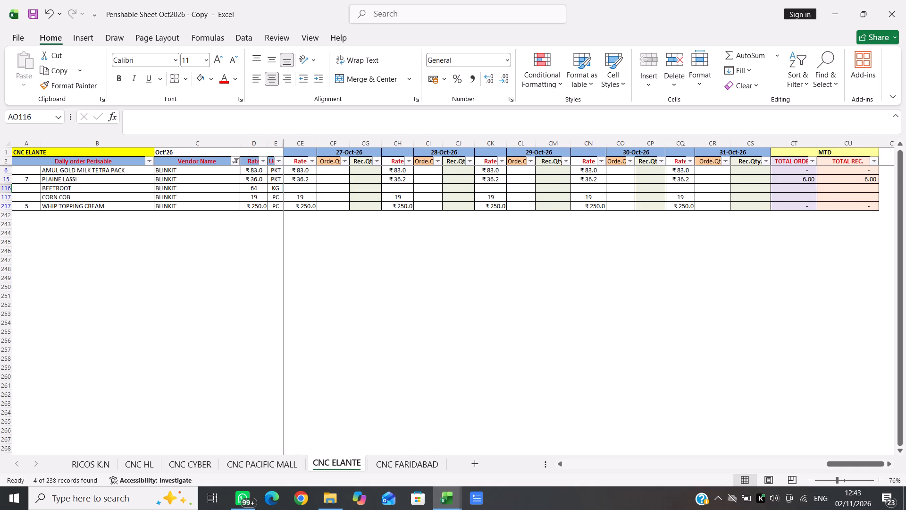
scroll(455, 182, right, 1)
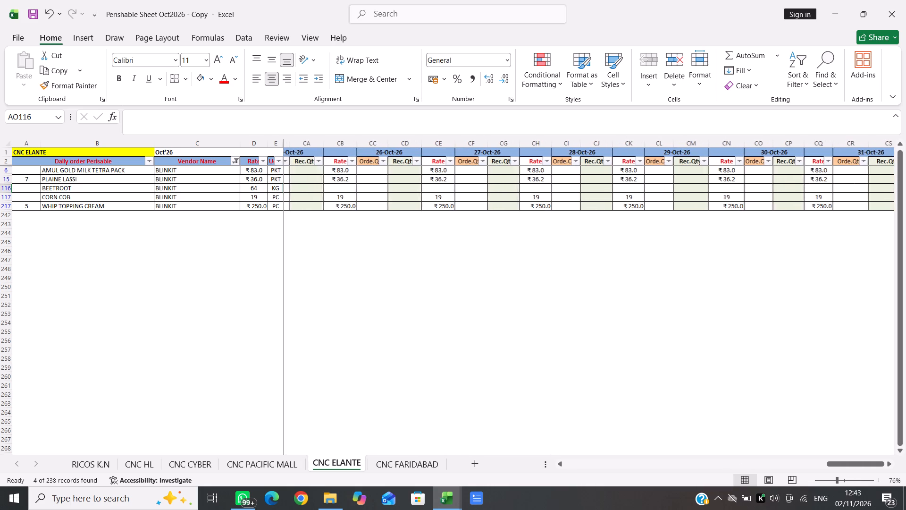
scroll(455, 182, right, 3)
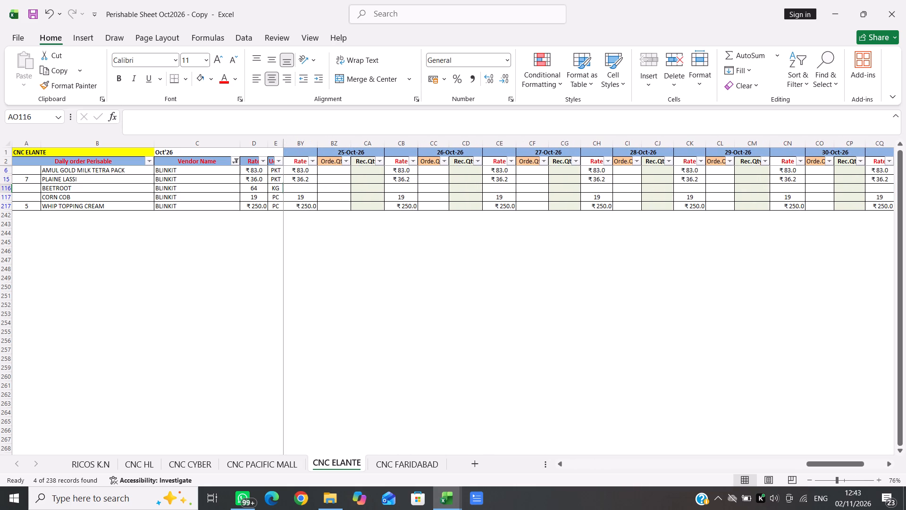
click(297, 188)
text(64)
key(Right)
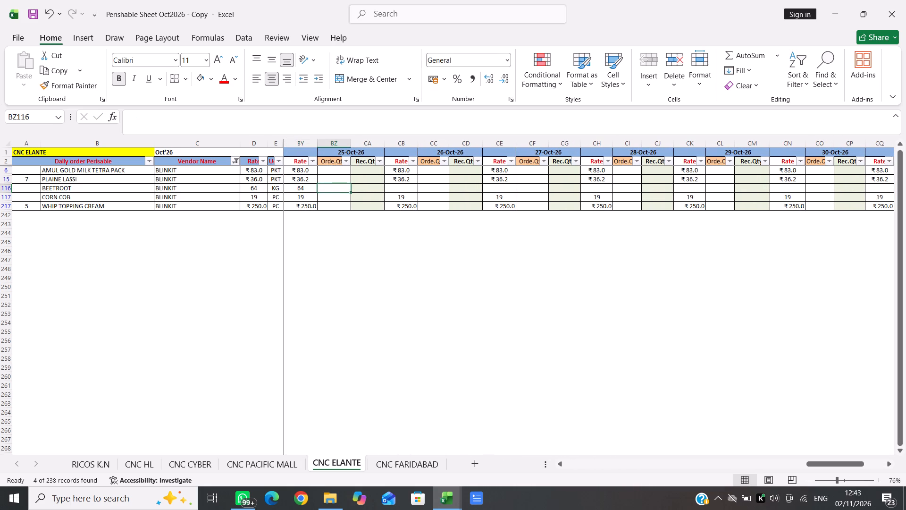
key(2)
key(Right)
key(2)
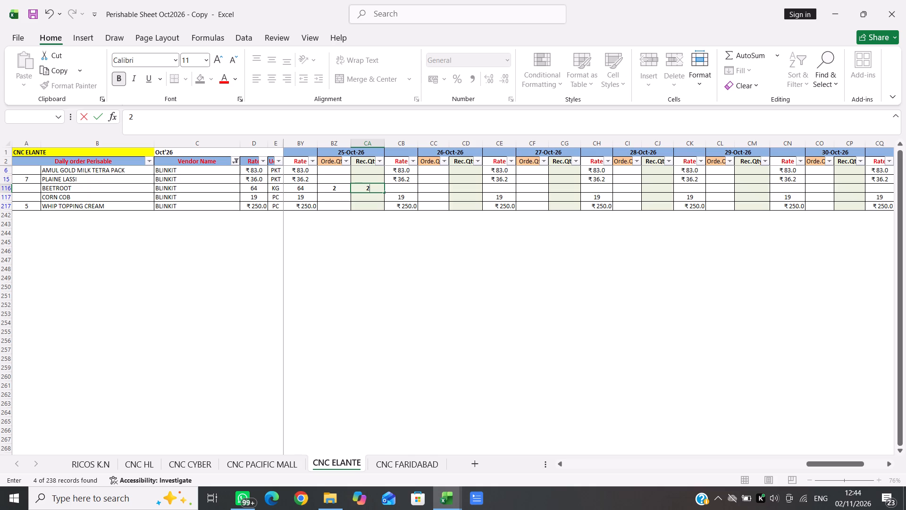
click(59, 178)
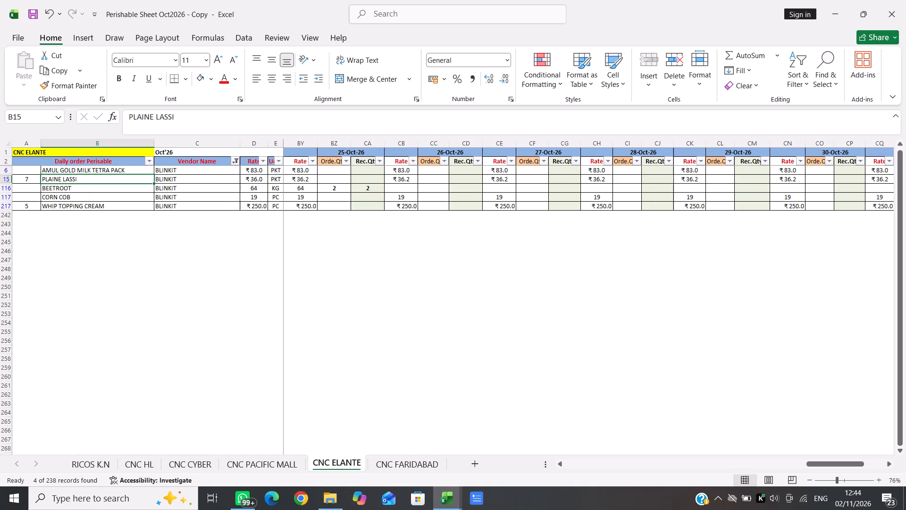
scroll(59, 178, up, 1)
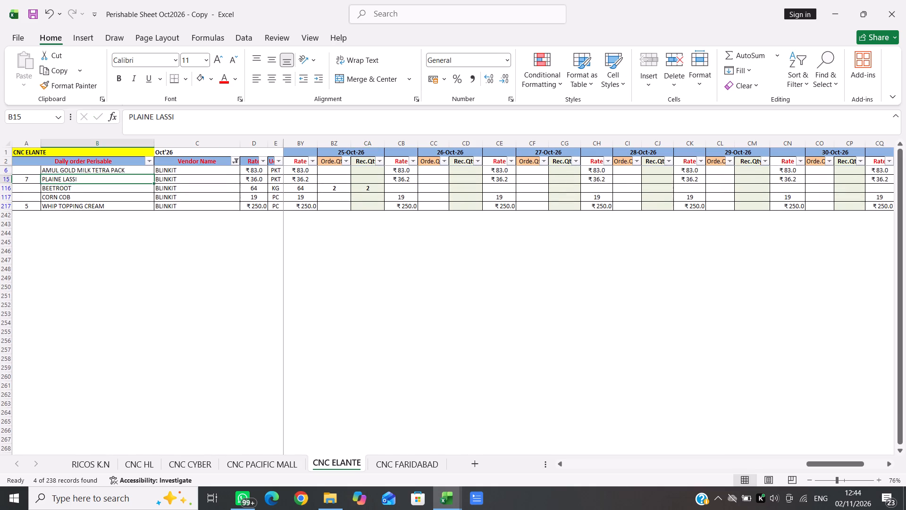
Insert a blank row directly above PLAINE LASSI in the filtered BLINKIT list.
key(shift+space)
key(ctrl+shift+equal)
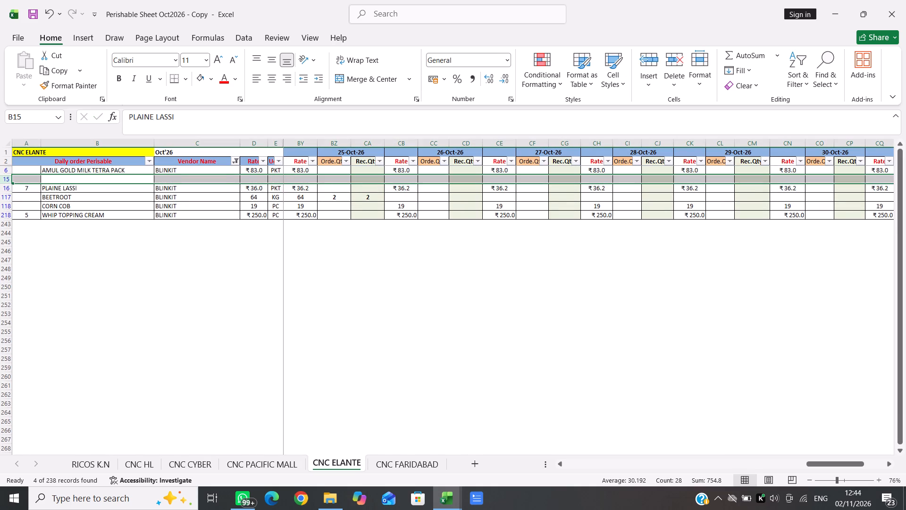
Fill the new row 15 with item TONED MILK, vendor BLINKIT, rate 65 and unit PKT.
click(59, 178)
text(TONES)
key(BackSpace)
text(D)
key(space)
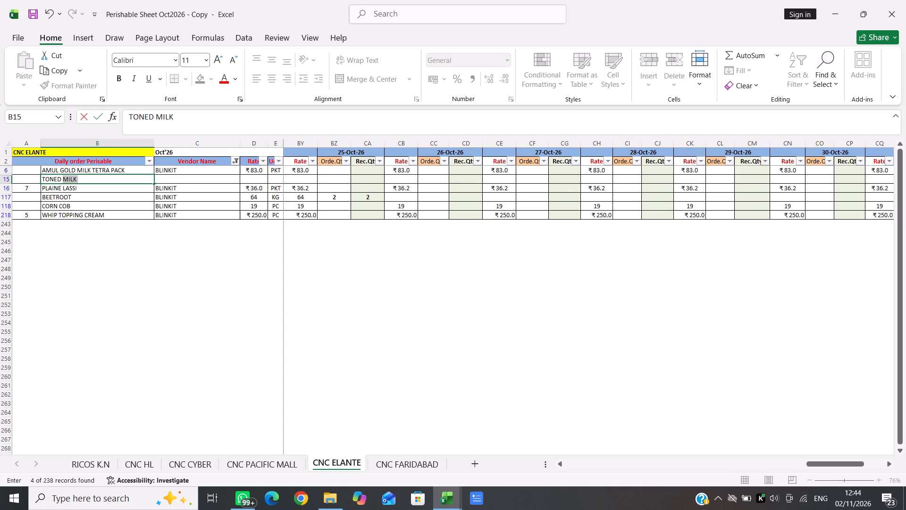
key(Right)
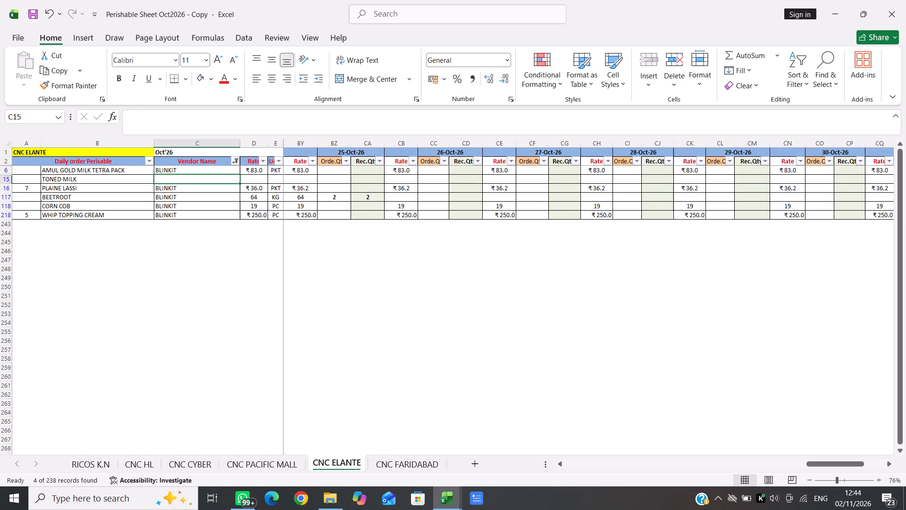
key(b)
text(LI)
key(Right)
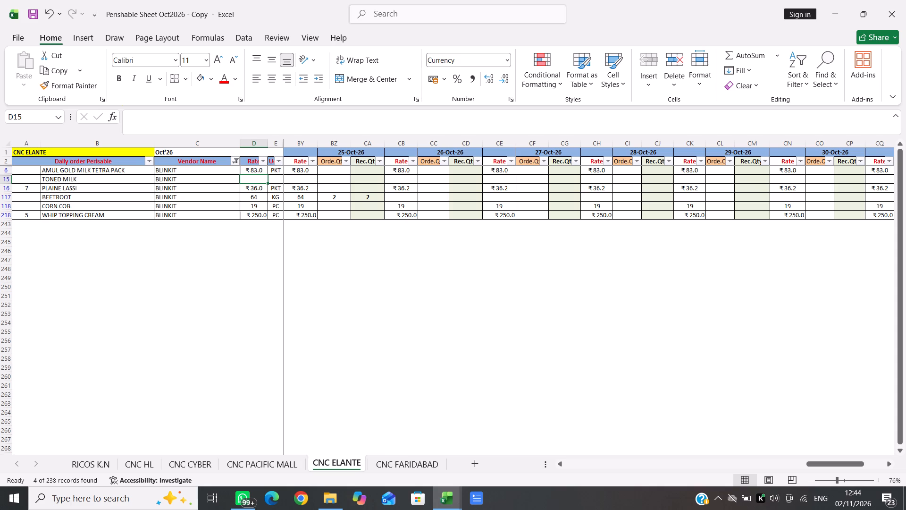
text(65)
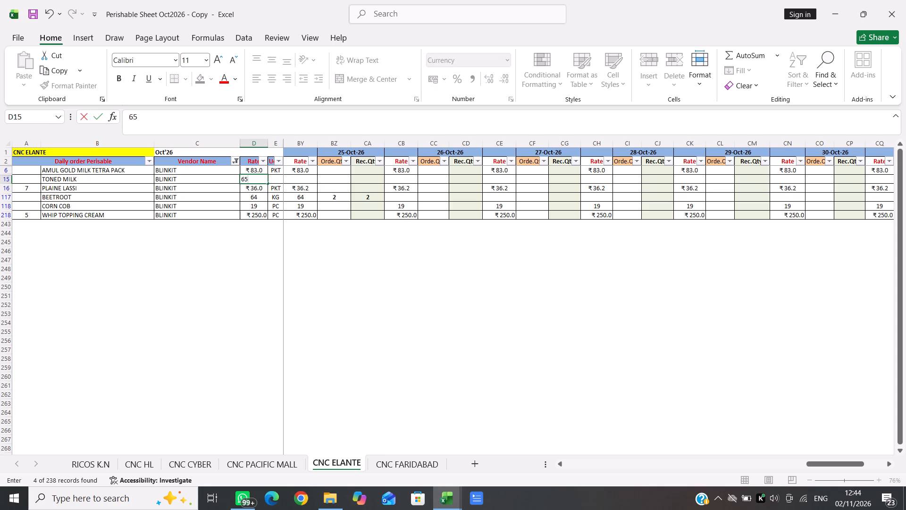
key(Right)
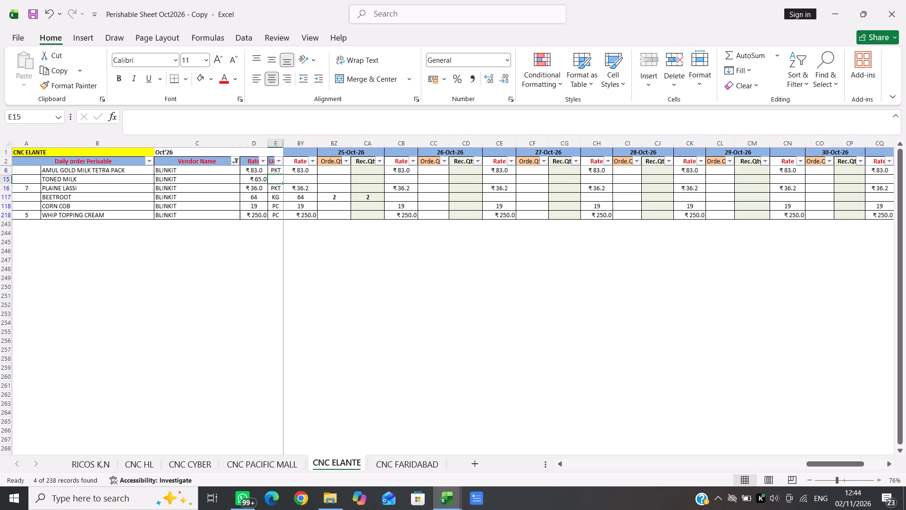
text(PKT)
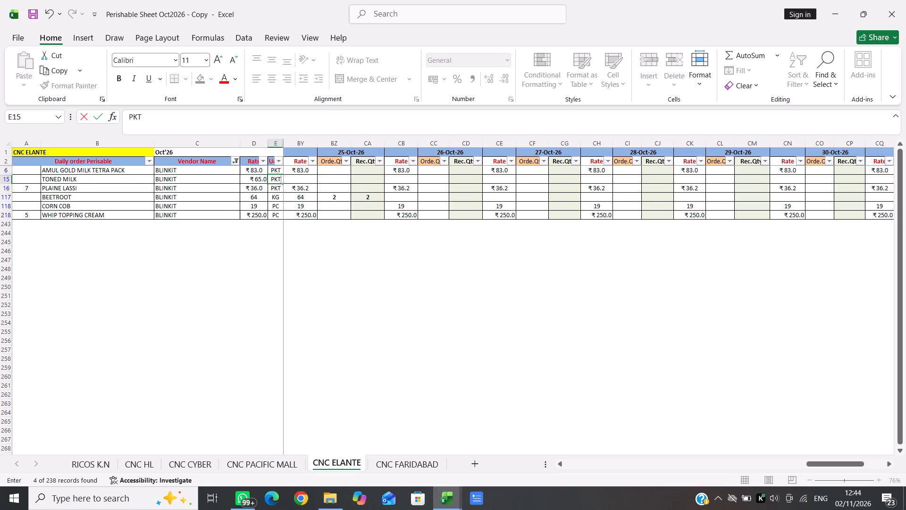
Enter TONED MILK's rate 65 in column BY, with order quantity 7 and received quantity 7 for 25-Oct-26.
click(308, 181)
text(65)
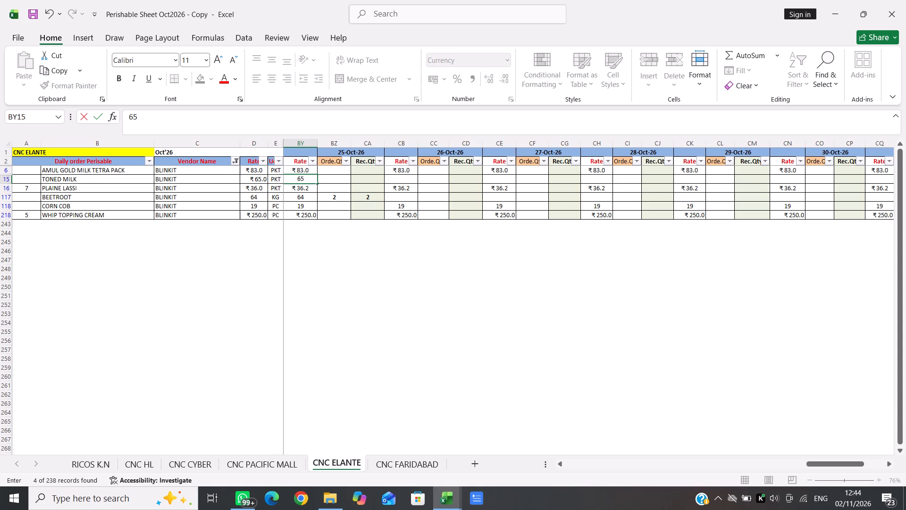
key(Right)
key(7)
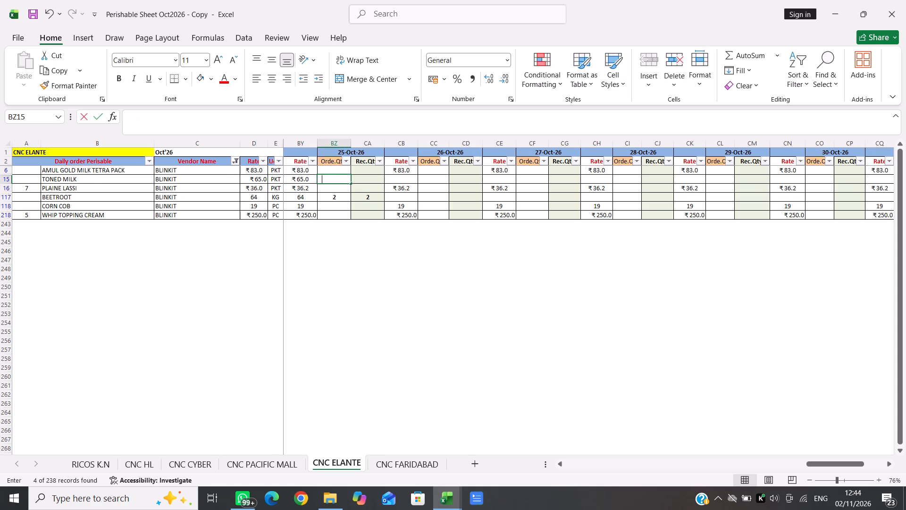
key(Right)
key(7)
key(Down)
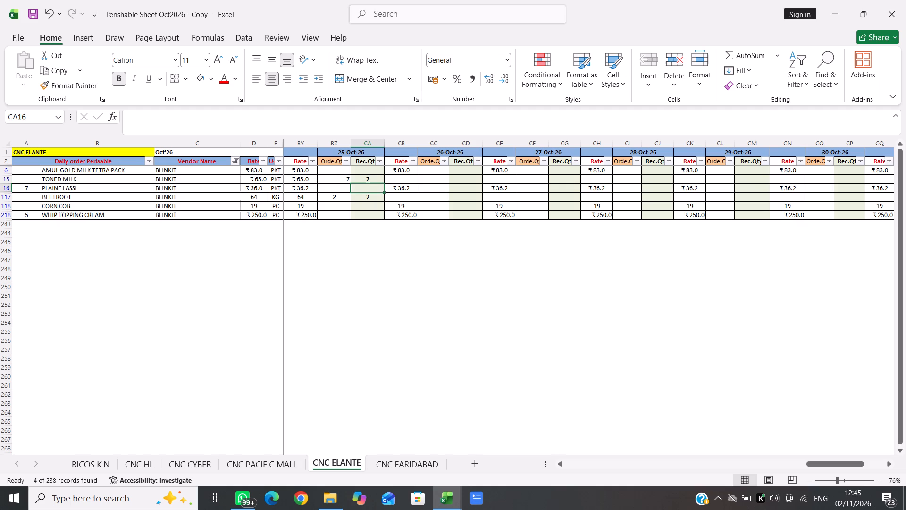
Look through the earlier October date columns for the BLINKIT items' rates and order and received quantities.
scroll(308, 181, up, 1)
scroll(345, 204, right, 6)
scroll(345, 204, left, 2)
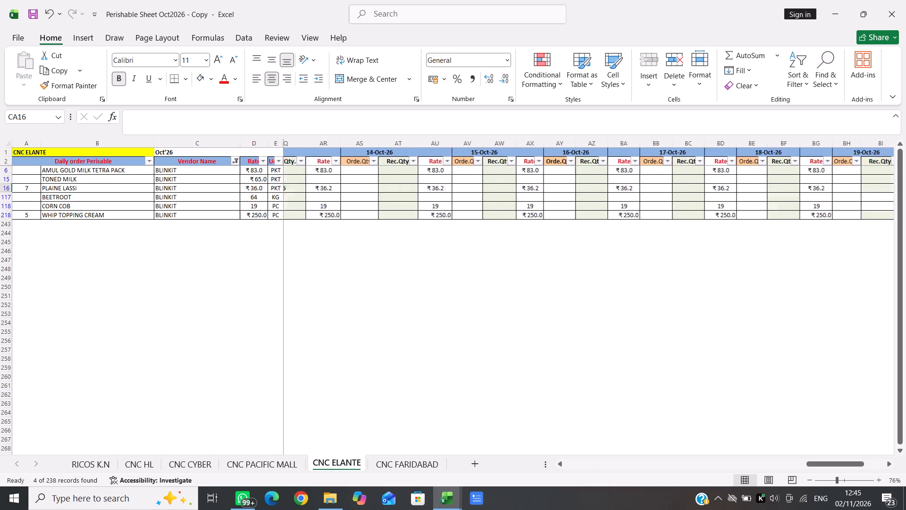
scroll(345, 204, left, 4)
scroll(345, 204, right, 2)
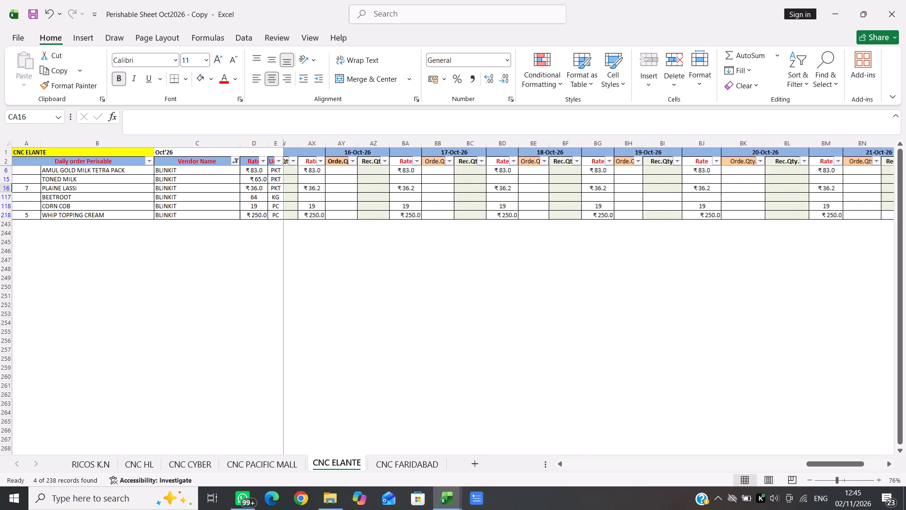
scroll(345, 204, right, 2)
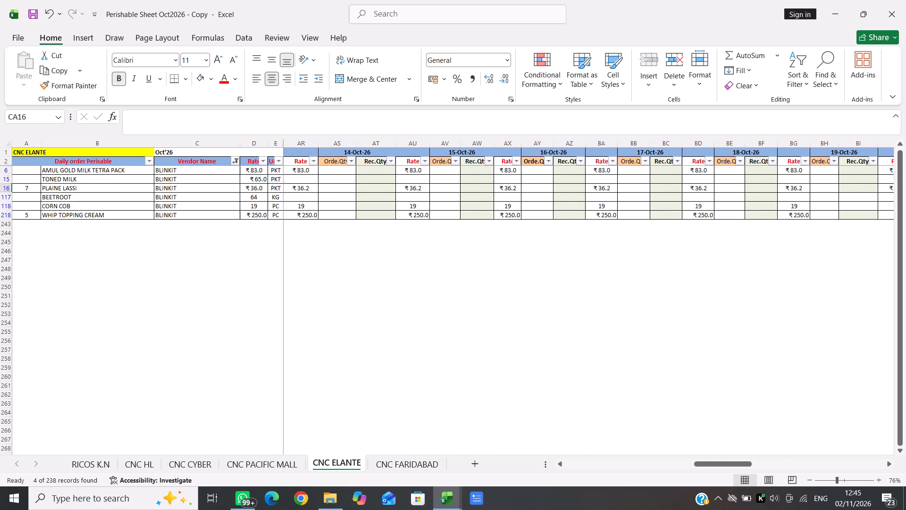
scroll(345, 204, right, 2)
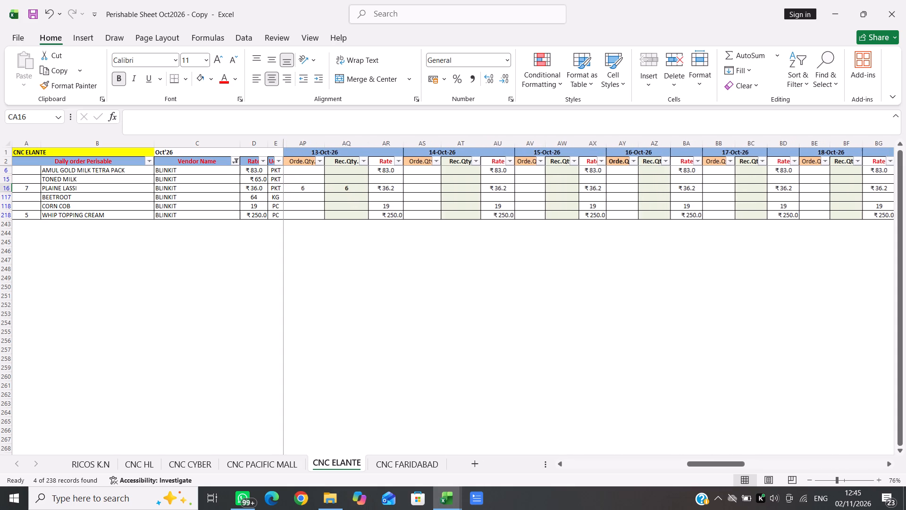
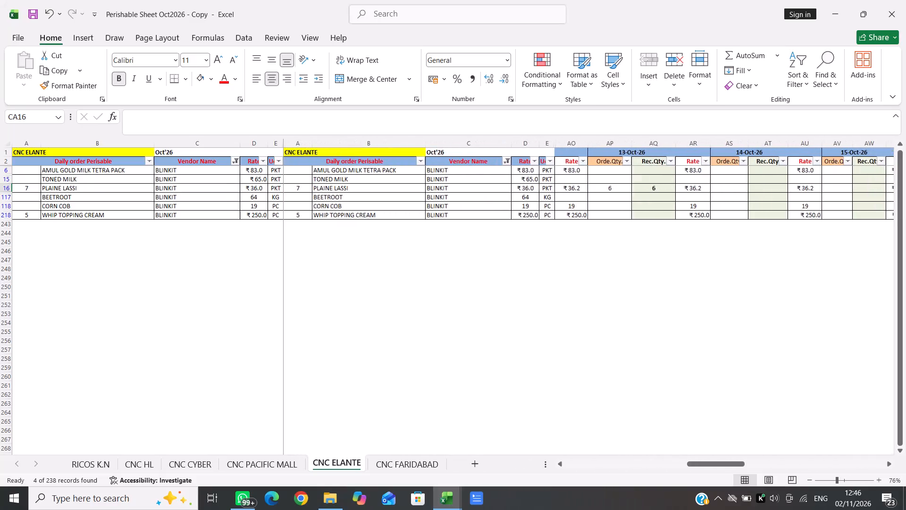
Unhide the earlier October date columns hidden between columns E and AO.
scroll(345, 204, left, 3)
scroll(345, 204, right, 2)
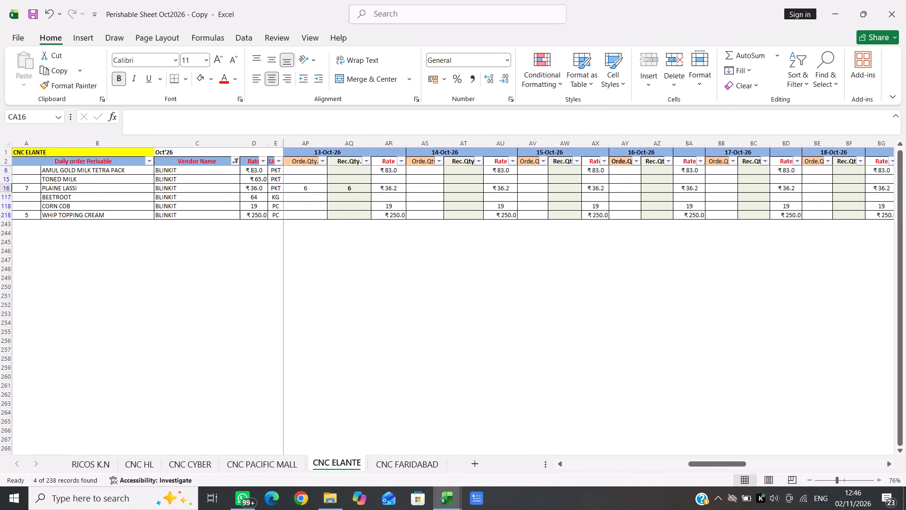
scroll(345, 204, right, 5)
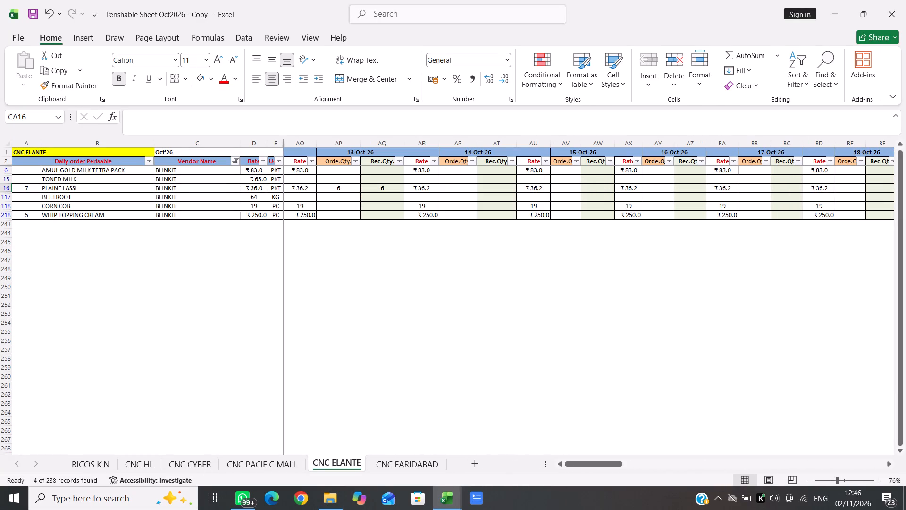
scroll(345, 204, up, 2)
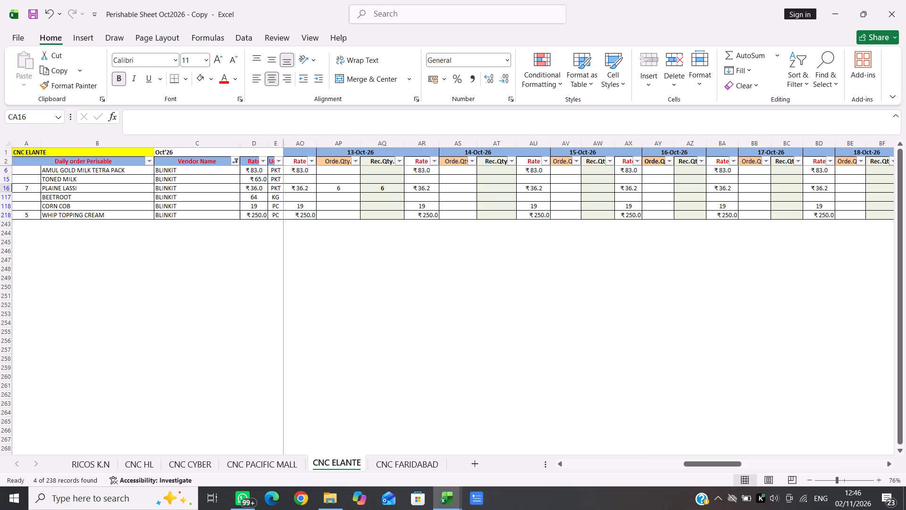
click(259, 142)
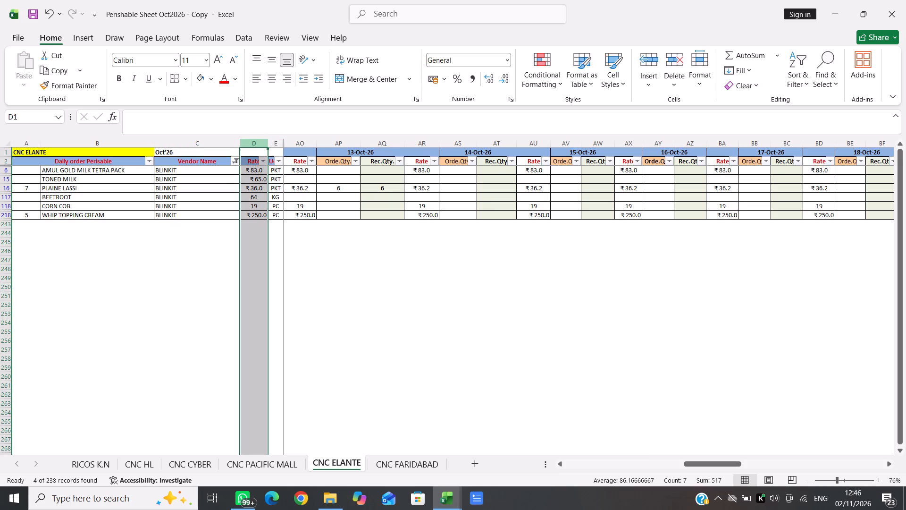
key(shift+Right)
key(shift+Right)
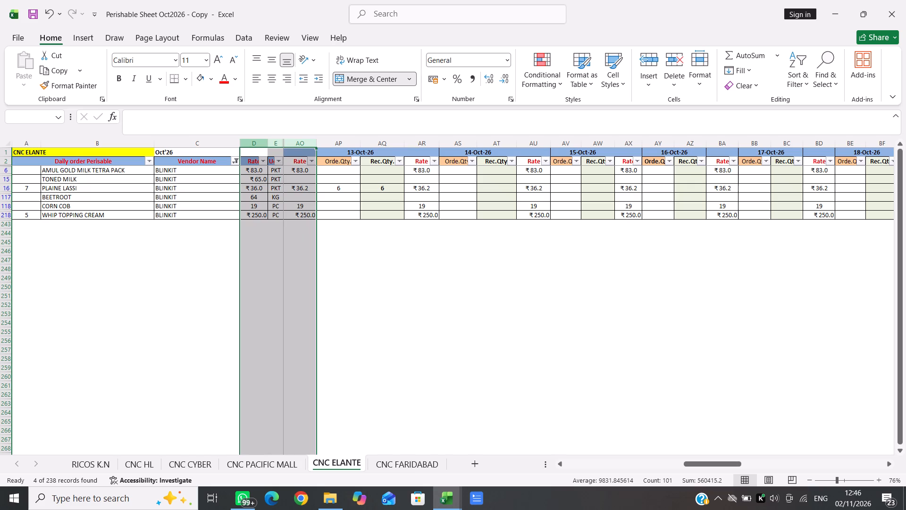
right_click(259, 142)
click(301, 363)
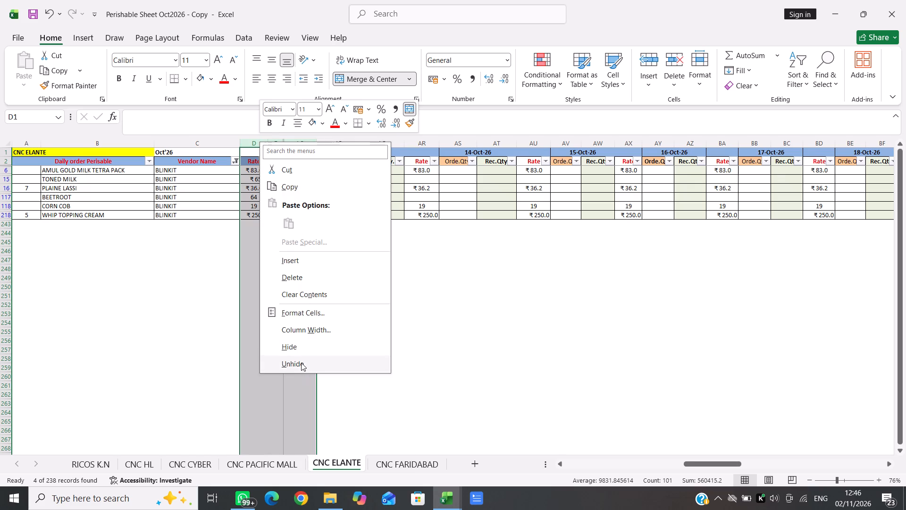
Check the 02-Oct-26 entries for the BLINKIT items, including AMUL GOLD MILK TETRA PACK's rate and CORN COB's order quantity.
click(462, 168)
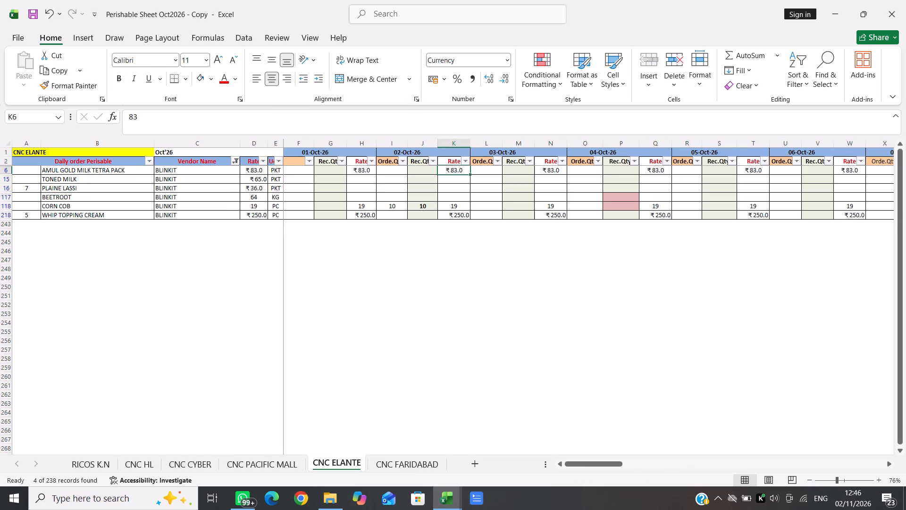
click(398, 210)
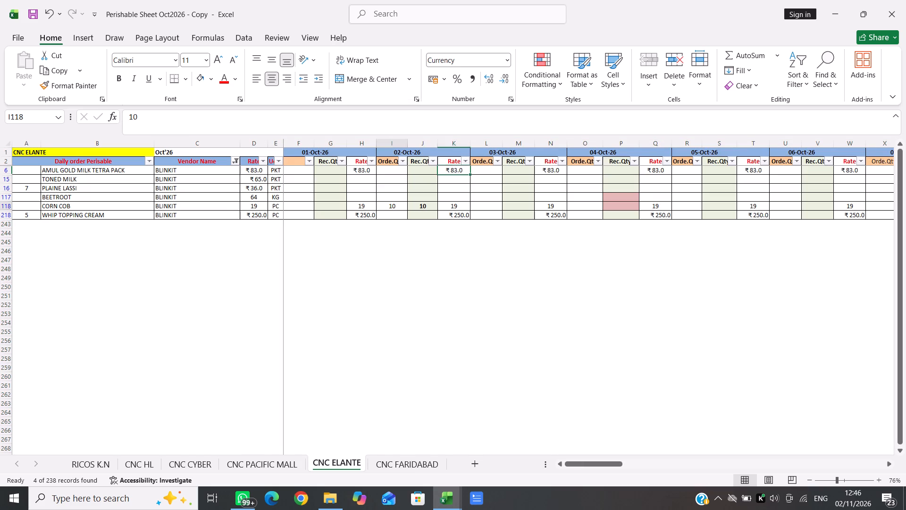
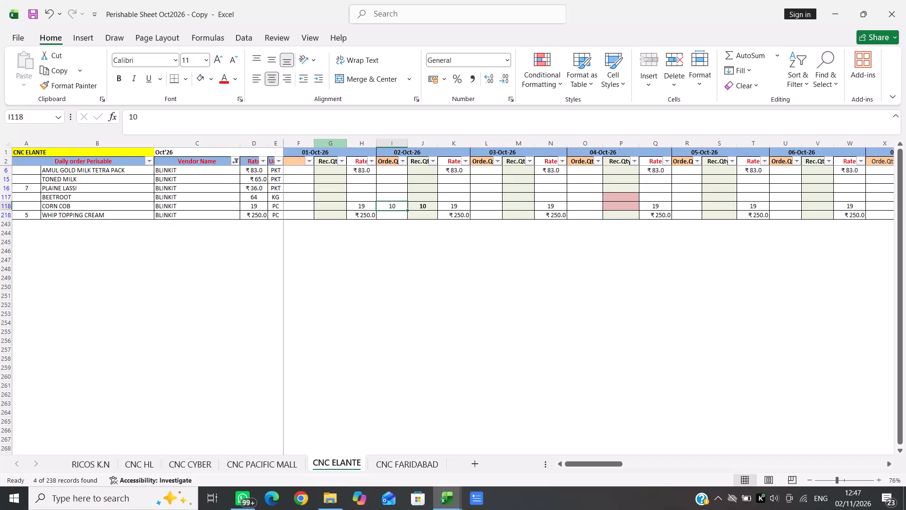
Filter the vendor names by BALA, keeping BALA JI BAKING COMPONY and BALAJI BAKING COMPONY.
click(238, 161)
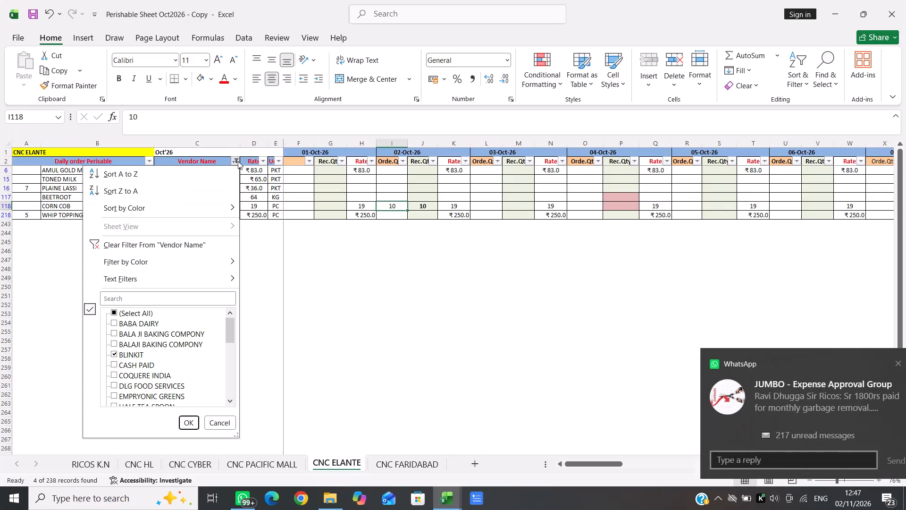
click(187, 297)
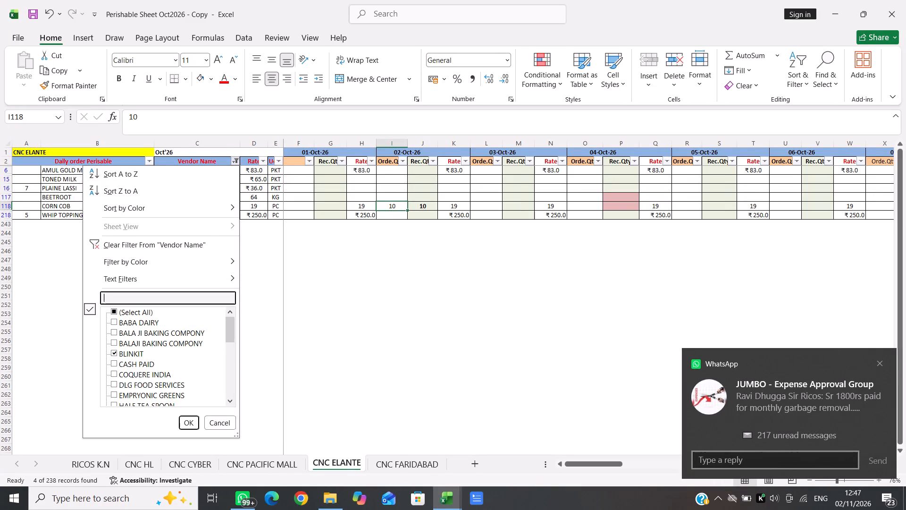
text(BALA)
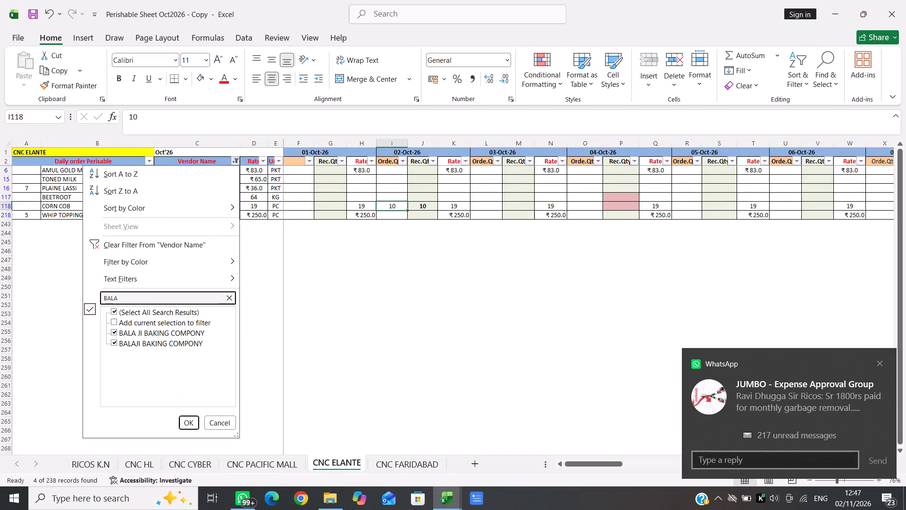
key(Return)
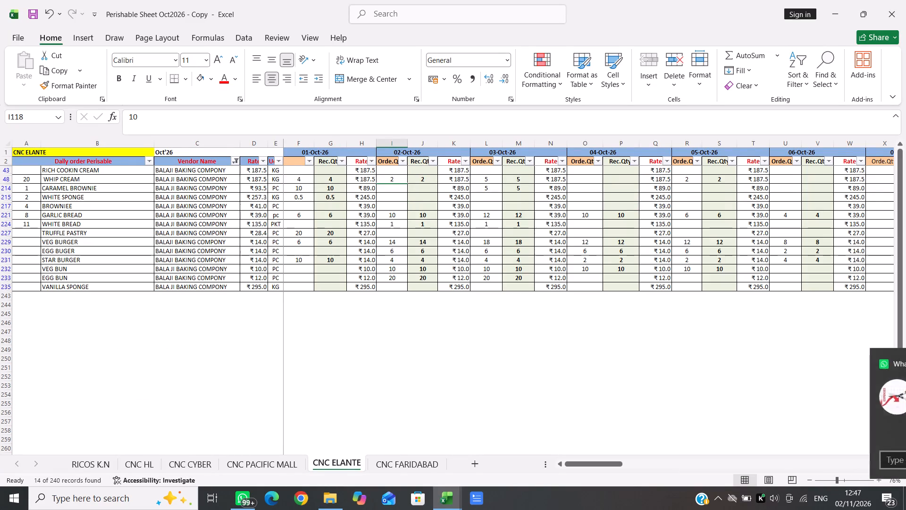
Enter 6 as both the order and received quantity of VEG BURGER for 26-Oct-26.
scroll(311, 234, up, 1)
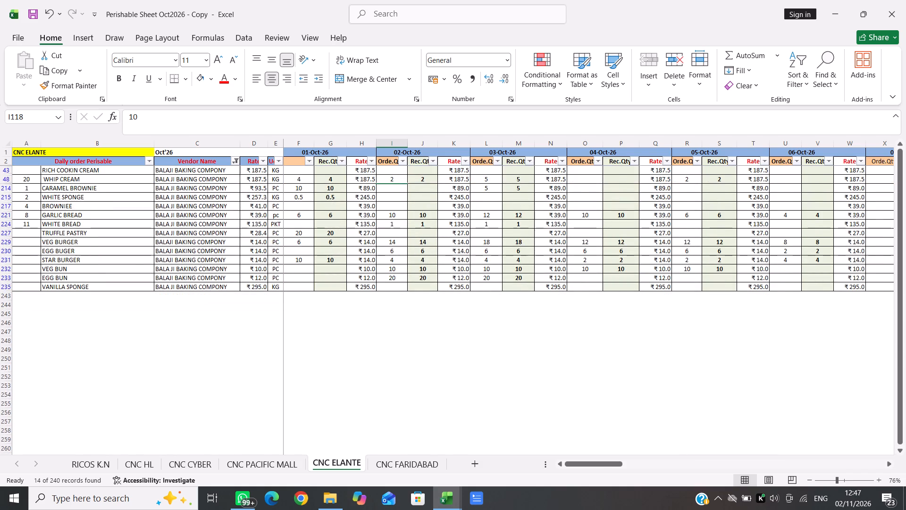
scroll(311, 234, right, 3)
scroll(311, 234, left, 4)
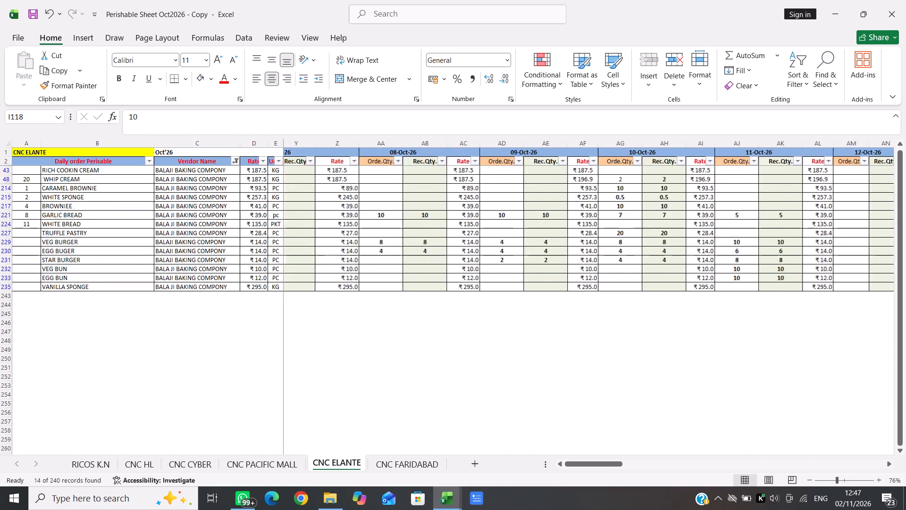
scroll(311, 234, left, 13)
scroll(311, 234, right, 1)
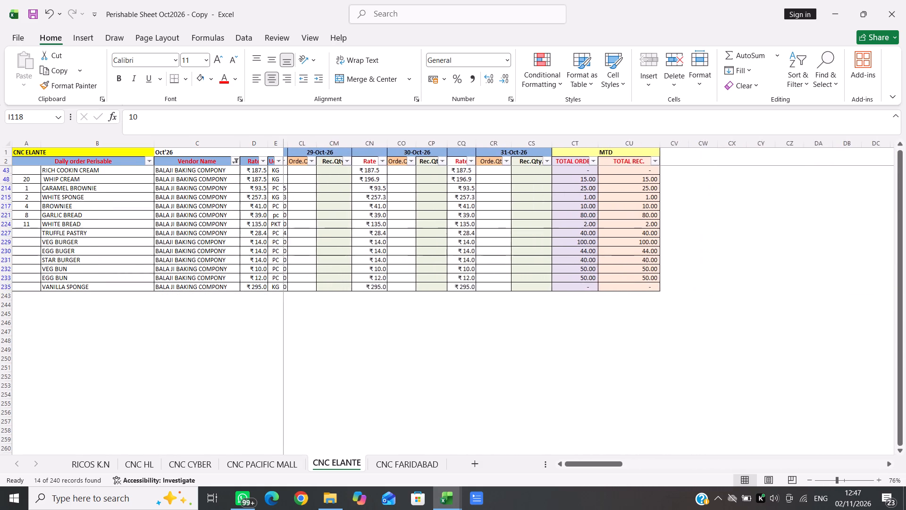
scroll(311, 234, right, 3)
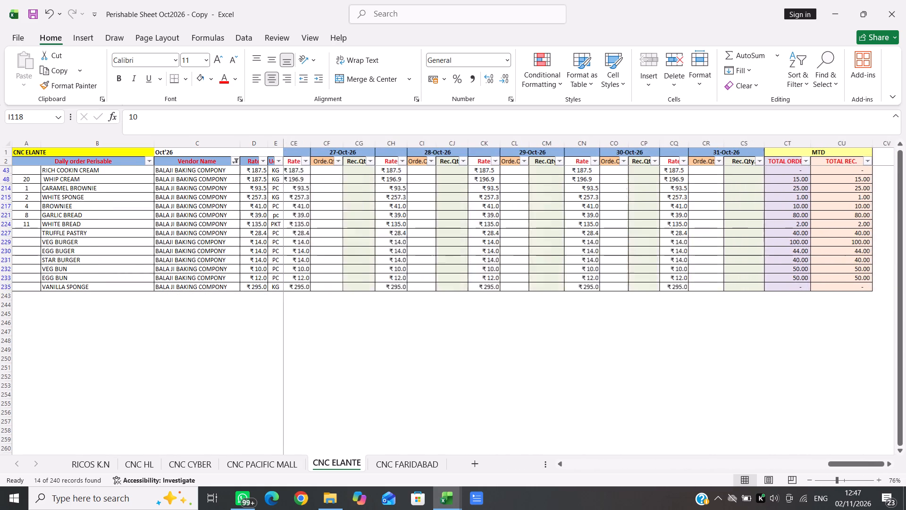
scroll(311, 234, right, 2)
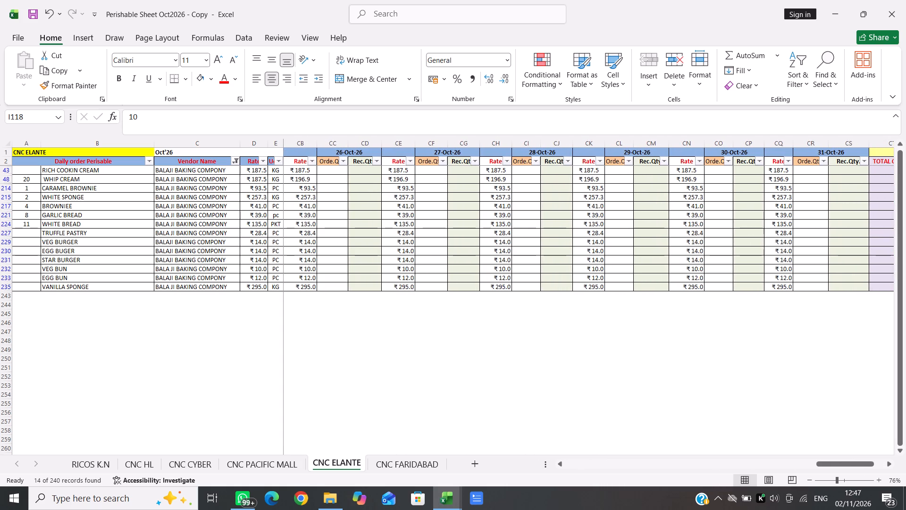
click(329, 242)
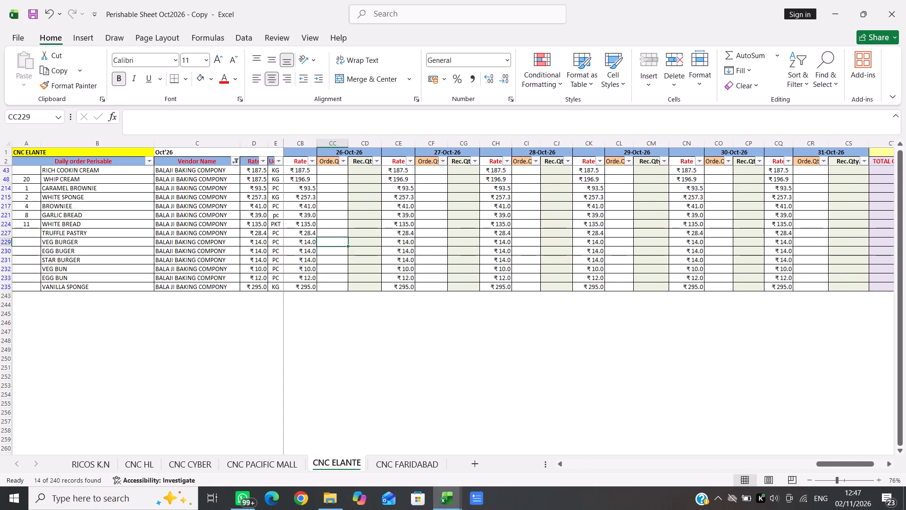
key(6)
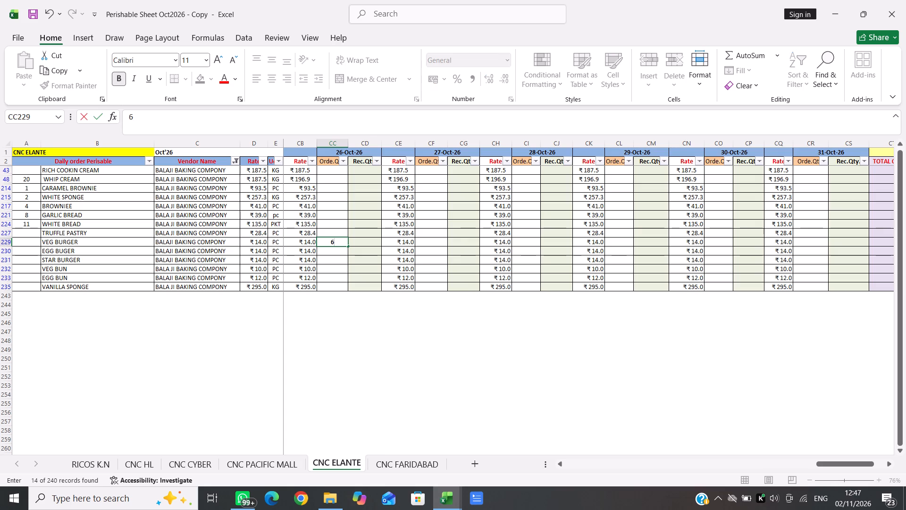
key(Right)
key(6)
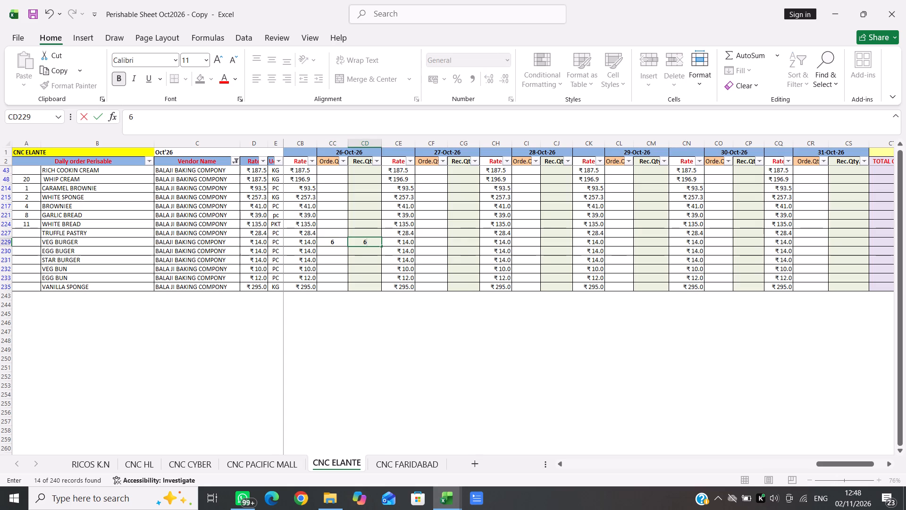
Enter 26-Oct-26 order and received quantities of 4 for EGG BUGER and 6 for STAR BURGER.
key(Down)
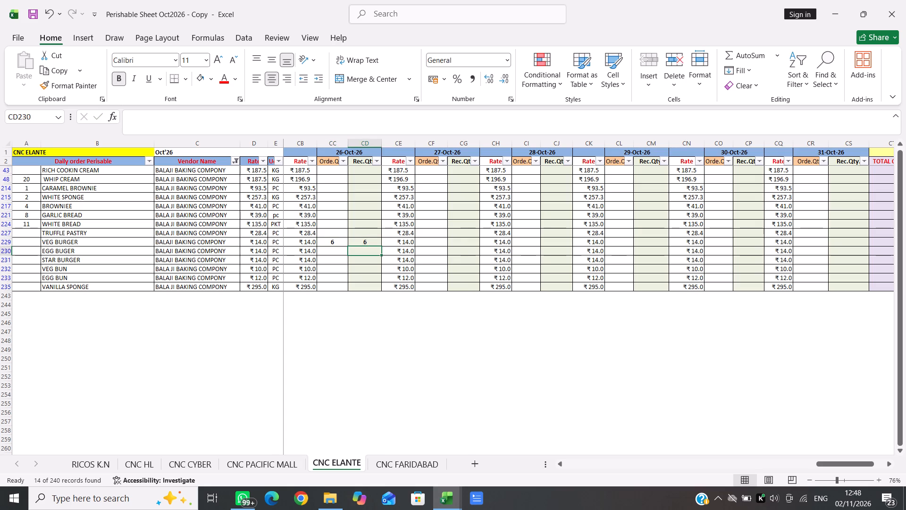
key(4)
key(Left)
key(4)
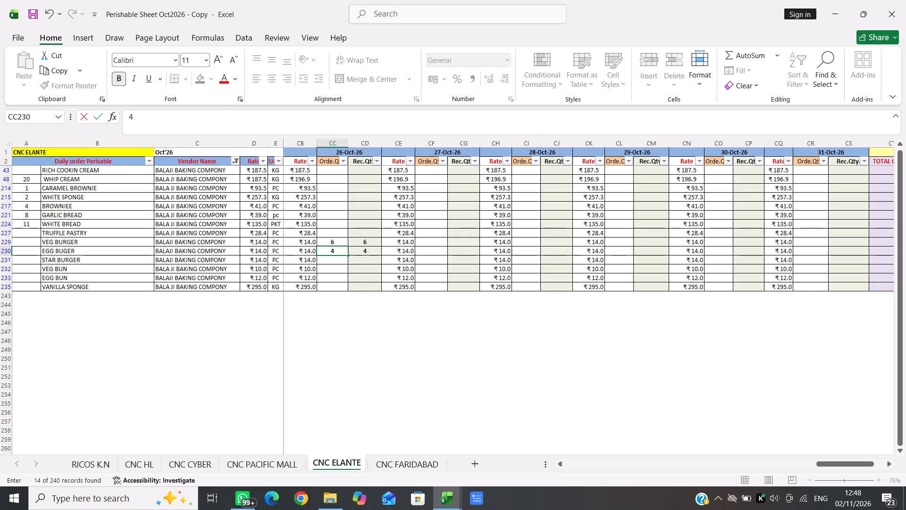
key(Down)
key(6)
key(Right)
key(6)
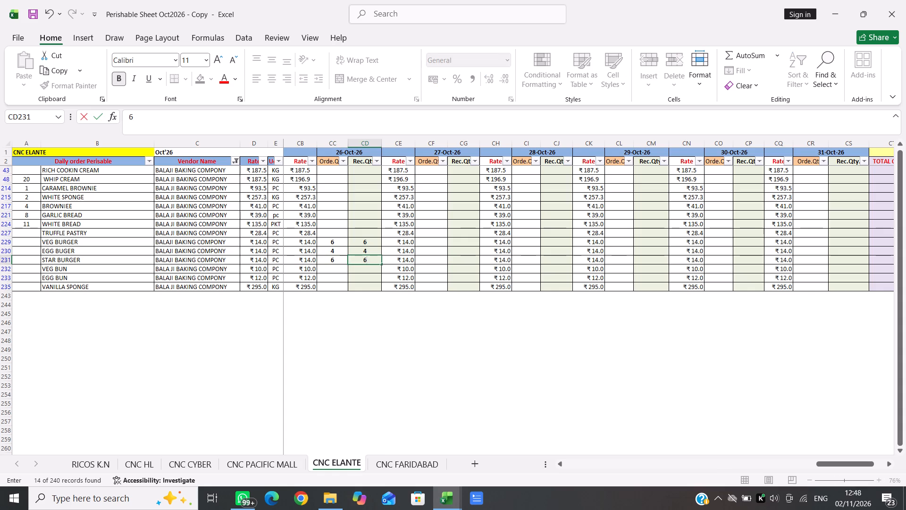
Enter 6 as both the received and order quantity of GARLIC BREAD for 26-Oct-26.
key(Up)
key(Up)
key(Up)
key(Up)
key(Up)
key(Up)
key(Up)
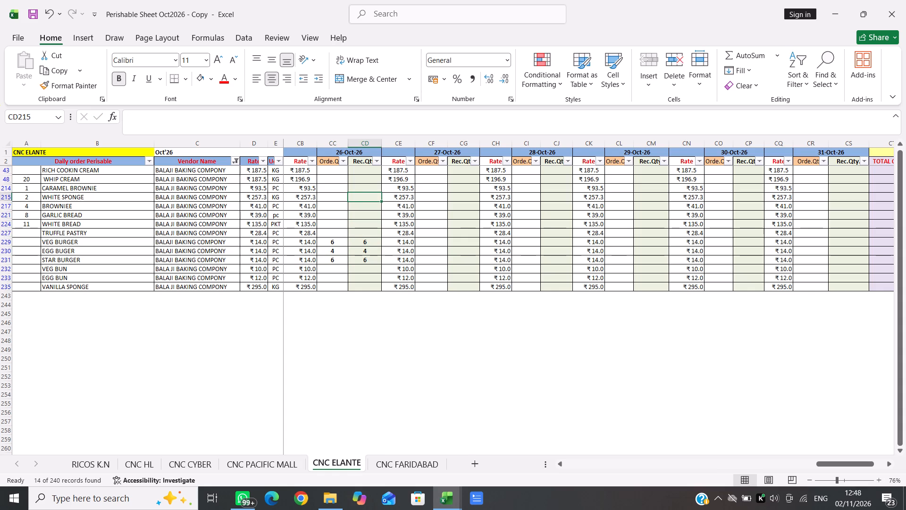
key(Up)
key(Down)
key(Down)
key(Down)
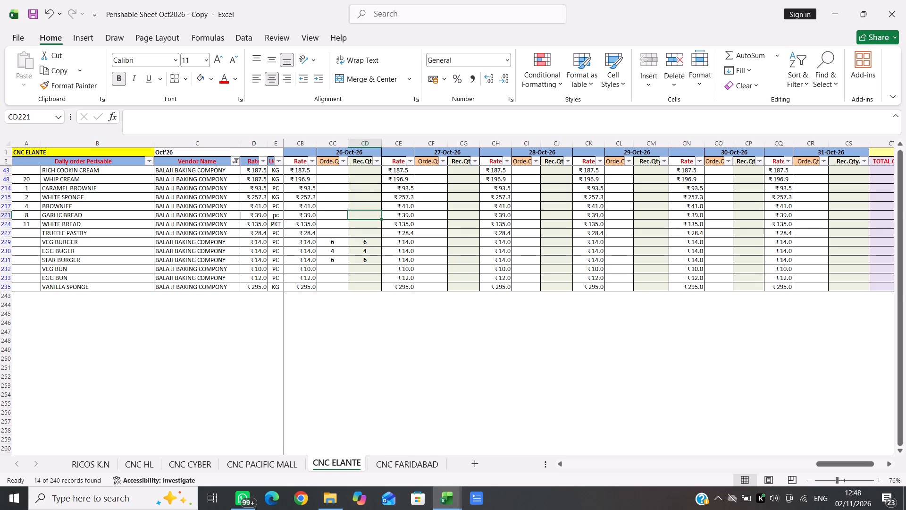
key(6)
key(Left)
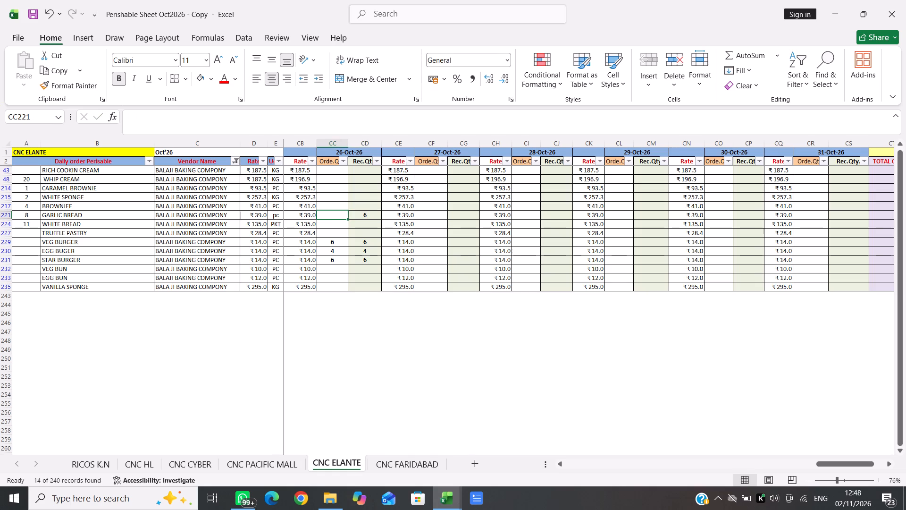
key(6)
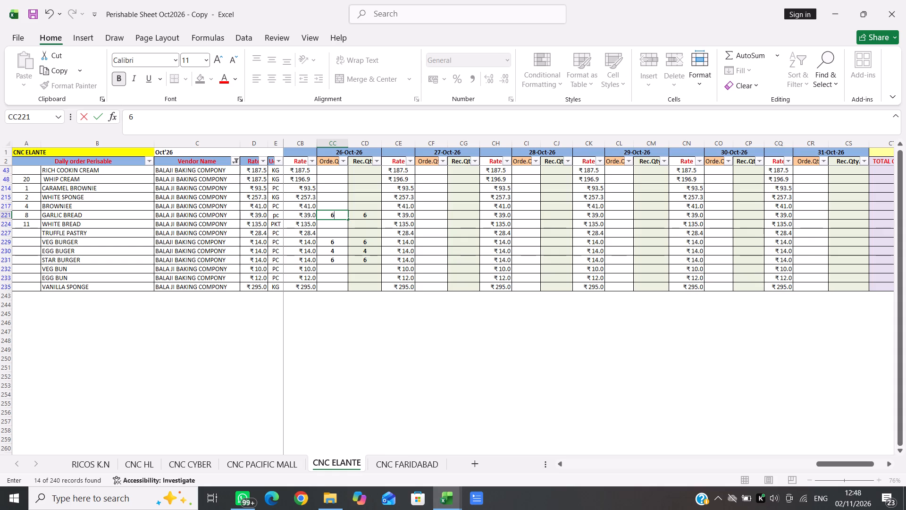
Enter 25-Oct-26 order and received quantities of 6 for VEG BURGER and 4 for STAR BURGER.
scroll(329, 242, right, 3)
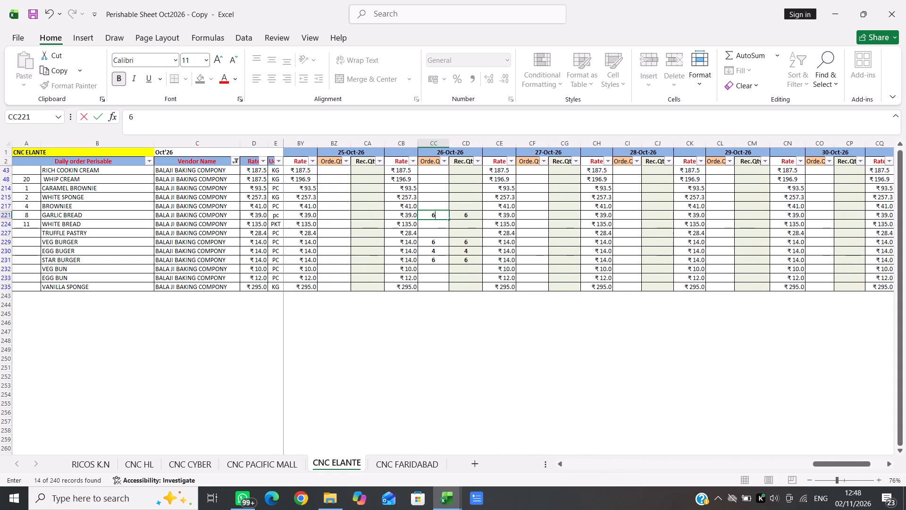
click(330, 214)
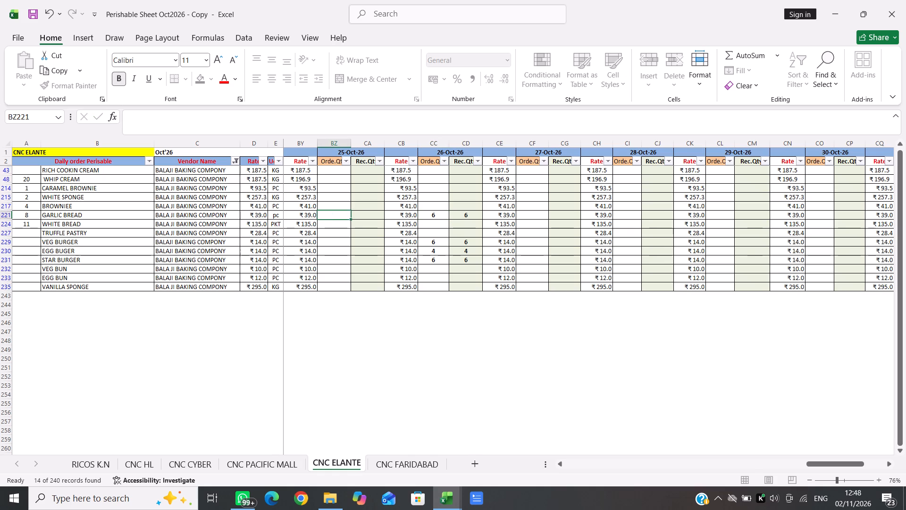
click(328, 242)
key(6)
key(Right)
key(6)
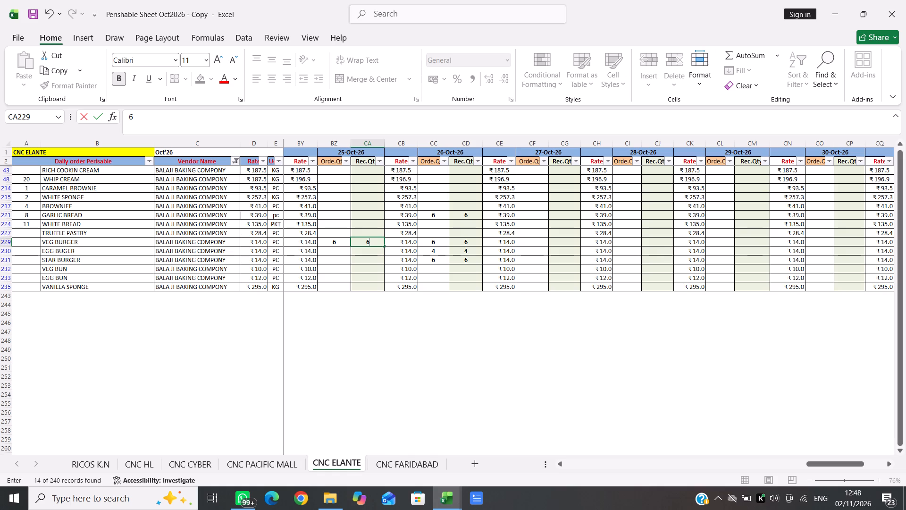
key(Down)
key(Down)
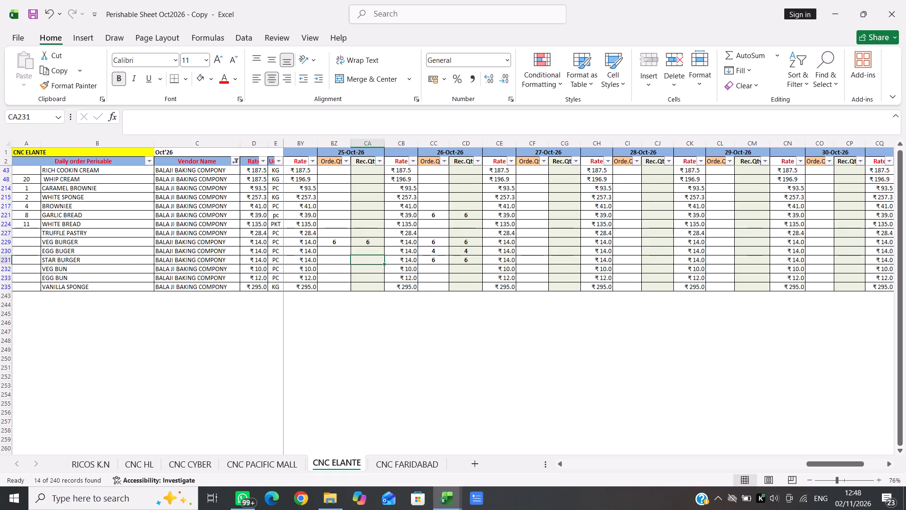
key(4)
key(Left)
key(4)
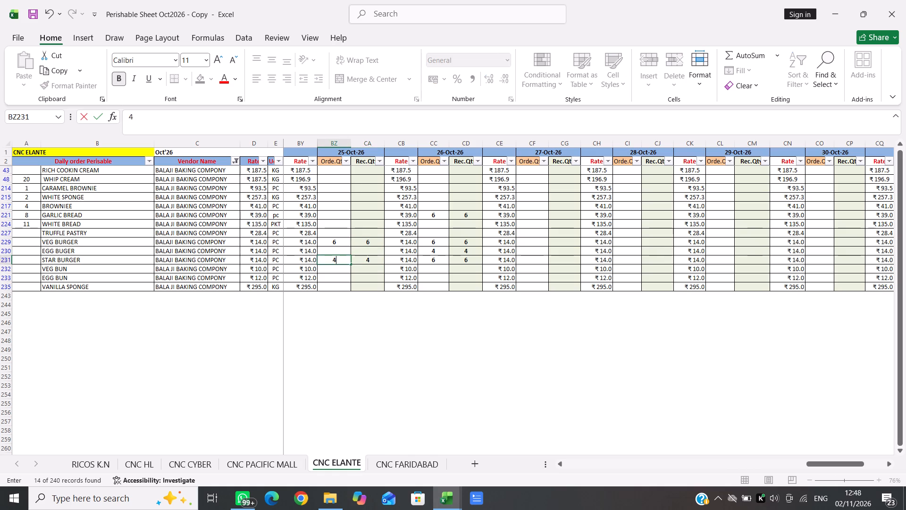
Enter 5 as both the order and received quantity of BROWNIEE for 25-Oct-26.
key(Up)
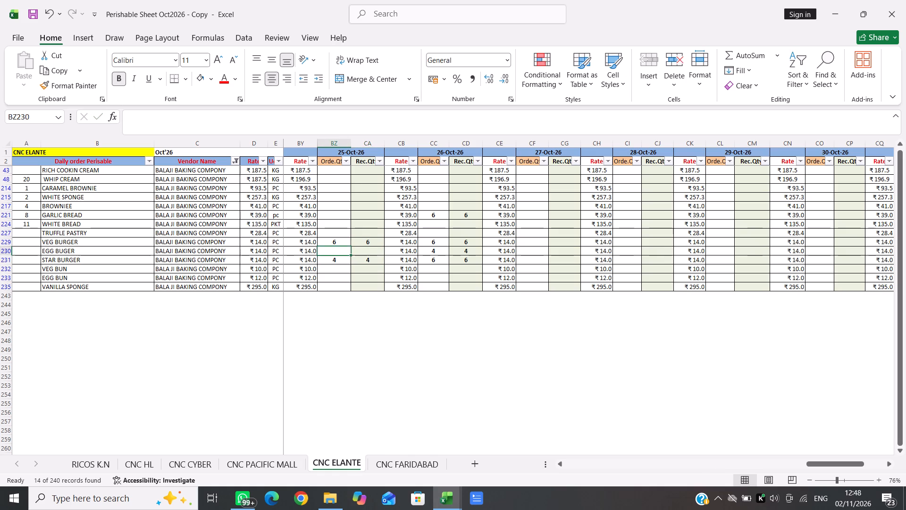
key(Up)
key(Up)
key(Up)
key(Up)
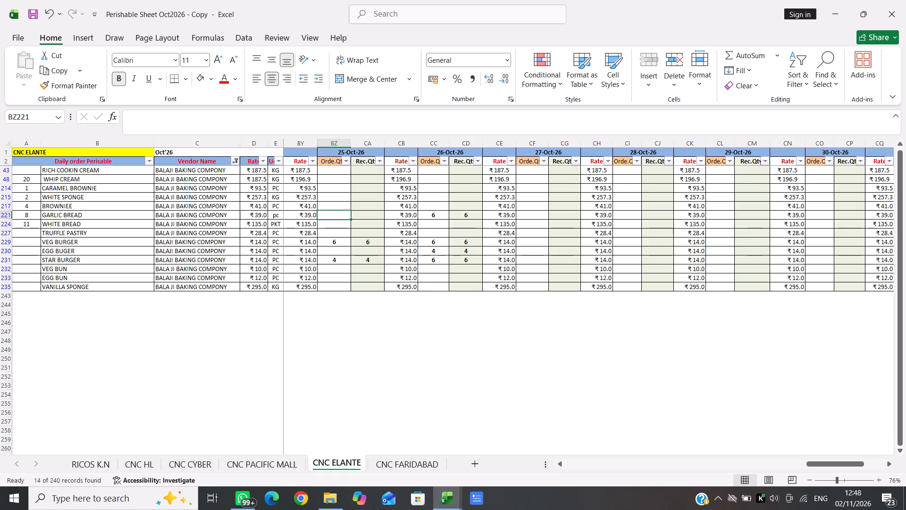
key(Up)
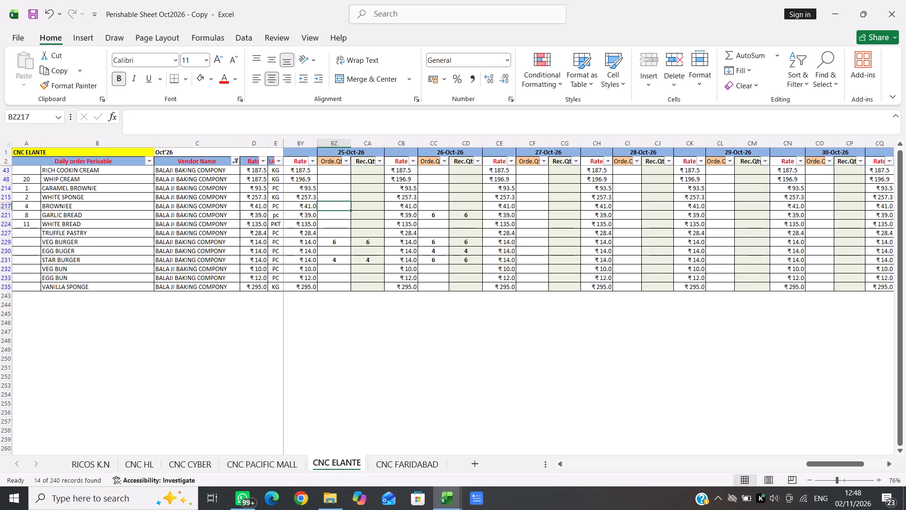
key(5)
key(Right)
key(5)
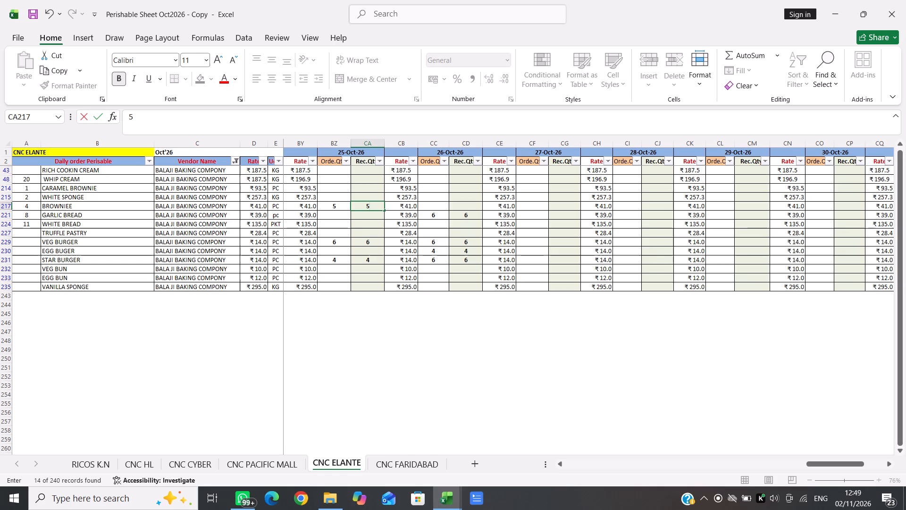
Set BROWNIEE's order and received quantities for 25-Oct-26 to 10.
key(Left)
text(10)
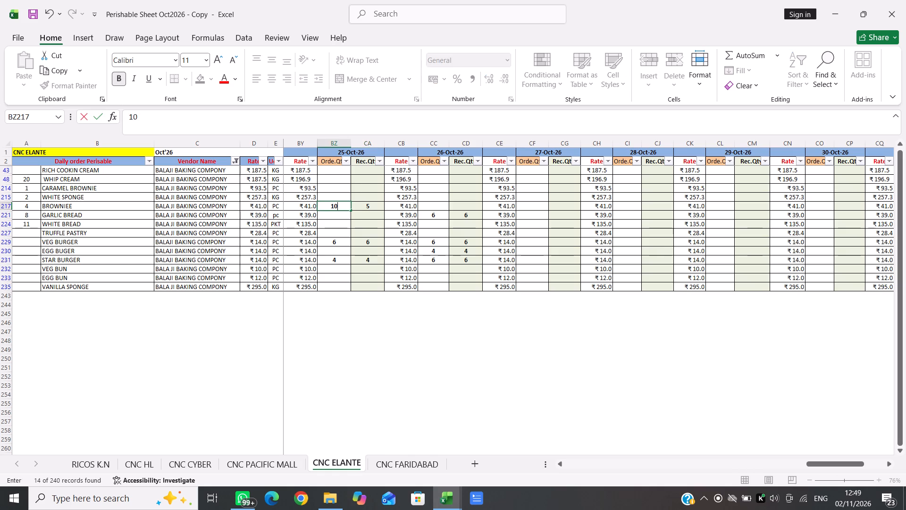
key(Right)
text(10)
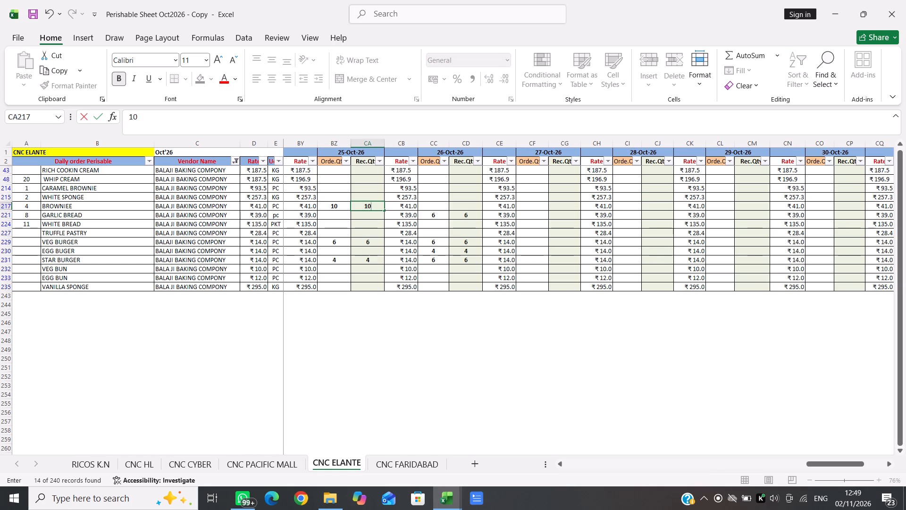
key(Down)
key(Up)
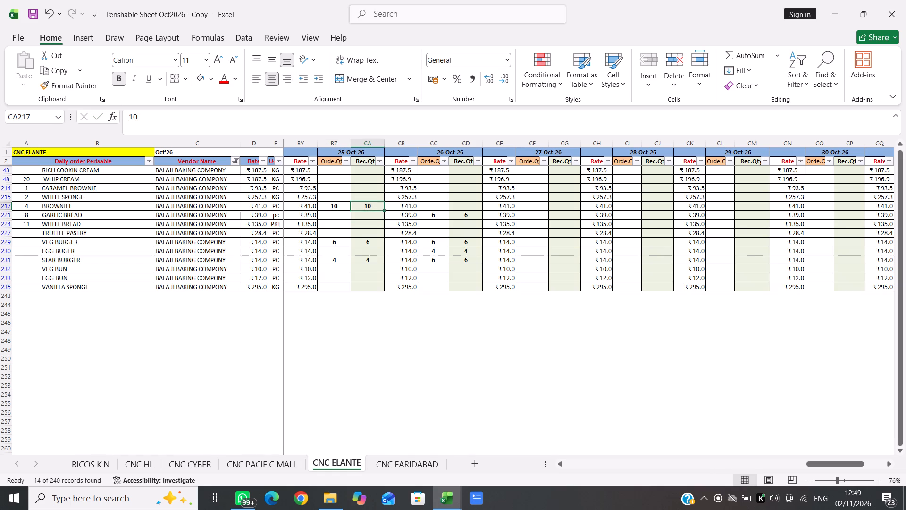
Enter 2 as both the order and received quantity of WHIP CREAM for 25-Oct-26.
key(Up)
key(Up)
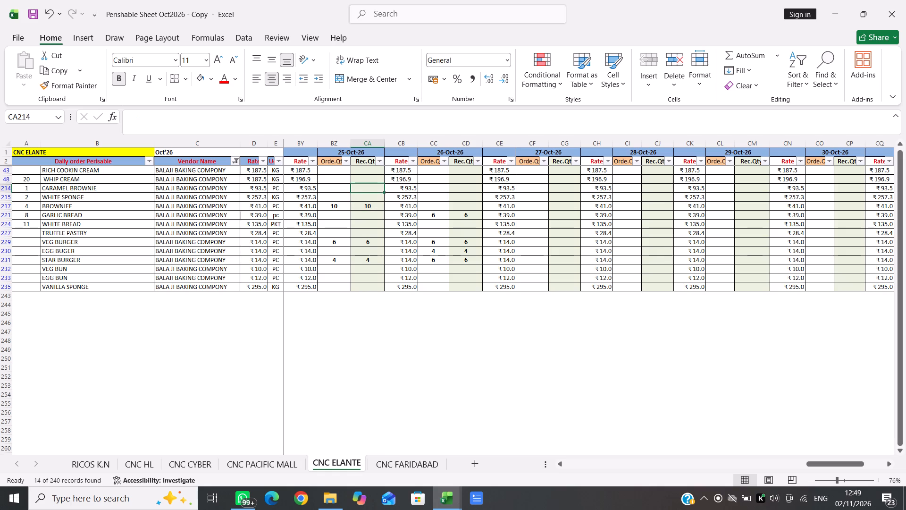
key(Up)
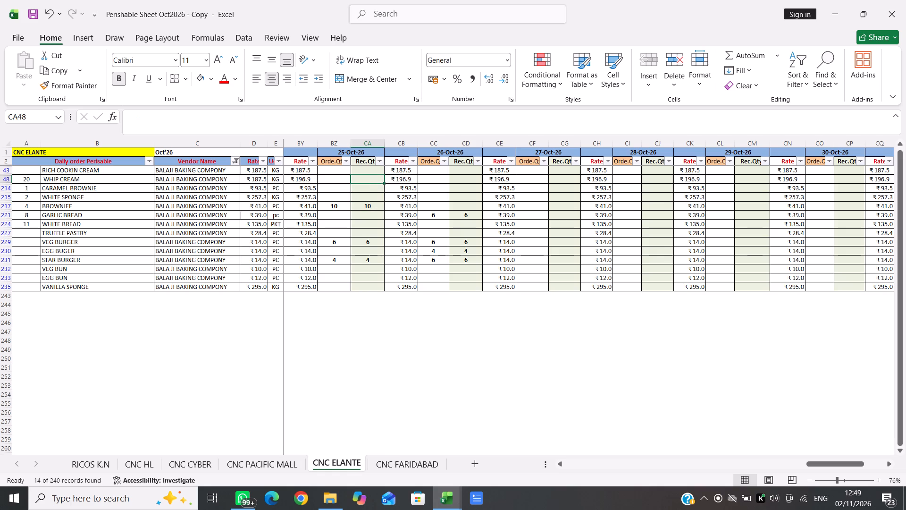
key(Left)
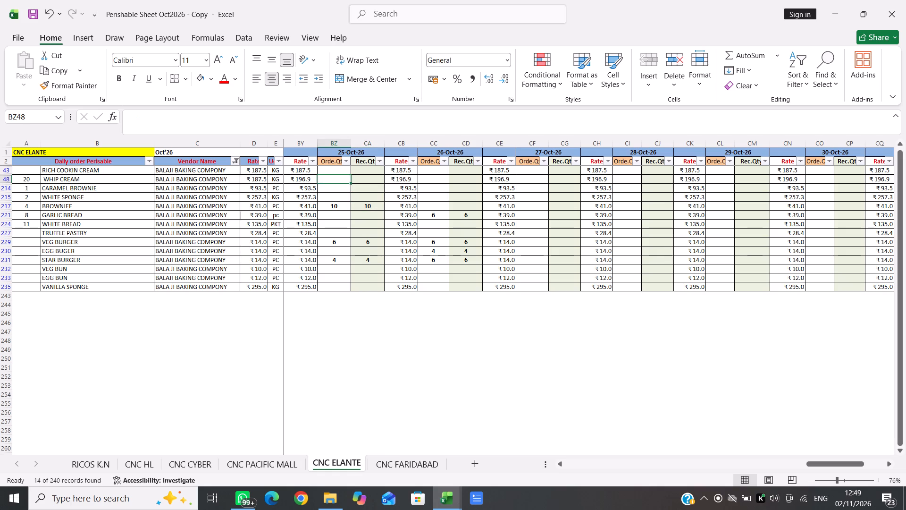
key(2)
key(Right)
key(2)
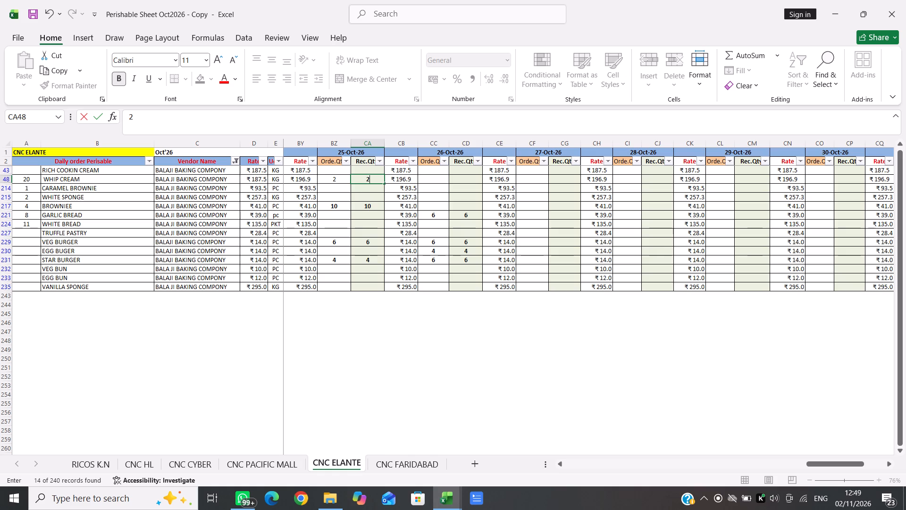
Enter 10 as both the order and received quantity of CARAMEL BROWNIE for 25-Oct-26.
key(Left)
key(Left)
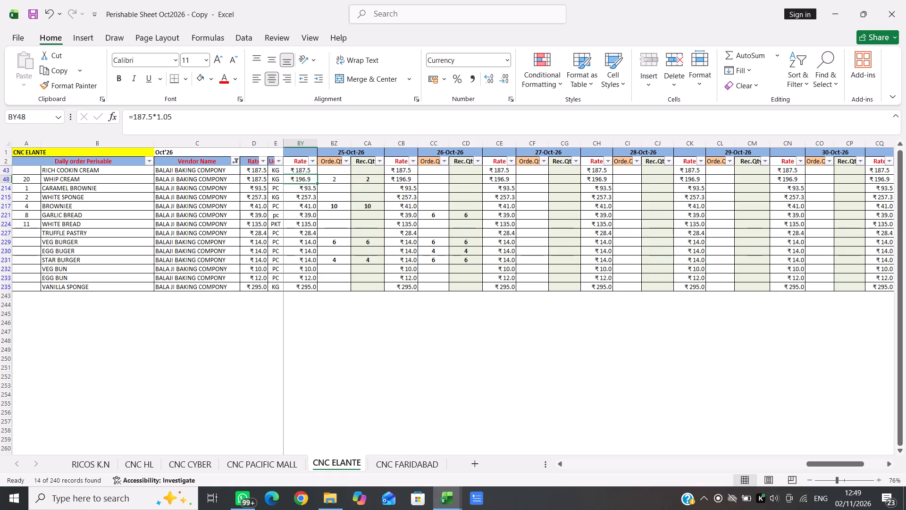
key(Down)
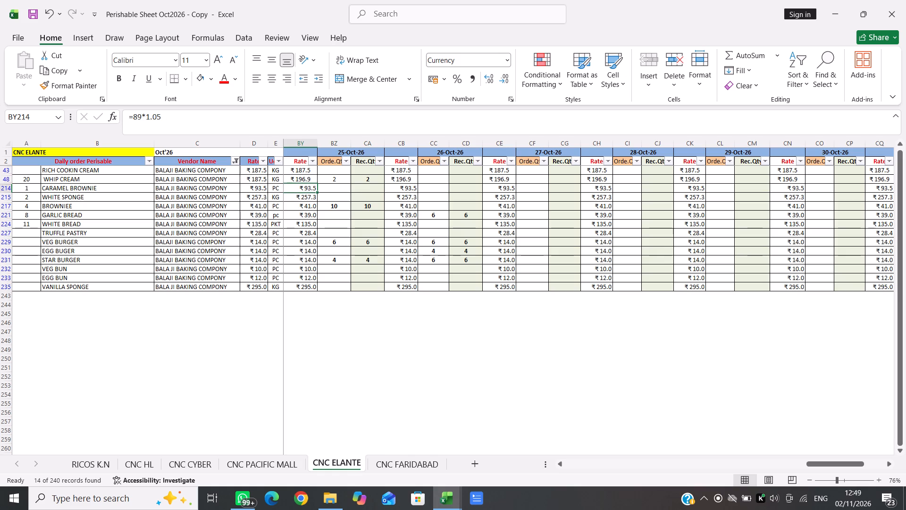
key(Right)
text(10)
key(Right)
text(10)
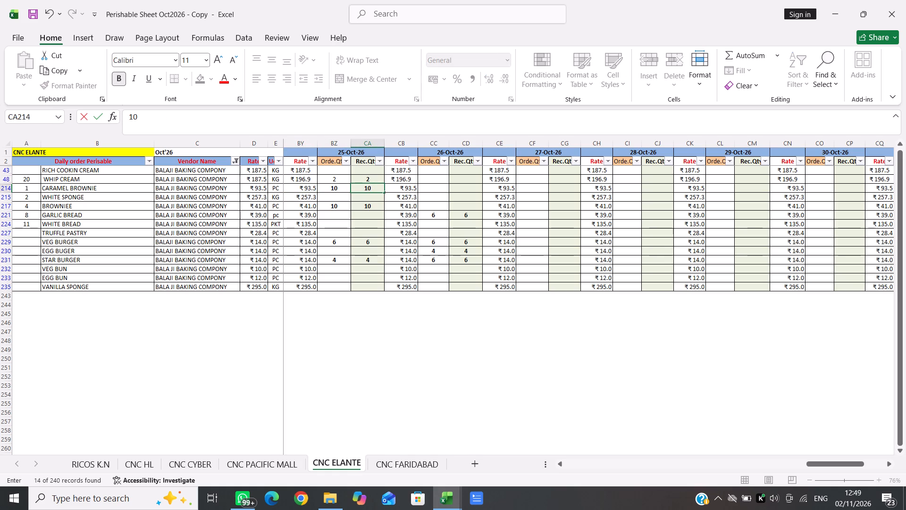
Enter matching 24-Oct-26 order and received quantities of 1 for WHITE BREAD, 10 for EGG BUGER and 6 for STAR BURGER.
scroll(328, 242, right, 1)
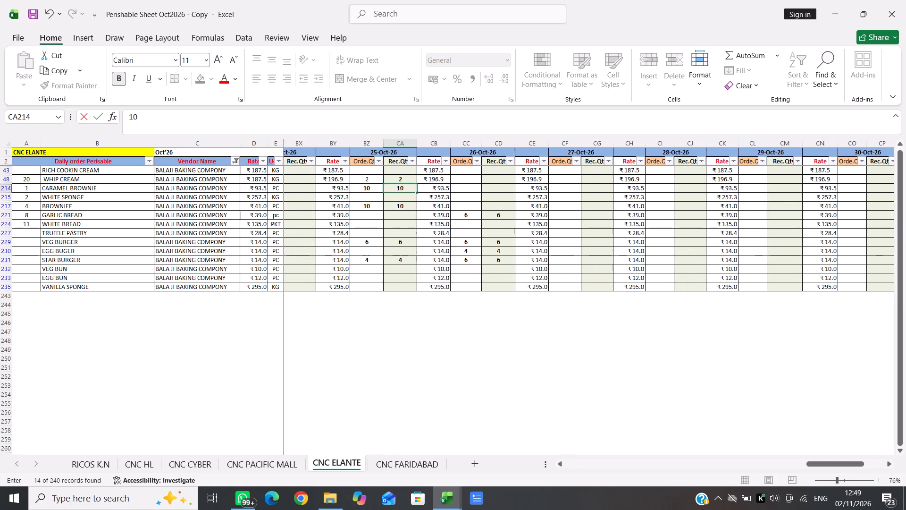
scroll(328, 242, right, 1)
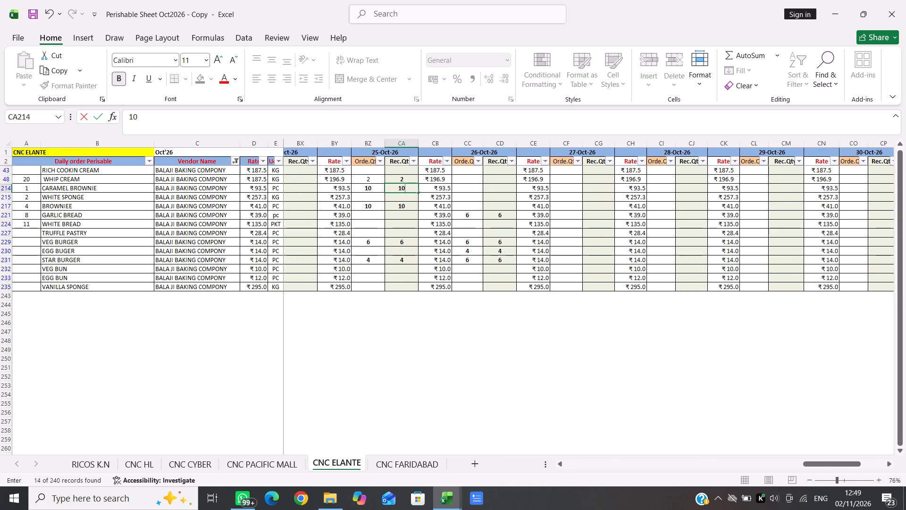
scroll(328, 242, right, 1)
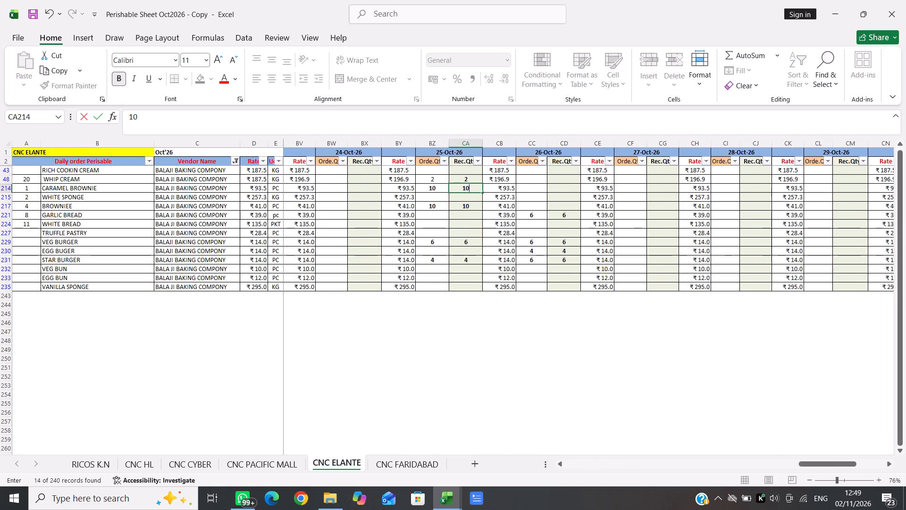
click(328, 213)
key(Down)
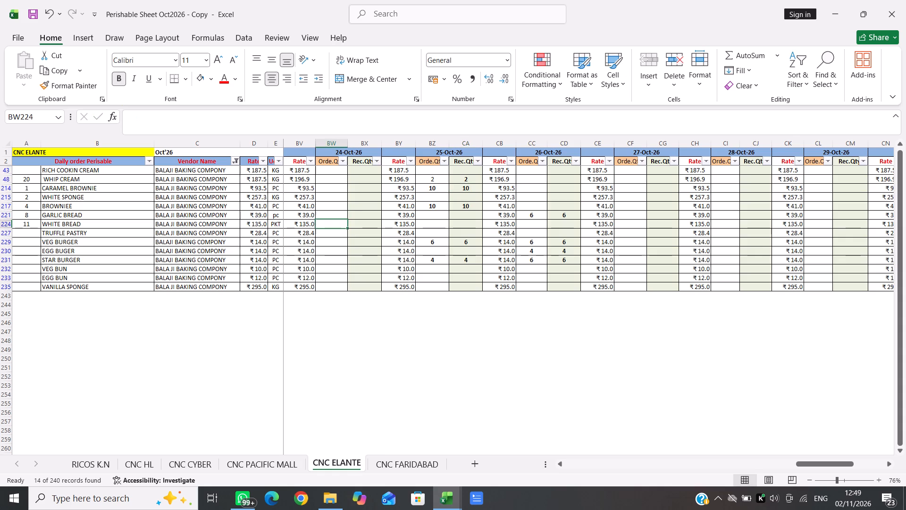
Enter 1 as both the order and received quantity of WHITE BREAD for 24-Oct-26.
key(Down)
key(Up)
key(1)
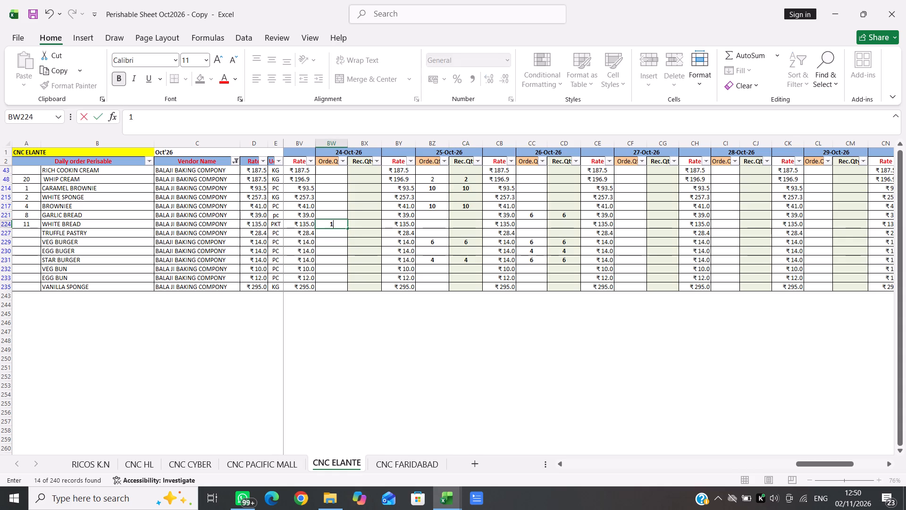
key(Right)
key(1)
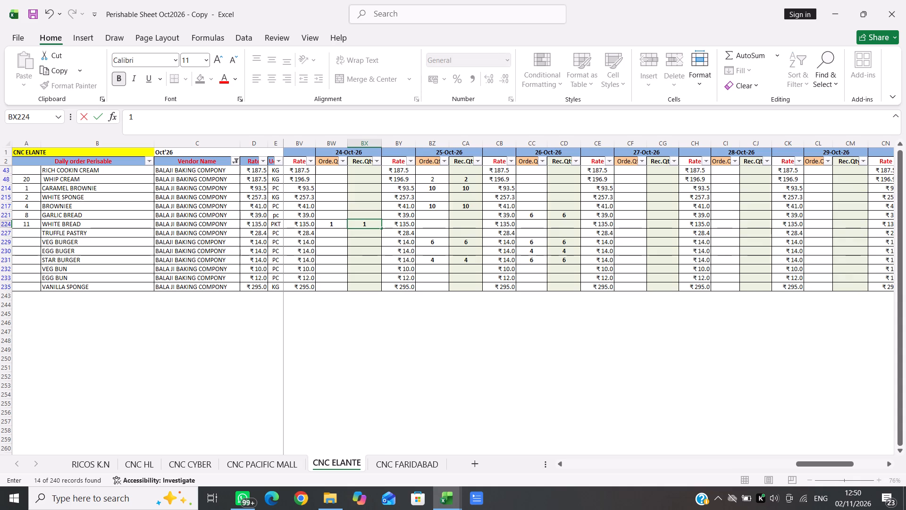
key(Down)
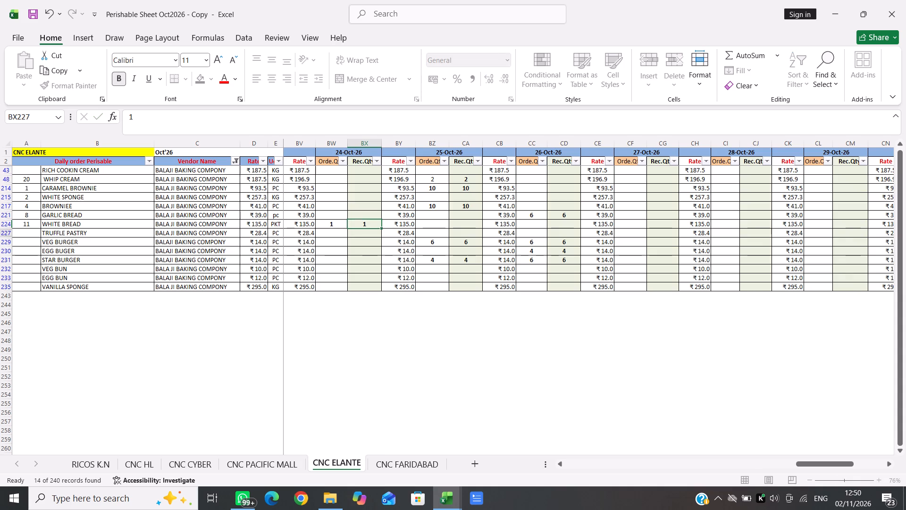
Enter 6 as both the received and order quantity of STAR BURGER for 24-Oct-26.
key(Down)
key(Down)
key(Down)
key(Up)
key(Up)
key(Up)
key(Down)
key(Down)
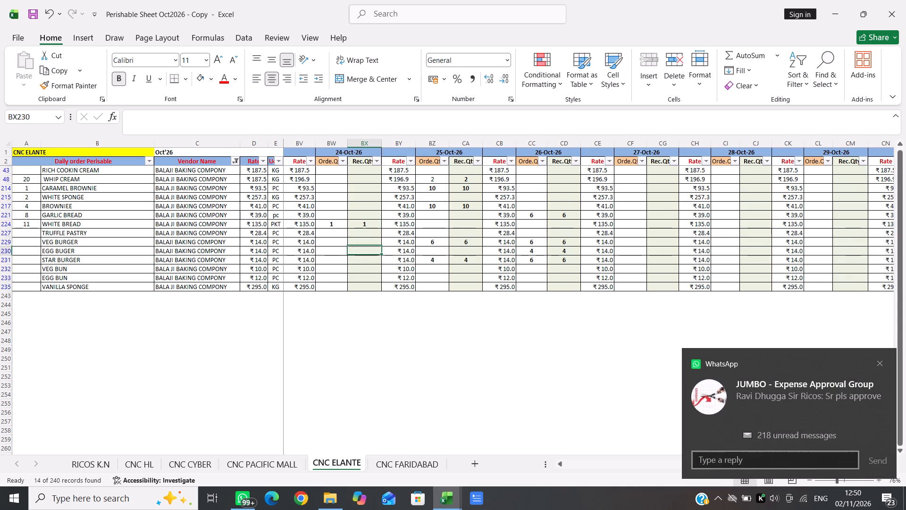
key(Up)
key(Up)
key(Down)
key(Up)
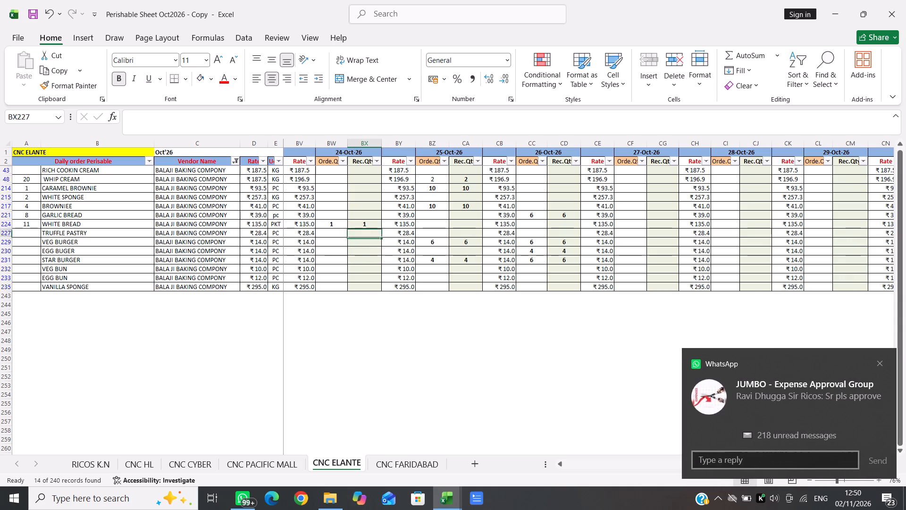
key(Up)
key(Up)
key(Up)
key(Up)
key(Down)
key(Down)
key(Down)
key(Down)
key(Down)
key(Down)
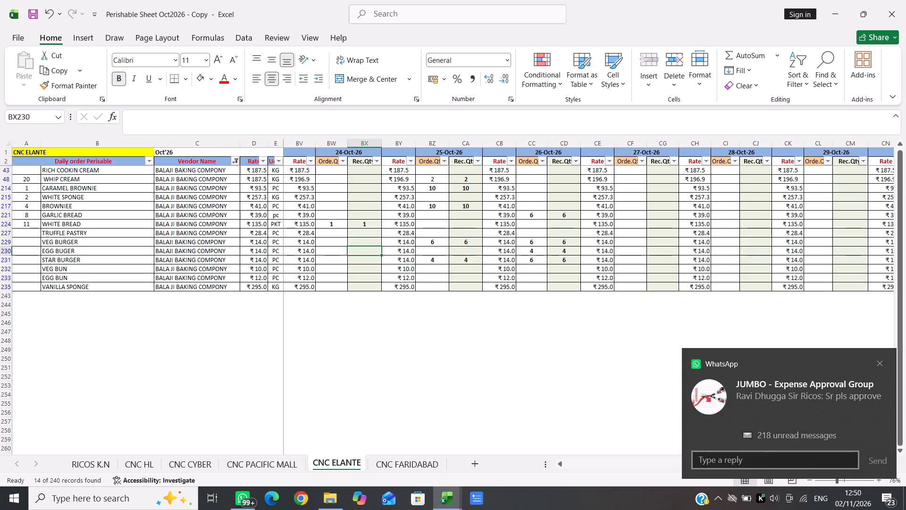
key(Down)
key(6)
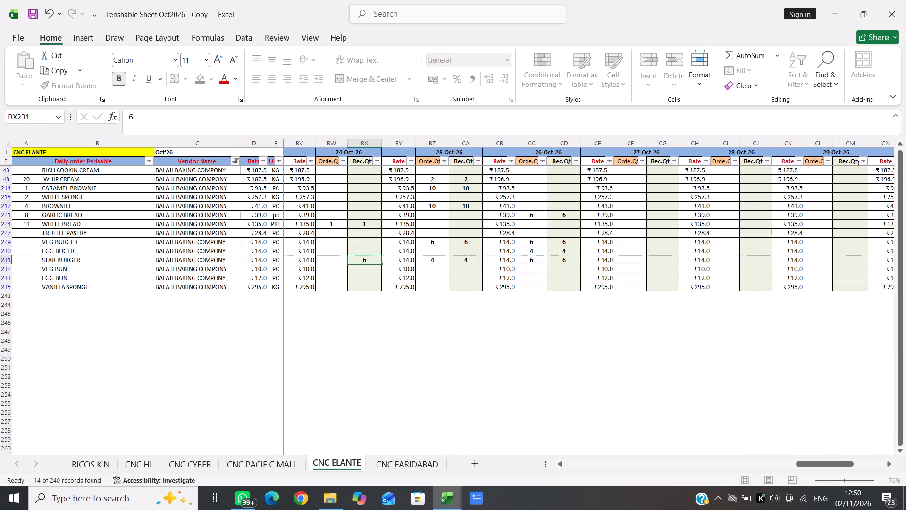
key(Left)
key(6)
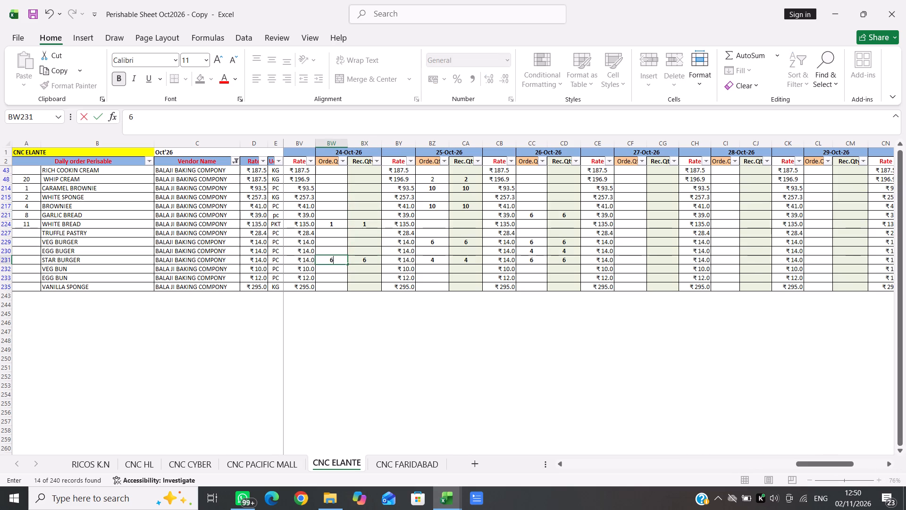
key(Down)
Enter 10 as both the order and received quantity of EGG BUGER for 24-Oct-26.
key(Up)
key(Up)
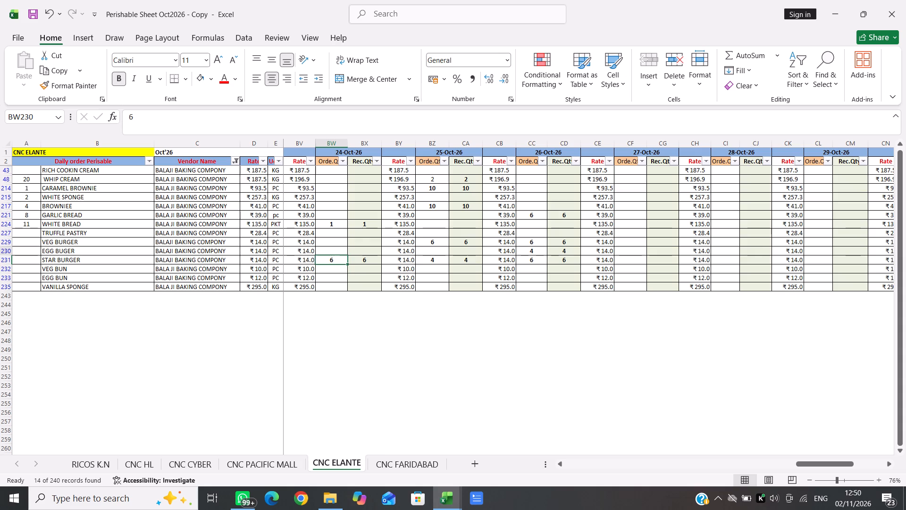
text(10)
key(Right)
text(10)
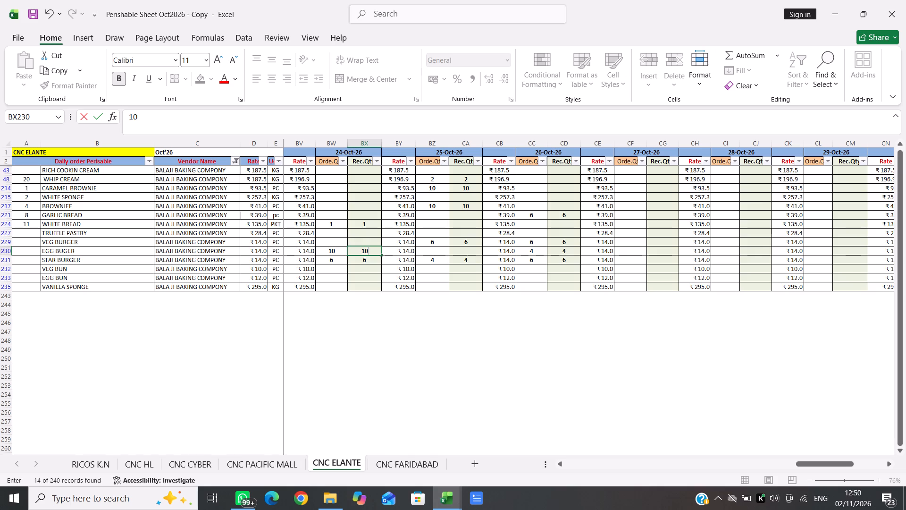
Enter 6 as both the order and received quantity of VEG BURGER for 22-Oct-26.
scroll(328, 213, right, 3)
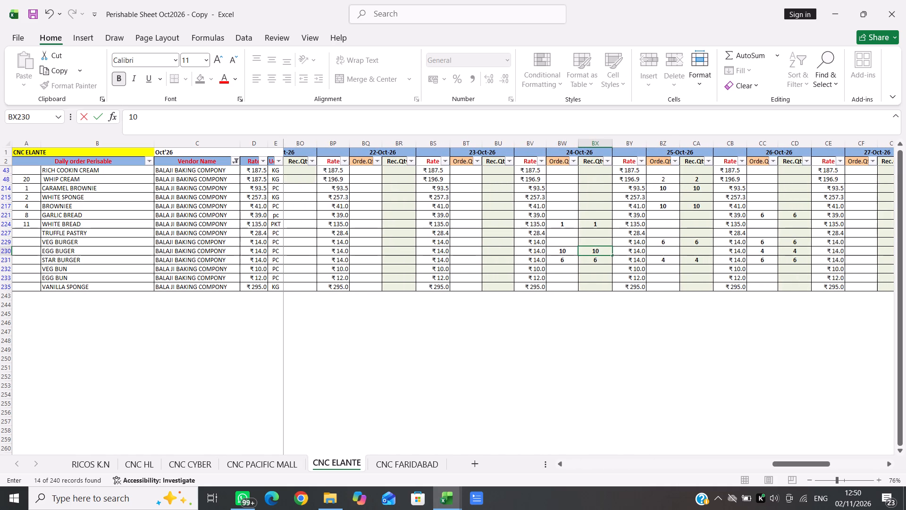
click(363, 207)
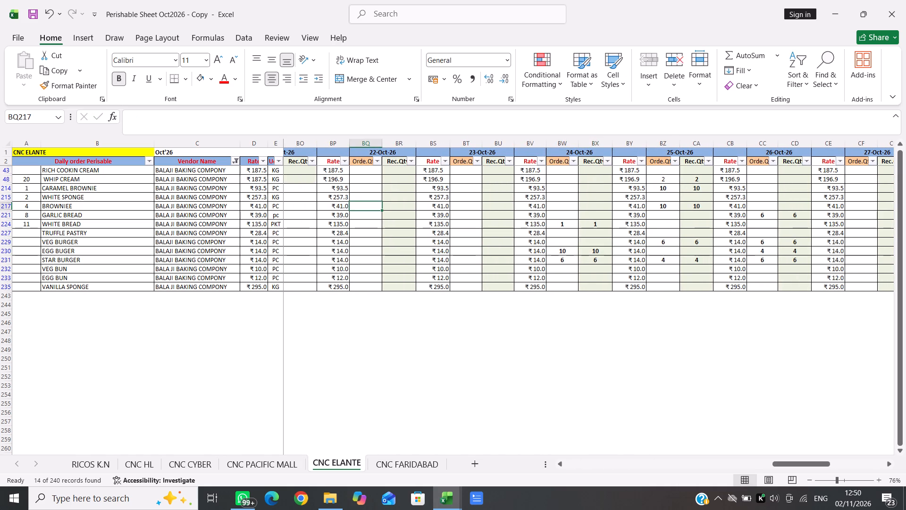
key(Down)
key(Down)
key(Down)
key(Down)
key(Down)
key(Down)
key(Up)
key(Up)
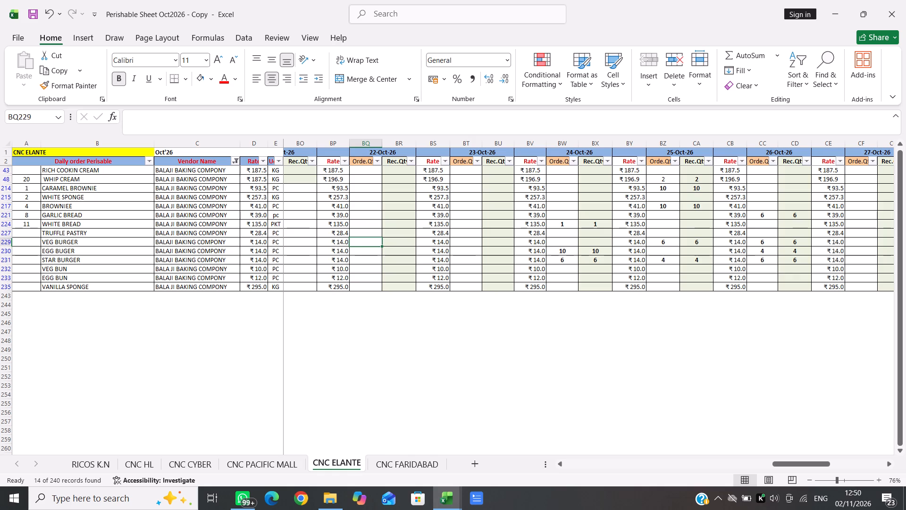
key(6)
key(Right)
key(6)
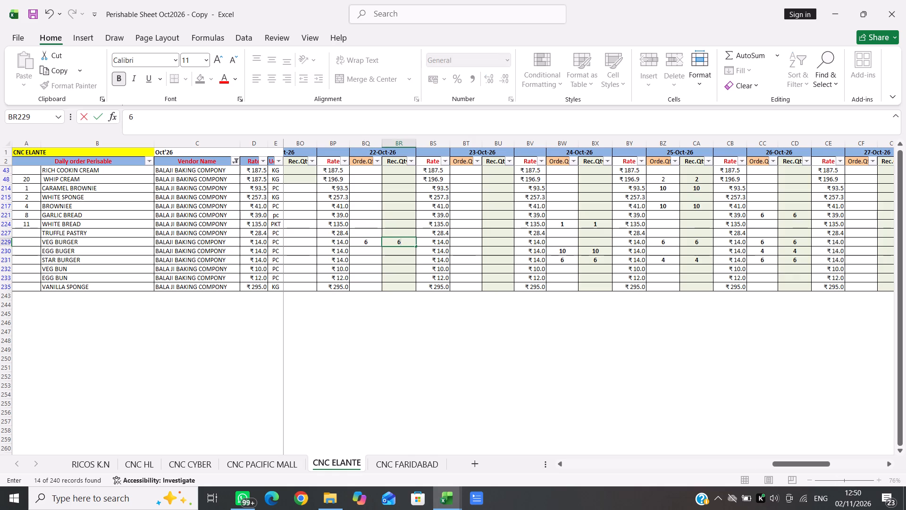
Enter 4 for EGG BUGER in the 22-Oct-26 received quantity and in the rate cell beside it.
key(Down)
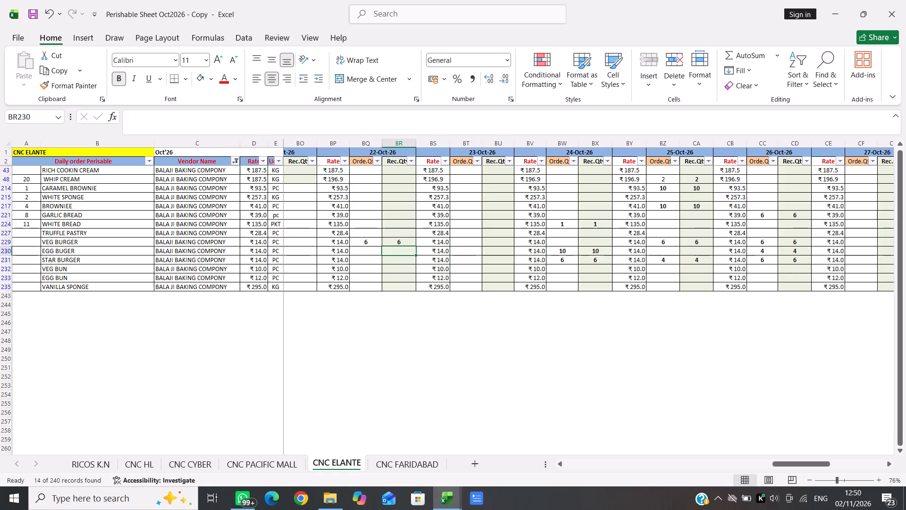
key(4)
key(Right)
key(4)
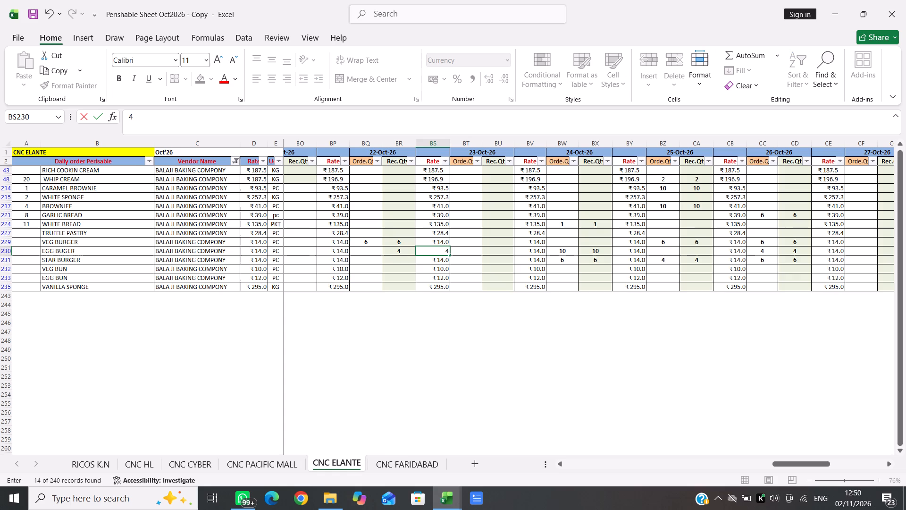
Undo the EGG BUGER rate entry and fill matching 22-Oct-26 quantities: GARLIC BREAD 4, EGG BUGER 4, STAR BURGER 2, VEG BUN 10.
key(Up)
key(Up)
key(Up)
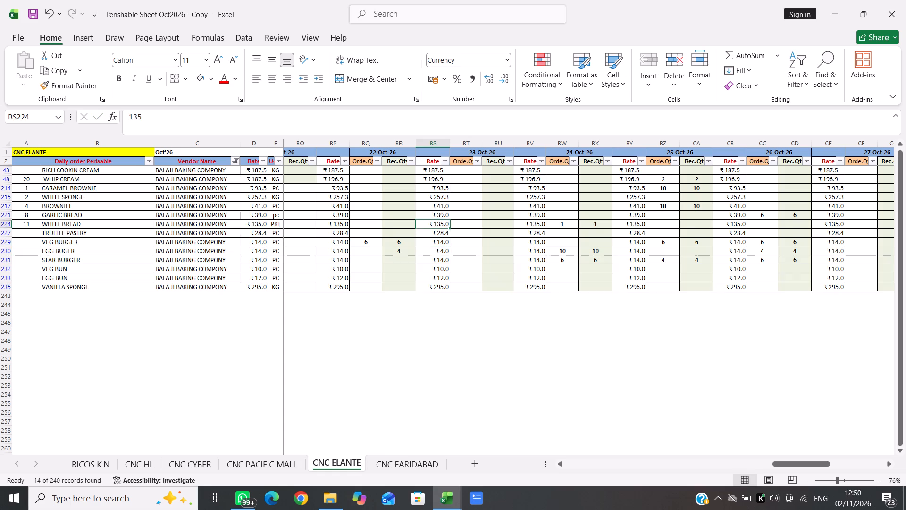
key(Up)
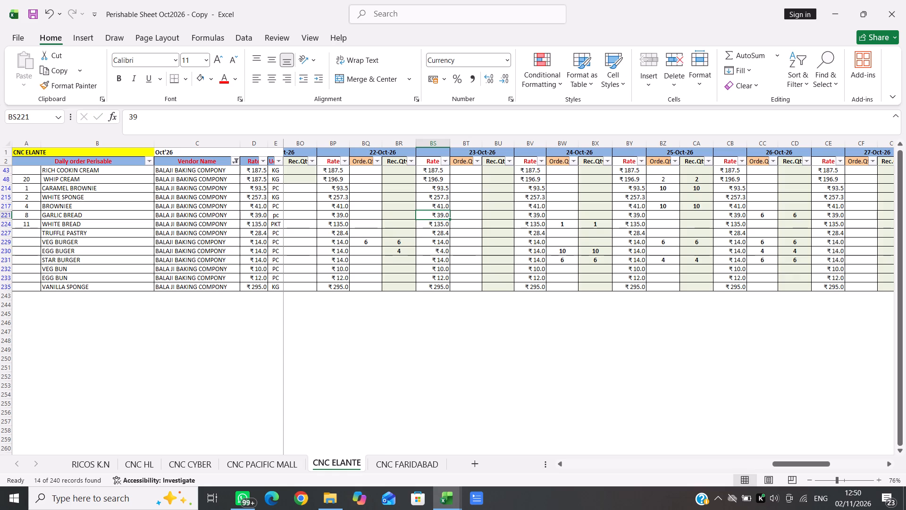
key(Right)
key(Right)
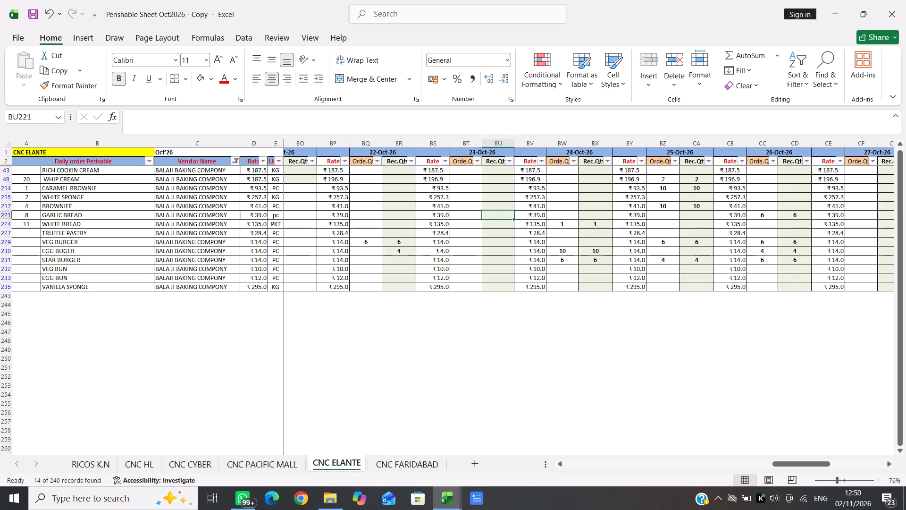
key(Left)
key(ctrl+z)
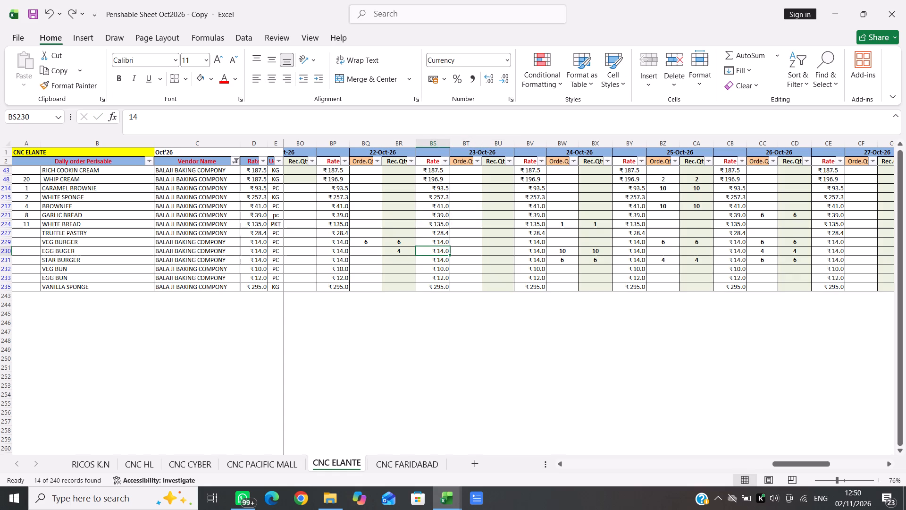
For 22-Oct-26, enter 4 as the EGG BUGER order quantity and 4 as both the order and received quantity of GARLIC BREAD.
key(Left)
key(Left)
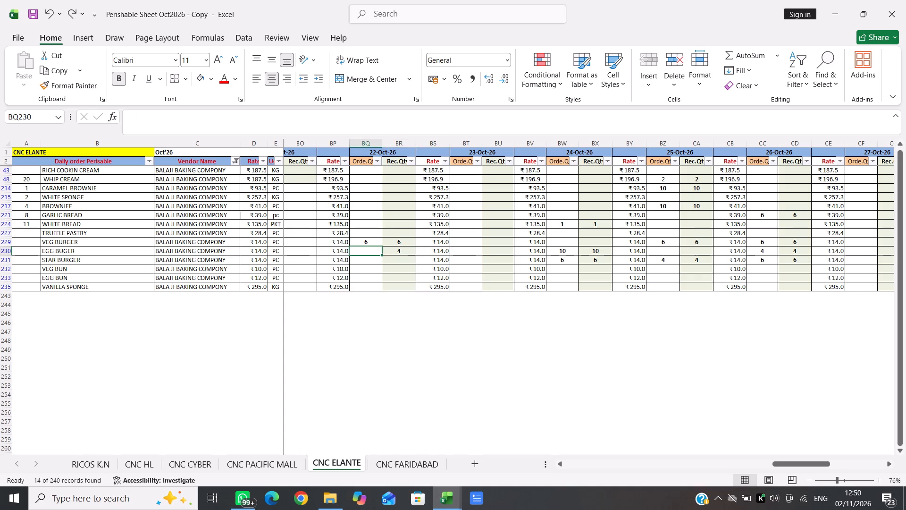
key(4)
key(Up)
key(Up)
key(Up)
key(Up)
key(Up)
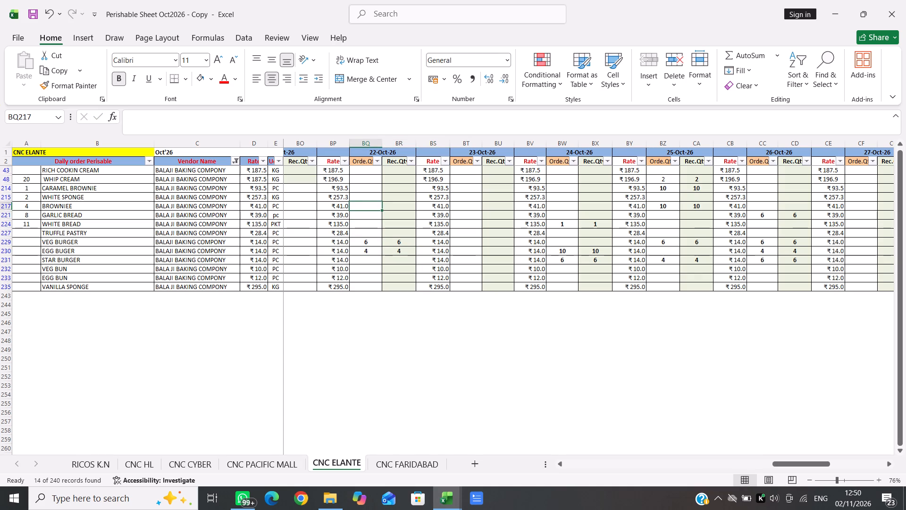
key(Down)
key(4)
key(Right)
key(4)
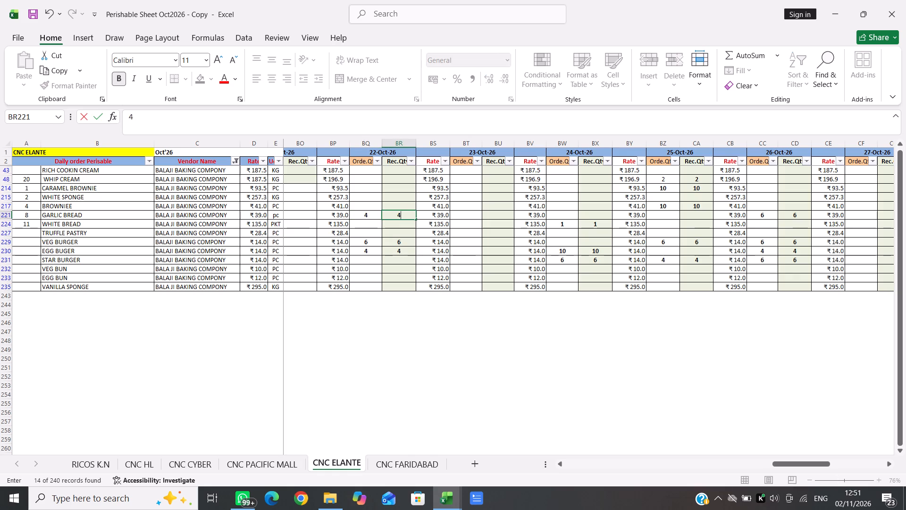
Enter matching 22-Oct-26 order and received quantities of 2 for STAR BURGER and 10 for VEG BUN.
key(Down)
key(Down)
key(Down)
key(Down)
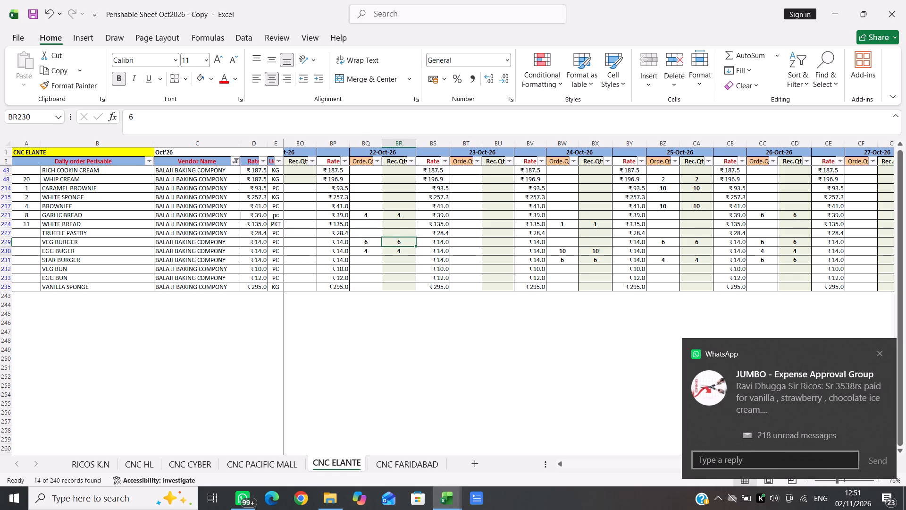
key(Down)
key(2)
key(Left)
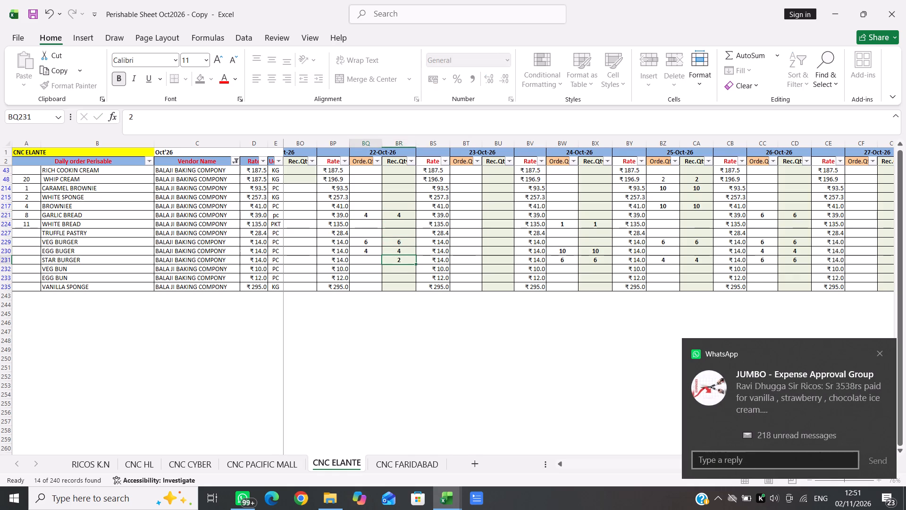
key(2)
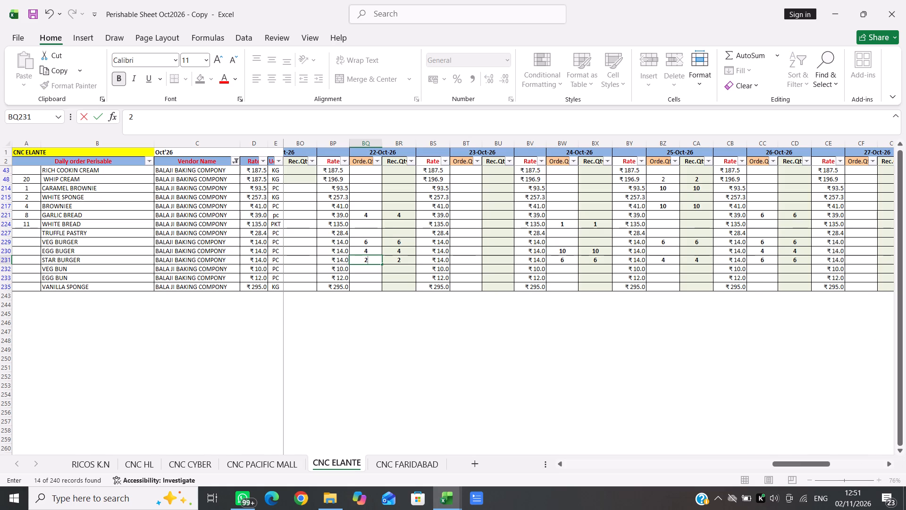
key(Down)
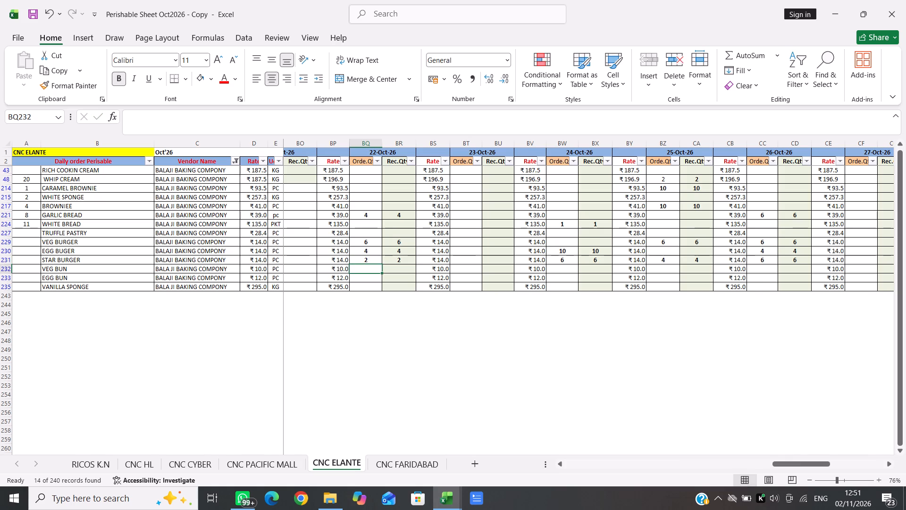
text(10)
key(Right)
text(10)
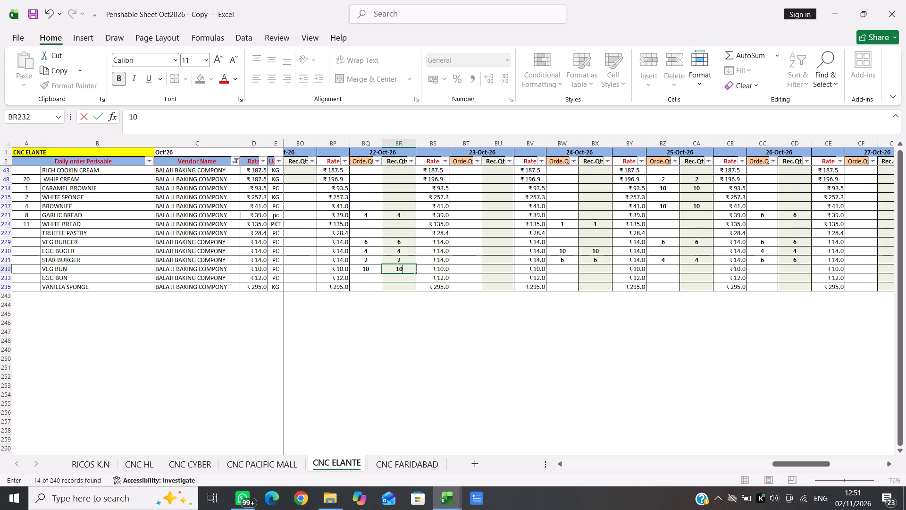
scroll(363, 207, right, 1)
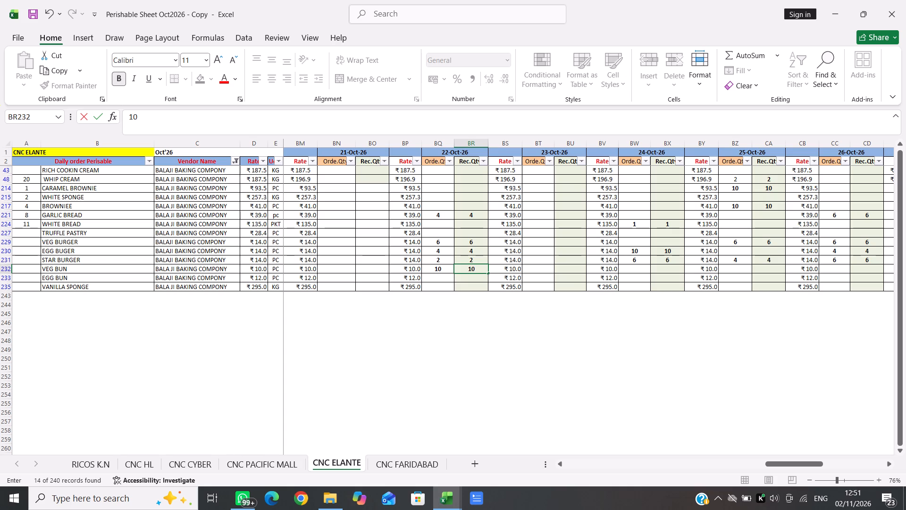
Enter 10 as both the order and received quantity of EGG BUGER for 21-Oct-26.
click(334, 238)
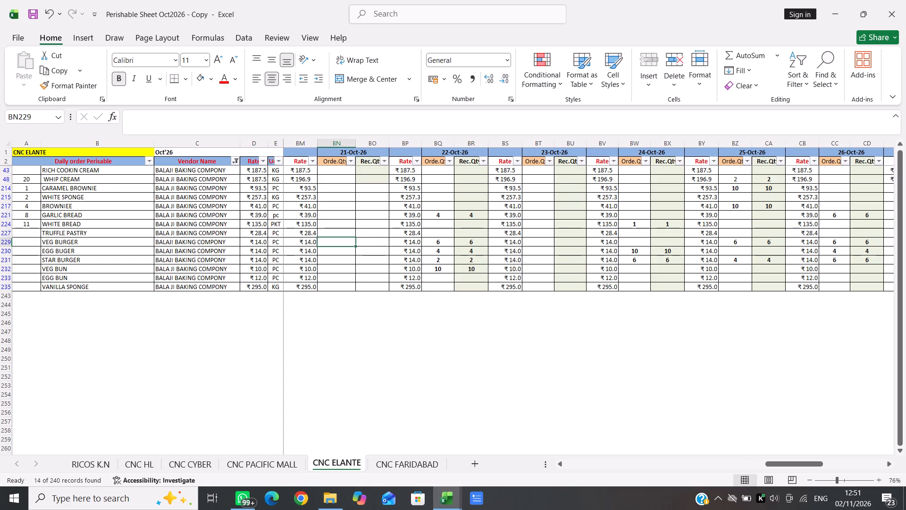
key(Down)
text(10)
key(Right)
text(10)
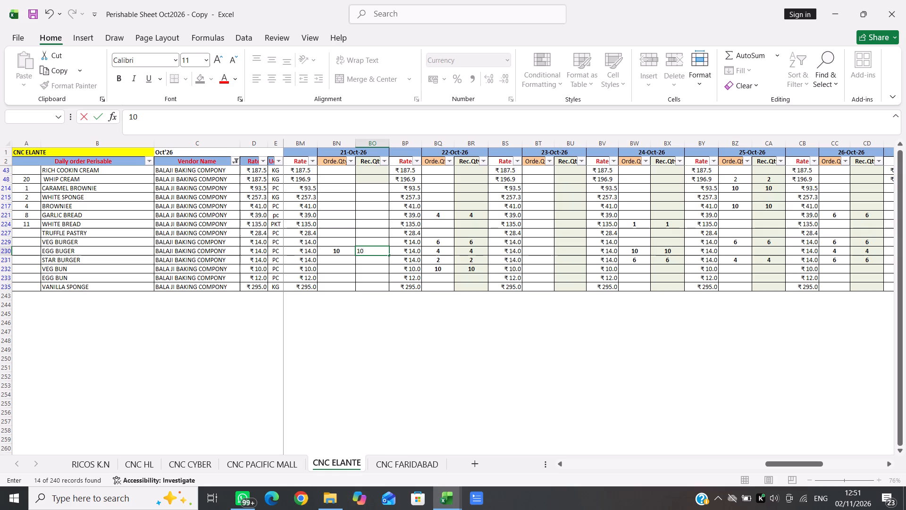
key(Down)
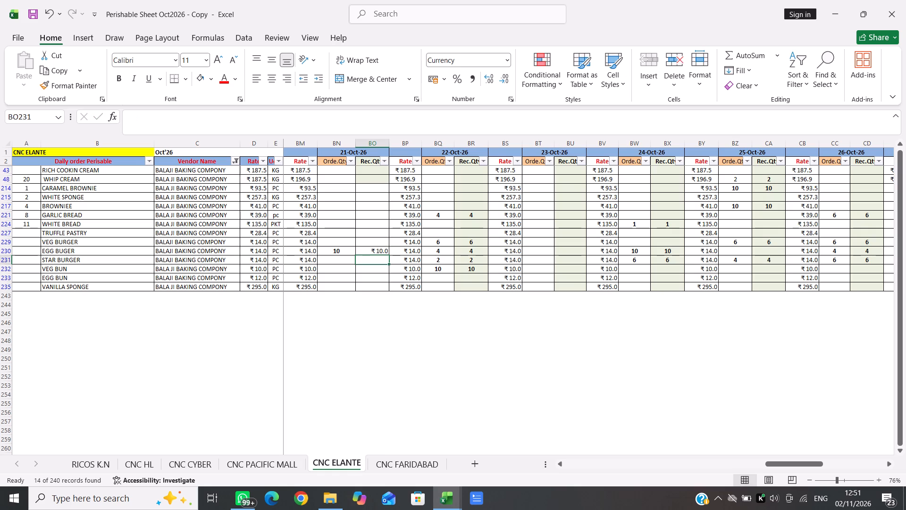
Apply the General number format to the 21-Oct-26 received quantity cells from RICH COOKIN CREAM through VANILLA SPONGE.
click(369, 171)
key(shift+Down)
key(shift+Down)
key(shift+Down)
key(shift+Down)
key(shift+Down)
key(shift+Down)
key(shift+Down)
key(shift+Down)
key(shift+Down)
key(shift+Down)
key(shift+Down)
key(shift+Down)
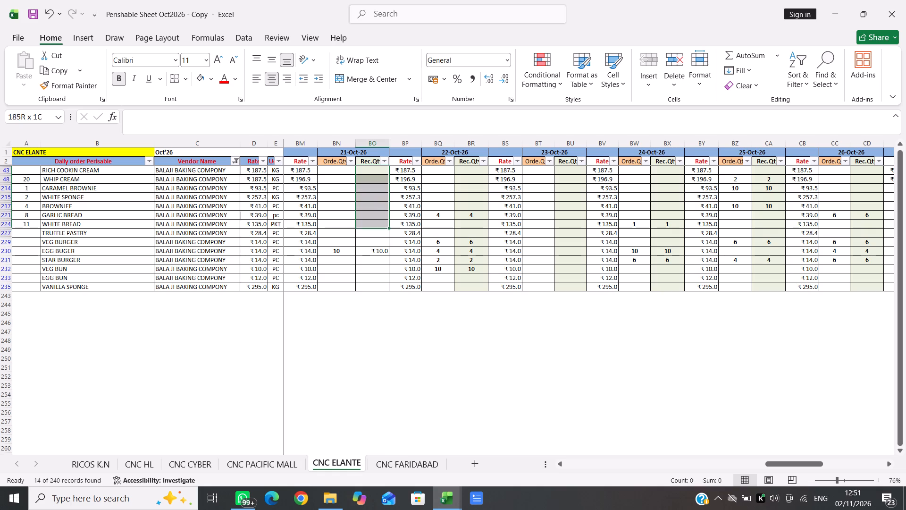
key(shift+Down)
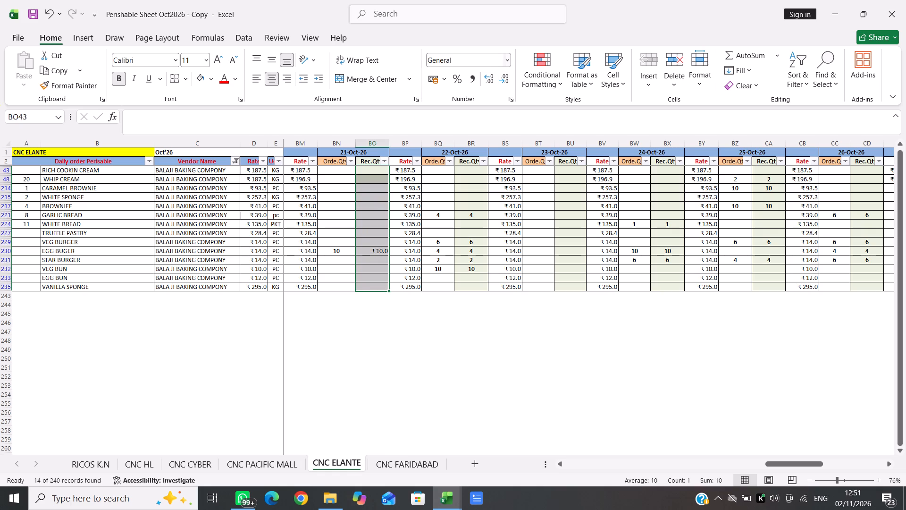
click(507, 59)
click(481, 90)
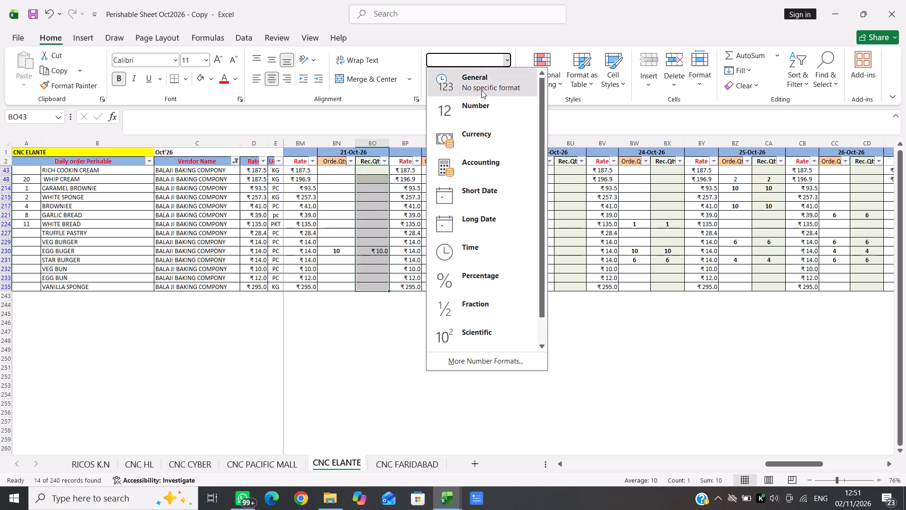
Enter 10 as both the received and order quantity of VEG BURGER for 21-Oct-26.
click(372, 223)
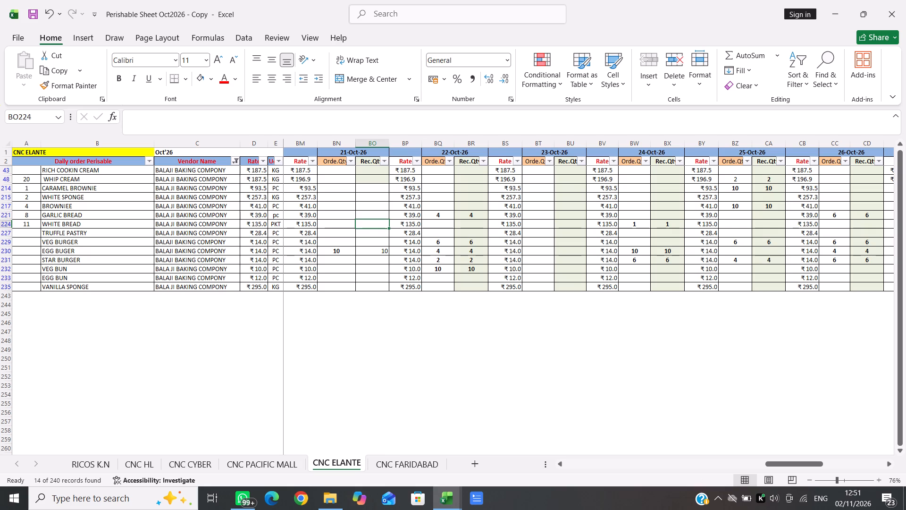
key(Down)
key(Down)
key(Down)
key(Down)
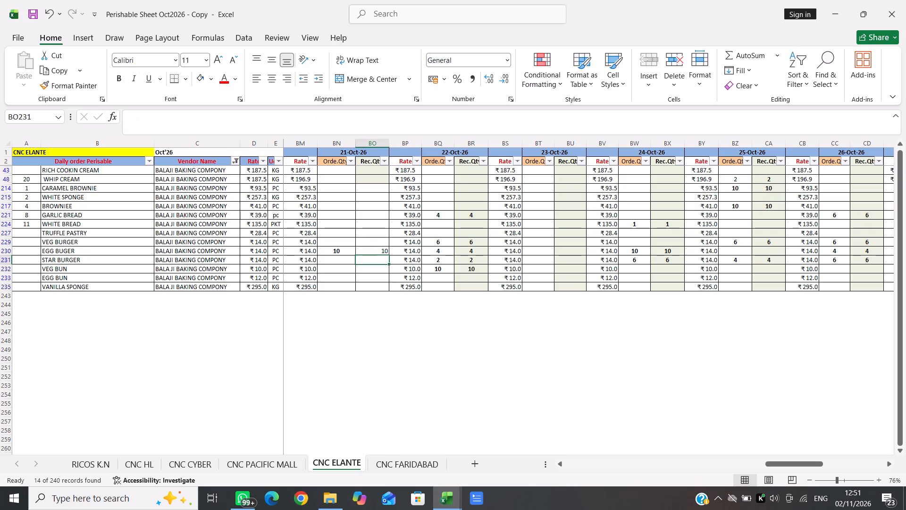
key(Up)
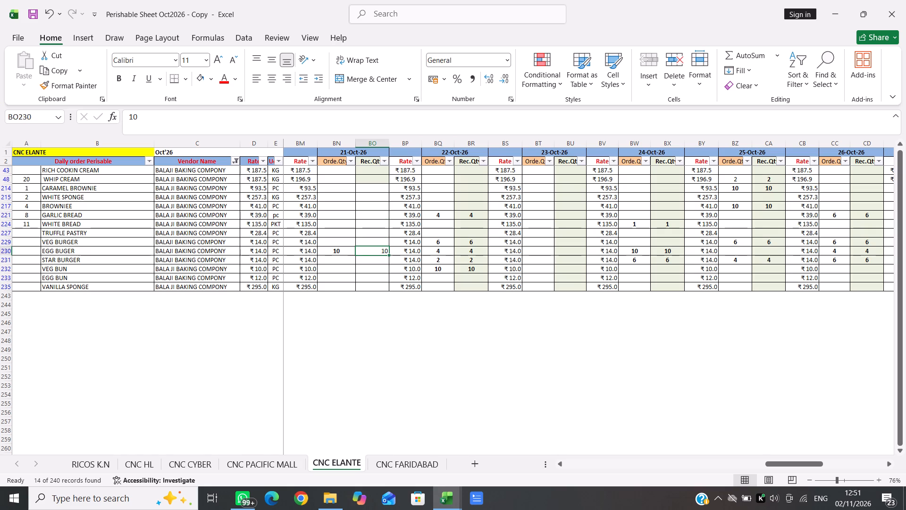
key(Up)
key(Down)
key(Up)
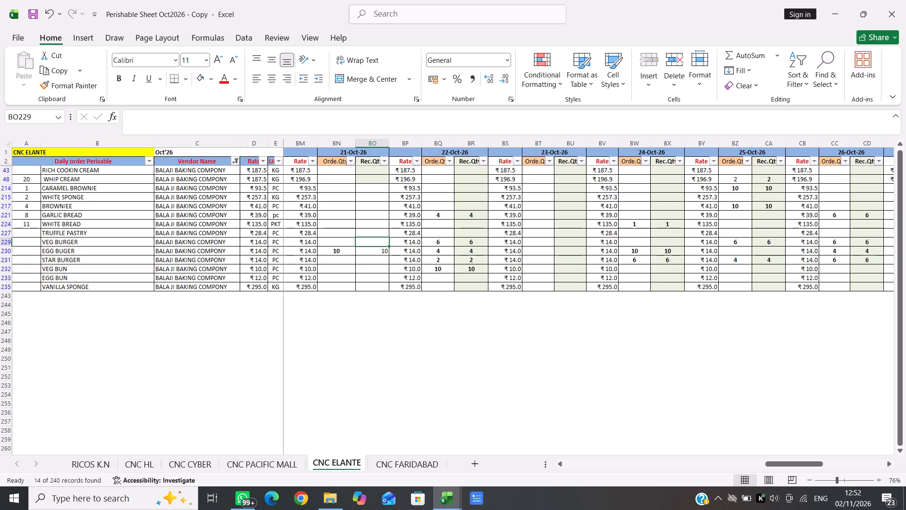
text(10)
key(Left)
text(10)
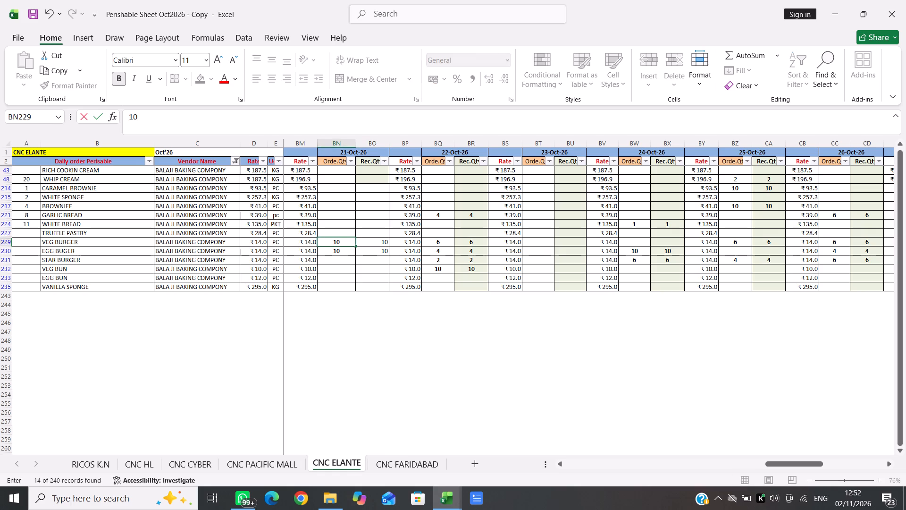
Set EGG BUGER's order and received quantities for 21-Oct-26 to 6.
key(Down)
key(6)
key(Right)
key(6)
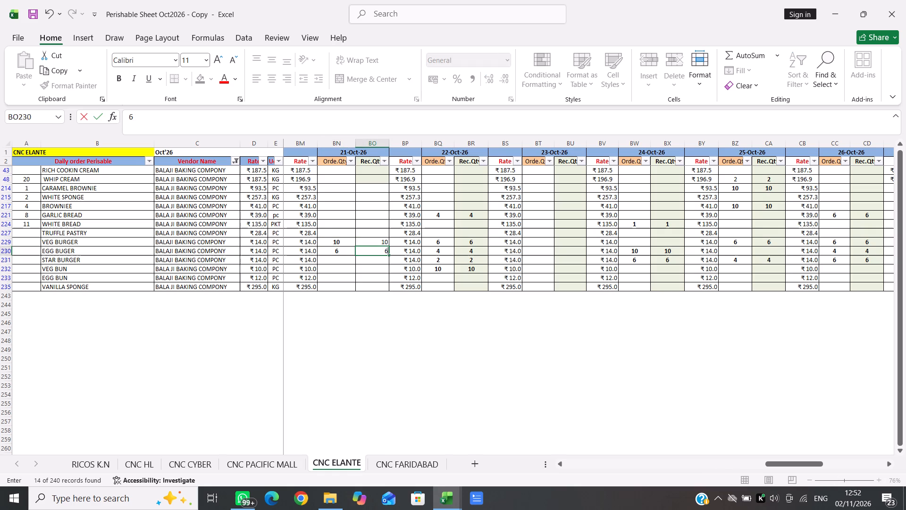
Enter 8 as both the received and order quantity of GARLIC BREAD for 21-Oct-26.
key(Up)
key(Up)
key(Up)
key(Up)
key(Down)
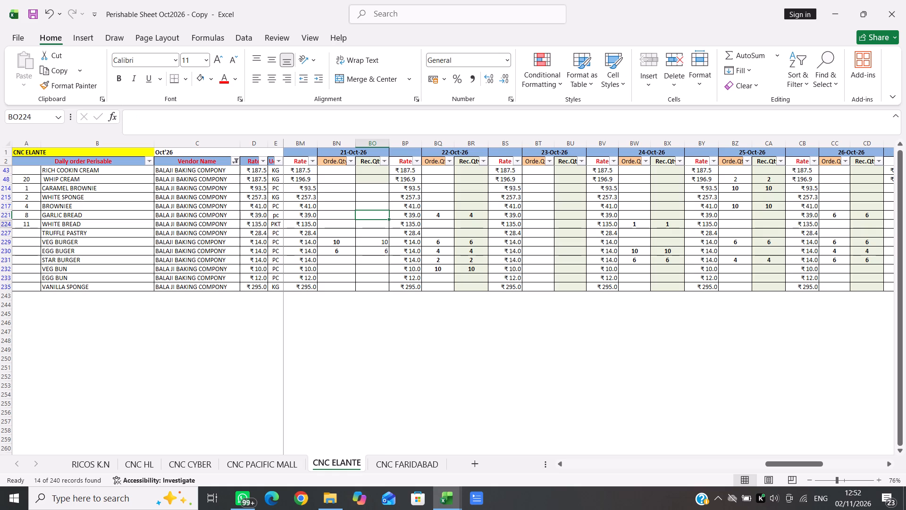
key(Up)
key(Up)
key(Up)
key(Down)
key(Down)
key(Up)
key(Down)
key(8)
key(Left)
key(8)
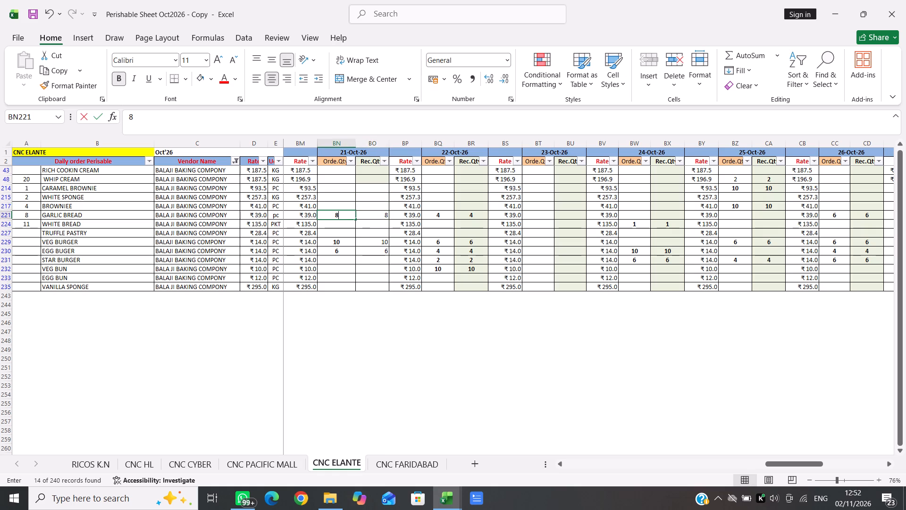
Enter 20 as both the order and received quantity of VEG BUN for 21-Oct-26.
key(Down)
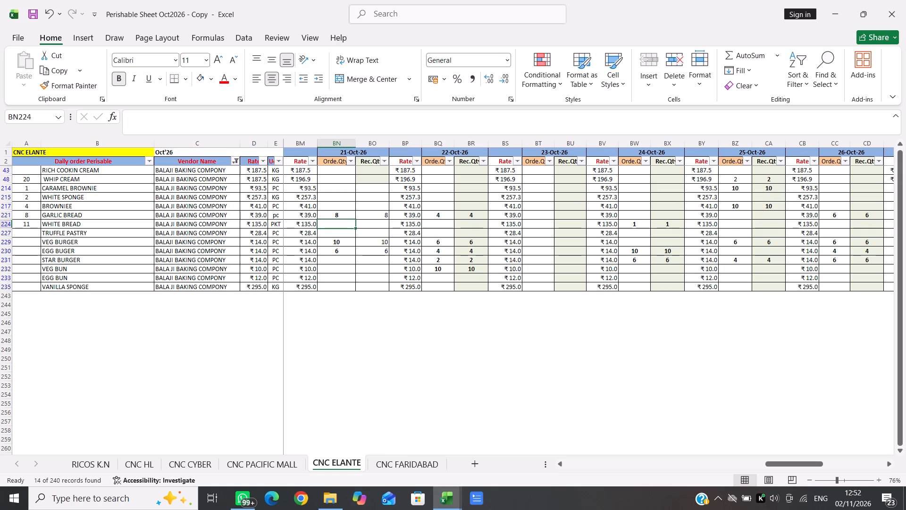
key(Up)
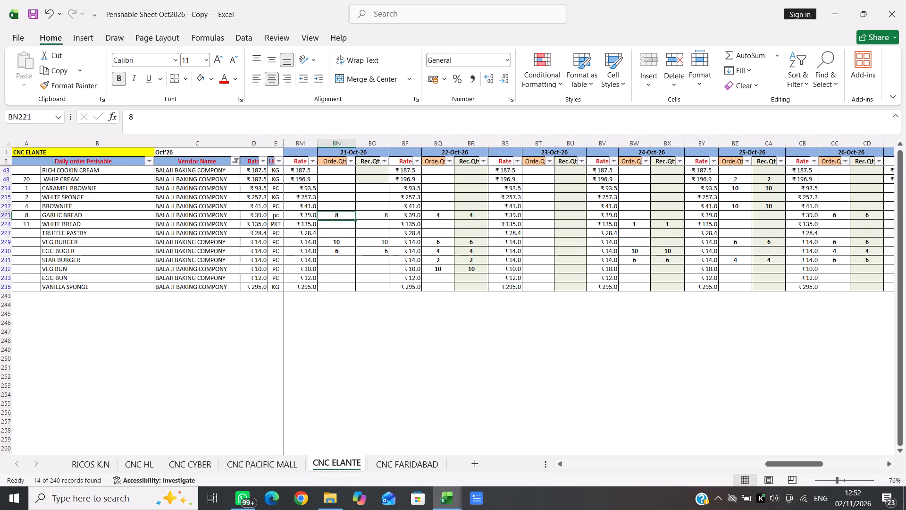
key(Up)
key(Down)
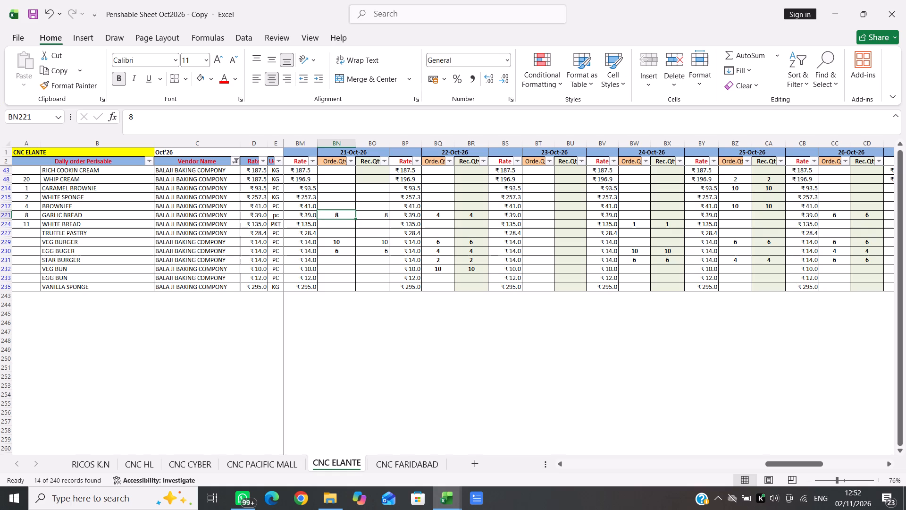
key(Down)
key(Down)
key(Down)
key(Down)
key(Down)
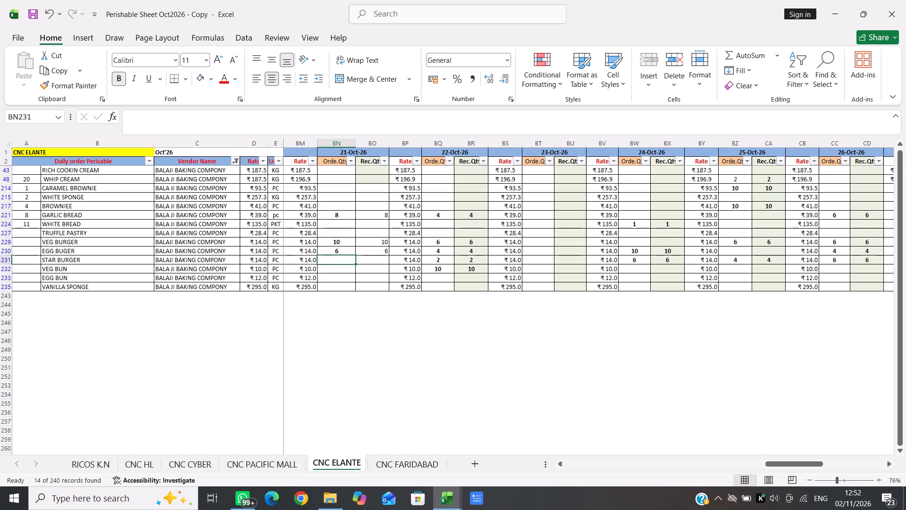
key(Down)
text(20)
key(Right)
text(20)
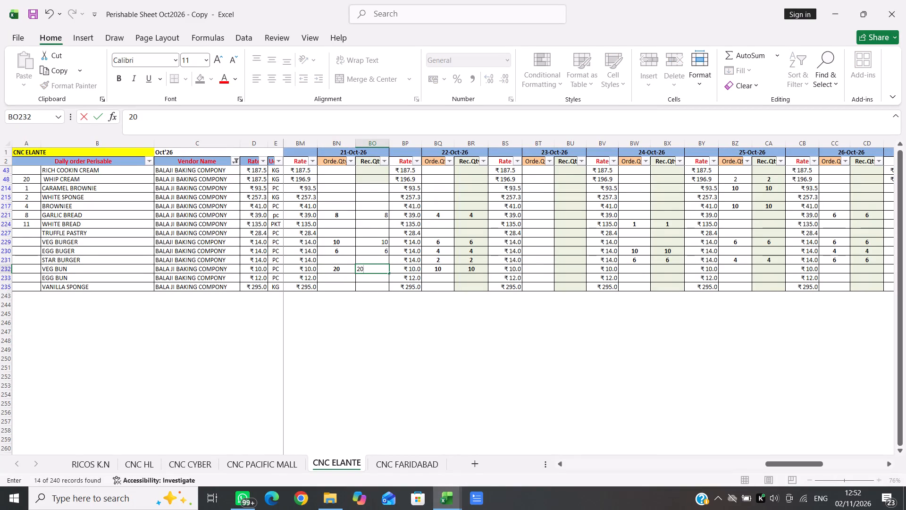
key(Down)
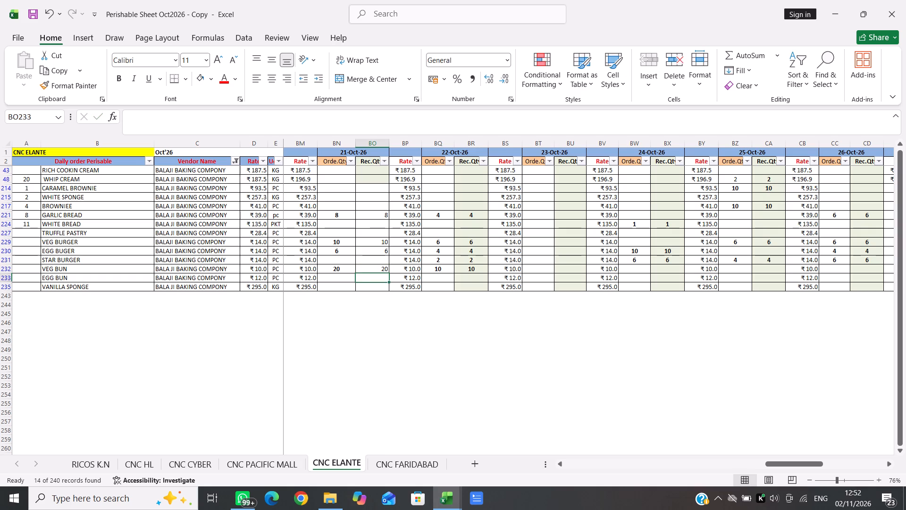
Enter 15 as both the received and order quantity of EGG BUN for 21-Oct-26.
text(15)
key(Left)
text(15)
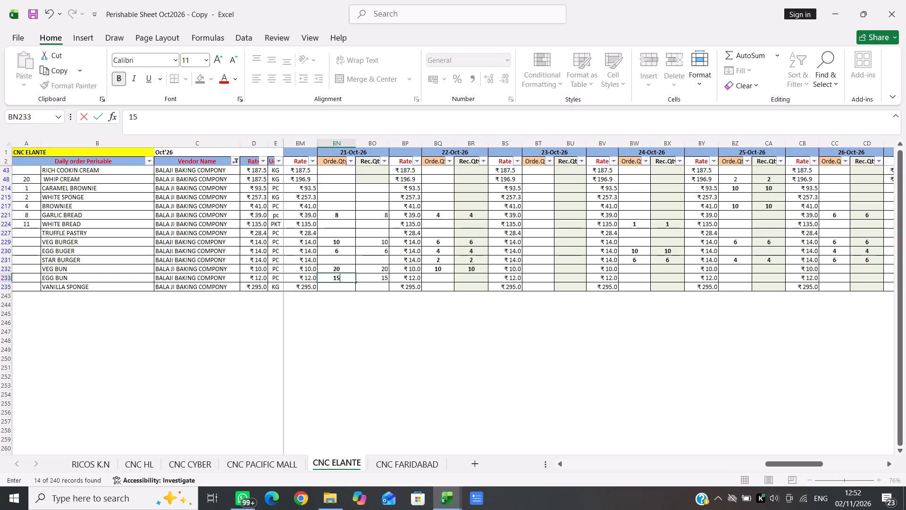
key(Up)
Set WHIP CREAM's order and received quantities for 21-Oct-26 to 2.
key(Up)
key(Up)
key(Up)
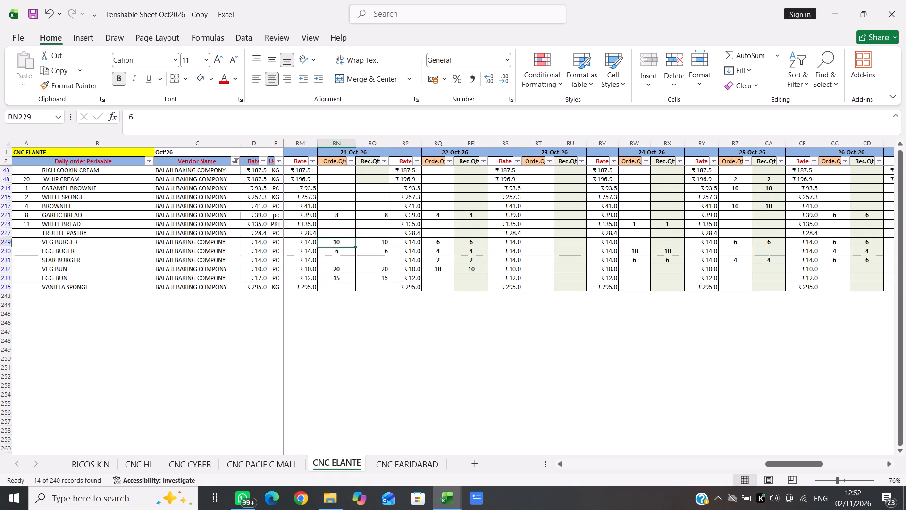
key(Up)
key(Up)
key(Up)
key(Up)
key(Up)
key(Up)
key(Up)
key(2)
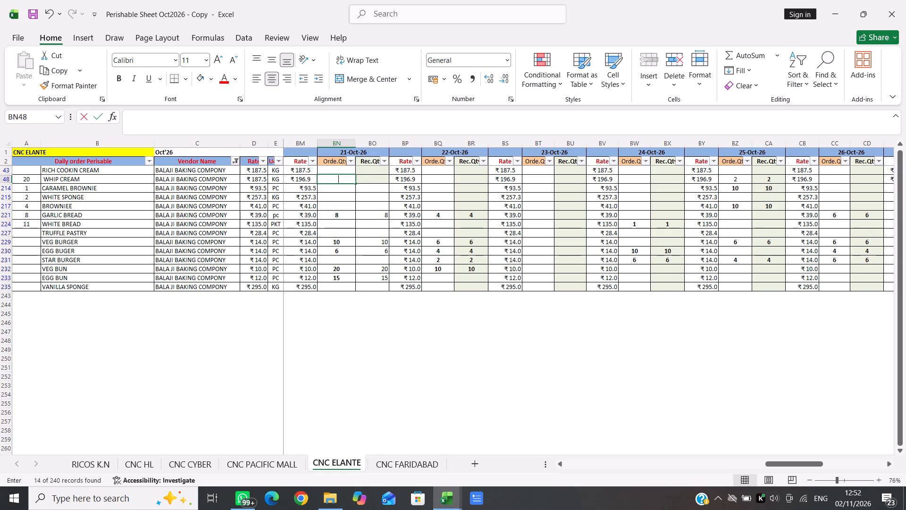
key(Right)
key(2)
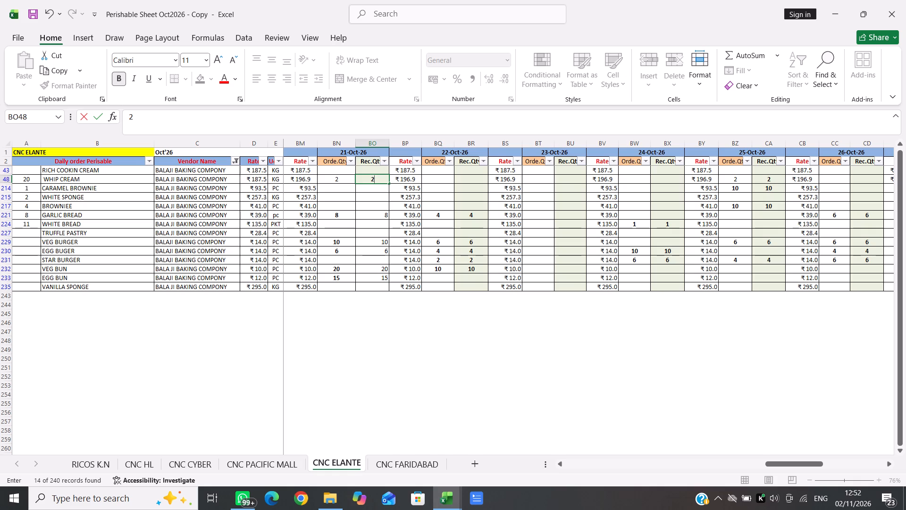
key(Down)
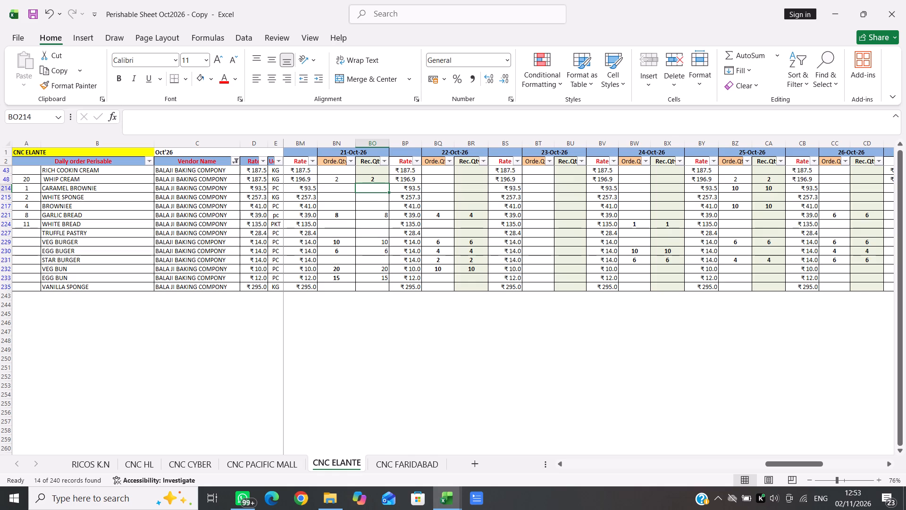
Enter 14 as both the order and received quantity of VEG BURGER for 20-Oct-26.
scroll(372, 223, right, 2)
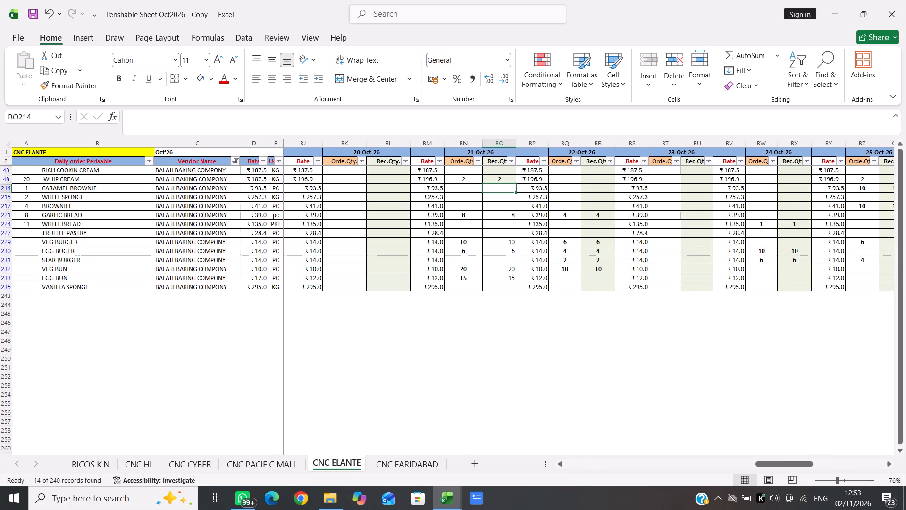
click(340, 251)
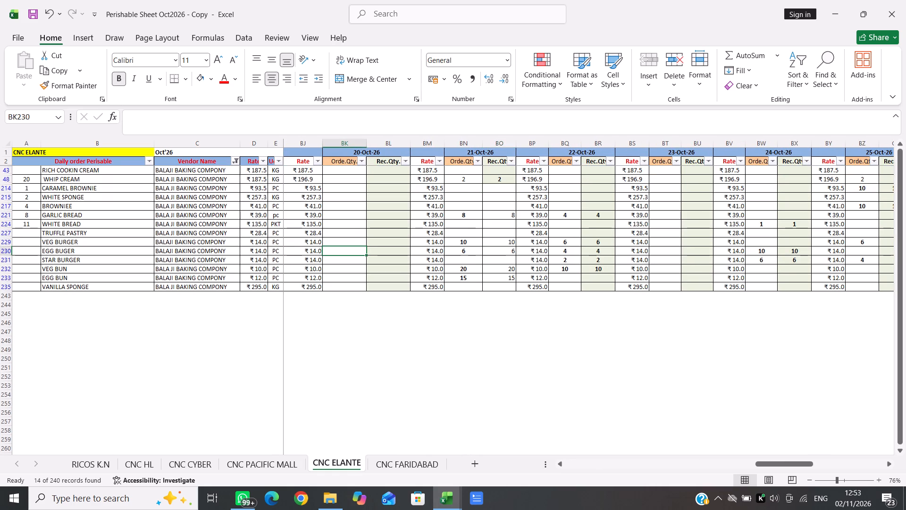
key(Up)
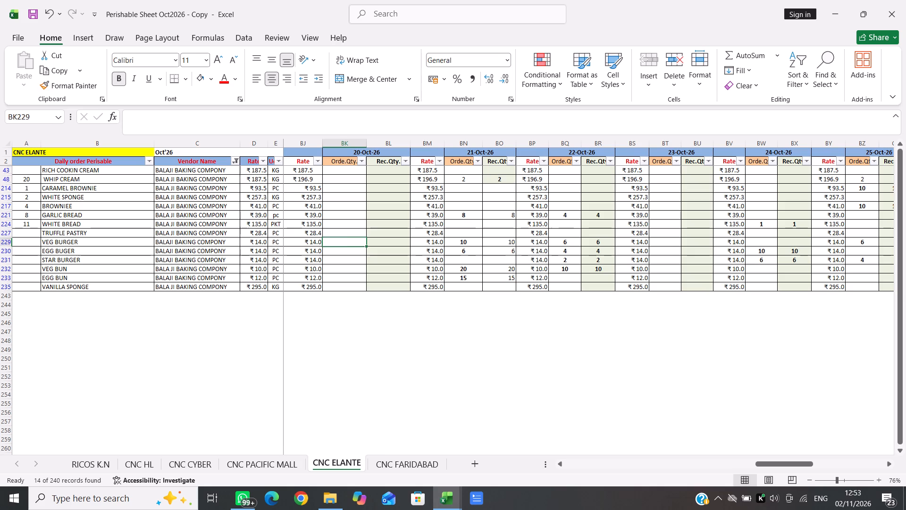
key(1)
key(4)
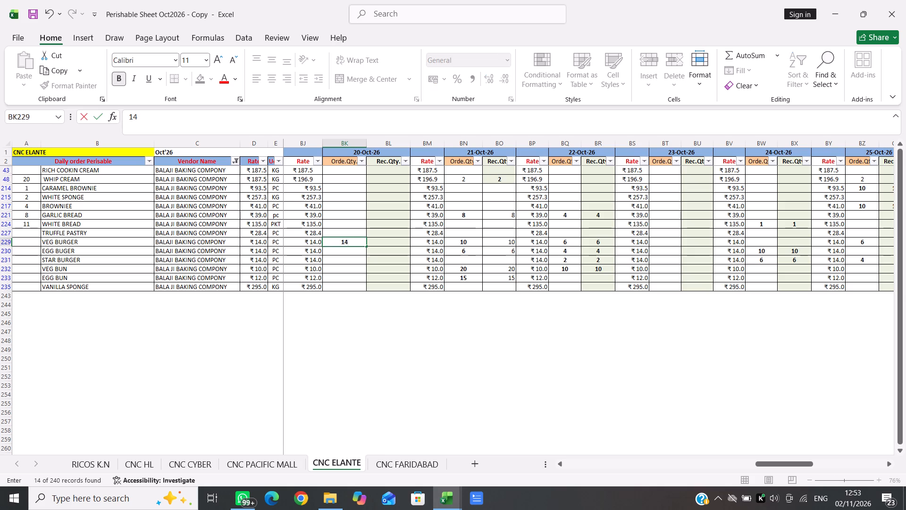
key(Right)
text(14)
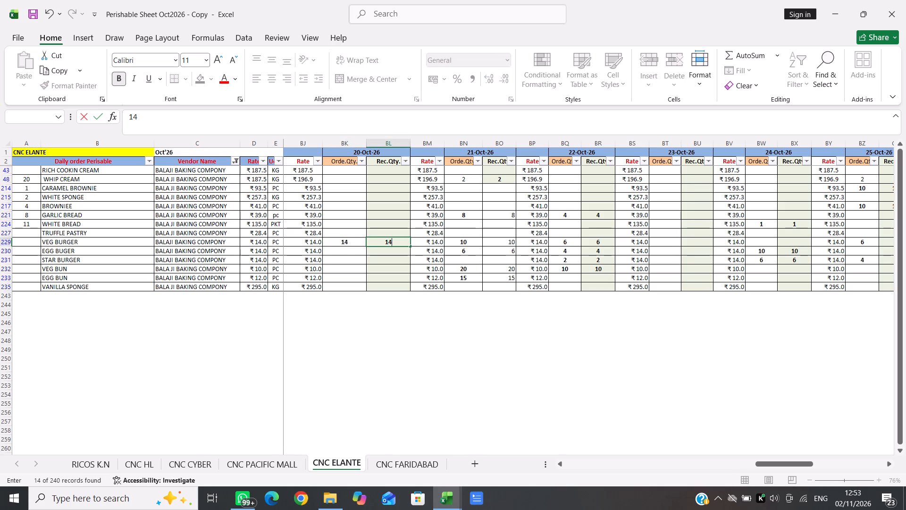
key(Down)
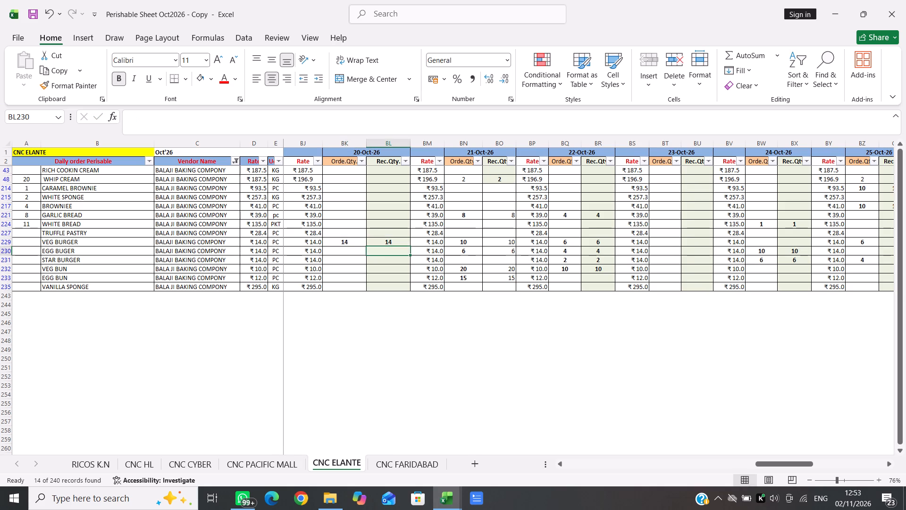
Enter 8 as both the received and order quantity of EGG BUGER for 20-Oct-26.
key(8)
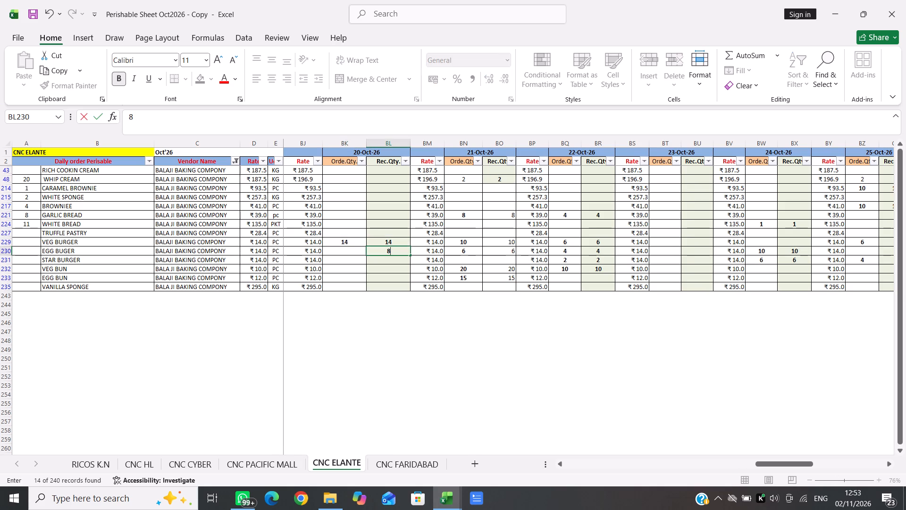
key(Left)
key(8)
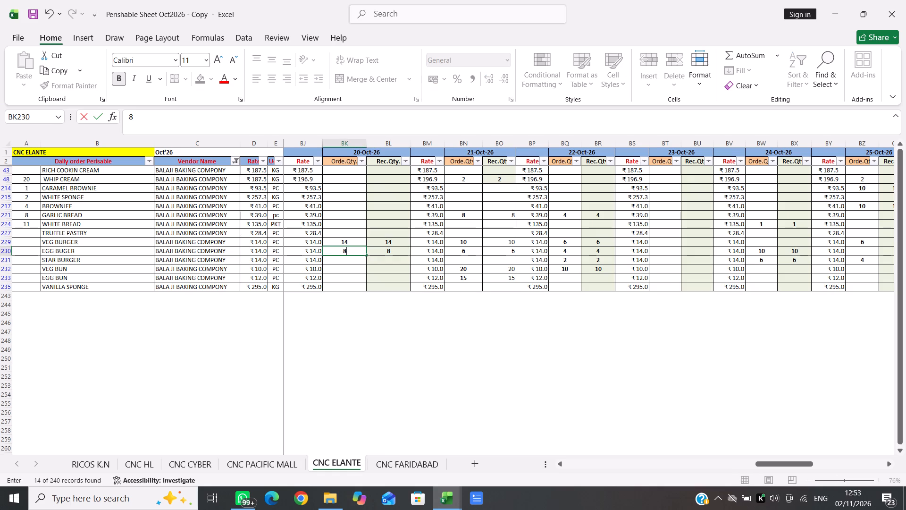
key(Down)
Set STAR BURGER's order and received quantities for 20-Oct-26 to 4.
key(Down)
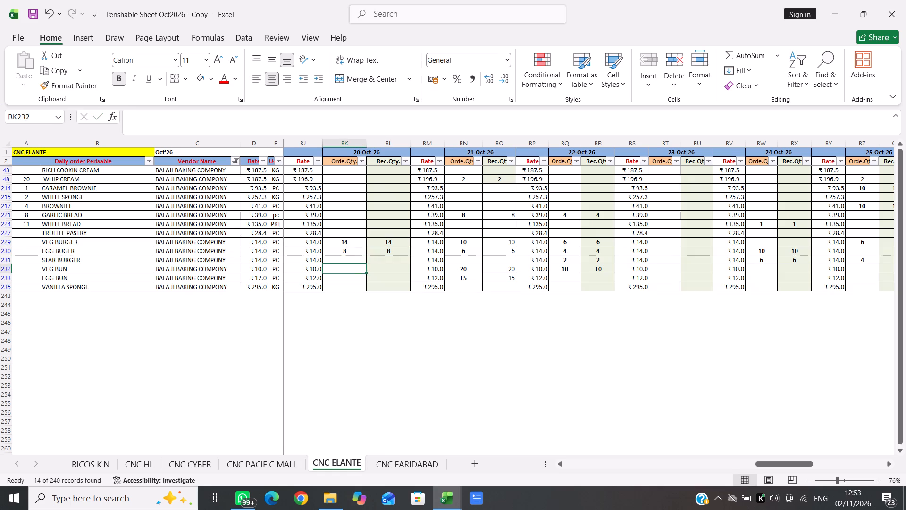
key(Down)
key(Up)
key(Up)
key(4)
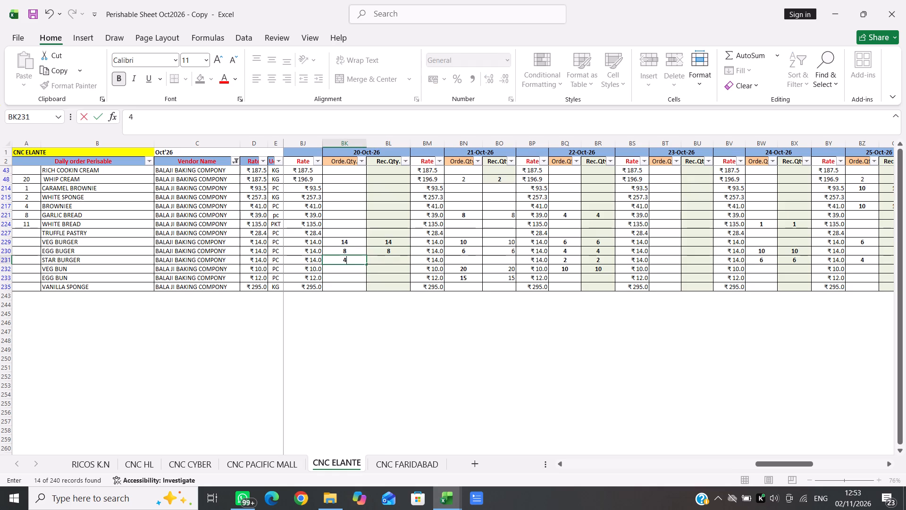
key(Right)
key(4)
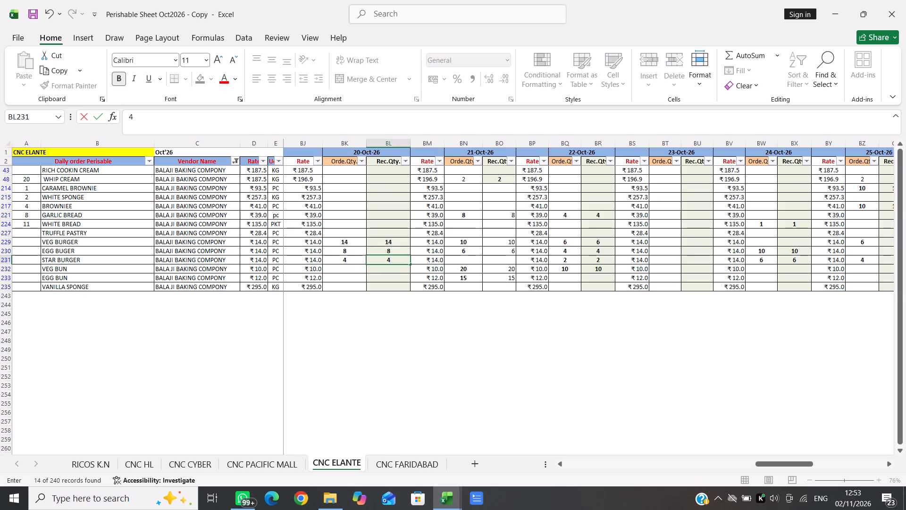
key(Down)
Enter 10 as both the received and order quantity of VEG BUN for 20-Oct-26.
key(Down)
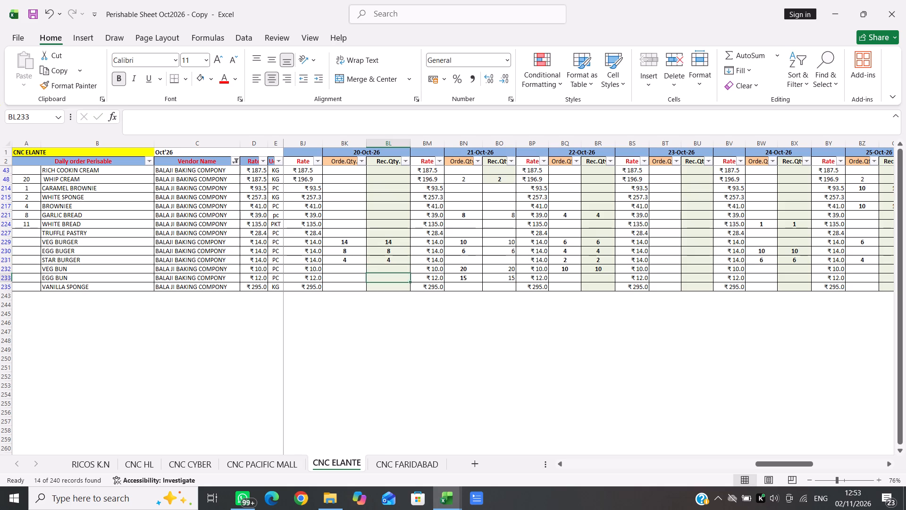
key(Down)
key(Up)
key(Up)
text(10)
key(Left)
text(10)
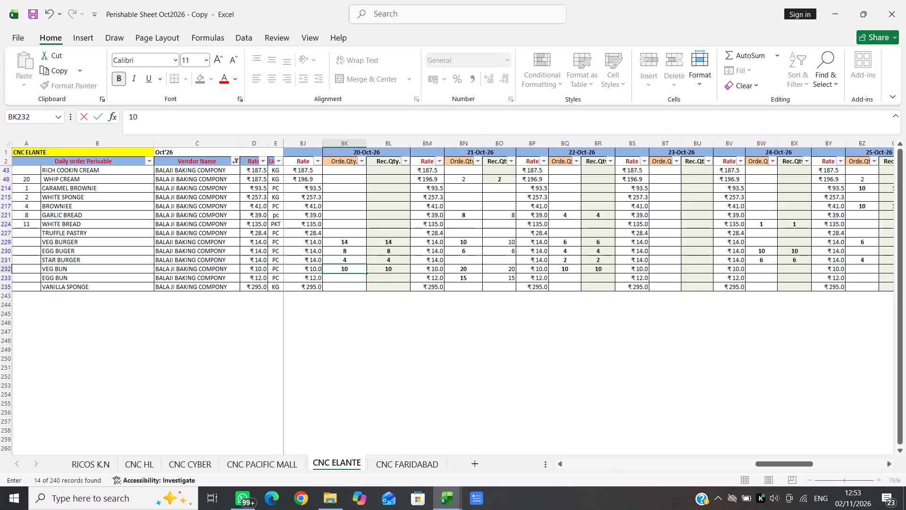
key(Down)
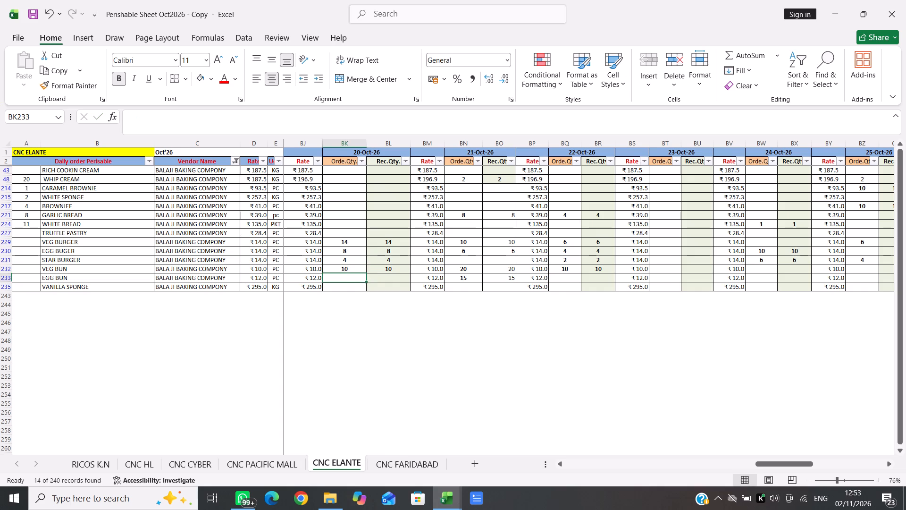
Enter 10 as both the order and received quantity of EGG BUN for 20-Oct-26.
text(10)
key(Right)
text(10)
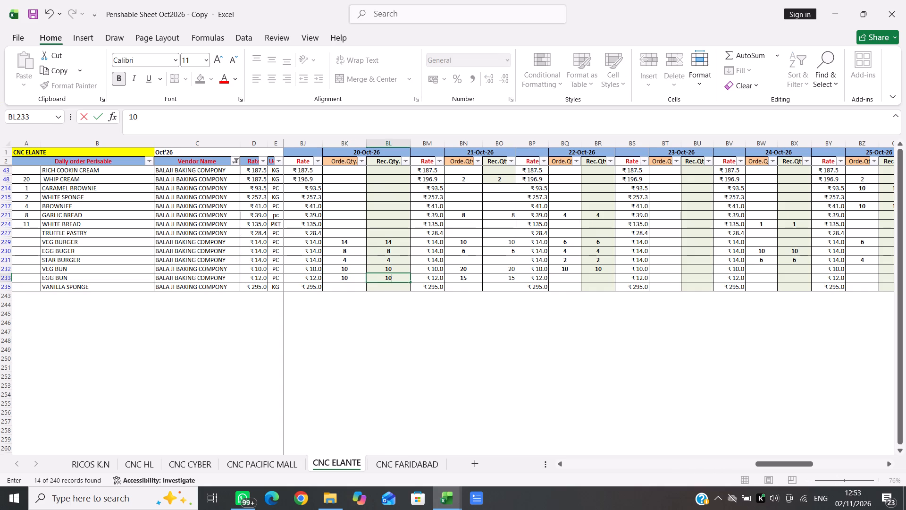
key(Up)
Set WHITE BREAD's received and order quantities for 20-Oct-26 to 1.
key(Up)
key(Up)
key(Up)
key(Up)
key(Up)
key(Up)
key(Up)
key(Up)
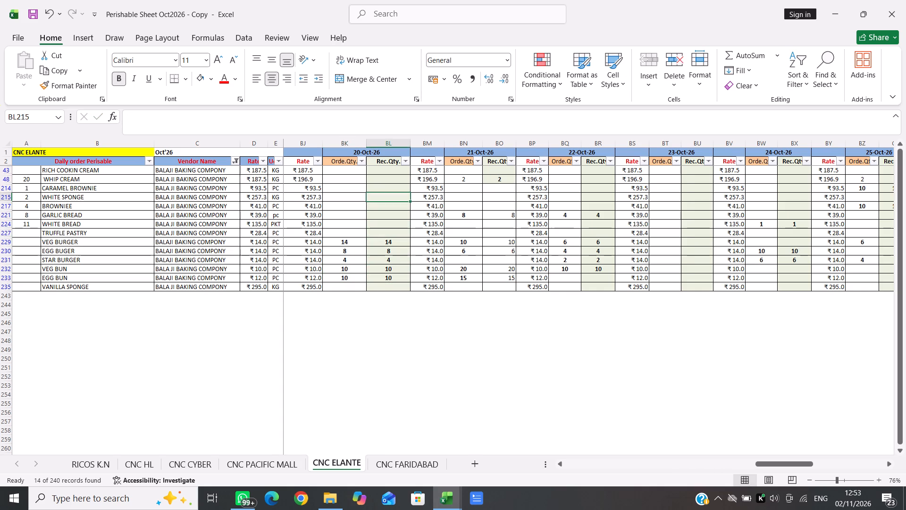
key(Down)
key(Down)
key(Down)
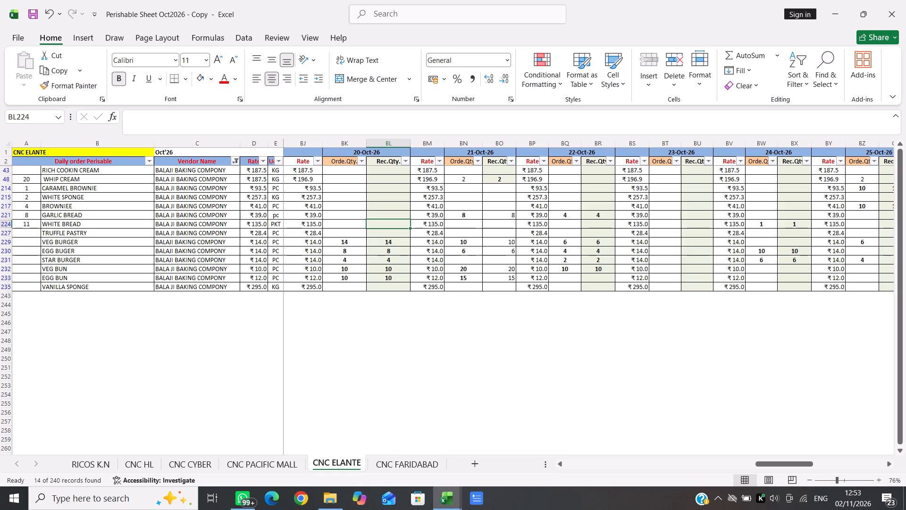
key(1)
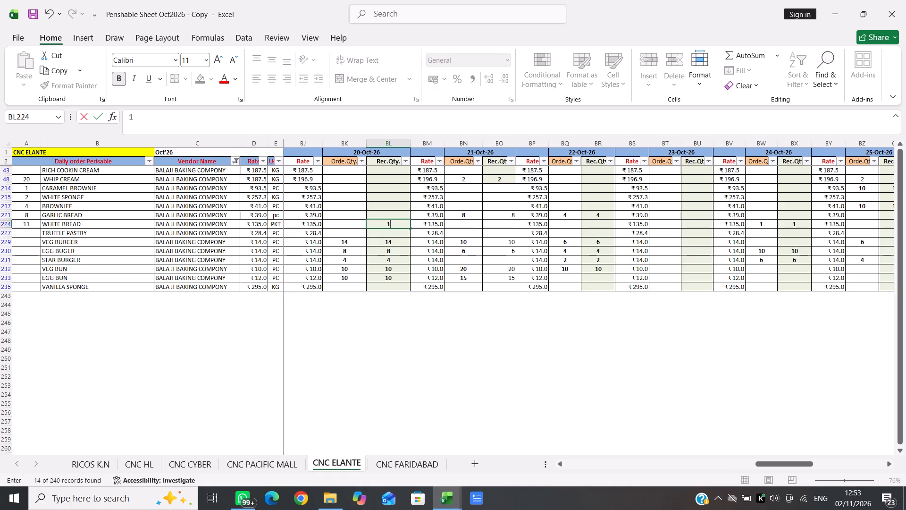
key(Left)
key(1)
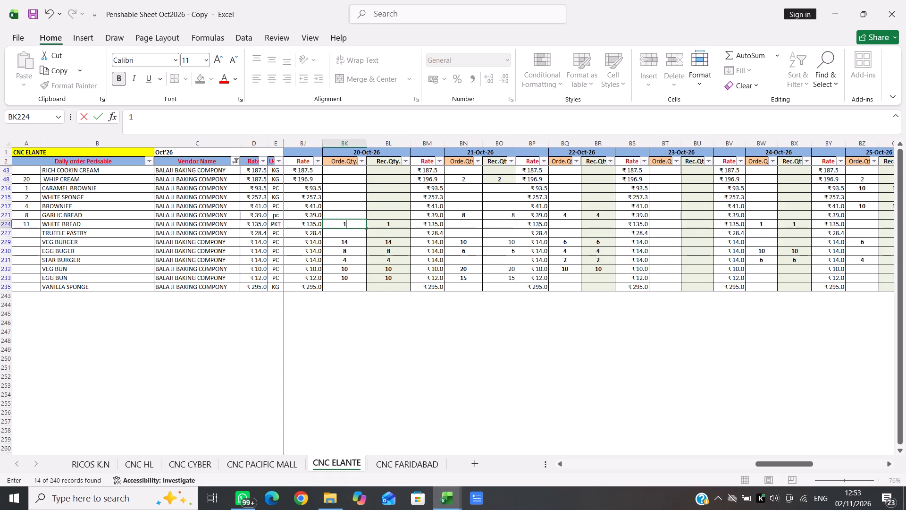
key(Up)
Enter 2 as both the order and received quantity of WHIP CREAM for 20-Oct-26.
key(Up)
key(Up)
key(Up)
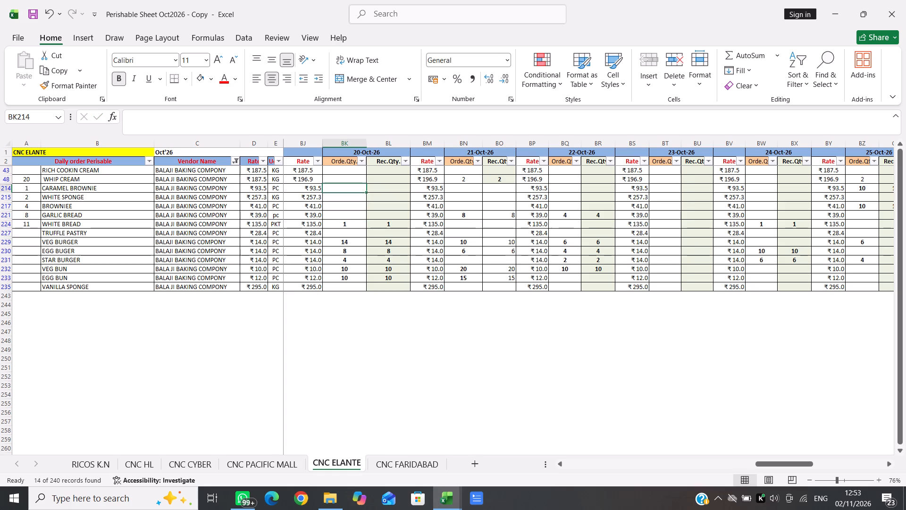
key(Up)
key(2)
key(Right)
key(2)
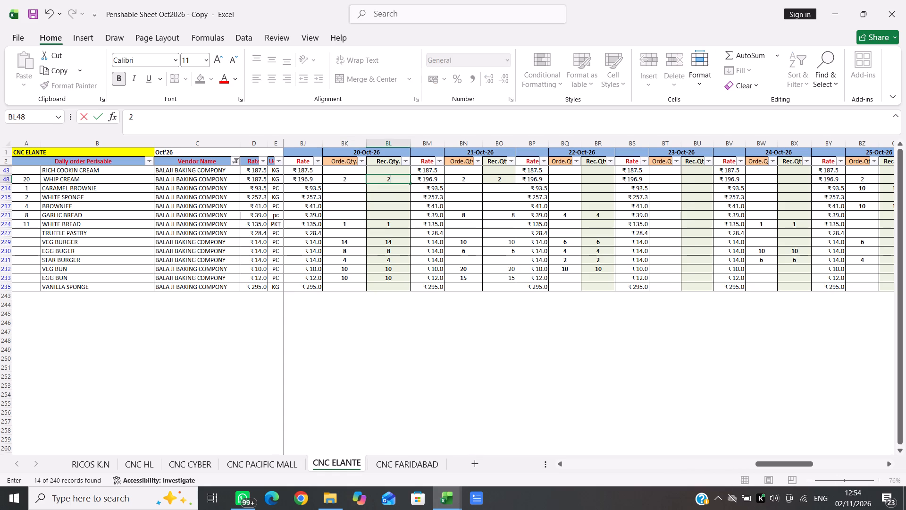
key(Down)
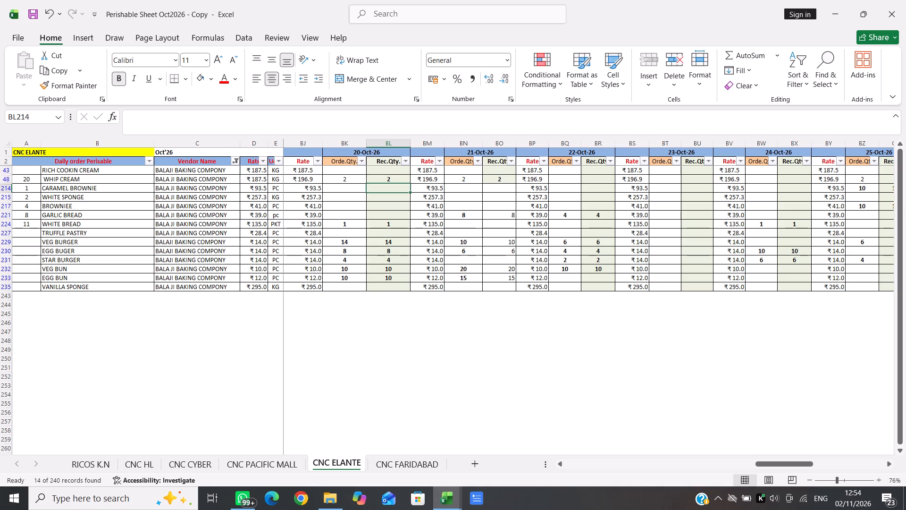
Enter 10 as both the received and order quantity of CARAMEL BROWNIE for 20-Oct-26.
text(10)
key(Left)
text(10)
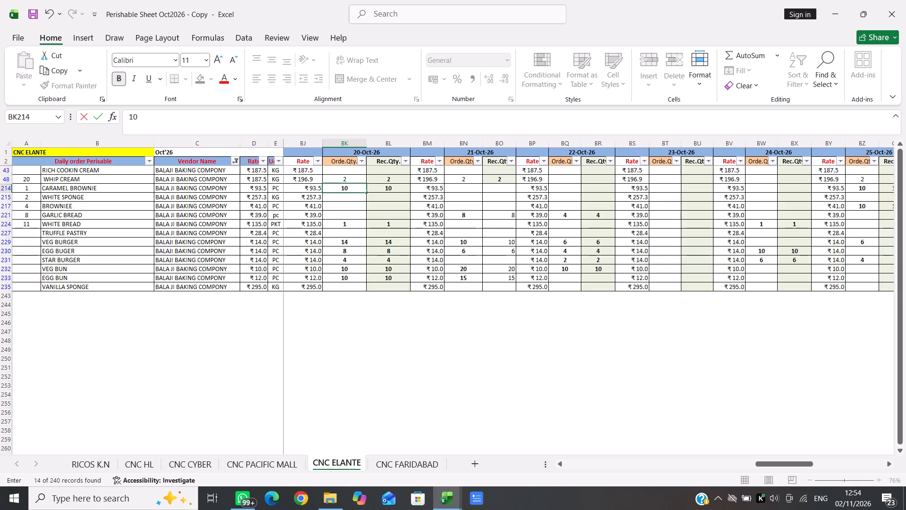
Enter 20 as both the order and received quantity of TRUFFLE PASTRY for 20-Oct-26.
key(Down)
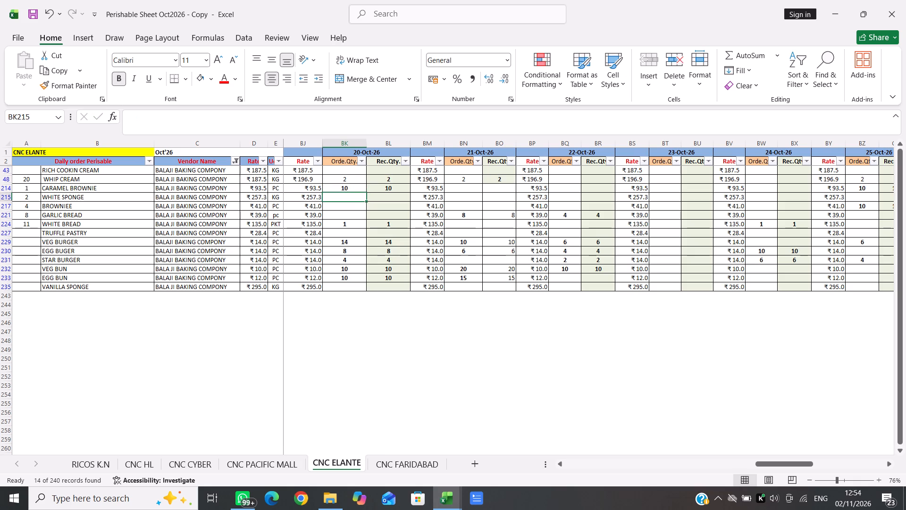
key(Down)
key(Down)
key(Down)
key(Down)
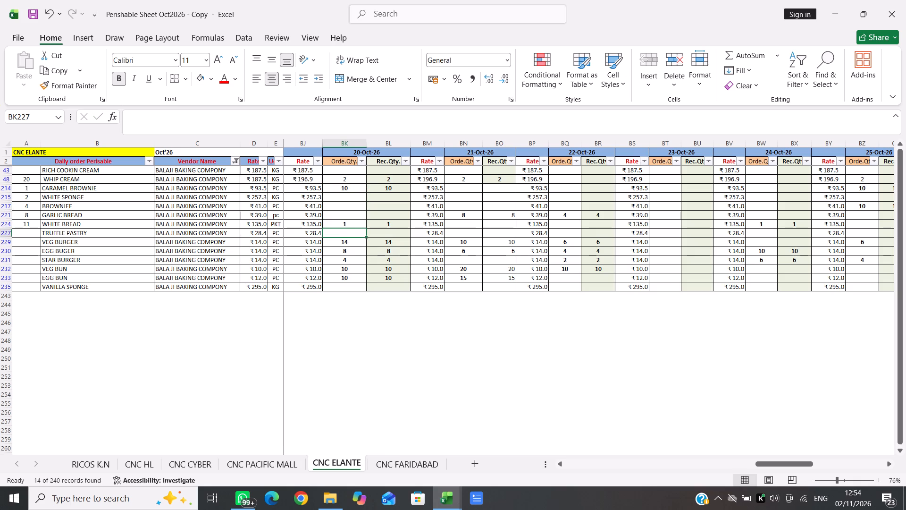
text(20)
key(Right)
text(20)
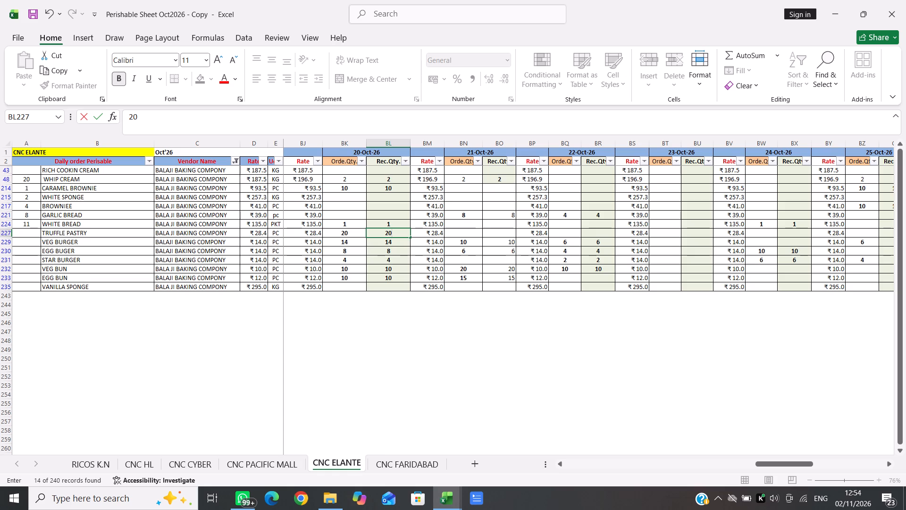
Change both the received and order quantity of WHIP CREAM for 20-Oct-26 to 4.
key(Up)
key(Up)
key(Up)
key(Up)
key(Up)
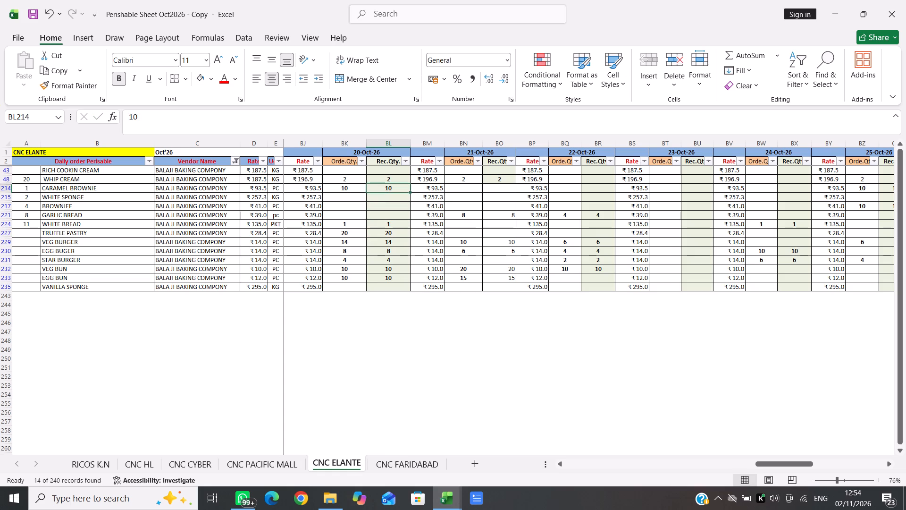
key(Up)
key(4)
key(Left)
key(4)
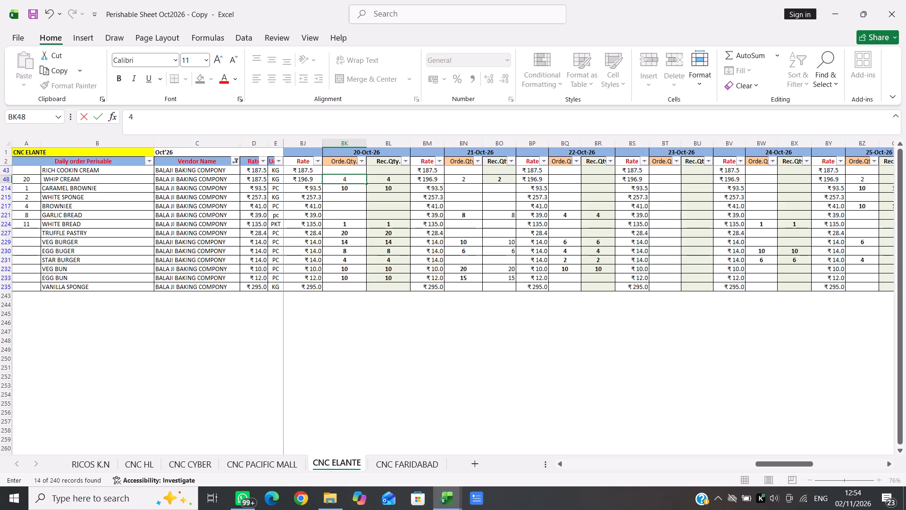
Enter 10 as both the order and received quantity of VEG BURGER for 19-Oct-26.
scroll(340, 251, right, 1)
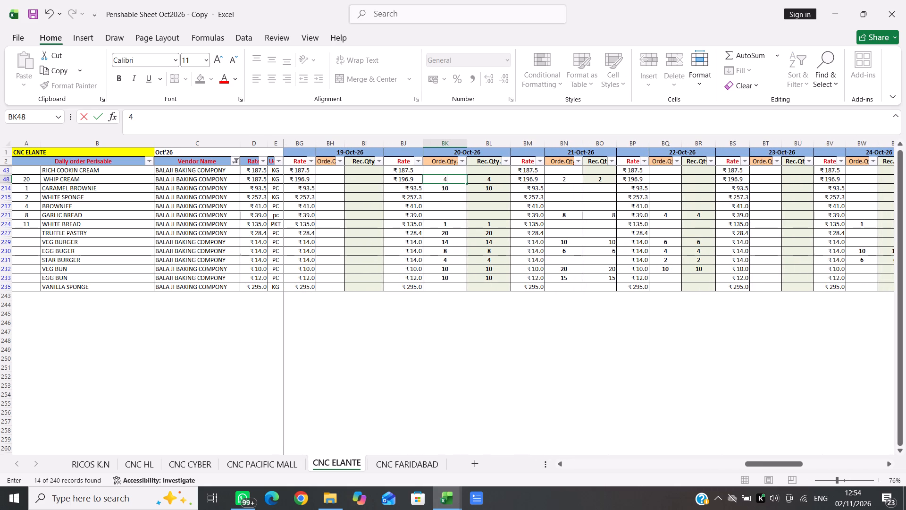
click(330, 244)
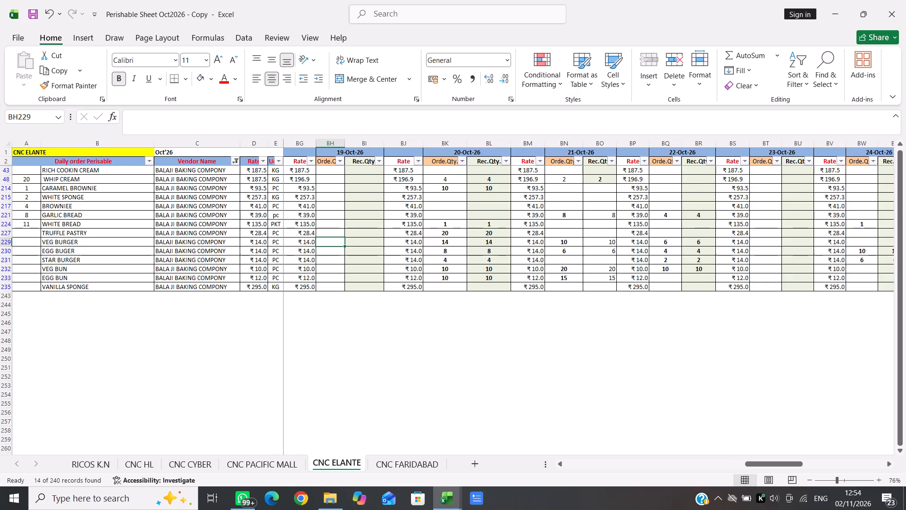
text(10)
key(Right)
text(10)
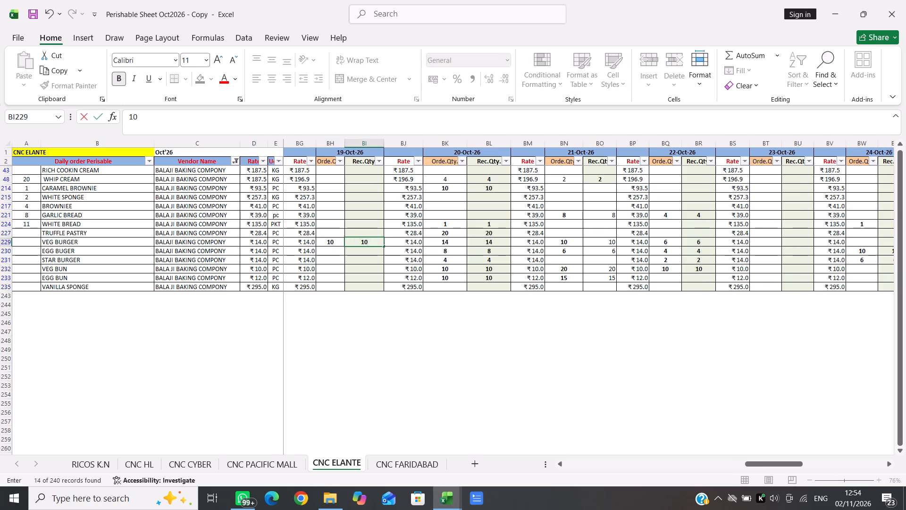
Enter 2 as both the received and order quantity of EGG BUGER for 19-Oct-26.
key(Down)
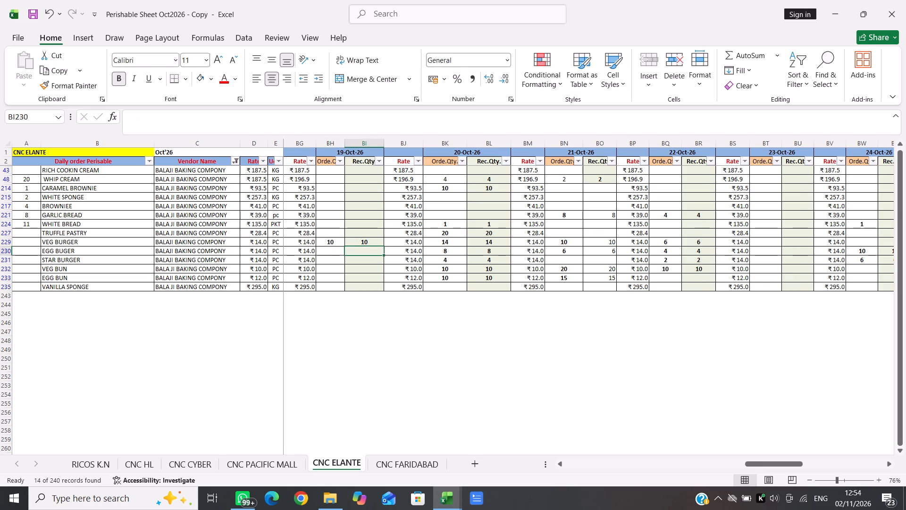
key(2)
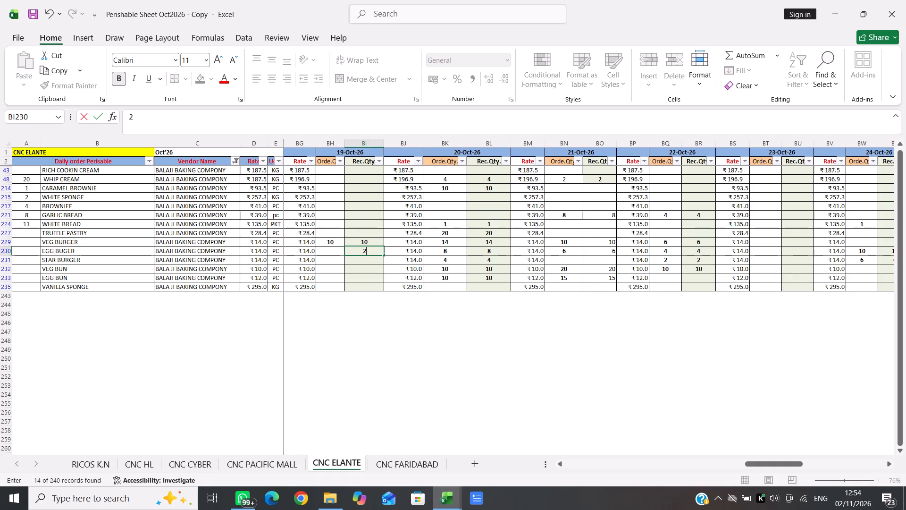
key(Left)
key(2)
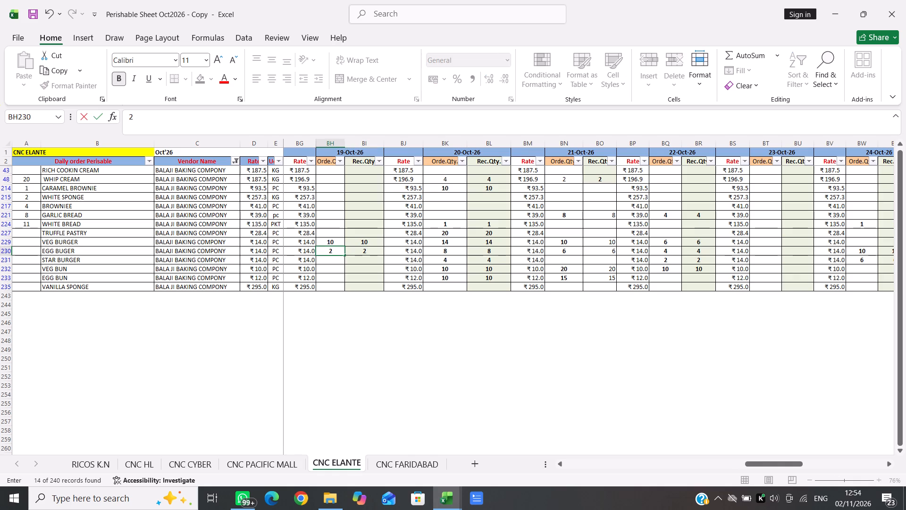
Enter 2 as both the order and received quantity of STAR BURGER for 19-Oct-26.
key(Down)
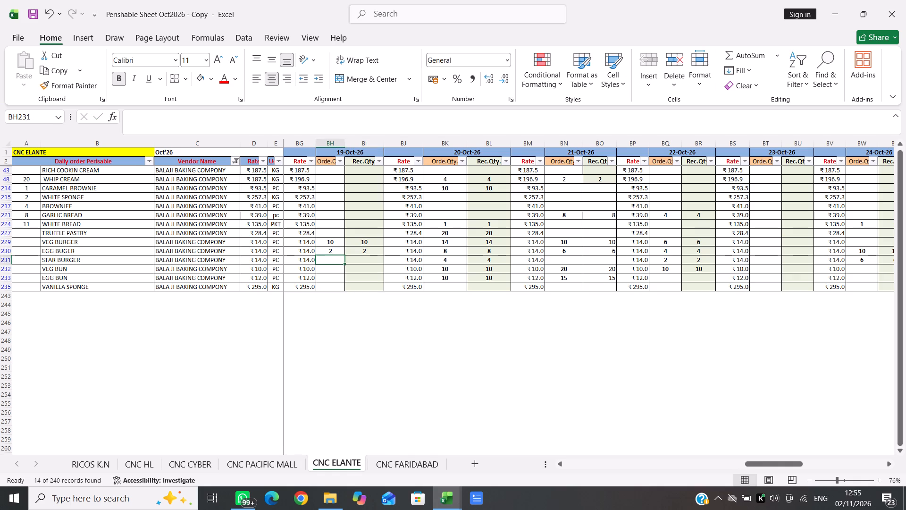
key(2)
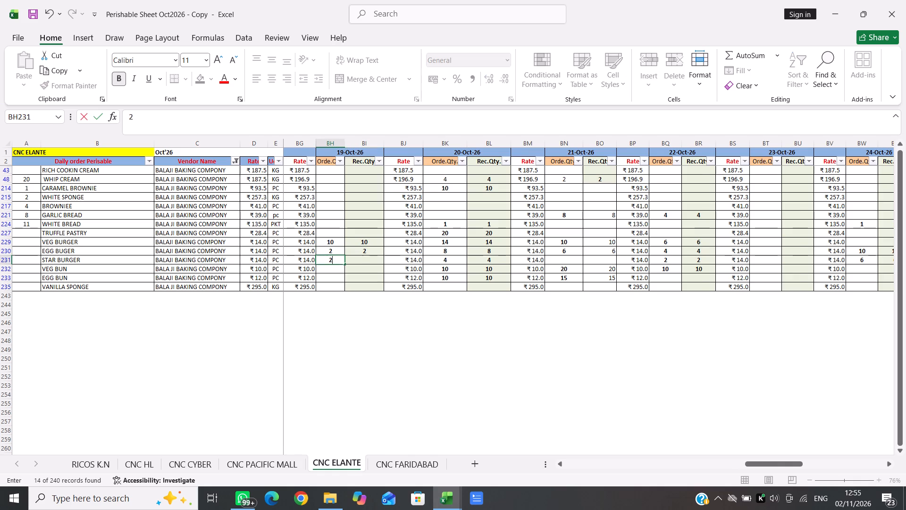
key(Right)
key(2)
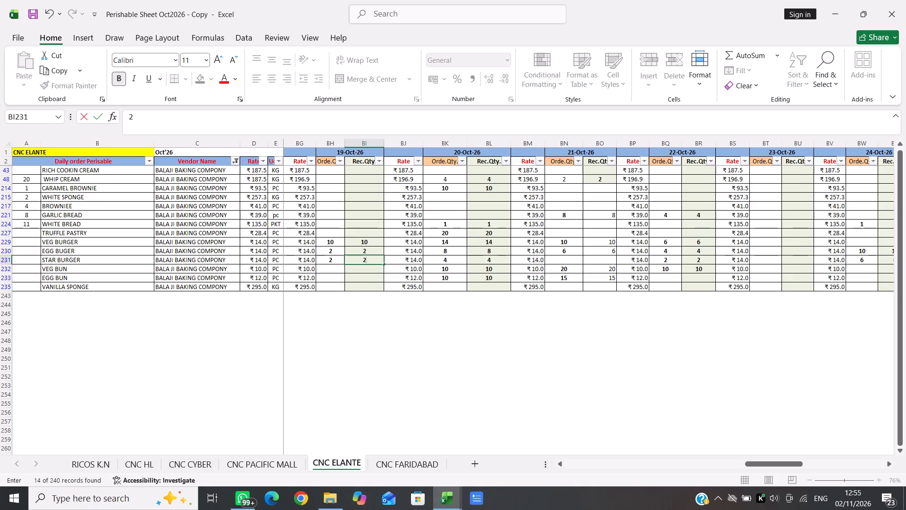
Enter 4 as both the received and order quantity of GARLIC BREAD for 19-Oct-26.
key(Up)
key(Up)
key(Up)
key(Up)
key(Up)
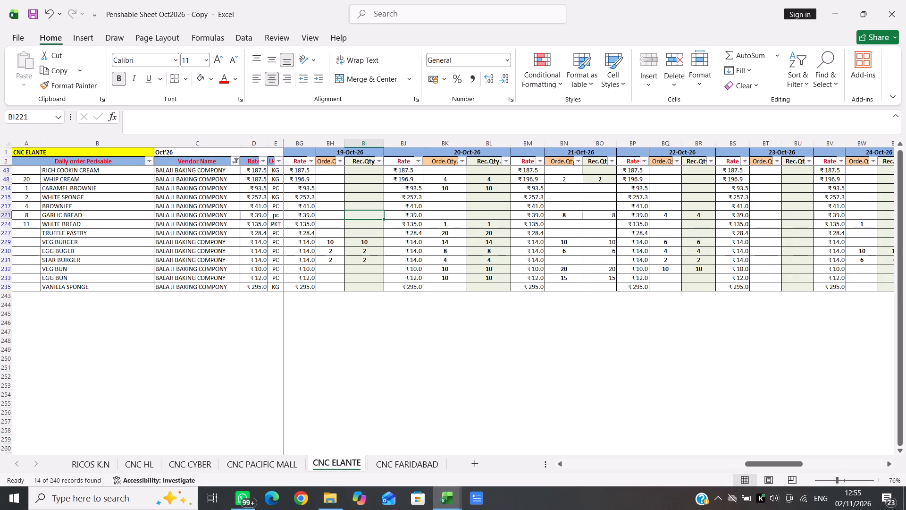
key(4)
key(Left)
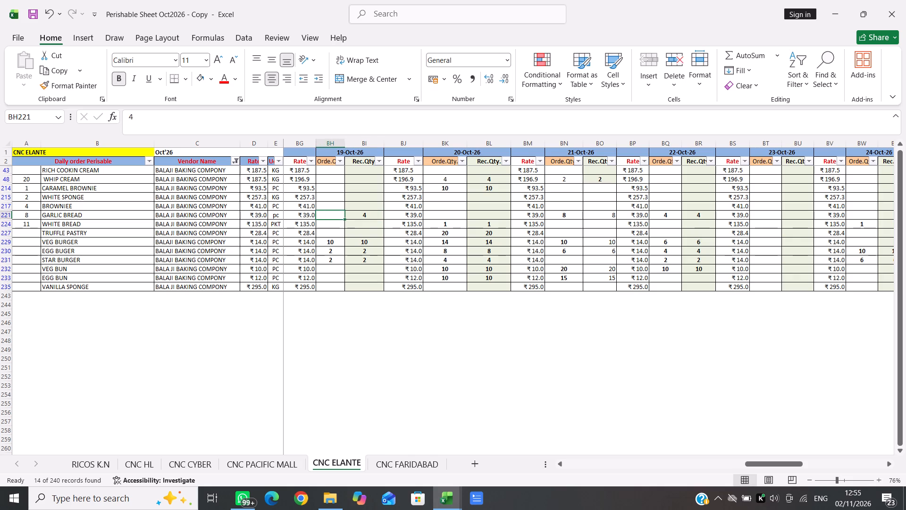
key(4)
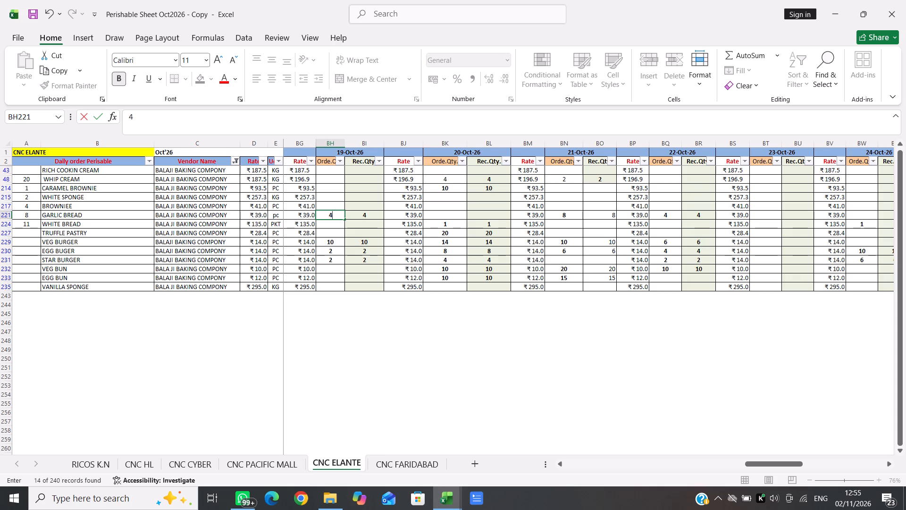
Enter 1 as both the order and received quantity of WHITE BREAD for 19-Oct-26.
key(Down)
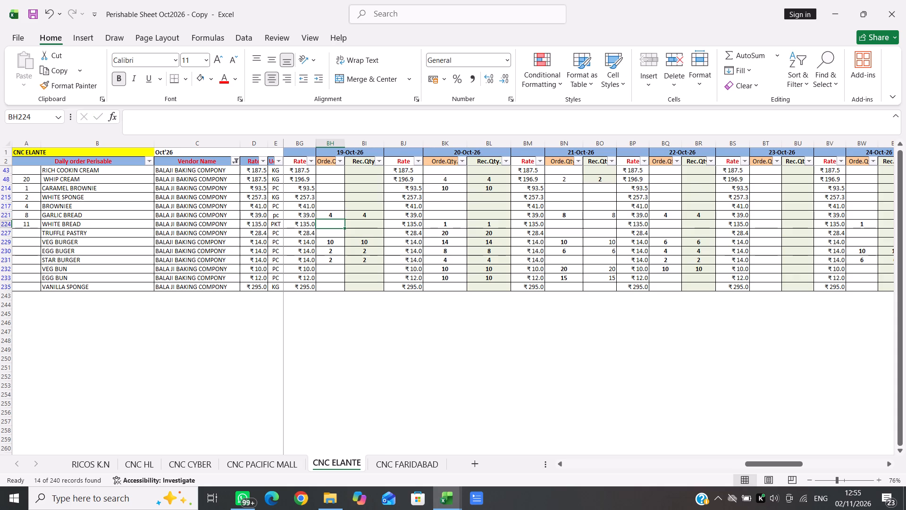
key(1)
key(Right)
key(1)
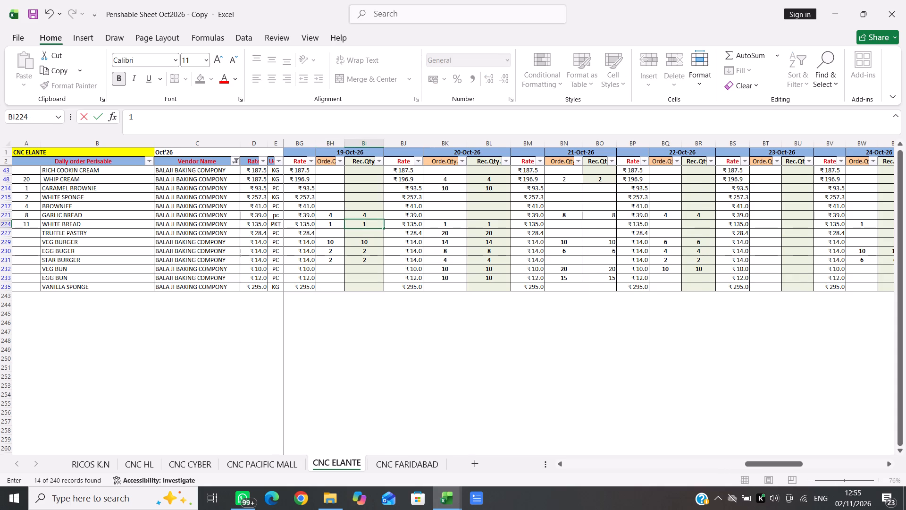
key(Down)
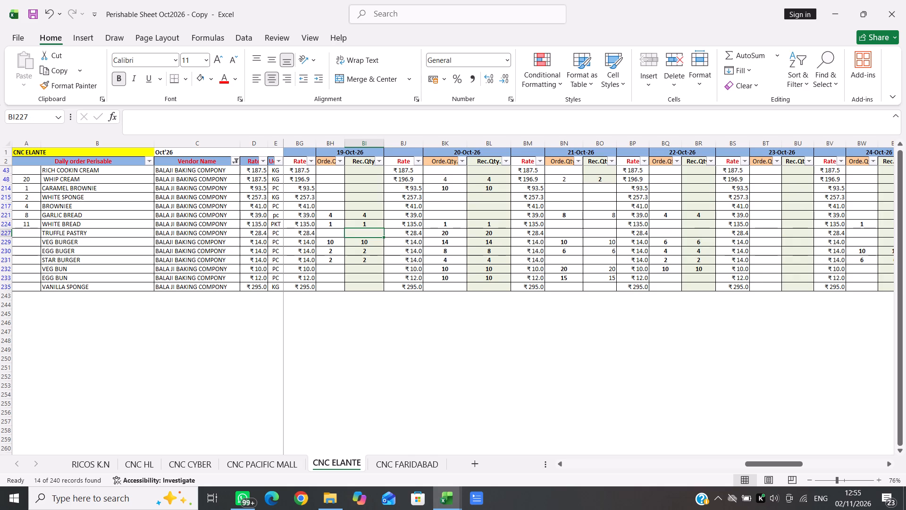
Enter 10 as both the order and received quantity of VEG BURGER for 18-Oct-26.
scroll(330, 244, right, 2)
click(326, 210)
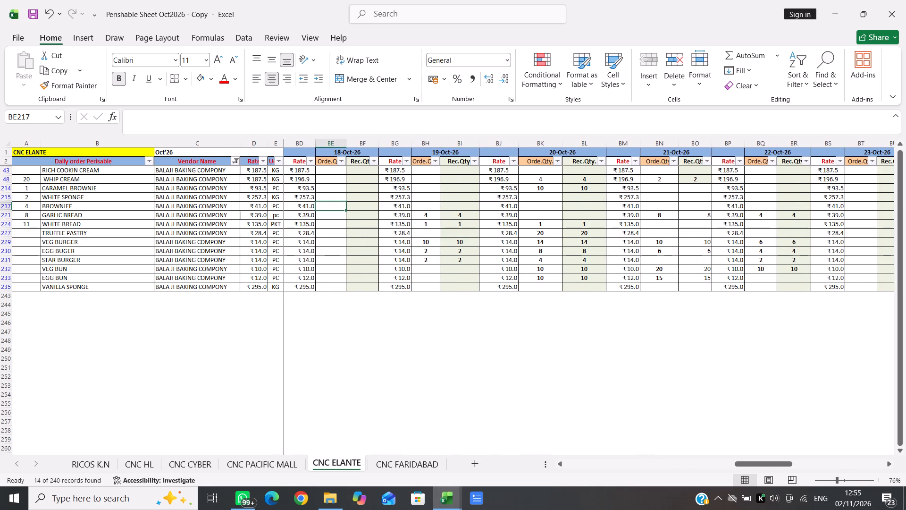
click(319, 241)
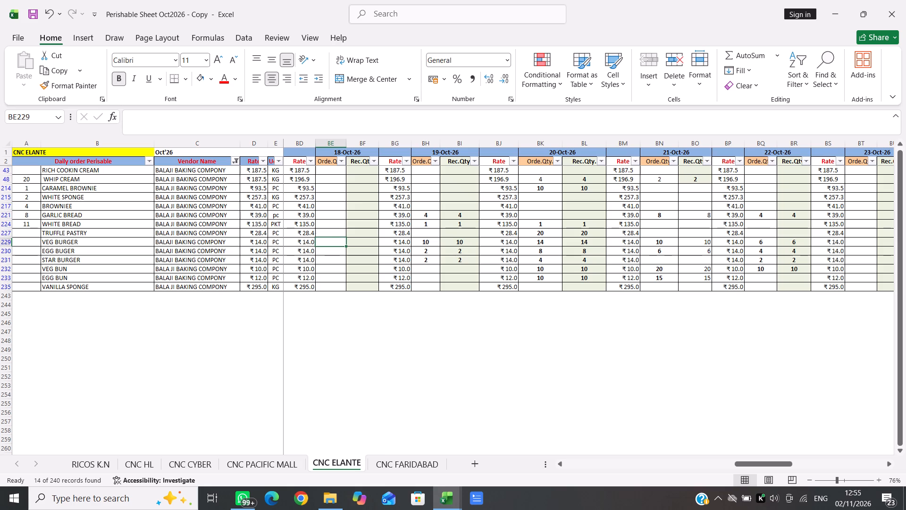
text(10)
key(Right)
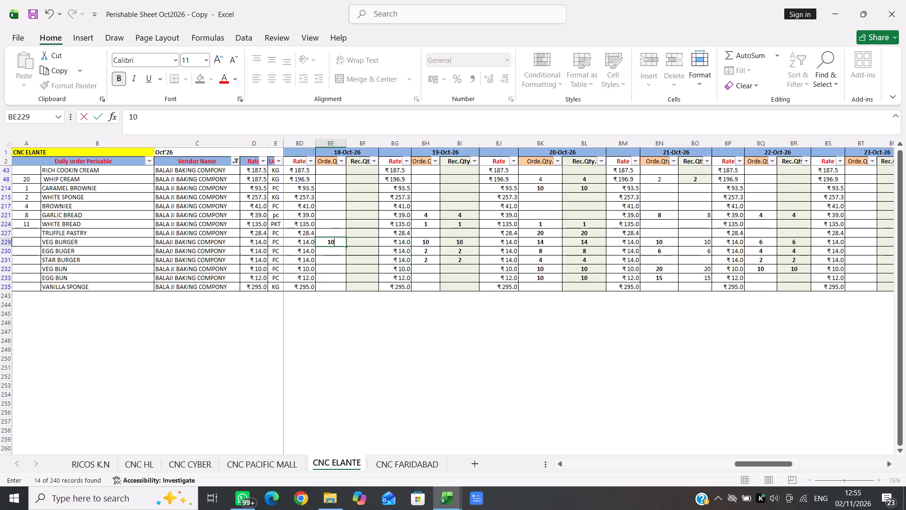
text(10)
Enter 6 as both the received and order quantity of EGG BUGER for 18-Oct-26.
key(Down)
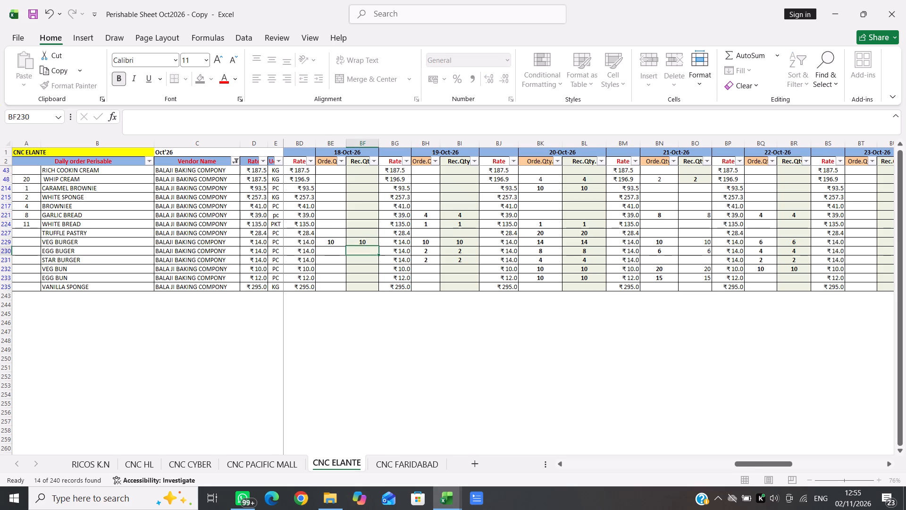
key(6)
key(Left)
key(6)
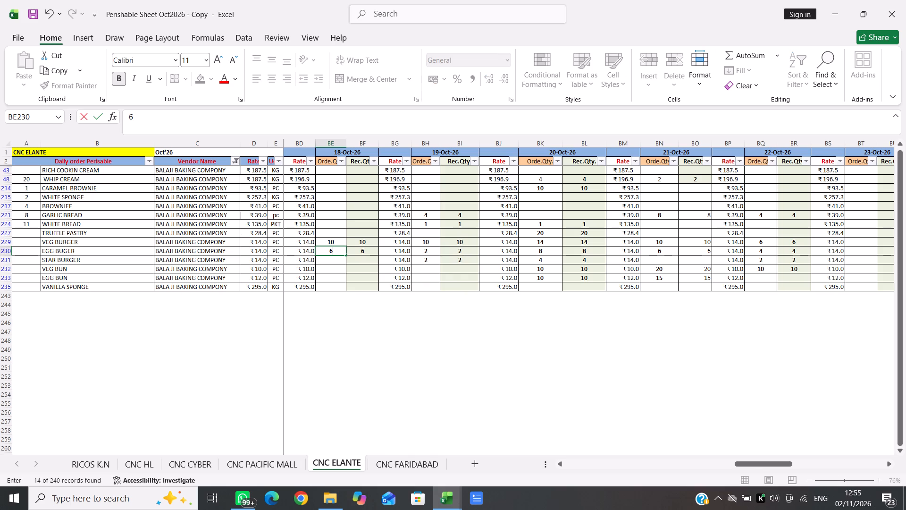
Enter 8 as both the order and received quantity of GARLIC BREAD for 18-Oct-26.
key(Up)
key(Up)
key(Up)
key(Up)
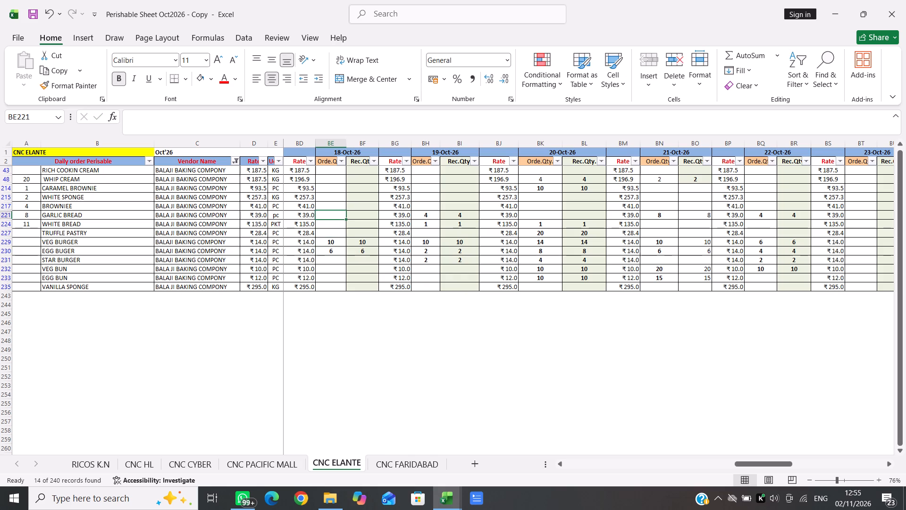
key(8)
key(Right)
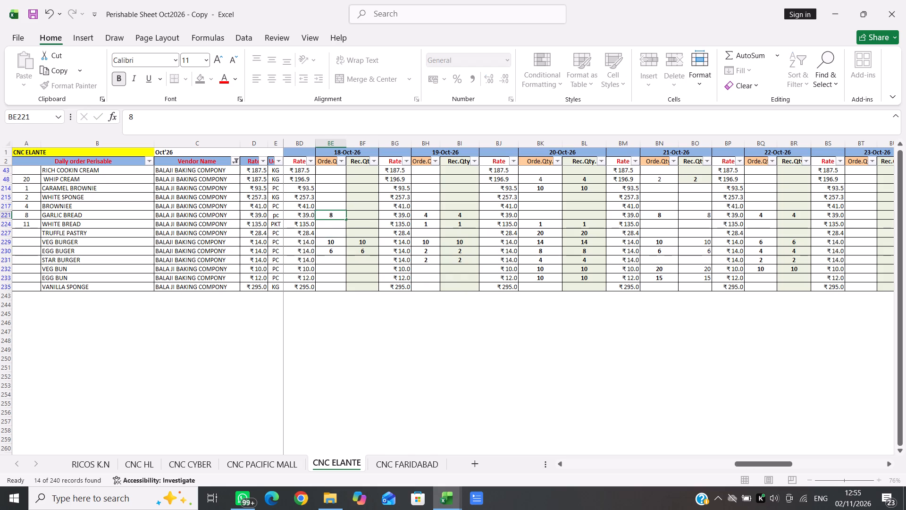
key(8)
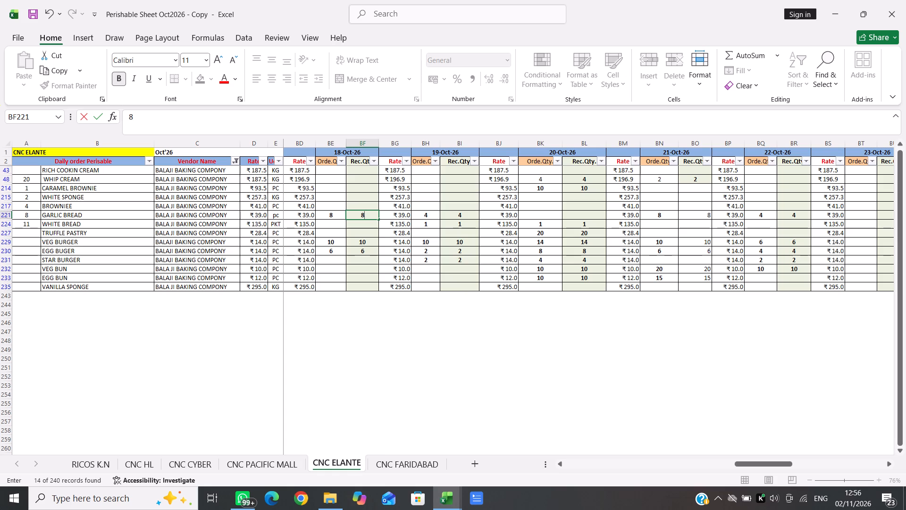
Enter 2 as both the received and order quantity of STAR BURGER for 18-Oct-26, leaving the 19-Oct-26 rate as it was.
key(Down)
key(Down)
key(Down)
key(Down)
key(Down)
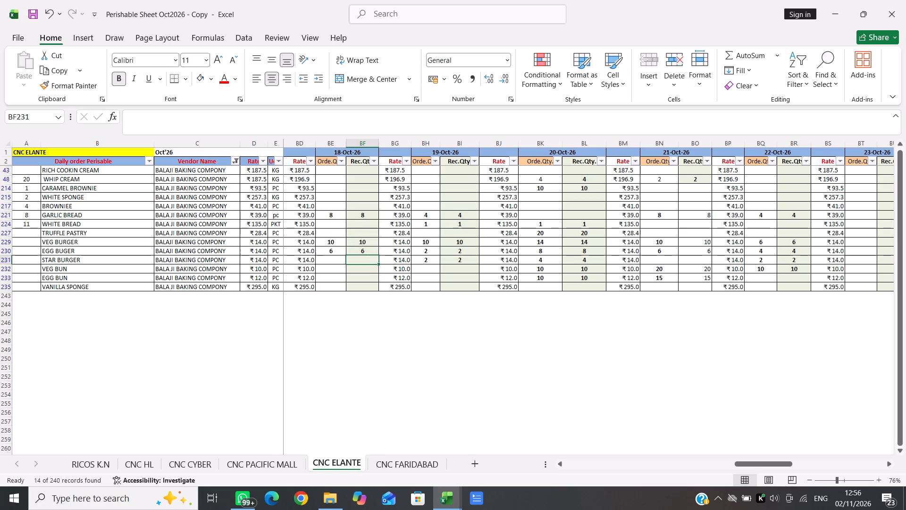
key(2)
key(Right)
key(2)
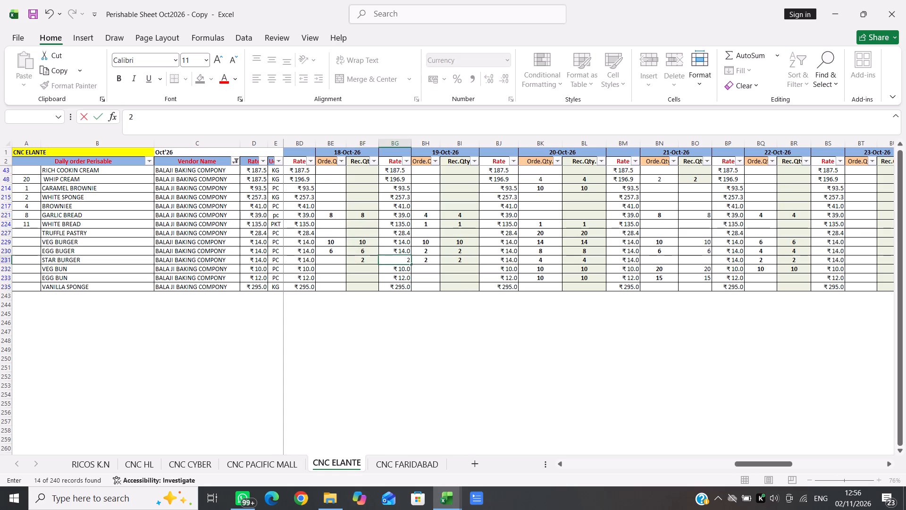
key(ctrl+z)
key(Left)
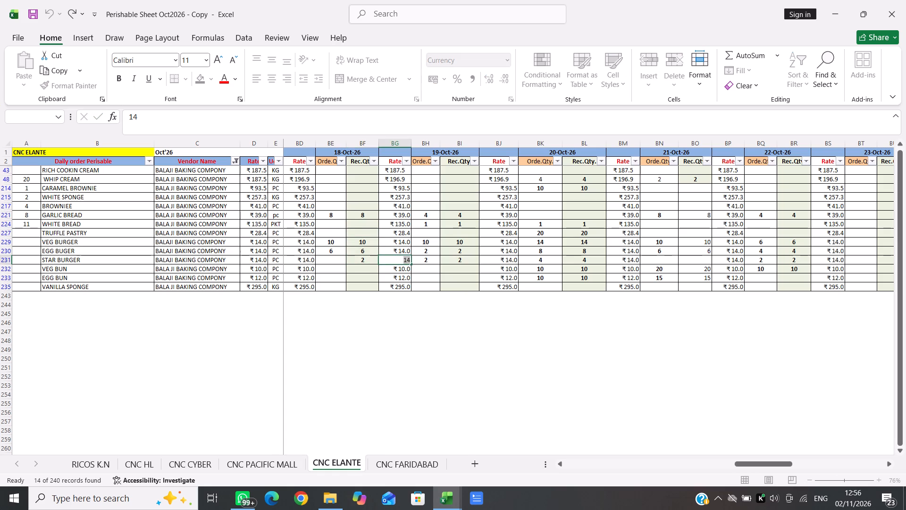
key(Left)
key(2)
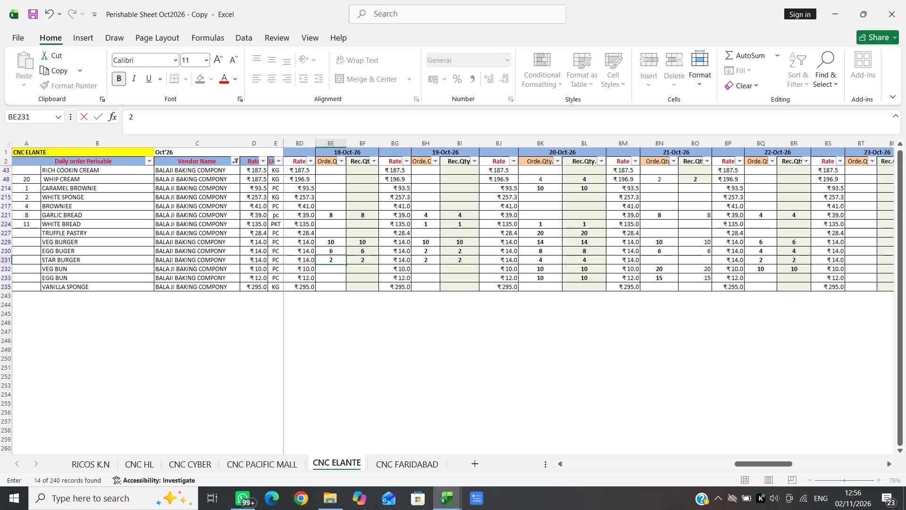
Enter 10 as both the order and received quantity of EGG BUN for 18-Oct-26.
key(Down)
key(Down)
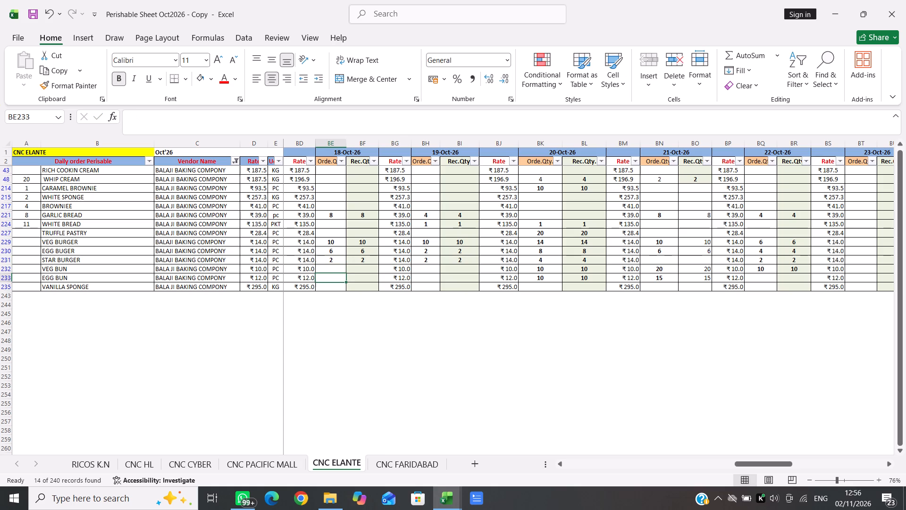
text(10)
key(Right)
text(10)
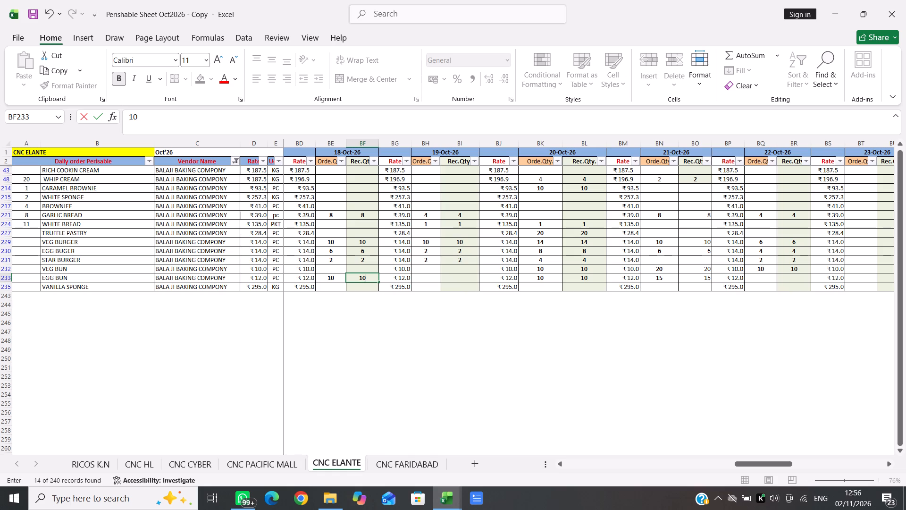
Enter 10 as both the order and received quantity of VEG BURGER for 17-Oct-26.
scroll(319, 241, right, 2)
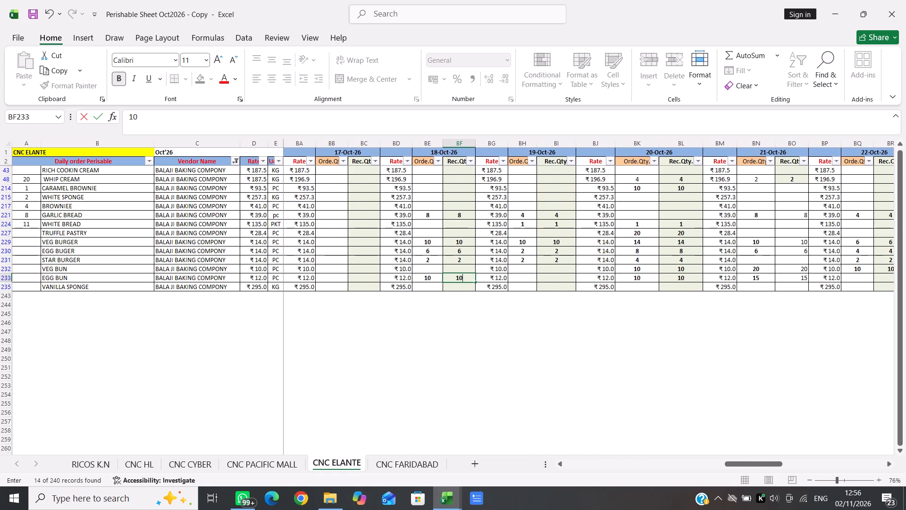
click(329, 252)
key(Up)
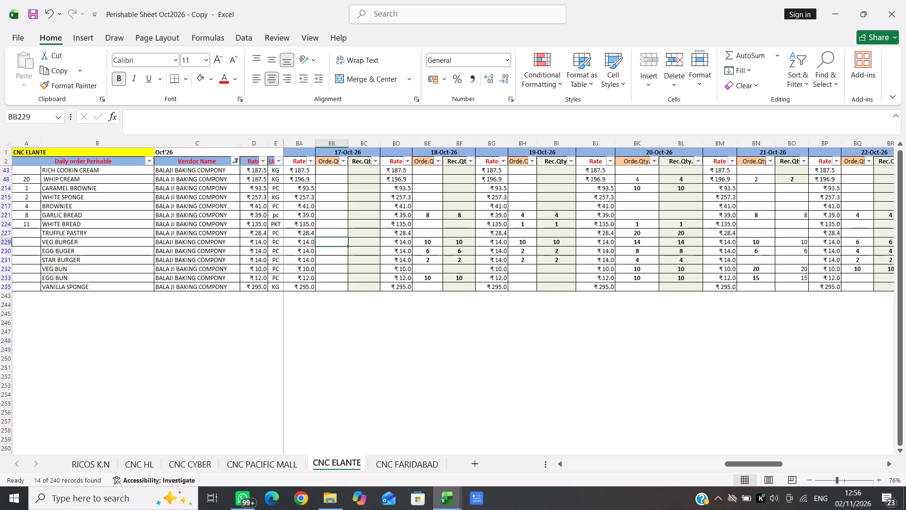
text(10)
key(Right)
text(10)
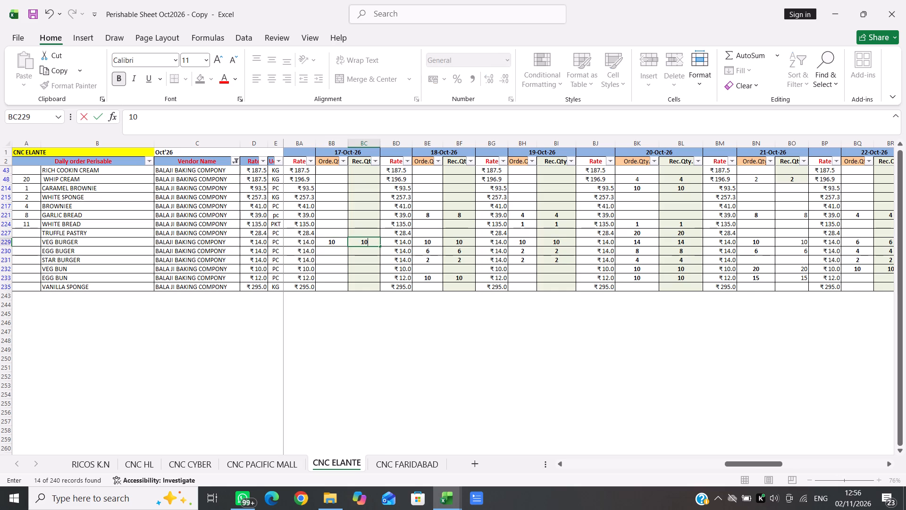
Enter 4 as both the received and order quantity of EGG BUGER for 17-Oct-26.
key(Down)
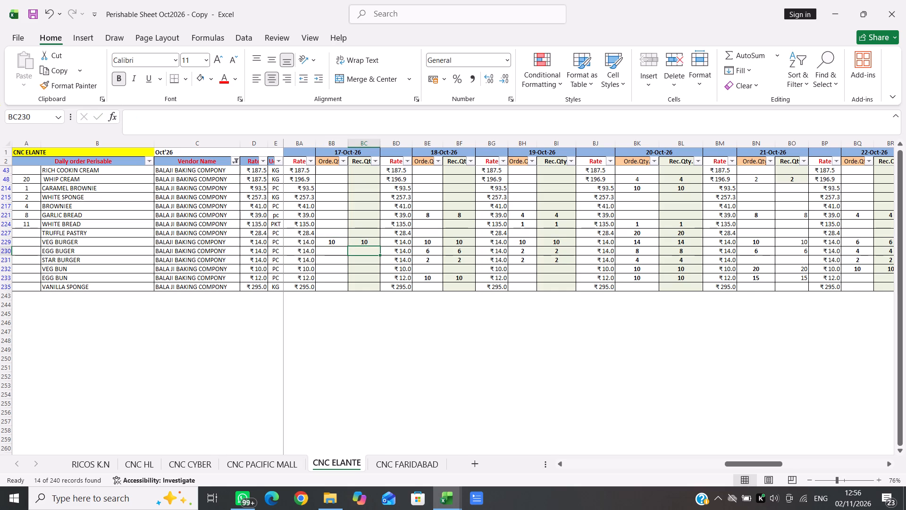
key(4)
key(Left)
key(4)
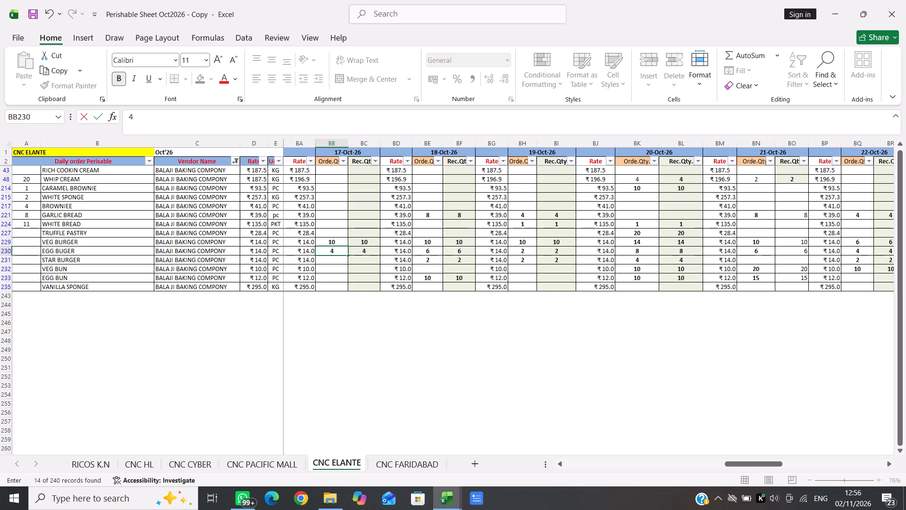
Enter 6 as both the order and received quantity of GARLIC BREAD for 17-Oct-26.
key(Down)
key(Down)
key(Up)
key(Up)
key(Up)
key(Up)
key(Up)
key(Up)
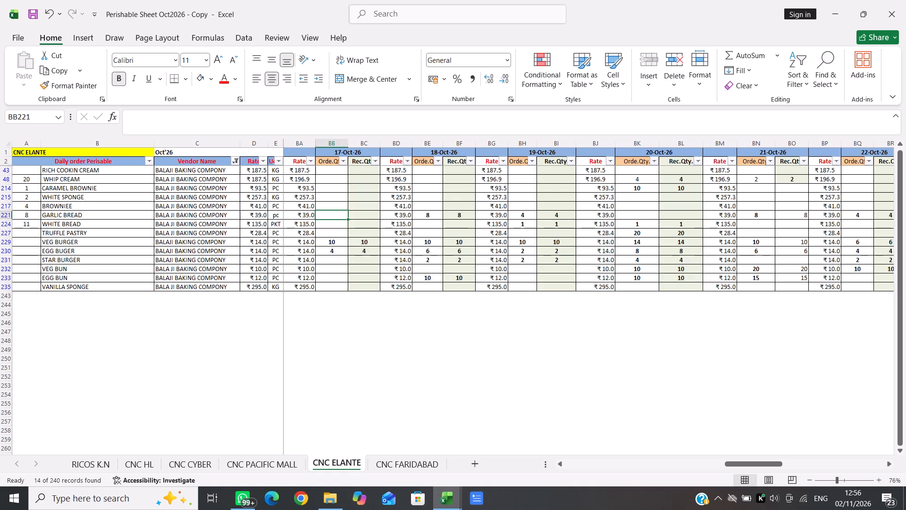
key(6)
key(Right)
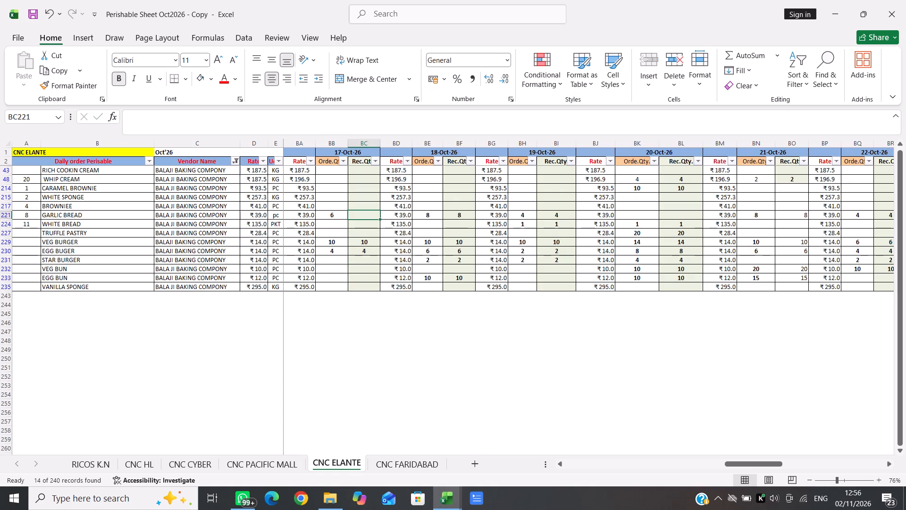
key(6)
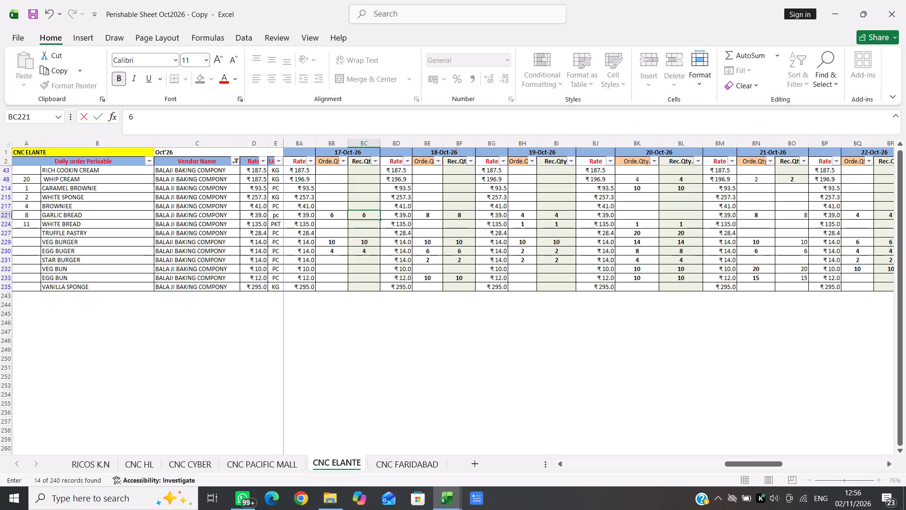
Enter 1 as both the received and order quantity of WHITE BREAD for 17-Oct-26.
key(Down)
key(Up)
key(Up)
key(Up)
key(Down)
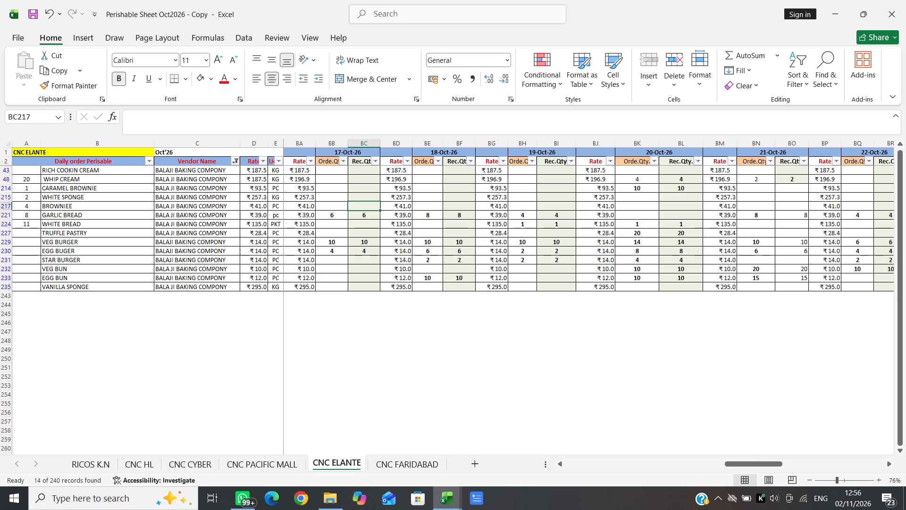
key(Down)
key(Down)
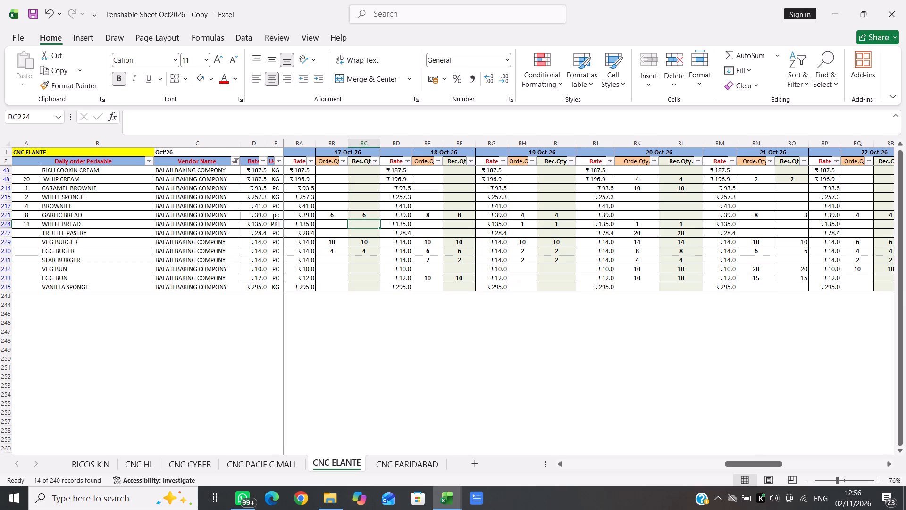
key(1)
key(Left)
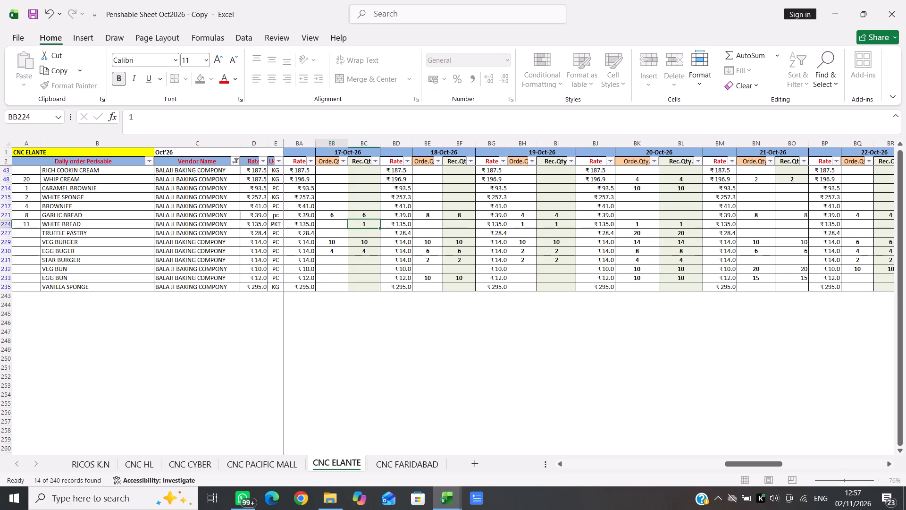
key(1)
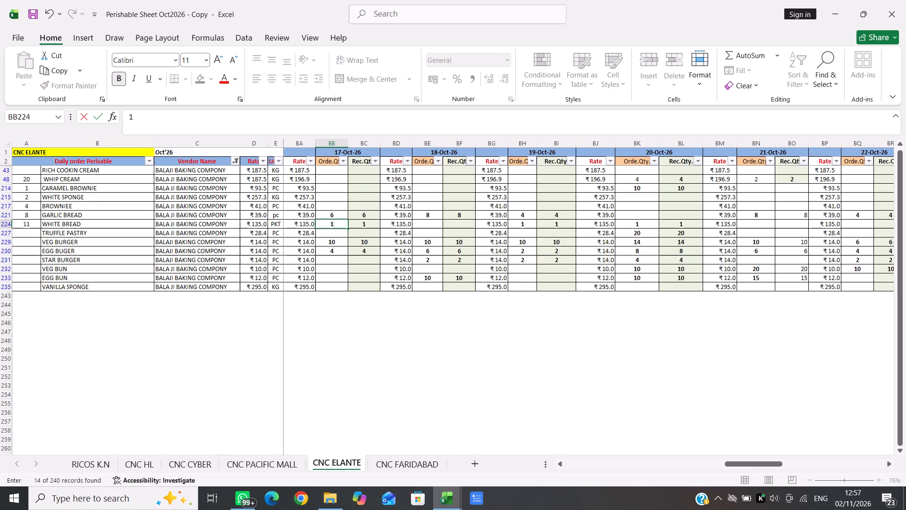
Enter 10 as both the order and received quantity of VEG BUN for 17-Oct-26.
key(Down)
key(Down)
key(Down)
key(Down)
key(Down)
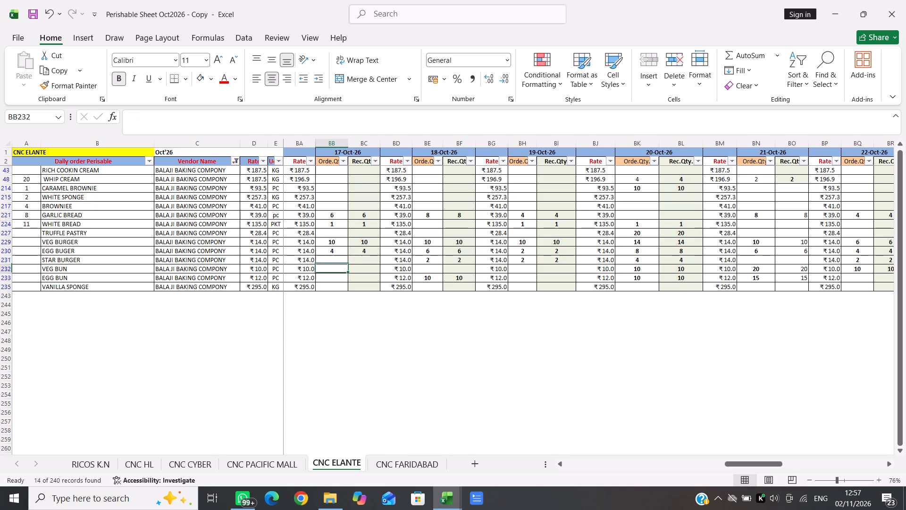
text(10)
key(Right)
text(10)
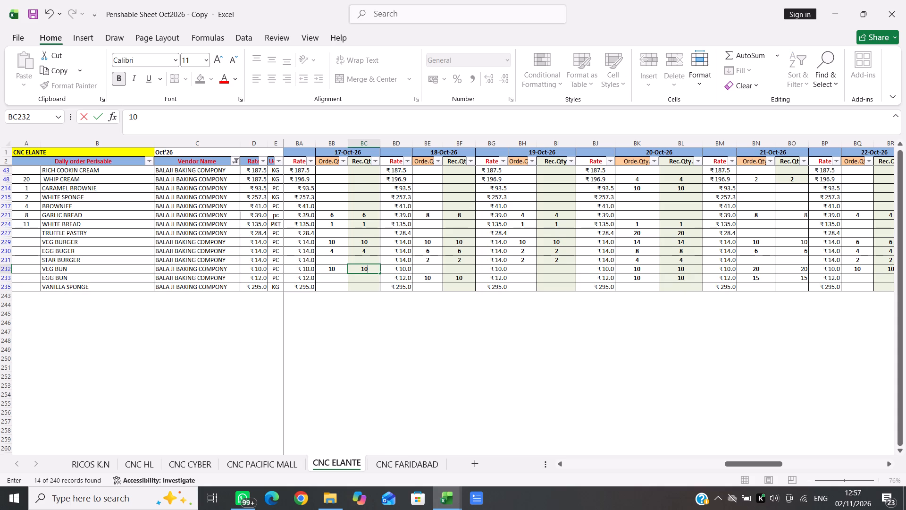
Enter 10 as both the received and order quantity of EGG BUN for 17-Oct-26.
key(Down)
text(10)
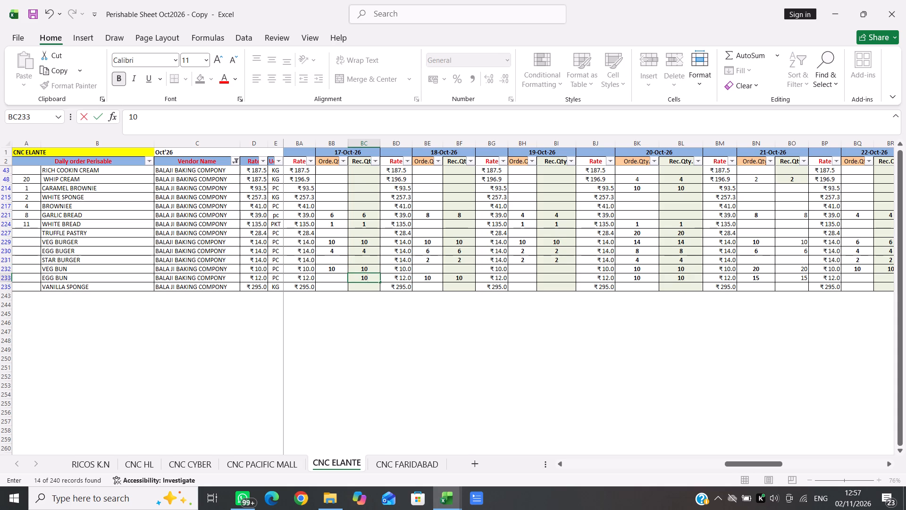
key(Left)
text(10)
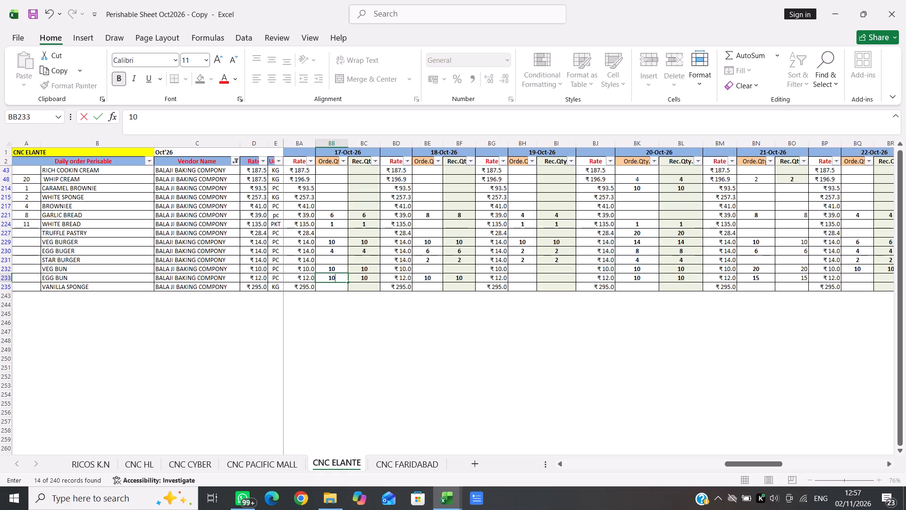
Enter 6 as both the order and received quantity of VEG BURGER for 16-Oct-26.
scroll(329, 252, right, 2)
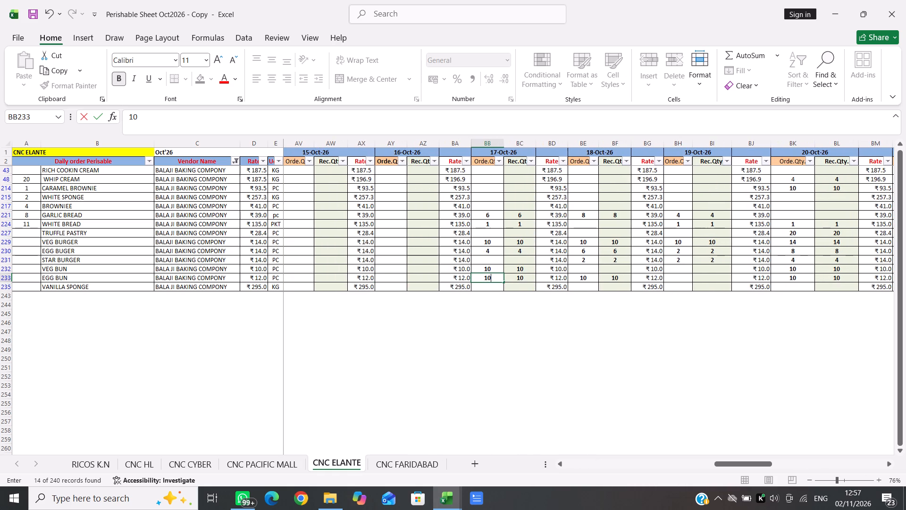
click(393, 200)
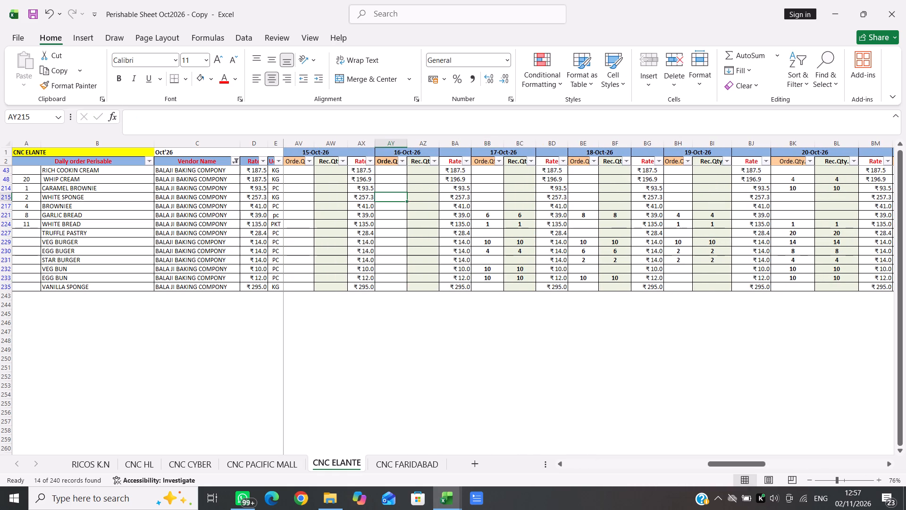
click(389, 244)
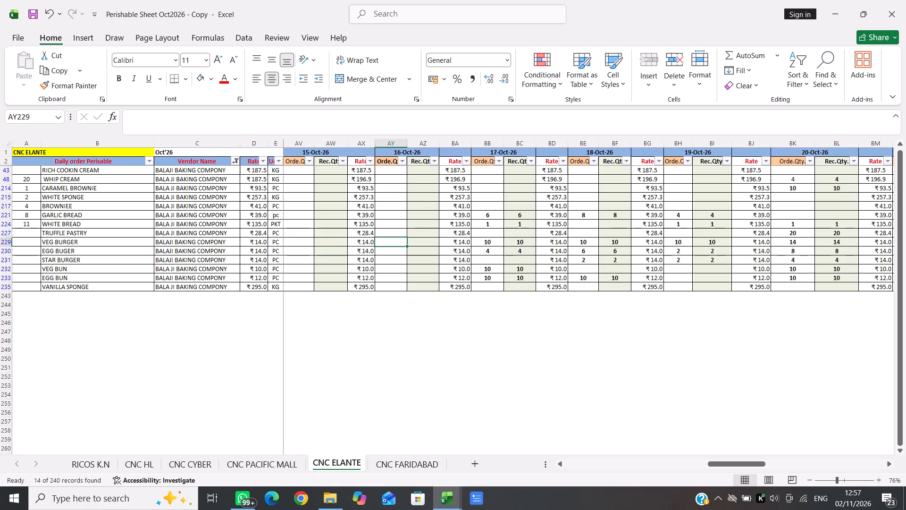
key(6)
key(Right)
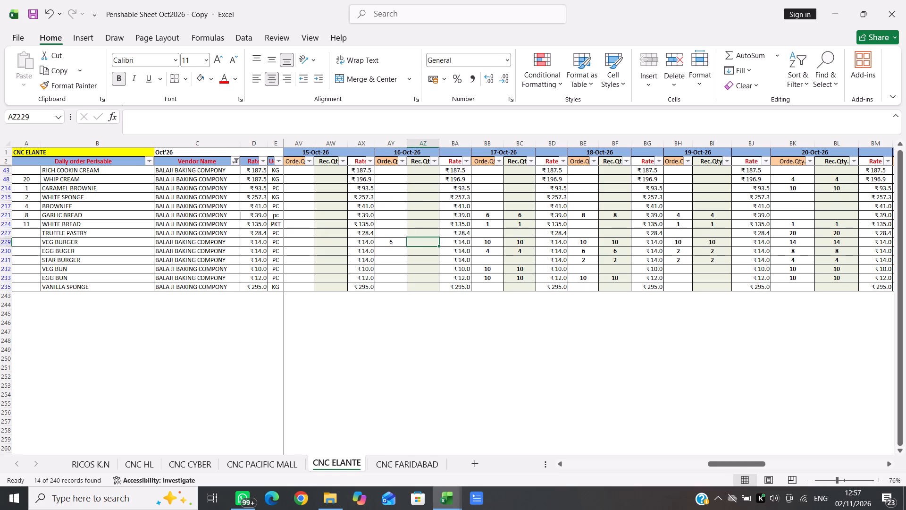
key(6)
Enter 4 as both the received and order quantity of EGG BUGER for 16-Oct-26.
key(Down)
key(4)
key(Left)
key(4)
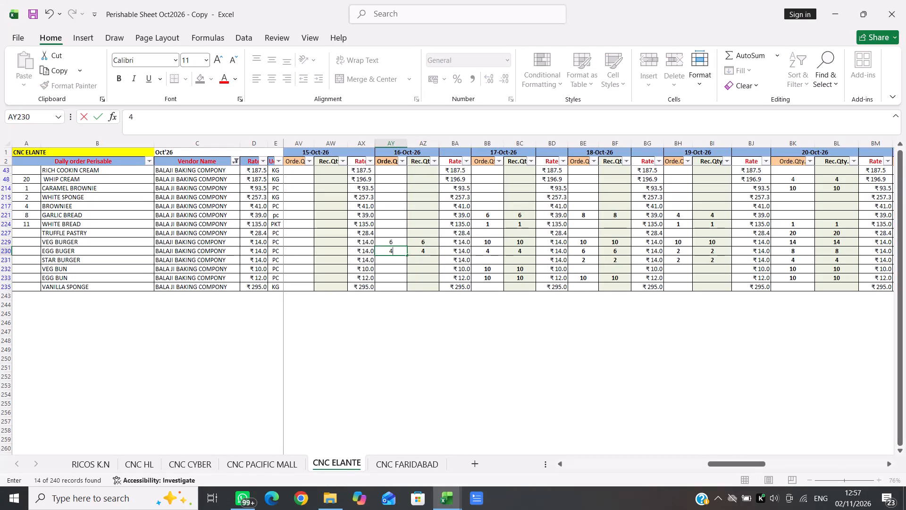
Enter 4 as both the order and received quantity of STAR BURGER for 16-Oct-26.
key(Down)
key(4)
key(Right)
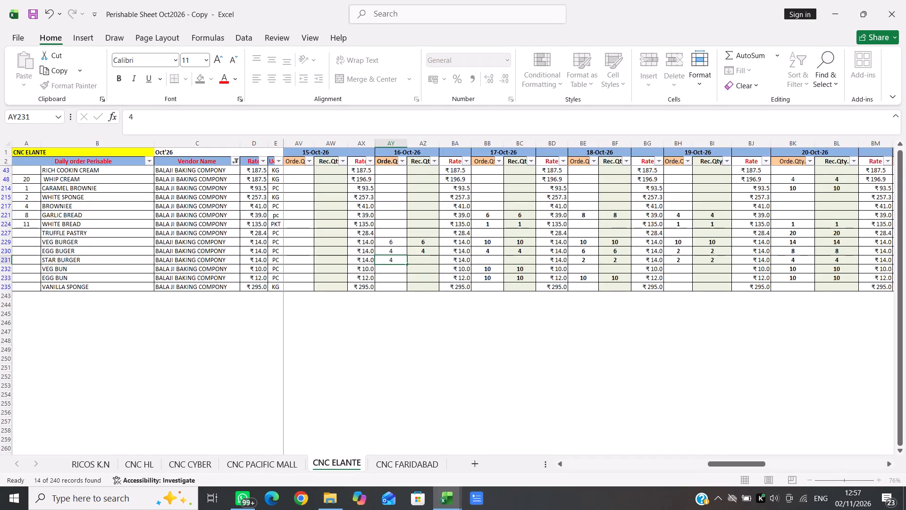
key(4)
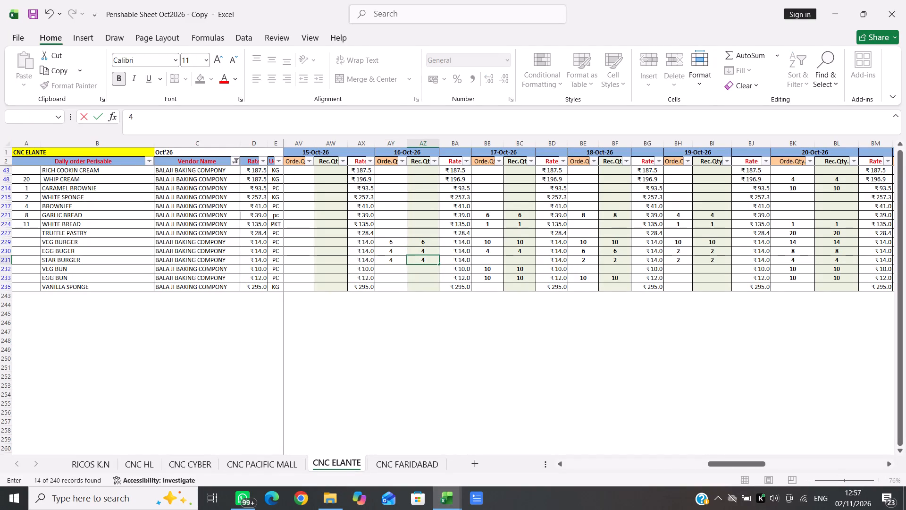
Enter 8 as both the received and order quantity of GARLIC BREAD for 16-Oct-26.
key(Up)
key(Up)
key(Up)
key(Up)
key(Up)
key(Down)
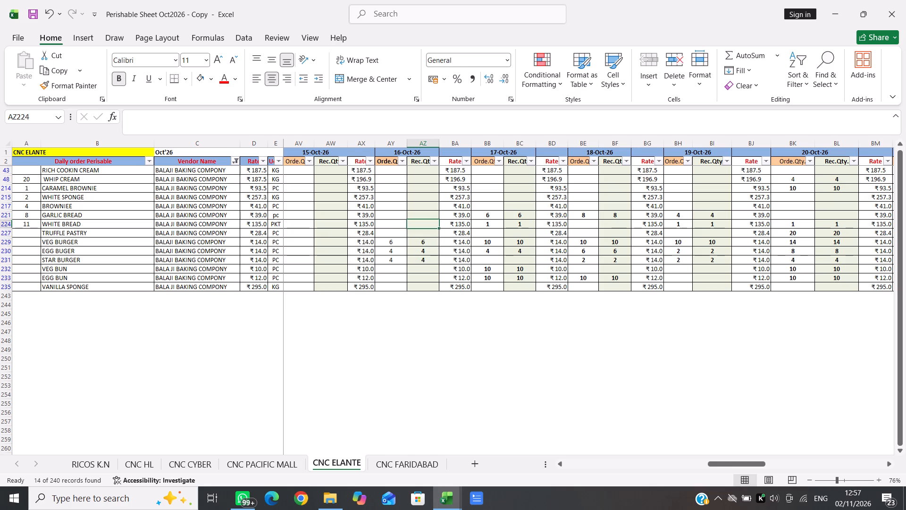
key(Up)
key(8)
key(Left)
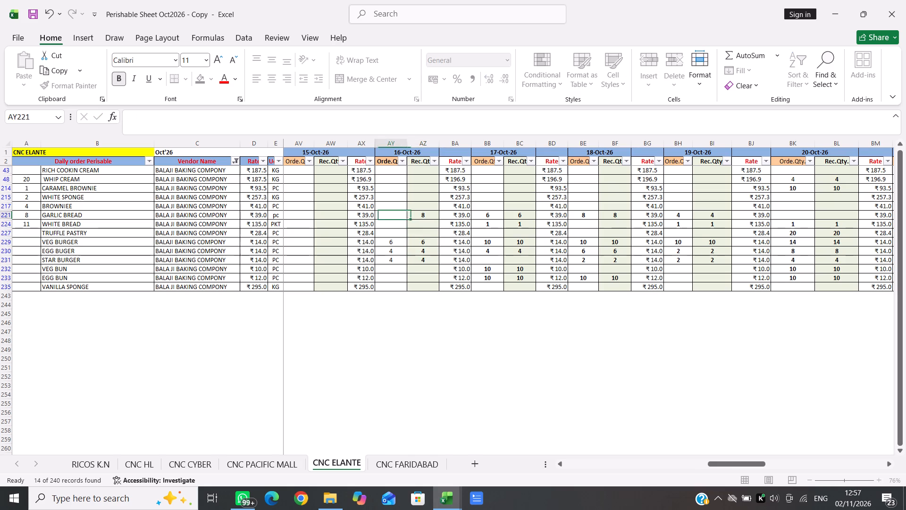
key(8)
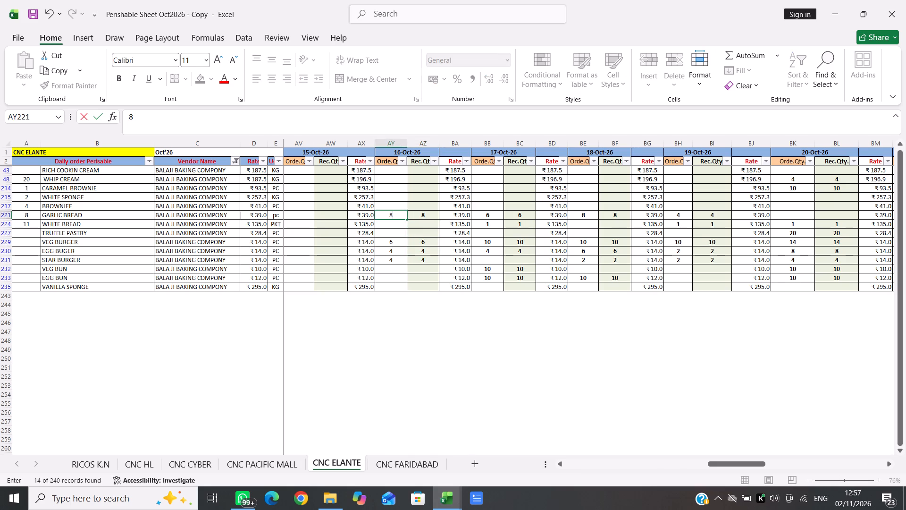
Enter 5 as both the order and received quantity of CARAMEL BROWNIE for 16-Oct-26.
key(Up)
key(Up)
key(Up)
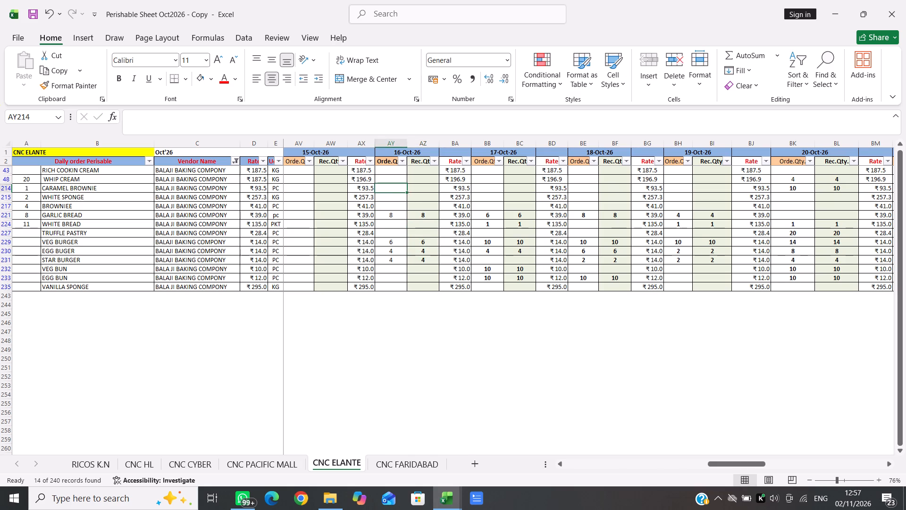
key(Down)
key(Up)
key(5)
key(Right)
key(5)
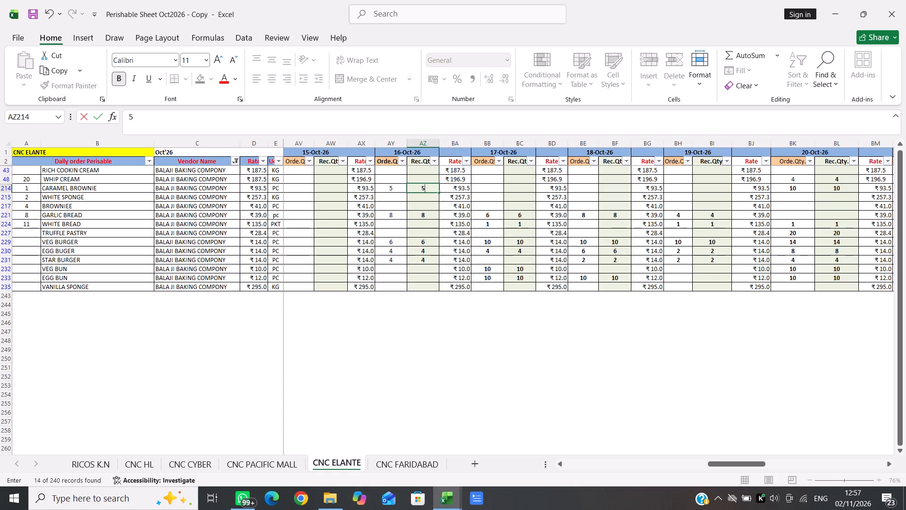
Enter 10 as both the received and order quantity of BROWNIEE for 16-Oct-26.
key(Down)
key(Down)
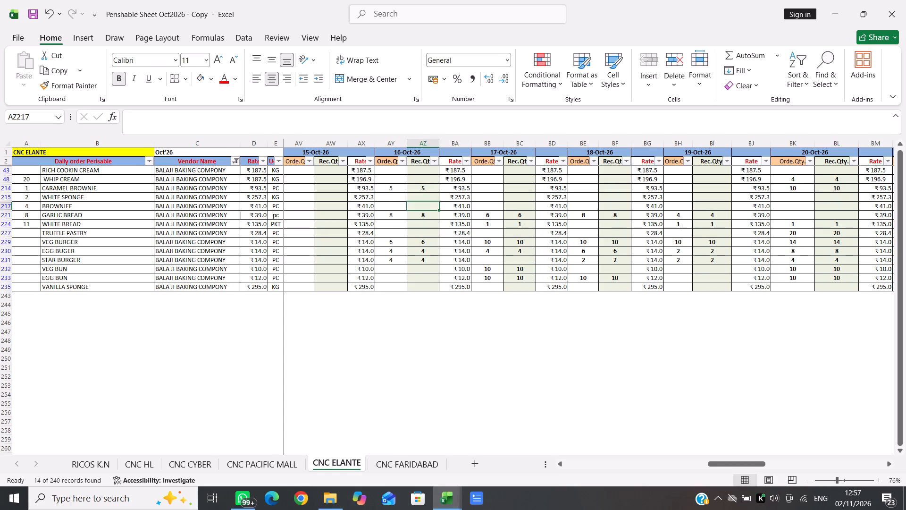
text(10)
key(Left)
text(10)
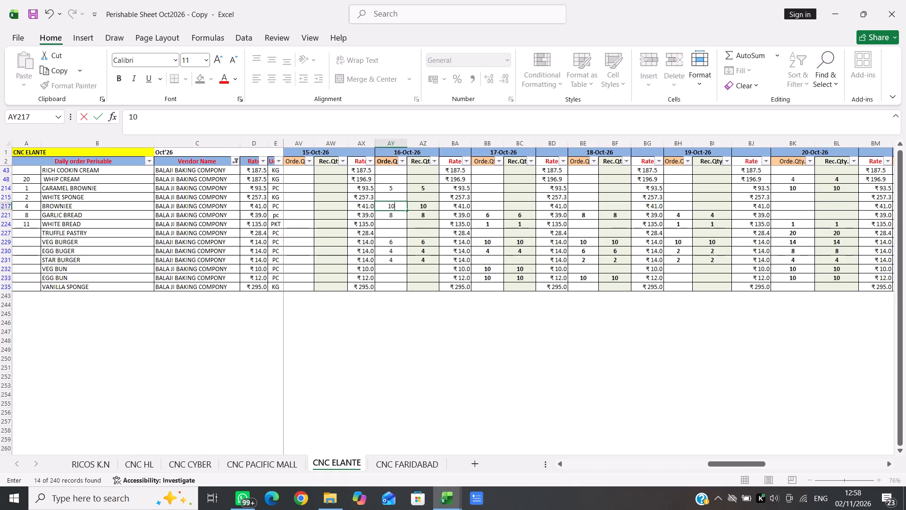
key(Down)
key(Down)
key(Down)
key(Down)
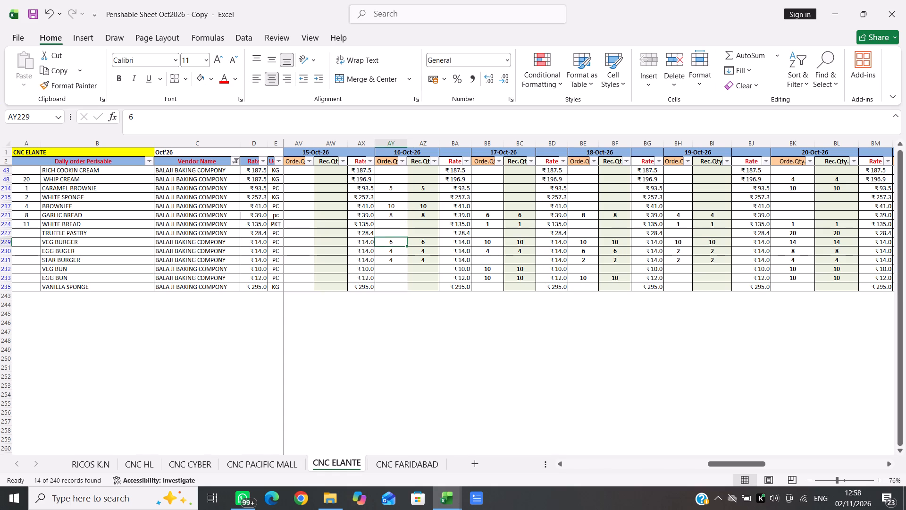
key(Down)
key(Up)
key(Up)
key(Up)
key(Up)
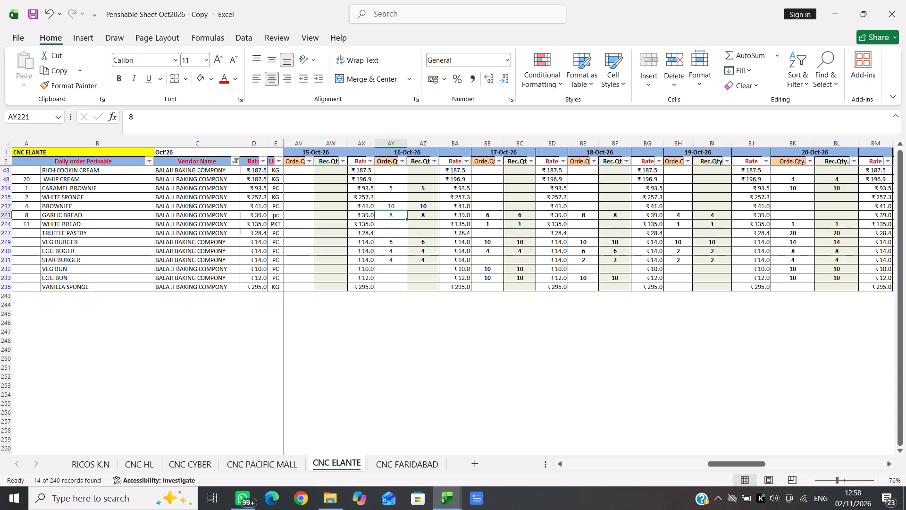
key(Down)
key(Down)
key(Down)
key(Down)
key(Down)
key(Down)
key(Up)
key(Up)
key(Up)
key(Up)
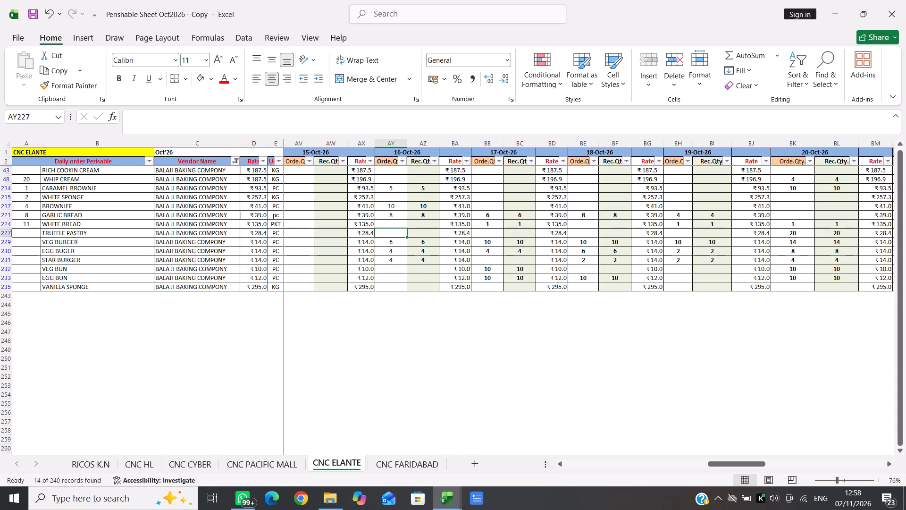
Enter 20 as both the order and received quantity of TRUFFLE PASTRY for 16-Oct-26.
text(20)
key(Right)
text(20)
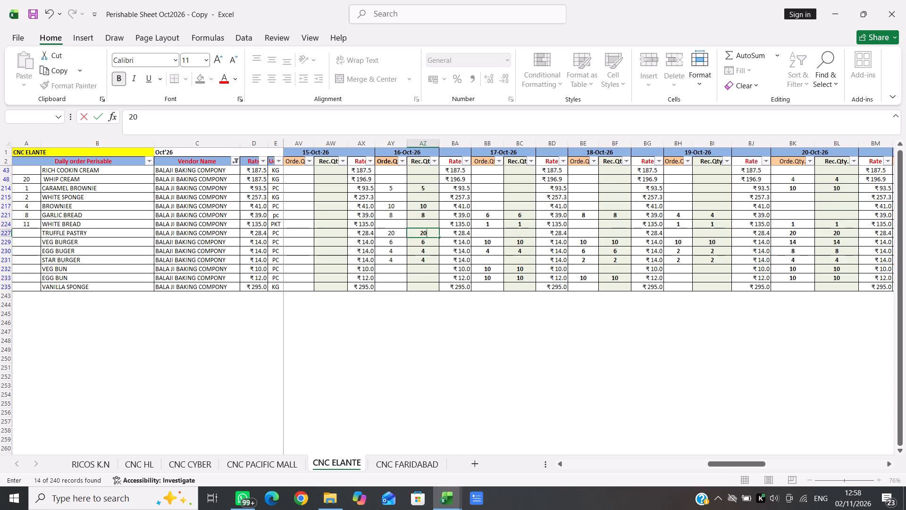
Enter 4 as both the received and order quantity of WHIP CREAM for 16-Oct-26.
key(Up)
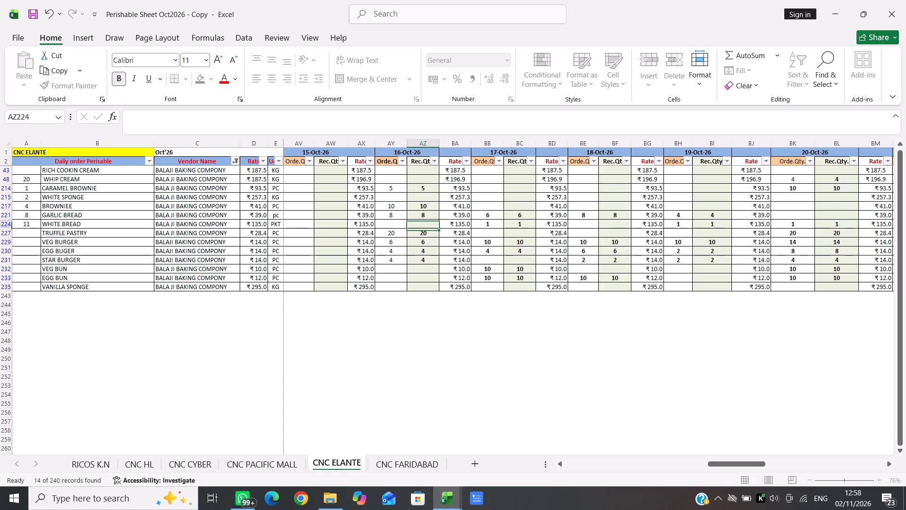
key(Up)
key(Up)
key(Up)
key(Up)
key(Up)
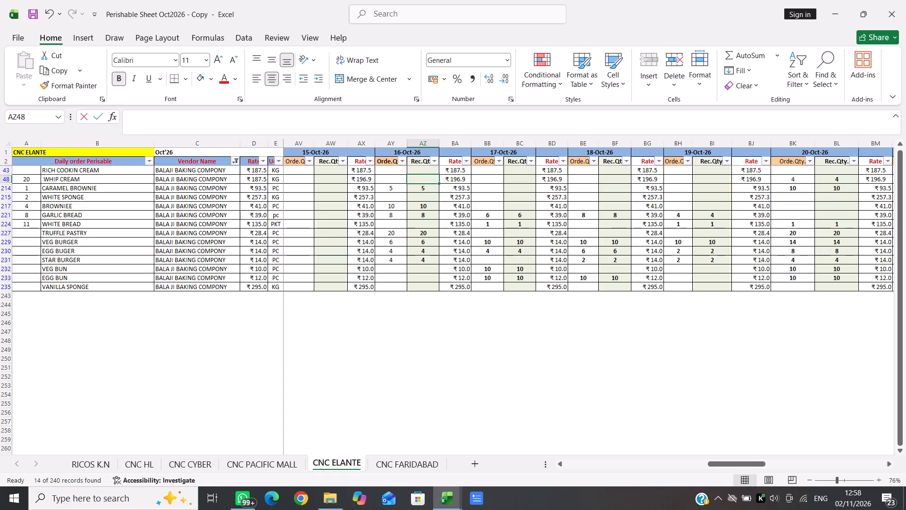
key(4)
key(Left)
key(4)
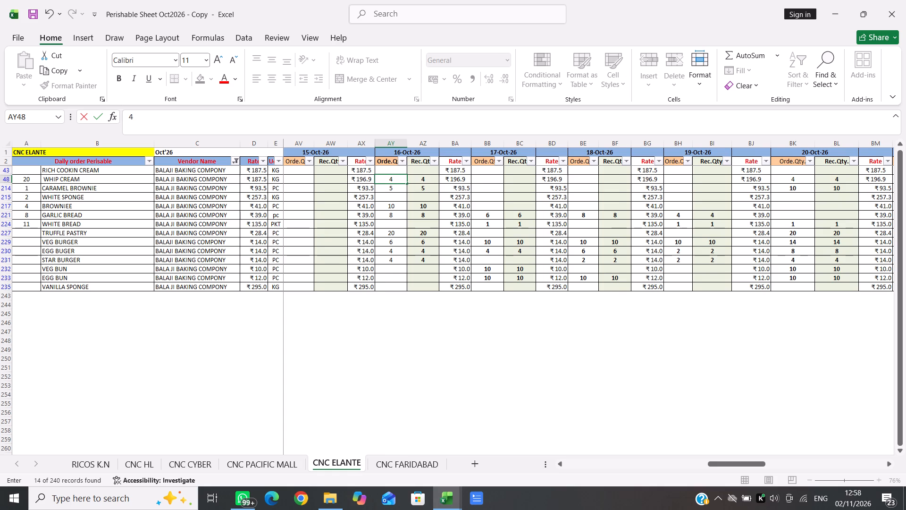
Enter 6 as both the order and received quantity of VEG BURGER for 15-Oct-26.
scroll(389, 244, right, 1)
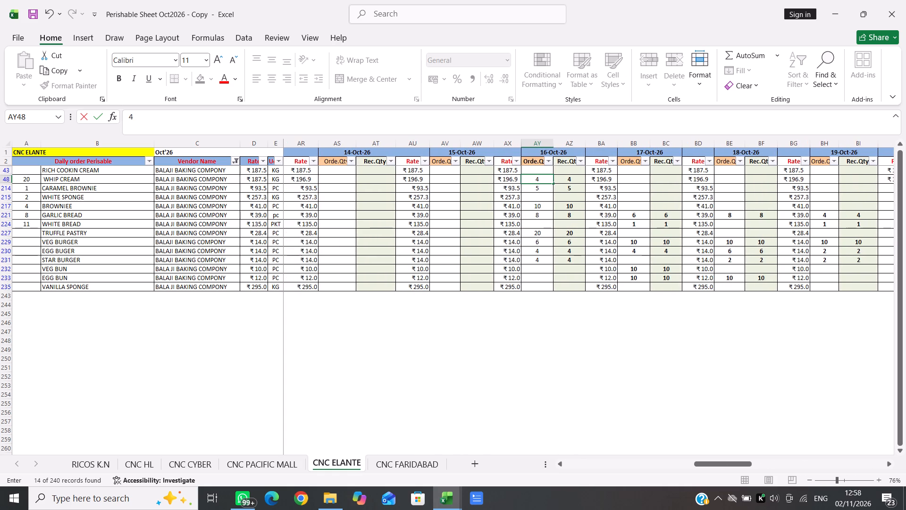
scroll(389, 244, left, 1)
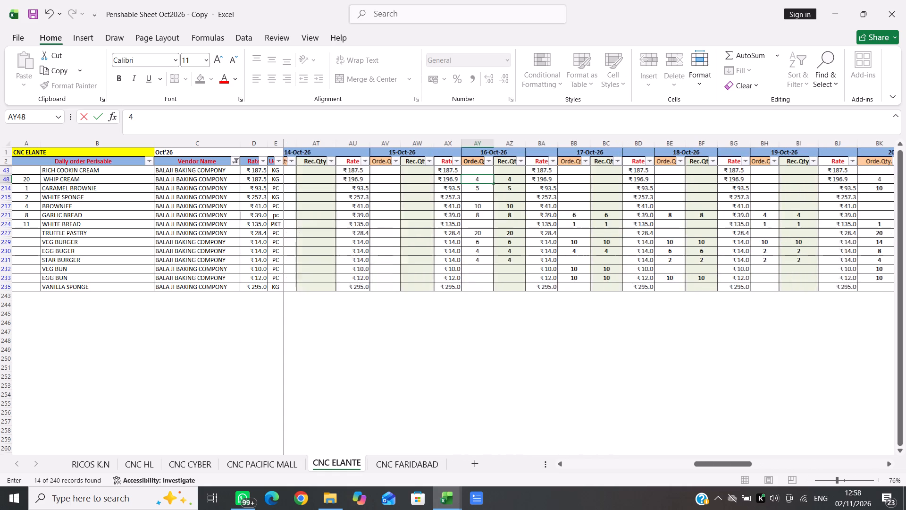
scroll(389, 244, left, 1)
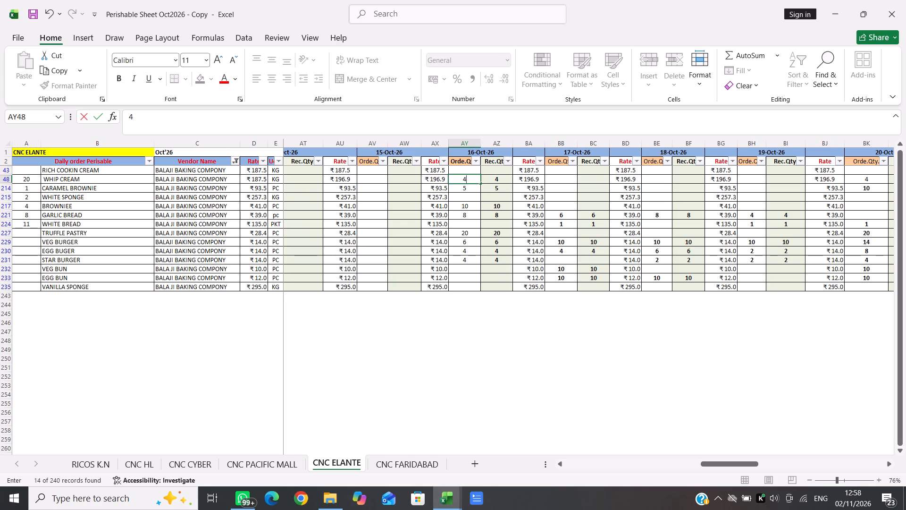
click(371, 241)
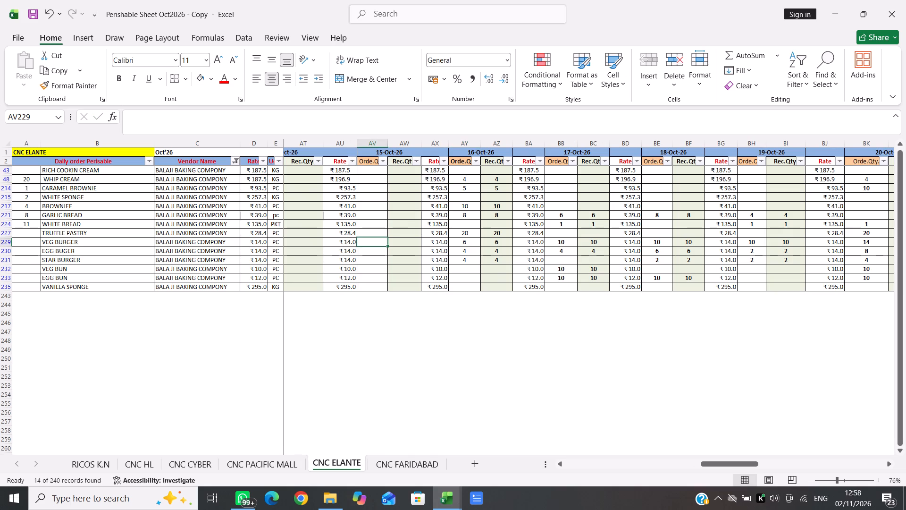
key(6)
key(Right)
key(6)
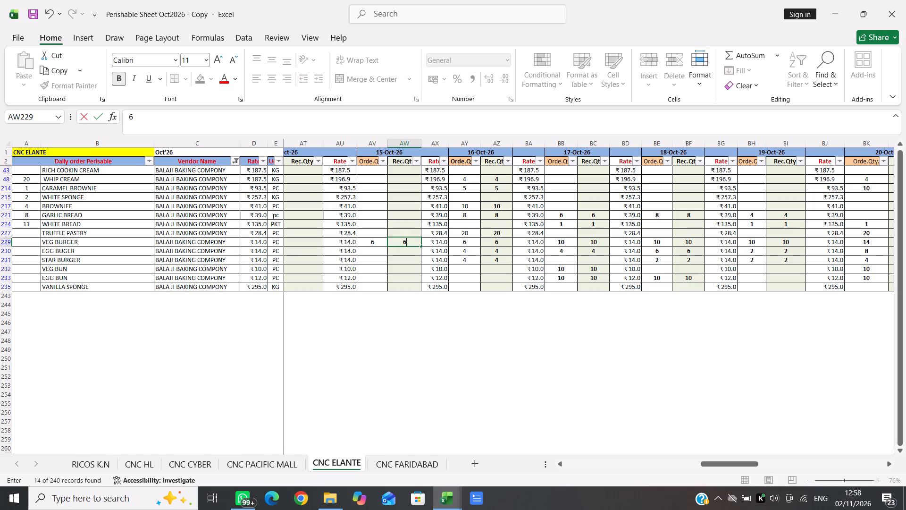
Enter 4 as both the received and order quantity of EGG BUGER for 15-Oct-26.
key(Down)
key(4)
key(Left)
key(4)
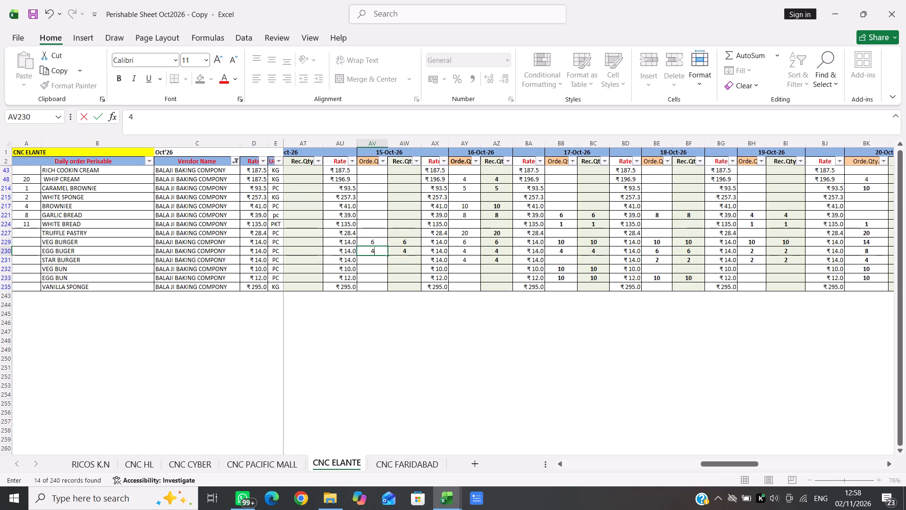
Enter 4 as both the order and received quantity of STAR BURGER for 15-Oct-26.
key(Down)
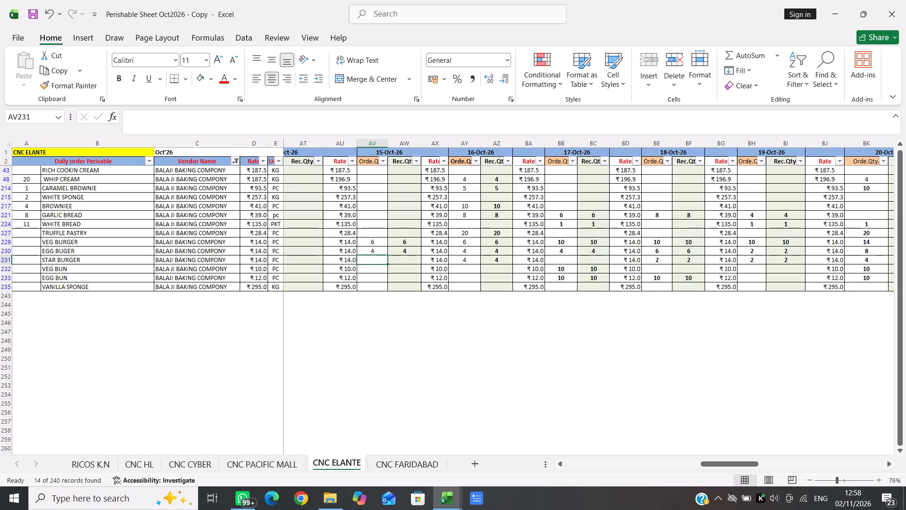
key(4)
key(Right)
key(4)
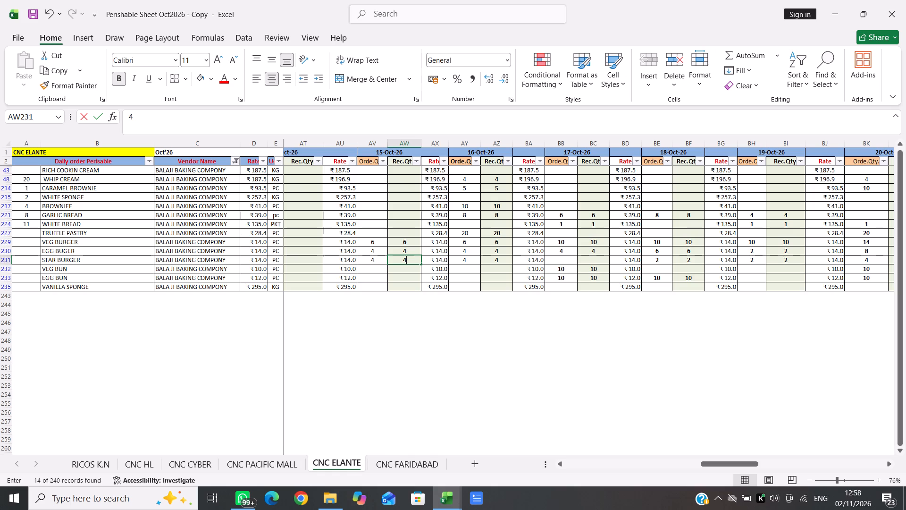
Enter 8 as both the received and order quantity of GARLIC BREAD for 15-Oct-26.
key(Down)
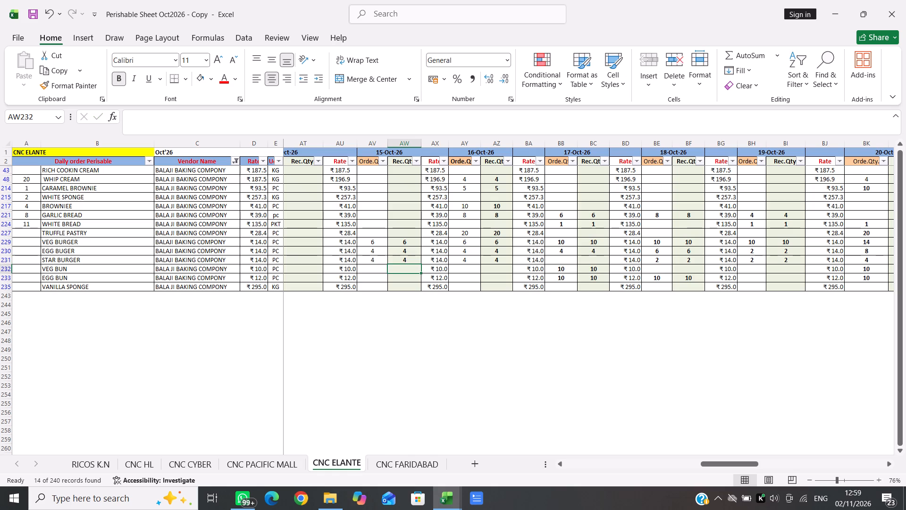
key(Up)
key(Up)
key(Up)
key(Up)
key(Up)
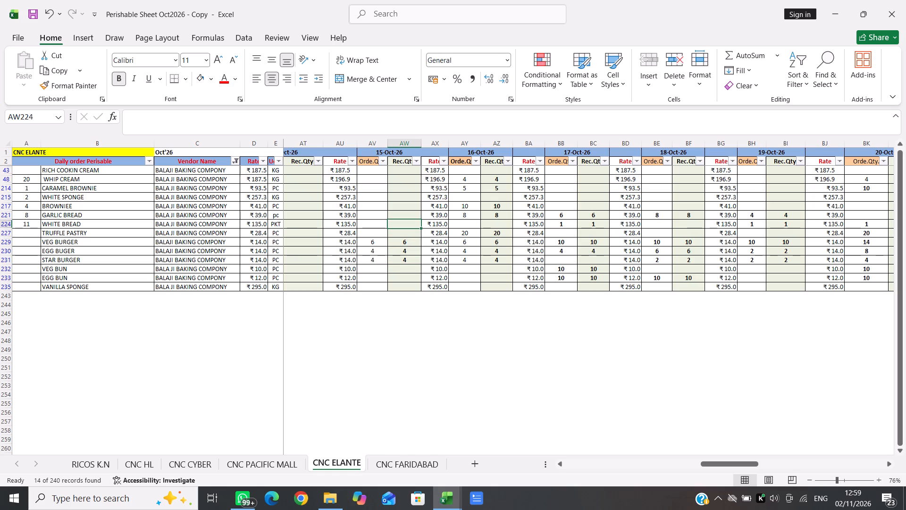
key(Up)
key(8)
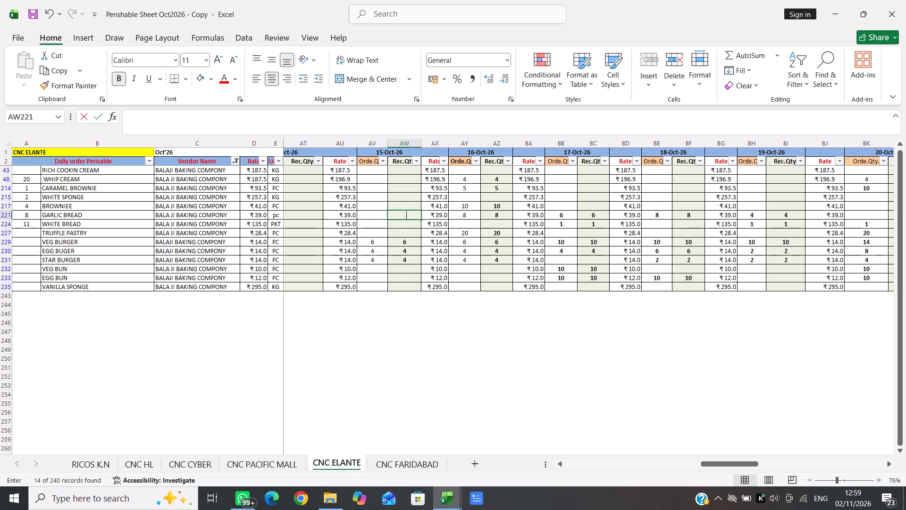
key(Left)
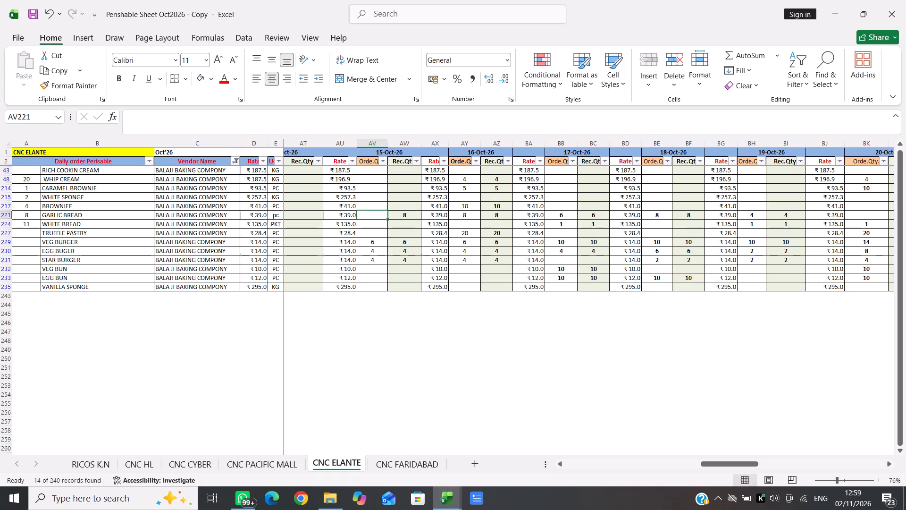
key(8)
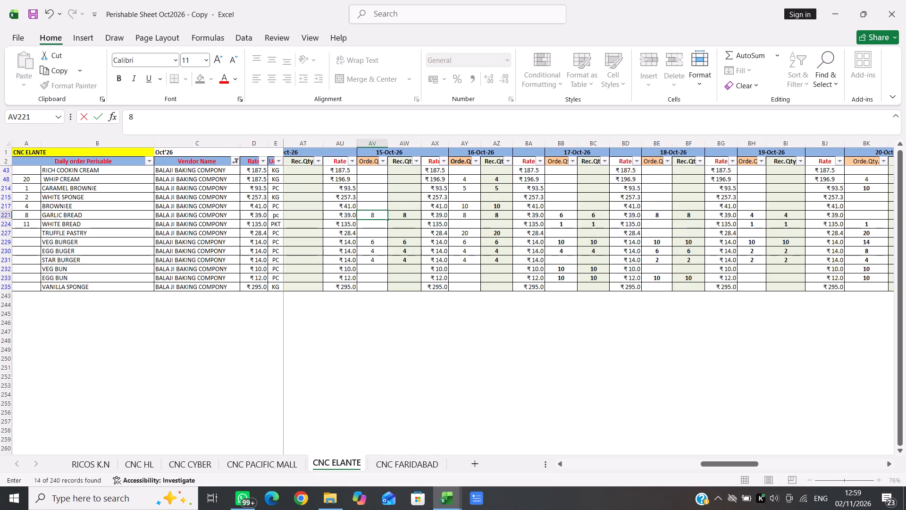
Enter 1 as both the order and received quantity of WHITE BREAD for 15-Oct-26.
key(Up)
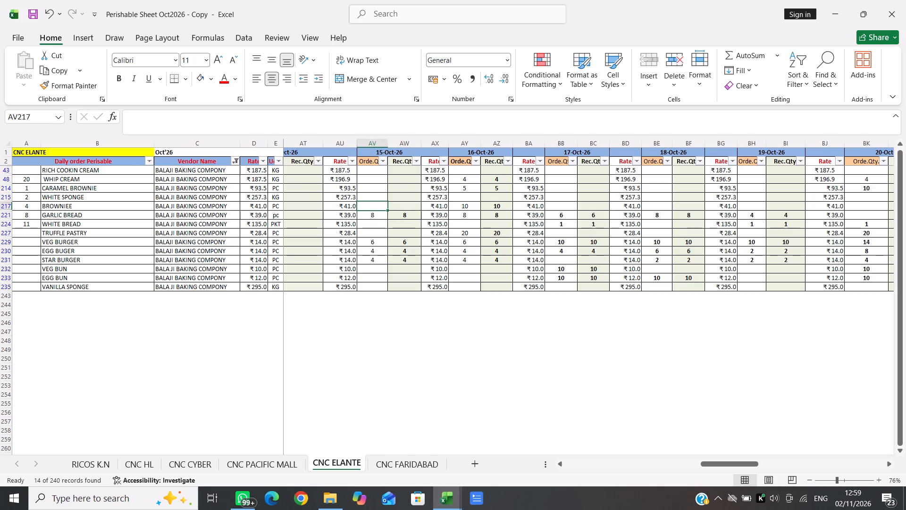
key(Down)
key(Down)
key(2)
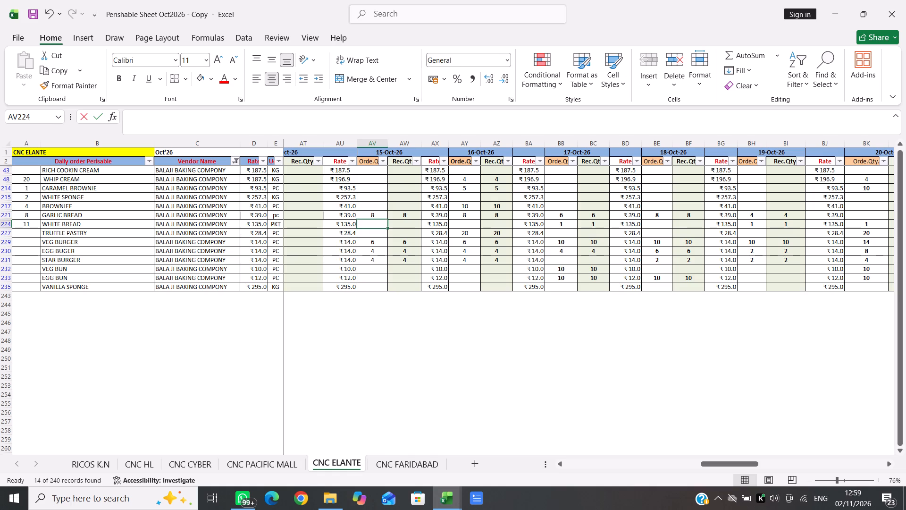
key(BackSpace)
key(1)
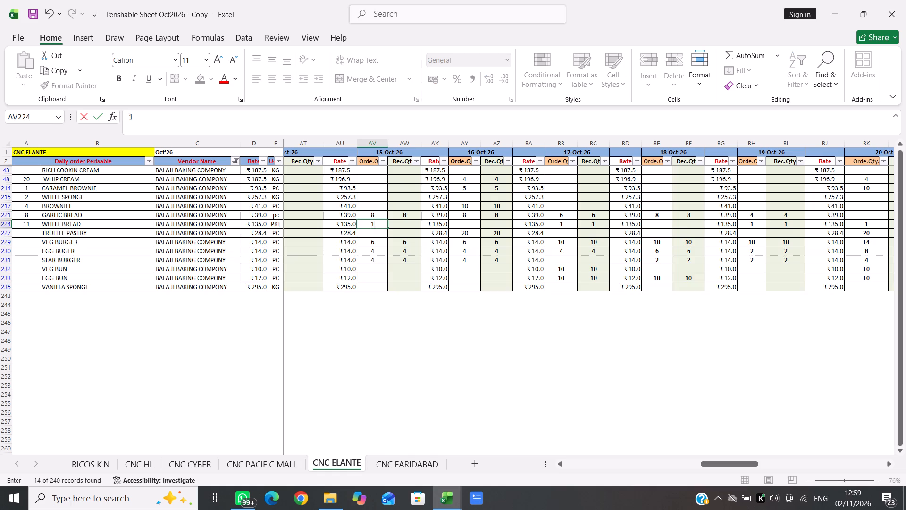
key(Right)
key(1)
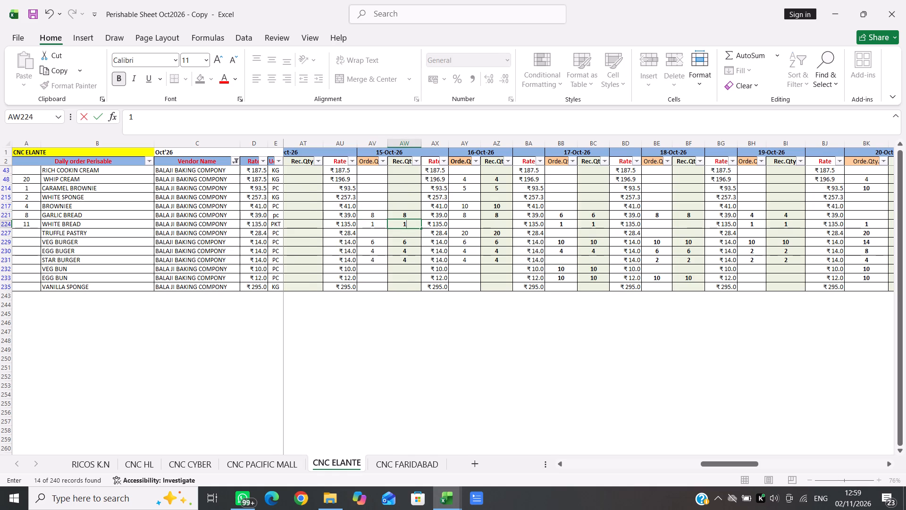
Enter 10 as both the received and order quantity of VEG BUN for 15-Oct-26.
key(Down)
key(Down)
key(Down)
key(Down)
key(Down)
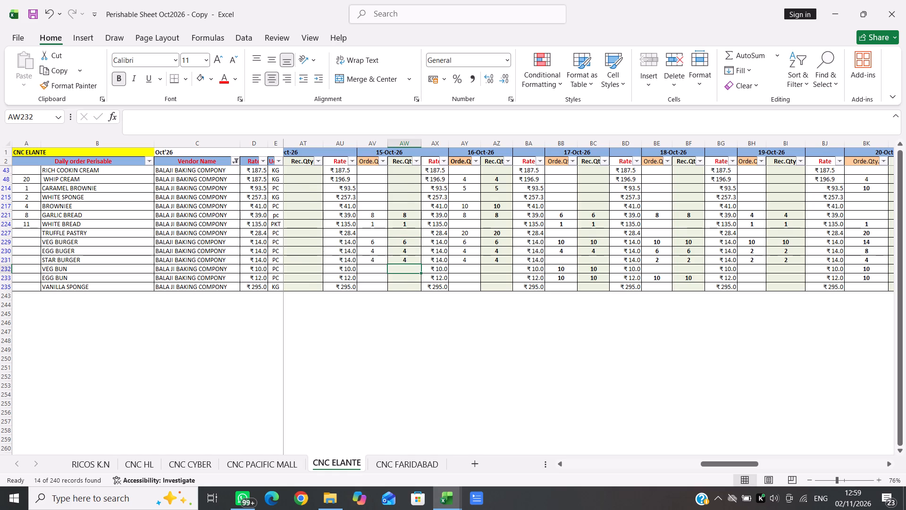
text(10)
key(Left)
text(10)
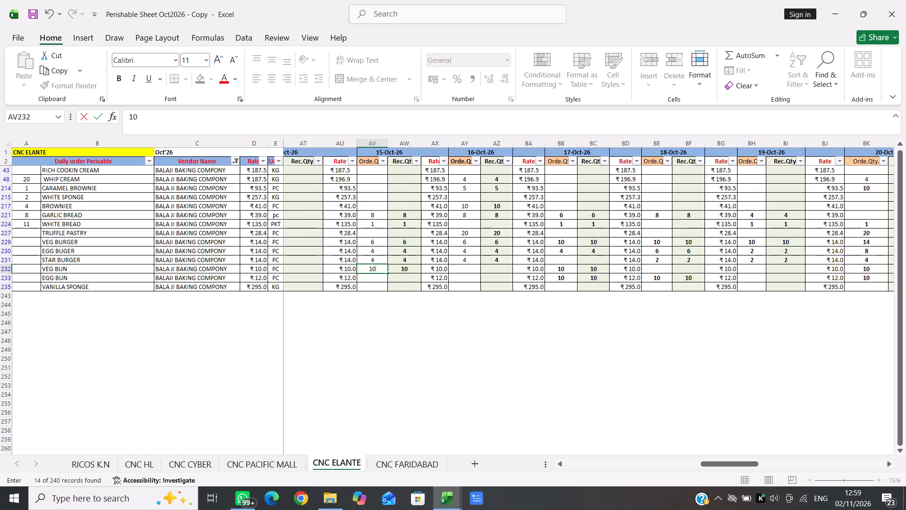
Enter 4 as both the order and received quantity of VEG BURGER for 14-Oct-26.
scroll(371, 241, right, 2)
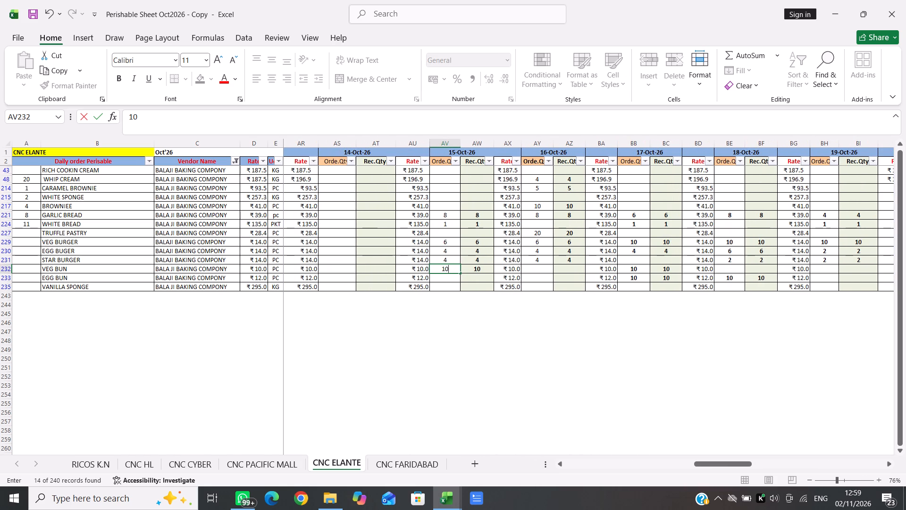
click(335, 244)
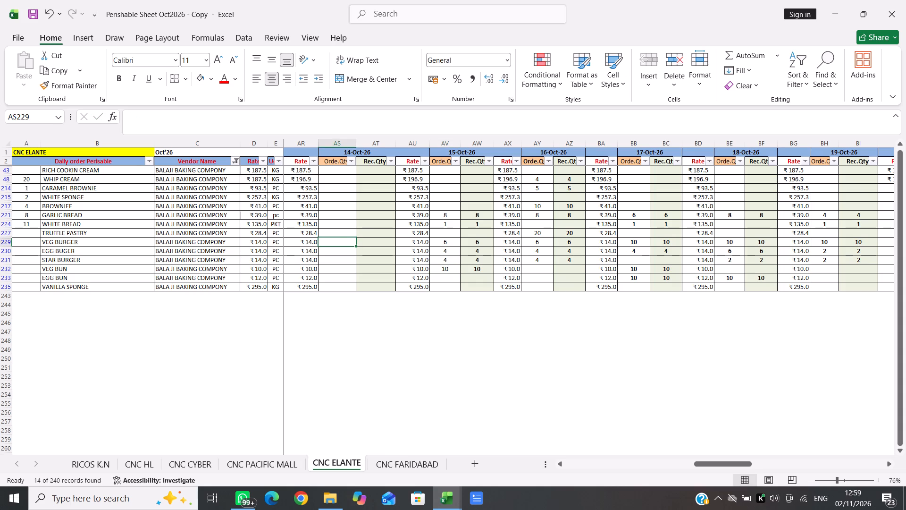
key(4)
key(Right)
key(4)
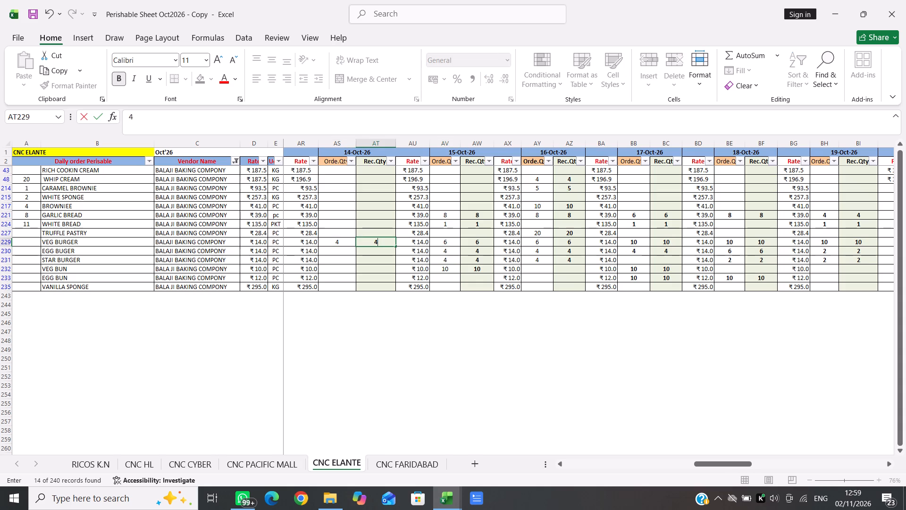
Enter 2 as both the received and order quantity of EGG BUGER for 14-Oct-26.
key(Down)
key(2)
key(Left)
key(2)
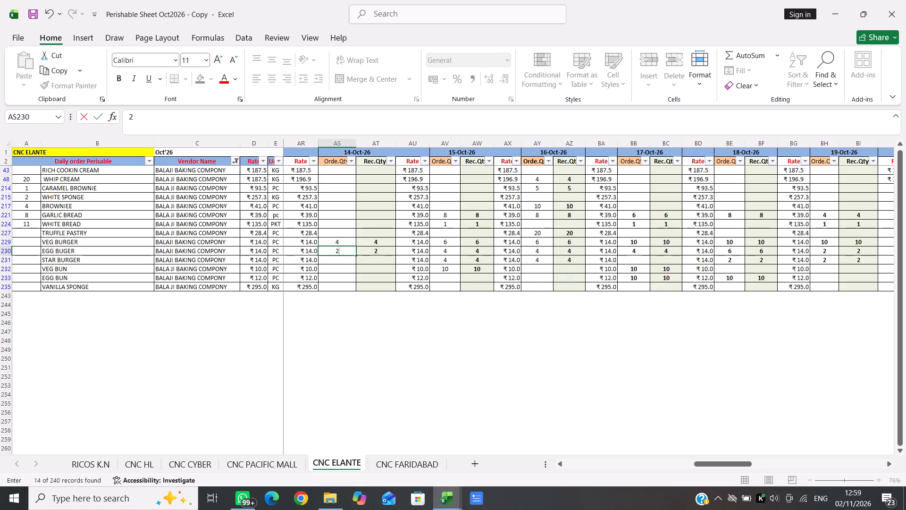
Enter 2 as both the received and order quantity of STAR BURGER for 14-Oct-26.
key(Down)
key(1)
key(Right)
key(2)
key(Left)
key(2)
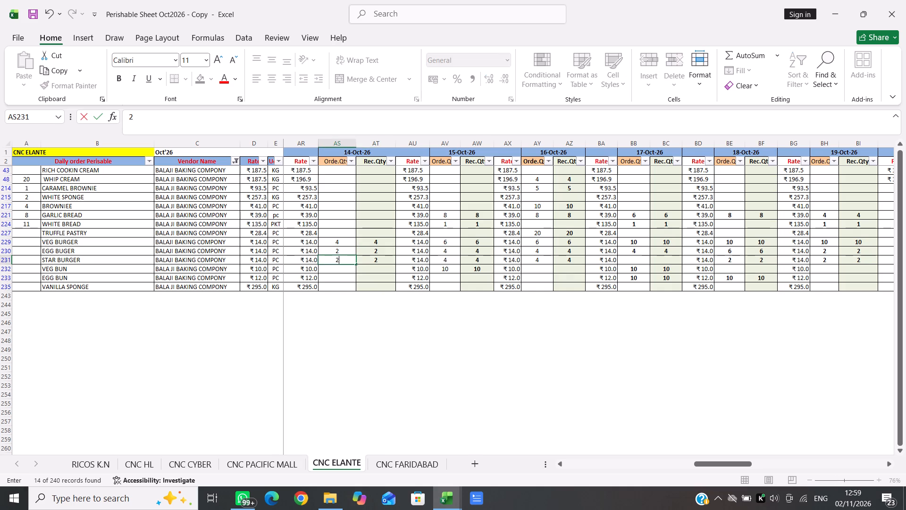
Enter 8 as both the order and received quantity of GARLIC BREAD for 14-Oct-26.
key(Up)
key(Up)
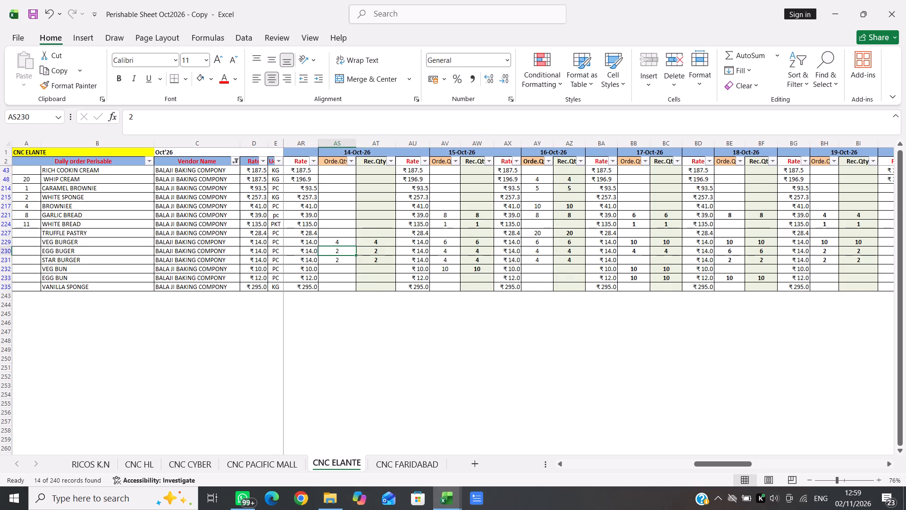
key(Up)
key(Up)
key(Up)
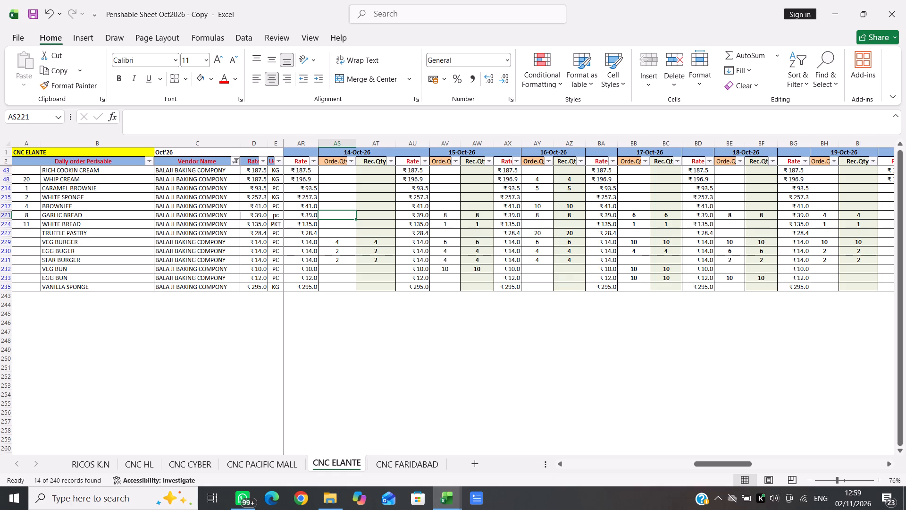
key(8)
key(Right)
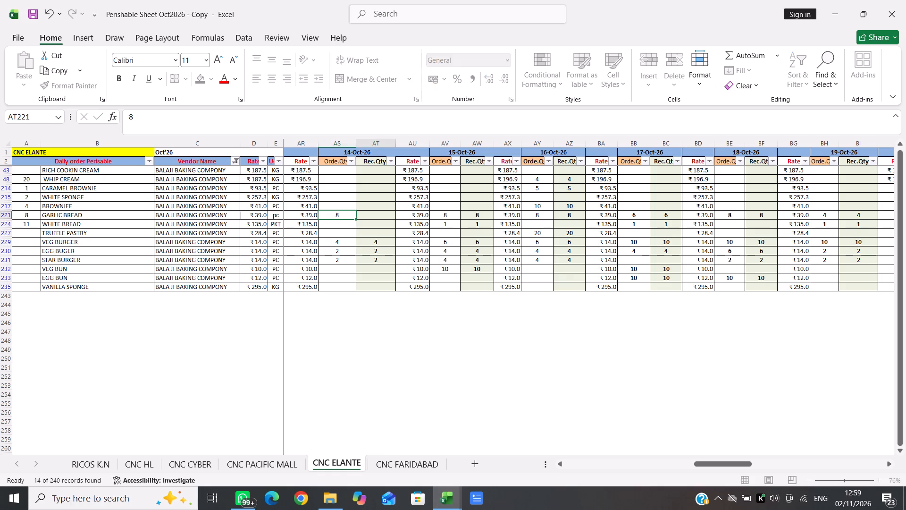
key(8)
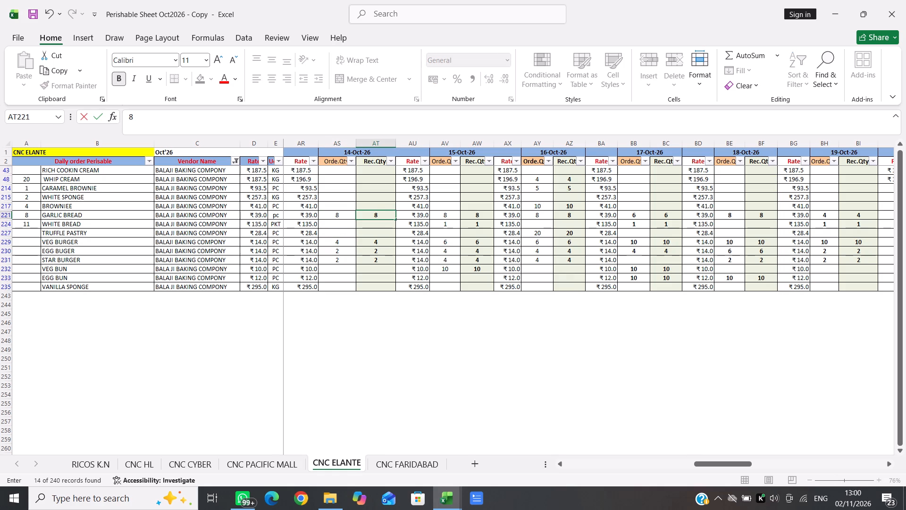
Enter 1 as both the received and order quantity of WHITE BREAD for 14-Oct-26.
key(Down)
key(Down)
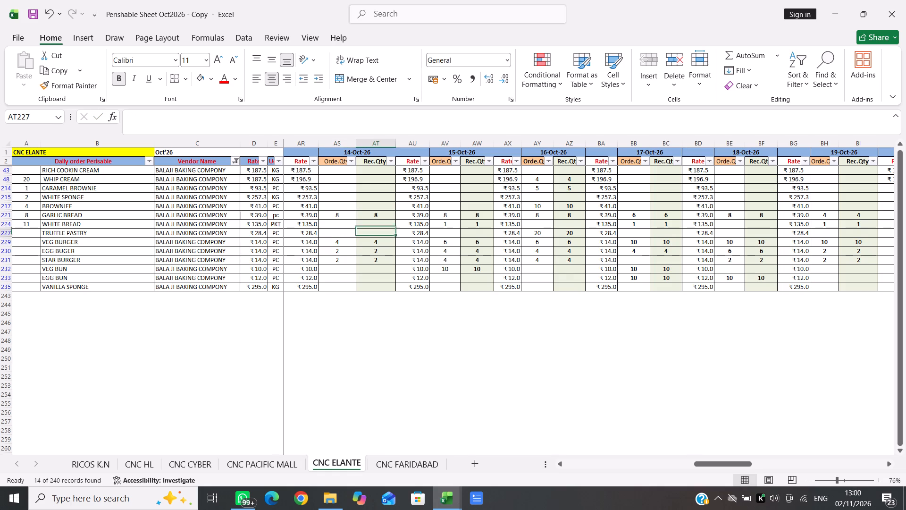
key(Up)
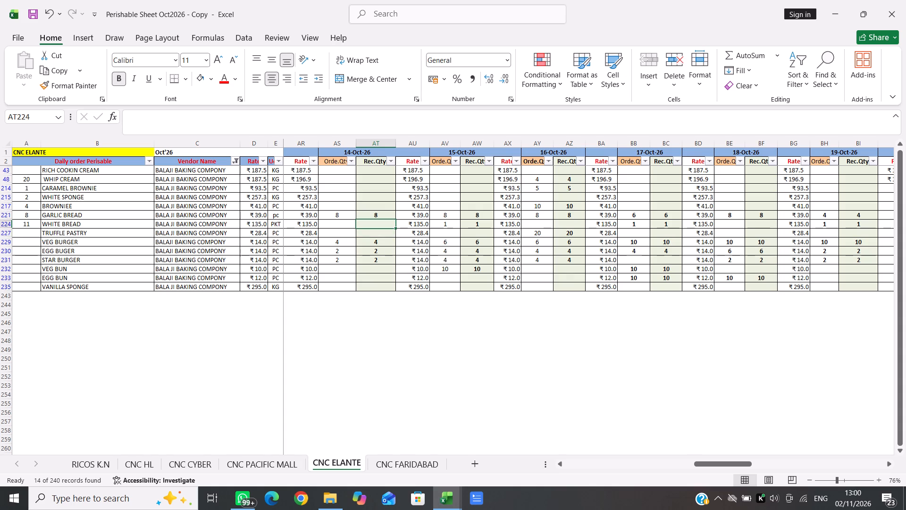
key(1)
key(Left)
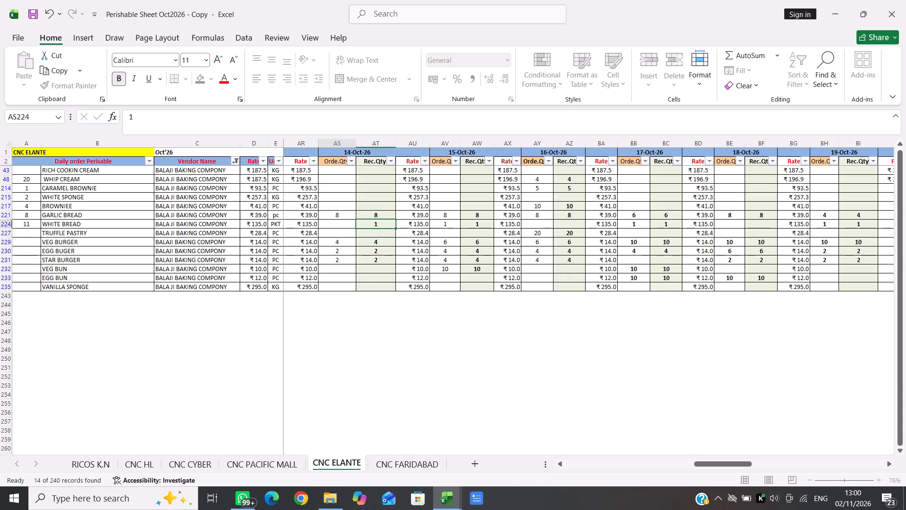
key(1)
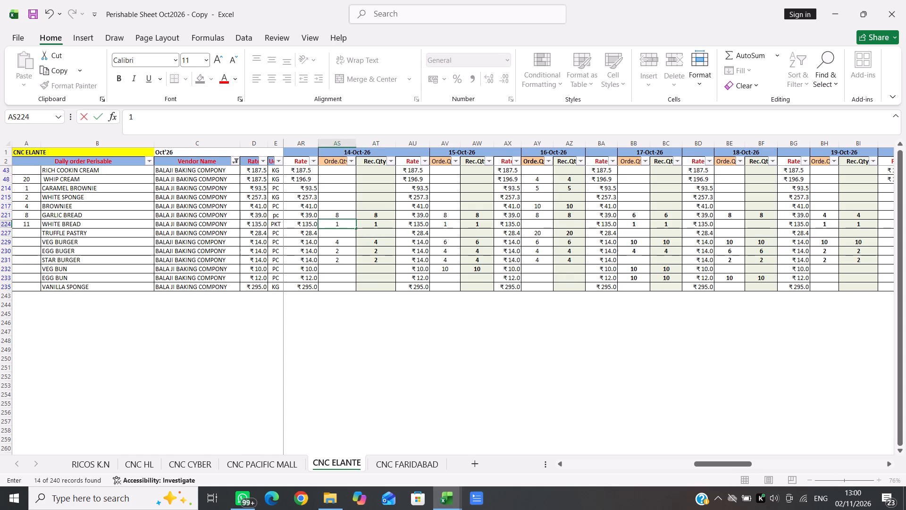
Enter 10 as both the order and received quantity of VEG BUN for 14-Oct-26.
key(Down)
key(Down)
key(Down)
key(Down)
key(Down)
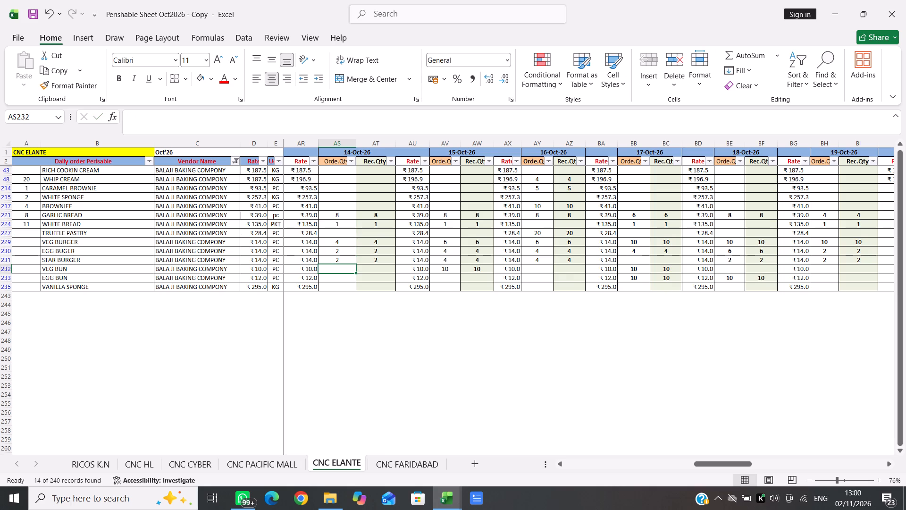
text(10)
key(Right)
text(10)
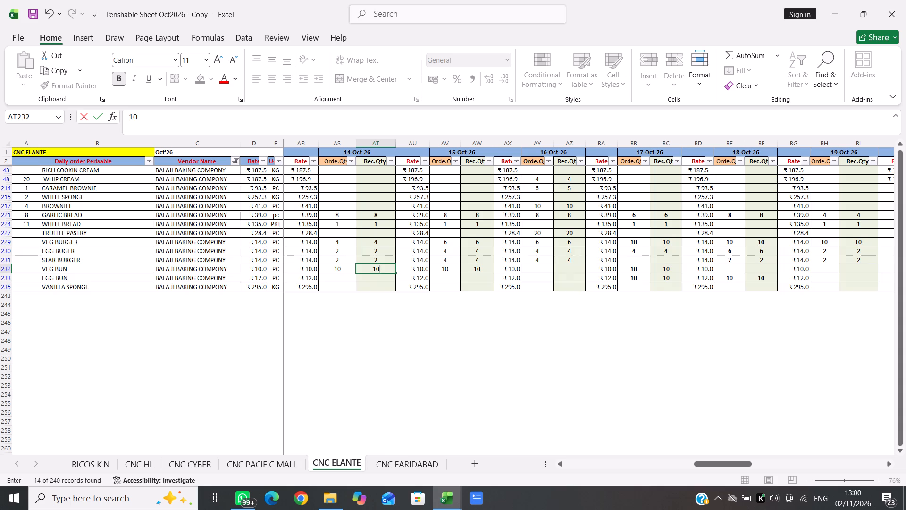
Enter 10 as both the order and received quantity of VEG BURGER for 13-Oct-26.
scroll(335, 244, right, 2)
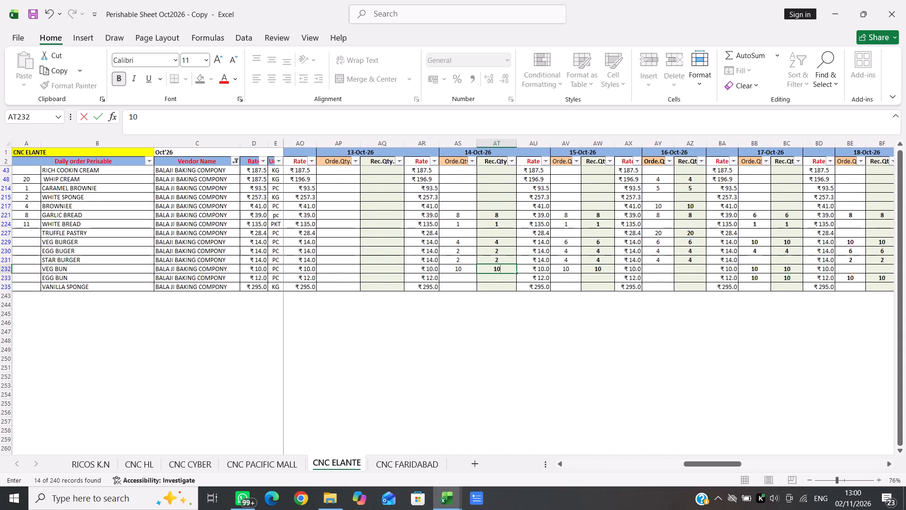
click(335, 241)
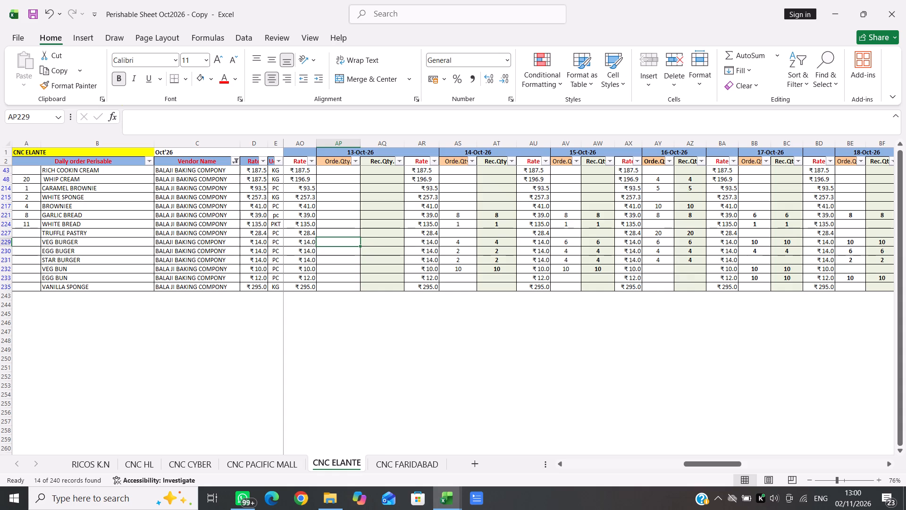
text(10)
key(Right)
text(10)
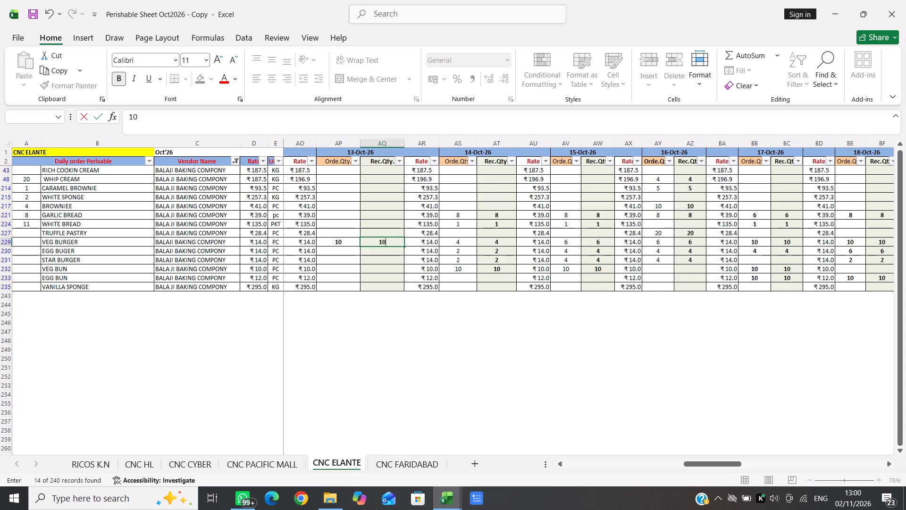
Enter 6 as both the received and order quantity of EGG BUGER for 13-Oct-26.
key(Down)
key(6)
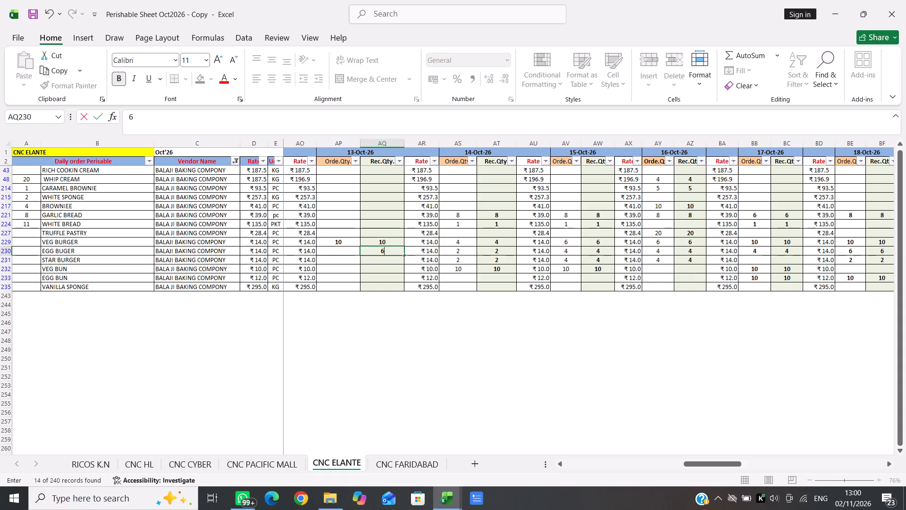
key(Left)
key(6)
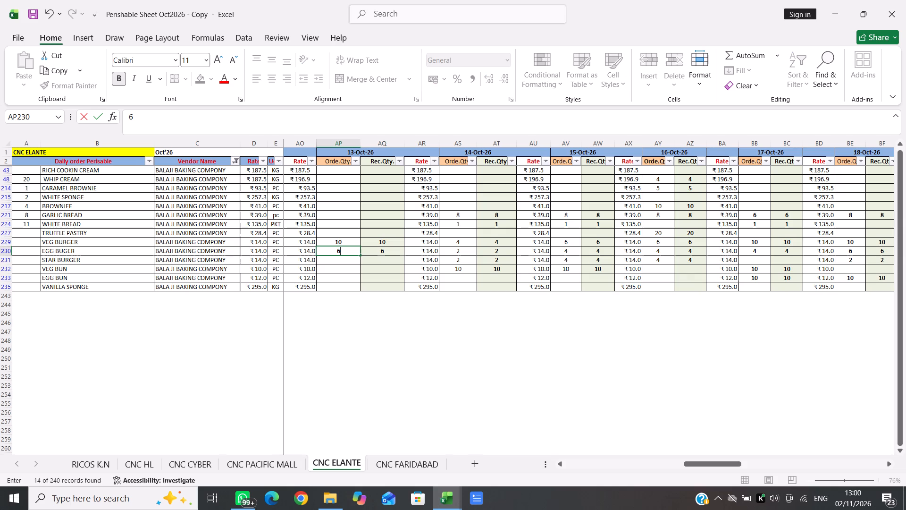
Enter 8 as both the order and received quantity of STAR BURGER for 13-Oct-26.
key(Down)
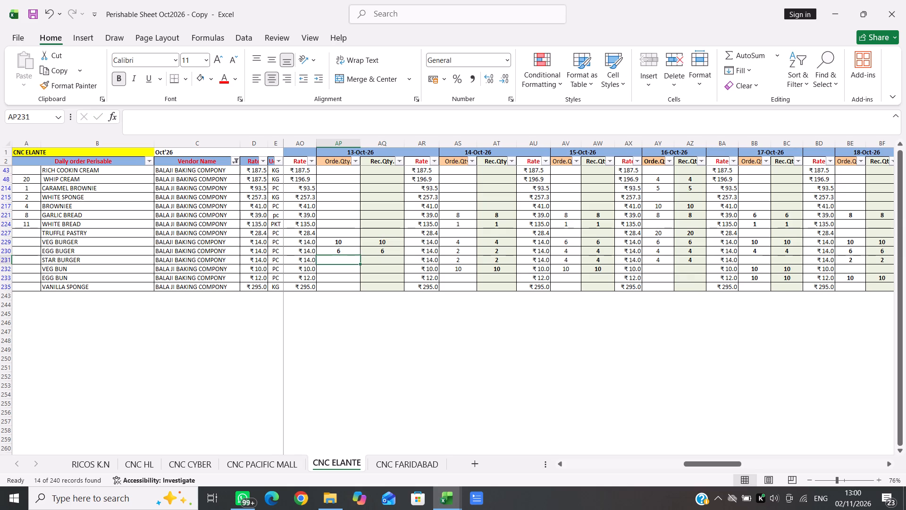
key(8)
key(Right)
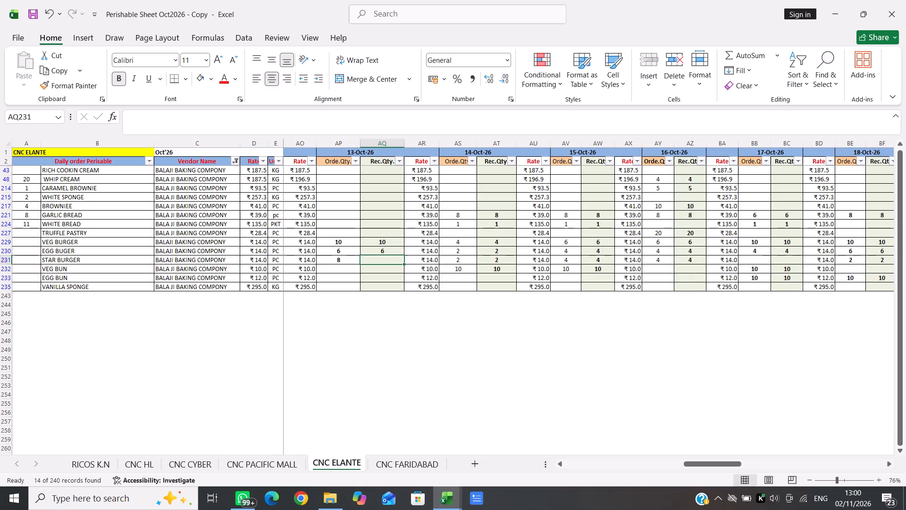
key(8)
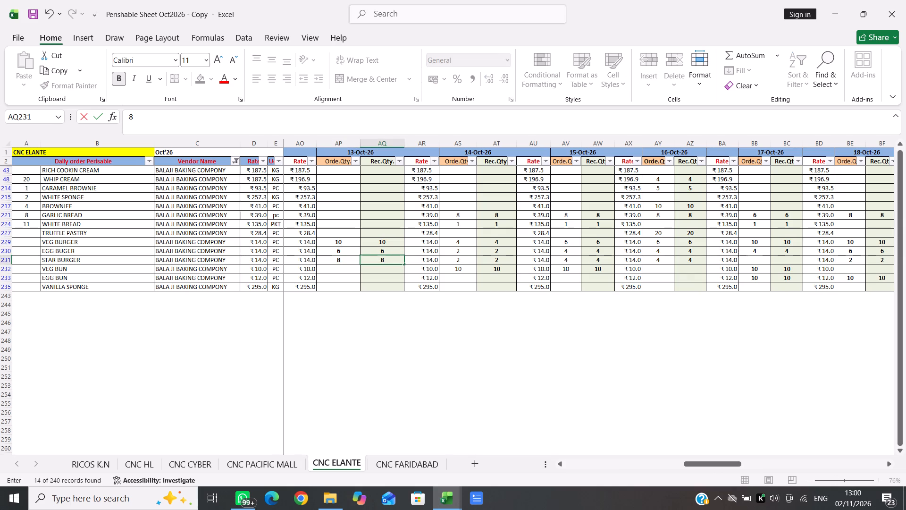
Select the received quantity cell of GARLIC BREAD for 13-Oct-26.
key(Up)
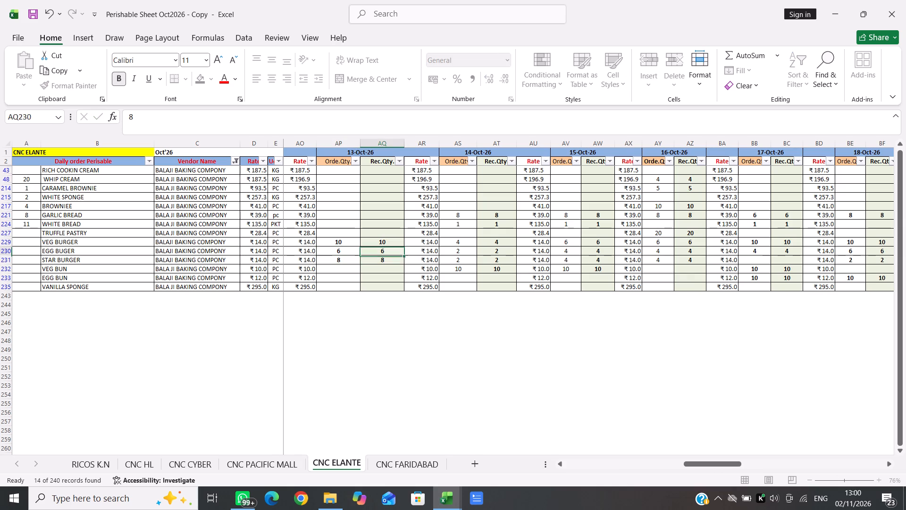
key(Up)
key(Up)
key(Up)
key(Up)
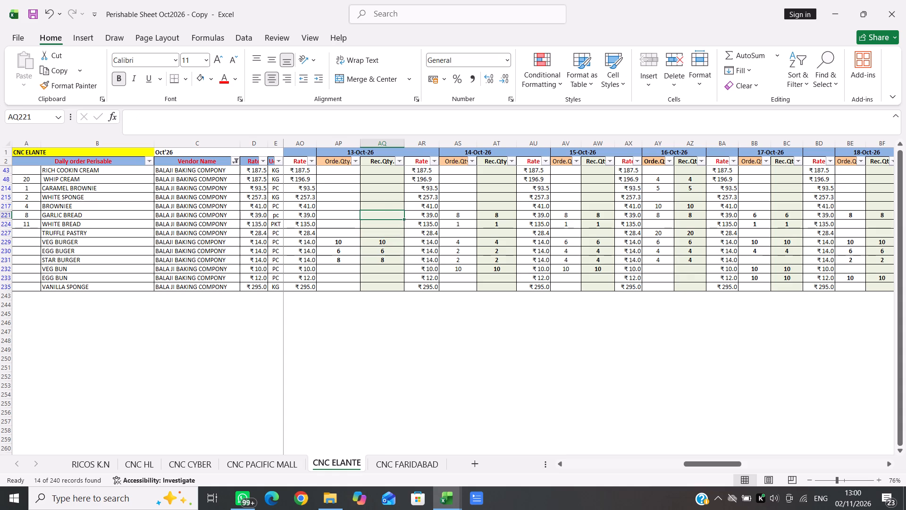
Enter 5 as both the received and order quantity of GARLIC BREAD for 13-Oct-26.
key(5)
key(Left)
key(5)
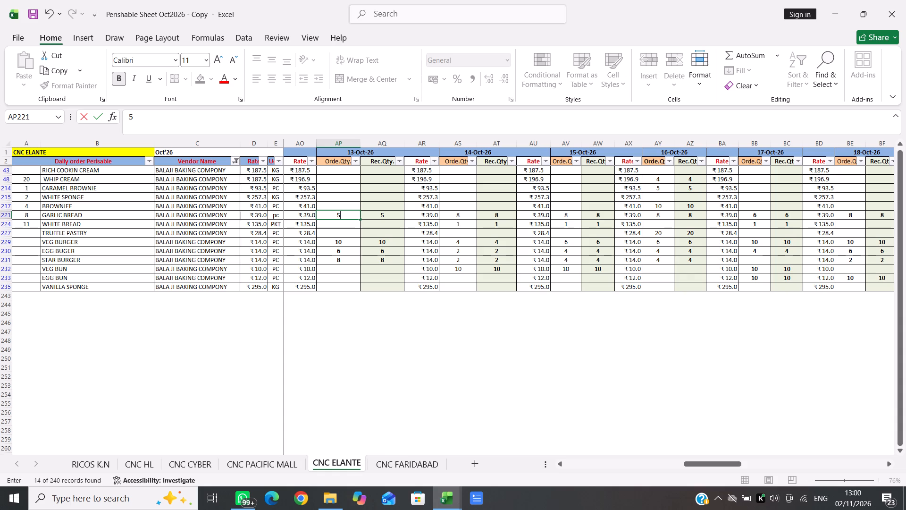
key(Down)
Enter 10 as both the order and received quantity of VEG BUN for 13-Oct-26.
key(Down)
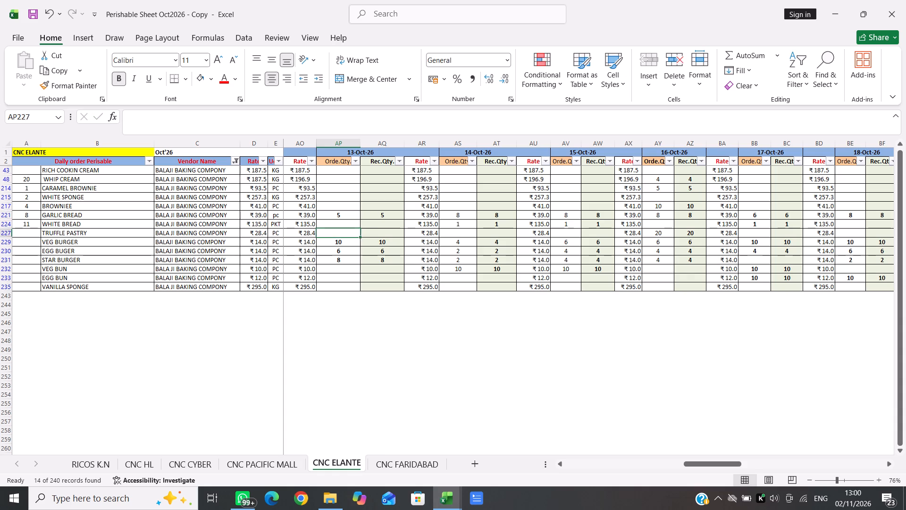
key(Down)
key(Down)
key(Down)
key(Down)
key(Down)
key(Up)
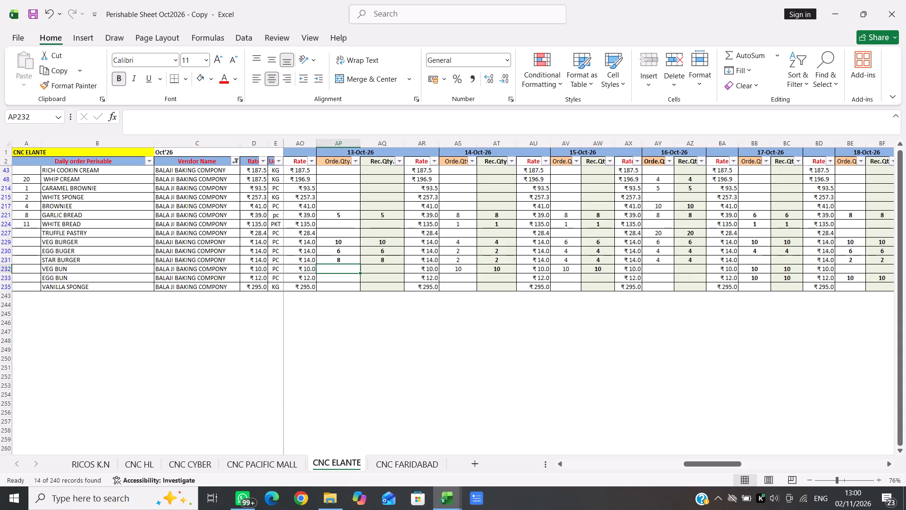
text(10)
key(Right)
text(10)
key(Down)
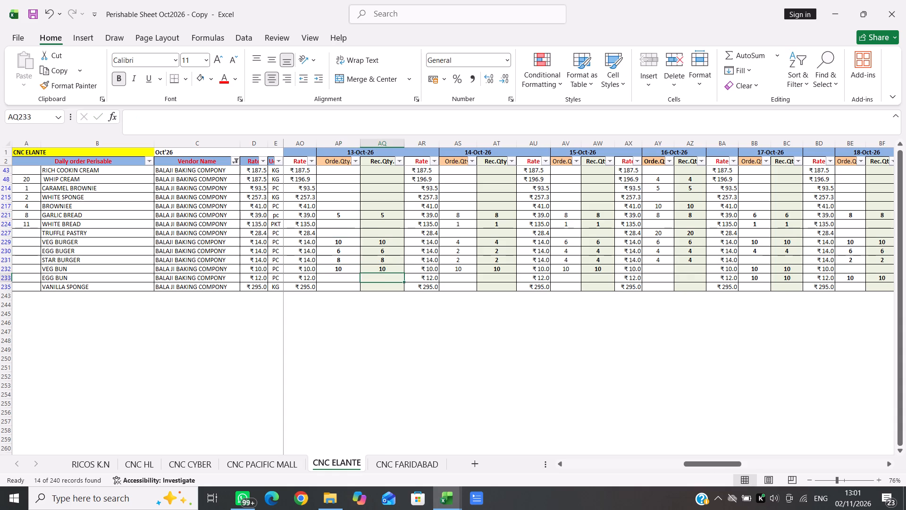
Enter 10 as both the received and order quantity of EGG BUN for 13-Oct-26.
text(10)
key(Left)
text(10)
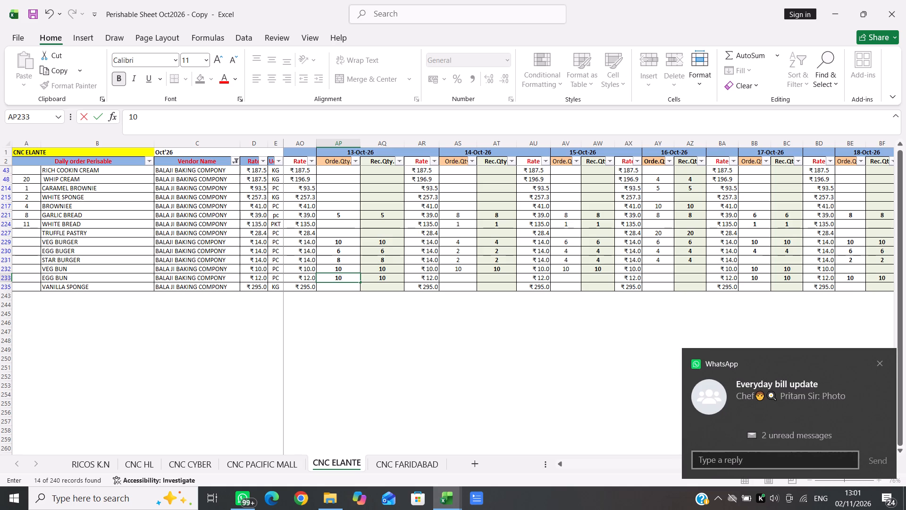
Review the CNC ELANTE order and received quantities for the earlier dates, from 12-Oct-26 back to 08-Oct-26.
scroll(335, 241, right, 3)
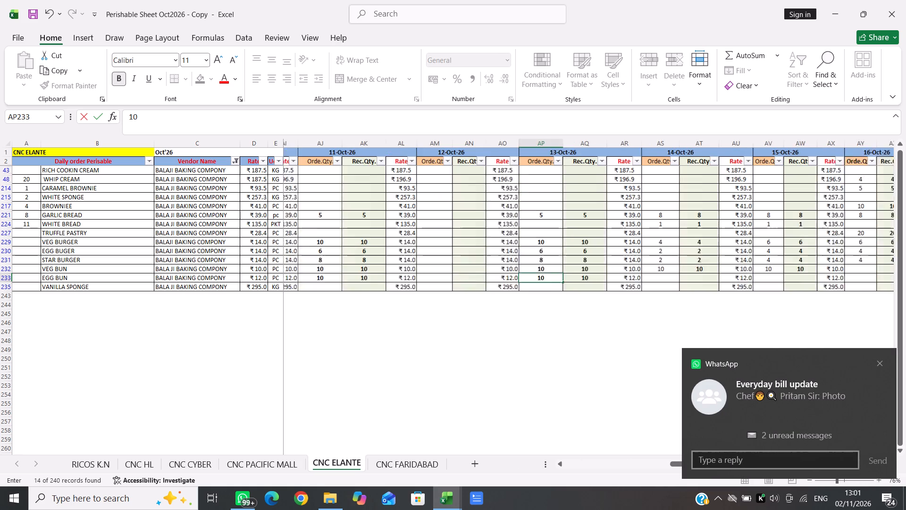
scroll(335, 241, right, 4)
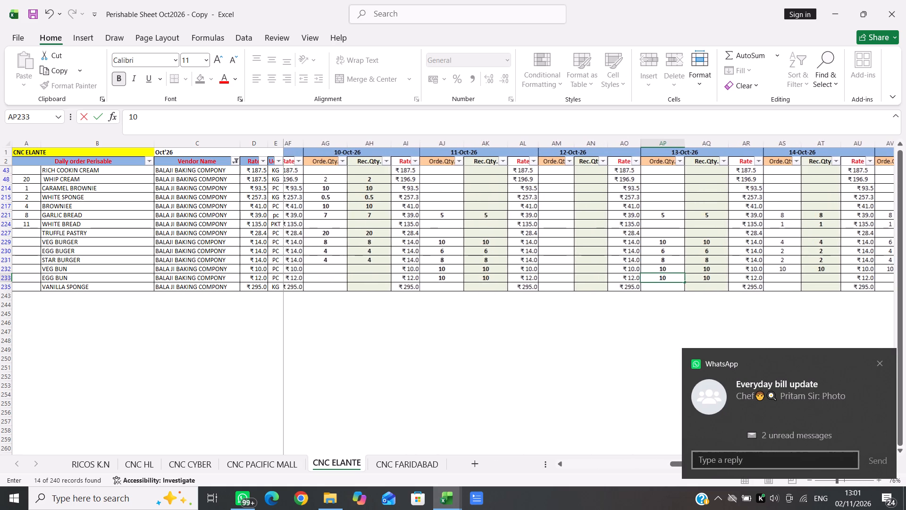
scroll(337, 241, right, 1)
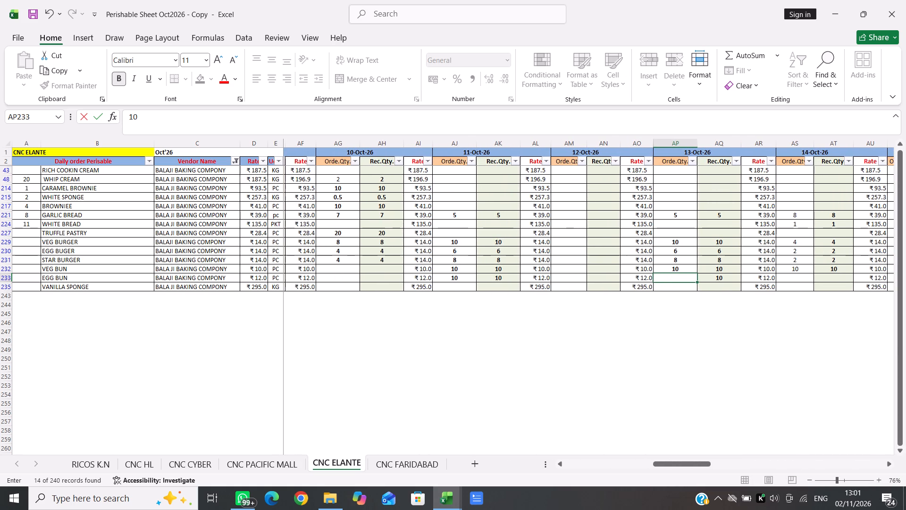
scroll(337, 241, right, 1)
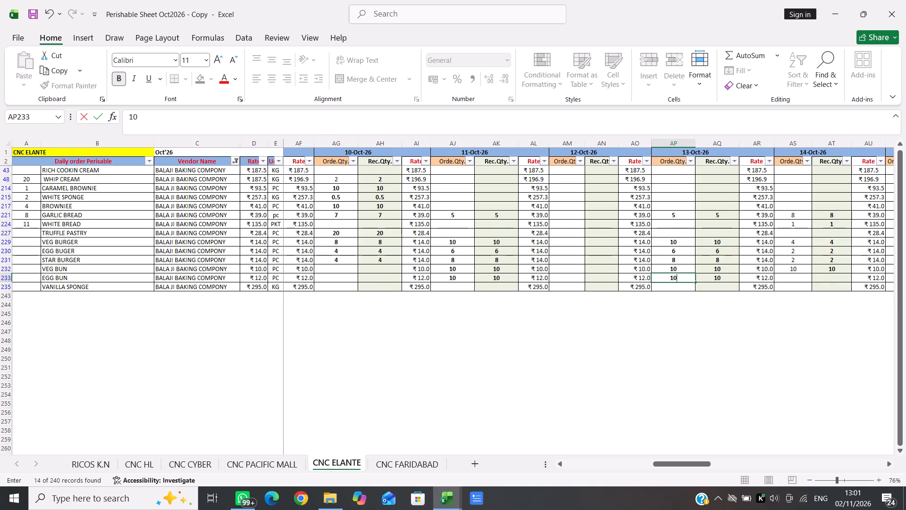
scroll(337, 241, right, 3)
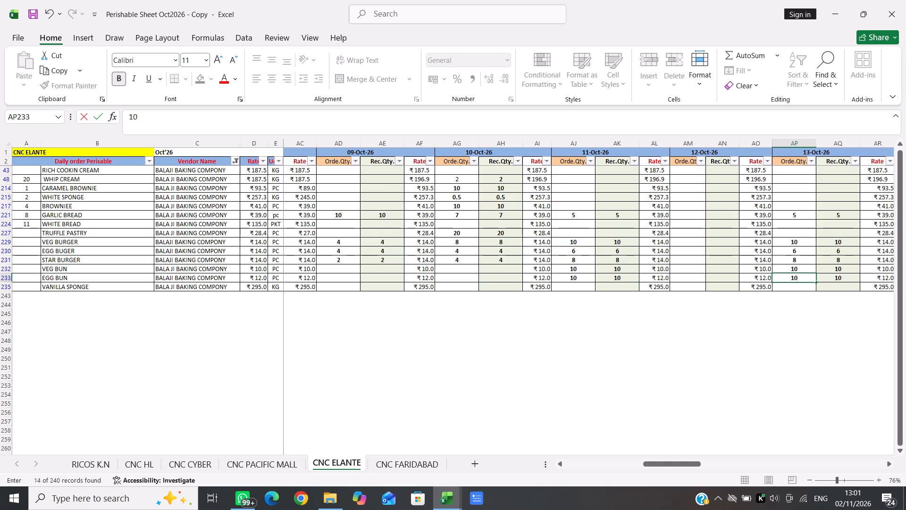
scroll(337, 241, right, 1)
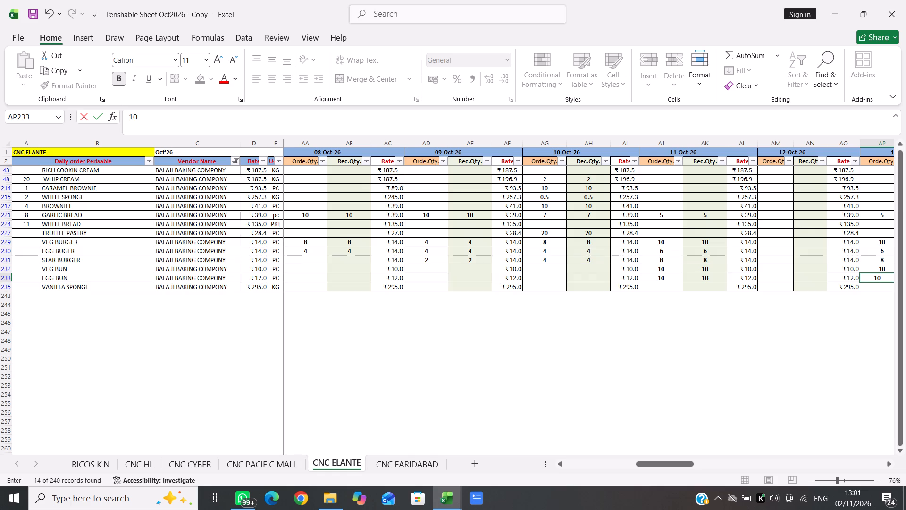
Review the BALAJI BAKING COMPONY rates, order and received quantities across the dates from 01-Oct-26 to 15-Oct-26.
scroll(337, 241, right, 1)
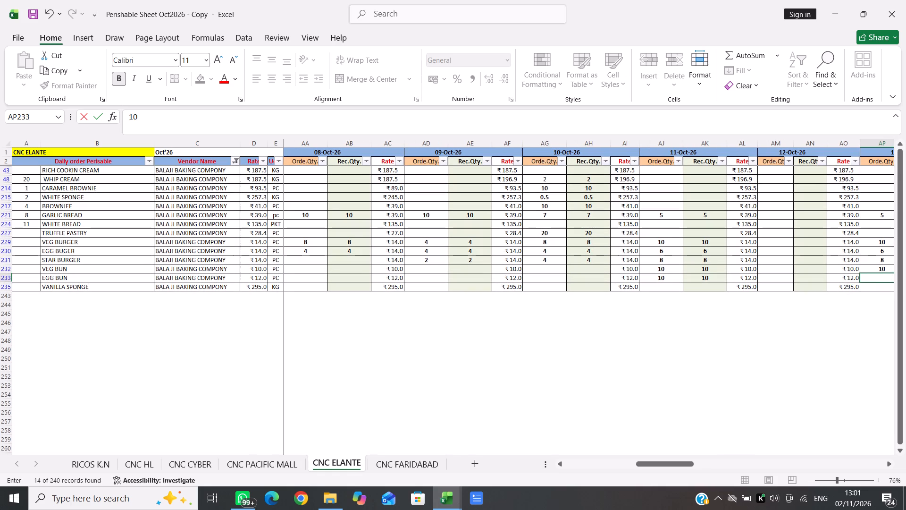
scroll(337, 241, right, 1)
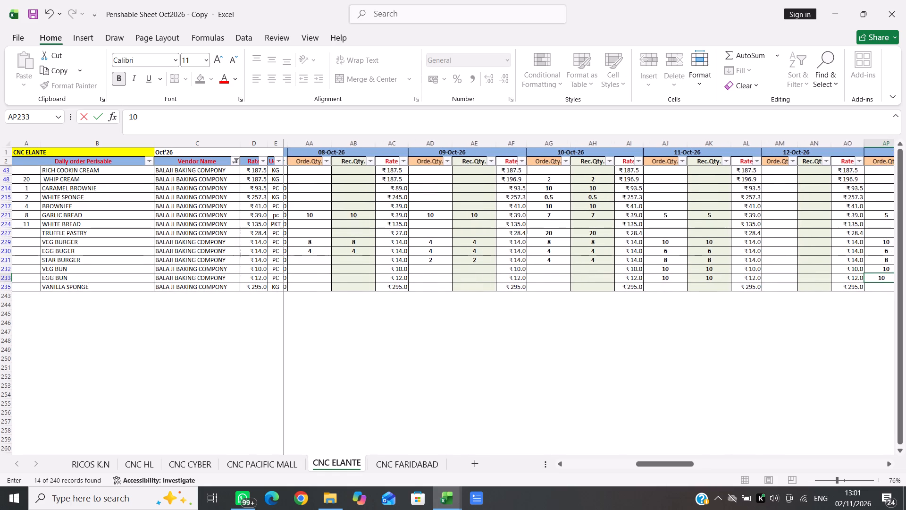
scroll(337, 241, right, 1)
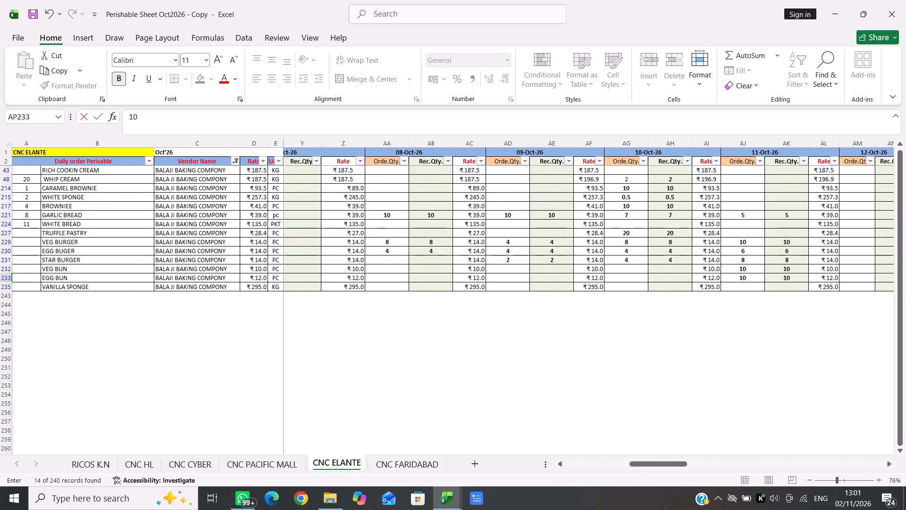
scroll(337, 241, right, 2)
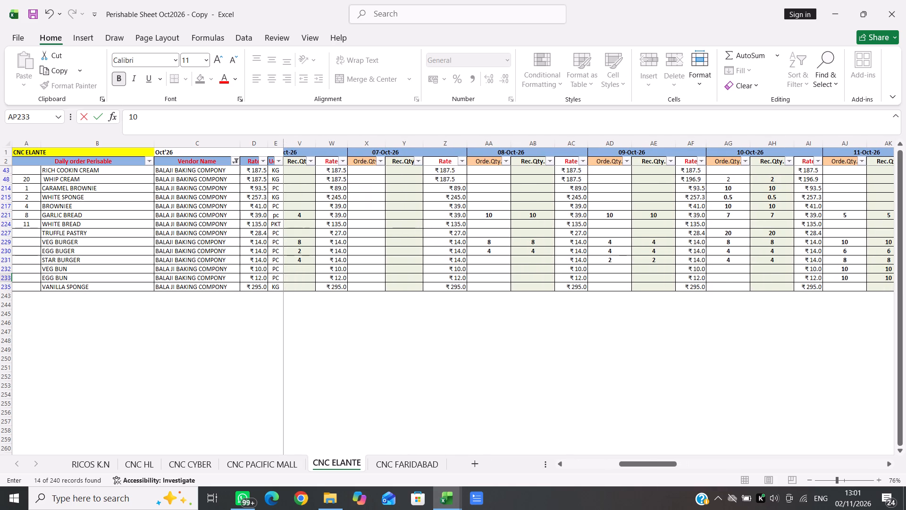
scroll(337, 241, right, 1)
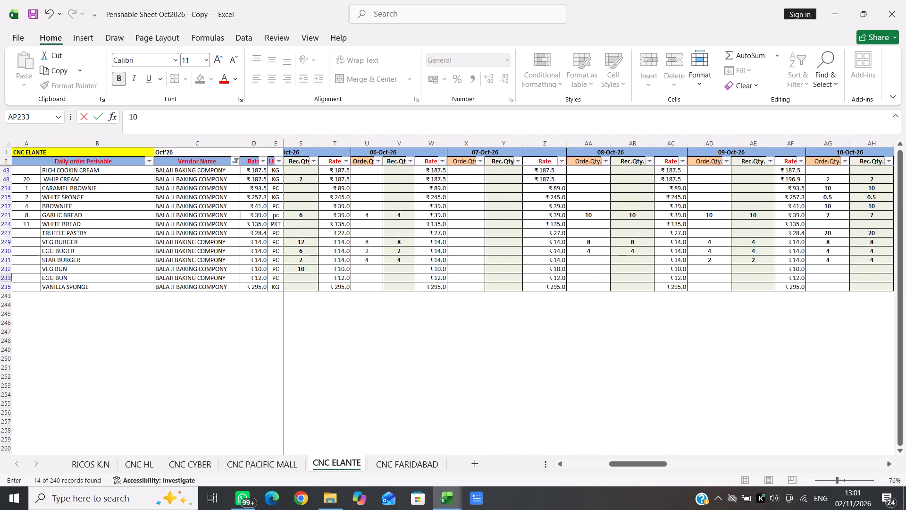
scroll(337, 241, right, 2)
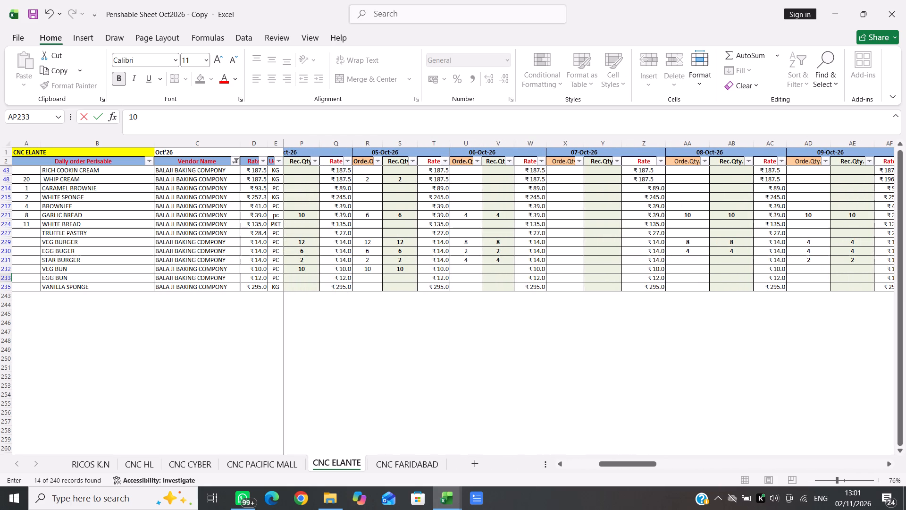
scroll(337, 241, right, 2)
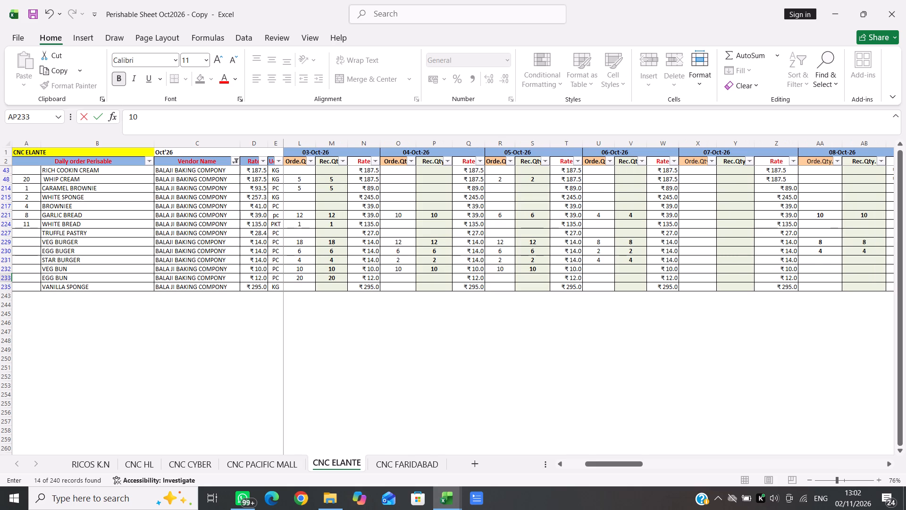
scroll(337, 241, right, 1)
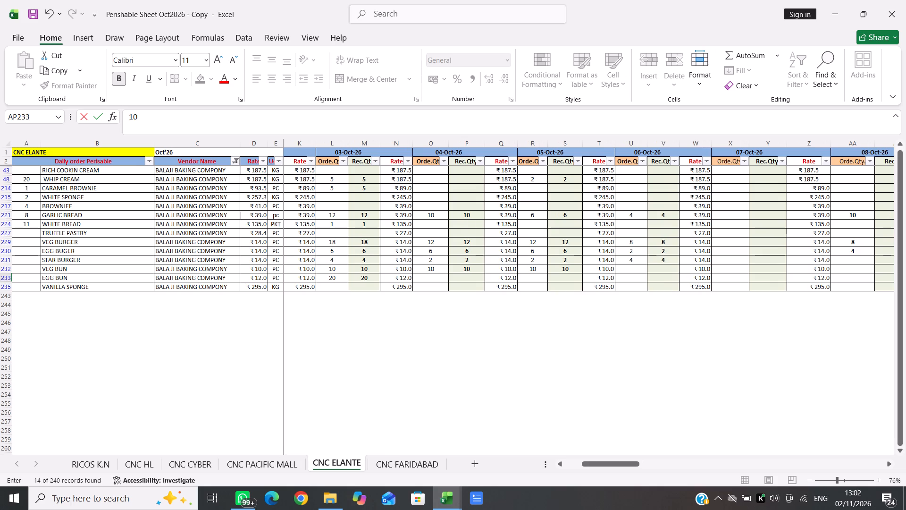
scroll(337, 241, up, 1)
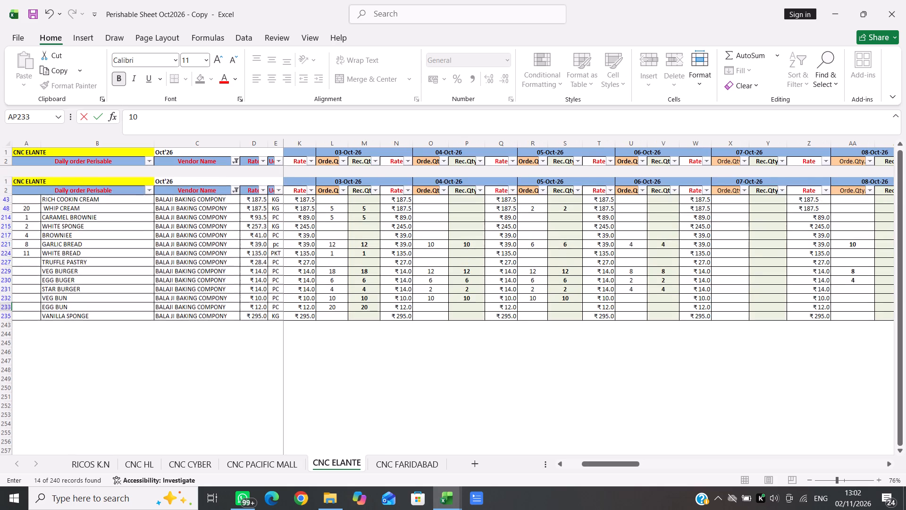
scroll(337, 241, up, 1)
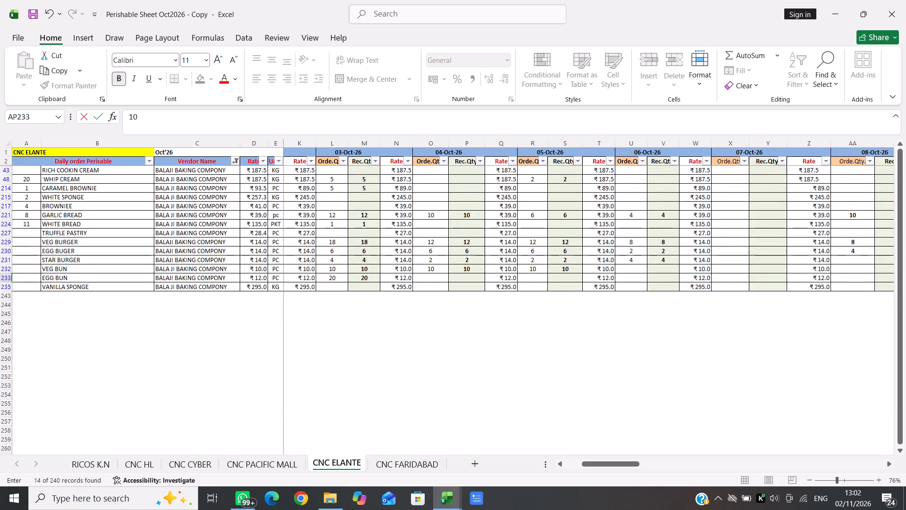
scroll(337, 241, left, 1)
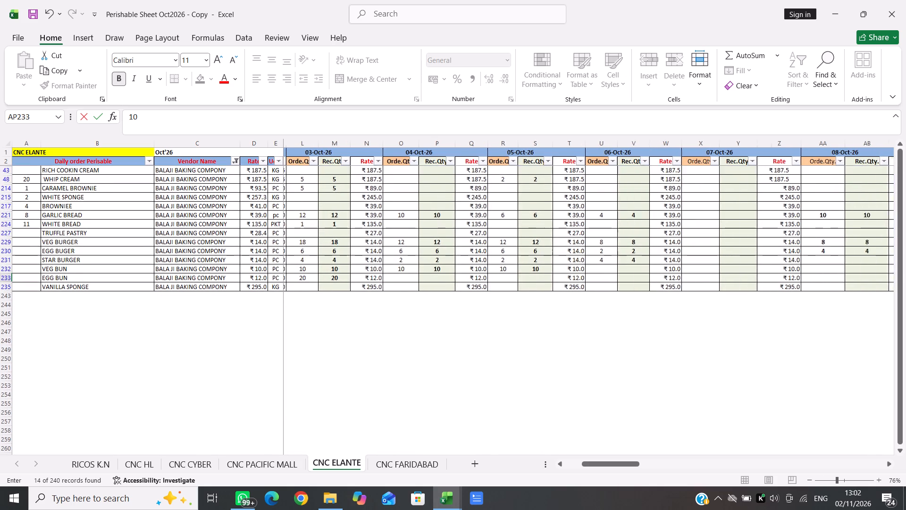
scroll(337, 241, left, 8)
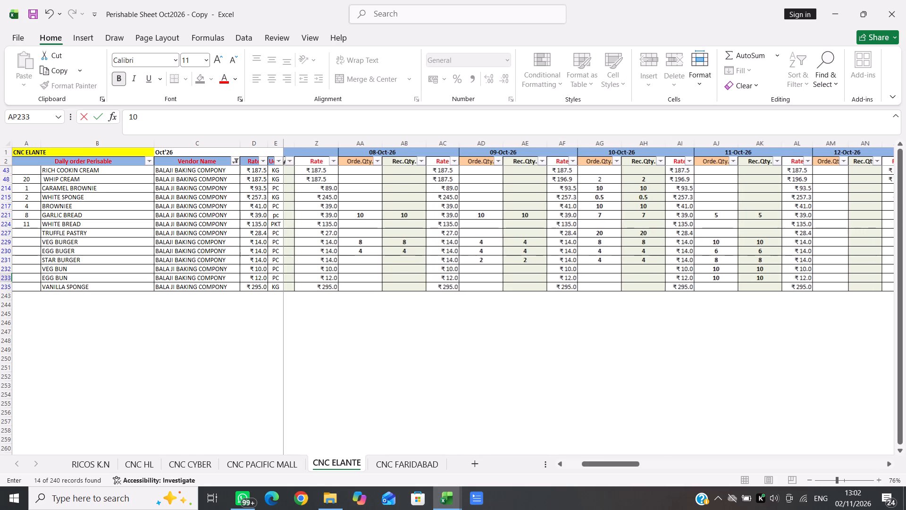
scroll(337, 241, left, 5)
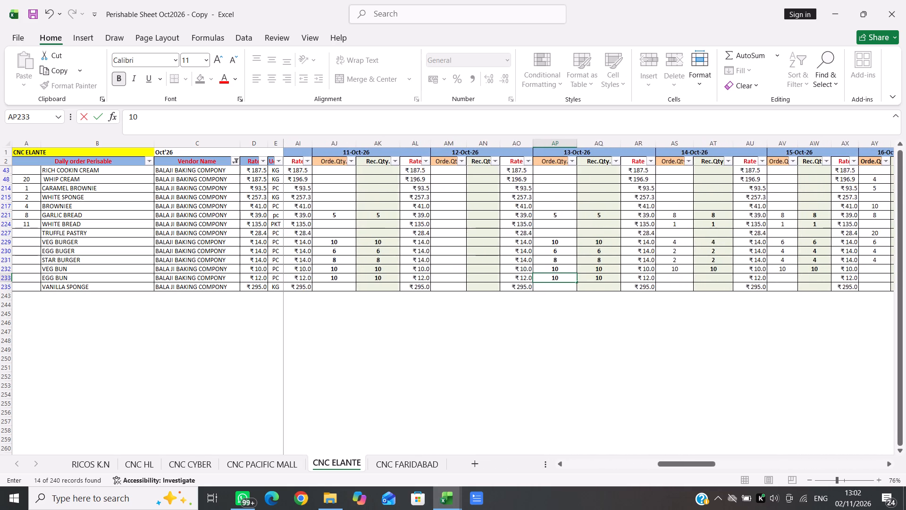
scroll(337, 241, left, 2)
scroll(337, 241, right, 3)
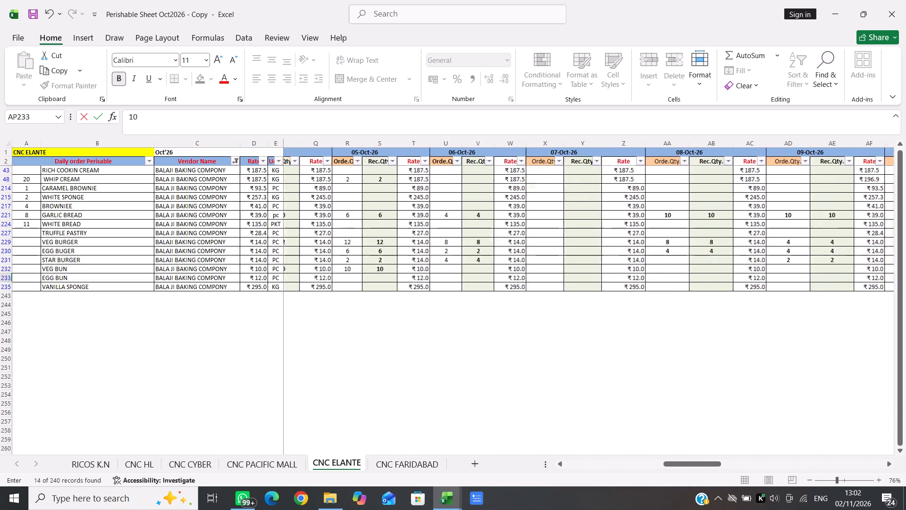
scroll(337, 241, right, 3)
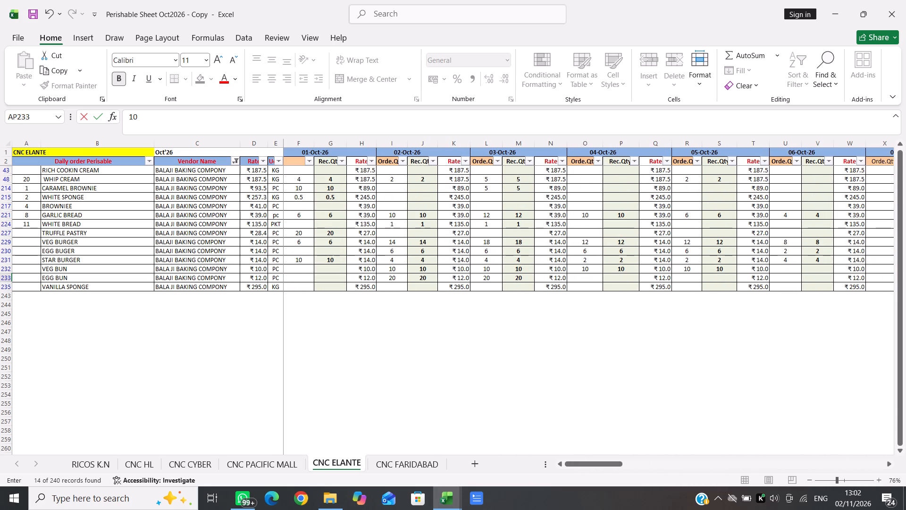
scroll(337, 241, left, 1)
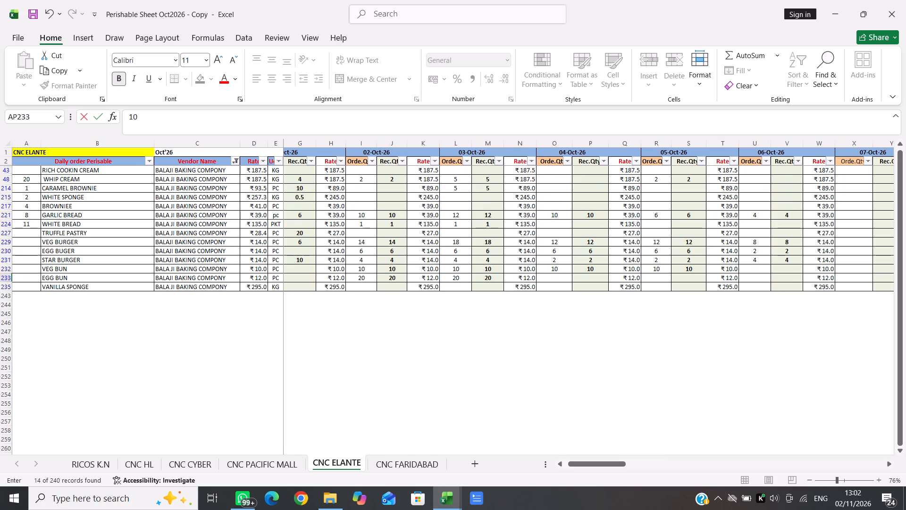
scroll(337, 241, right, 1)
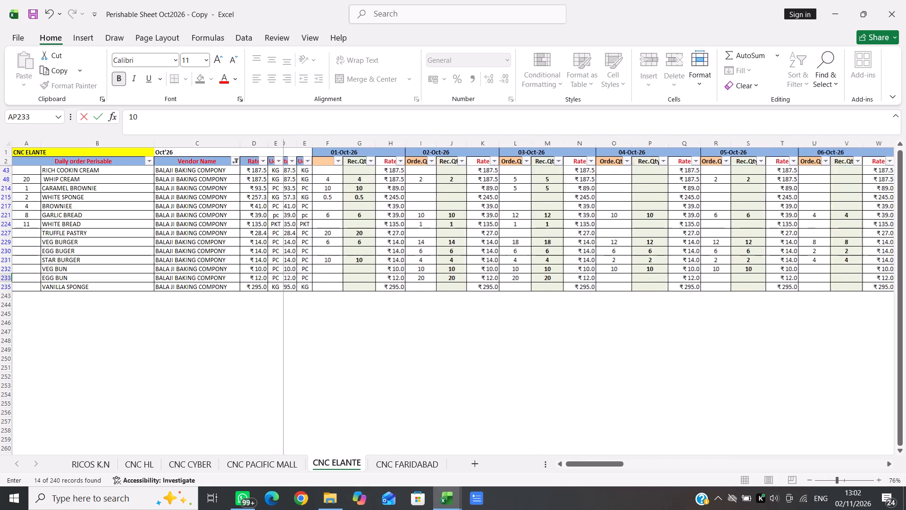
scroll(337, 241, right, 2)
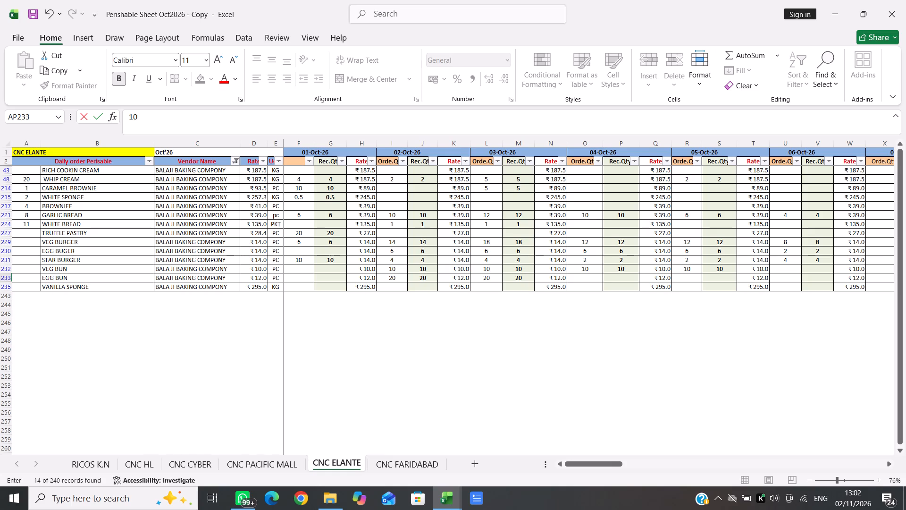
Save the perishable sheet workbook.
key(ctrl+s)
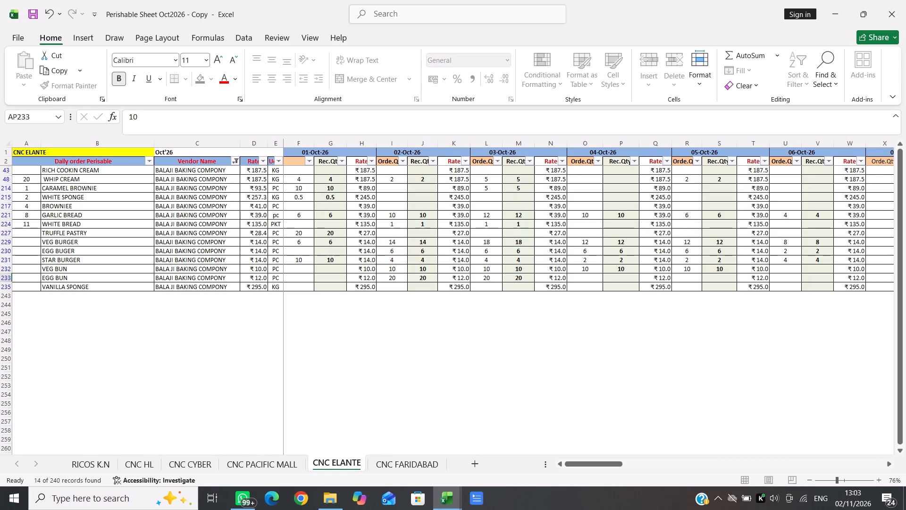
Filter the Vendor Name column to show only BABA DAIRY items.
click(238, 161)
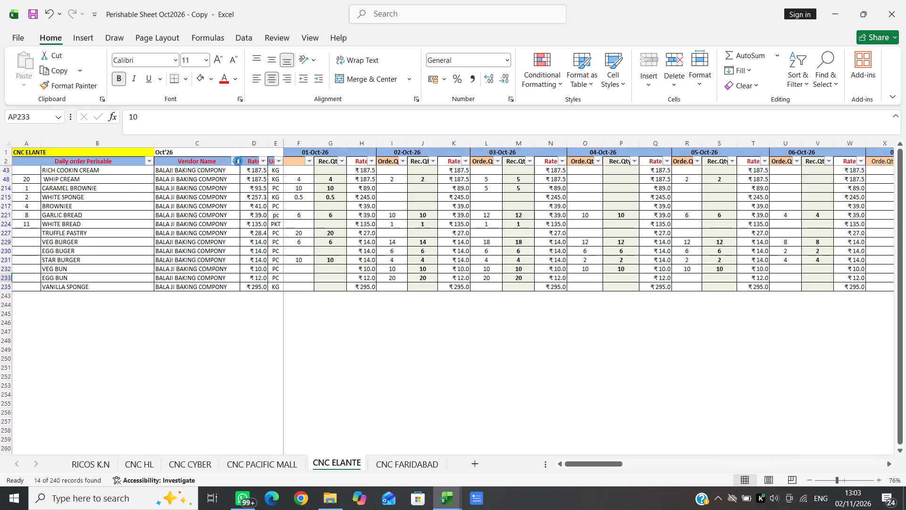
click(166, 293)
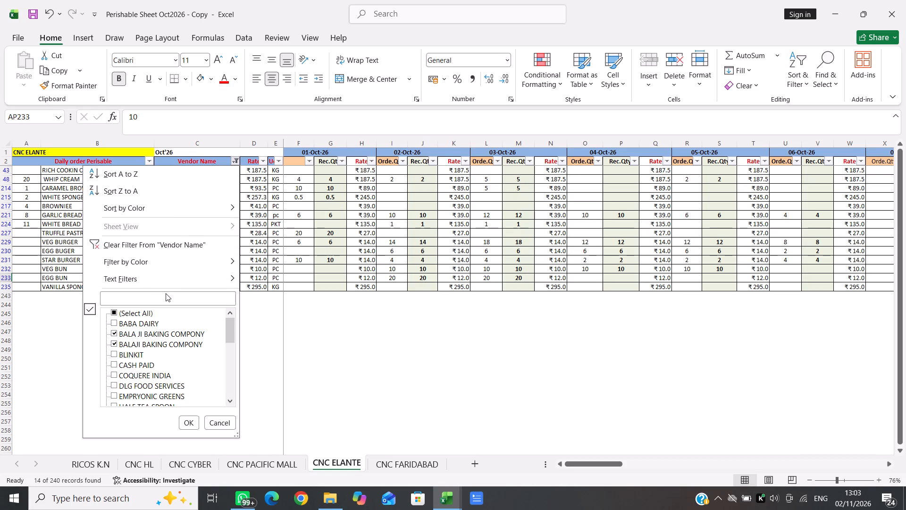
text(BABA)
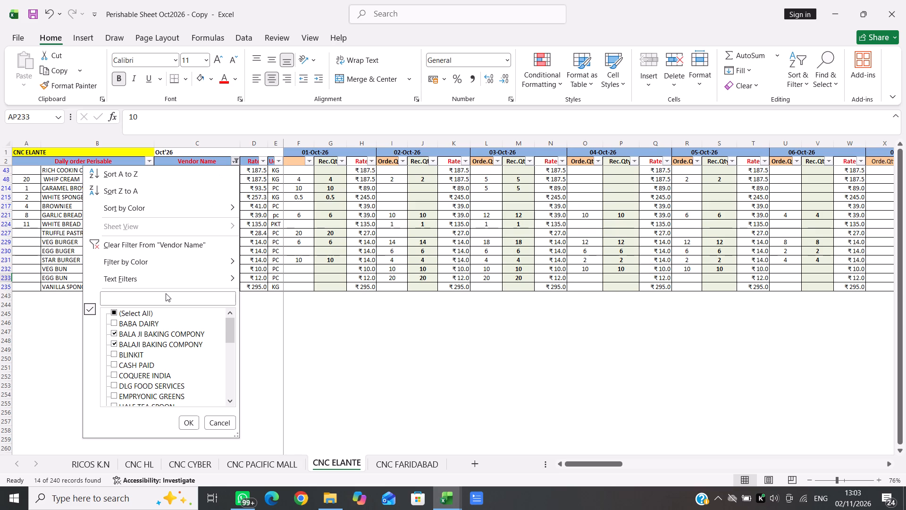
click(166, 293)
click(160, 295)
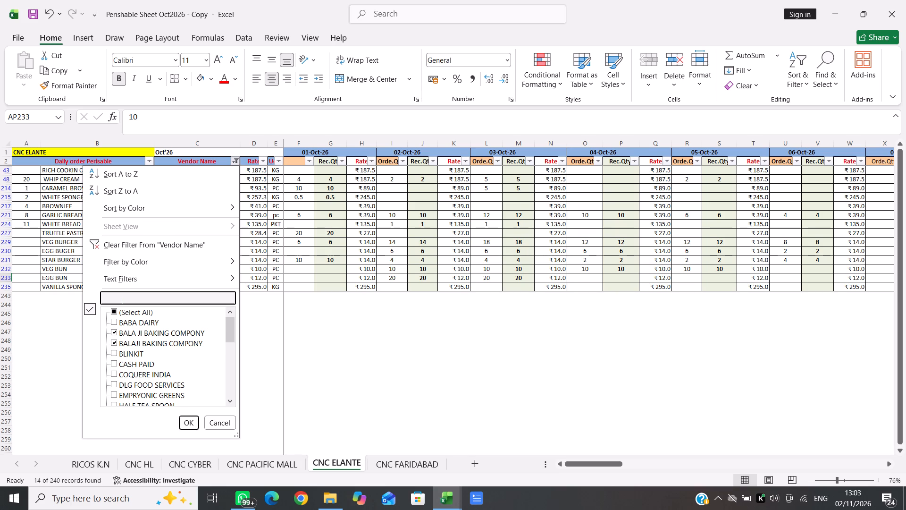
text(BABA)
key(Return)
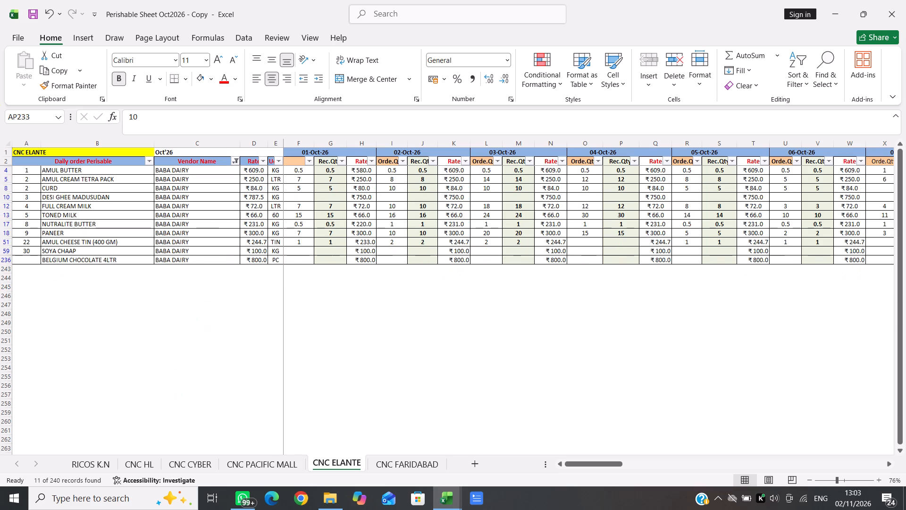
Enter 14 as both the order and received quantity of TONED MILK for 26-Oct-26.
scroll(403, 182, right, 3)
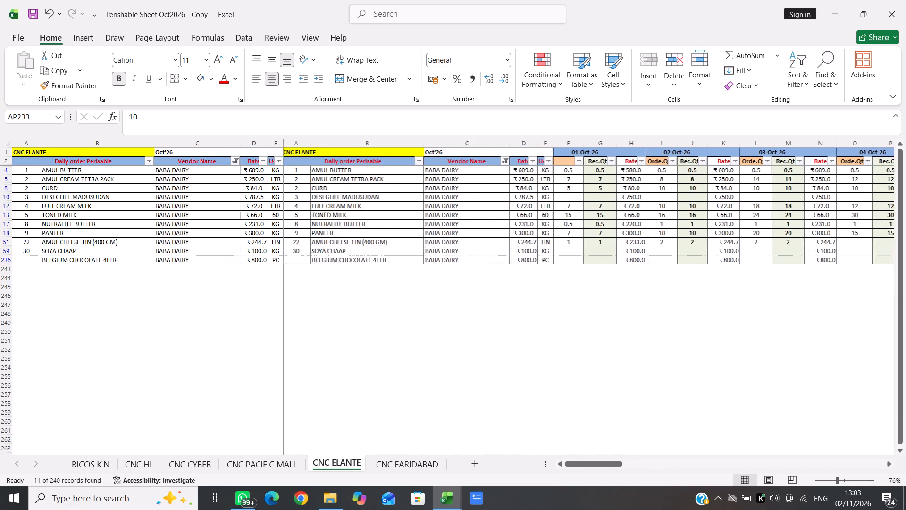
scroll(403, 182, up, 1)
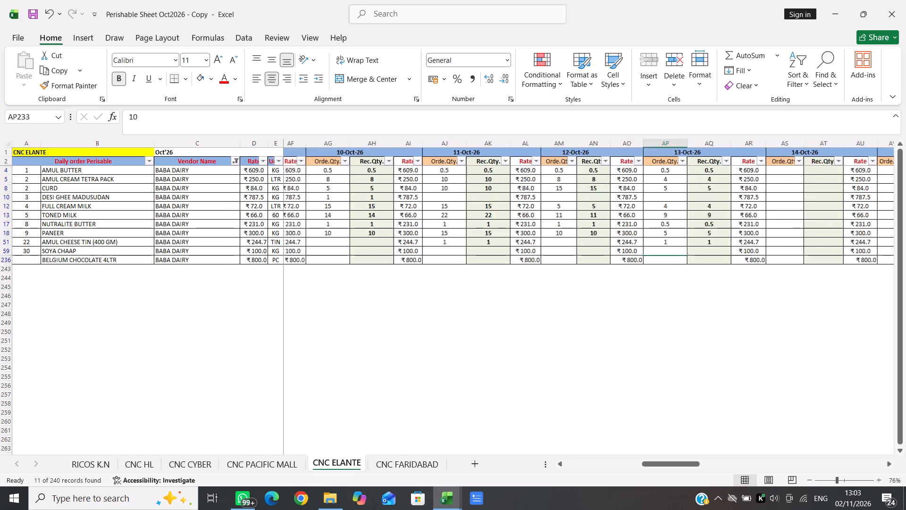
scroll(403, 182, up, 1)
scroll(403, 182, right, 1)
scroll(403, 182, left, 2)
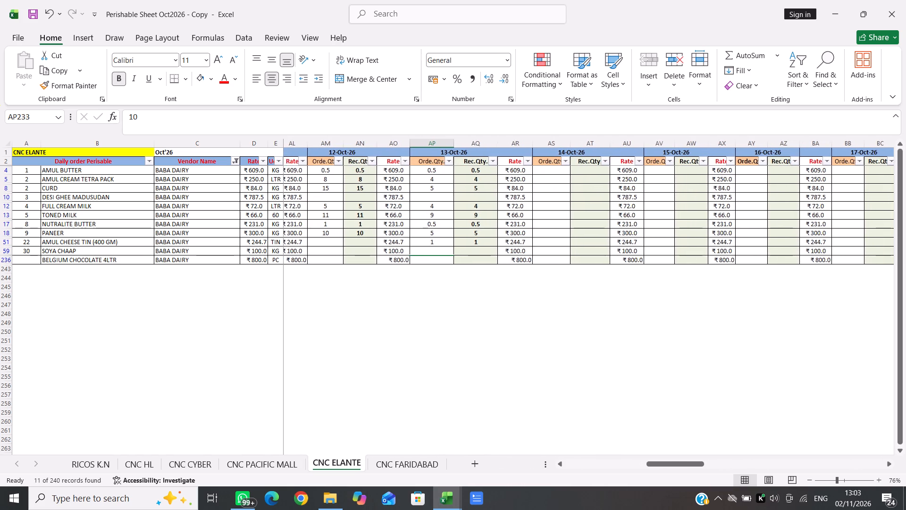
scroll(403, 182, left, 4)
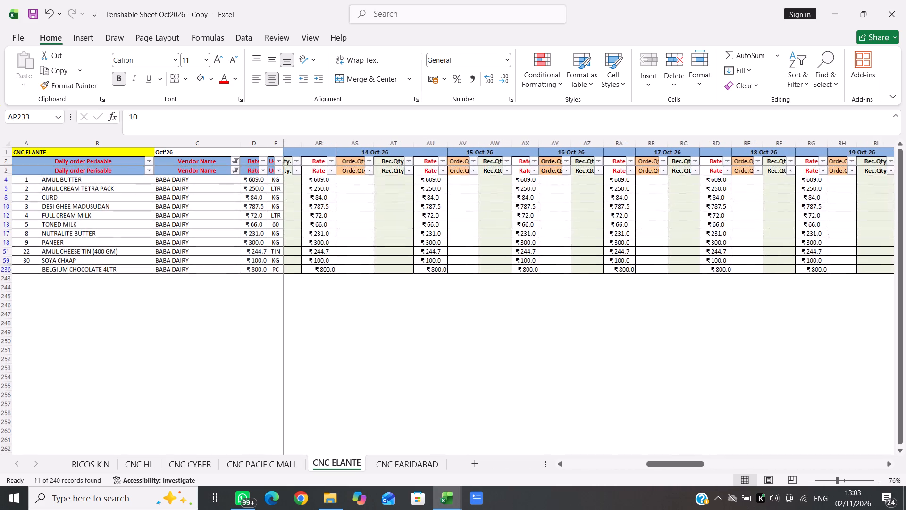
scroll(403, 182, left, 1)
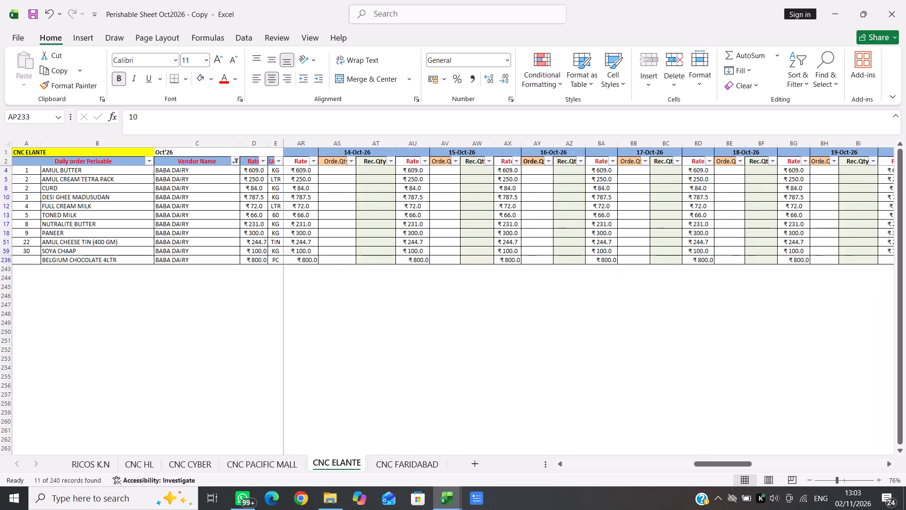
scroll(403, 182, up, 1)
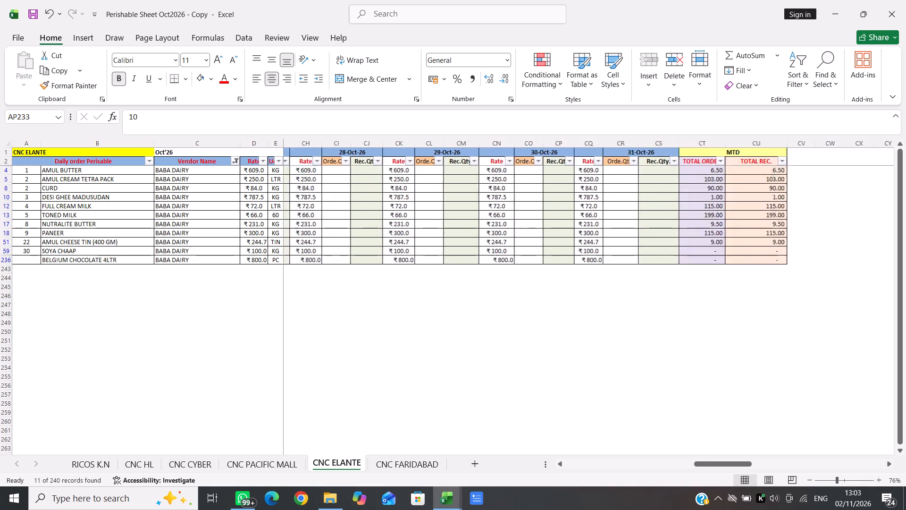
scroll(403, 182, up, 1)
scroll(403, 182, right, 1)
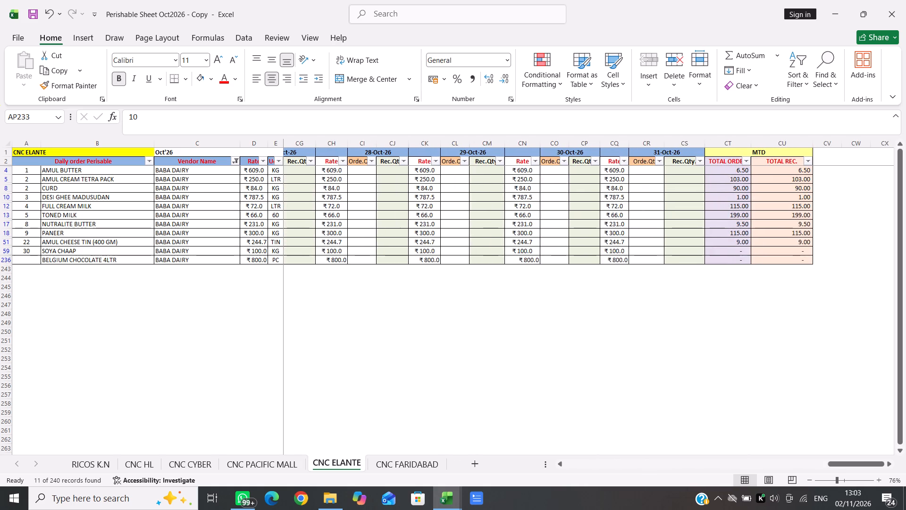
scroll(403, 182, right, 2)
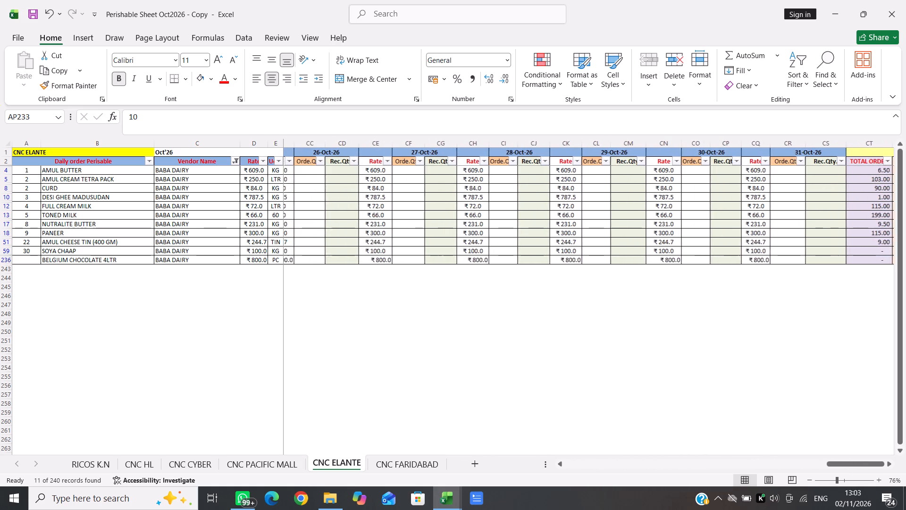
scroll(403, 182, right, 2)
click(334, 197)
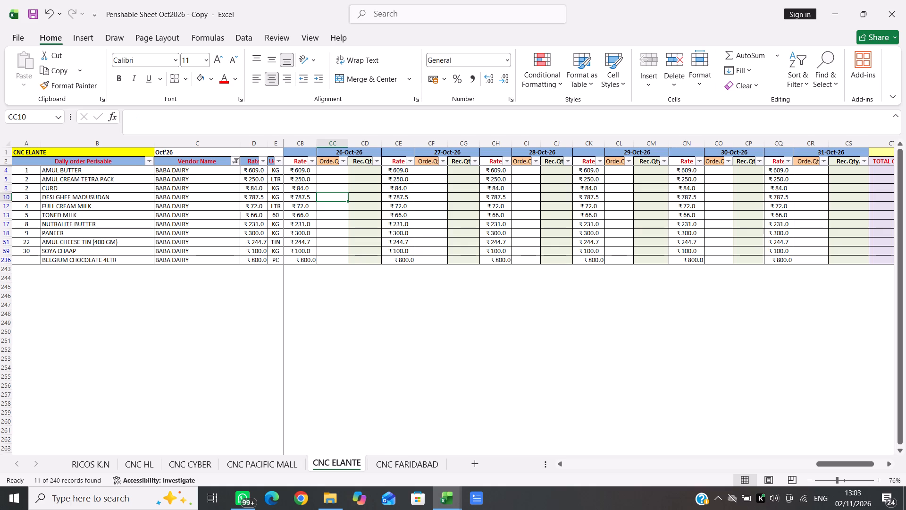
click(327, 215)
text(14)
key(Right)
text(14)
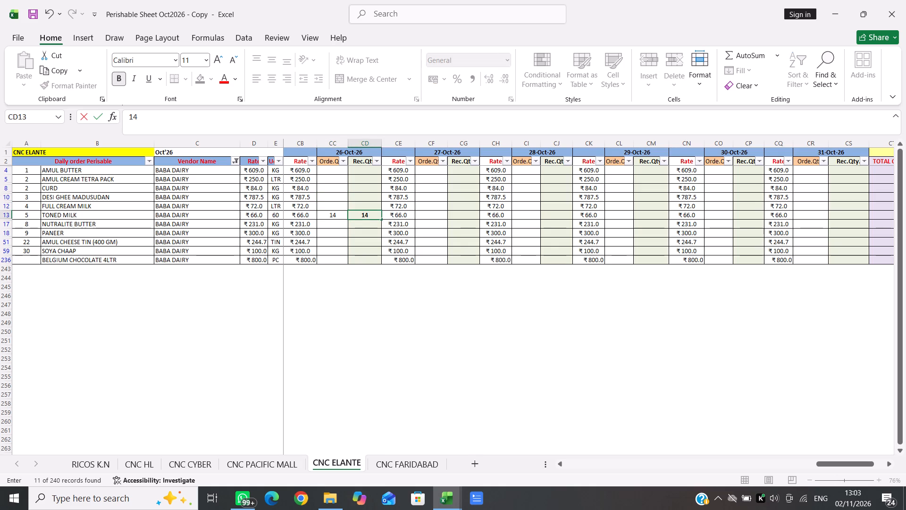
key(Down)
Enter 5 as both the received and order quantity of CURD for 26-Oct-26.
key(Down)
key(Up)
key(Up)
key(Up)
key(Up)
key(Up)
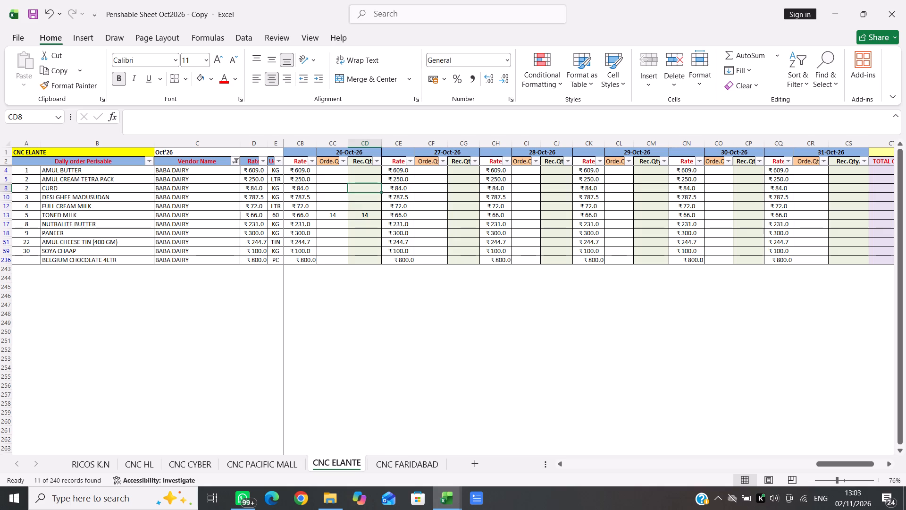
key(5)
key(Left)
key(5)
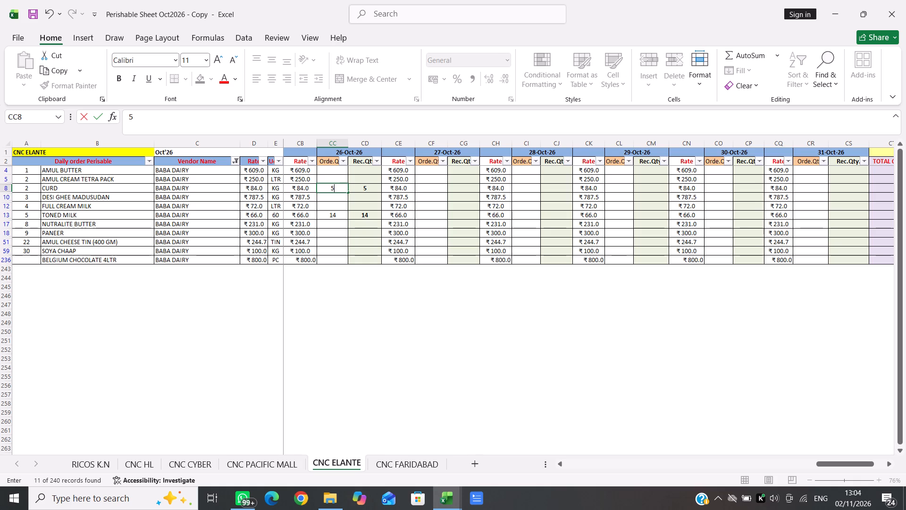
key(Down)
Enter 5 as both the order and received quantity of PANEER for 26-Oct-26.
key(Down)
key(Down)
key(Down)
key(Down)
key(Down)
key(Down)
key(Up)
key(Up)
key(Up)
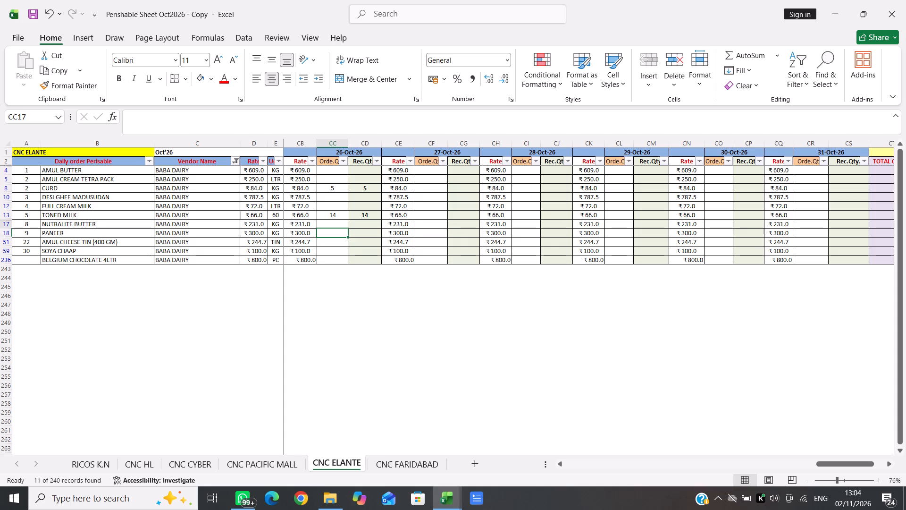
key(Down)
key(5)
key(Right)
key(5)
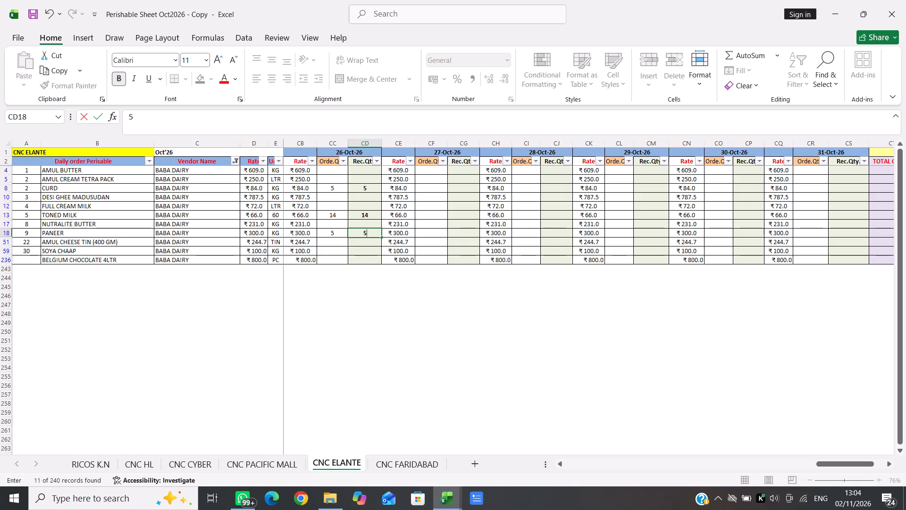
key(Up)
Enter 0.5 as both the order and received quantity of AMUL BUTTER for 26-Oct-26.
key(Up)
key(Up)
key(Up)
key(Up)
key(Up)
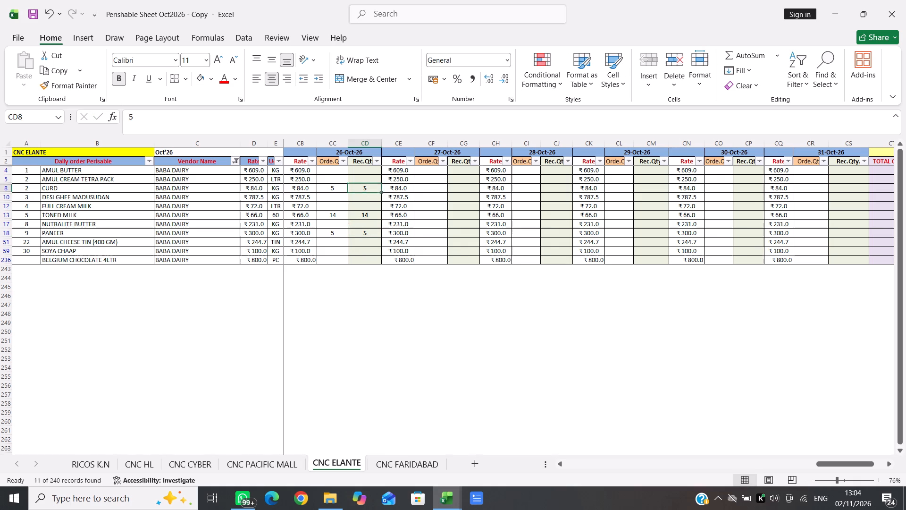
key(Up)
key(Left)
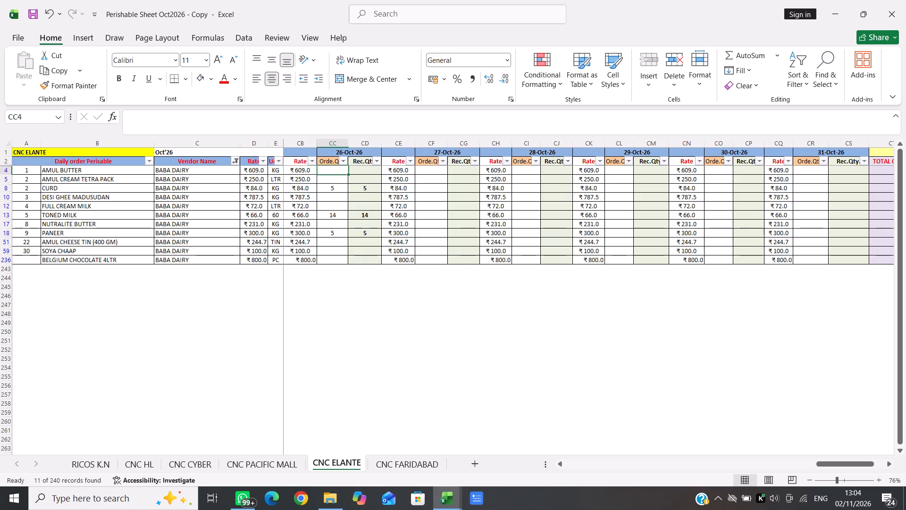
text(0.5)
key(Right)
text(0.5)
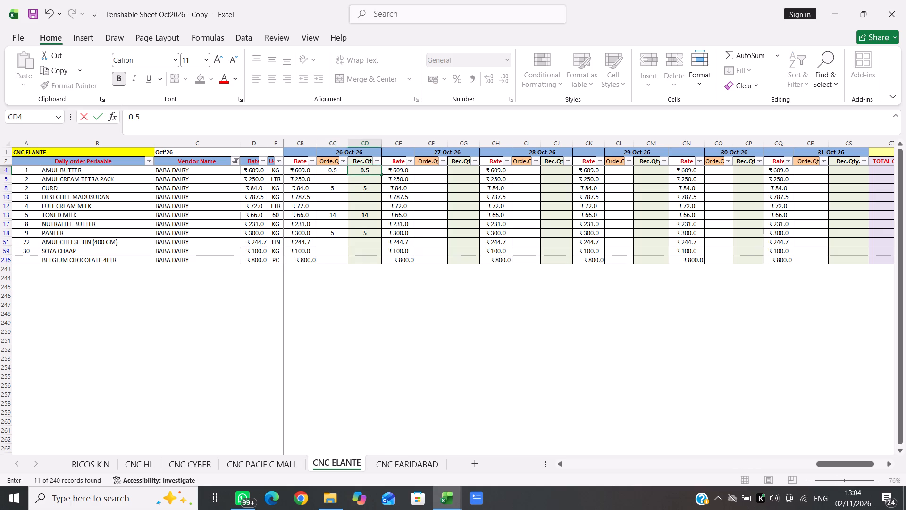
key(Down)
Enter 0.5 as both the received and order quantity of NUTRALITE BUTTER for 26-Oct-26.
key(Down)
key(Down)
key(Down)
key(Down)
key(Down)
key(Up)
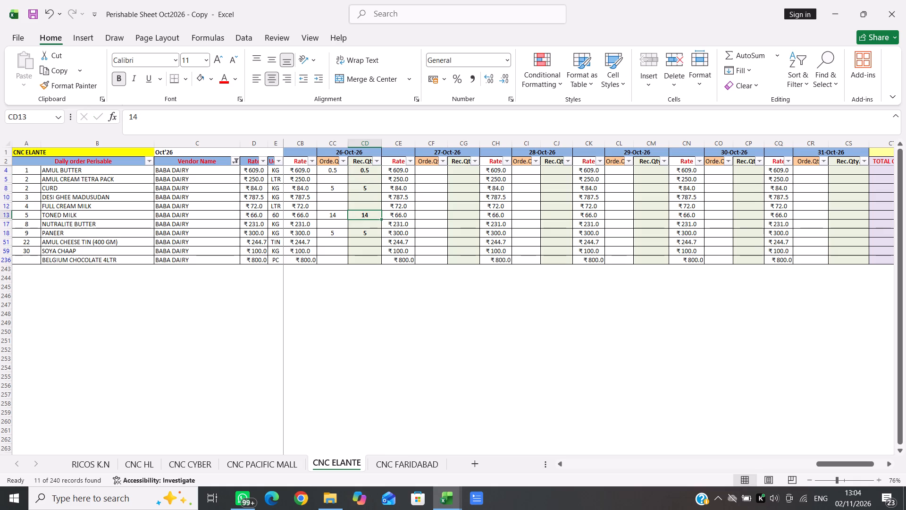
key(Down)
text(0.5)
key(Left)
text(0.5)
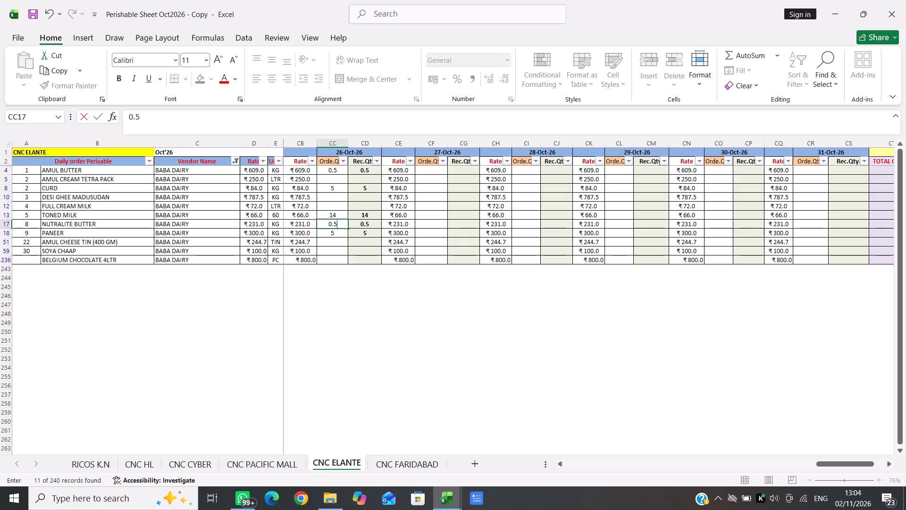
key(Up)
Enter 2 as both the order and received quantity of FULL CREAM MILK for 26-Oct-26.
key(Up)
key(2)
key(Right)
key(2)
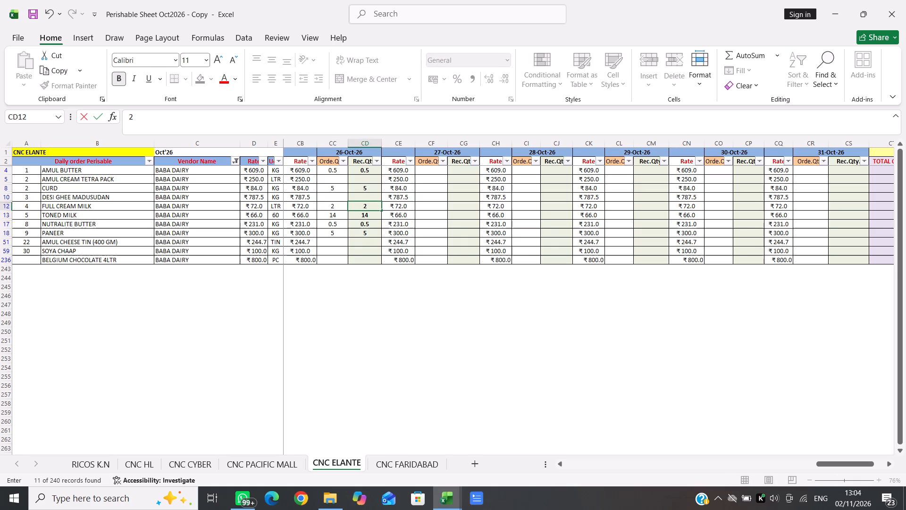
key(Up)
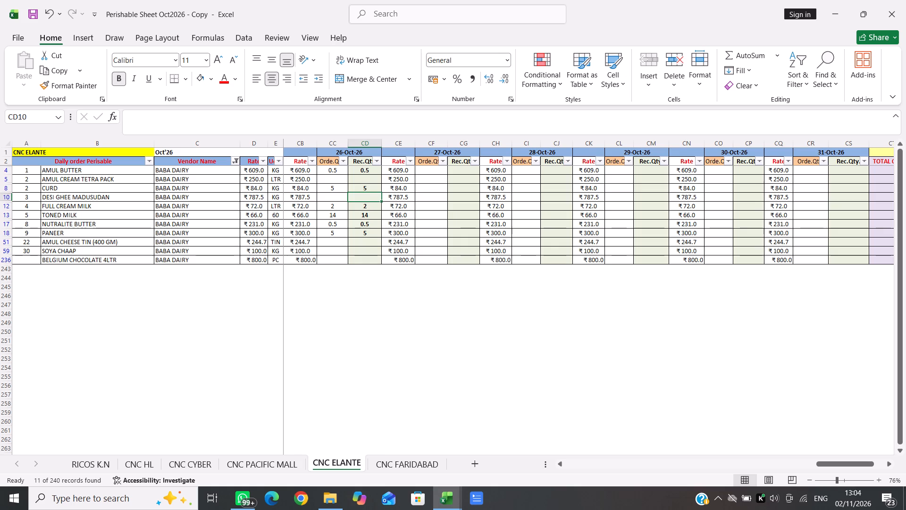
Enter 6 as both the received and order quantity of AMUL CREAM TETRA PACK for 26-Oct-26.
key(Up)
key(Up)
key(6)
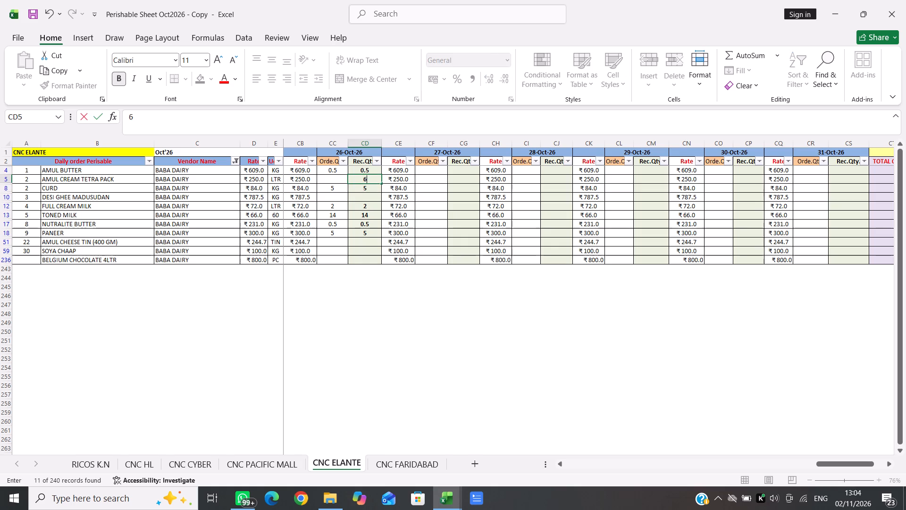
key(Left)
key(6)
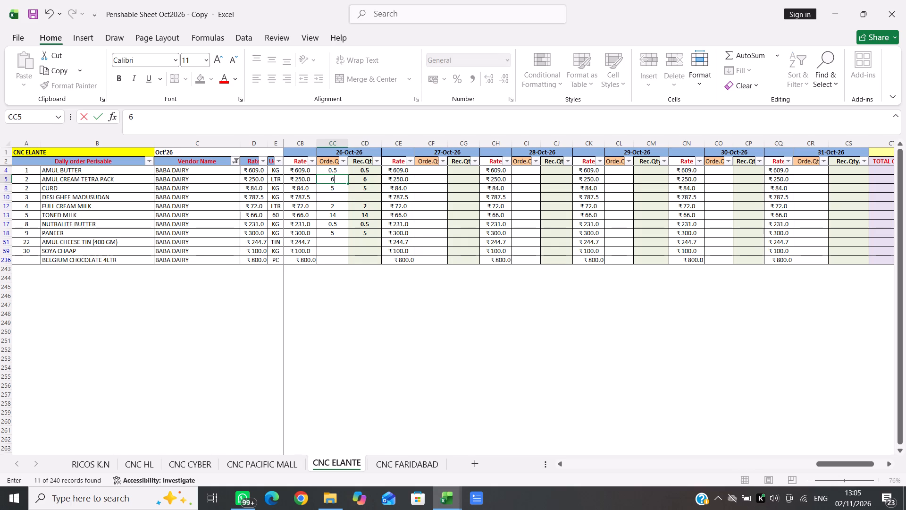
key(Down)
Select the order quantity cell of AMUL CHEESE TIN (400 GM) for 26-Oct-26.
key(Down)
key(Down)
key(Down)
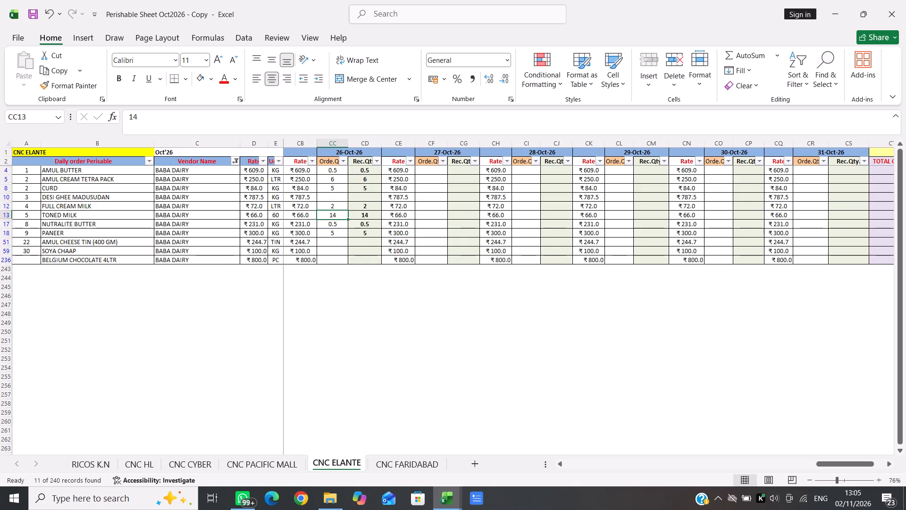
key(Down)
key(Down)
key(Down)
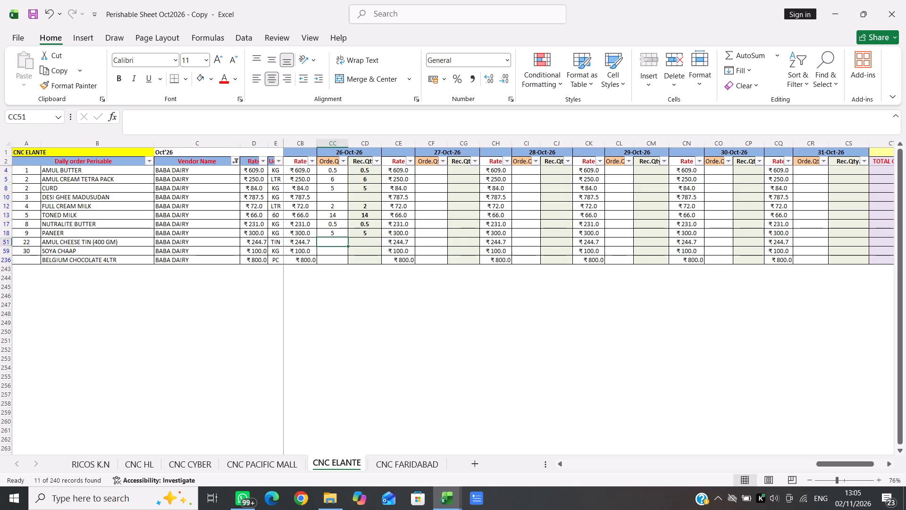
Enter 1 as both the order and received quantity of AMUL CHEESE TIN (400 GM) for 26-Oct-26.
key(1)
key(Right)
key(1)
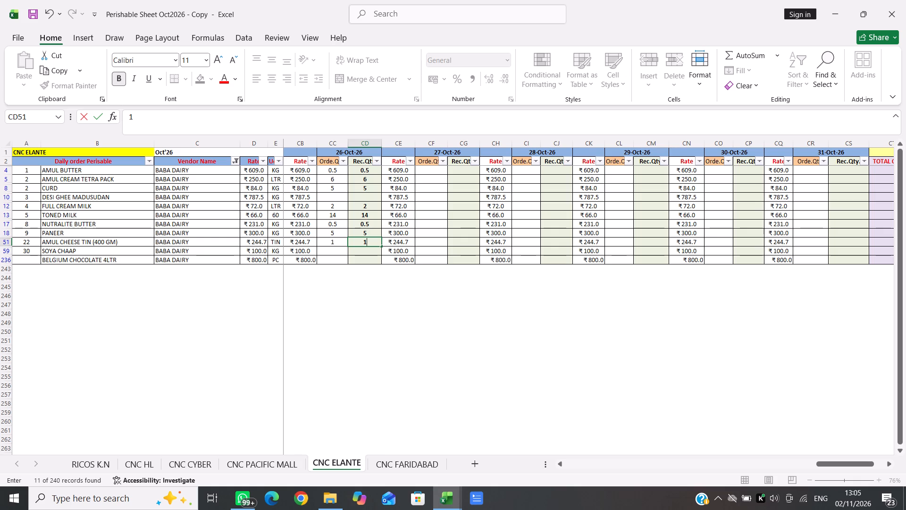
Enter 12 as both the order and received quantity of AMUL CREAM TETRA PACK for 25-Oct-26.
scroll(399, 235, right, 3)
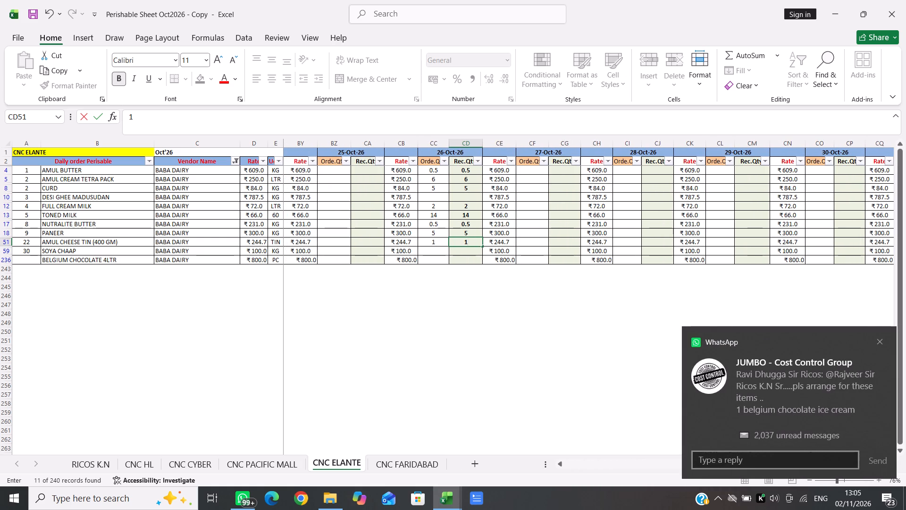
click(326, 196)
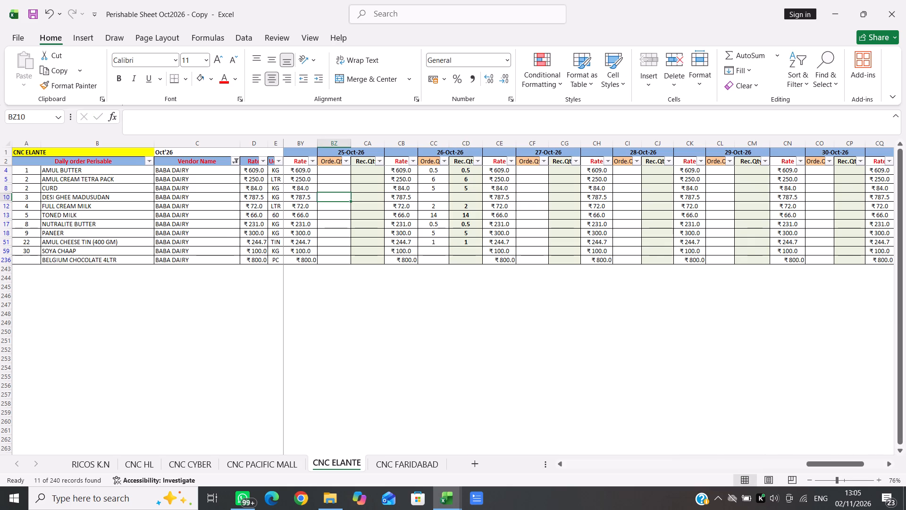
click(324, 179)
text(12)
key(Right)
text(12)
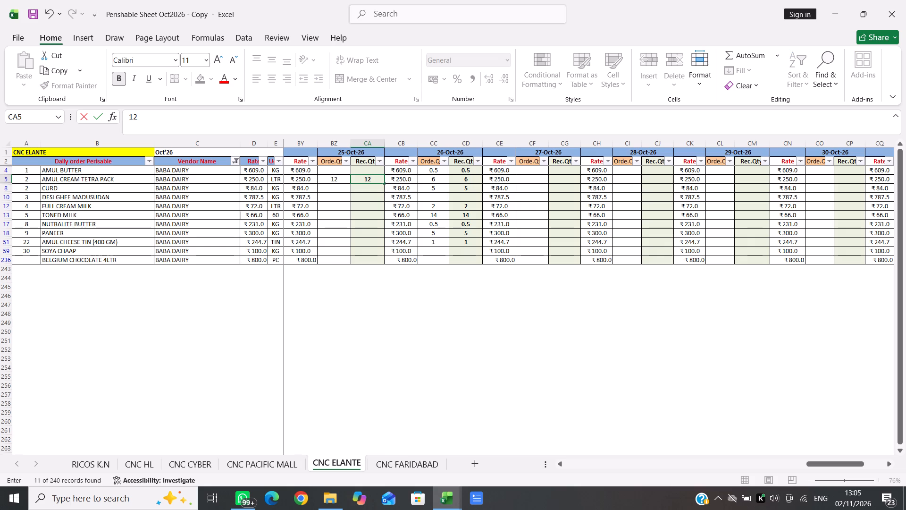
Enter 12 as both the received and order quantity of FULL CREAM MILK for 25-Oct-26.
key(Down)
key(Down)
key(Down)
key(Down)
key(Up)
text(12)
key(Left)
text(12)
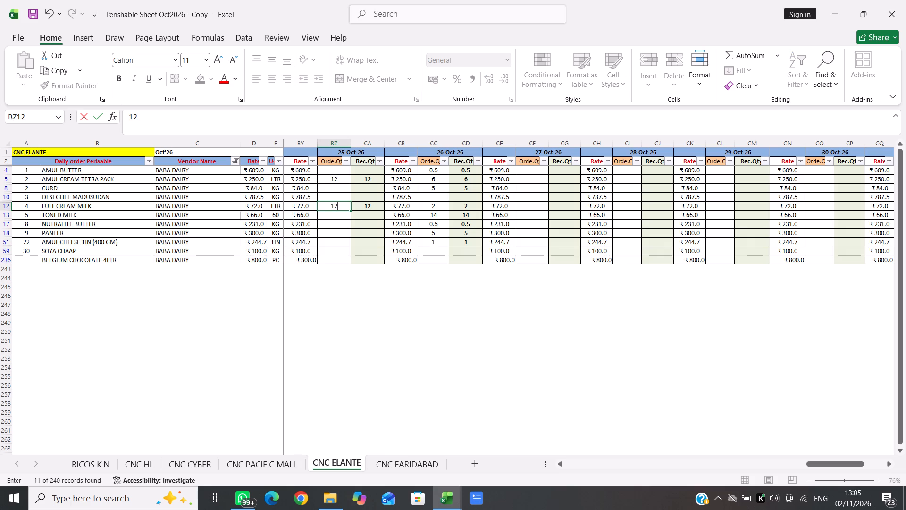
Enter 1 as both the order and received quantity of AMUL CHEESE TIN (400 GM) for 25-Oct-26.
key(Down)
key(Down)
key(Down)
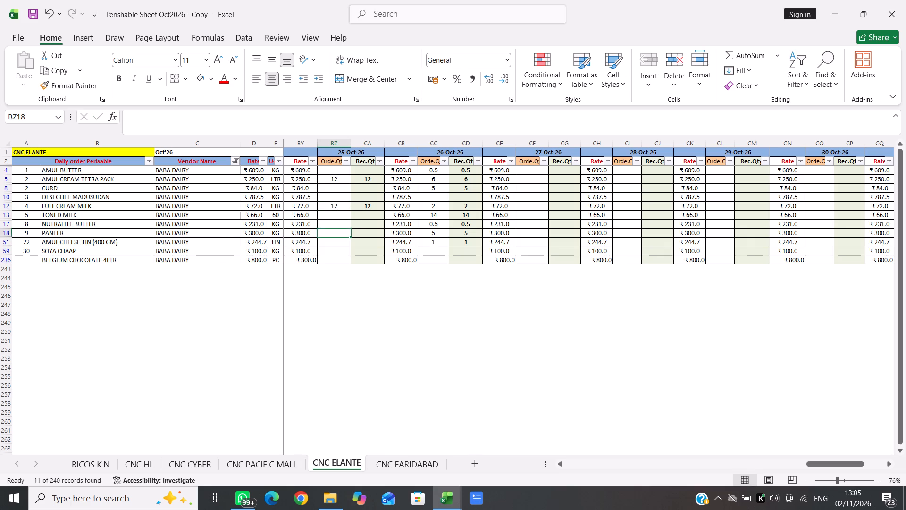
key(Down)
key(1)
key(Right)
key(1)
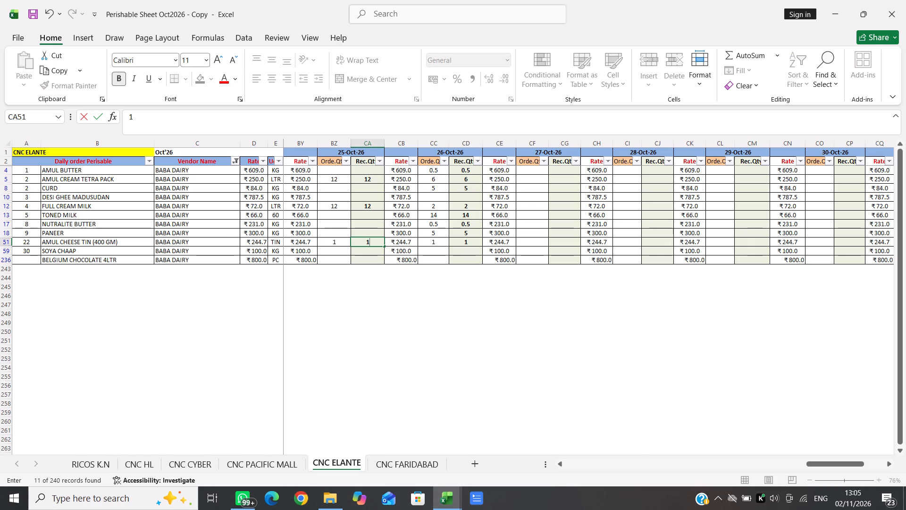
Enter 1 as both the received and order quantity of NUTRALITE BUTTER for 25-Oct-26.
key(Down)
key(Up)
key(Up)
key(Up)
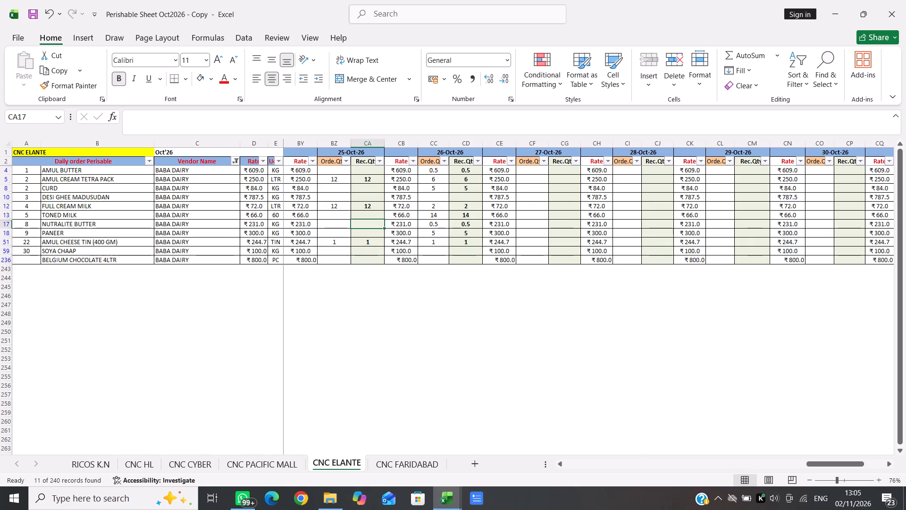
key(1)
key(Left)
key(1)
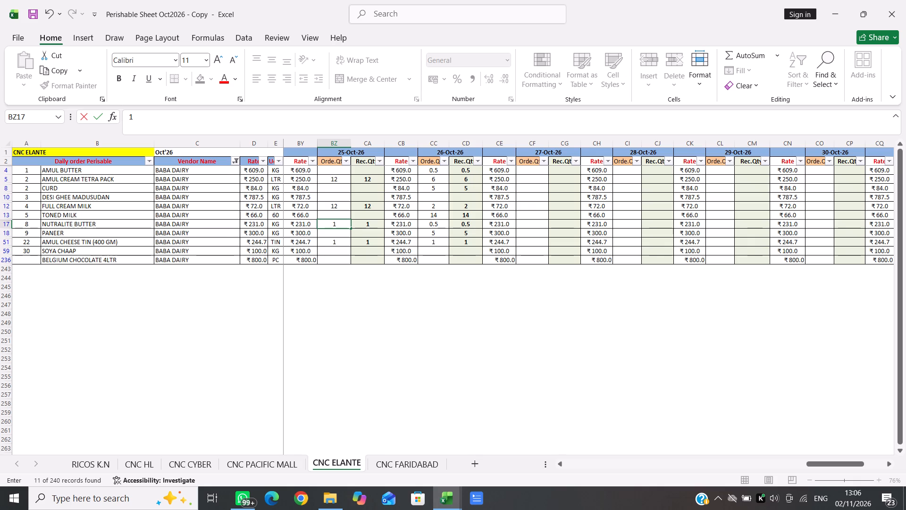
Enter 0.5 as both the order and received quantity of AMUL BUTTER for 25-Oct-26.
key(Up)
key(Up)
key(Up)
key(Up)
key(Up)
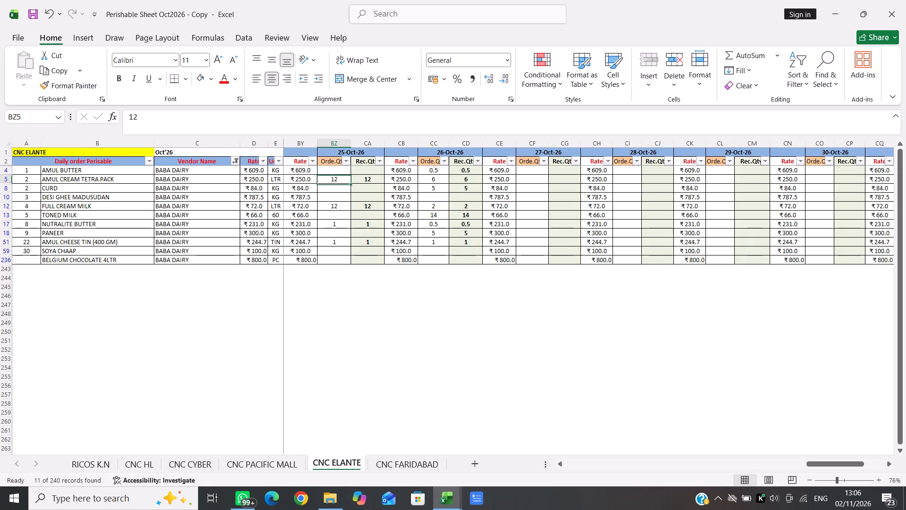
key(Up)
text(0.5)
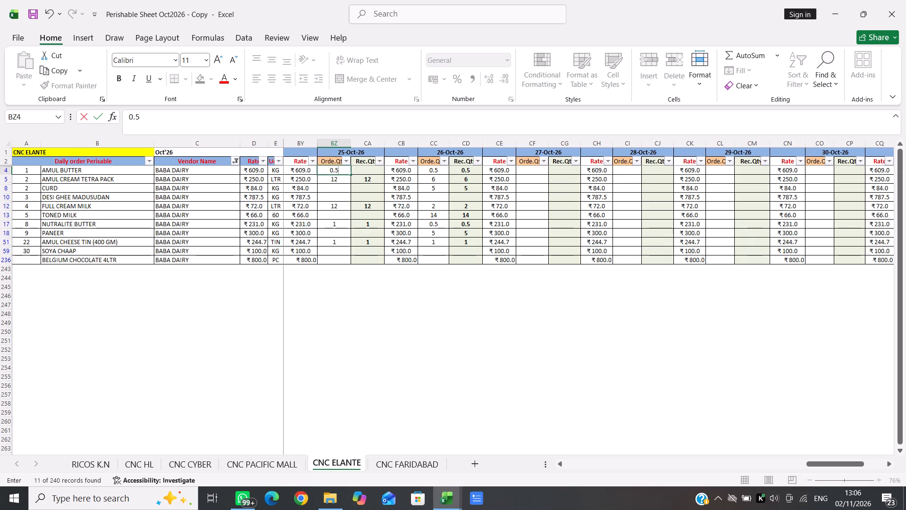
key(Right)
text(0.5)
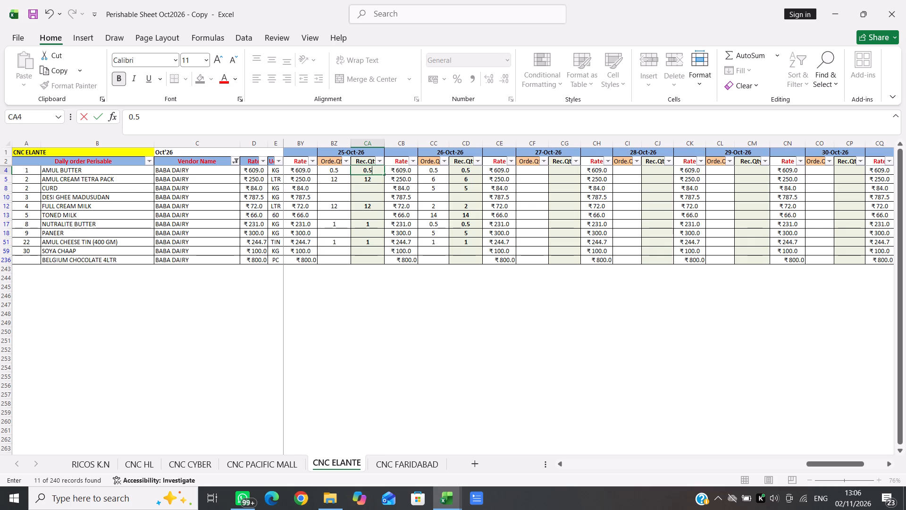
Enter 10 as both the received and order quantity of PANEER for 25-Oct-26.
key(Down)
key(Down)
key(Down)
key(Down)
key(Down)
key(Down)
key(Down)
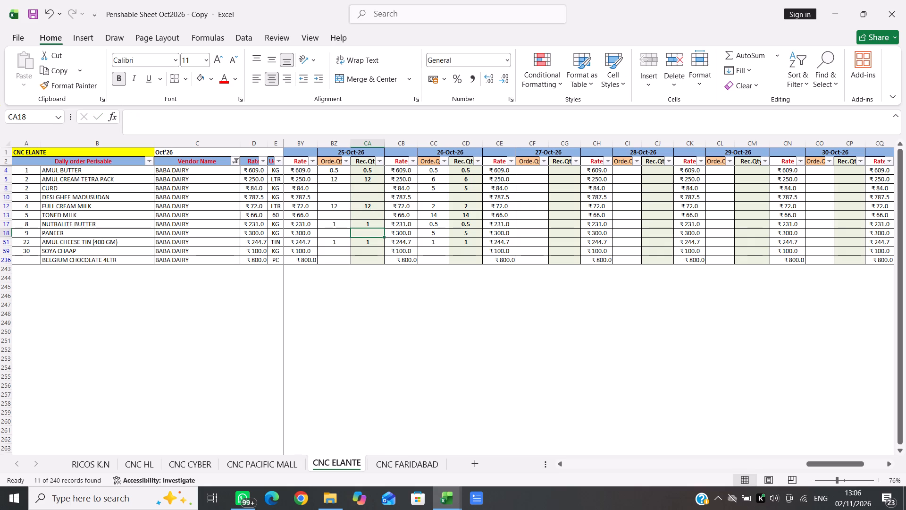
text(10)
key(Left)
text(10)
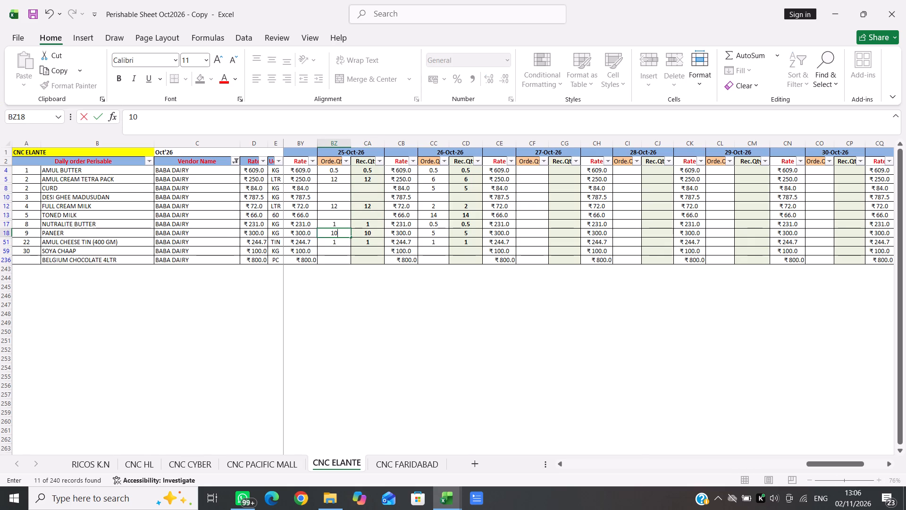
Enter 16 as both the order and received quantity of TONED MILK for 25-Oct-26.
key(Up)
key(Up)
key(Up)
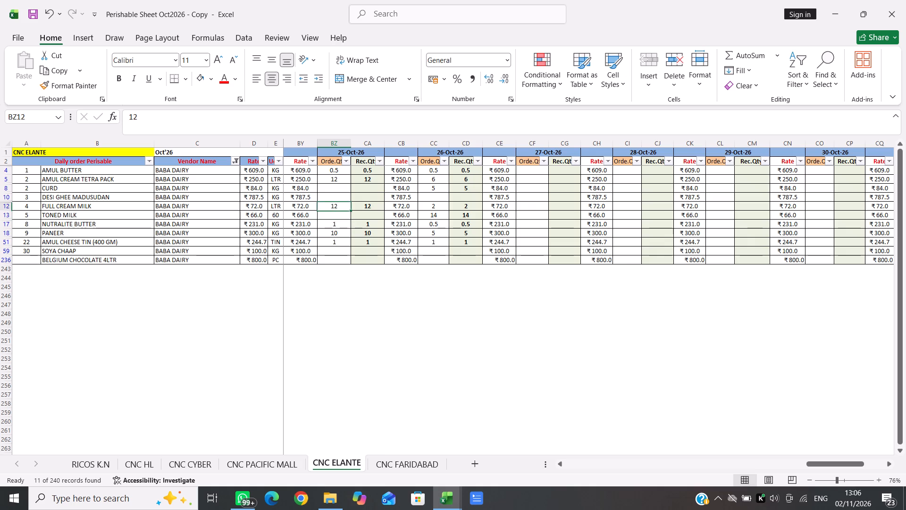
key(Down)
text(16)
key(Right)
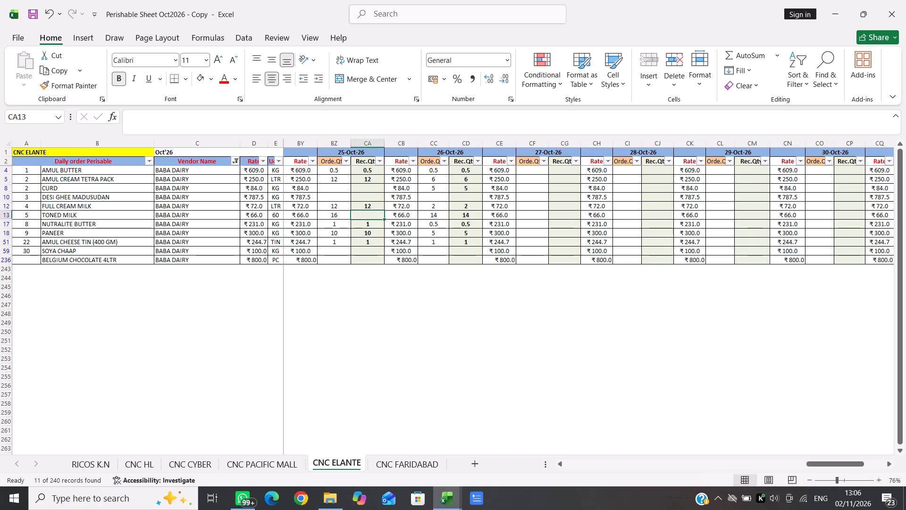
text(16)
key(Down)
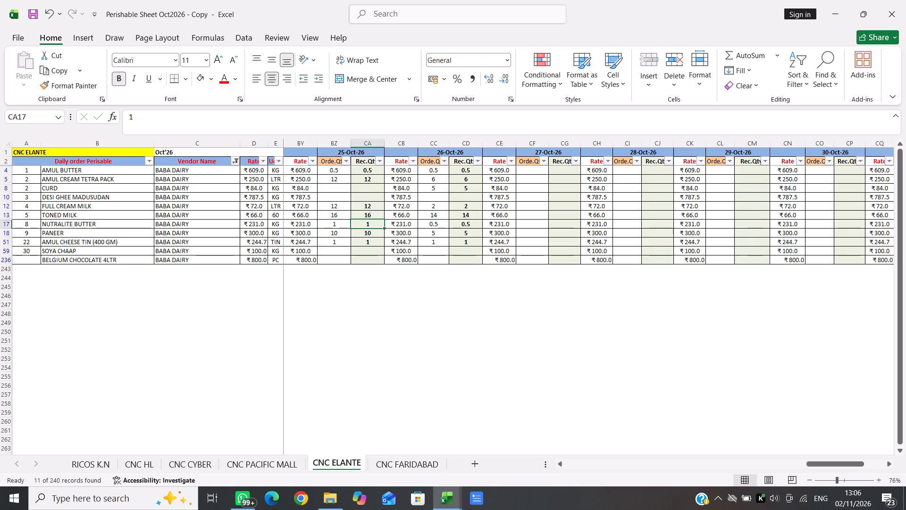
Enter 20 as both the order and received quantity of TONED MILK for 24-Oct-26.
scroll(324, 179, right, 1)
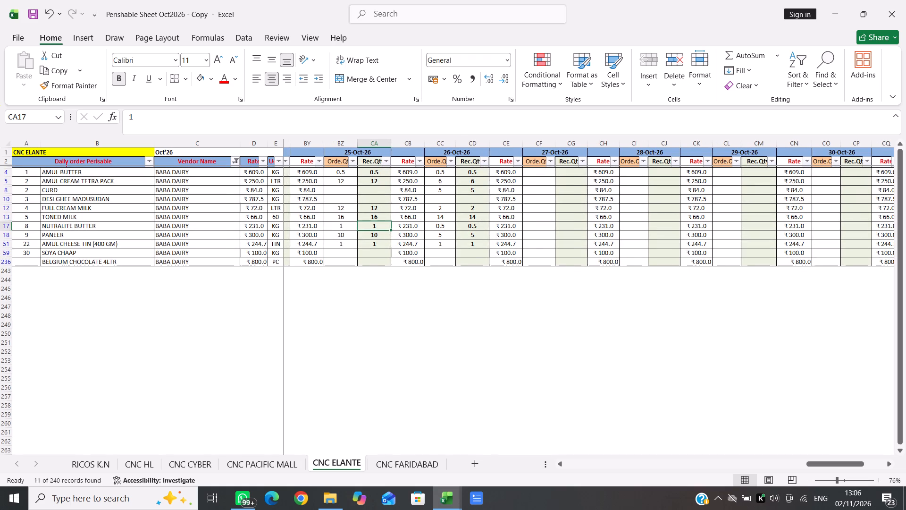
scroll(324, 179, right, 3)
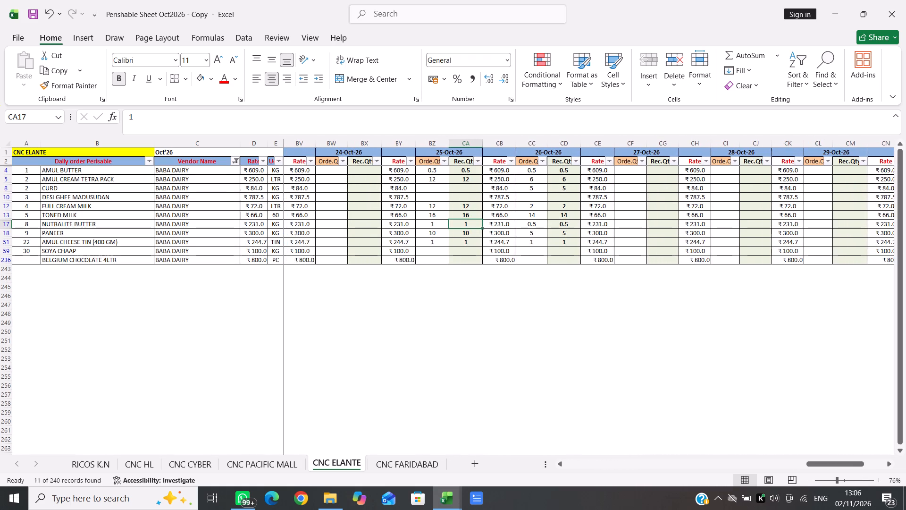
scroll(324, 179, right, 1)
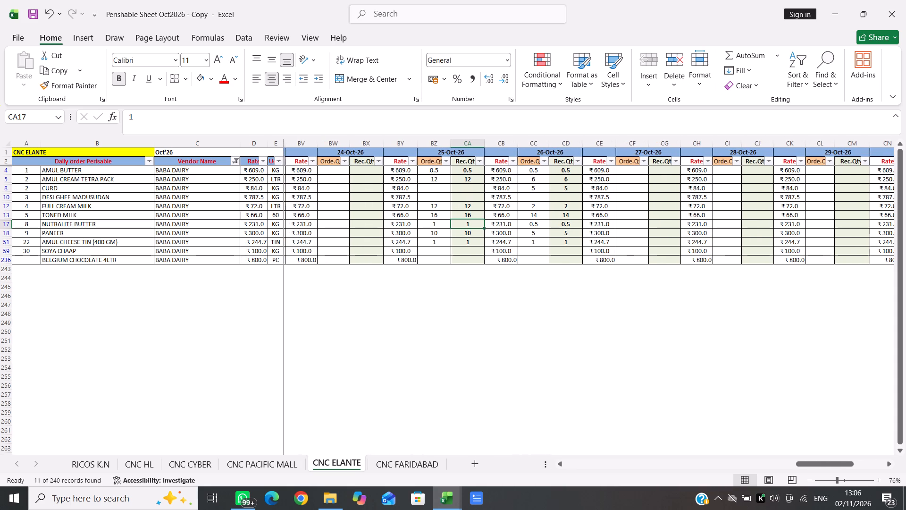
scroll(324, 179, right, 1)
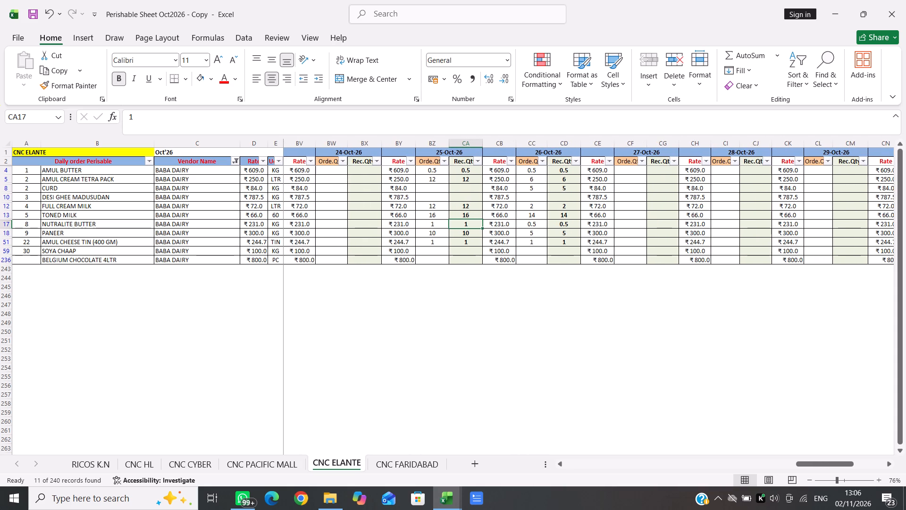
click(322, 216)
text(20)
key(Right)
text(20)
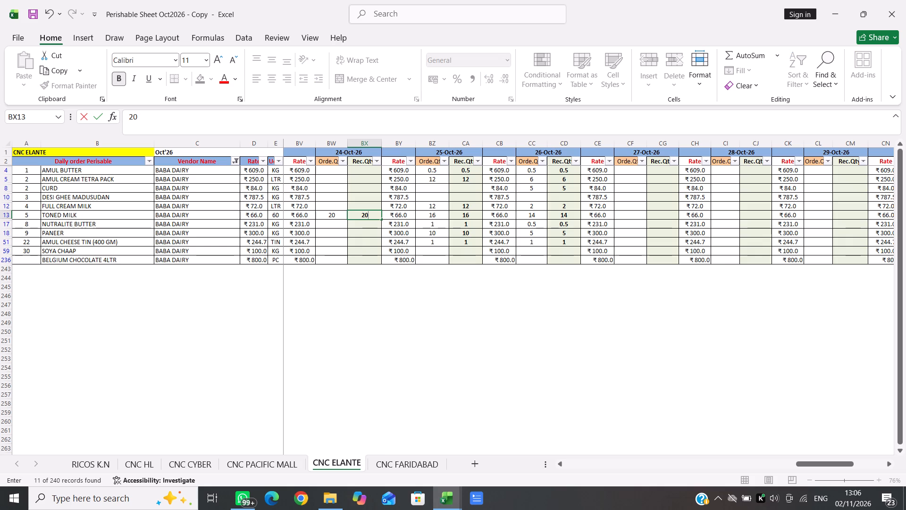
Enter 15 as both the received and order quantity of CURD for 24-Oct-26.
key(Up)
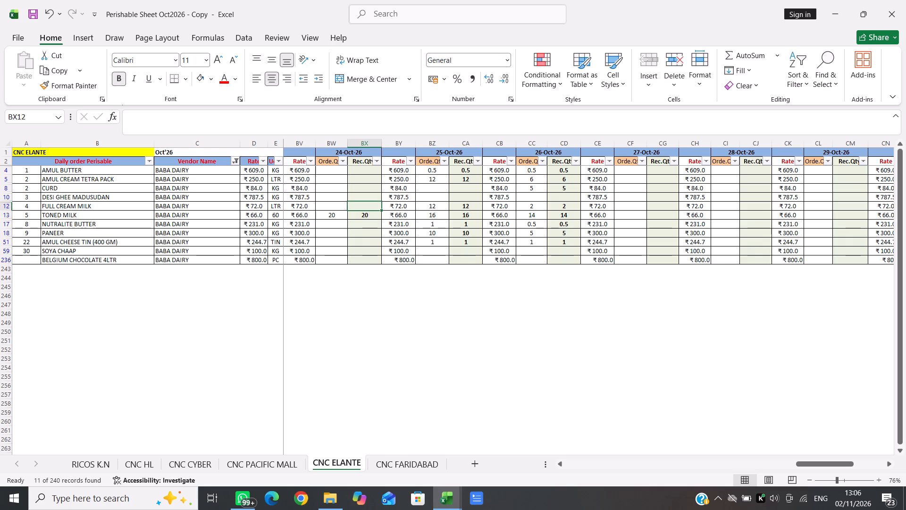
key(Up)
key(Up)
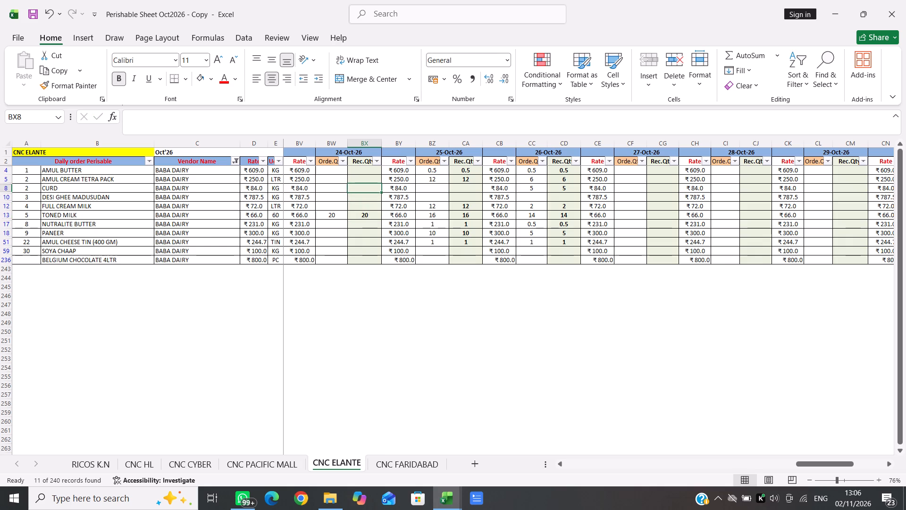
text(15)
key(Left)
text(15)
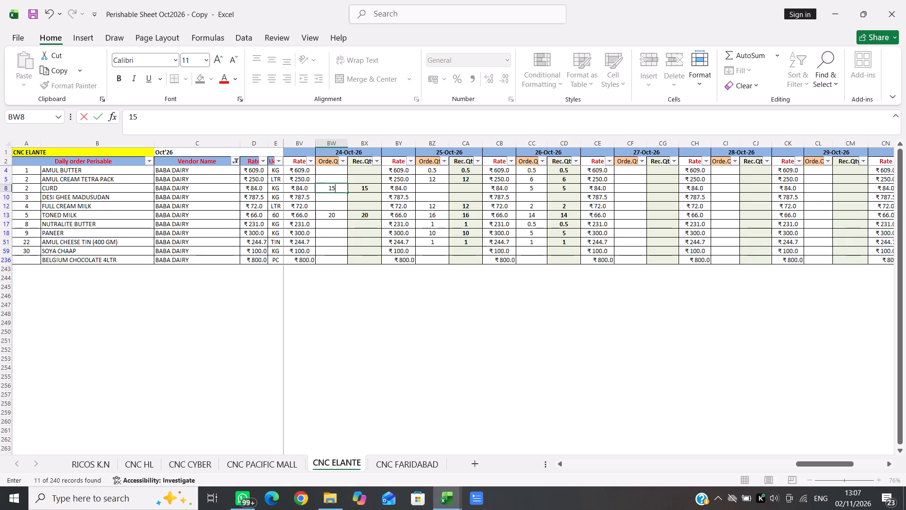
Enter 15 as both the order and received quantity of PANEER for 24-Oct-26.
key(Down)
key(Down)
key(Down)
key(Down)
key(Down)
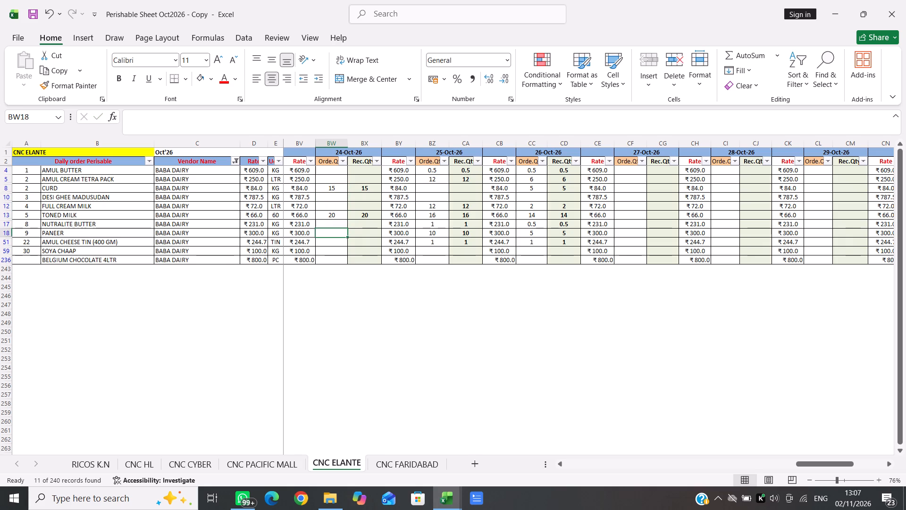
text(15)
key(Right)
text(15)
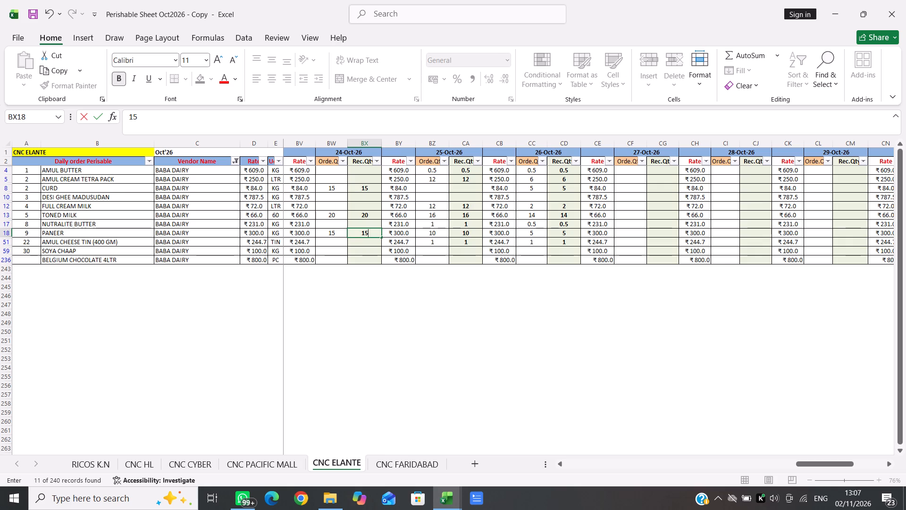
Enter 0.5 as both the received and order quantity of AMUL BUTTER for 24-Oct-26.
key(Up)
key(Up)
key(Up)
key(Up)
key(Up)
key(Up)
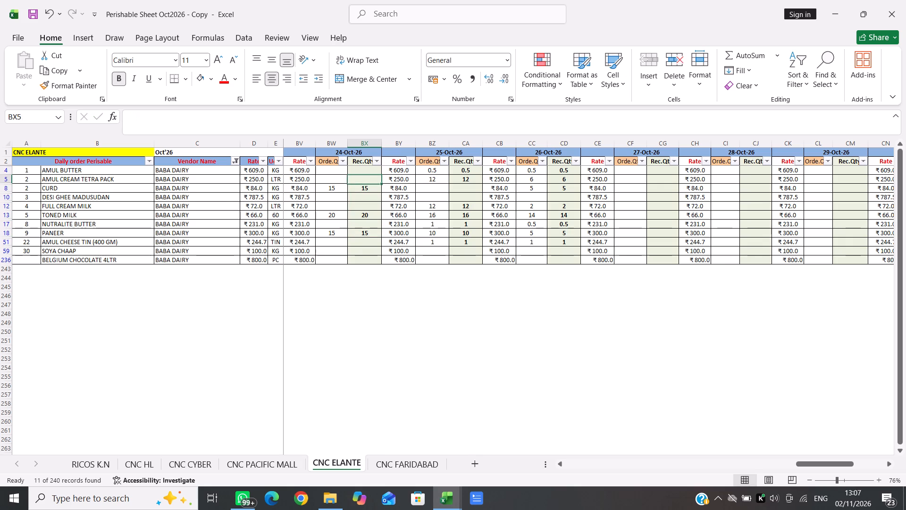
key(Up)
text(0.5)
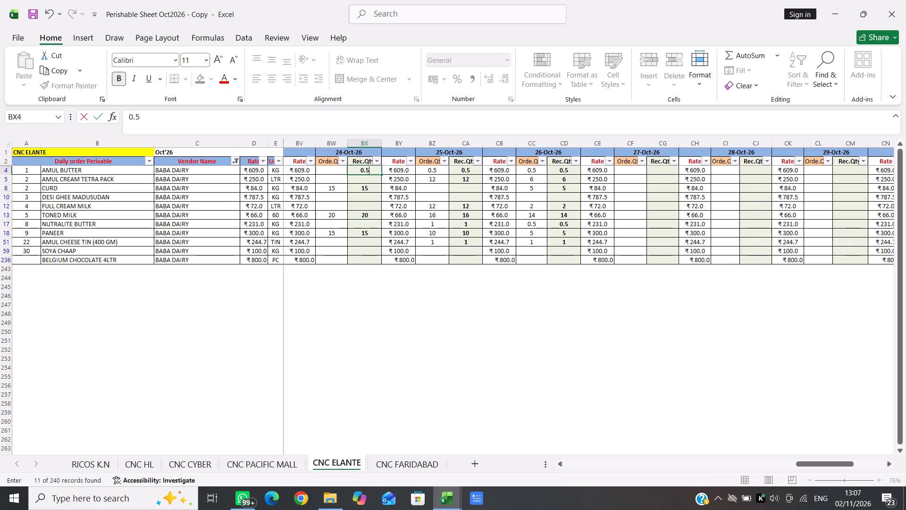
key(Left)
text(0.5)
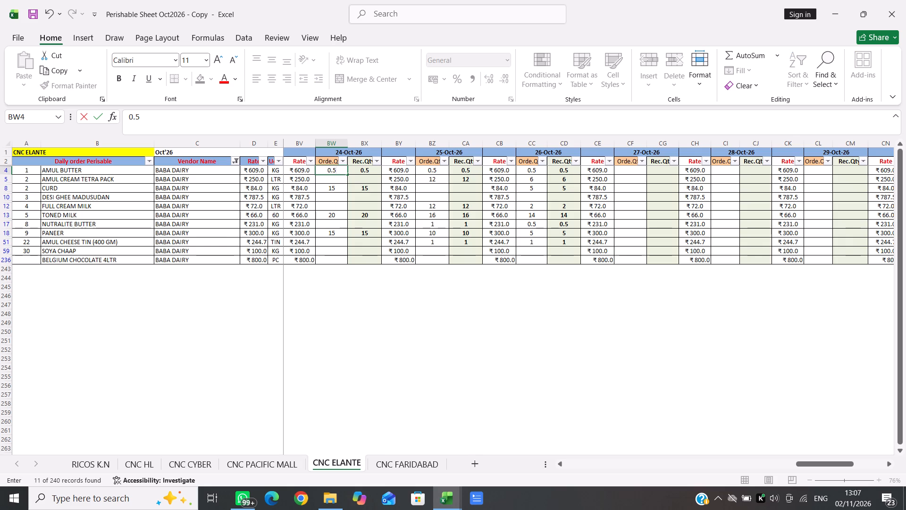
Enter 1 as both the order and received quantity of NUTRALITE BUTTER for 24-Oct-26.
key(Down)
key(Down)
key(Down)
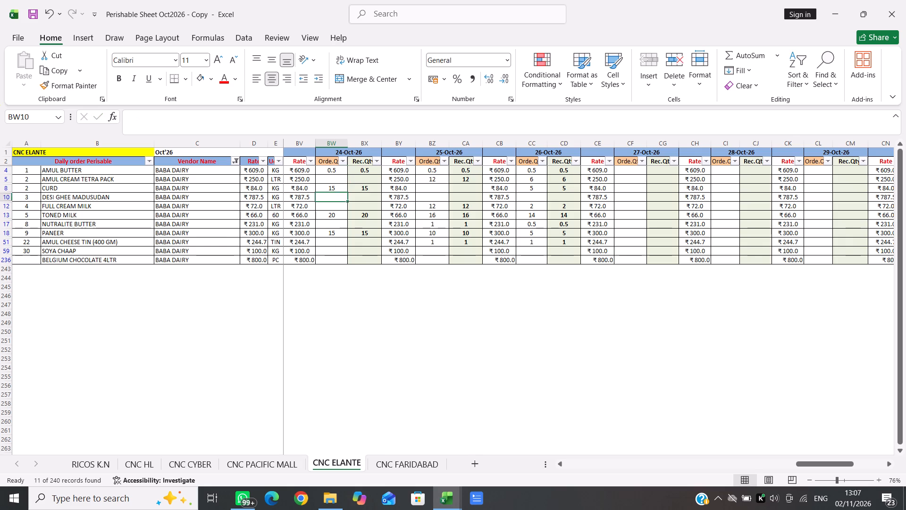
key(Down)
key(Down)
key(Down)
key(Down)
key(Up)
key(1)
key(Right)
key(1)
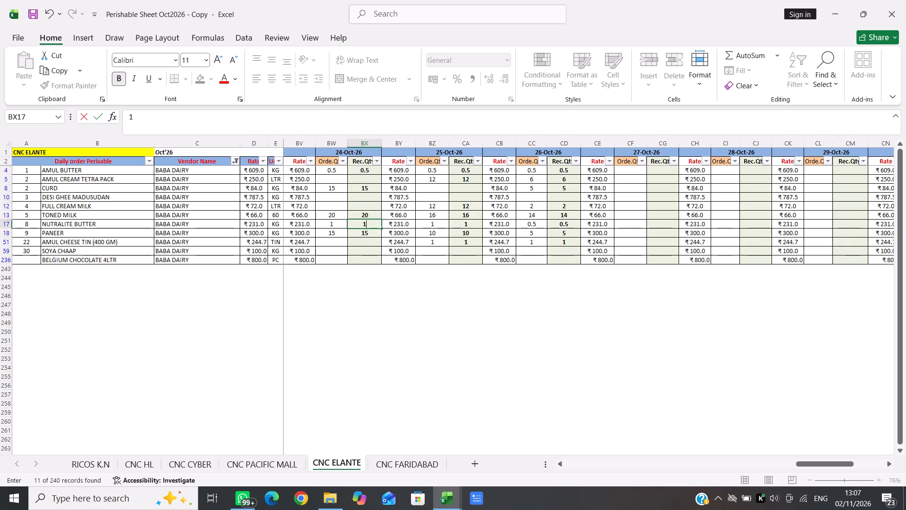
Enter 1 as both the received and order quantity of AMUL CHEESE TIN (400 GM) for 24-Oct-26.
key(Down)
key(Down)
key(Down)
key(Down)
key(Up)
key(Up)
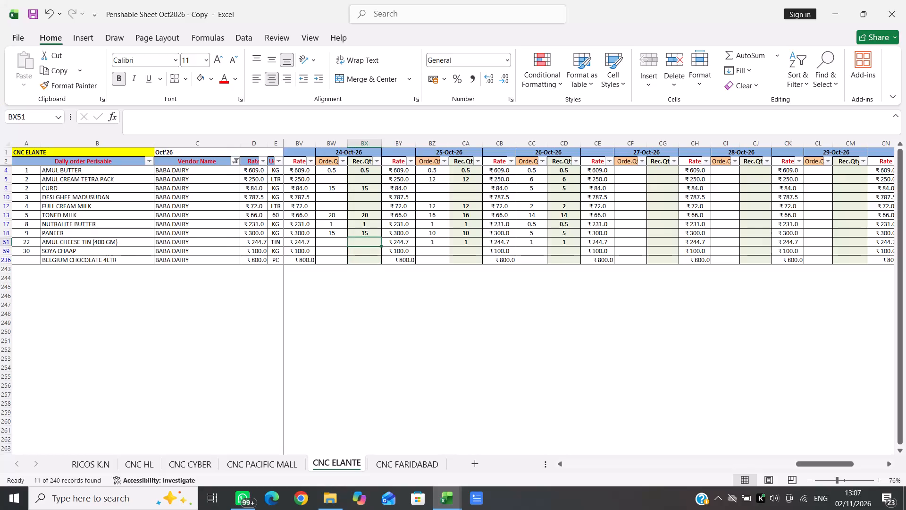
key(1)
key(Left)
key(1)
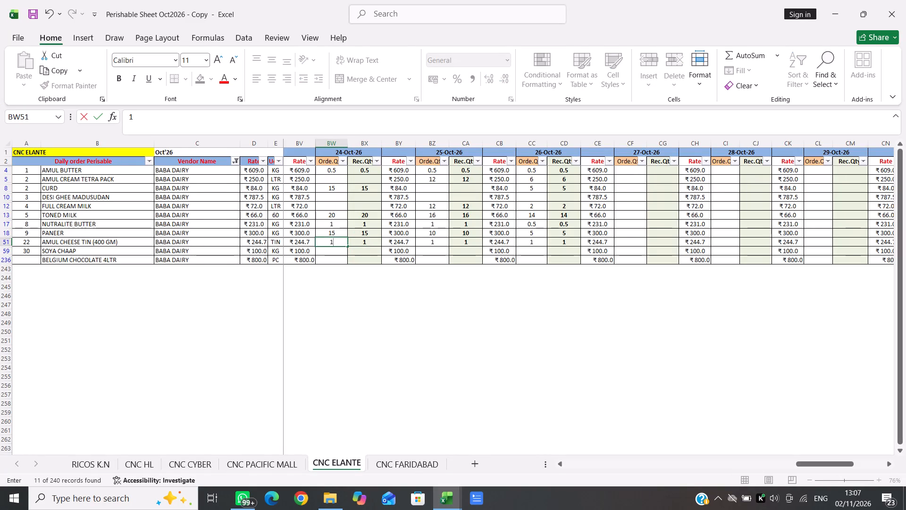
Enter 12 as both the order and received quantity of FULL CREAM MILK for 24-Oct-26.
key(Up)
key(Up)
key(Up)
key(Up)
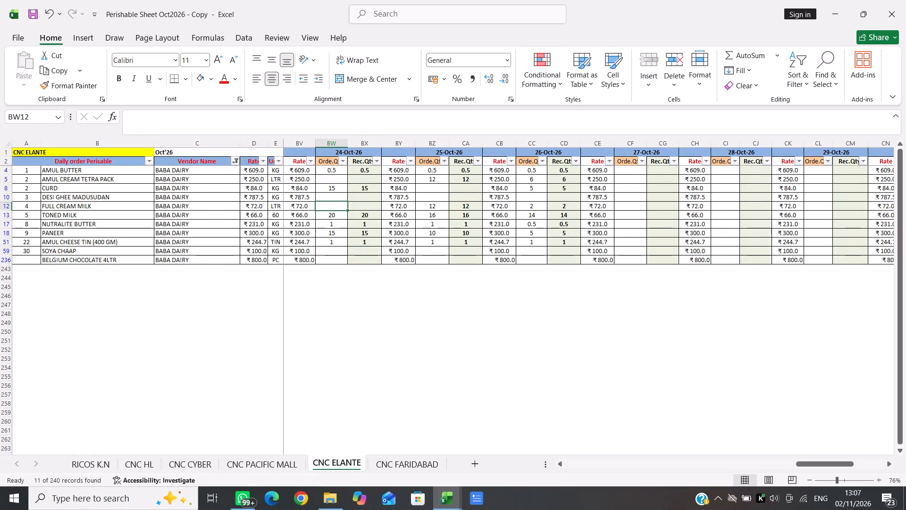
text(12)
key(Right)
text(12)
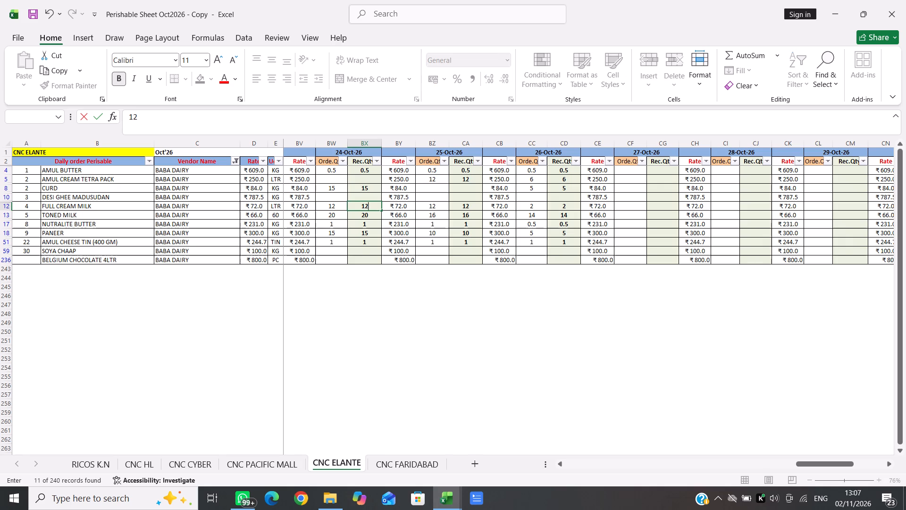
Enter 12 as both the received and order quantity of AMUL CREAM TETRA PACK for 24-Oct-26.
key(Up)
key(Up)
key(Up)
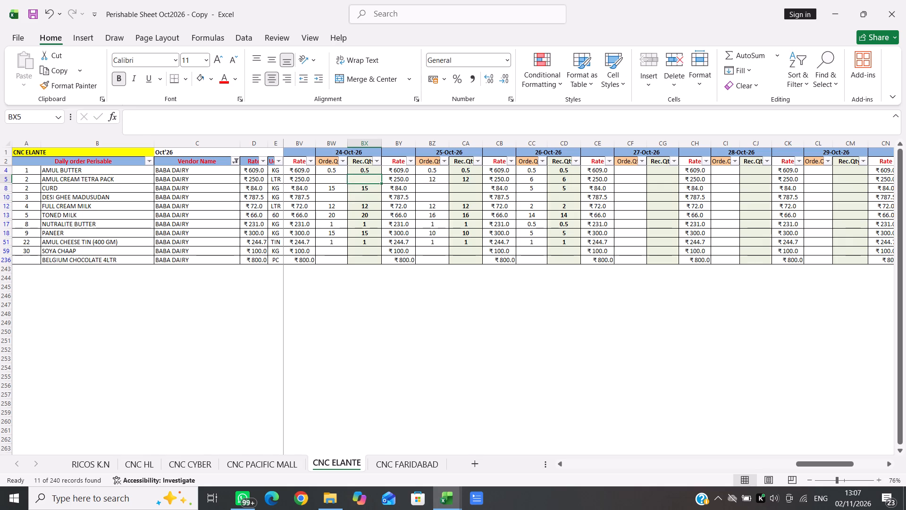
text(12)
key(Left)
text(12)
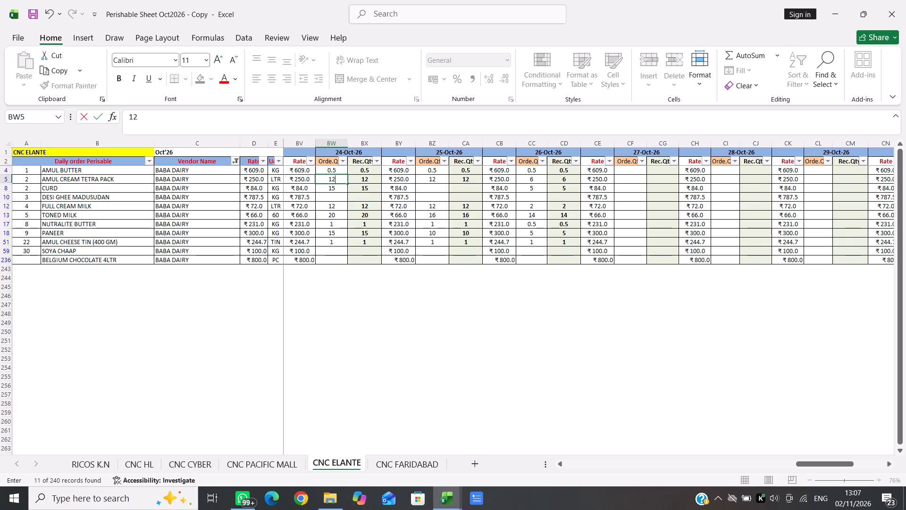
Enter 4 as both the order and received quantity of SOYA CHAAP for 24-Oct-26.
key(Down)
key(Down)
key(Down)
key(Down)
key(Down)
key(Down)
key(Down)
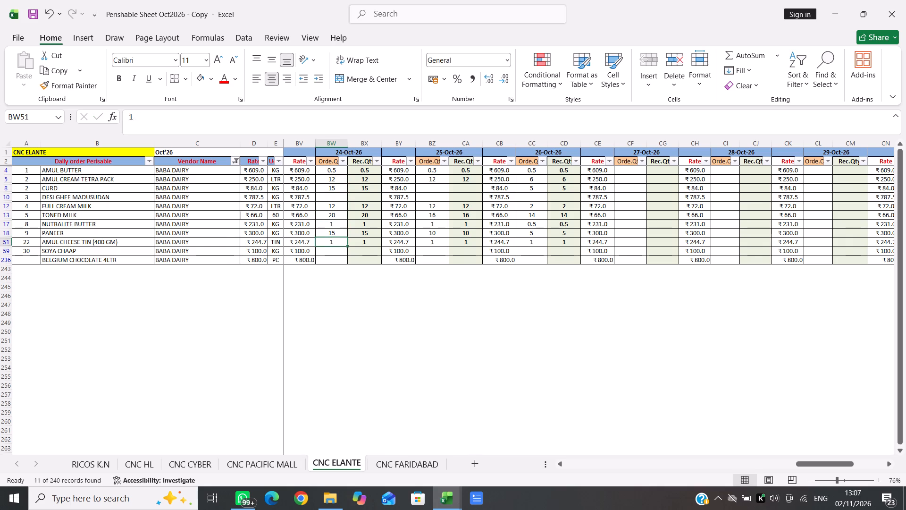
key(Down)
key(4)
key(Right)
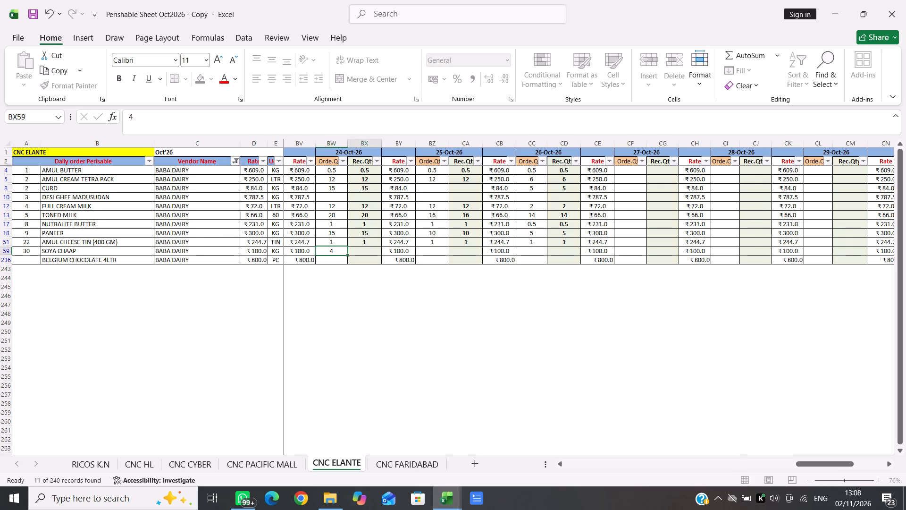
key(4)
Set the 24-Oct-26 rate of SOYA CHAAP with the formula =130*1.05.
click(300, 252)
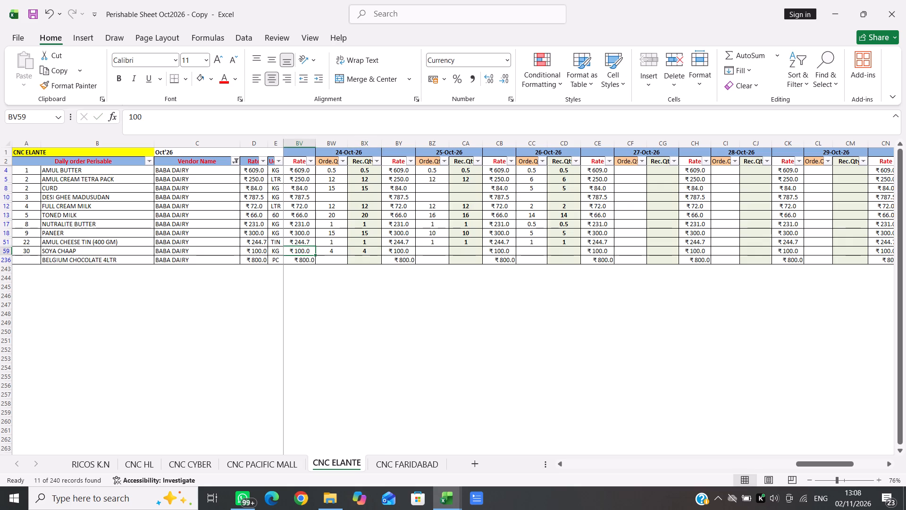
key(equal)
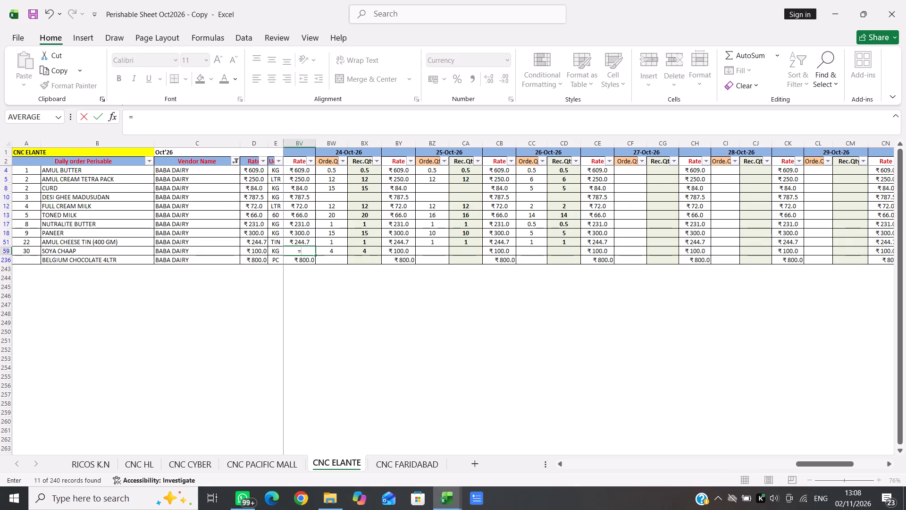
text(130*1.05)
key(Return)
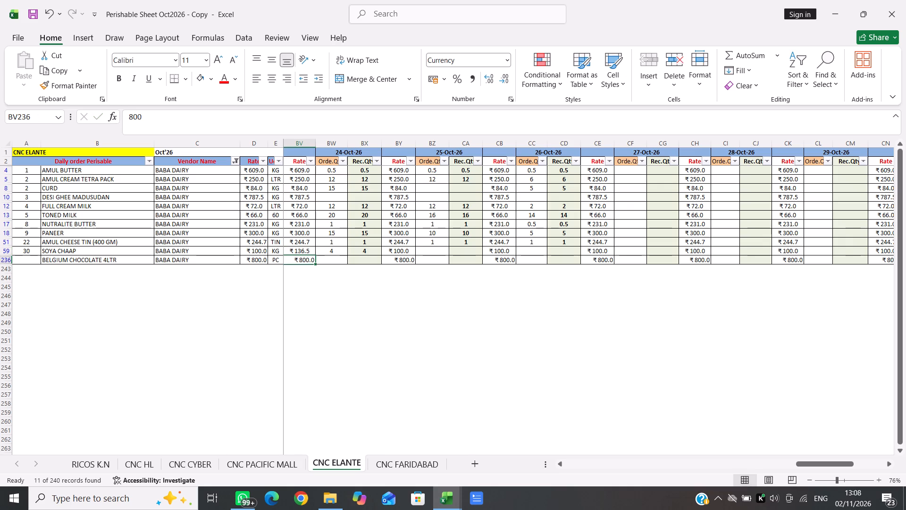
click(328, 250)
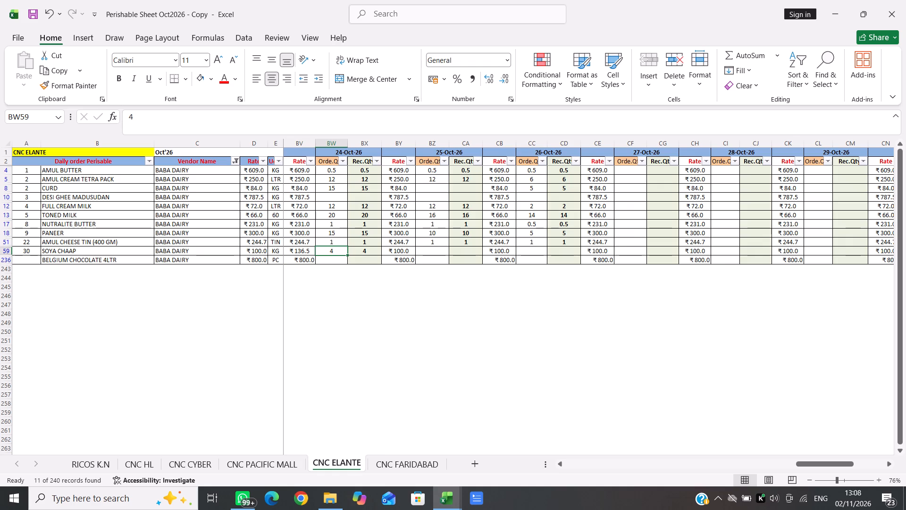
Enter 5 as both the order and received quantity of CURD for 23-Oct-26.
scroll(328, 250, right, 2)
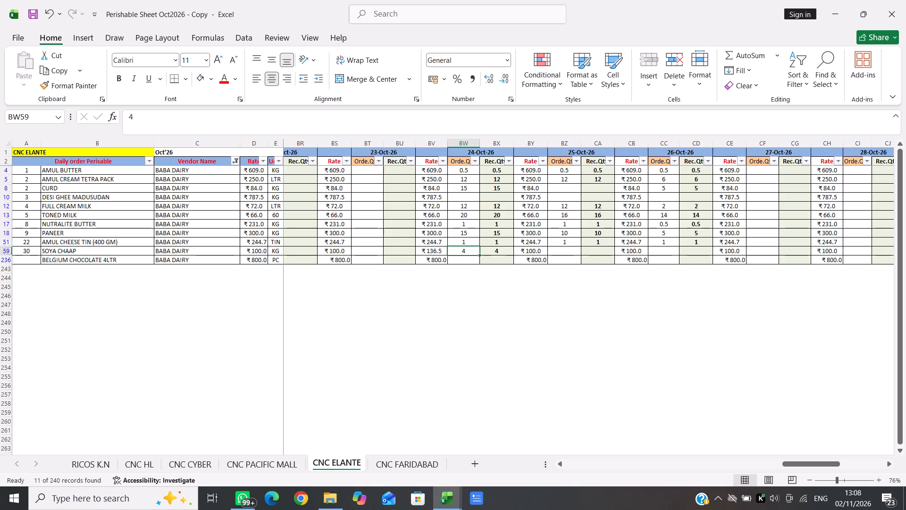
scroll(366, 194, up, 1)
click(366, 194)
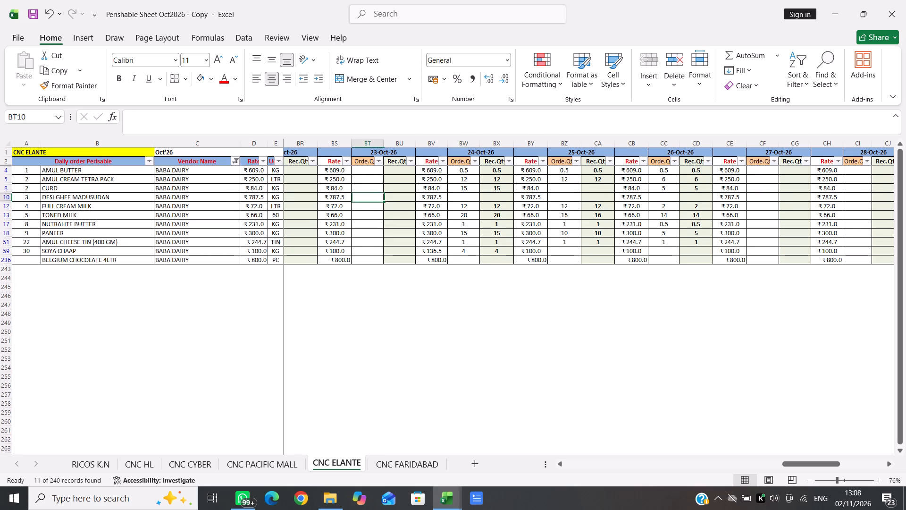
key(Up)
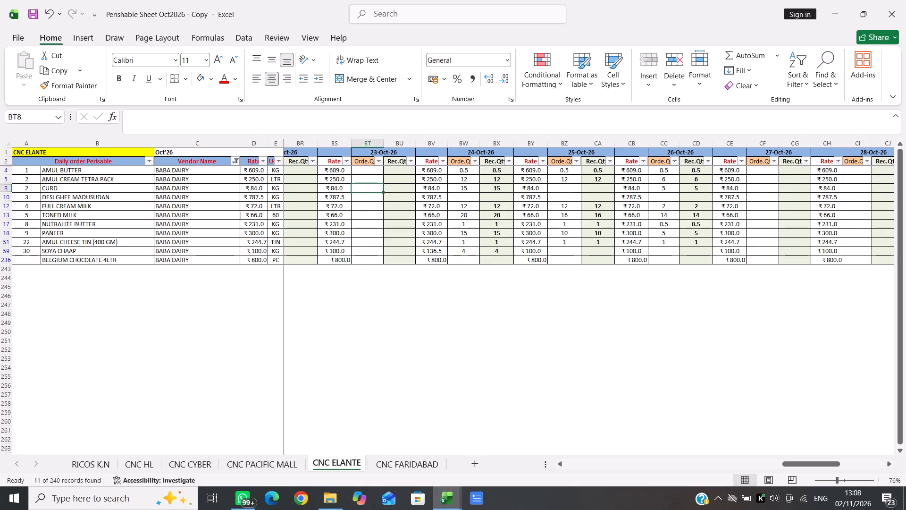
key(5)
key(Right)
key(5)
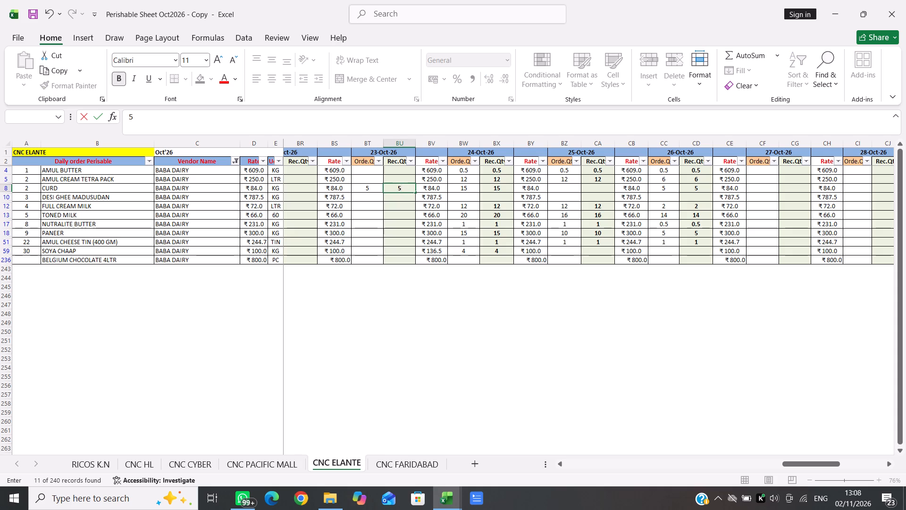
Set the 23-Oct-26 rate of BELGIUM CHOCOLATE 4LTR with the formula =800*1.05.
key(Down)
key(Down)
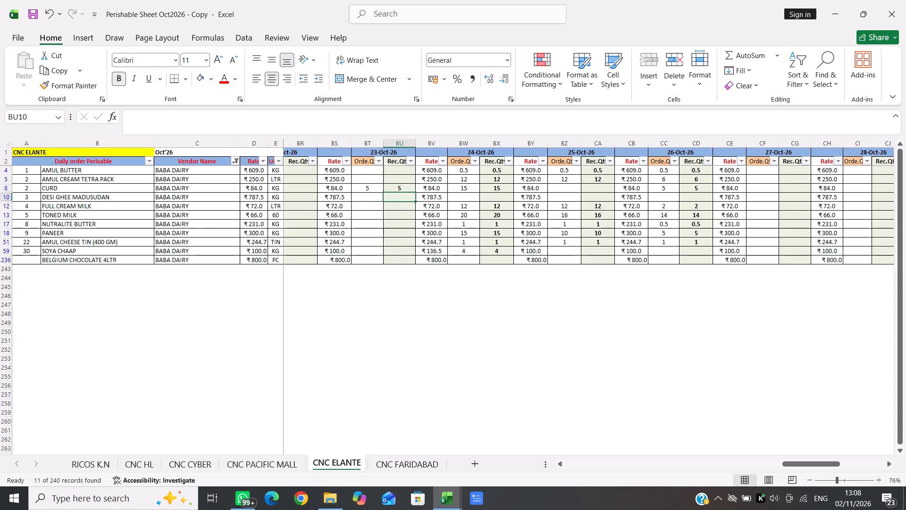
key(Down)
key(Down)
key(Down)
key(Down)
key(Down)
key(Down)
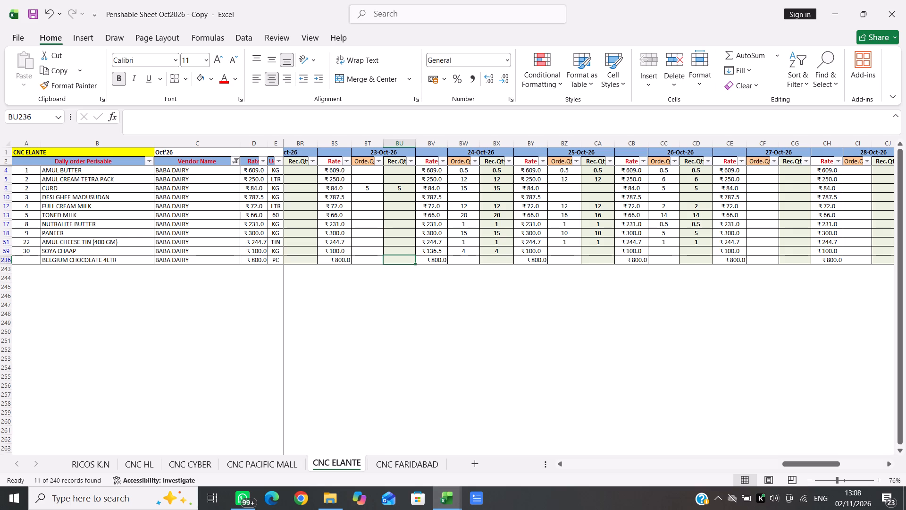
key(Left)
key(Left)
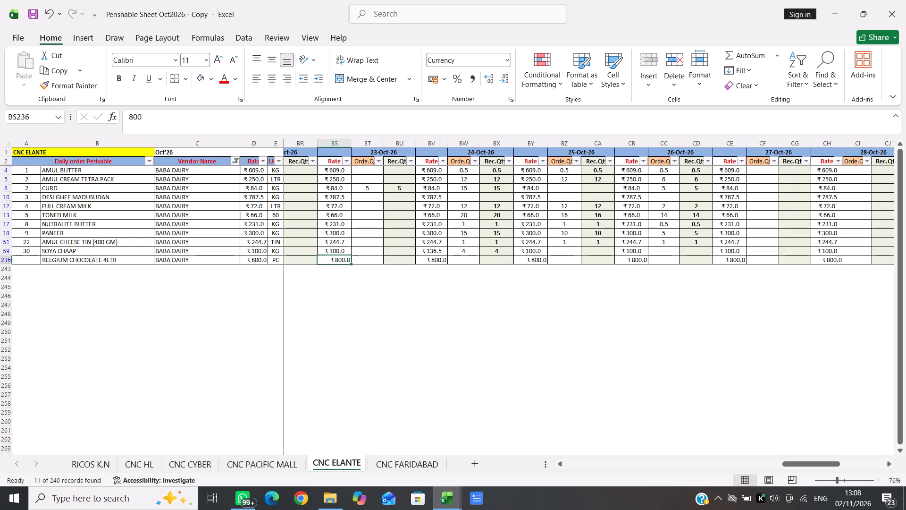
key(equal)
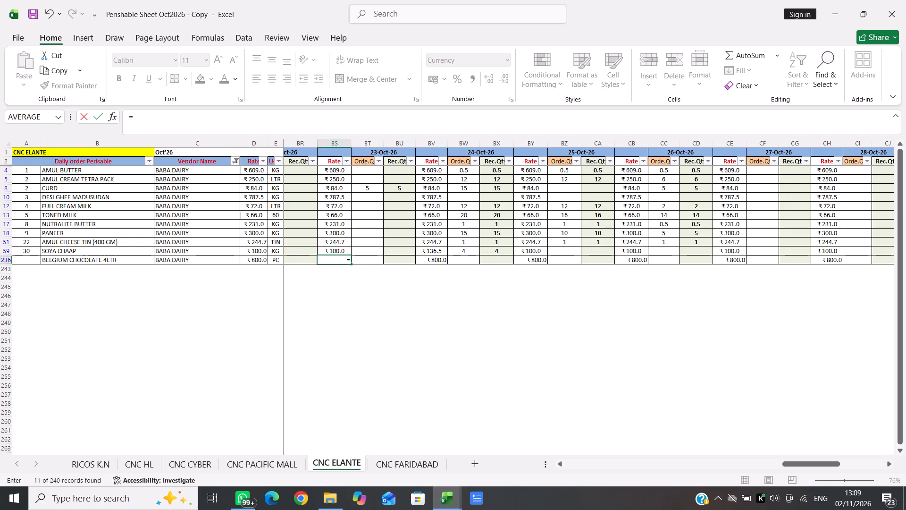
text(800)
text(*1.05)
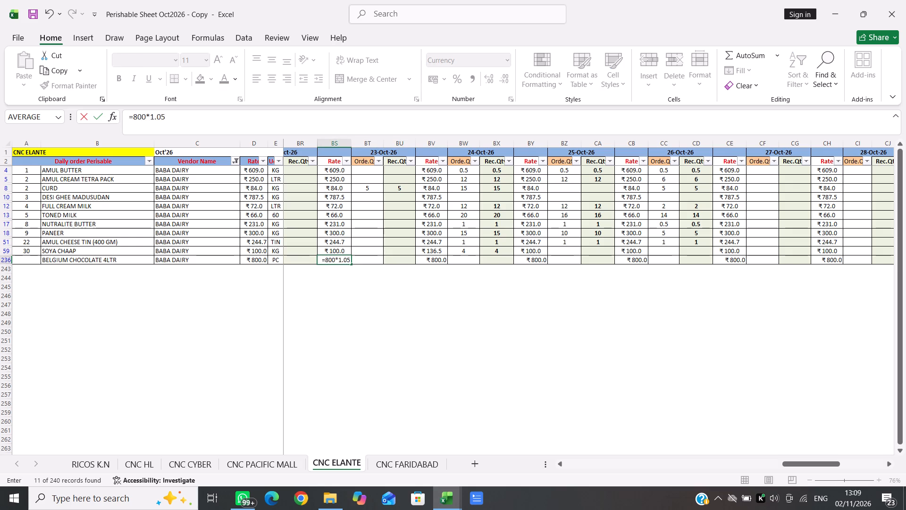
key(Return)
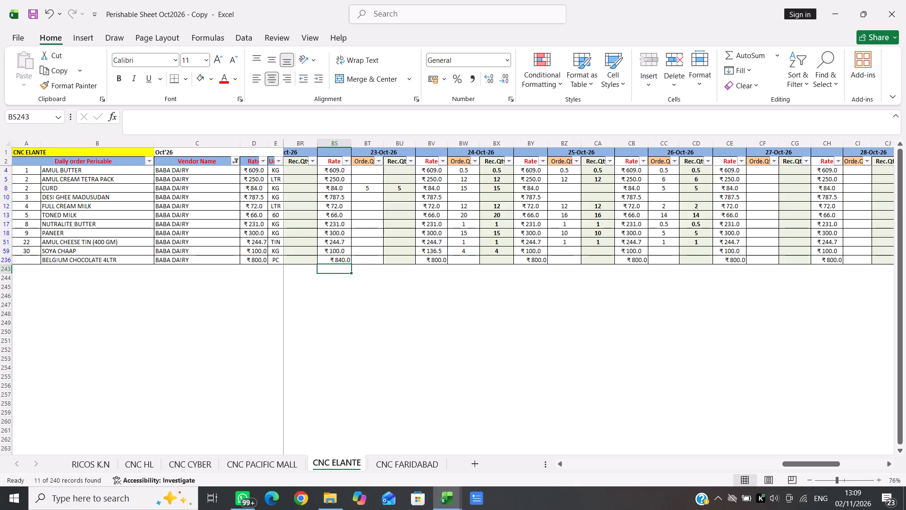
Enter 5 as both the order and received quantity of BELGIUM CHOCOLATE 4LTR for 23-Oct-26.
click(368, 261)
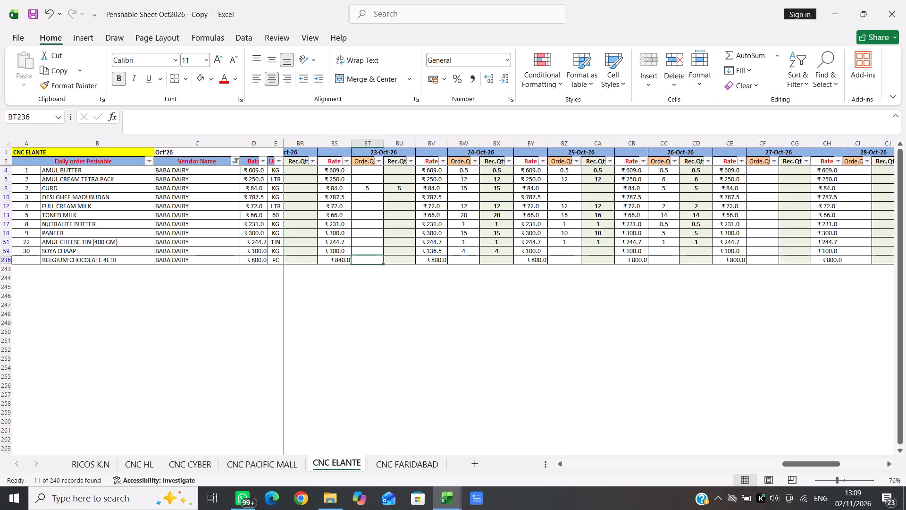
key(5)
key(Right)
key(5)
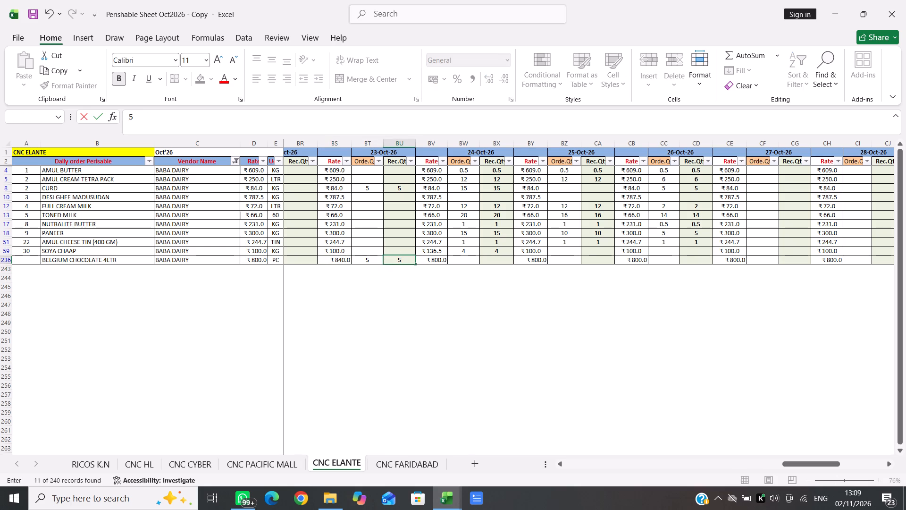
Enter 6 as both the order and received quantity of FULL CREAM MILK for 22-Oct-26.
scroll(368, 261, right, 2)
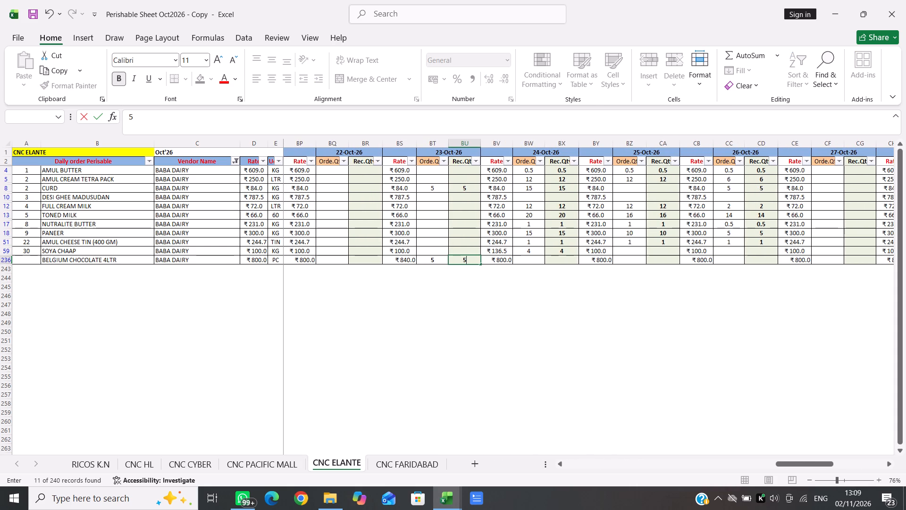
click(322, 192)
key(Down)
key(Down)
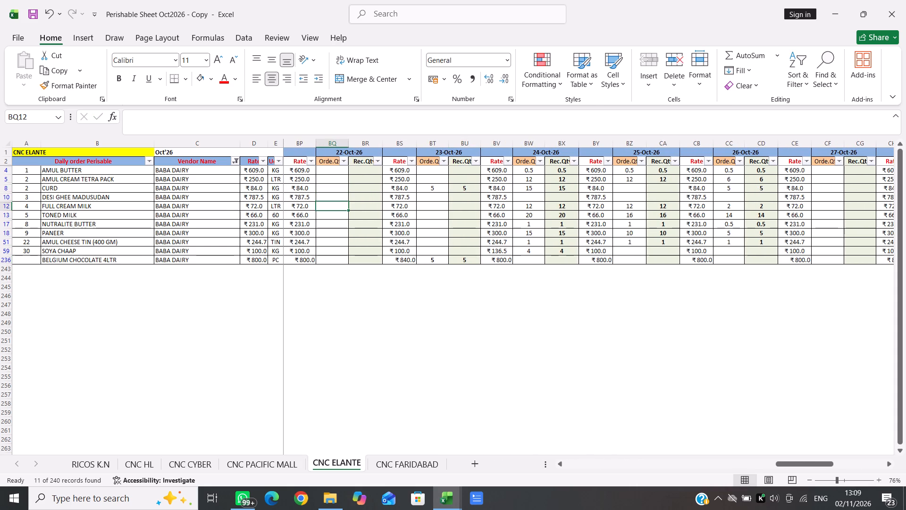
key(Down)
key(Up)
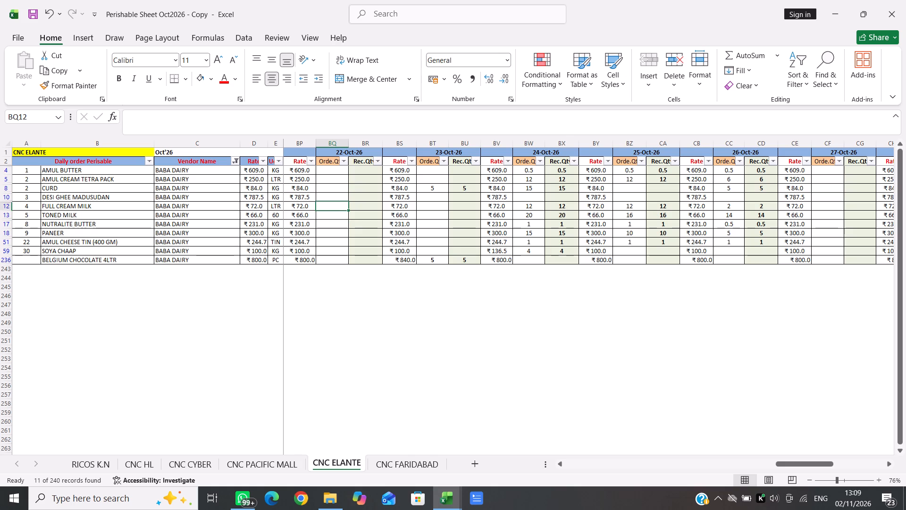
key(6)
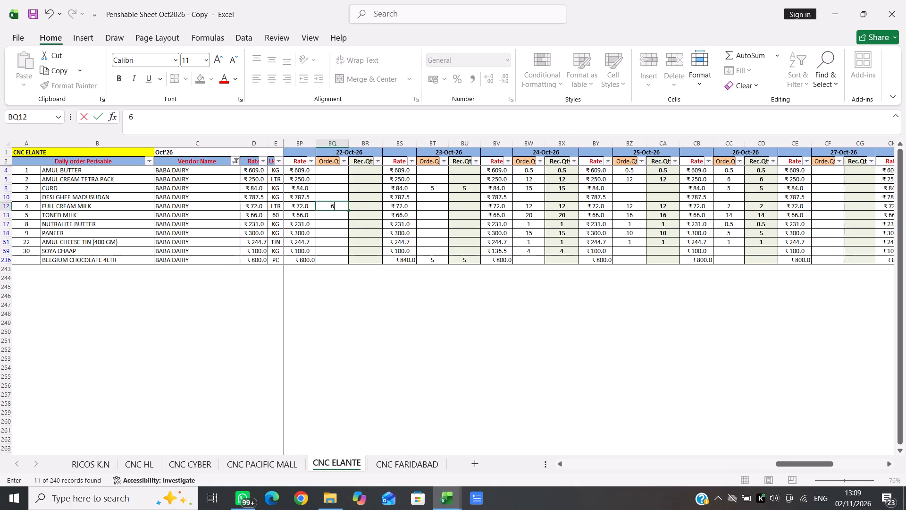
key(Right)
key(6)
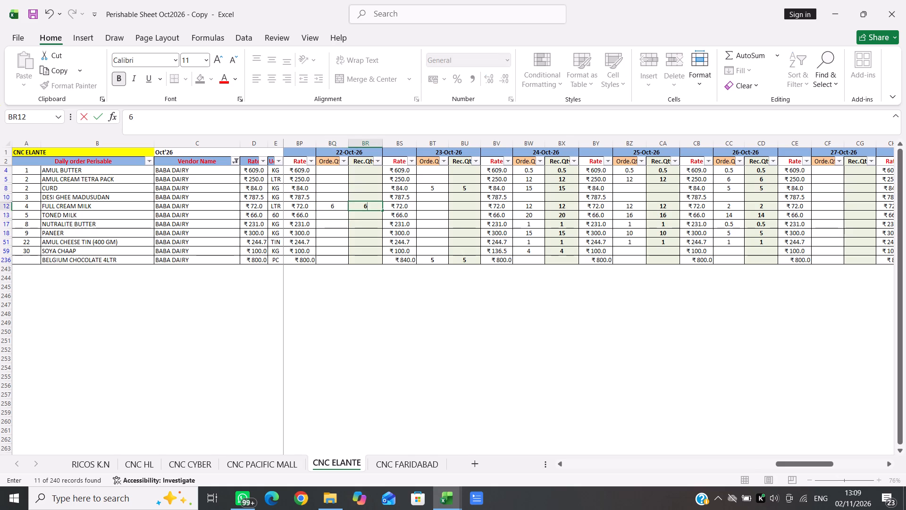
Enter 7 as both the received and order quantity of TONED MILK for 22-Oct-26.
key(Down)
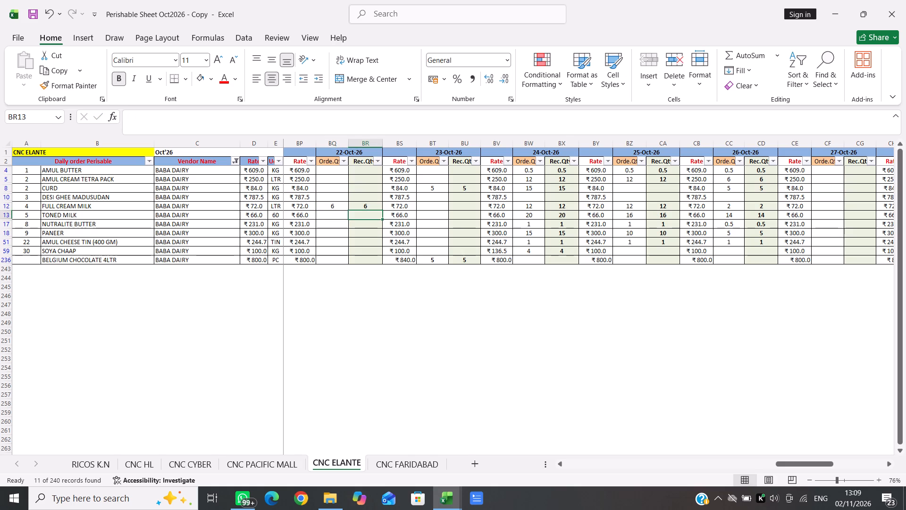
key(Up)
key(Down)
key(7)
key(Left)
key(7)
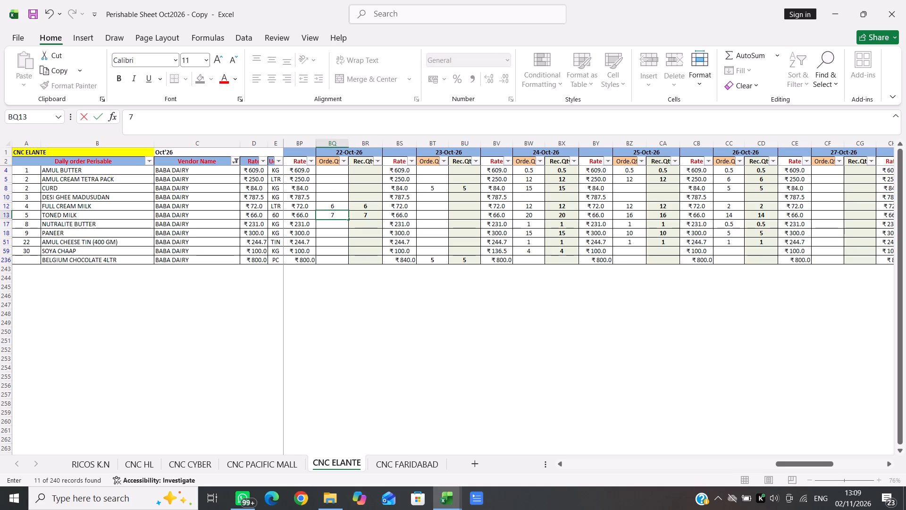
Enter 5 as both the order and received quantity of PANEER for 22-Oct-26.
key(Down)
key(Down)
key(Down)
key(Up)
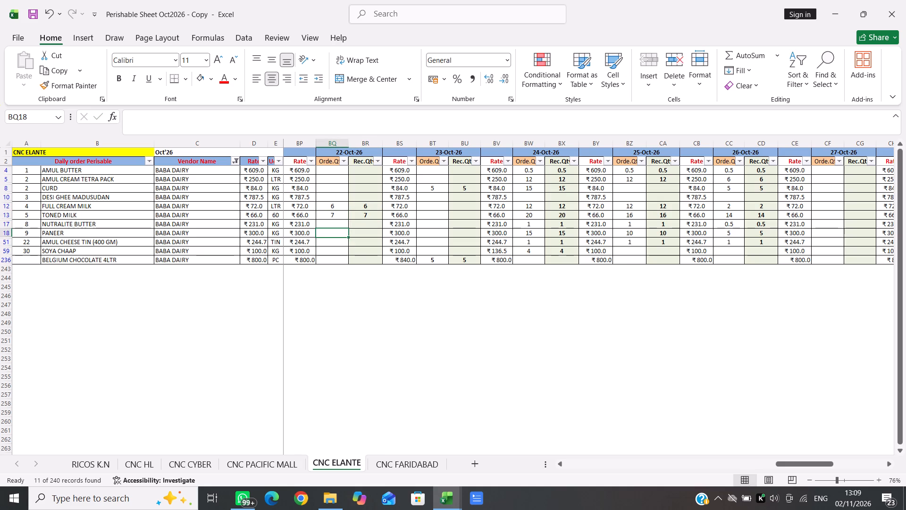
key(5)
key(Right)
key(5)
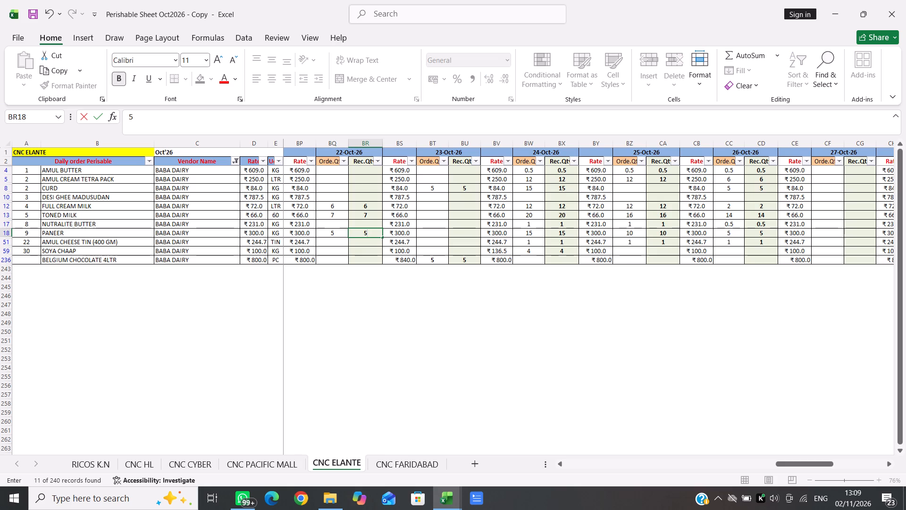
Enter 0.5 as both the received and order quantity of AMUL BUTTER for 22-Oct-26.
key(Up)
key(Up)
key(Up)
key(Up)
key(Up)
key(Up)
key(Up)
text(0.5)
key(Left)
text(0.5)
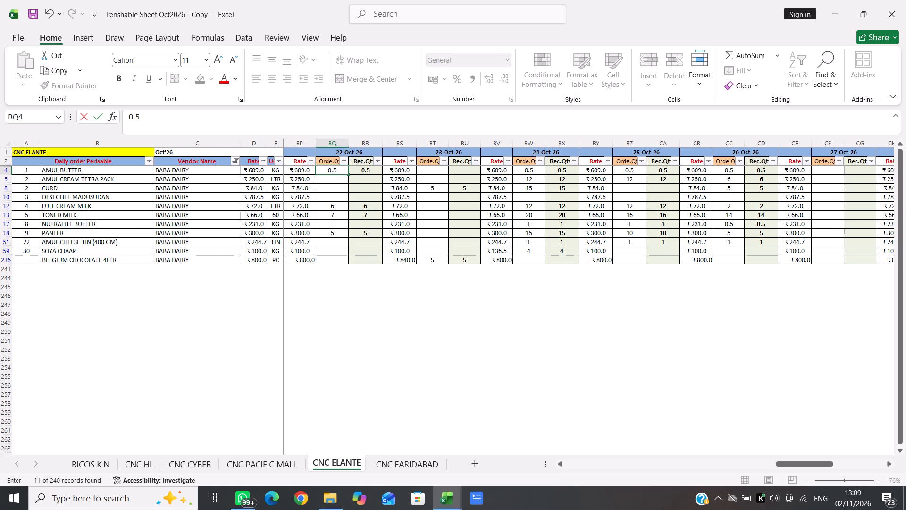
Enter 0.5 as both the order and received quantity of NUTRALITE BUTTER for 22-Oct-26.
key(Down)
key(Down)
key(Down)
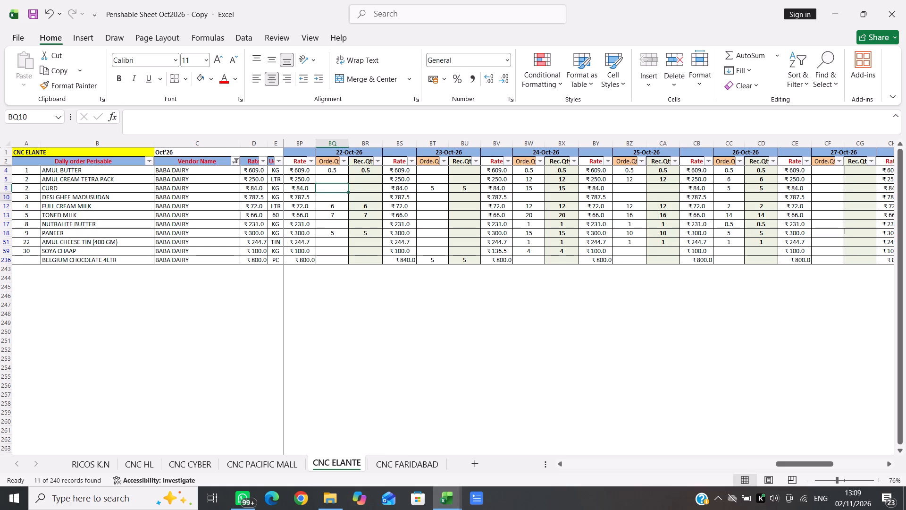
key(Down)
key(Down)
key(Down)
text(0.5)
key(Right)
text(0.5)
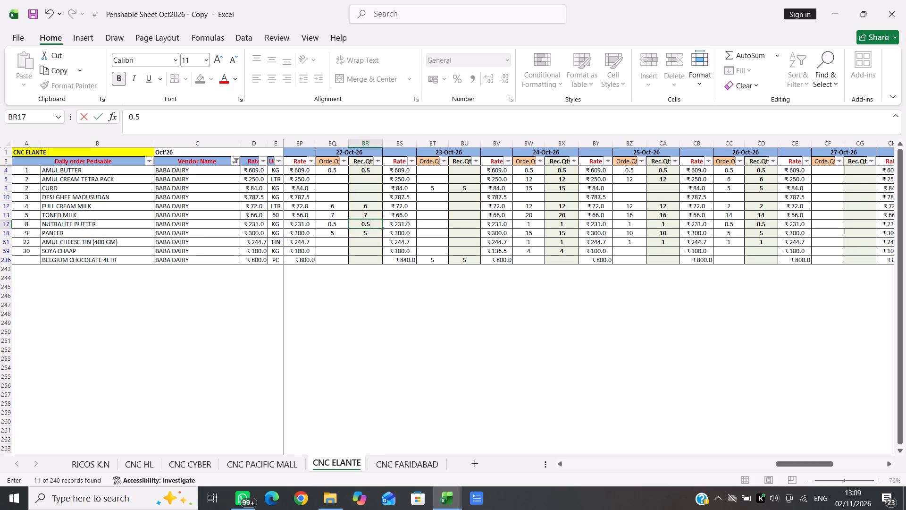
key(Down)
key(Down)
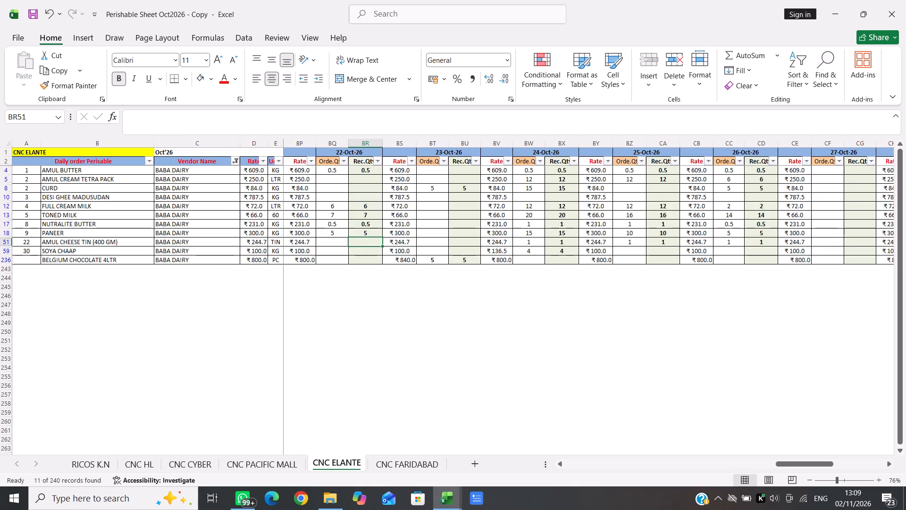
Enter 1 as both the received and order quantity of AMUL CHEESE TIN (400 GM) for 22-Oct-26.
key(Up)
key(Down)
key(1)
key(Left)
key(1)
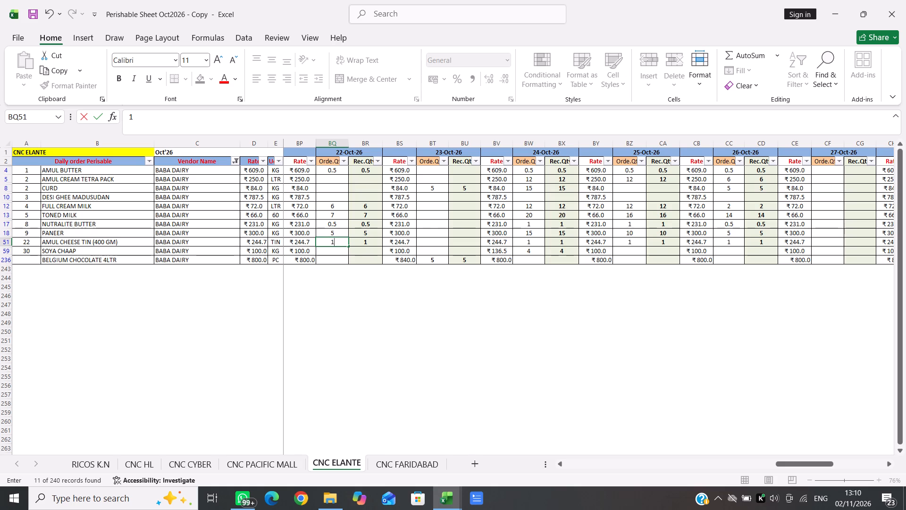
Enter 4 as both the order and received quantity of AMUL CREAM TETRA PACK for 22-Oct-26.
key(Up)
key(Up)
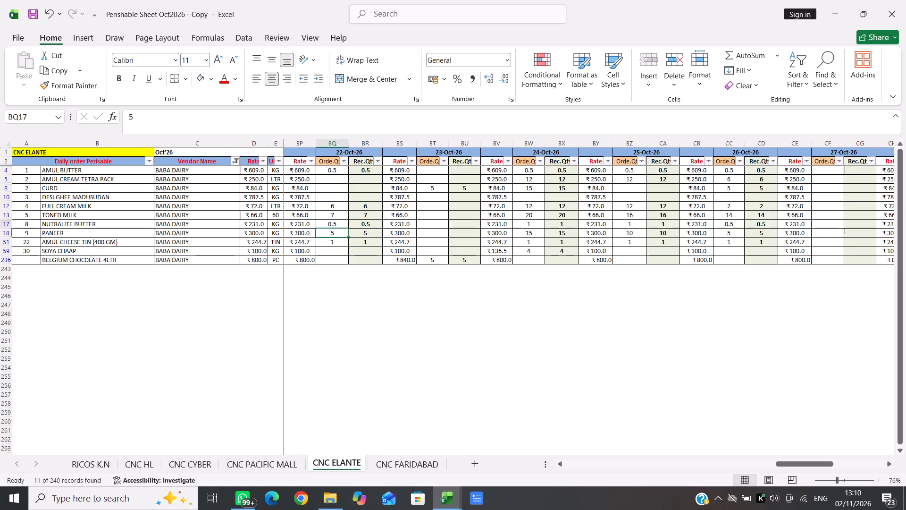
key(Up)
key(Up)
key(Up)
key(Up)
key(Up)
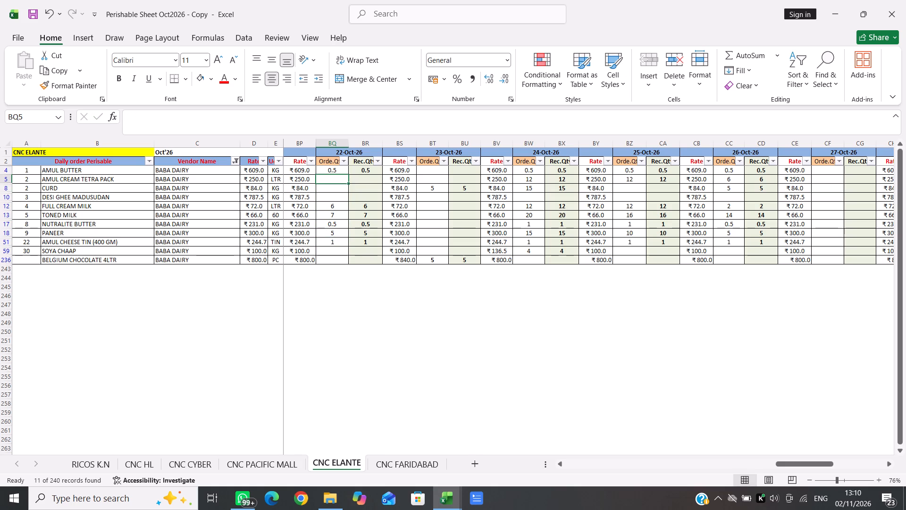
key(4)
key(Right)
key(4)
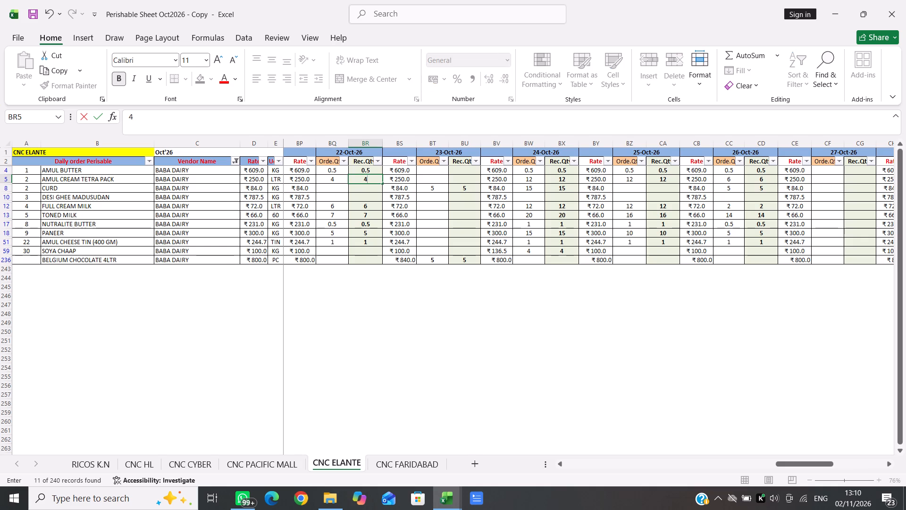
Save the workbook.
key(ctrl+s)
Enter 8 as both the order and received quantity of AMUL CREAM TETRA PACK for 21-Oct-26.
scroll(322, 192, right, 3)
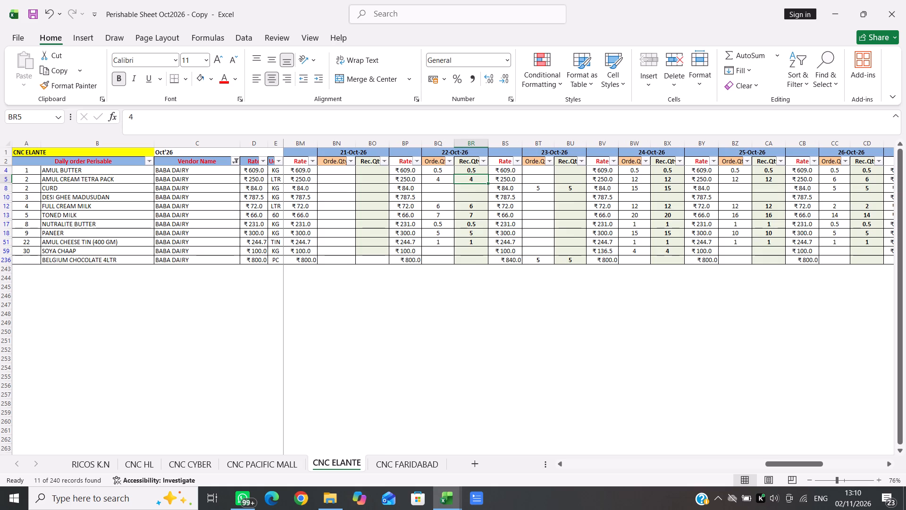
click(331, 179)
key(8)
key(Right)
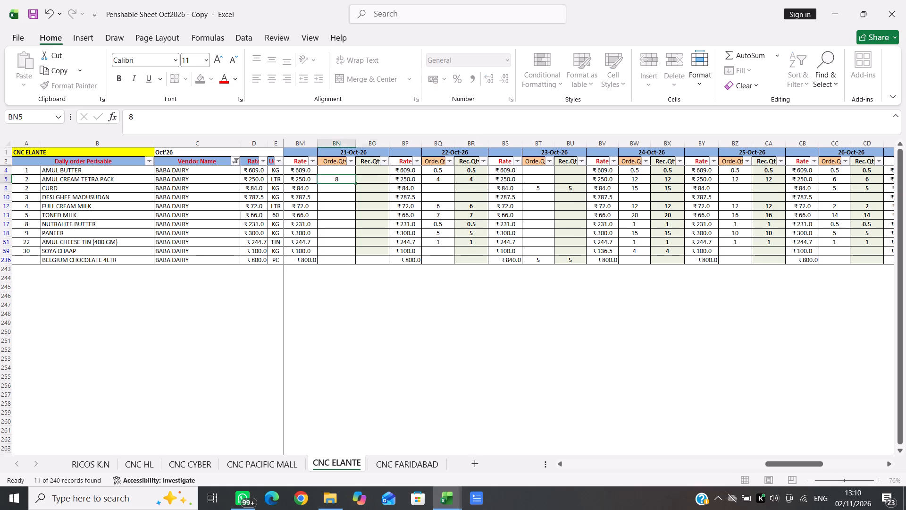
key(8)
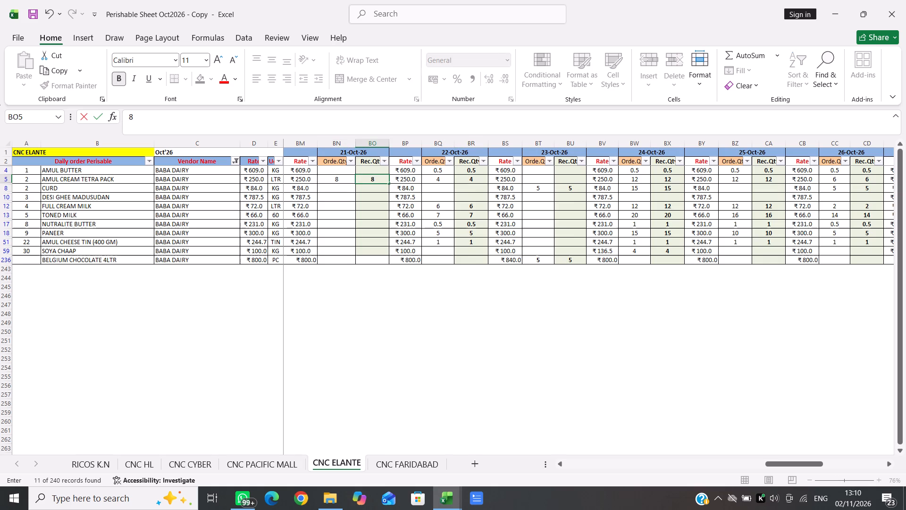
Enter 1 as both the received and order quantity of AMUL CHEESE TIN (400 GM) for 21-Oct-26.
key(Down)
key(Down)
key(Down)
key(Down)
key(Down)
key(Down)
key(Down)
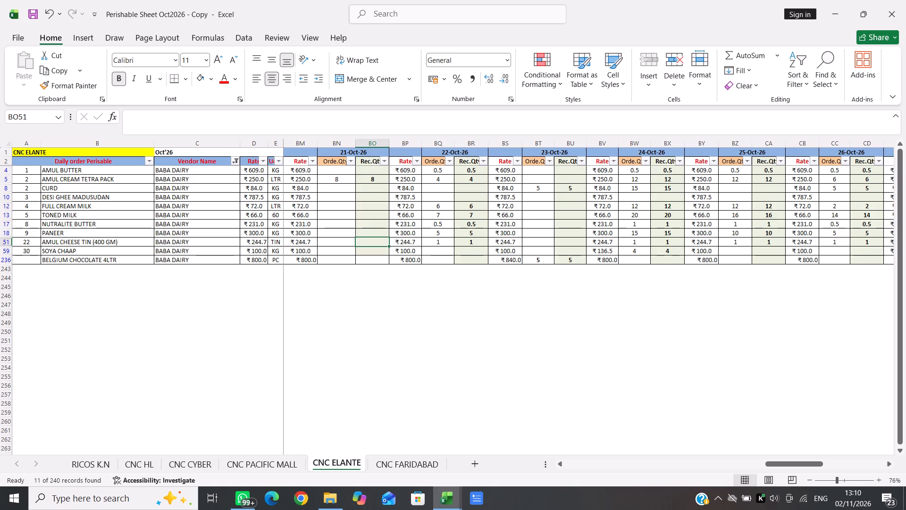
key(1)
key(Left)
key(1)
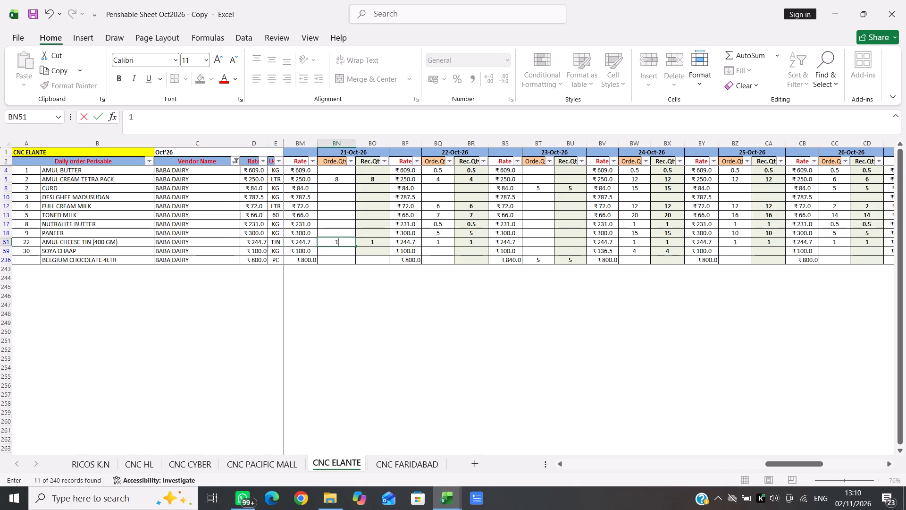
Enter 7 as both the order and received quantity of FULL CREAM MILK for 21-Oct-26.
key(Up)
key(Up)
key(Up)
key(Up)
key(Up)
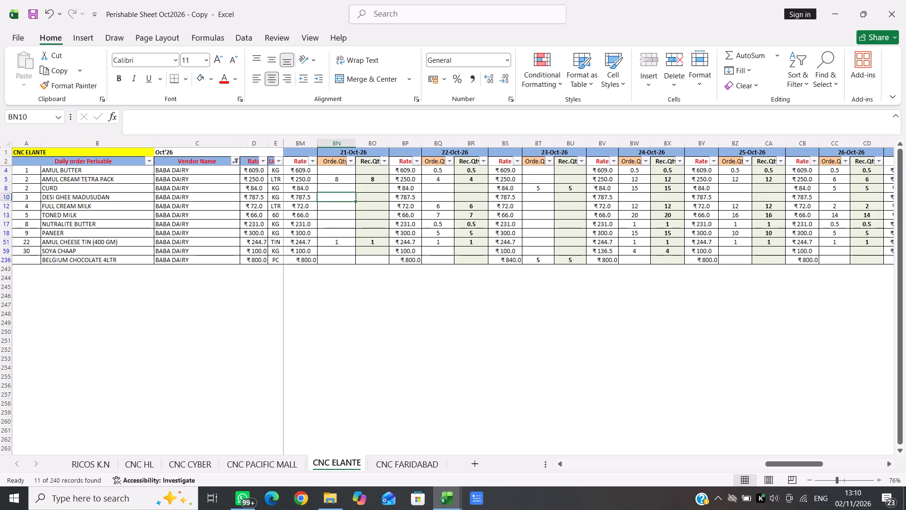
key(Down)
key(7)
key(Right)
key(7)
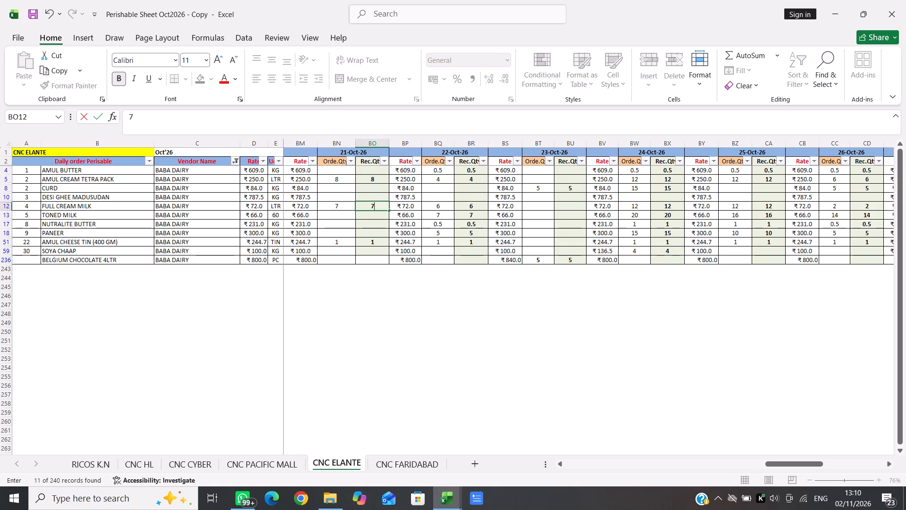
Enter 0.5 as both the received and order quantity of NUTRALITE BUTTER for 21-Oct-26.
key(Down)
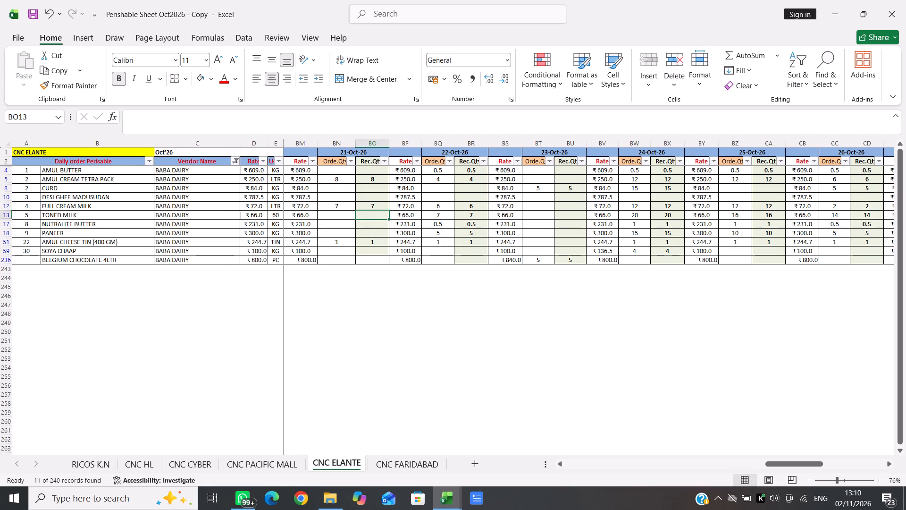
key(Down)
text(0.5)
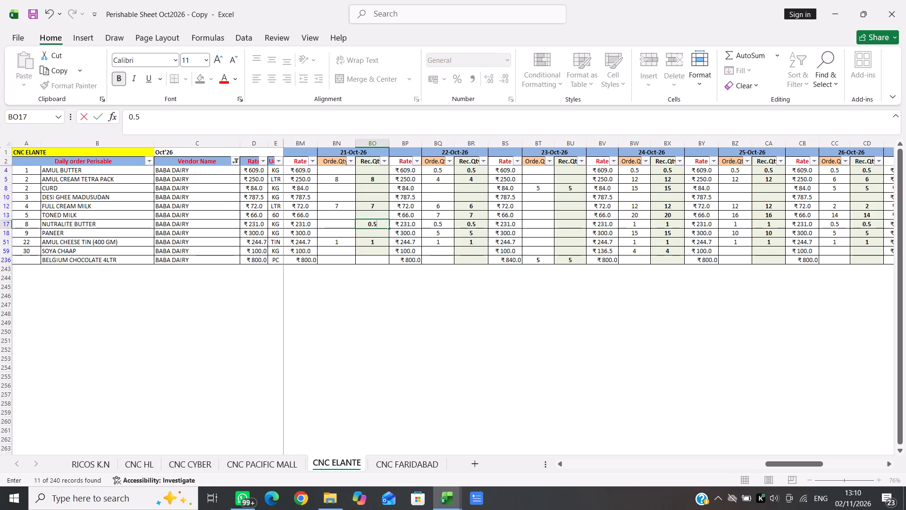
key(Left)
text(0.5)
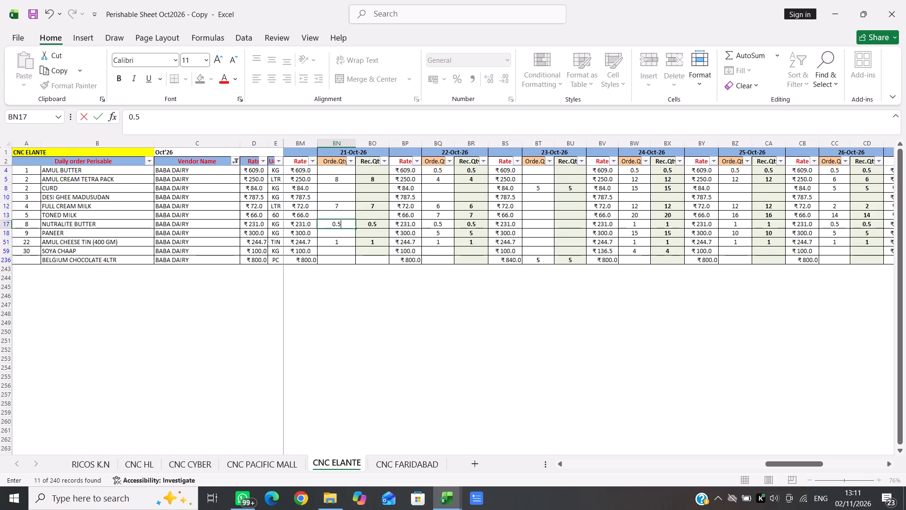
Enter 0.5 as both the order and received quantity of AMUL BUTTER for 21-Oct-26.
key(Up)
key(Up)
key(Up)
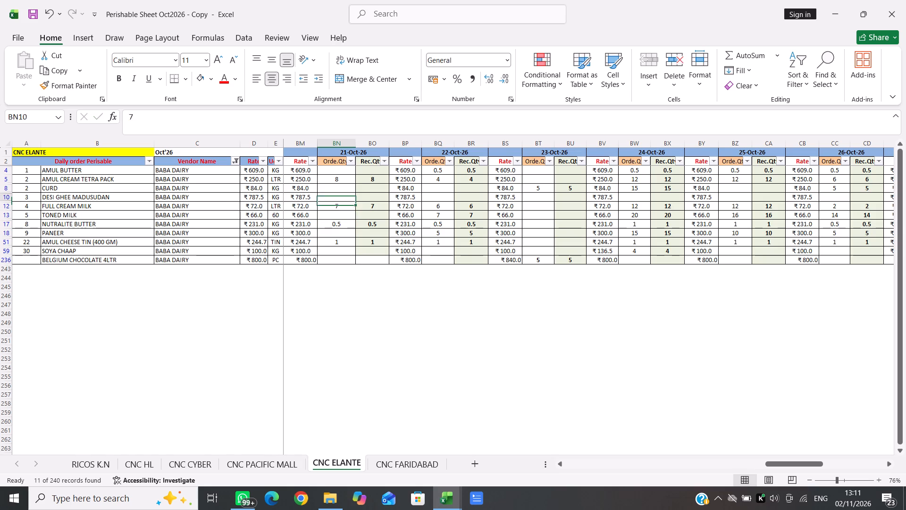
key(Up)
key(Up)
key(Up)
text(0.5)
key(Right)
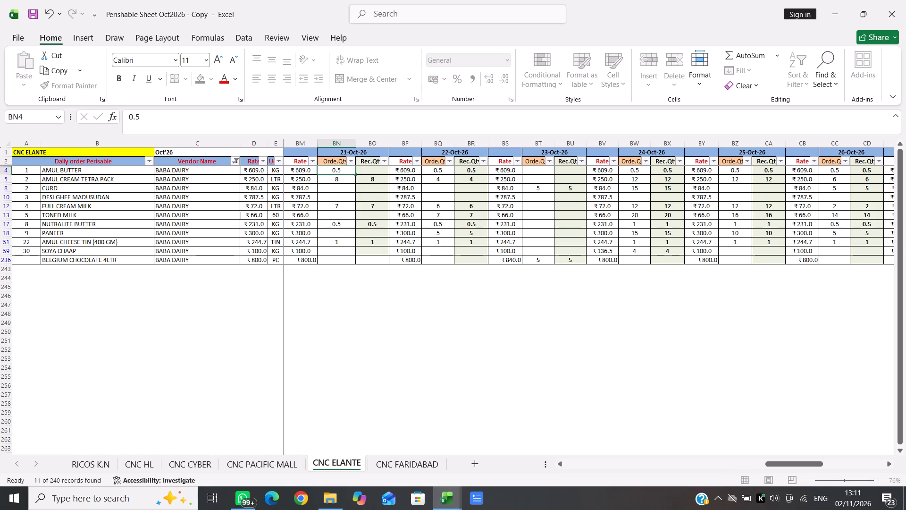
text(0.5)
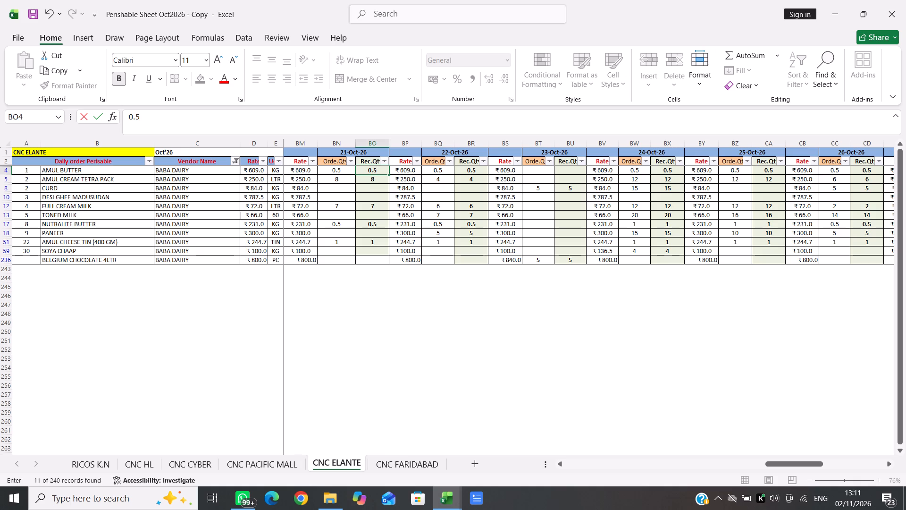
Enter 5 as both the received and order quantity of CURD for 21-Oct-26.
key(Down)
key(Down)
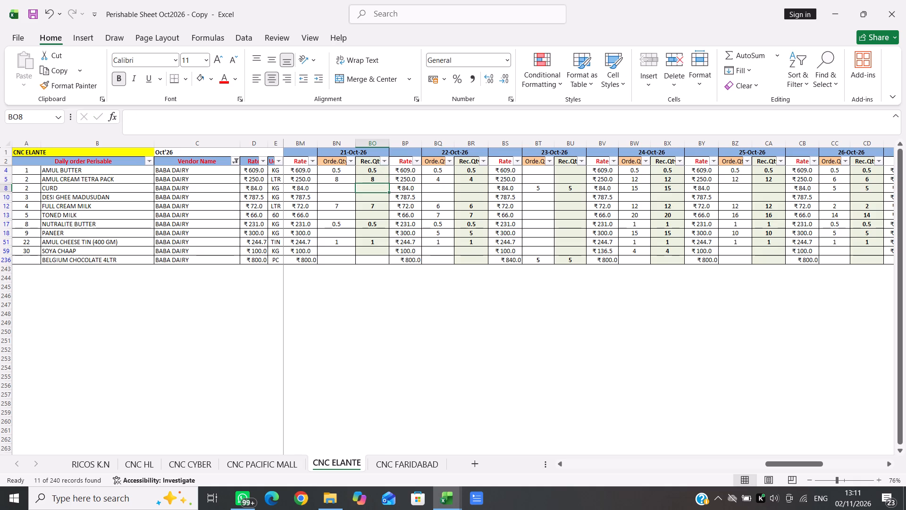
key(5)
key(Left)
key(5)
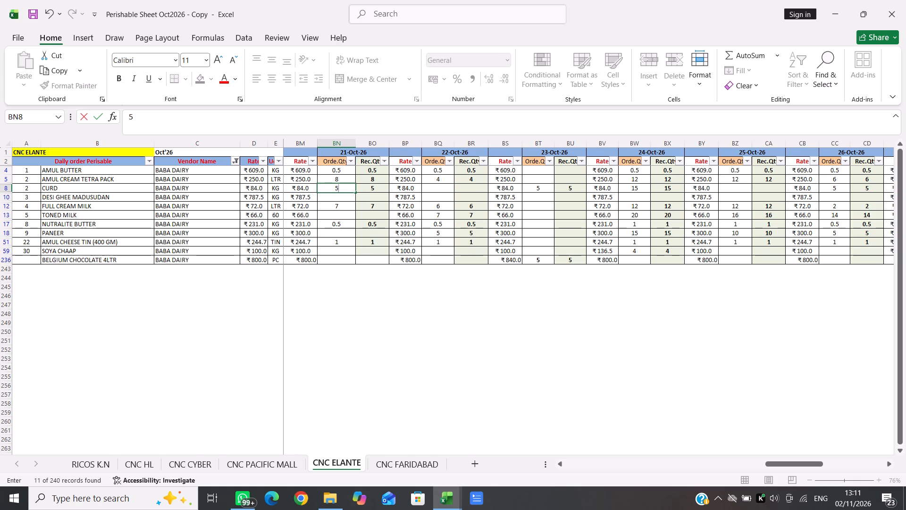
Enter 12 as both the order and received quantity of TONED MILK for 21-Oct-26.
key(Down)
key(Down)
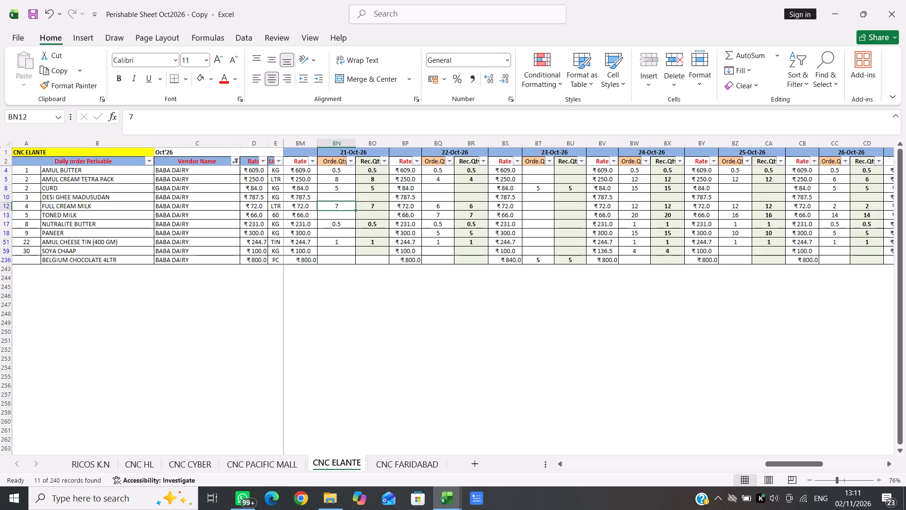
key(Down)
text(12)
key(Right)
text(12)
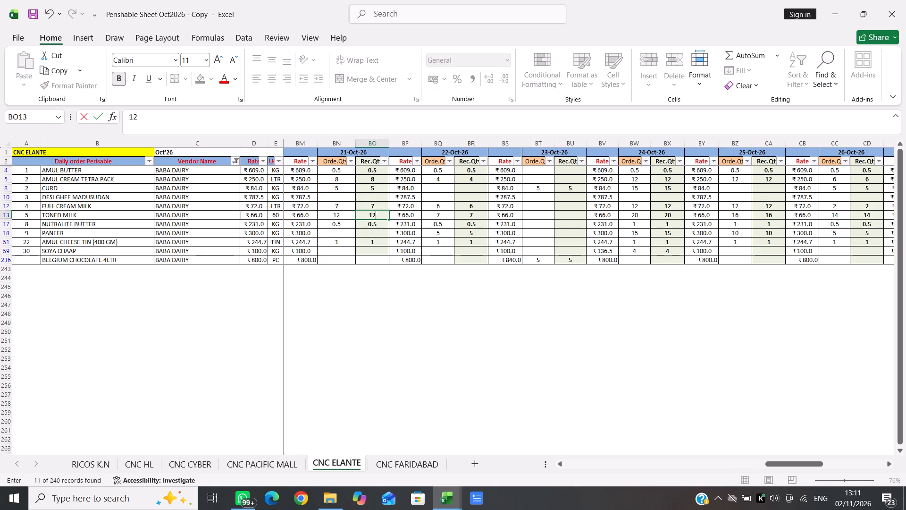
Commit 12 as the received quantity of TONED MILK for 21-Oct-26.
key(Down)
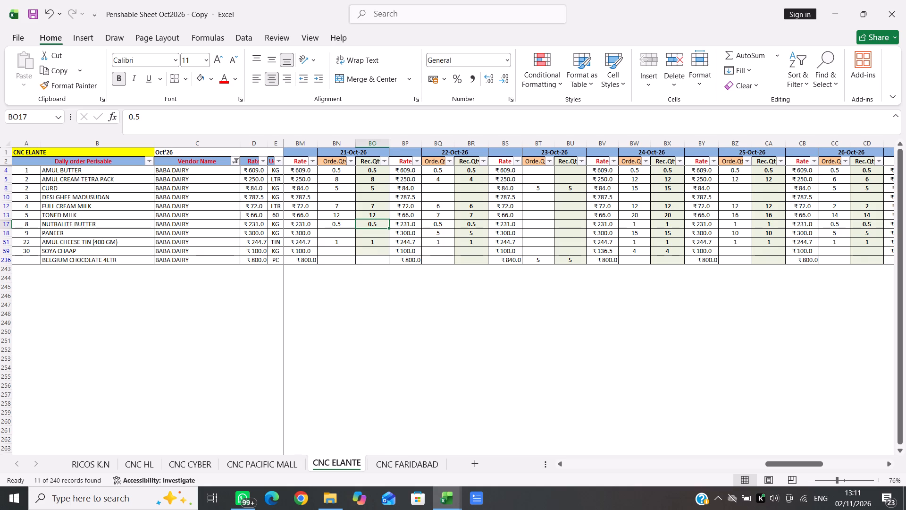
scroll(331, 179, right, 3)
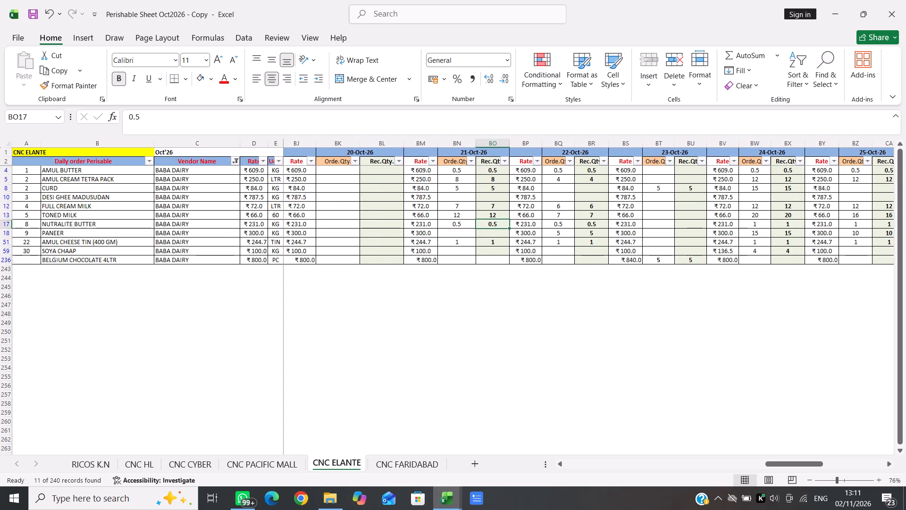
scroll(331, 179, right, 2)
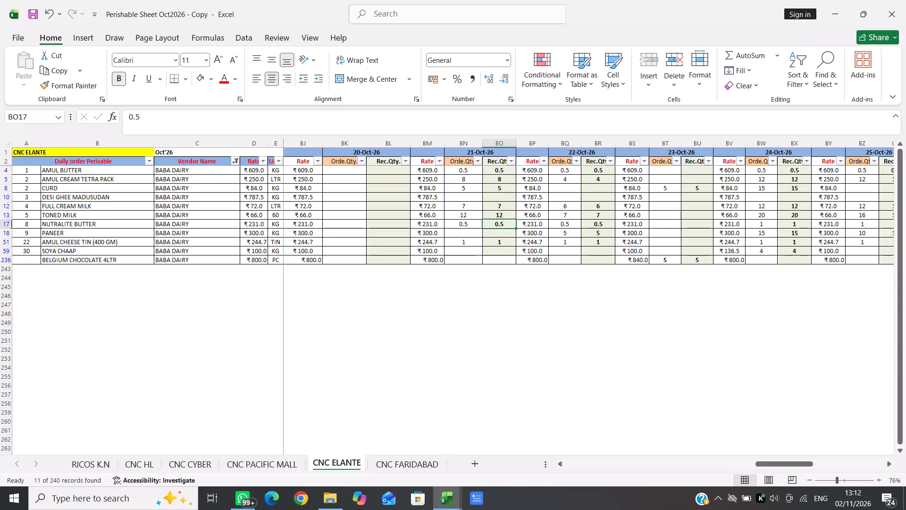
Enter 14 as both the order and received quantity of TONED MILK for 20-Oct-26.
click(348, 194)
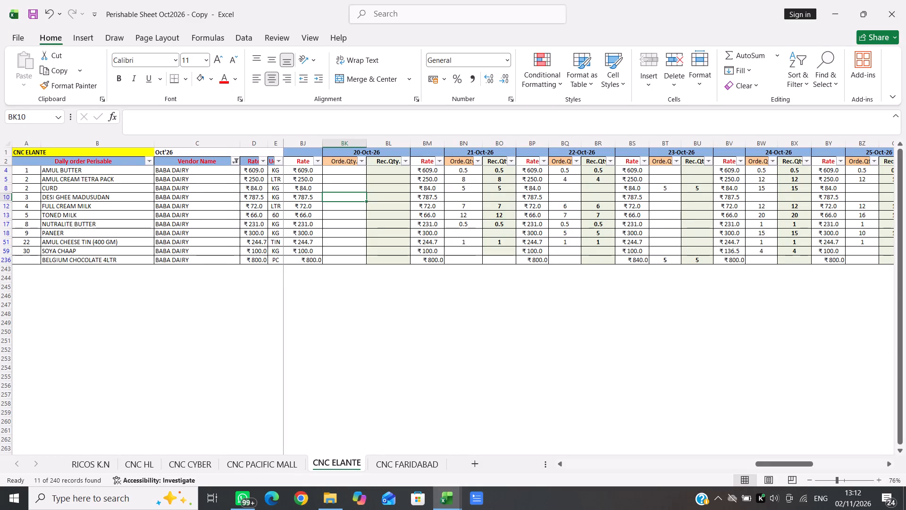
click(339, 214)
text(14)
key(Right)
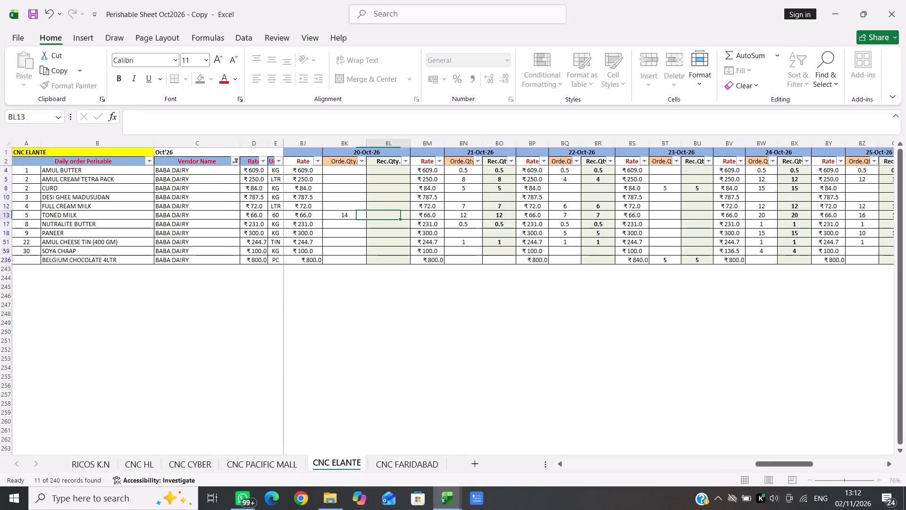
text(14)
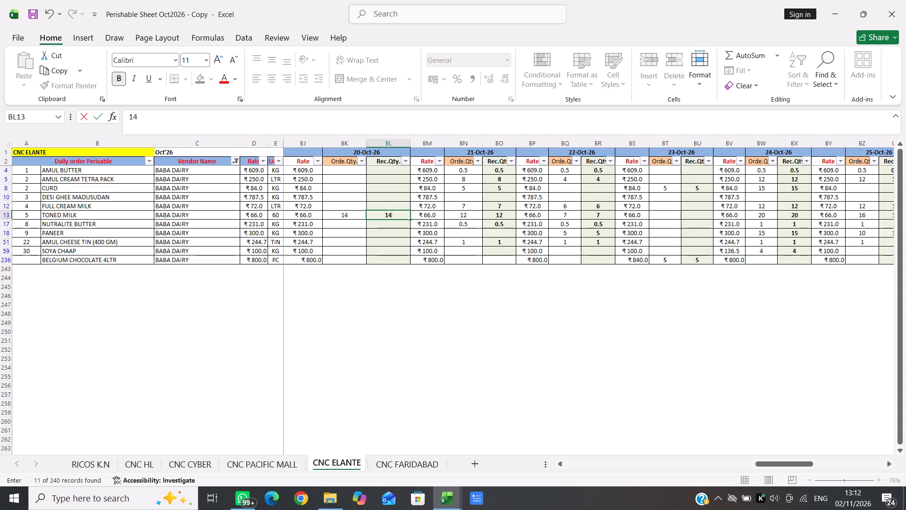
Enter 5 as both the received and order quantity of CURD for 20-Oct-26.
key(Up)
key(Up)
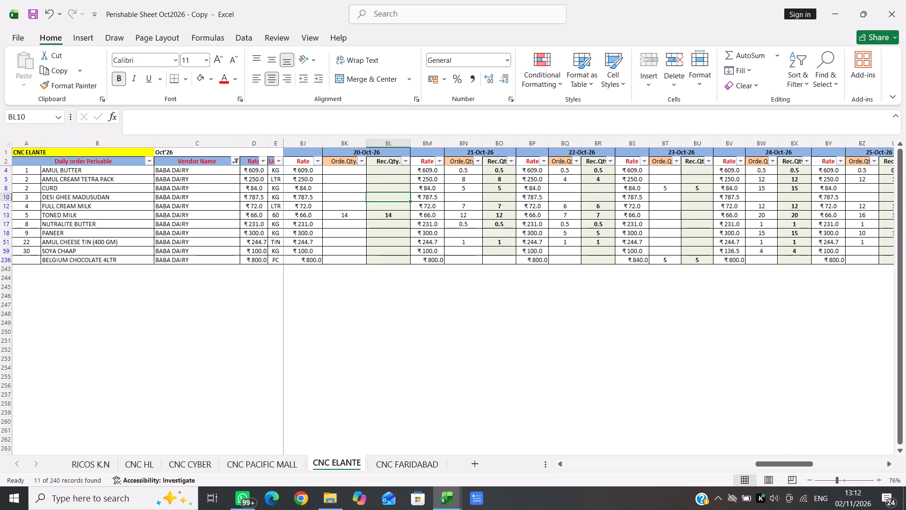
key(Up)
key(5)
key(Left)
key(5)
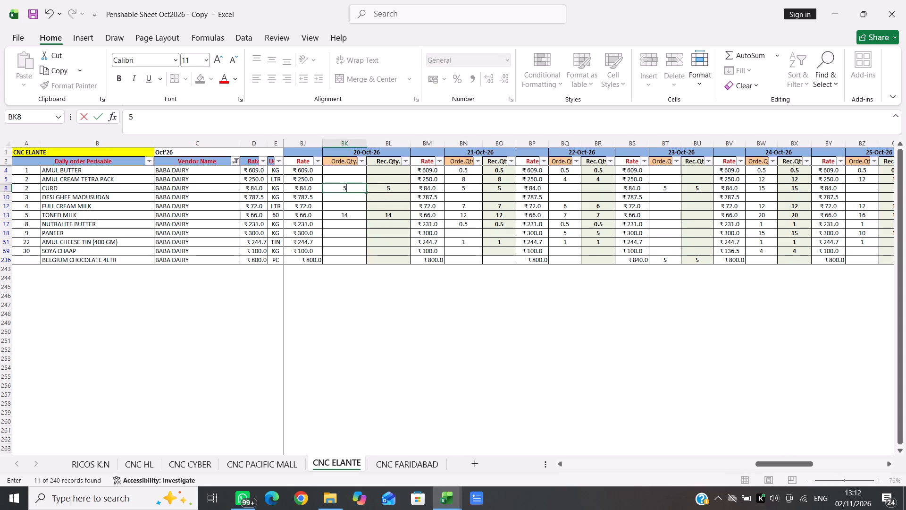
Enter 10 as both the order and received quantity of PANEER for 20-Oct-26.
key(Down)
key(Down)
key(Down)
key(Down)
key(Down)
text(10)
key(Right)
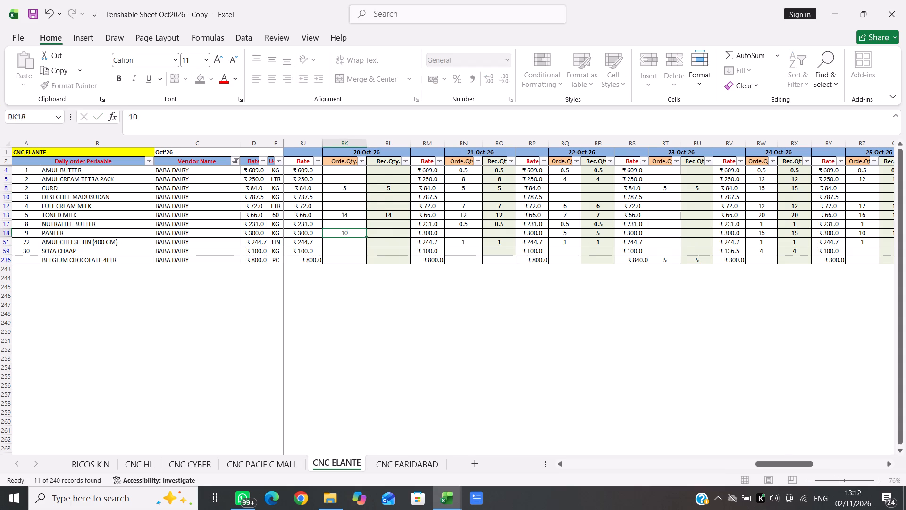
text(10)
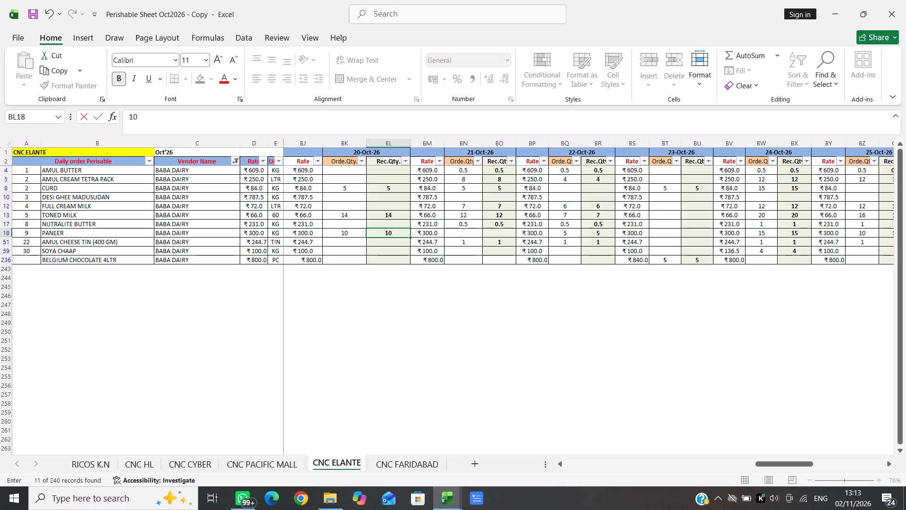
Enter 0.5 as both the received and order quantity of AMUL BUTTER for 20-Oct-26.
key(Up)
key(Up)
key(Up)
key(Up)
key(Up)
key(Up)
key(Up)
text(0.5)
key(Left)
text(0.5)
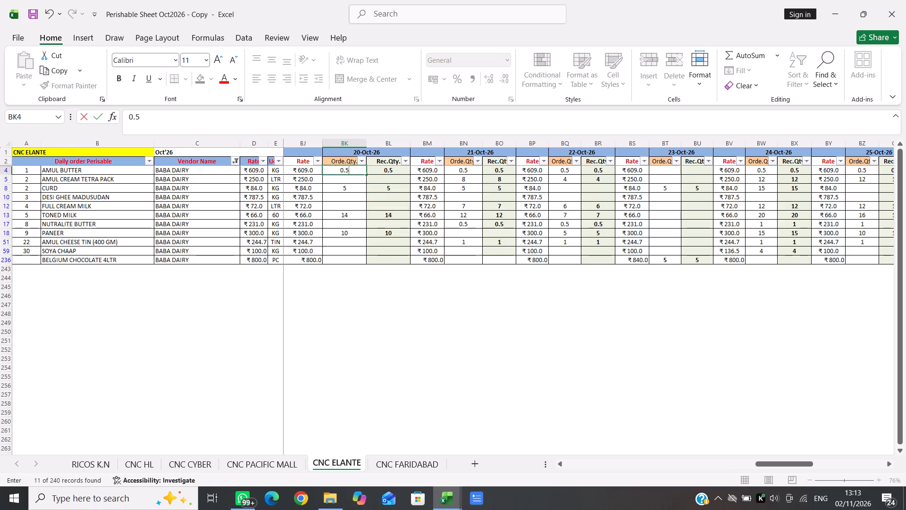
Enter 1 as both the order and received quantity of NUTRALITE BUTTER for 20-Oct-26.
key(Down)
key(Down)
key(Down)
key(Down)
key(Down)
key(Down)
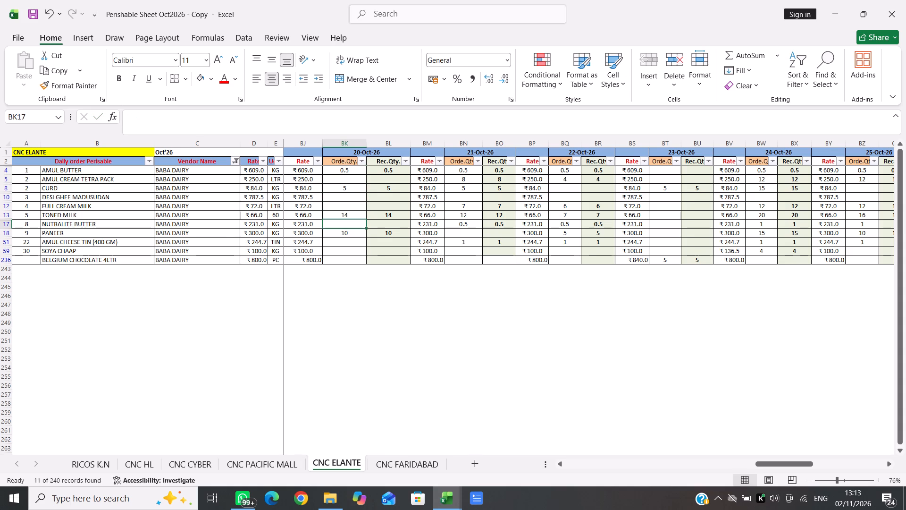
key(1)
key(Right)
key(1)
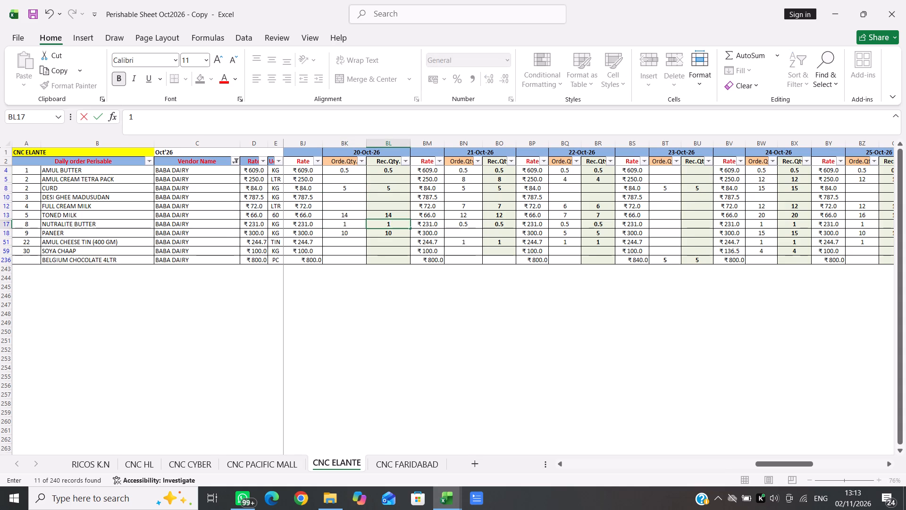
Enter 10 as both the received and order quantity of FULL CREAM MILK for 20-Oct-26.
key(Up)
key(Up)
text(10)
key(Left)
text(10)
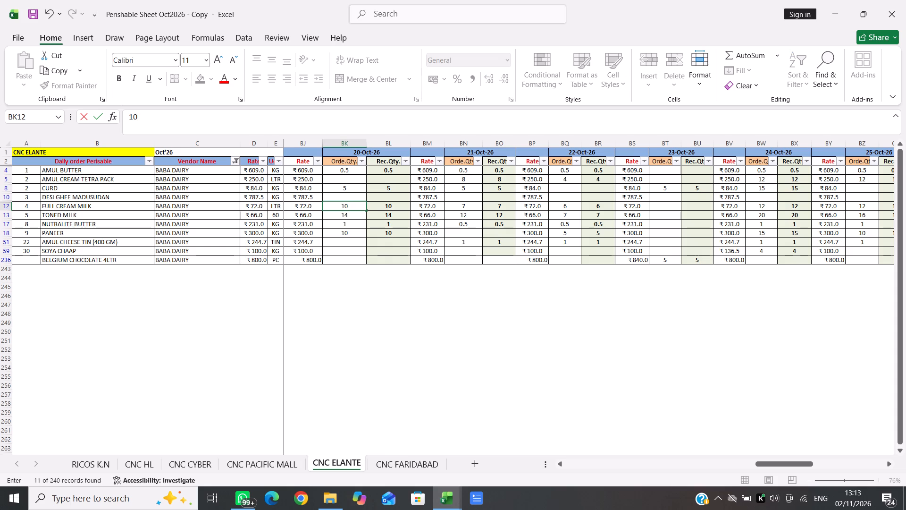
Enter 5 as both the order and received quantity of AMUL CREAM TETRA PACK for 20-Oct-26.
key(Up)
key(Up)
key(Up)
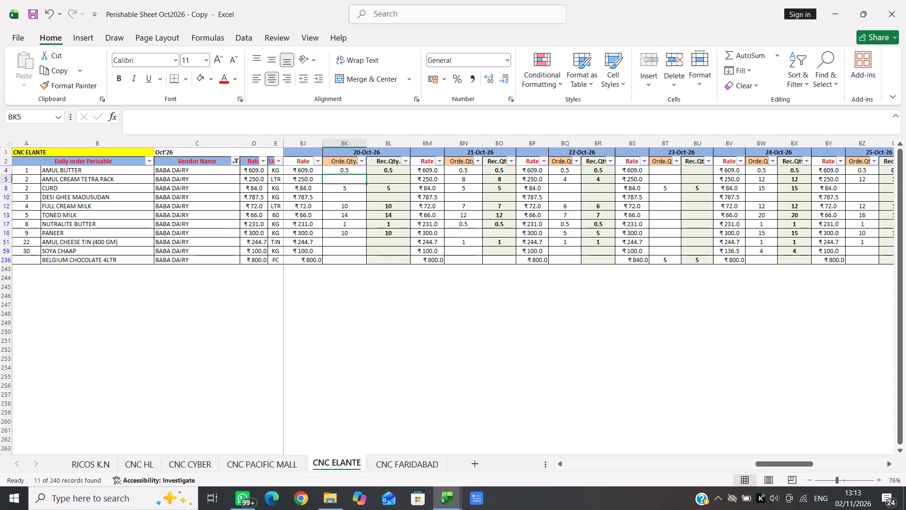
key(5)
key(Right)
key(5)
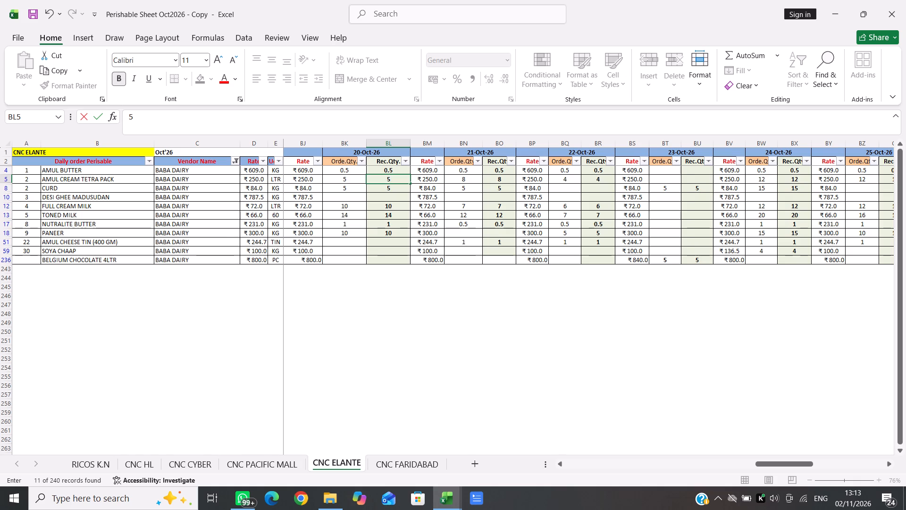
Enter 12 as both the order and received quantity of AMUL CREAM TETRA PACK for 19-Oct-26.
scroll(339, 214, right, 2)
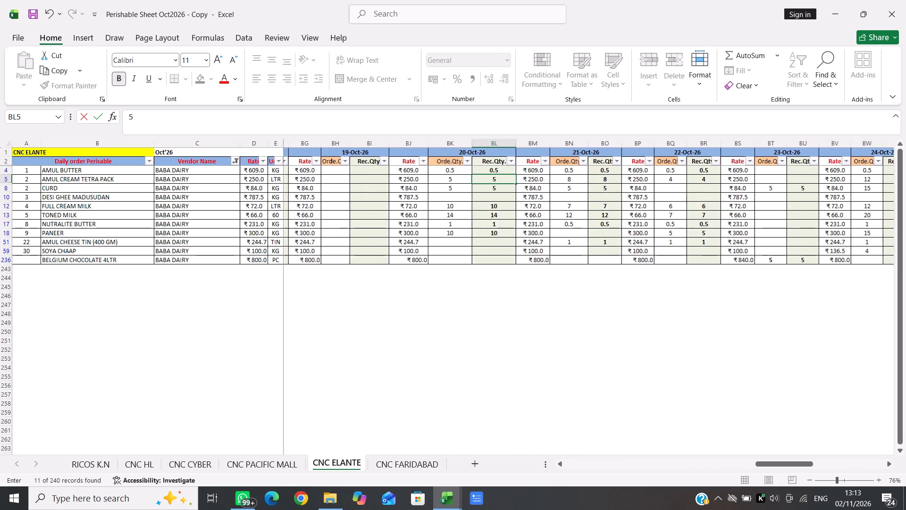
scroll(339, 214, right, 1)
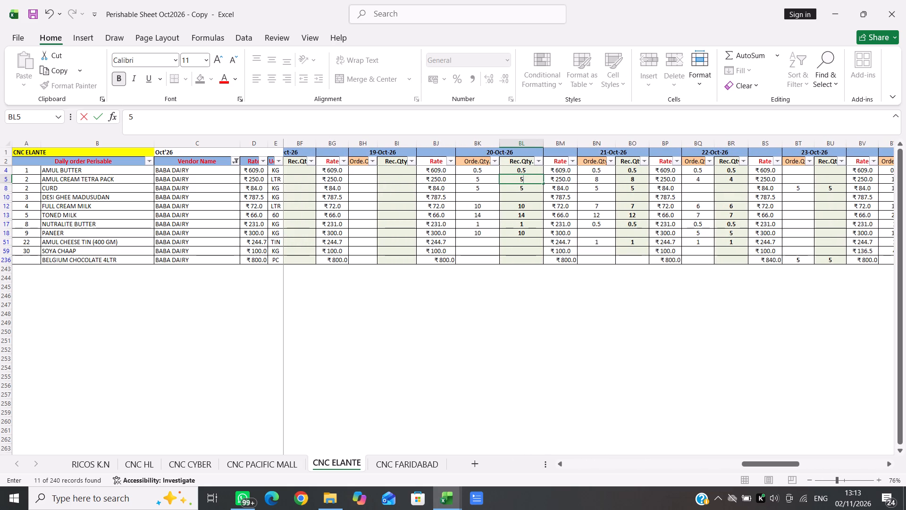
click(353, 179)
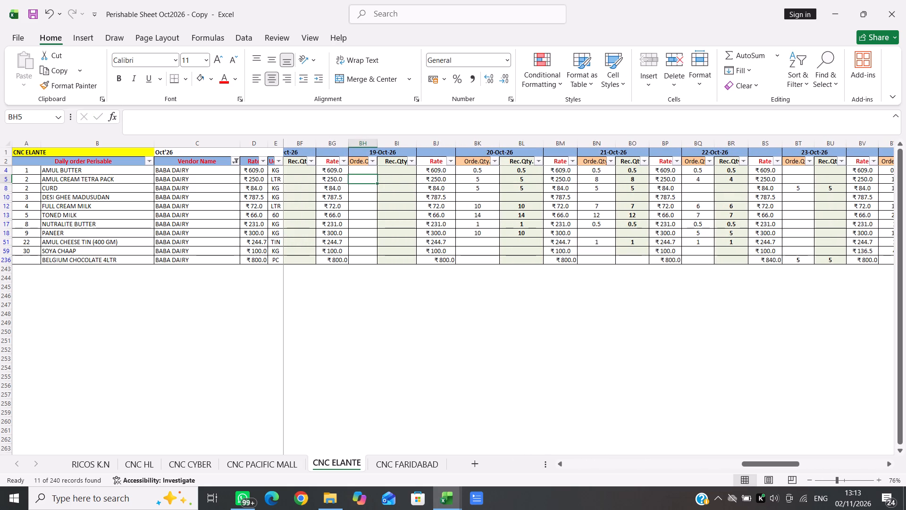
text(12)
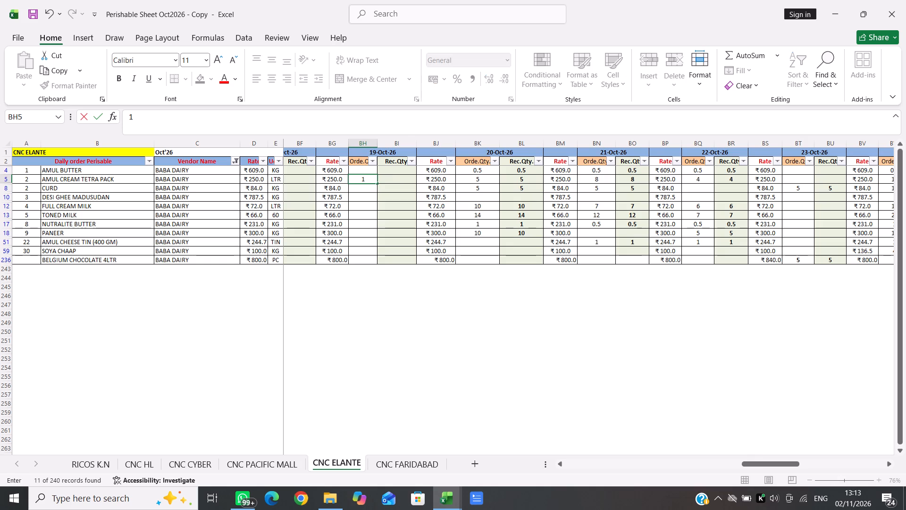
key(Right)
text(12)
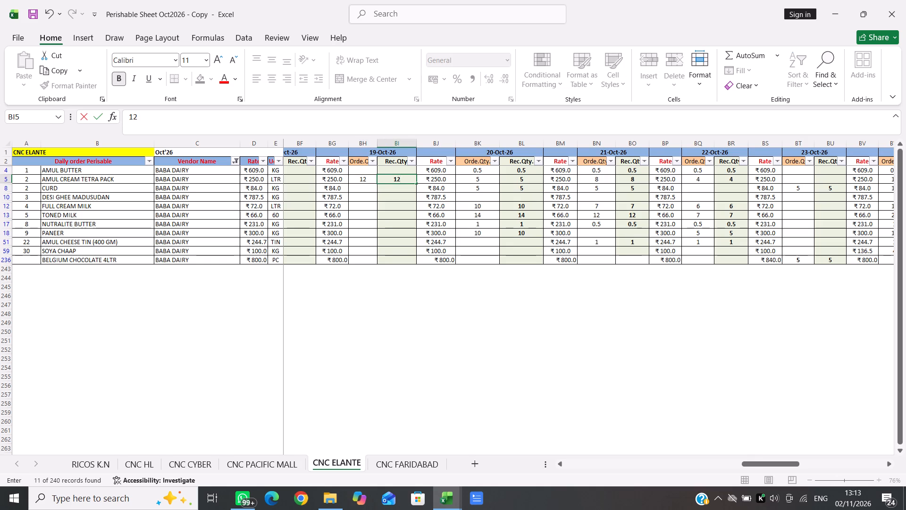
Enter 6 as both the received and order quantity of FULL CREAM MILK for 19-Oct-26.
key(Down)
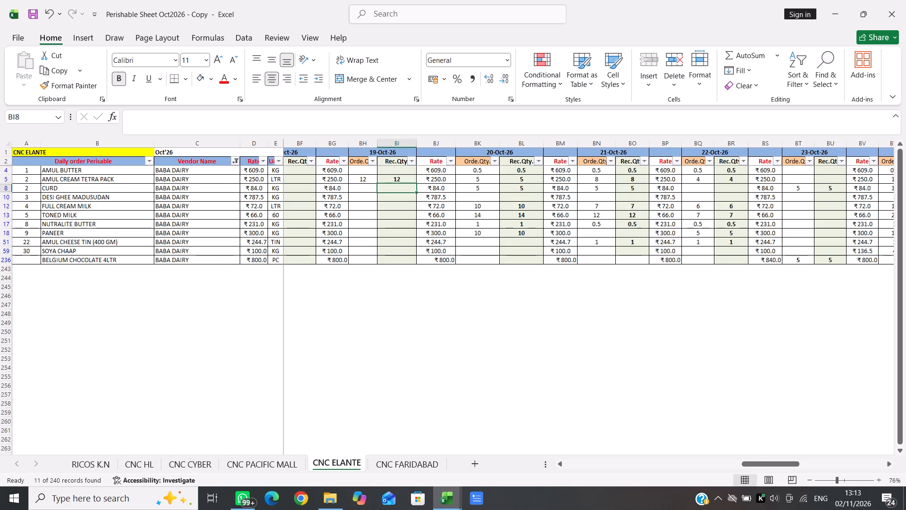
key(Down)
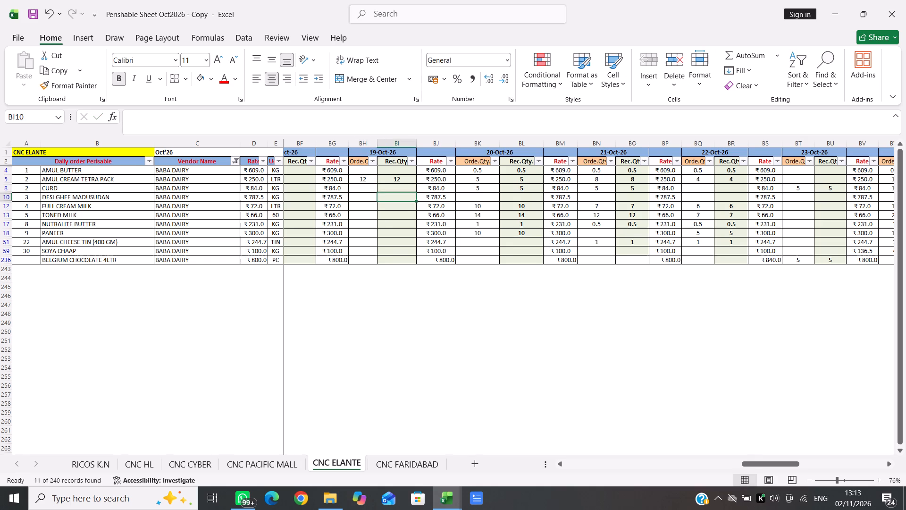
key(Down)
key(6)
key(Left)
key(6)
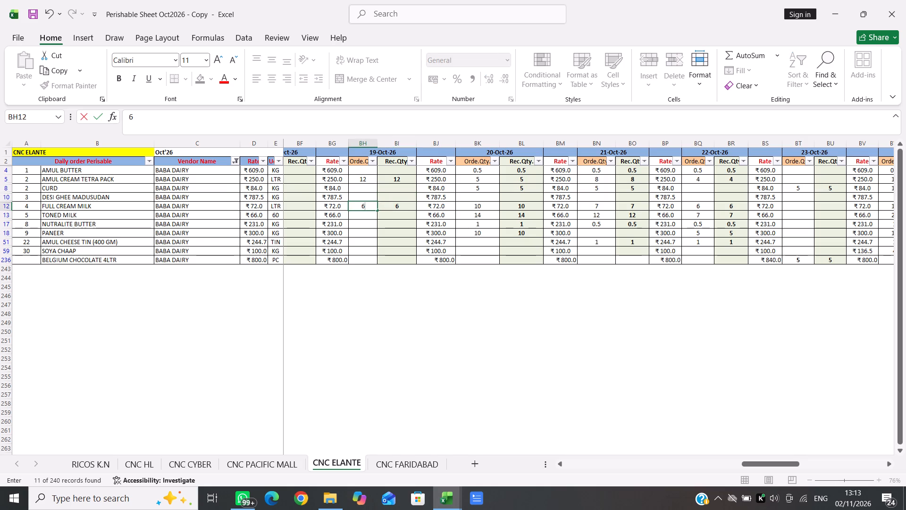
Enter 2 as both the order and received quantity of AMUL CHEESE TIN (400 GM) for 19-Oct-26.
key(Down)
key(Down)
key(Down)
key(Down)
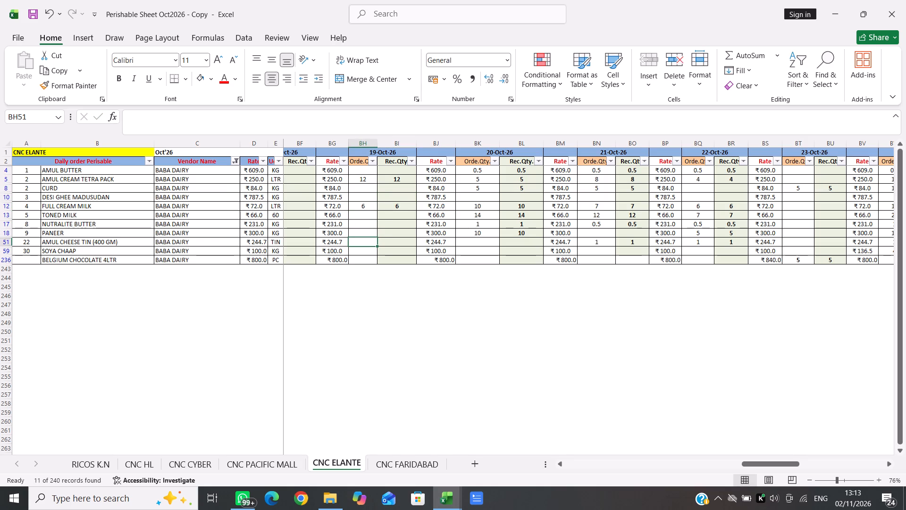
key(2)
key(Right)
key(2)
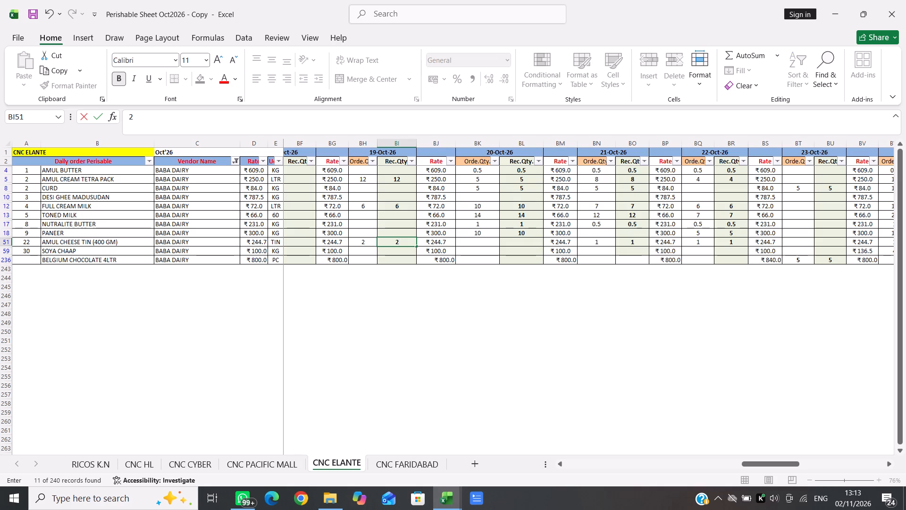
Enter 0.5 as both the received and order quantity of NUTRALITE BUTTER for 19-Oct-26.
key(Up)
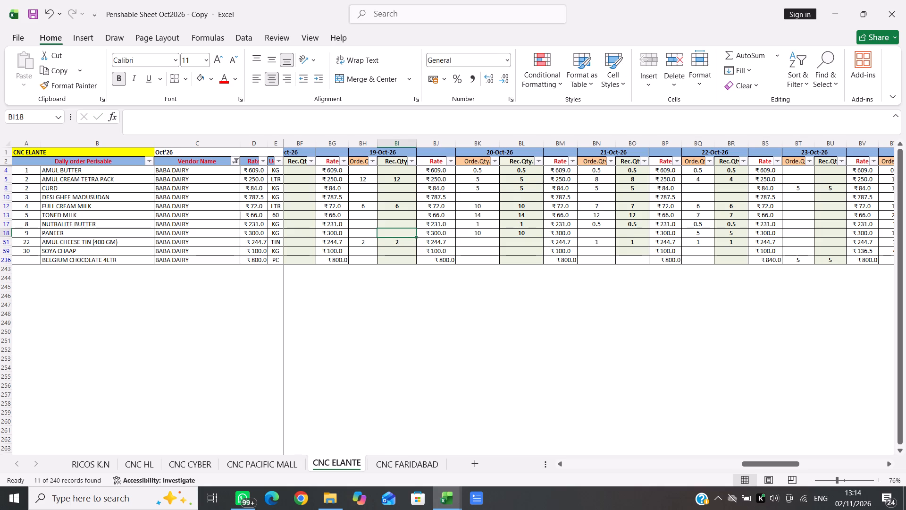
key(Up)
text(0.5)
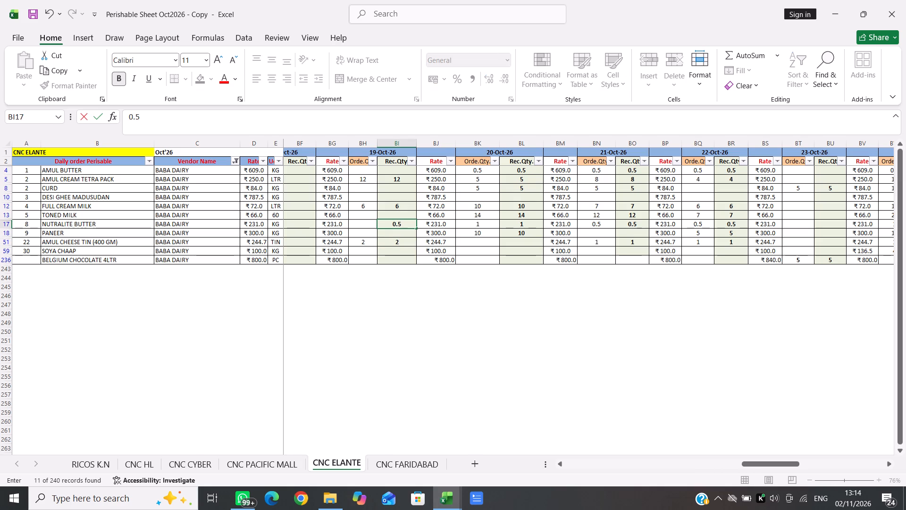
key(Left)
text(0.5)
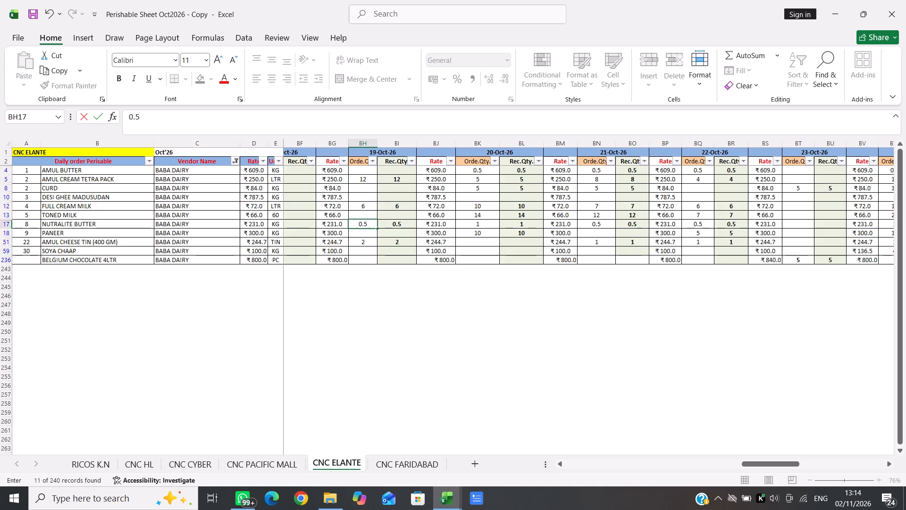
Enter 0.5 as both the order and received quantity of AMUL BUTTER for 19-Oct-26.
key(Up)
key(Up)
key(Up)
key(Up)
key(Up)
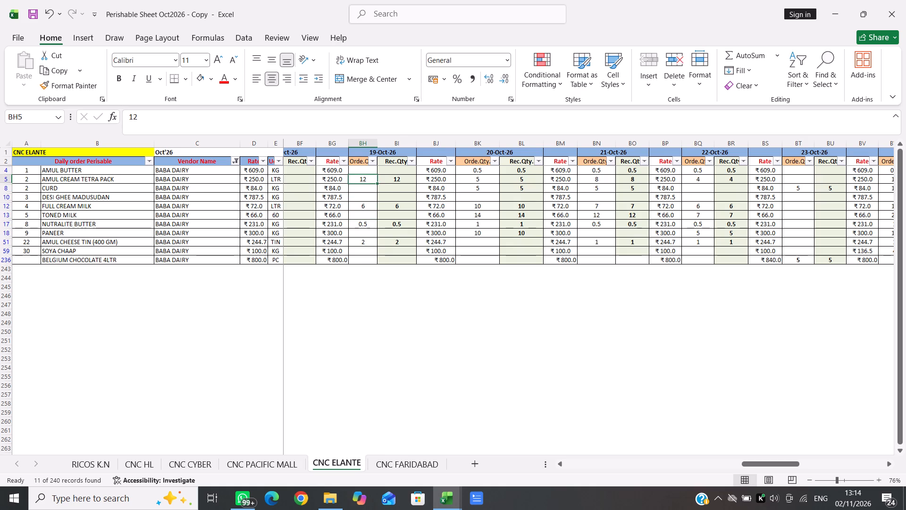
key(Up)
text(0.5)
key(Right)
text(0.5)
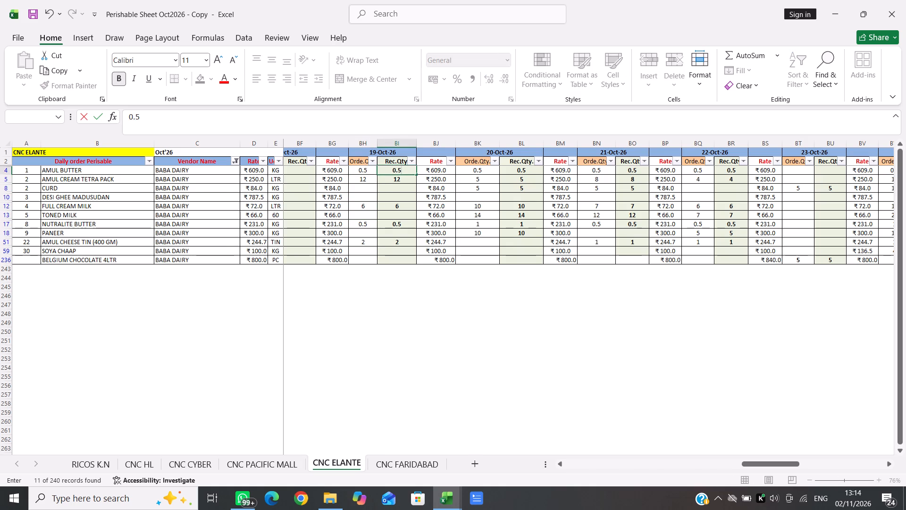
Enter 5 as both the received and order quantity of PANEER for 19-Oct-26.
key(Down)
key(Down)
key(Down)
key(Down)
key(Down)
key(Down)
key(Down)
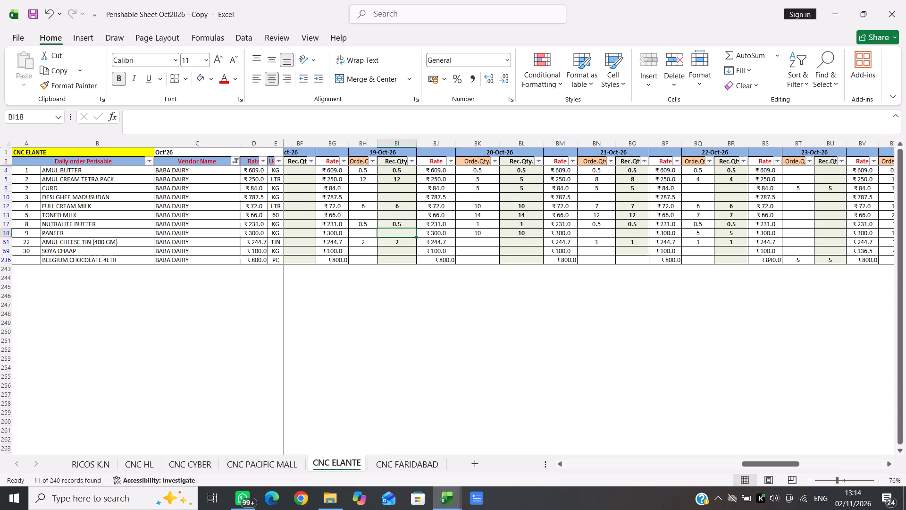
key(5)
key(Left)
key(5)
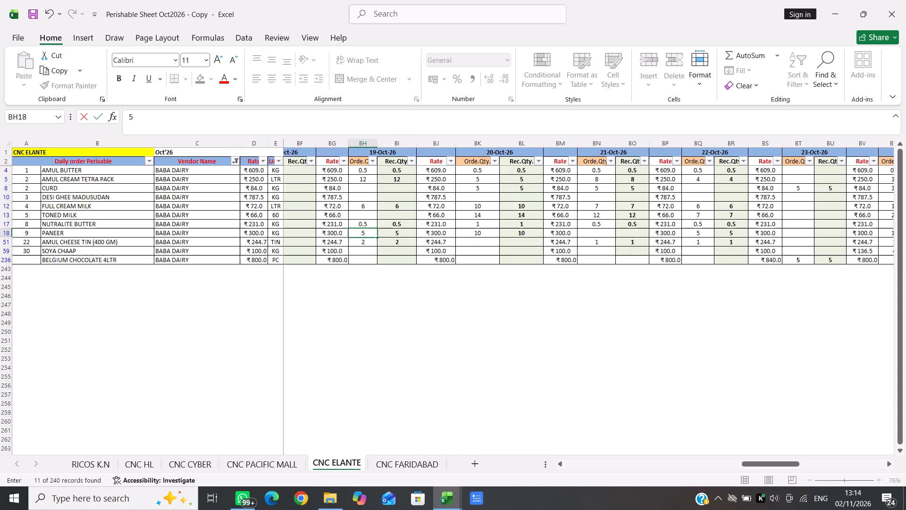
Enter 5 as both the order and received quantity of CURD for 19-Oct-26.
key(Up)
key(Up)
key(Up)
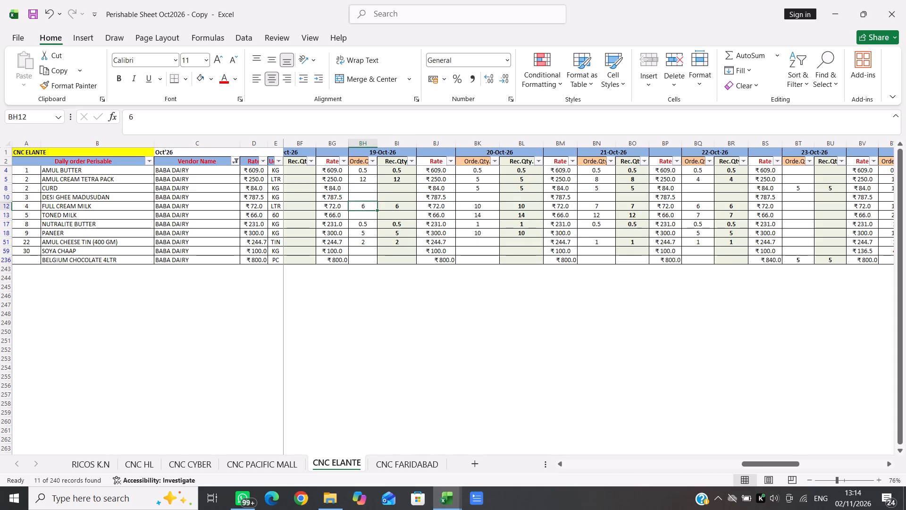
key(Up)
key(Up)
key(5)
key(Right)
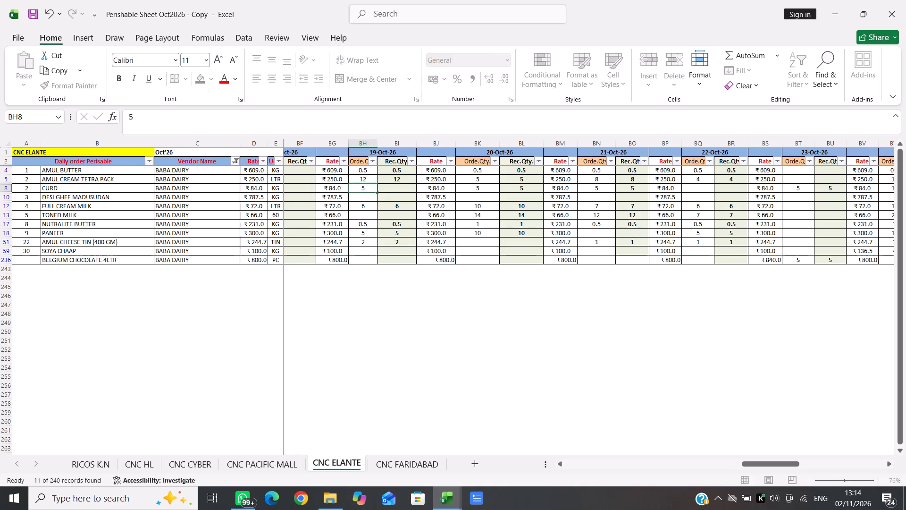
key(5)
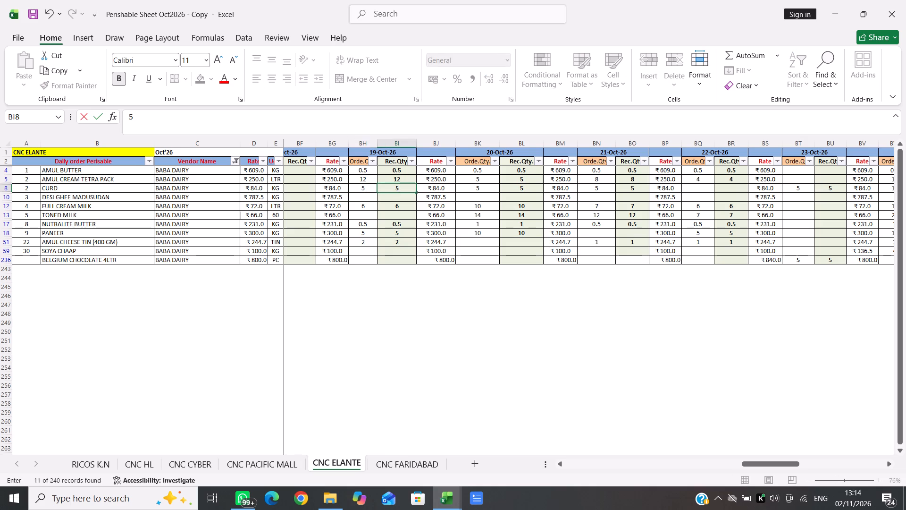
Enter 8 as both the received and order quantity of TONED MILK for 19-Oct-26.
key(Down)
key(Down)
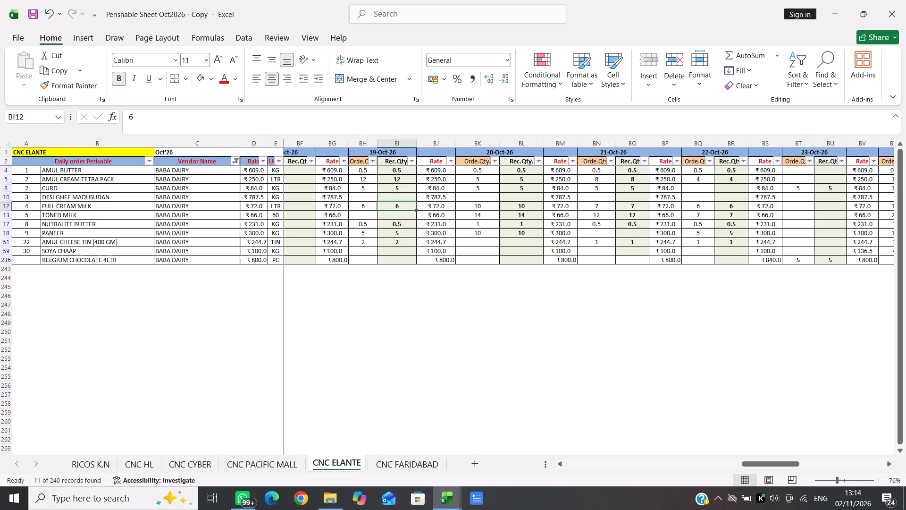
key(Down)
key(8)
key(Left)
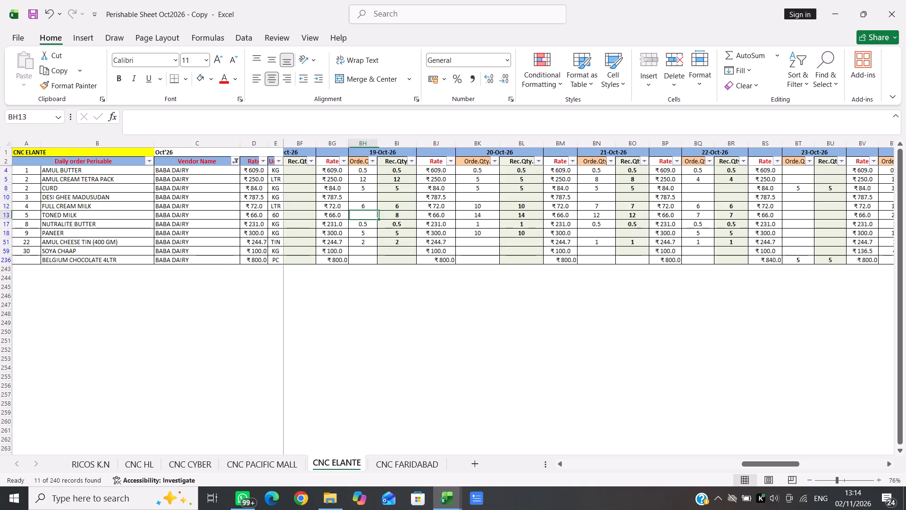
key(8)
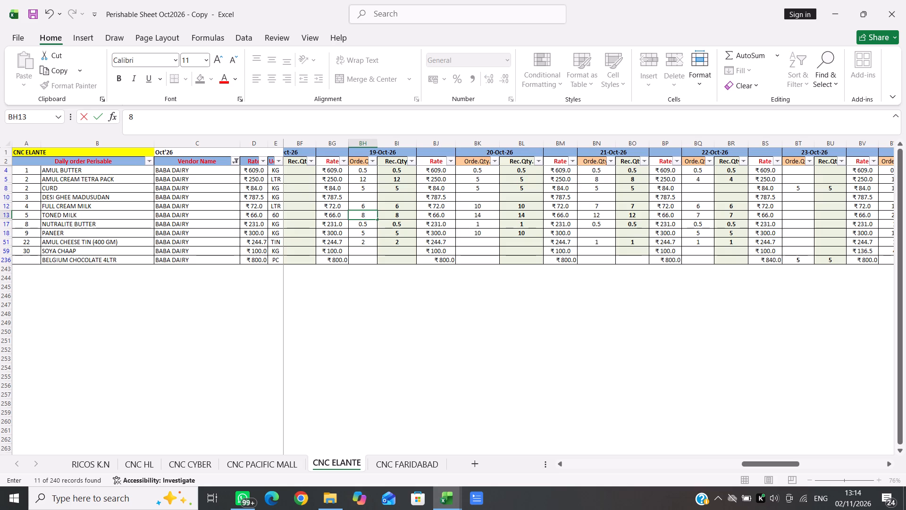
Save the perishable sheet workbook with the 19-Oct-26 quantities entered.
key(ctrl+s)
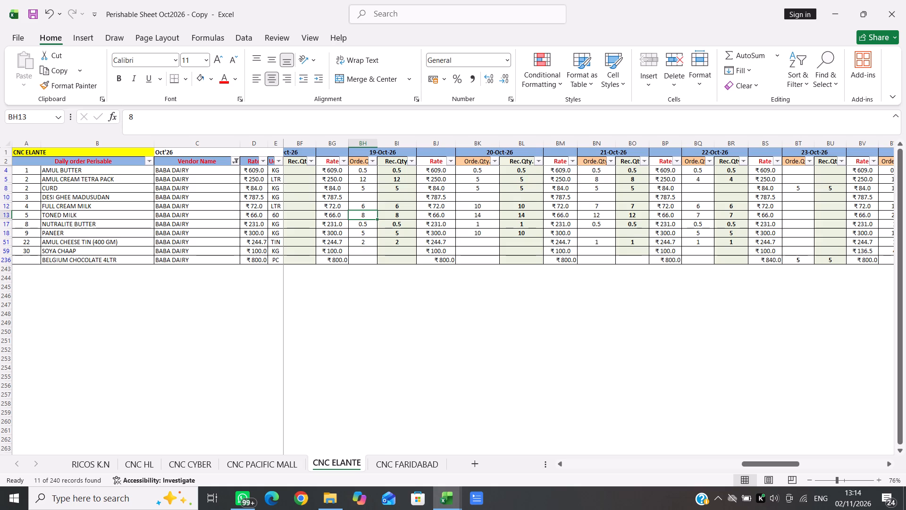
Change both the order and received quantity of PANEER for 19-Oct-26 to 10.
key(Down)
key(Down)
key(Down)
key(Up)
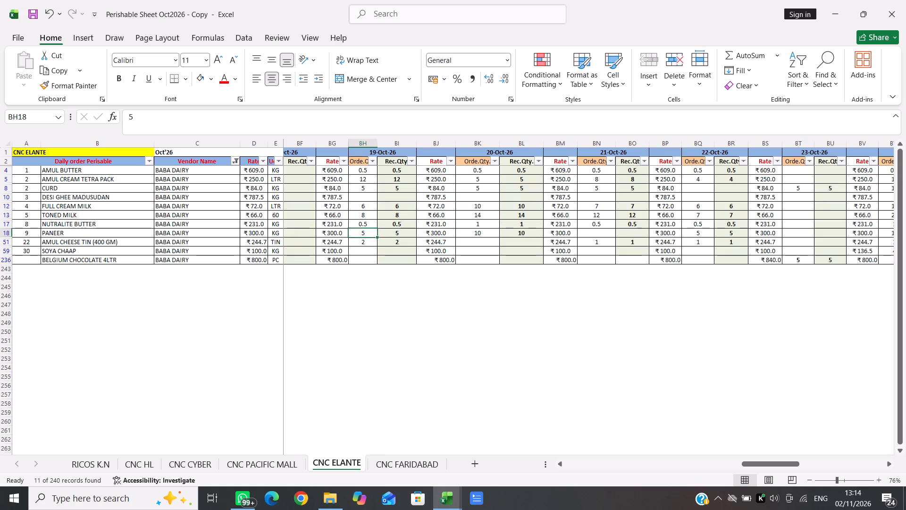
text(10)
key(Right)
text(10)
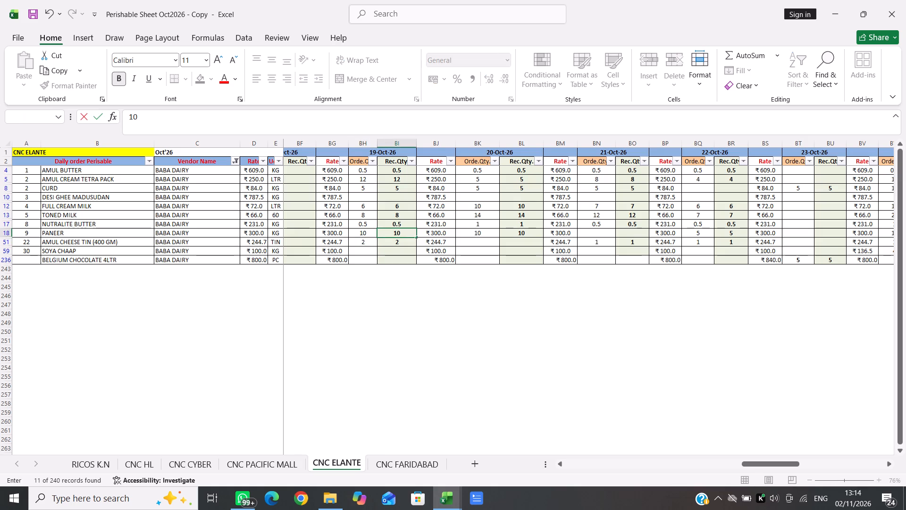
key(Down)
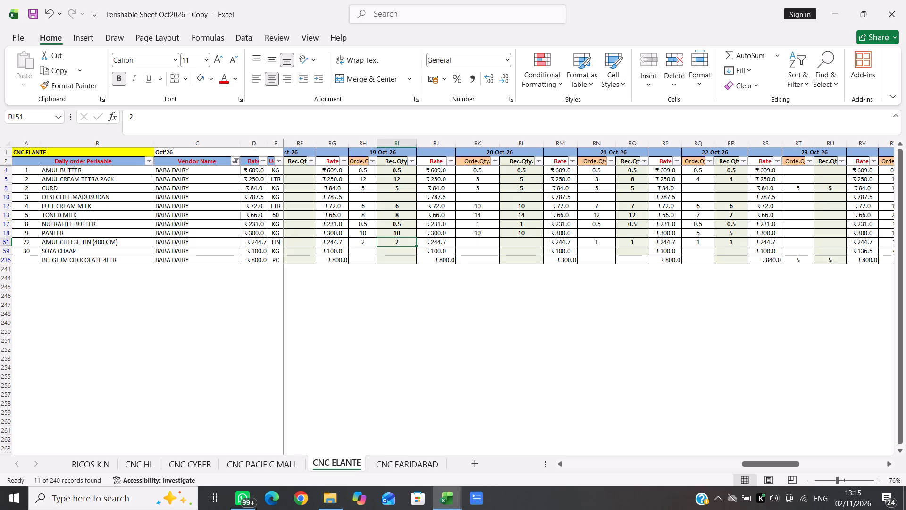
Enter 19 as both the order and received quantity of TONED MILK for 18-Oct-26.
scroll(353, 179, right, 2)
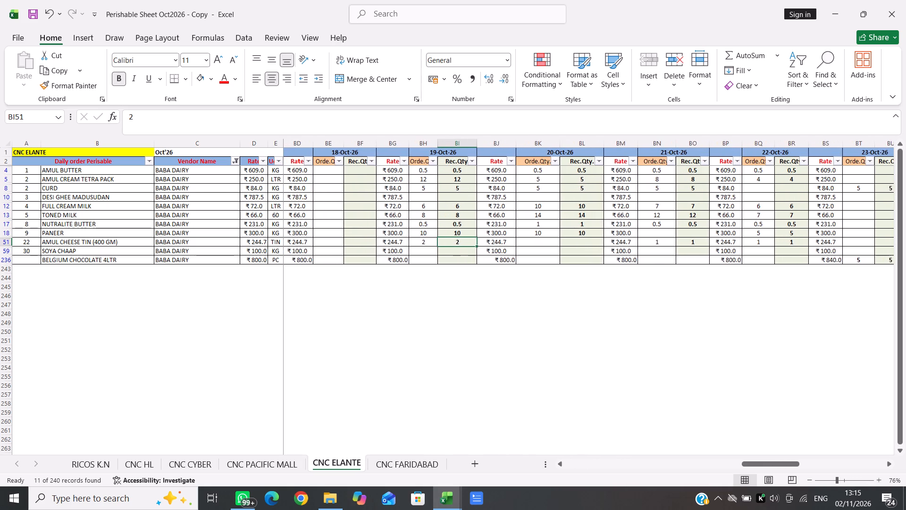
click(327, 217)
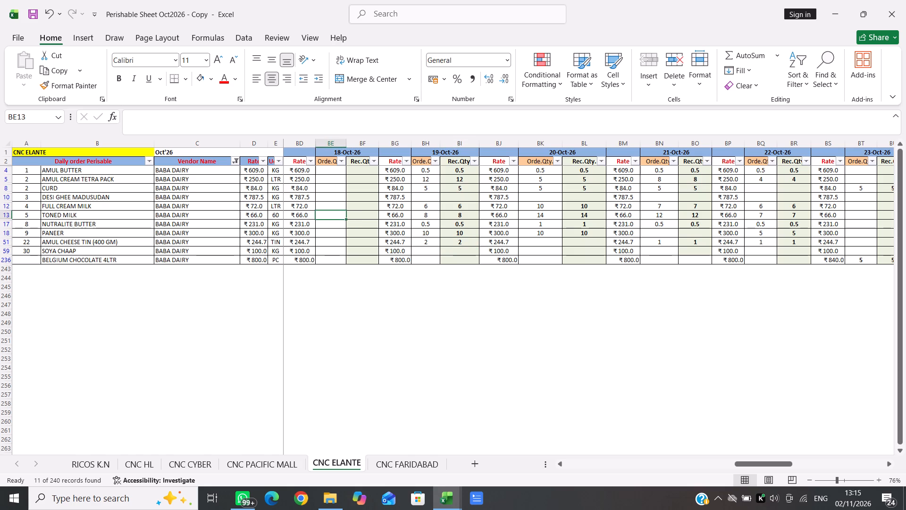
text(19)
key(Right)
text(19)
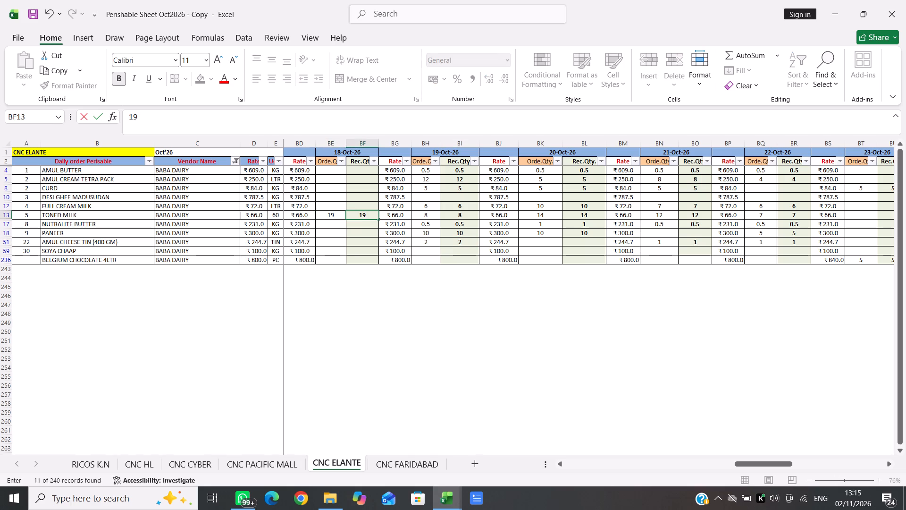
Enter 10 as both the received and order quantity of CURD for 18-Oct-26.
key(Down)
key(Up)
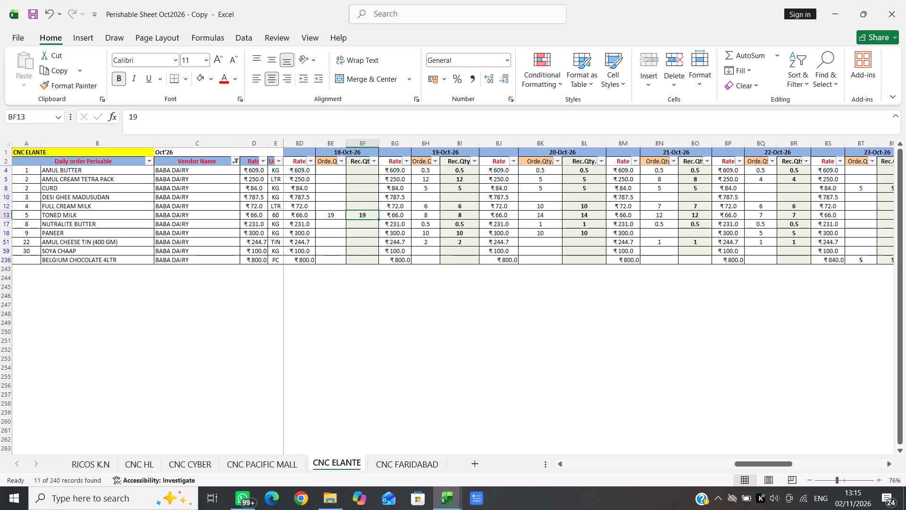
key(Up)
key(Up)
key(Up)
text(10)
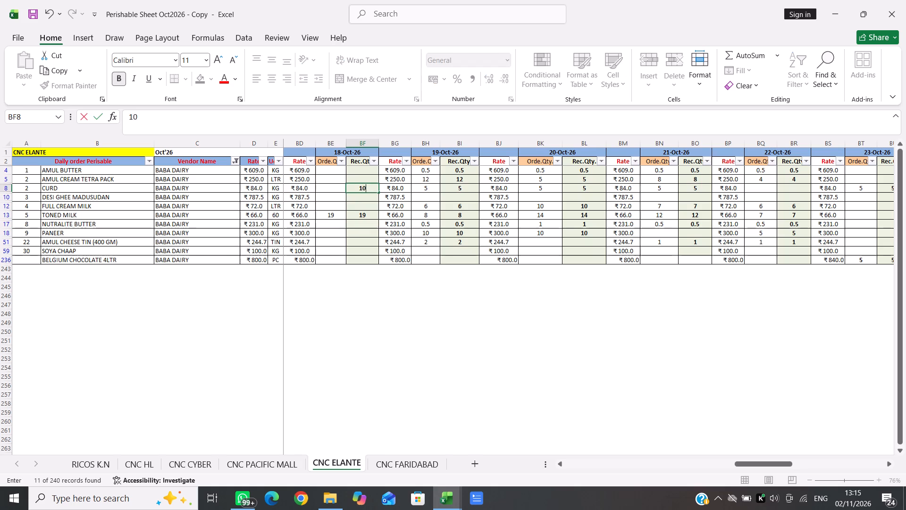
key(Left)
text(10)
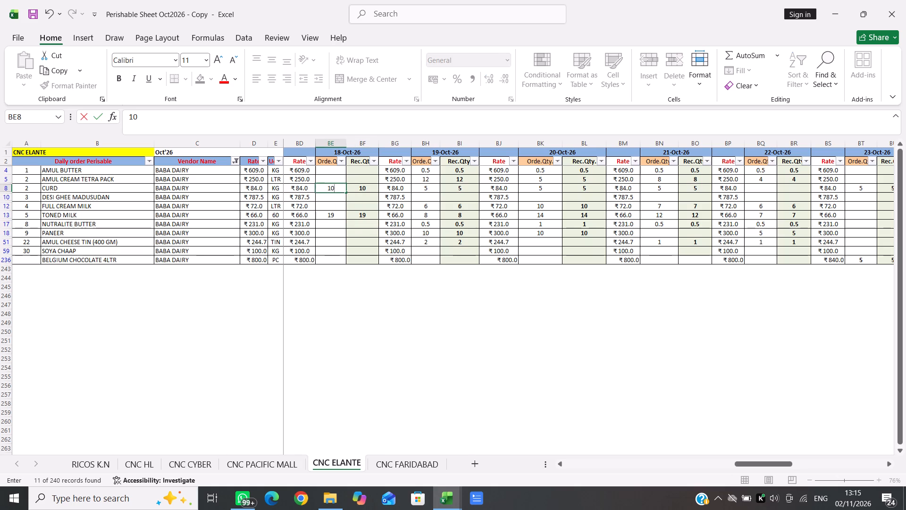
Enter 10 as both the order and received quantity of PANEER for 18-Oct-26.
key(Down)
key(Down)
key(Down)
key(Down)
key(Down)
key(Down)
key(Up)
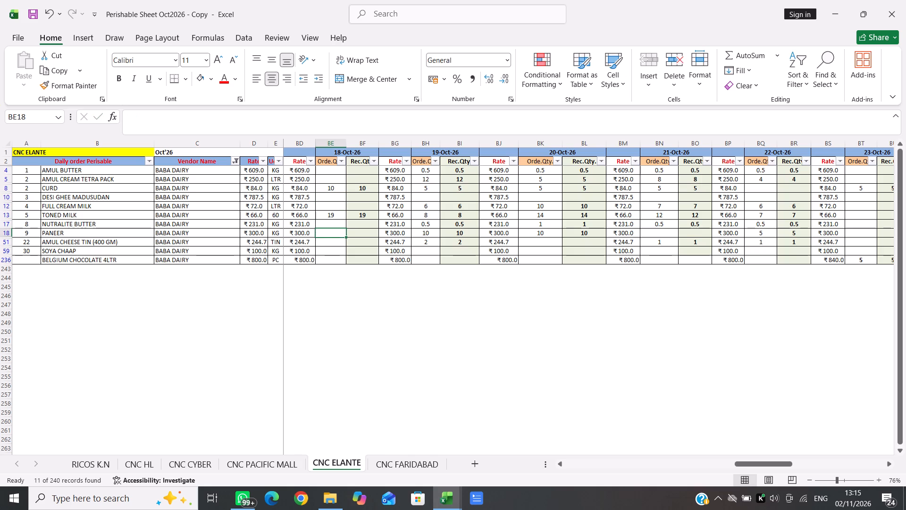
text(10)
key(Right)
text(10)
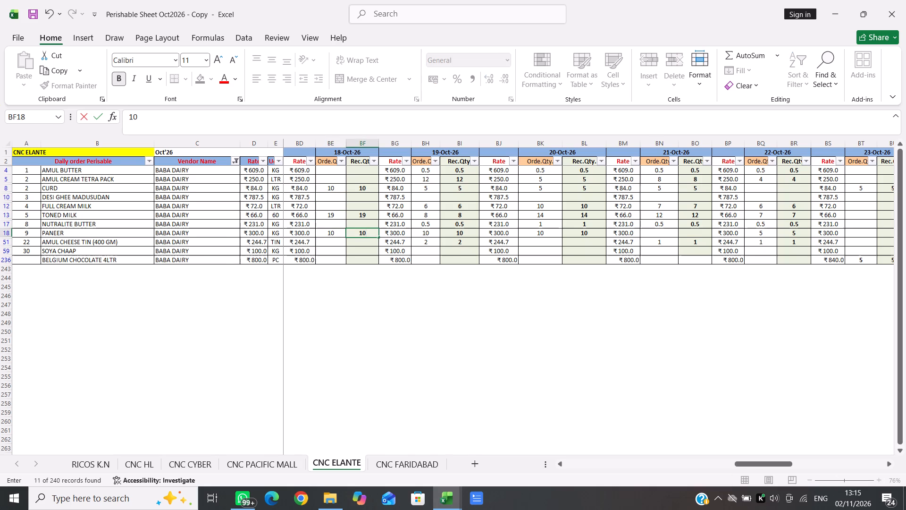
Enter 0.5 as both the received and order quantity of AMUL BUTTER for 18-Oct-26.
key(Up)
key(Up)
key(Up)
key(Up)
key(Up)
key(Up)
key(Up)
text(0.5)
key(Left)
text(0.5)
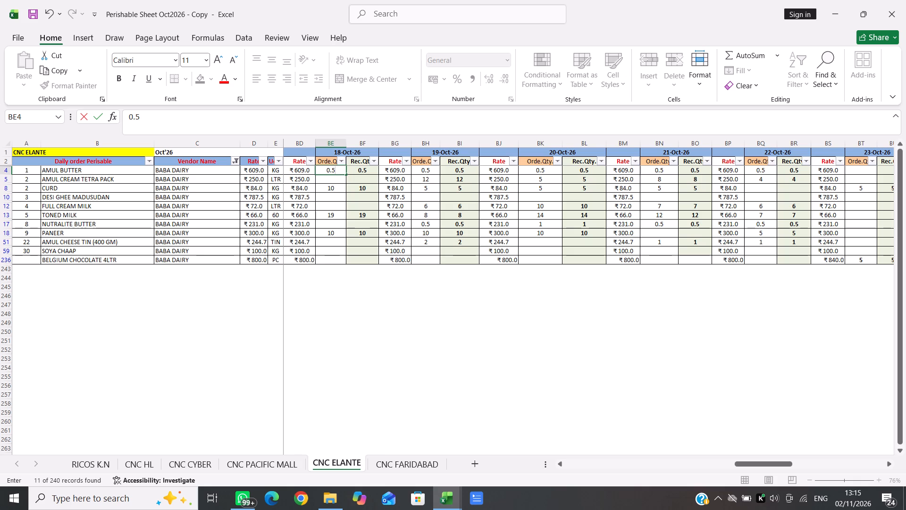
Enter 1 as both the order and received quantity of NUTRALITE BUTTER for 18-Oct-26.
key(Down)
key(Down)
key(Down)
key(Down)
key(Down)
key(Down)
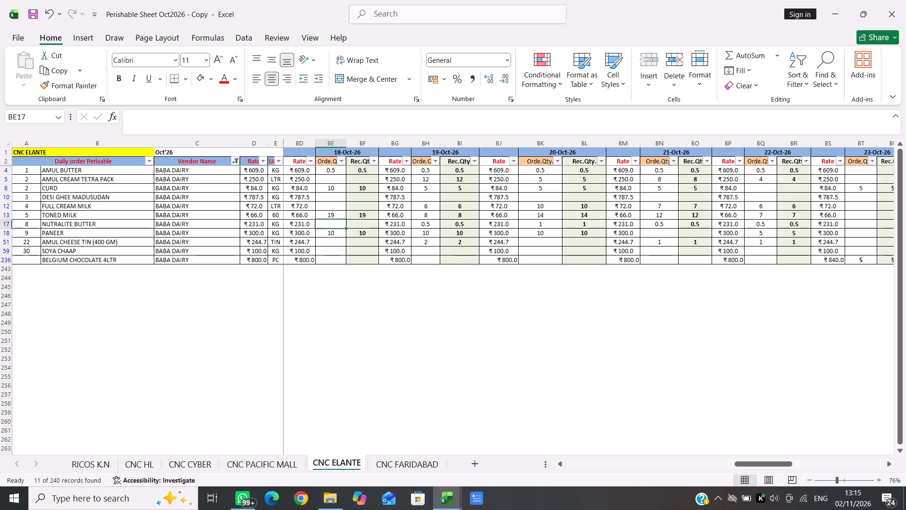
key(1)
key(Right)
key(1)
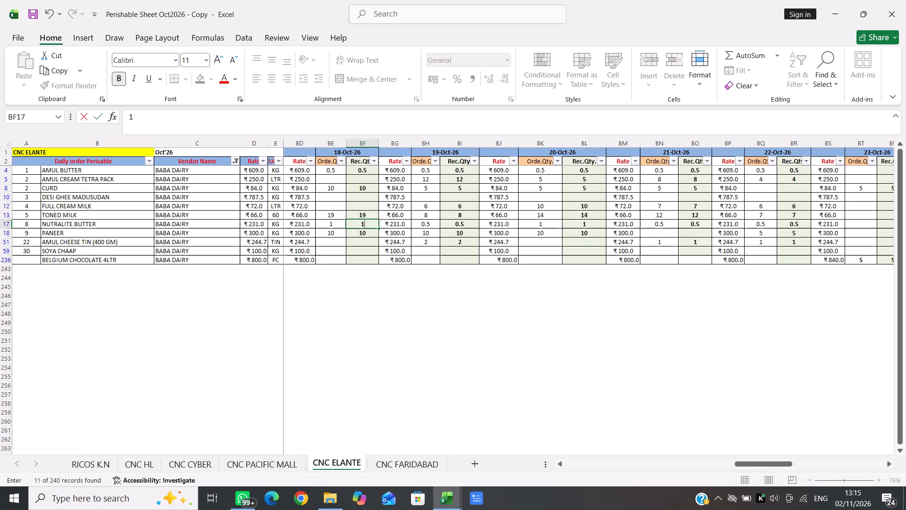
Enter 1 as both the received and order quantity of AMUL CHEESE TIN (400 GM) for 18-Oct-26.
key(Down)
key(Down)
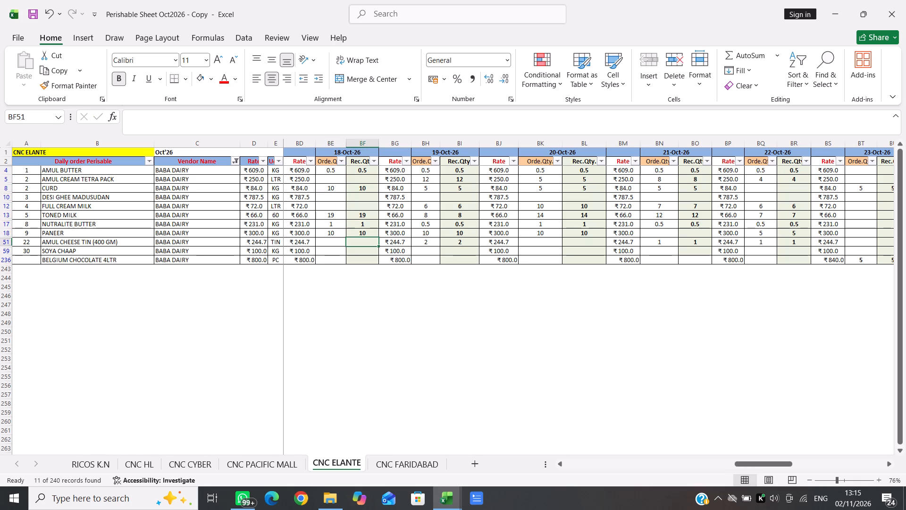
key(1)
key(Left)
key(1)
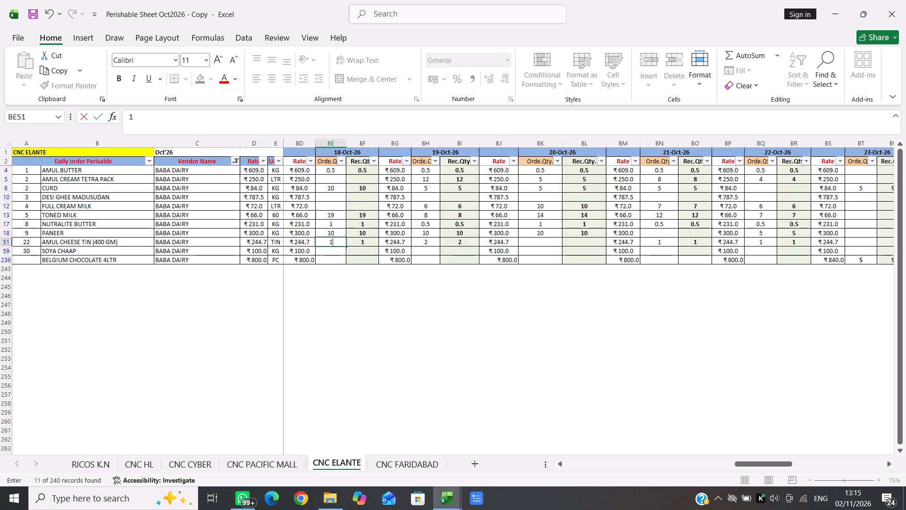
Enter 8 as both the order and received quantity of AMUL CREAM TETRA PACK for 18-Oct-26.
key(Up)
key(Up)
key(Up)
key(Up)
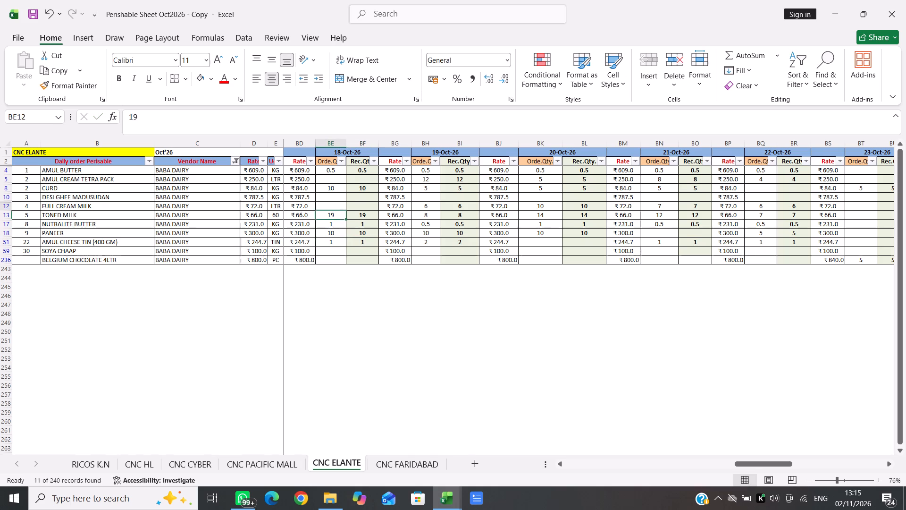
key(Up)
key(Up)
key(Up)
key(8)
key(Right)
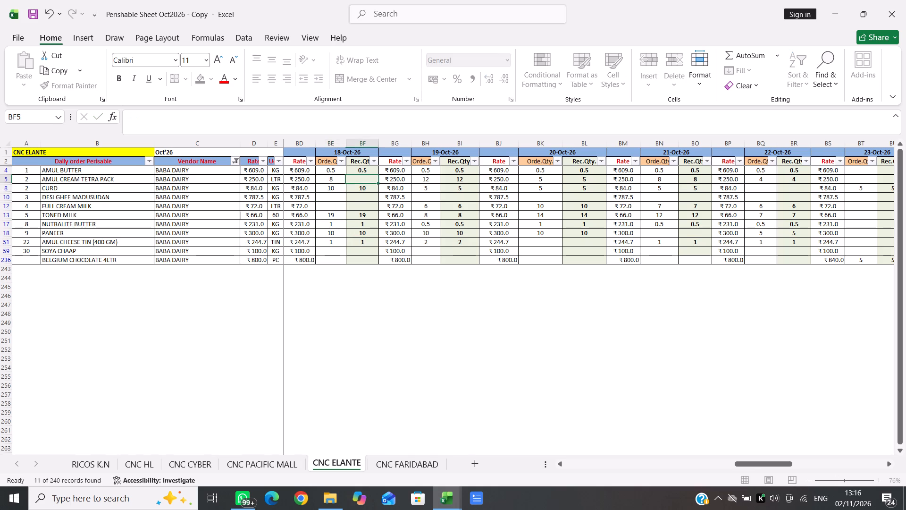
key(8)
Enter 12 as both the received and order quantity of FULL CREAM MILK for 18-Oct-26.
key(Down)
key(Down)
key(Down)
text(12)
key(Left)
text(12)
key(Down)
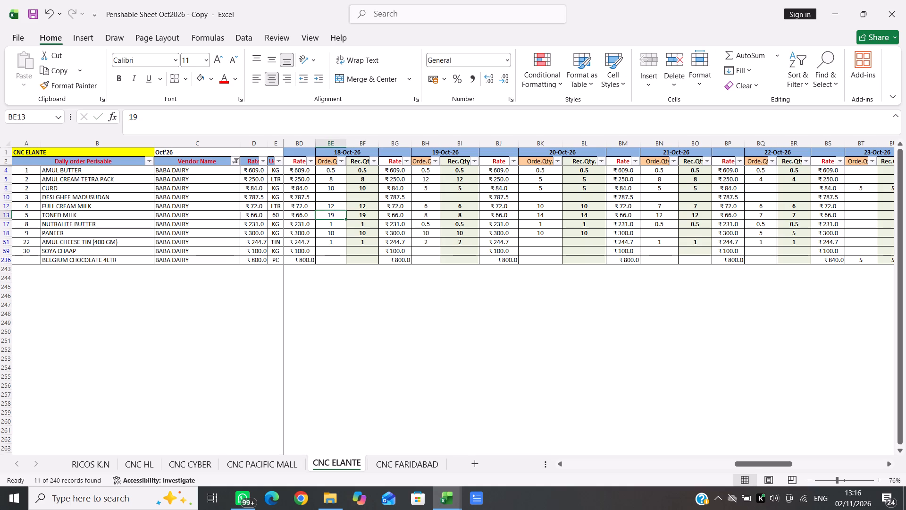
Enter 22 as both the order and received quantity of TONED MILK for 17-Oct-26.
scroll(327, 217, right, 1)
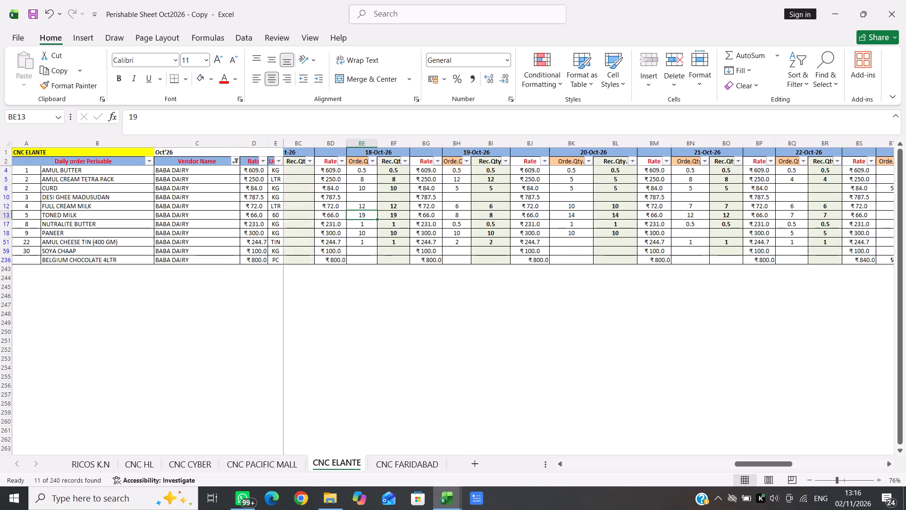
scroll(327, 217, right, 1)
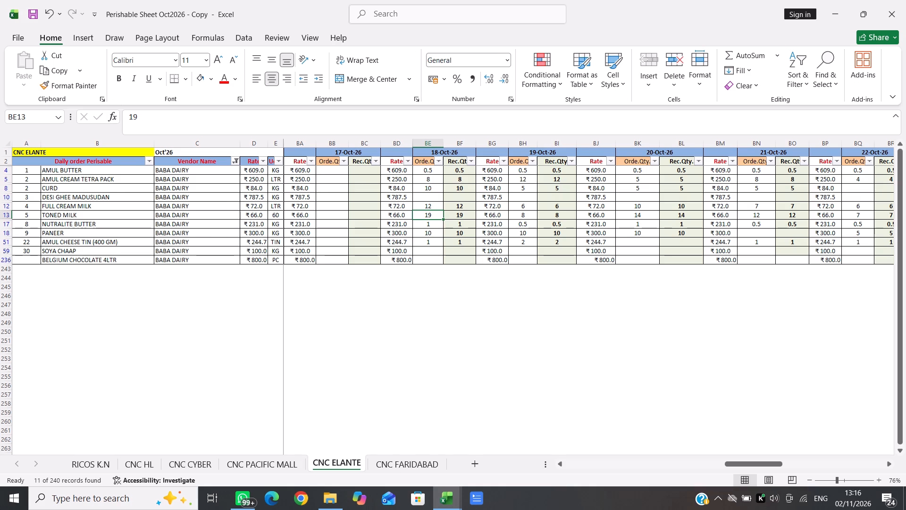
click(329, 215)
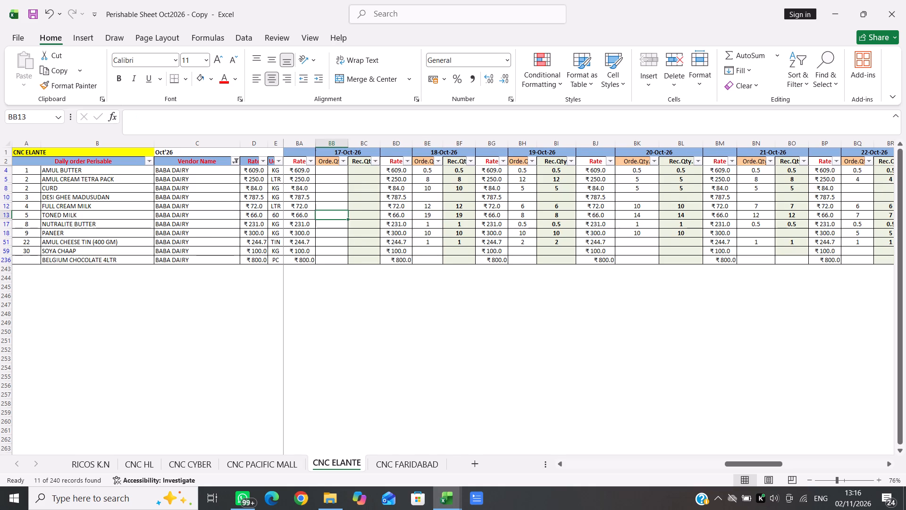
text(22)
key(Right)
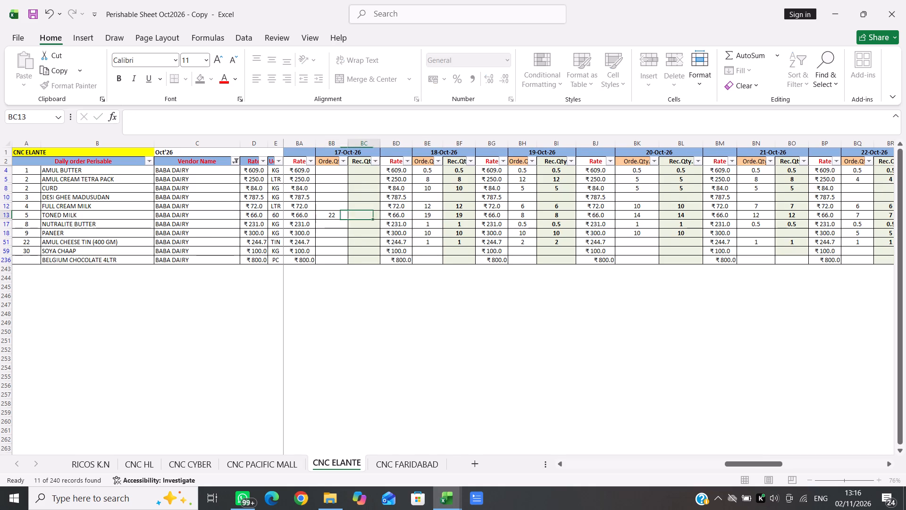
text(22)
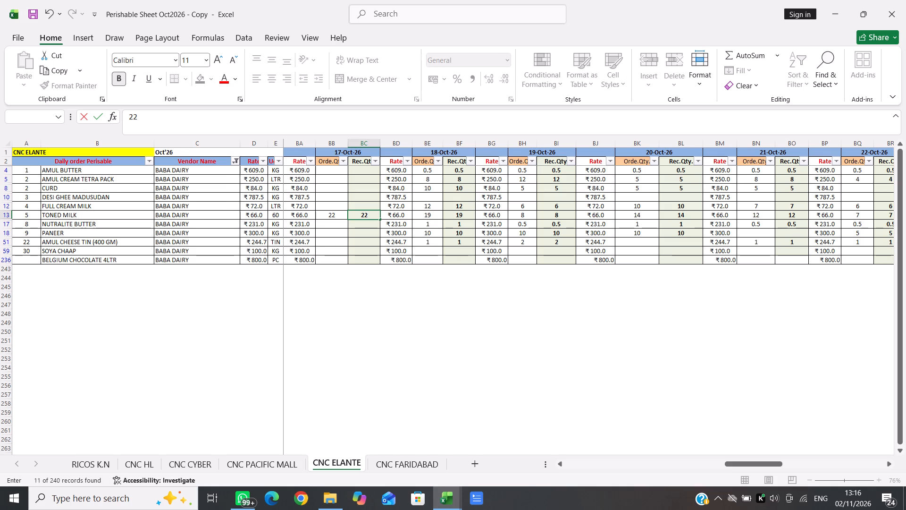
Enter 10 as both the received and order quantity of CURD for 17-Oct-26.
key(Up)
key(Up)
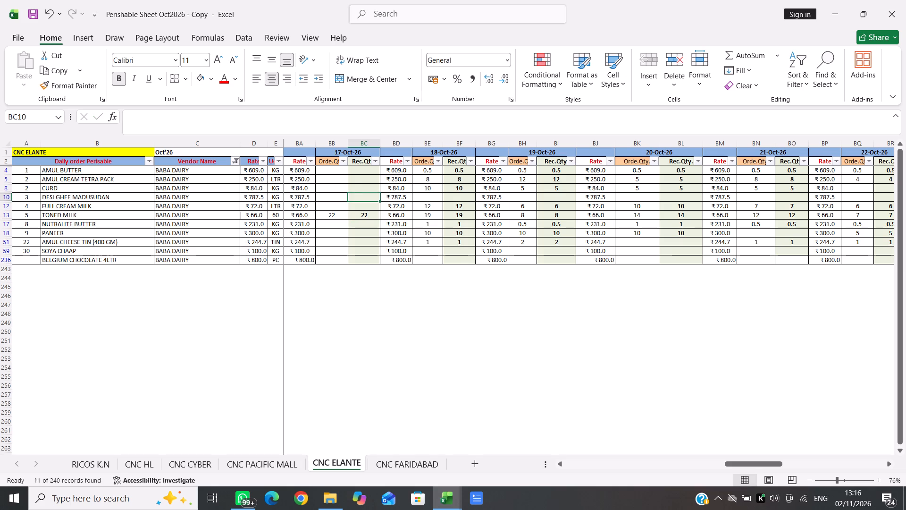
key(Up)
text(10)
key(Left)
text(10)
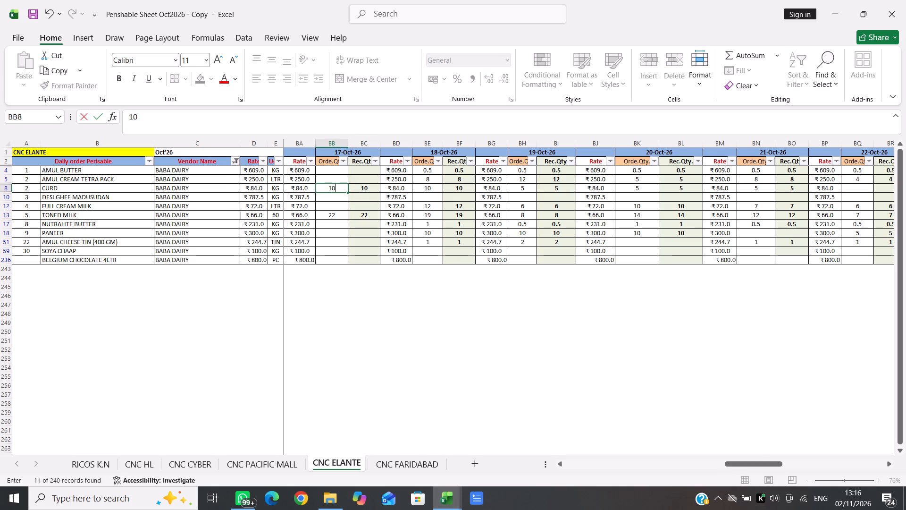
Enter 15 as both the order and received quantity of PANEER for 17-Oct-26.
key(Down)
key(Down)
key(Down)
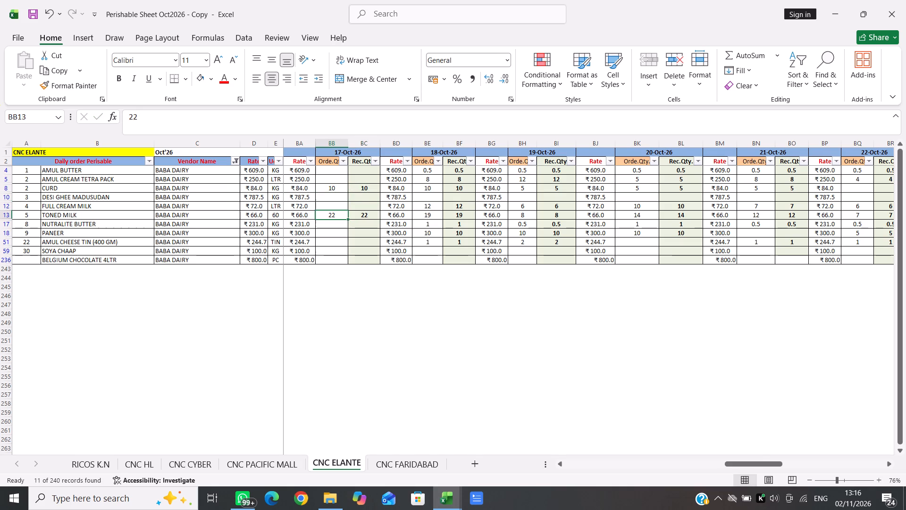
key(Down)
key(Down)
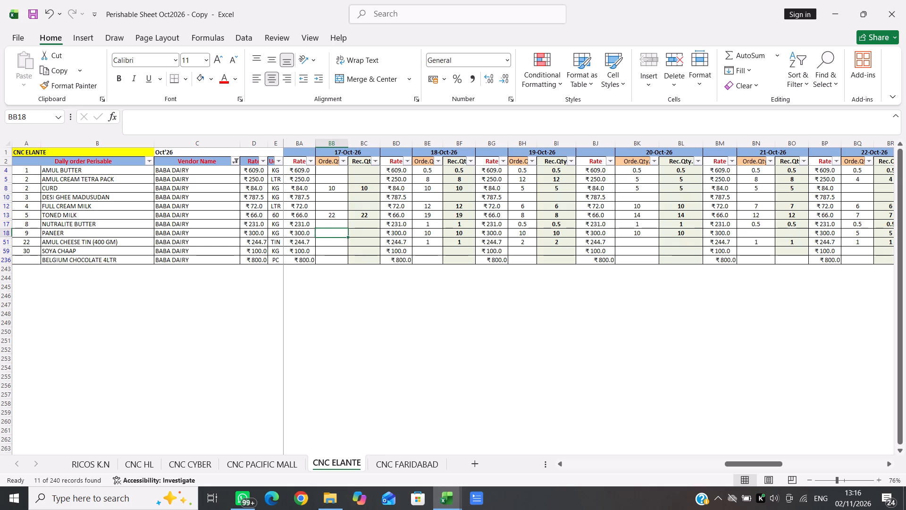
text(15)
key(Right)
text(15)
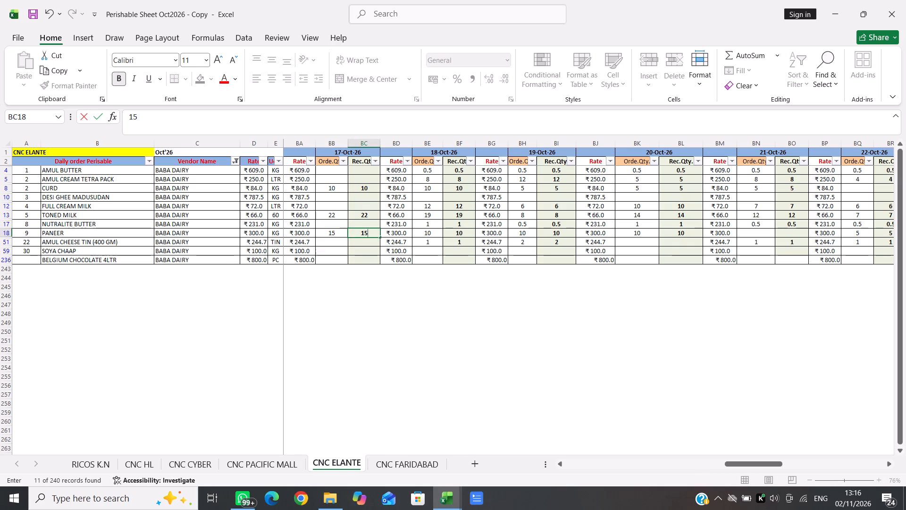
Enter 0.5 as both the received and order quantity of AMUL BUTTER for 17-Oct-26.
key(Up)
key(Up)
key(Up)
key(Up)
key(Up)
key(Up)
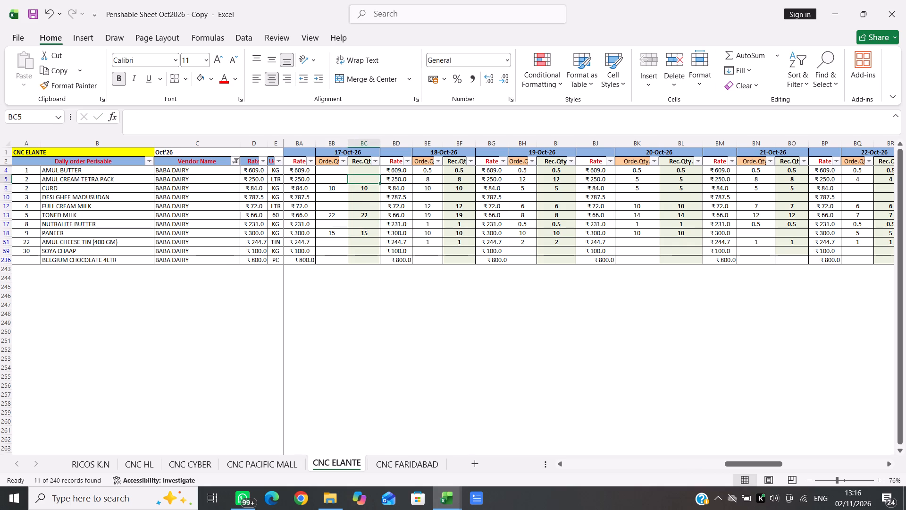
key(Up)
text(0.5)
key(Left)
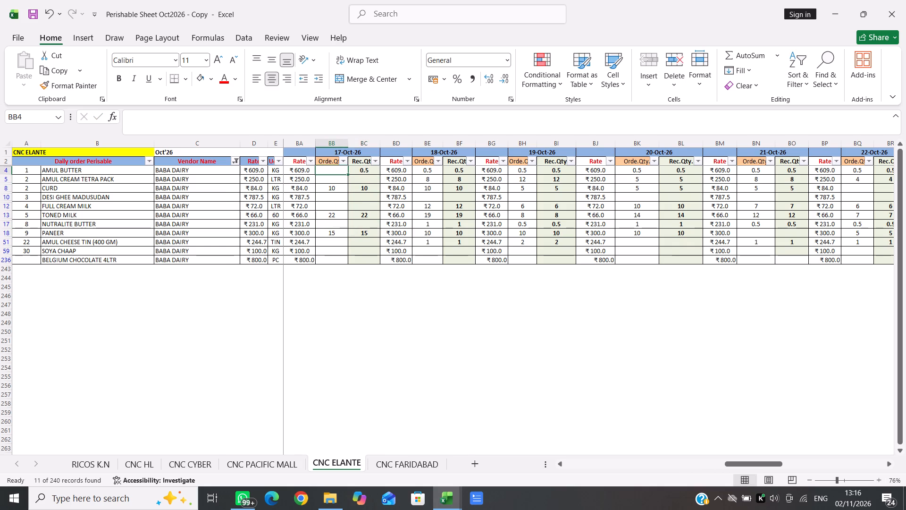
text(0.5)
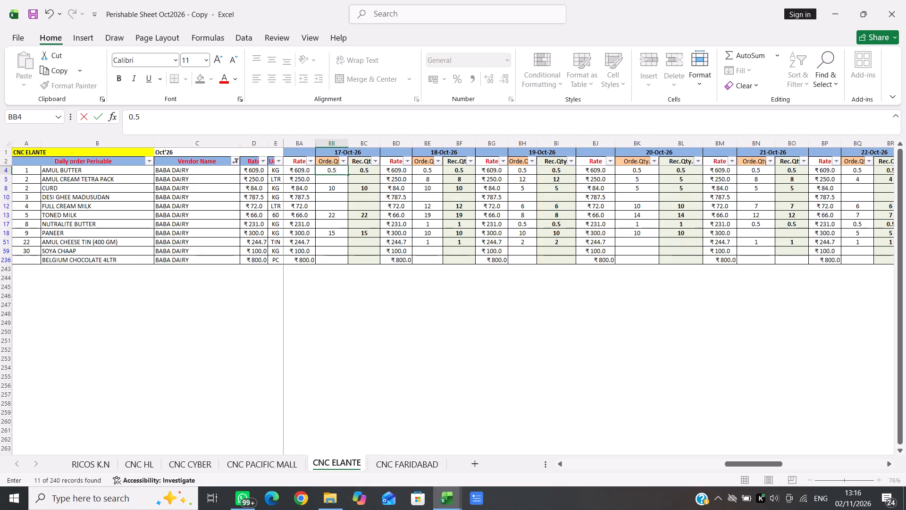
Enter 1 as both the order and received quantity of NUTRALITE BUTTER for 17-Oct-26.
key(Down)
key(Down)
key(Down)
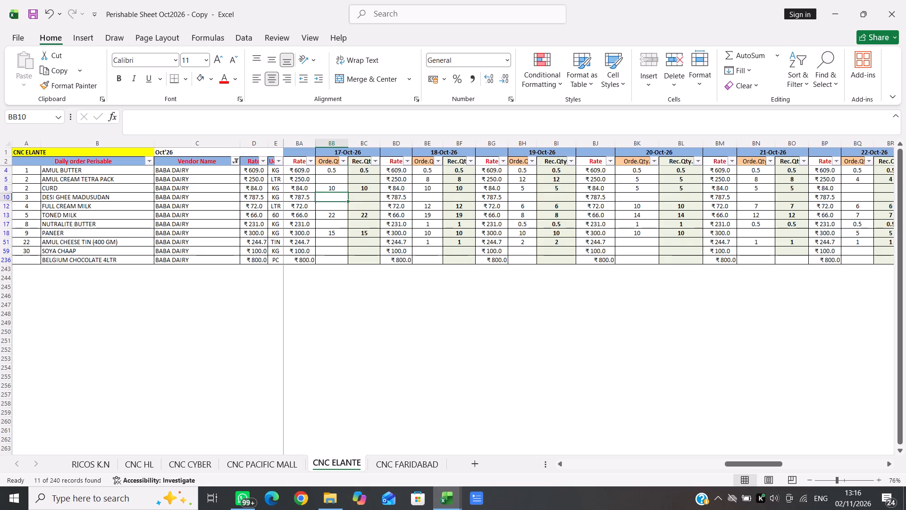
key(Down)
key(Down)
key(Down)
key(Up)
key(Down)
key(1)
key(Right)
key(1)
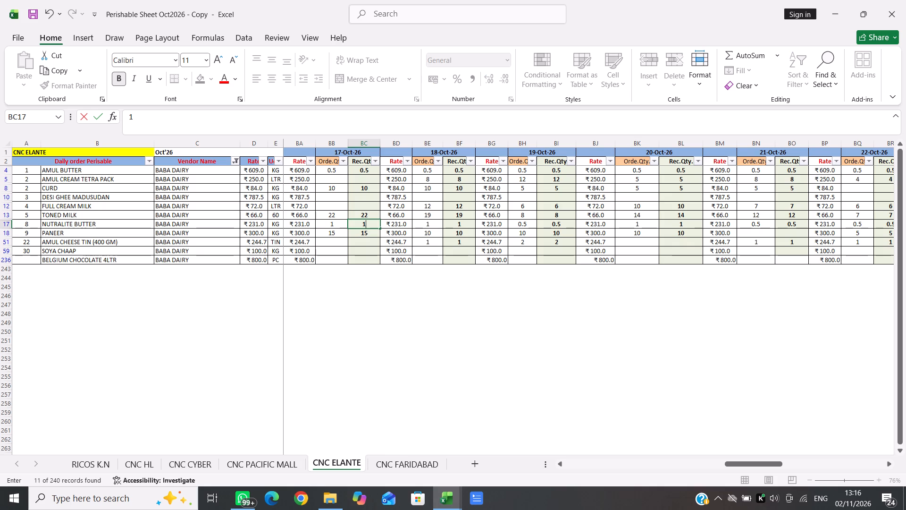
Enter 12 as both the received and order quantity of FULL CREAM MILK for 17-Oct-26.
key(Up)
key(Up)
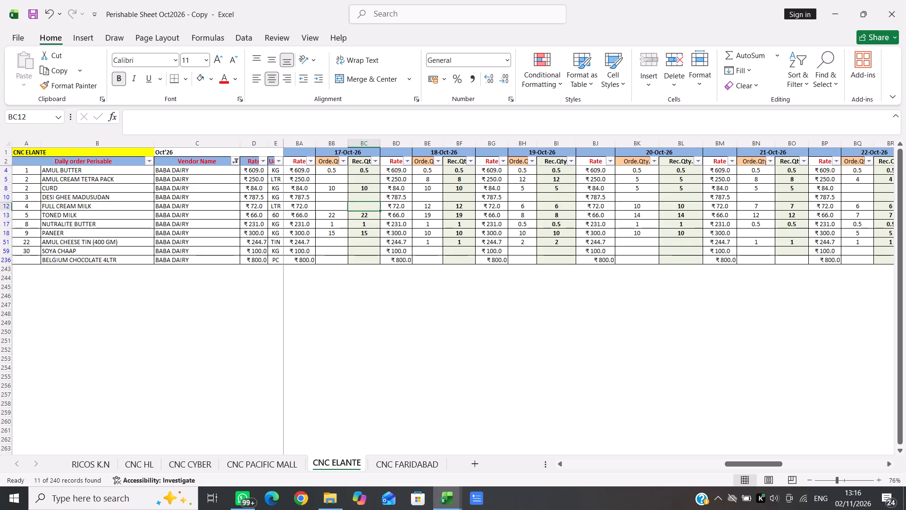
text(12)
key(Left)
text(12)
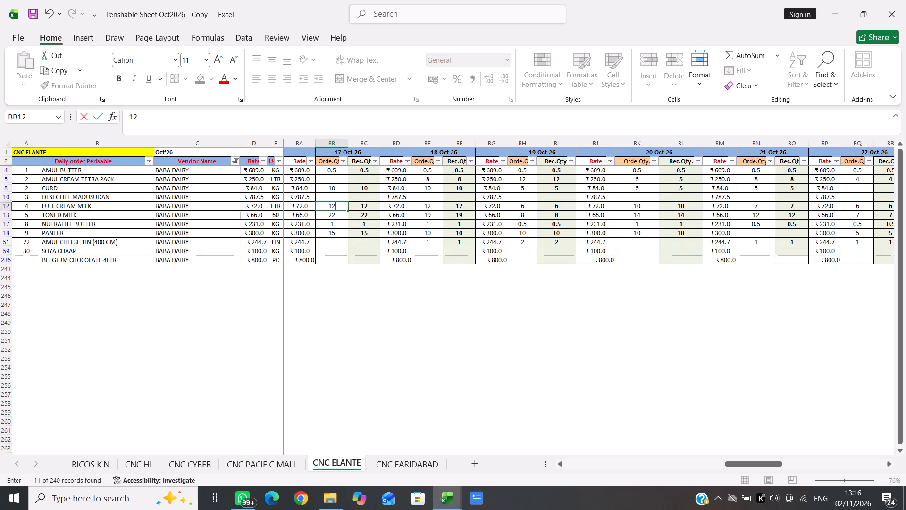
Enter 2 as both the order and received quantity of AMUL CHEESE TIN (400 GM) for 17-Oct-26.
key(Down)
key(Down)
key(Down)
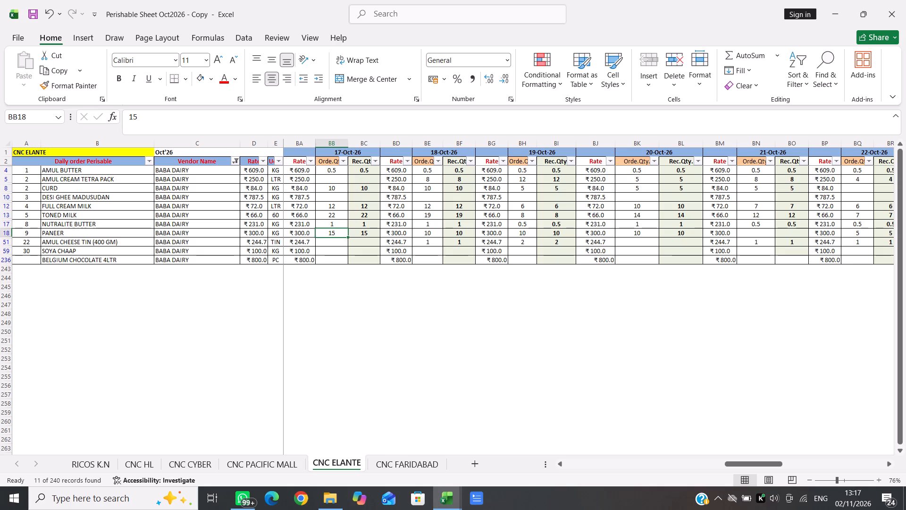
key(Down)
key(2)
key(Right)
key(2)
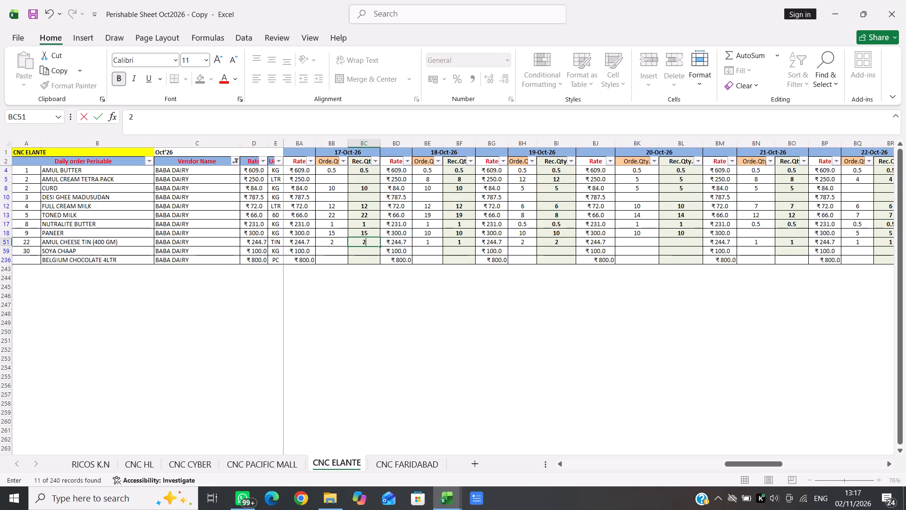
Enter 12 as both the received and order quantity of AMUL CREAM TETRA PACK for 17-Oct-26.
key(Up)
key(Up)
key(Up)
key(Up)
key(Up)
key(Up)
key(Up)
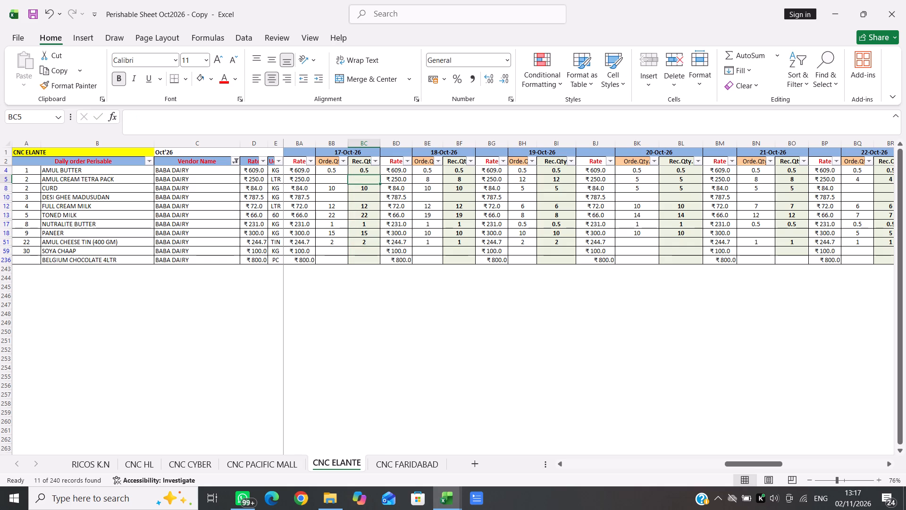
text(12)
key(Left)
text(12)
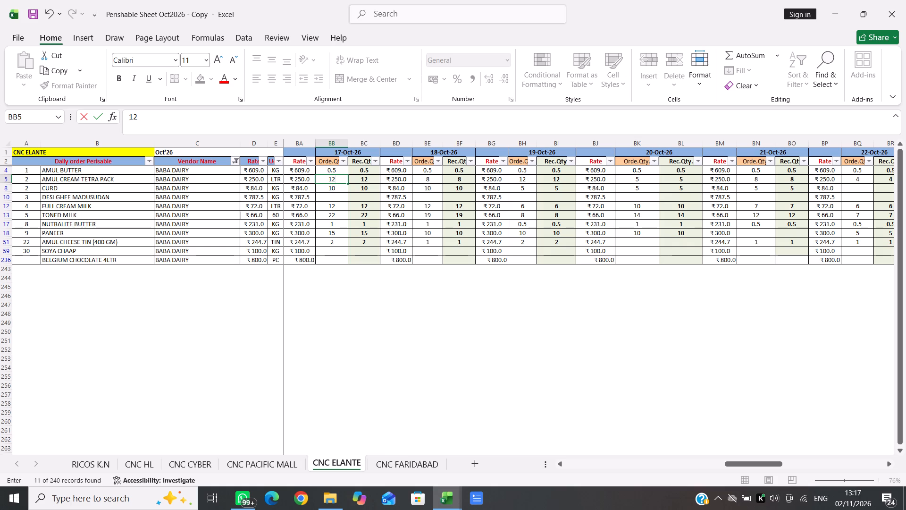
Enter 9 as both the order and received quantity of TONED MILK for 16-Oct-26.
scroll(329, 215, right, 1)
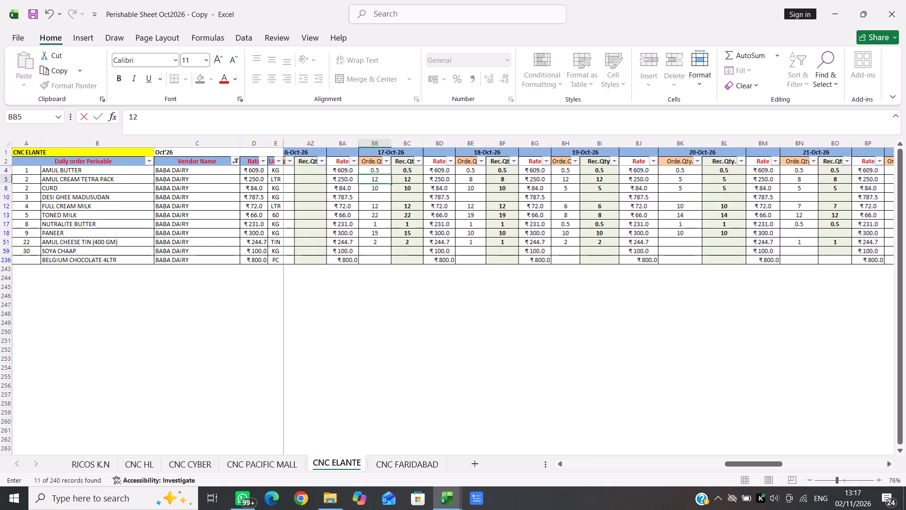
scroll(329, 215, right, 2)
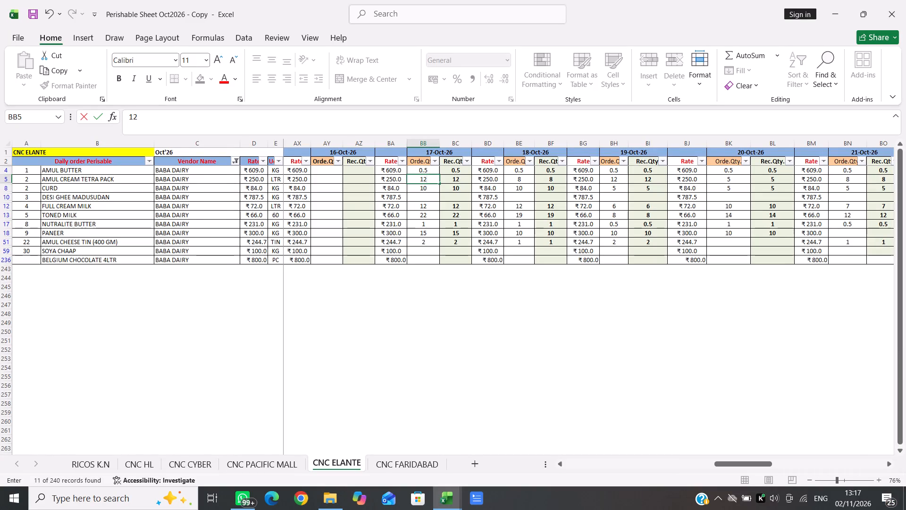
click(332, 216)
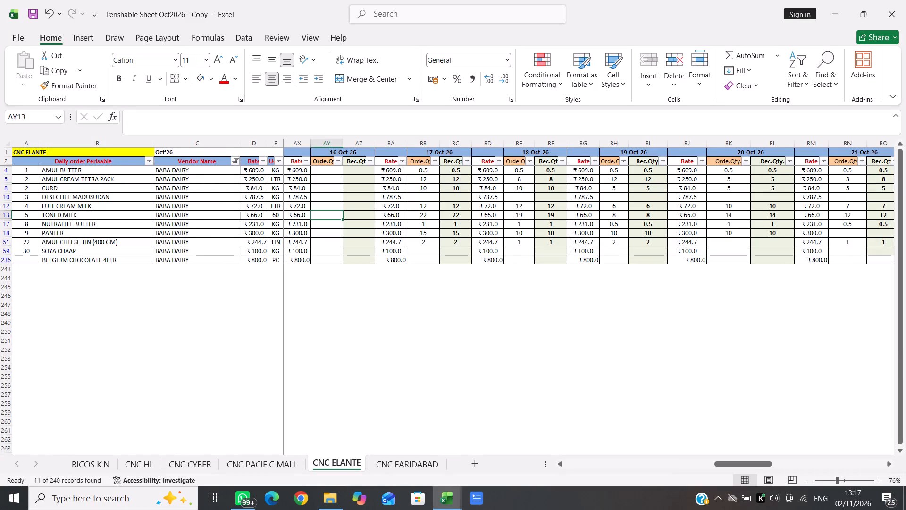
key(9)
key(Right)
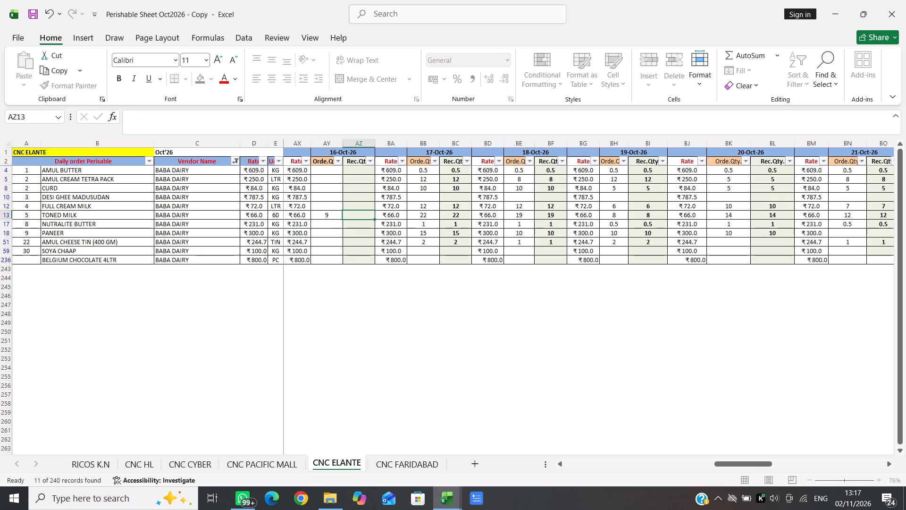
key(9)
Enter 10 as both the received and order quantity of CURD for 16-Oct-26.
key(Up)
key(Up)
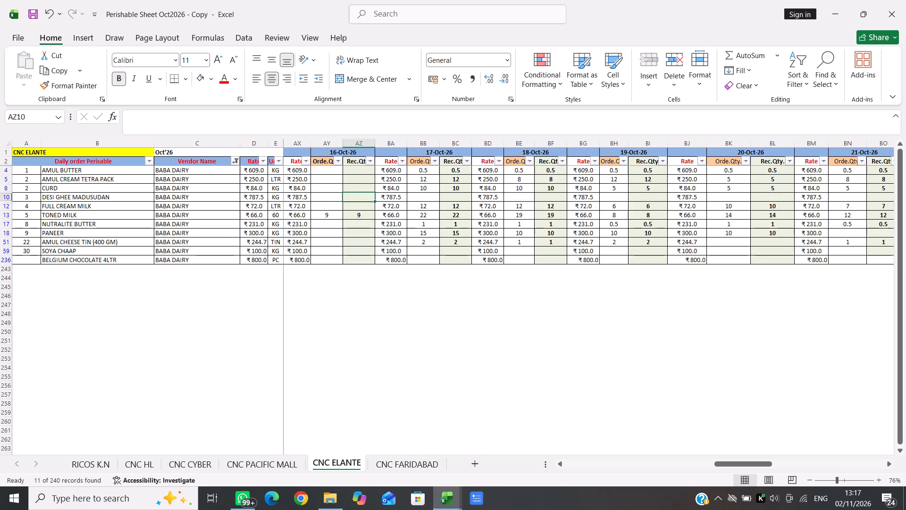
key(Up)
text(10)
key(Left)
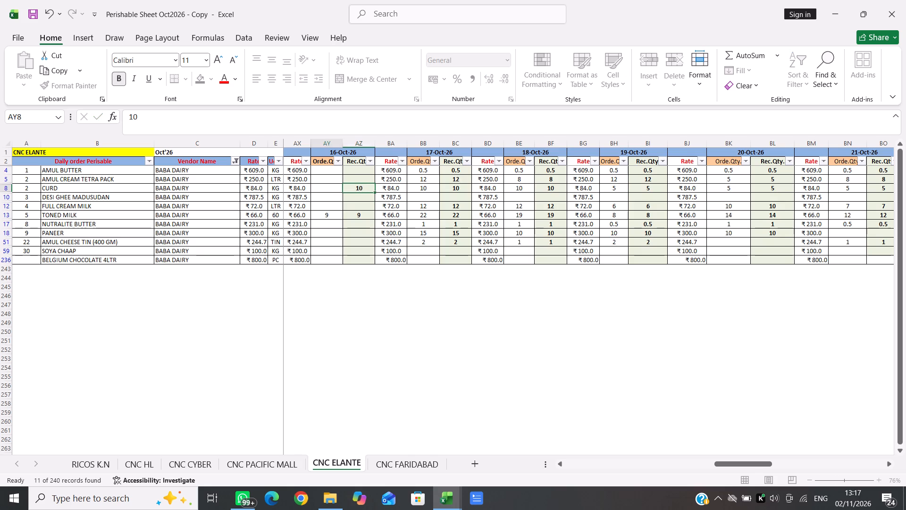
key(1)
key(0)
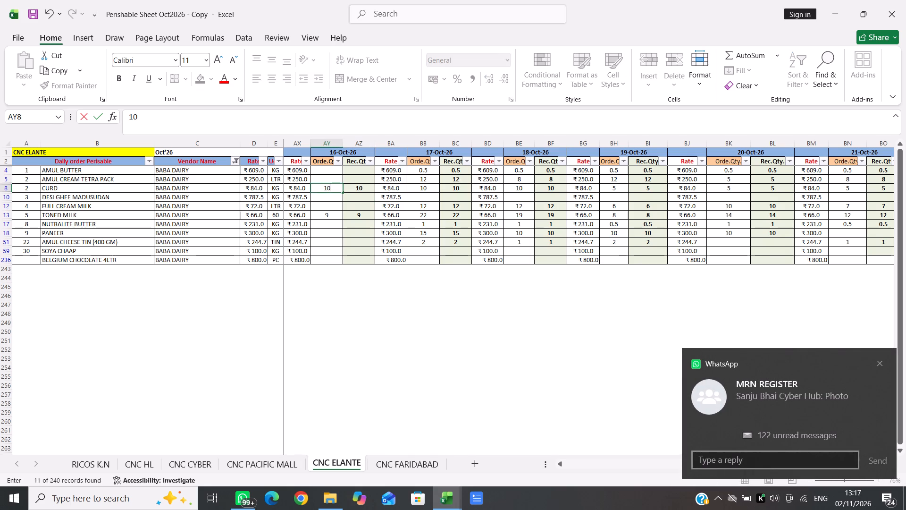
Enter 5 as both the order and received quantity of PANEER for 16-Oct-26.
key(Down)
key(Down)
key(Down)
key(Down)
key(Down)
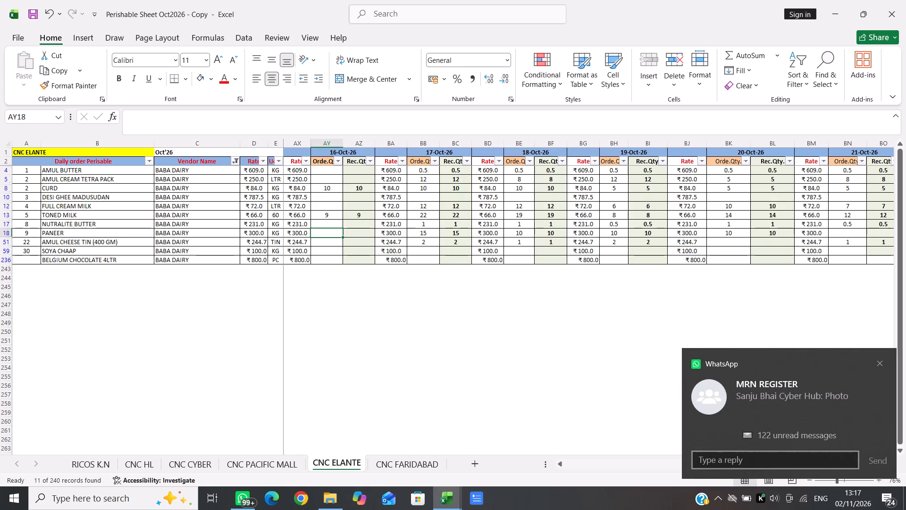
key(5)
key(Right)
key(5)
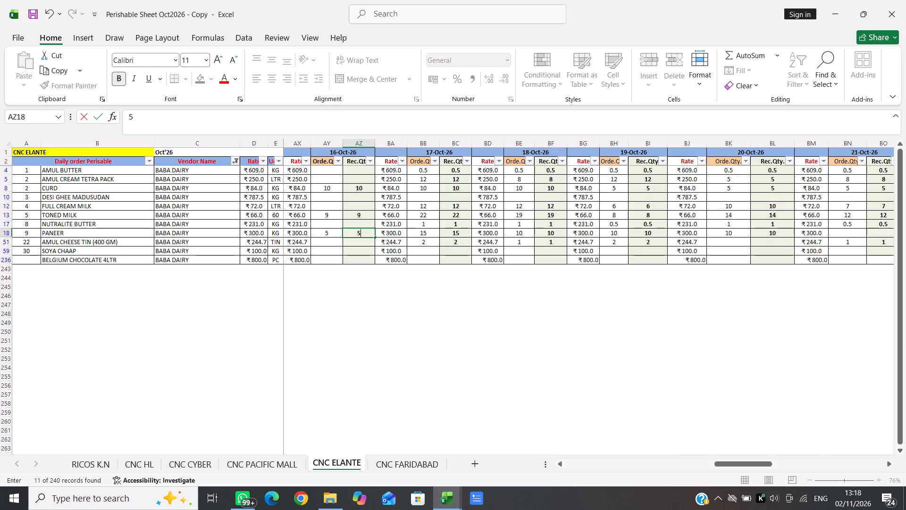
Enter 5 as both the received and order quantity of AMUL CREAM TETRA PACK for 16-Oct-26.
key(Up)
key(Up)
key(Up)
key(Up)
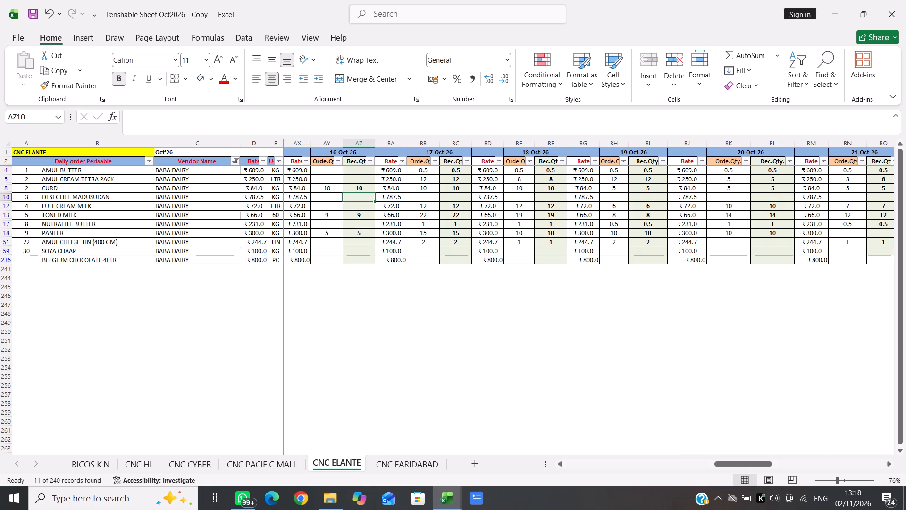
key(Up)
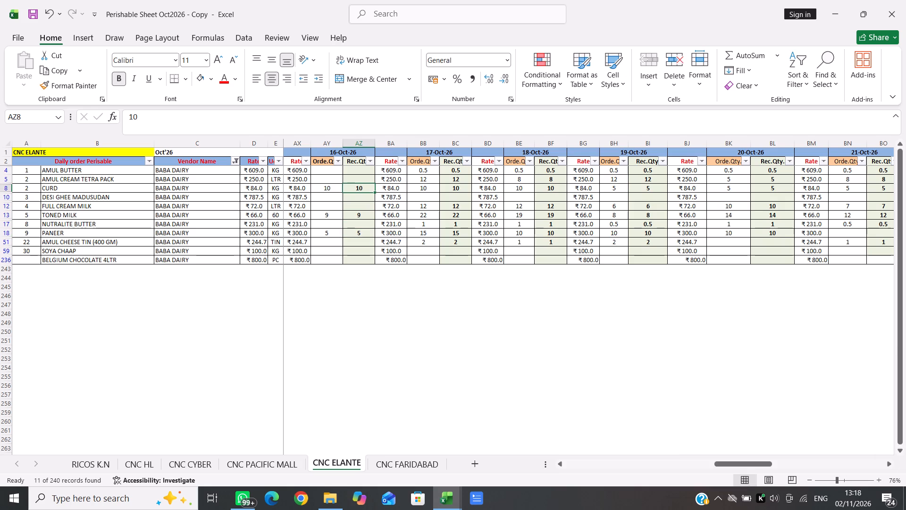
key(Up)
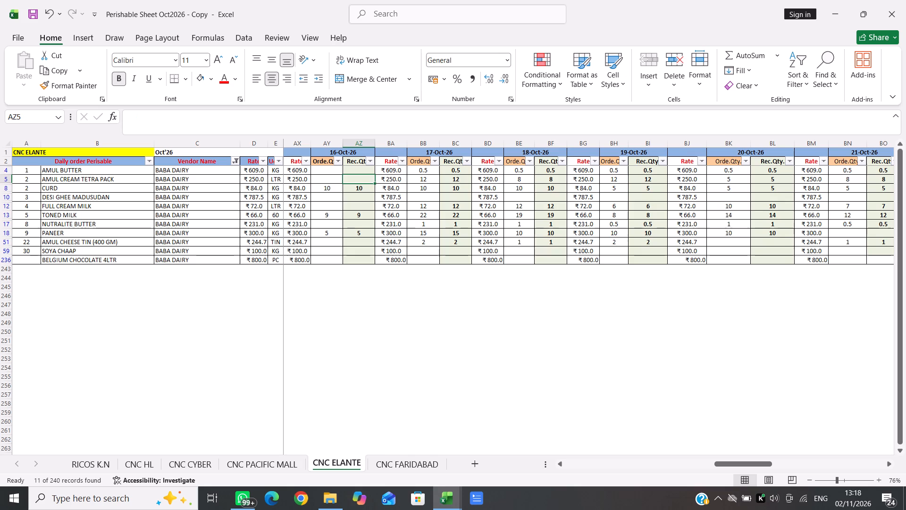
key(5)
key(Left)
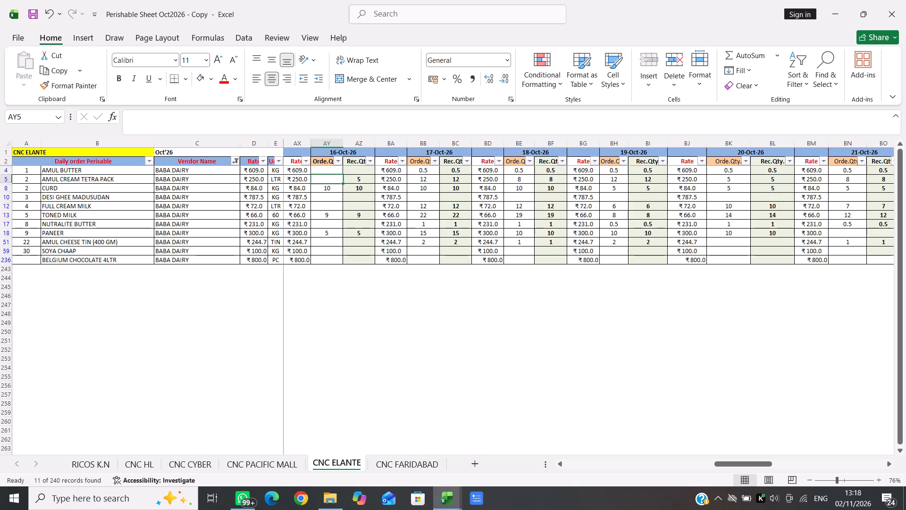
key(5)
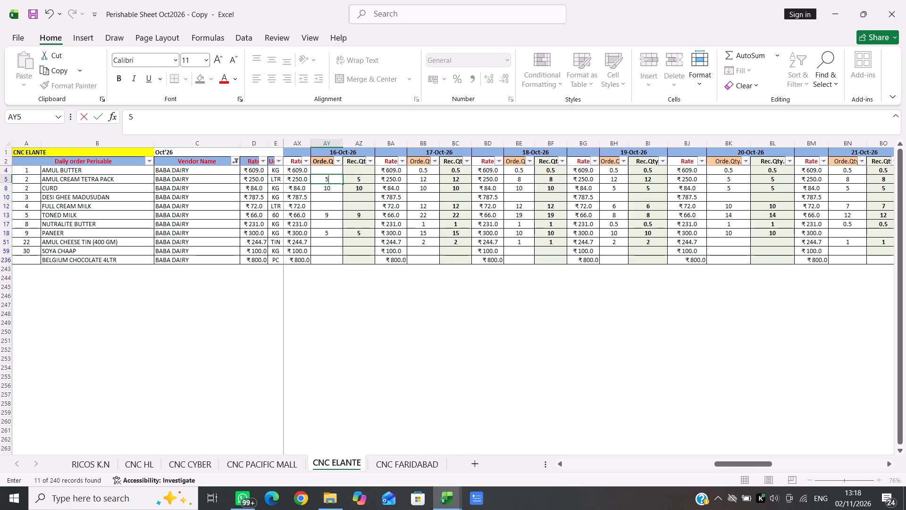
Enter 5 as both the order and received quantity of FULL CREAM MILK for 16-Oct-26.
key(Down)
key(Down)
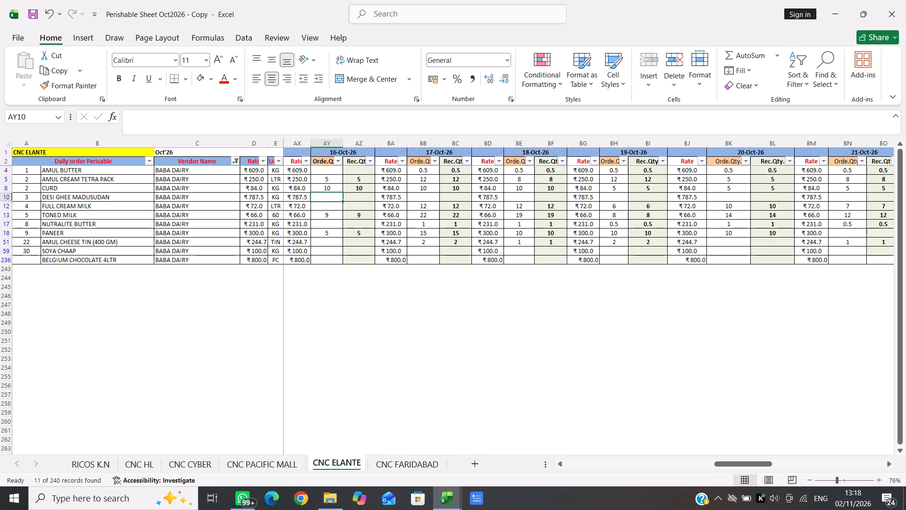
key(Down)
key(5)
key(Right)
key(5)
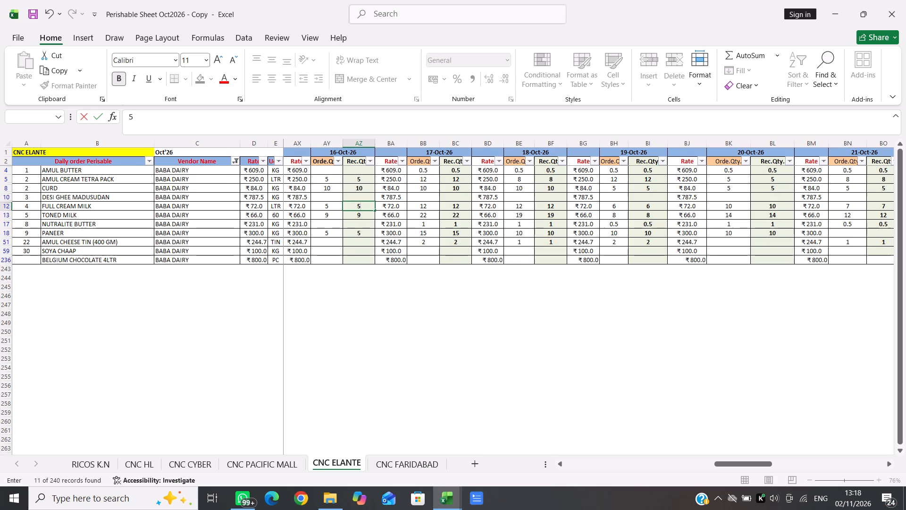
Enter 1 as both the received and order quantity of AMUL CHEESE TIN (400 GM) for 16-Oct-26.
key(Down)
key(Down)
key(Down)
key(Down)
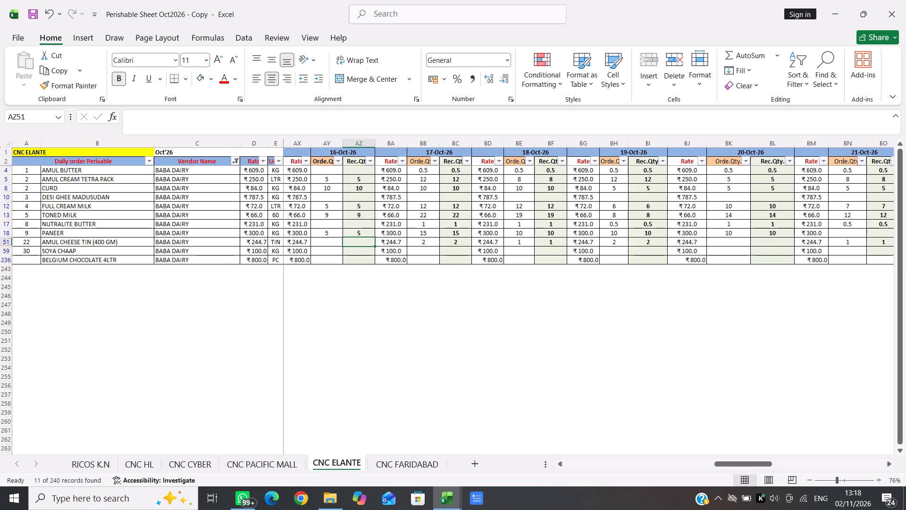
key(1)
key(Left)
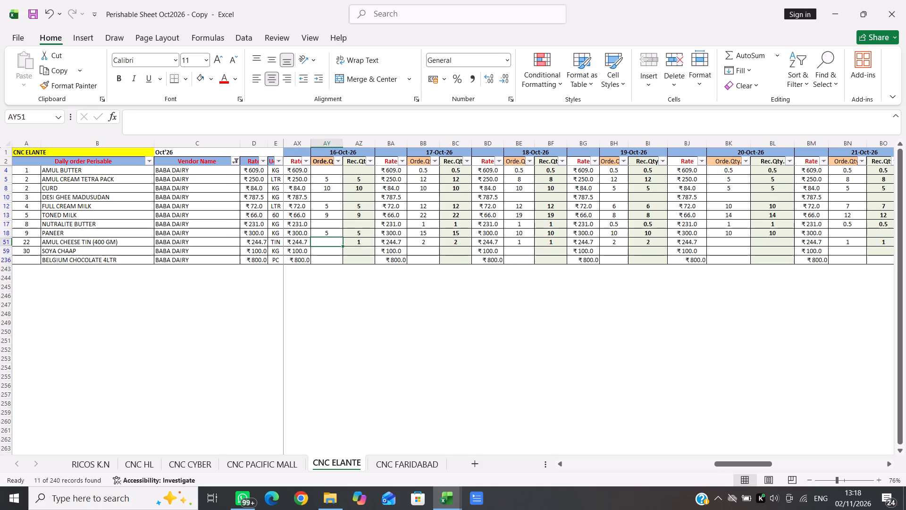
key(1)
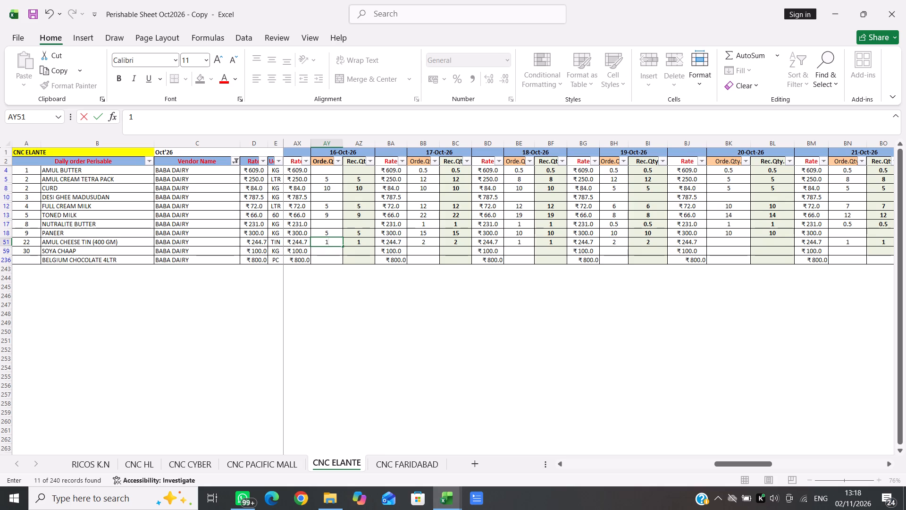
Enter 5 as both the order and received quantity of TONED MILK for 15-Oct-26.
scroll(332, 216, right, 3)
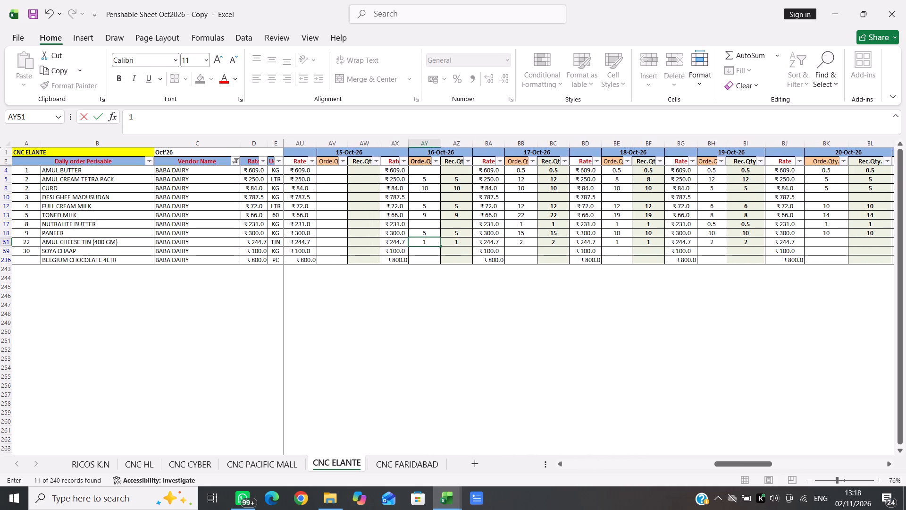
click(333, 192)
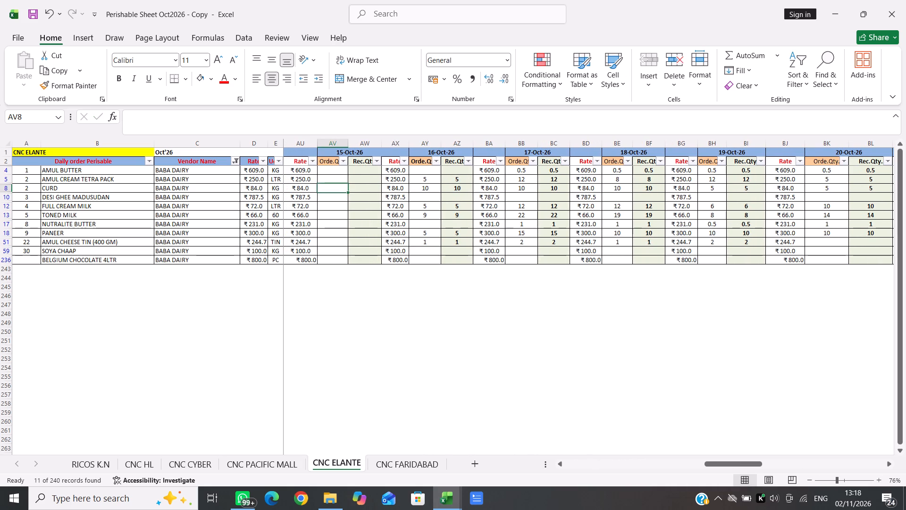
click(325, 217)
key(5)
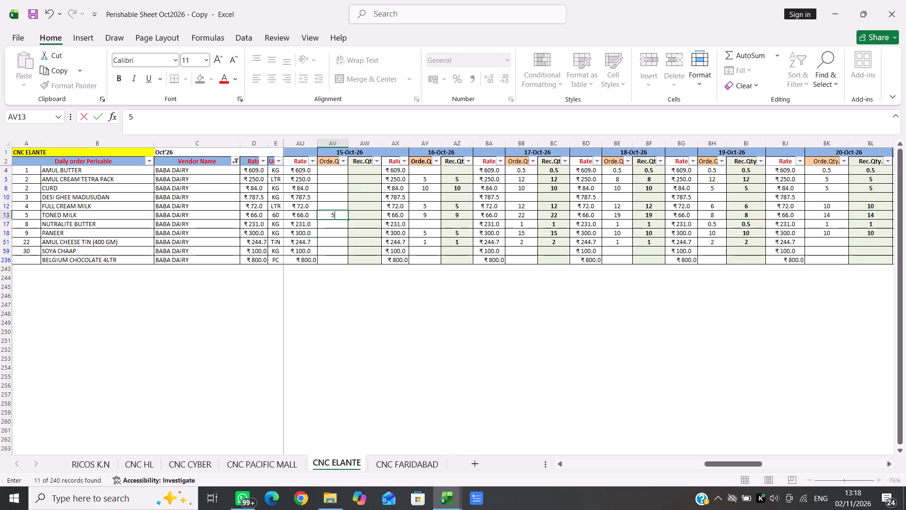
key(Right)
key(5)
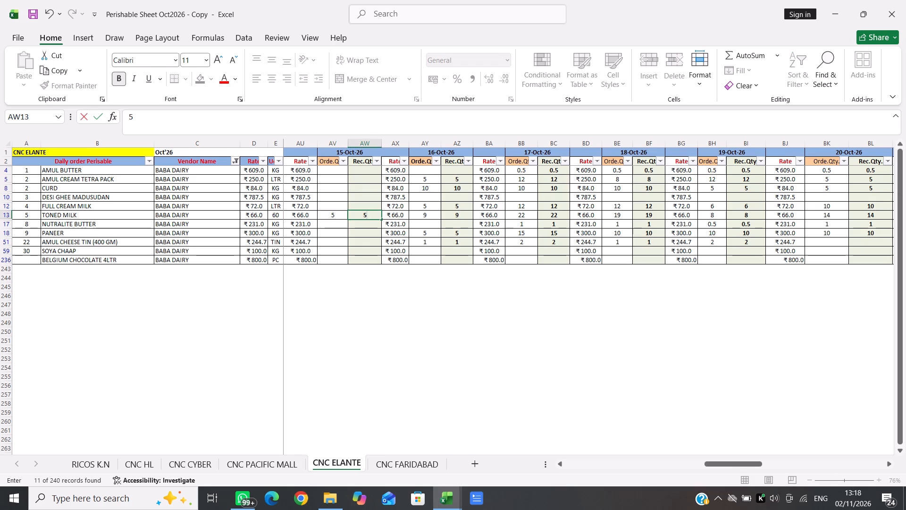
Enter 2 as both the received and order quantity of PANEER for 15-Oct-26.
key(Down)
key(Down)
key(Down)
key(Down)
key(Down)
key(Up)
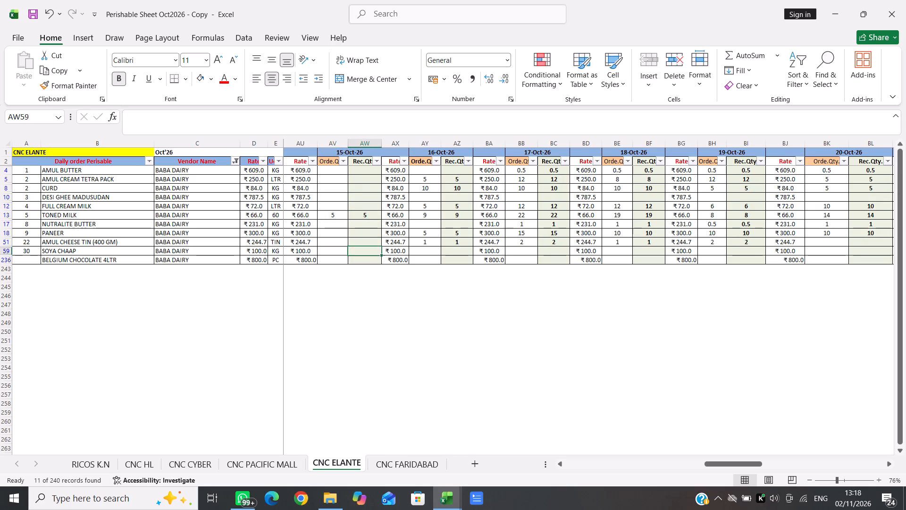
key(Up)
key(Up)
key(2)
key(Left)
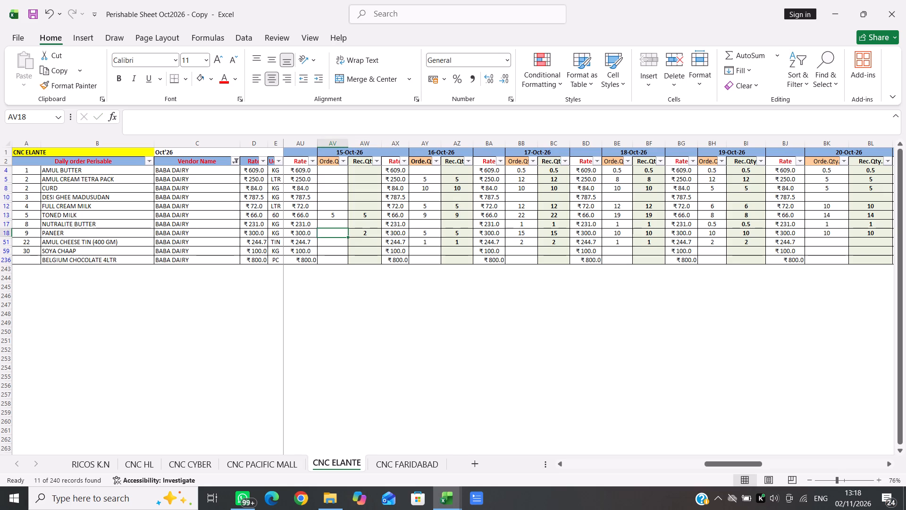
key(2)
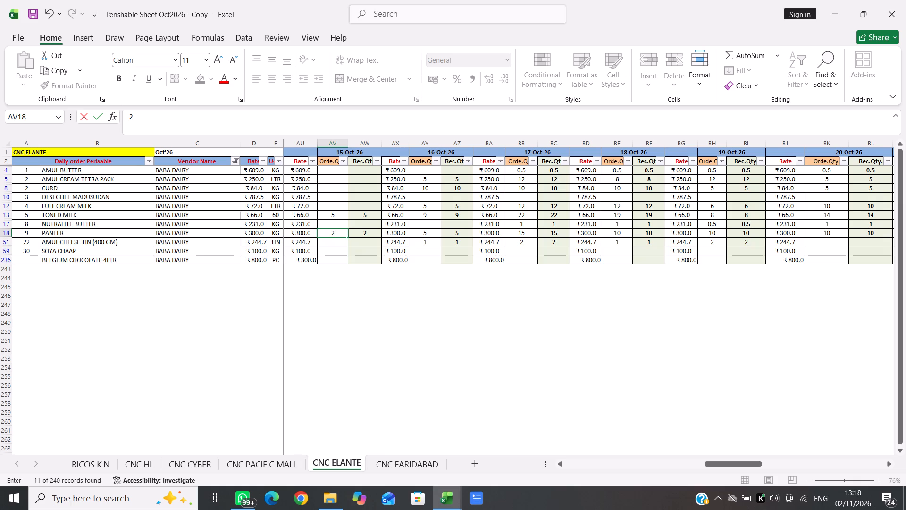
Enter 0.5 as both the order and received quantity of NUTRALITE BUTTER for 15-Oct-26.
key(Down)
key(Up)
key(Up)
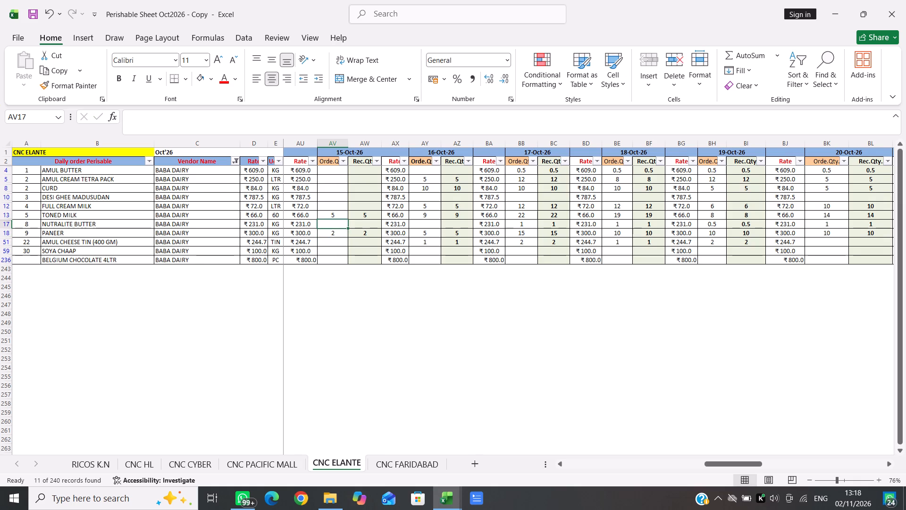
key(Up)
key(Up)
key(Down)
key(Down)
key(Down)
key(Up)
text(0.5)
key(Right)
text(0.5)
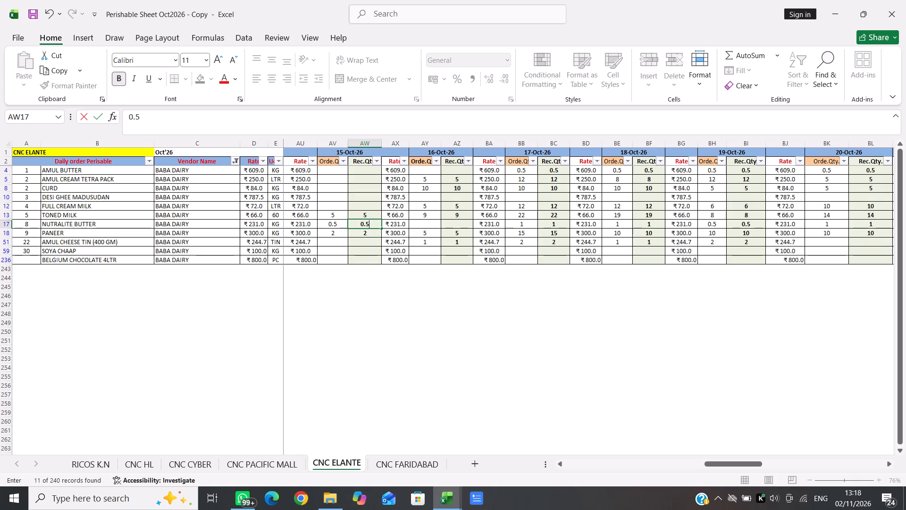
Enter 4 as both the received and order quantity of FULL CREAM MILK for 15-Oct-26.
key(Down)
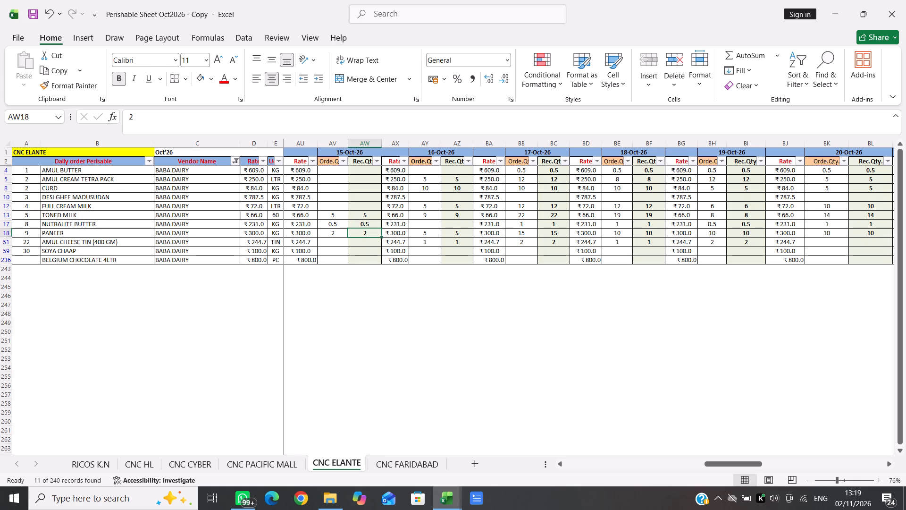
key(Up)
key(Up)
key(Up)
key(4)
key(Left)
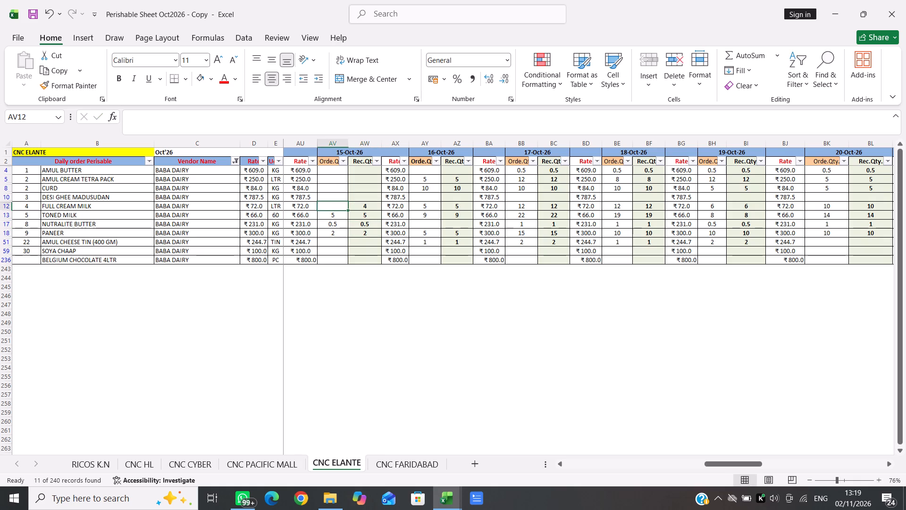
key(4)
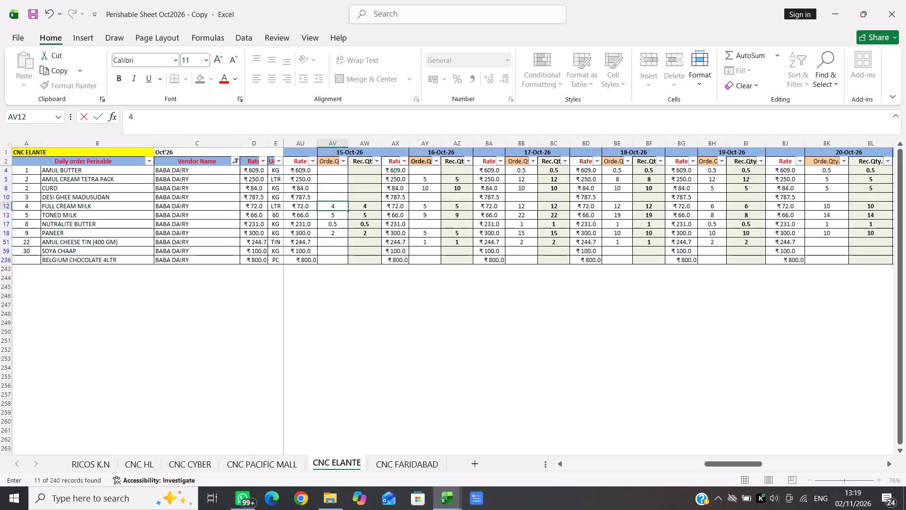
Enter 4 as both the order and received quantity of AMUL CREAM TETRA PACK for 15-Oct-26.
key(Up)
key(Up)
key(Up)
key(4)
key(Right)
key(4)
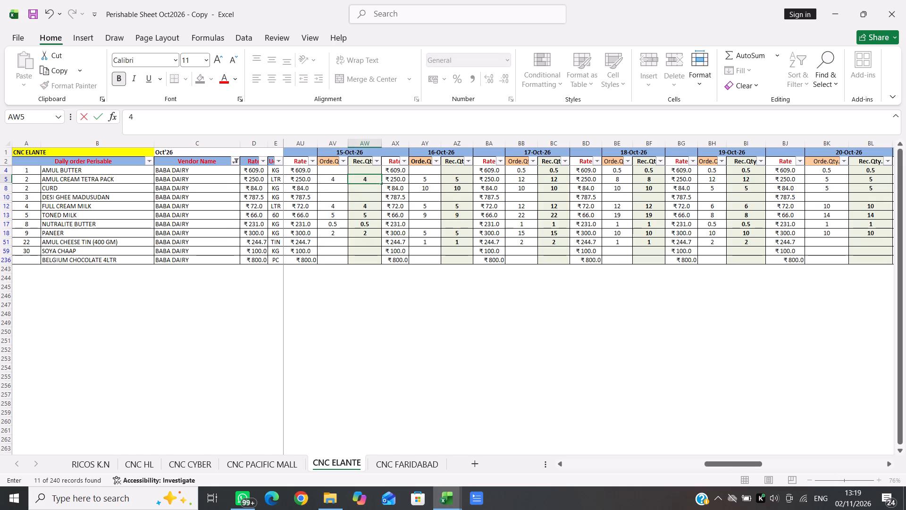
Enter 1 as both the received and order quantity of AMUL CHEESE TIN (400 GM) for 15-Oct-26.
key(Down)
key(Down)
key(Down)
key(Down)
key(Down)
key(Down)
key(Down)
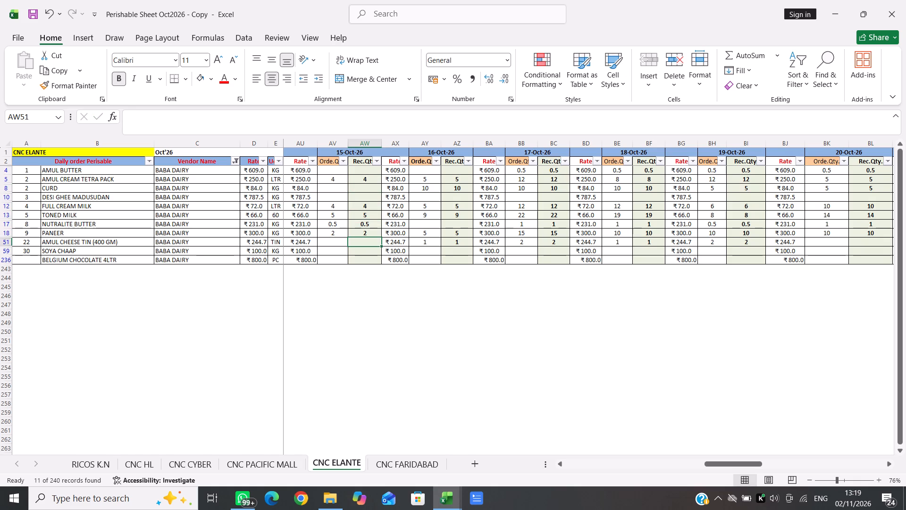
key(1)
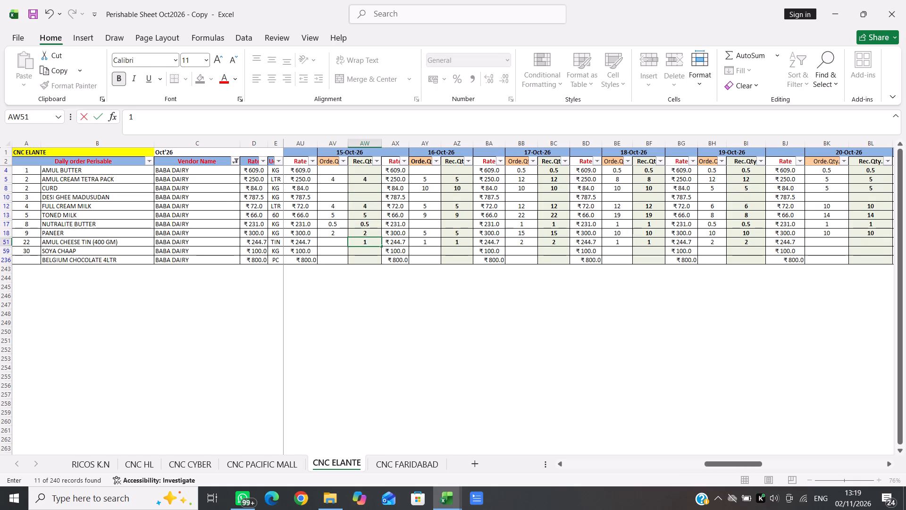
key(Left)
key(1)
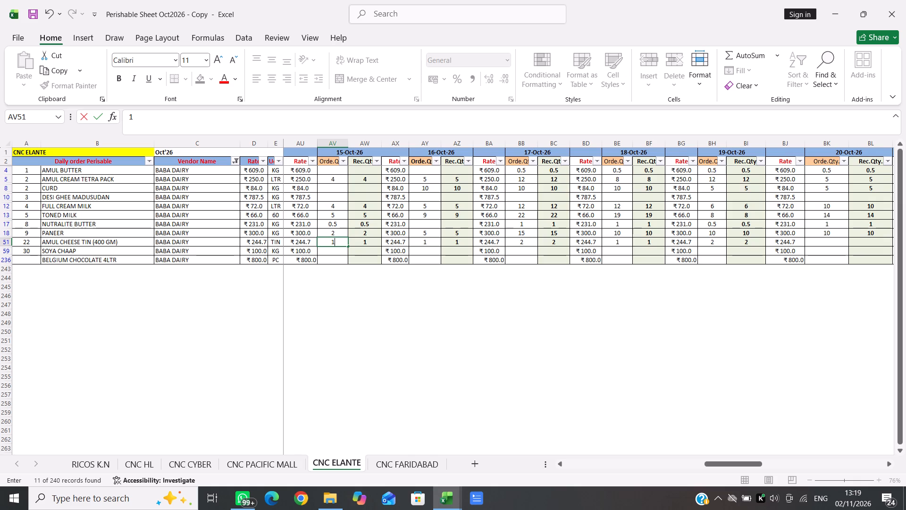
Enter 20 as both the order and received quantity of TONED MILK for 14-Oct-26.
scroll(325, 217, right, 3)
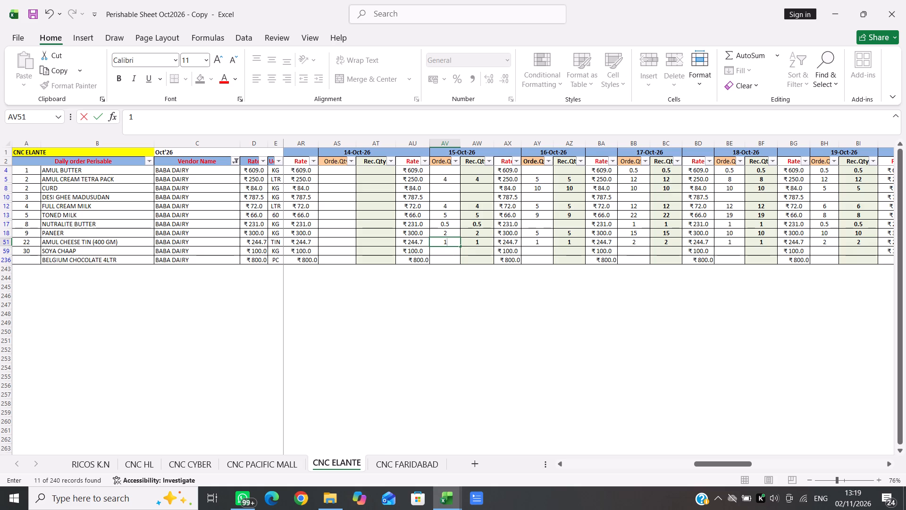
click(328, 217)
text(20)
key(Right)
text(20)
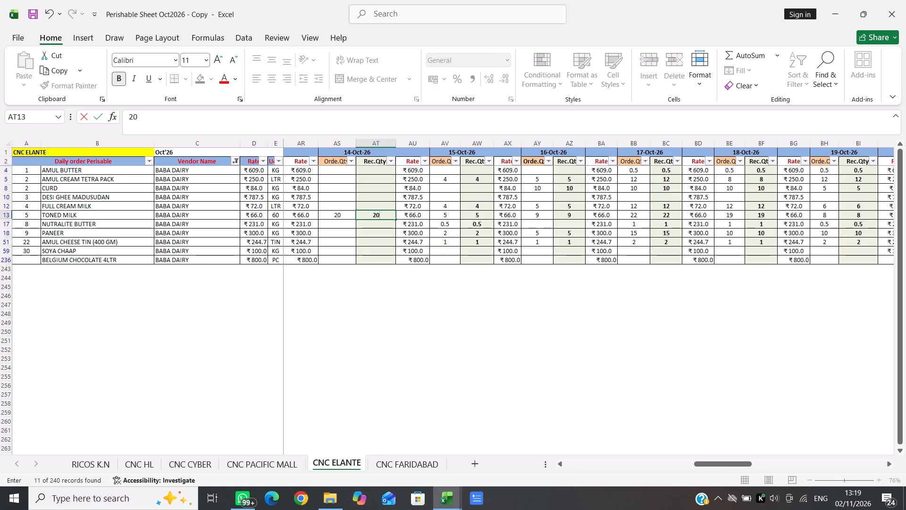
key(Down)
Enter 5 as both the received and order quantity of CURD for 14-Oct-26.
key(Up)
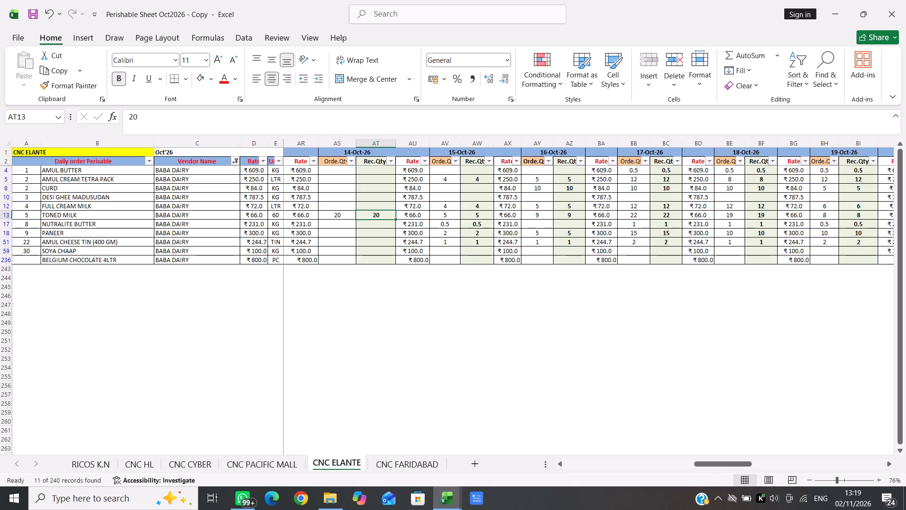
key(Up)
key(Up)
key(Up)
key(5)
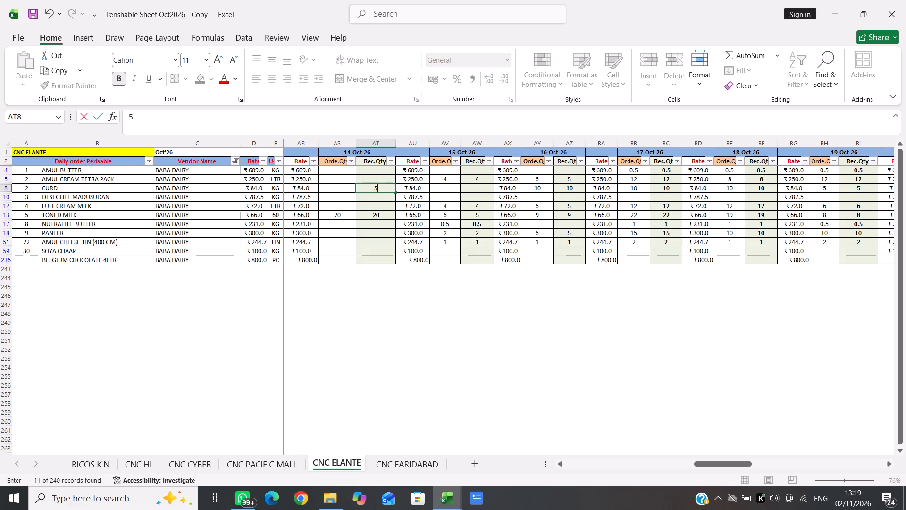
key(Left)
key(5)
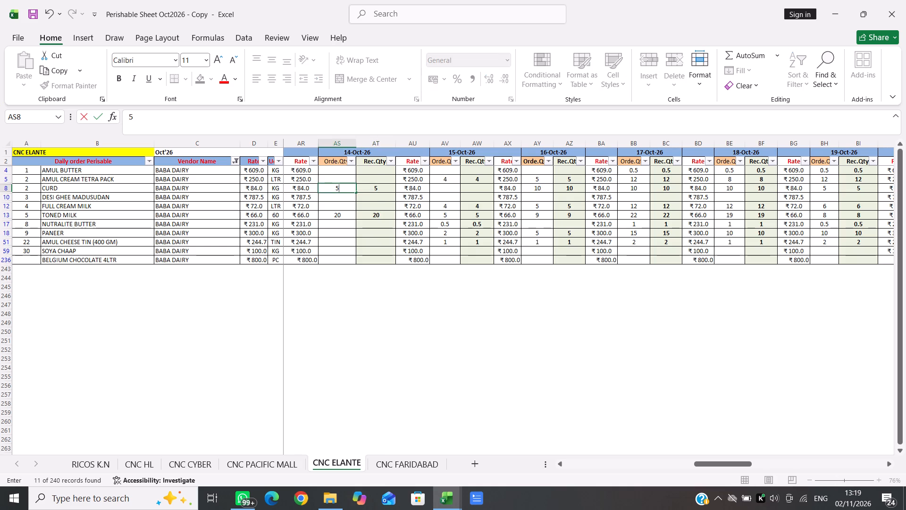
key(Down)
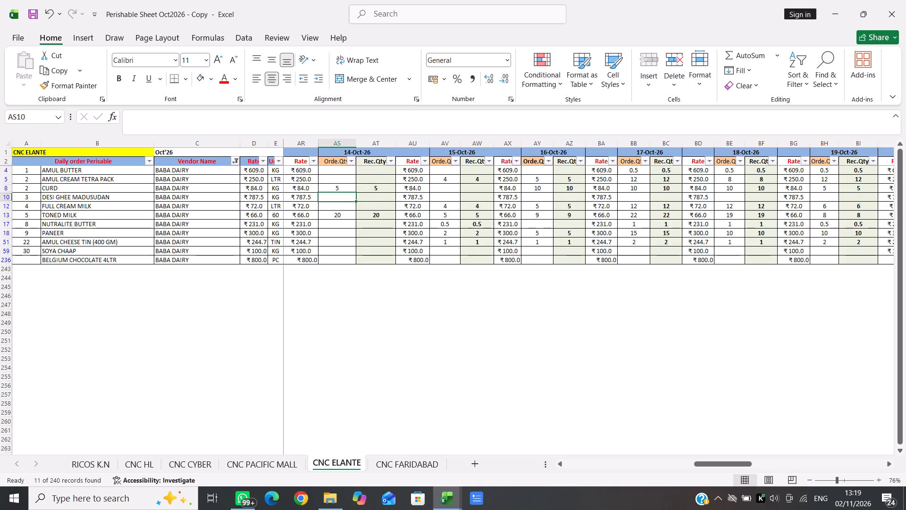
Enter 3 as both the order and received quantity of PANEER for 14-Oct-26.
key(Down)
key(Down)
key(Down)
key(Down)
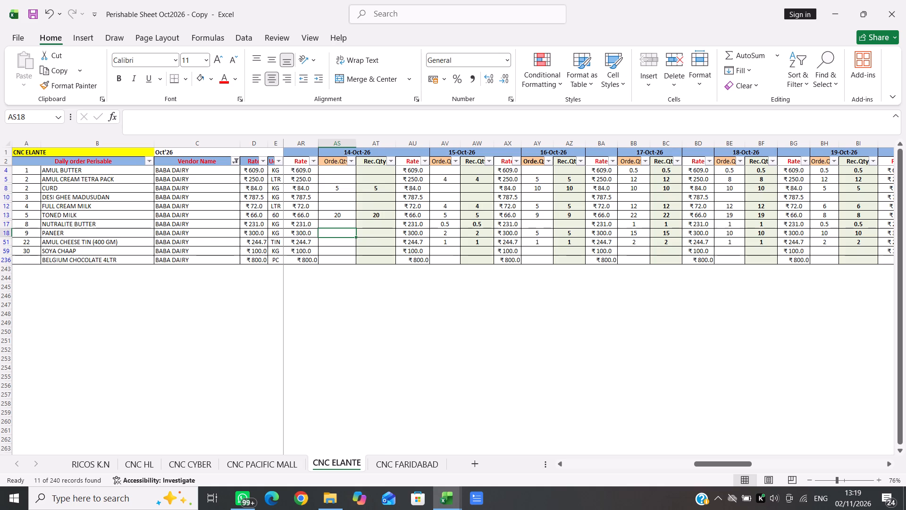
key(3)
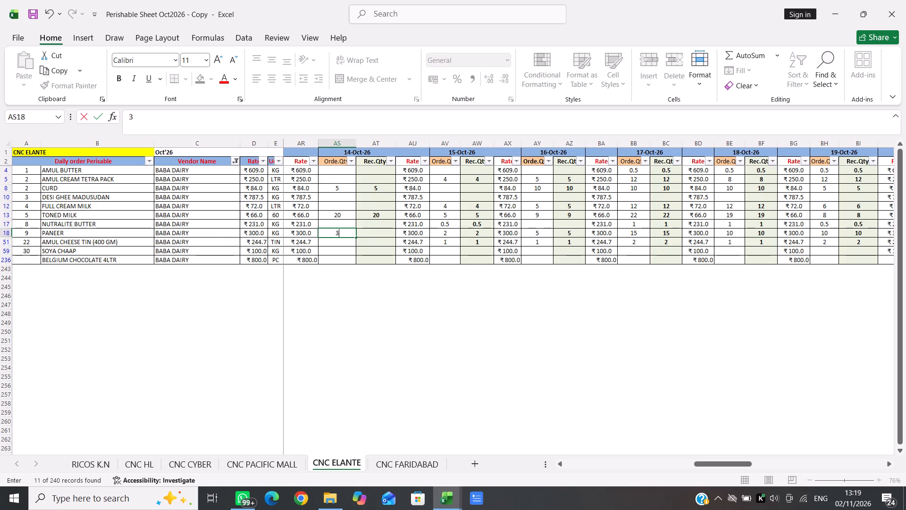
key(Right)
key(3)
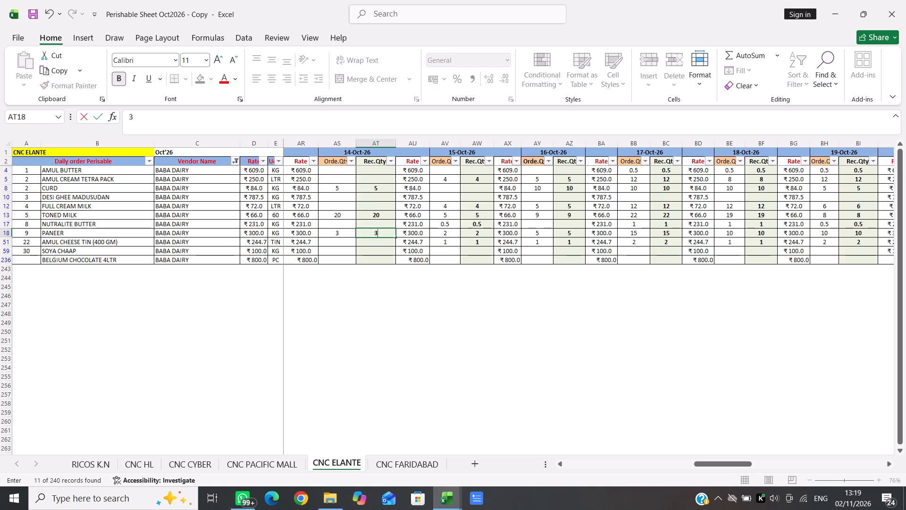
key(Down)
Enter 0.5 as both the received and order quantity of NUTRALITE BUTTER for 14-Oct-26.
key(Down)
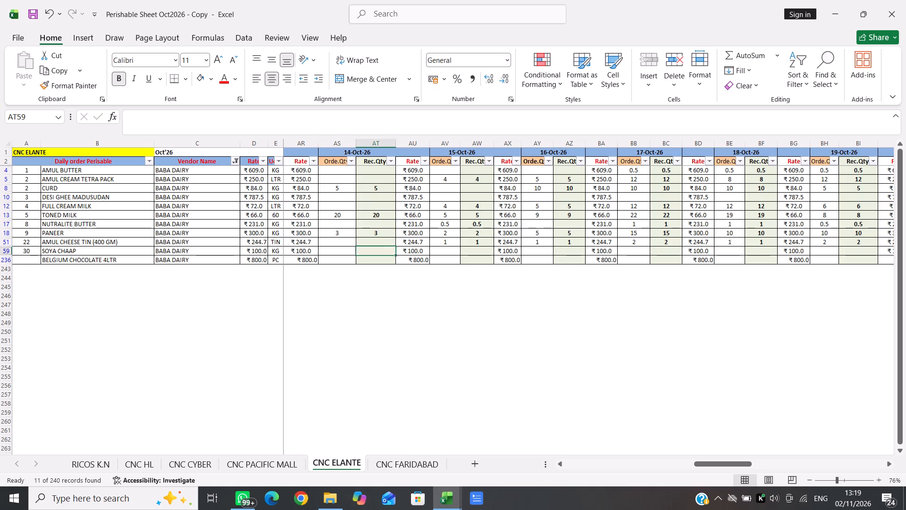
key(Down)
key(Up)
key(Up)
key(Up)
key(Up)
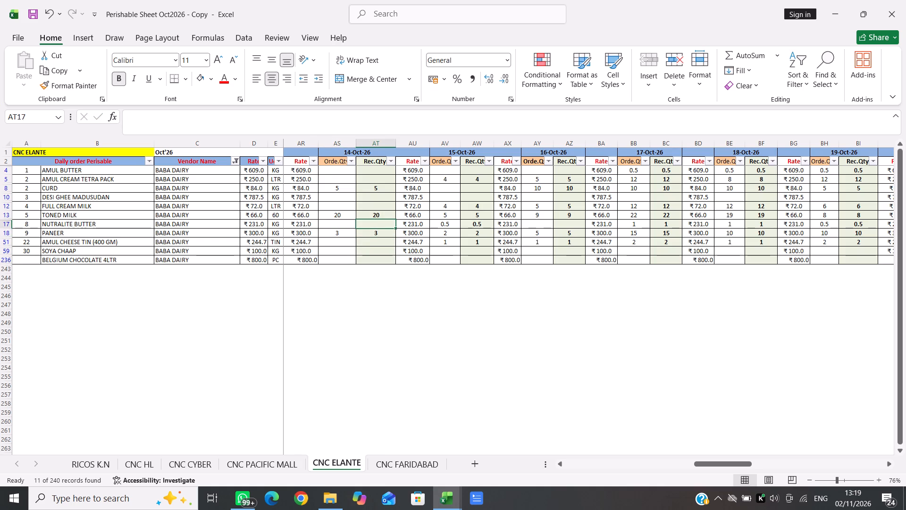
text(0.5)
key(Left)
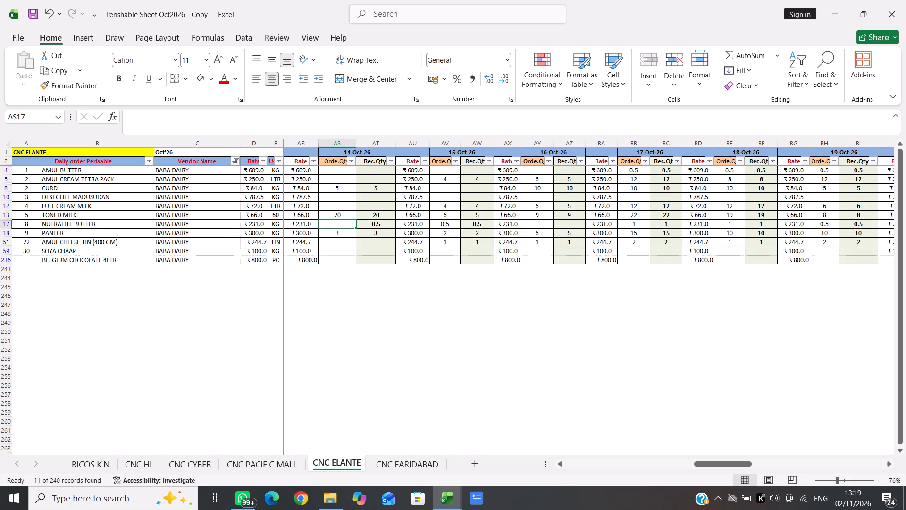
text(0.5)
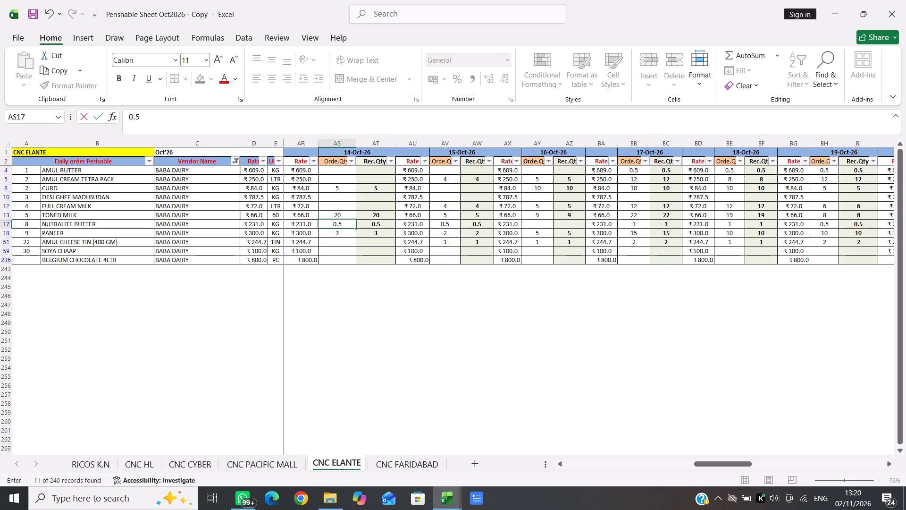
key(Up)
Enter 6 as both the order and received quantity of AMUL CREAM TETRA PACK for 14-Oct-26.
key(Up)
key(Up)
key(Up)
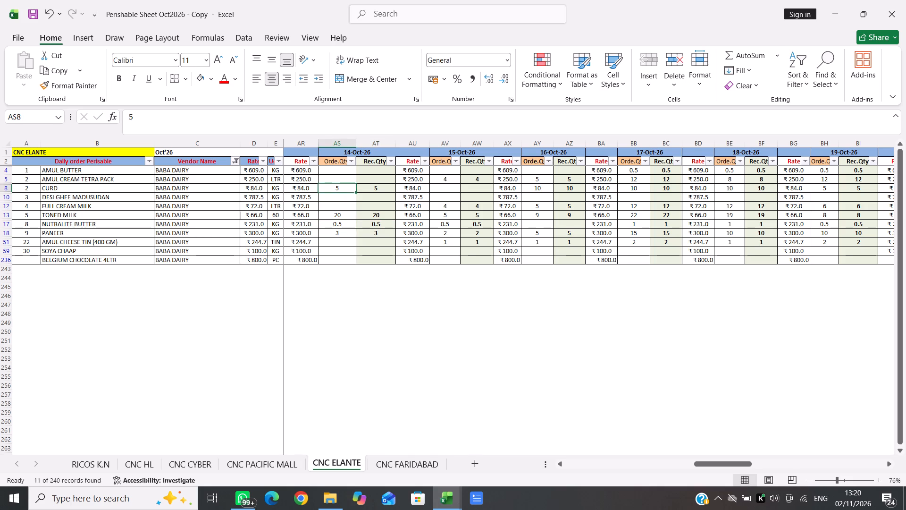
key(Up)
key(6)
key(Right)
key(6)
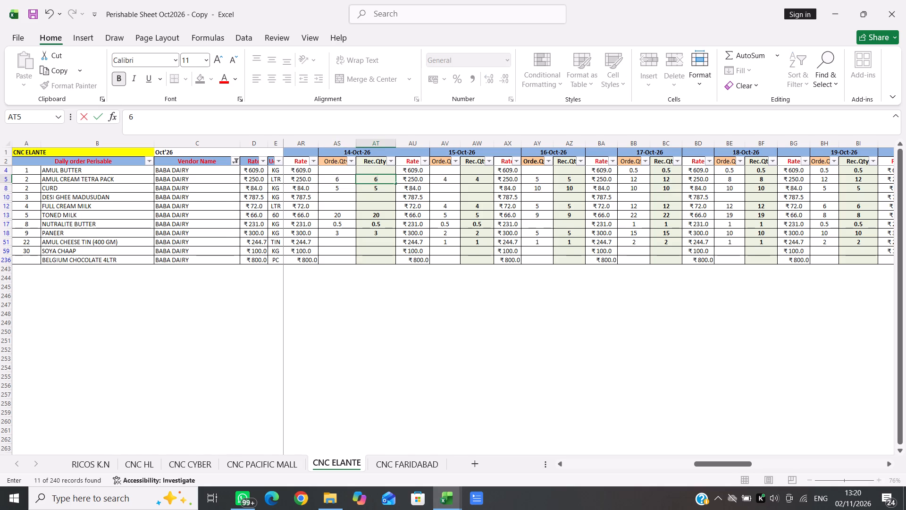
key(Down)
Enter 1 as both the received and order quantity of AMUL CHEESE TIN (400 GM) for 14-Oct-26.
key(Down)
key(Down)
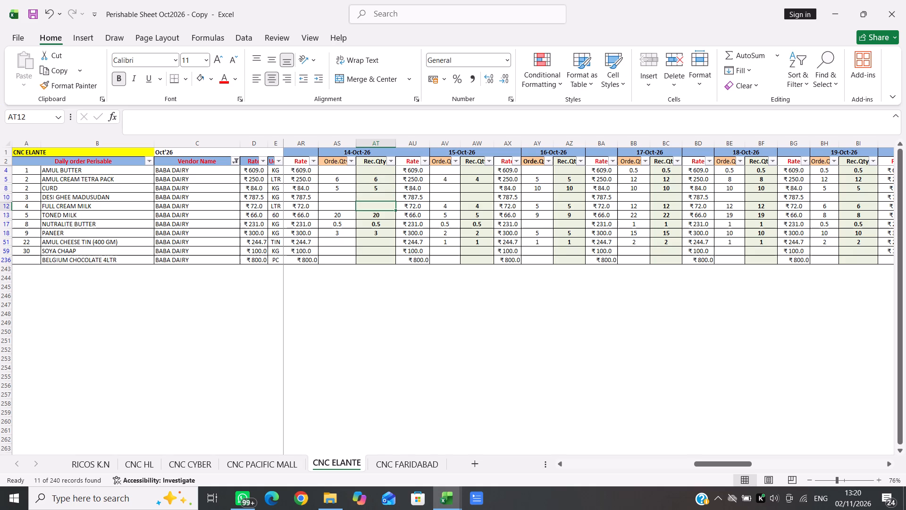
key(Down)
key(Down)
key(Down)
key(Down)
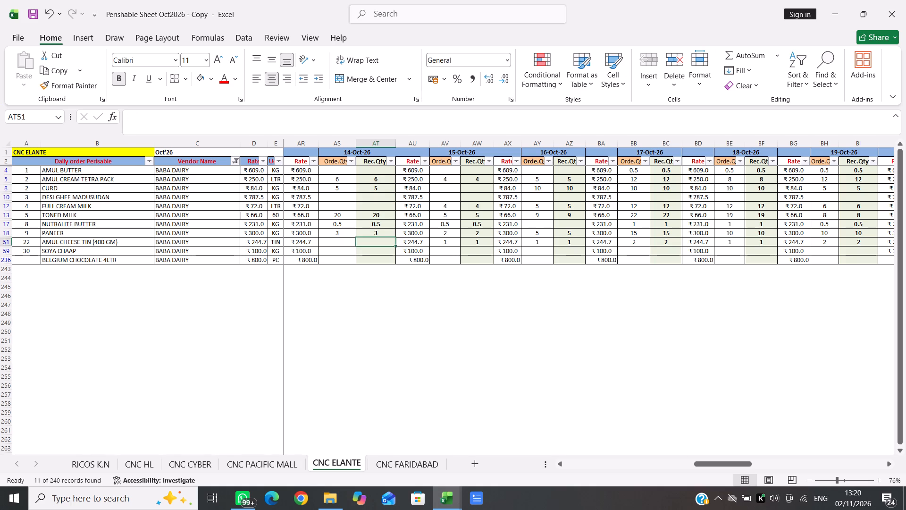
key(Down)
key(Up)
key(1)
key(Left)
key(1)
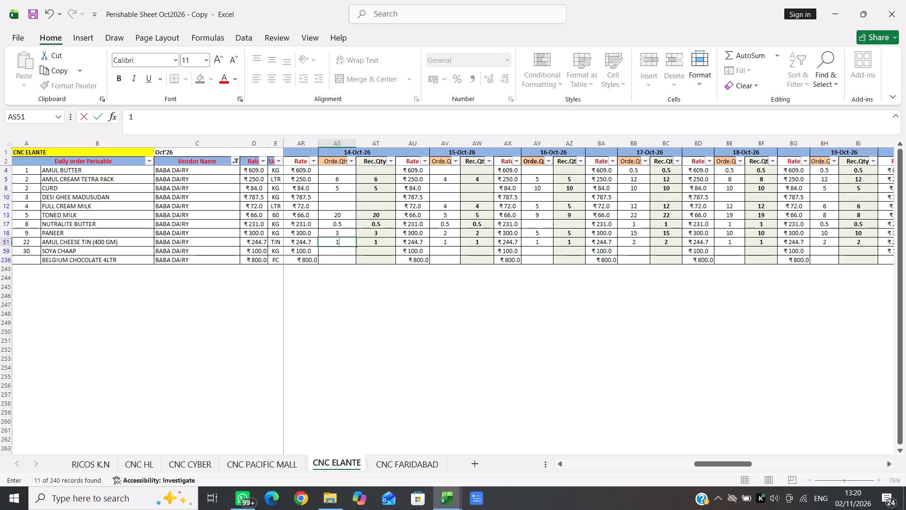
key(Up)
Enter 8 as both the order and received quantity of FULL CREAM MILK for 14-Oct-26.
key(Up)
key(Up)
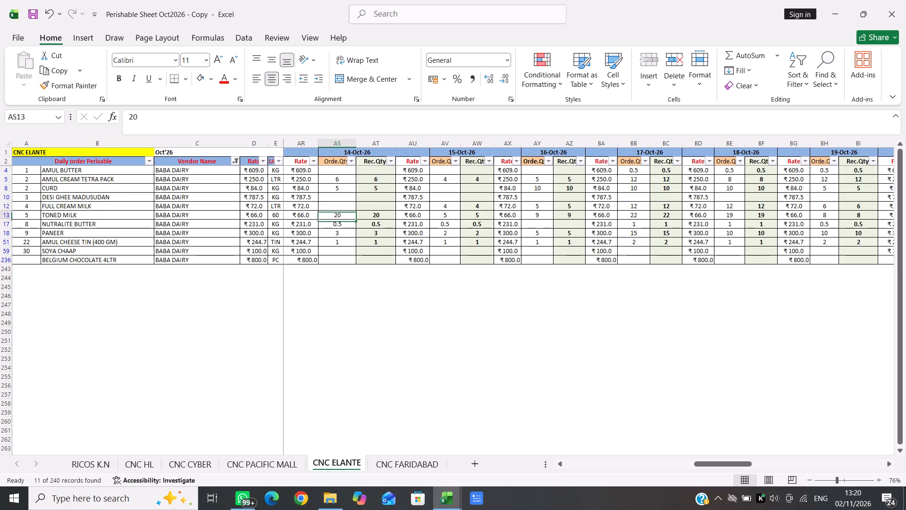
key(Up)
key(8)
key(Right)
key(8)
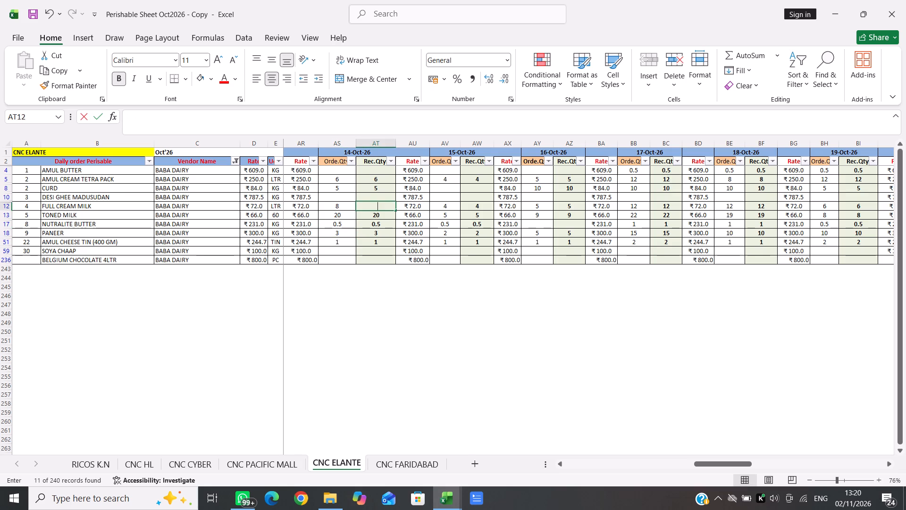
key(Down)
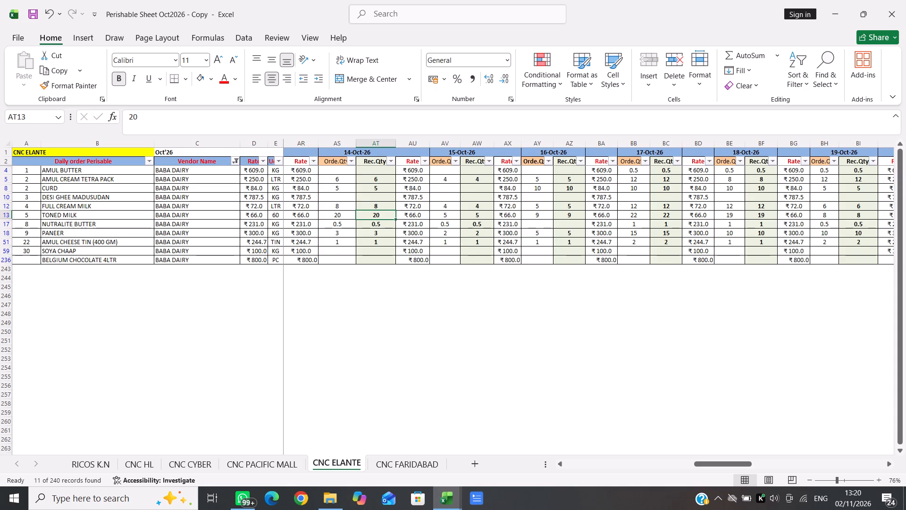
Review the BABA DAIRY quantities and rates for the earlier dates, from 13-Oct-26 back to 09-Oct-26.
scroll(328, 217, right, 3)
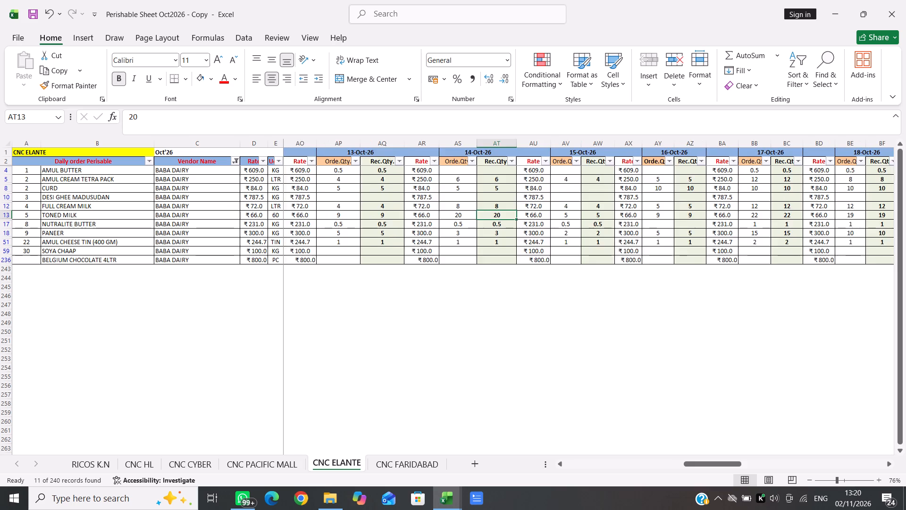
scroll(328, 217, right, 2)
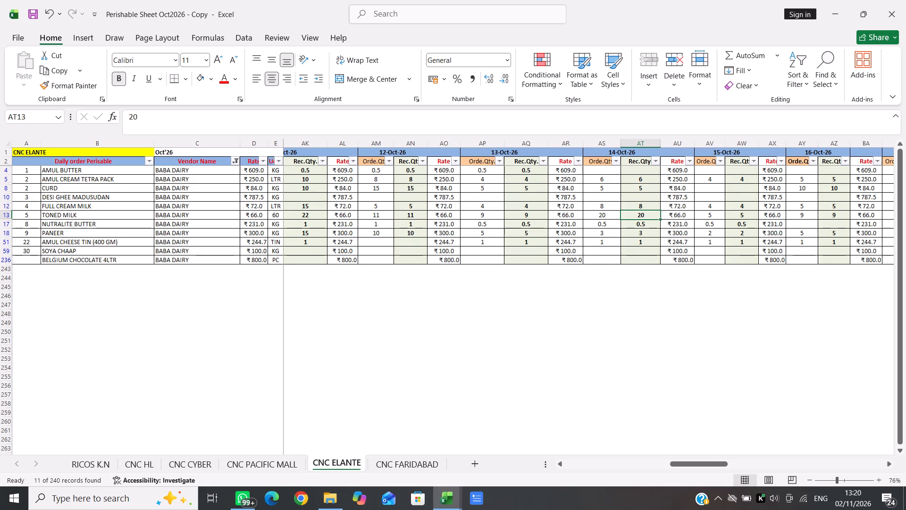
scroll(328, 217, right, 2)
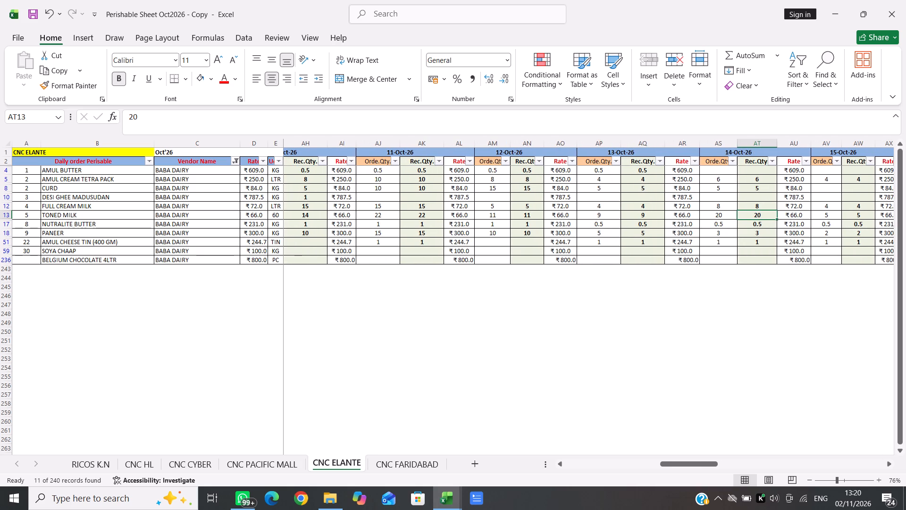
scroll(328, 217, right, 3)
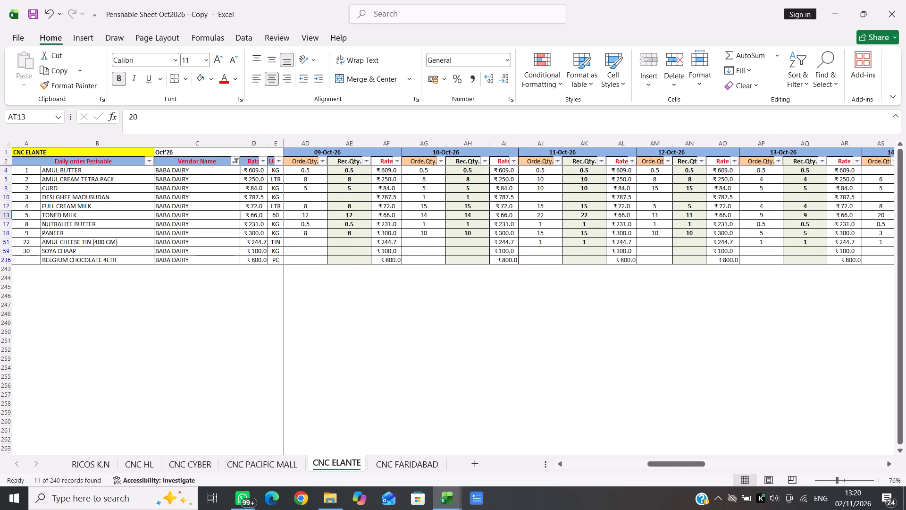
scroll(328, 217, right, 1)
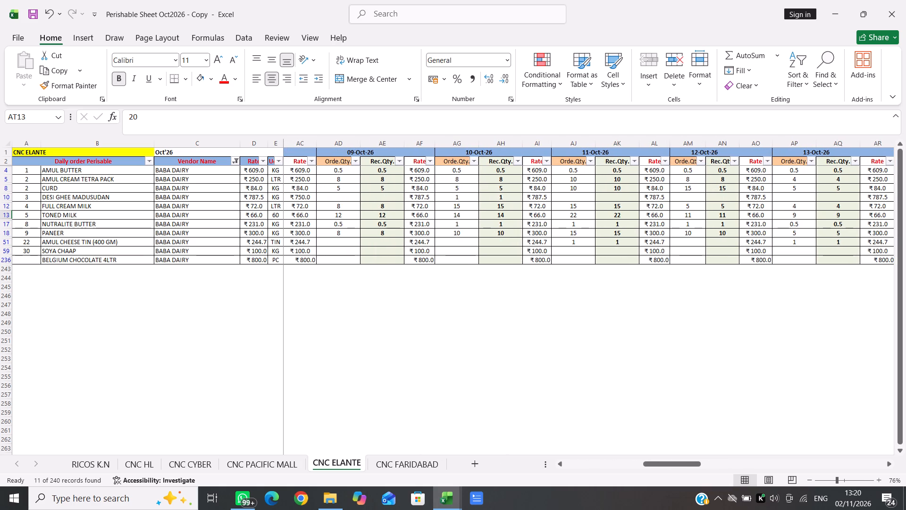
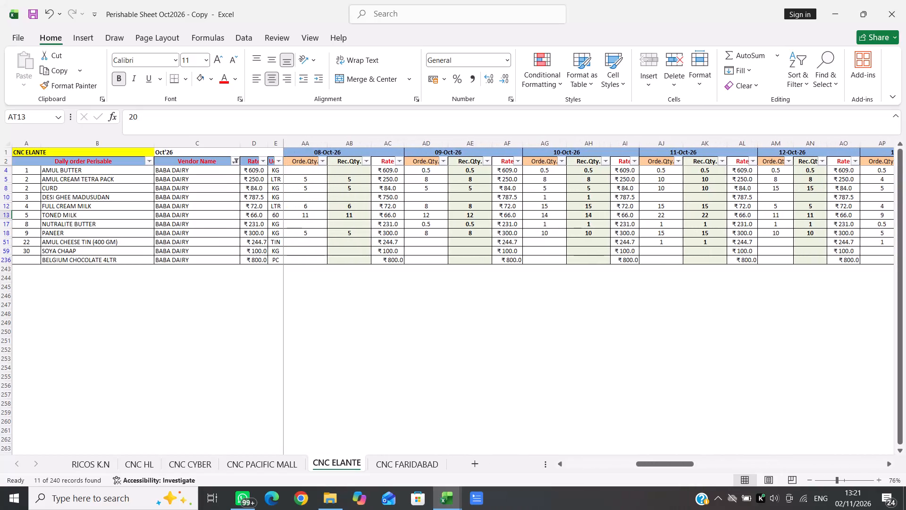
Review the BABA DAIRY quantities and rates on the CNC ELANTE sheet from 08-Oct-26 back to 01-Oct-26.
scroll(328, 217, right, 1)
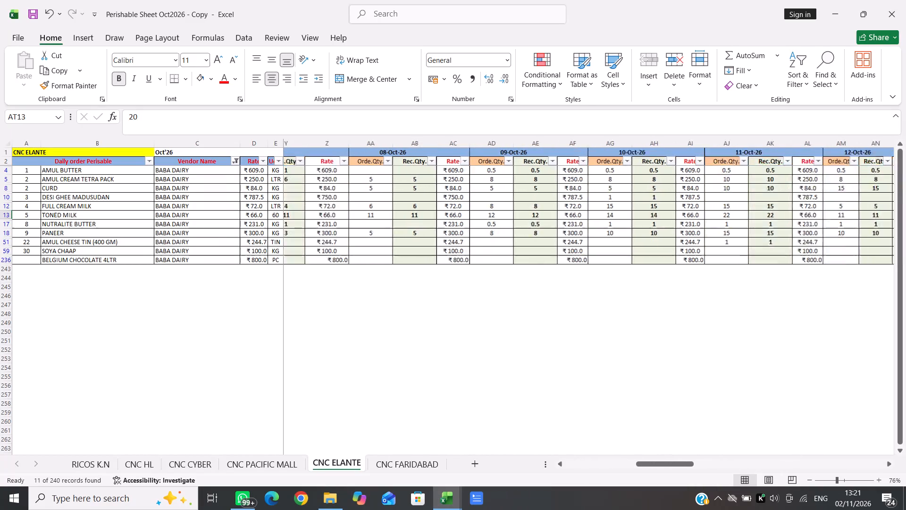
scroll(328, 217, right, 2)
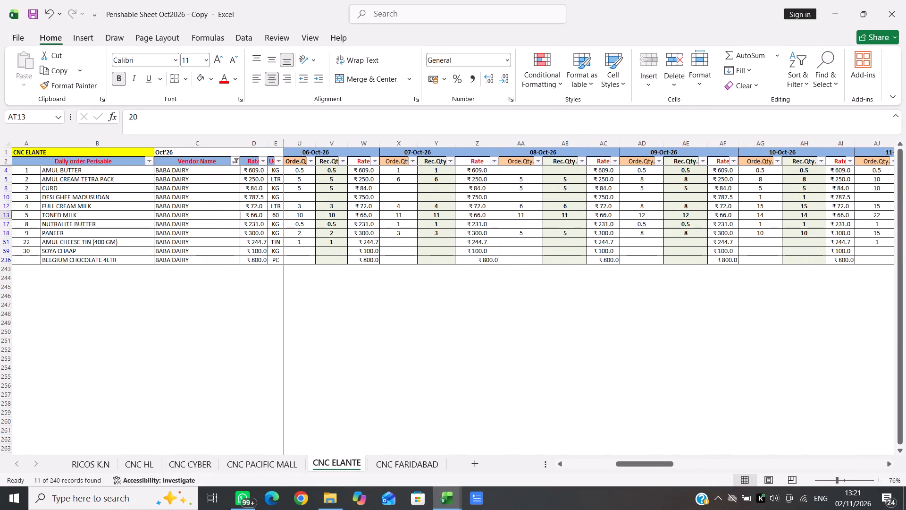
scroll(328, 217, right, 2)
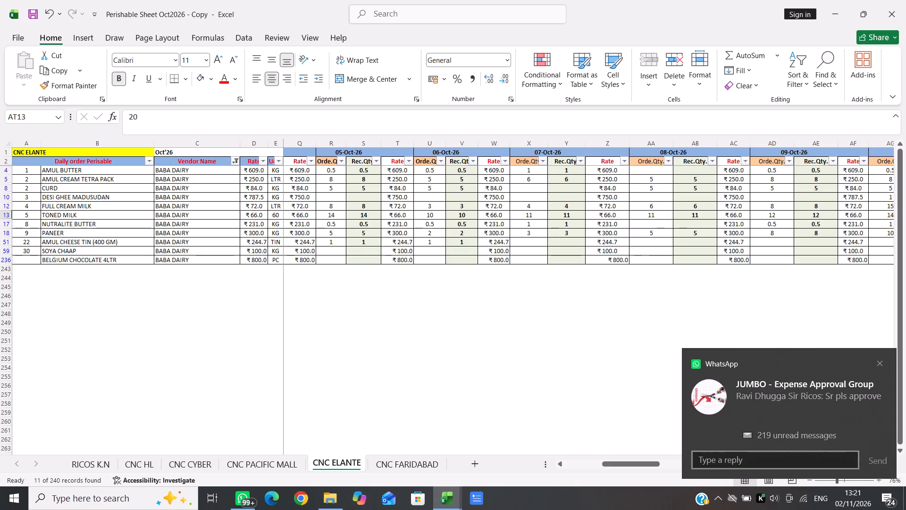
scroll(328, 217, right, 2)
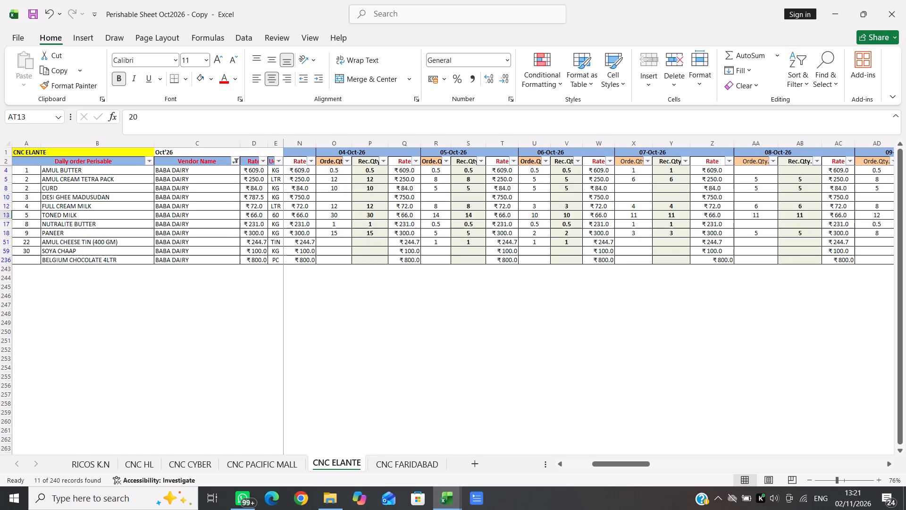
scroll(328, 217, right, 7)
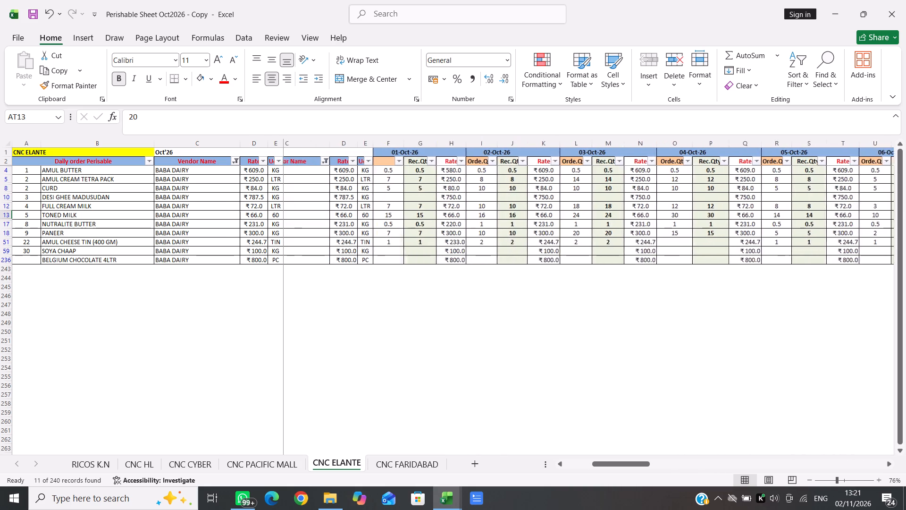
scroll(328, 217, right, 1)
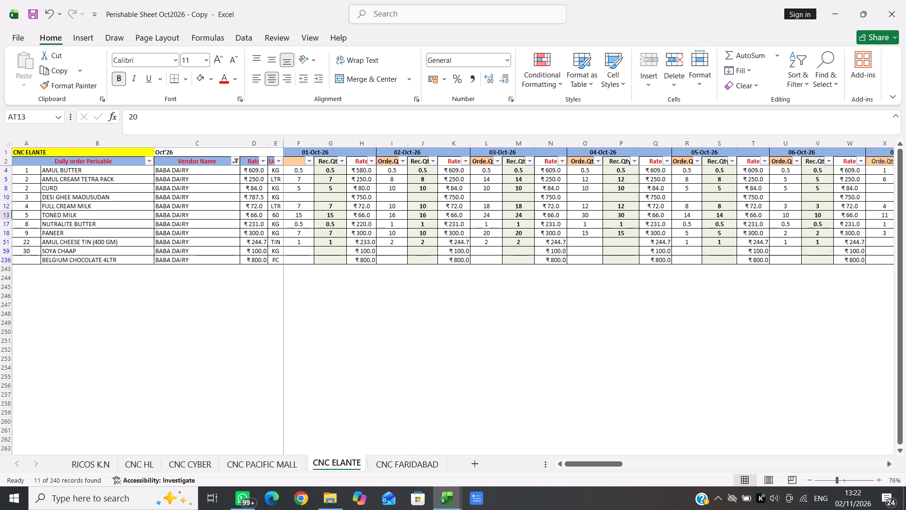
Save the Perishable Sheet Oct2026 - Copy workbook.
key(ctrl+s)
Clear the filter on the Vendor Name column of the CNC ELANTE sheet so that all vendors are included.
click(236, 161)
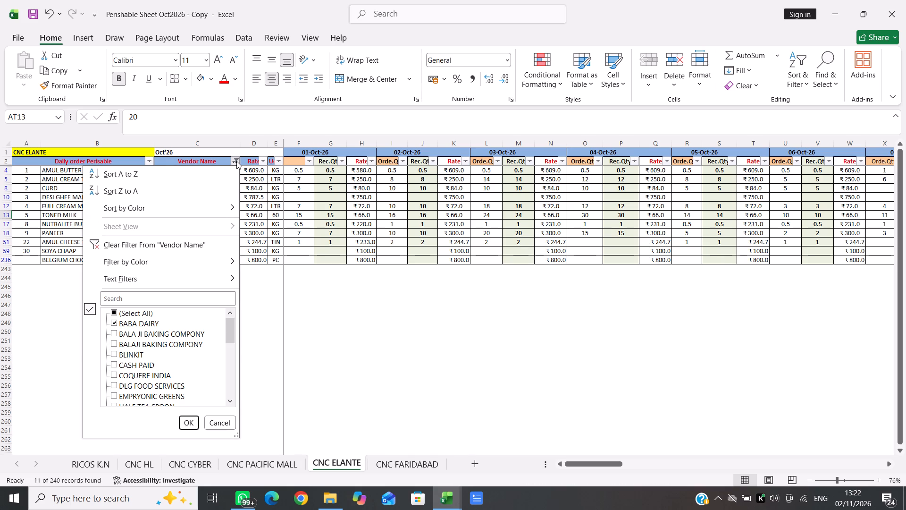
click(168, 250)
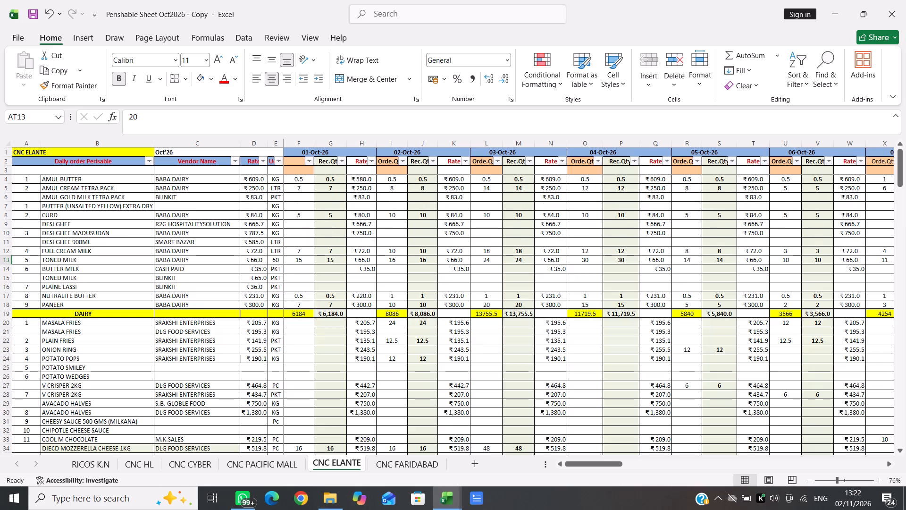
Search the CNC ELANTE sheet for "CHI".
click(203, 302)
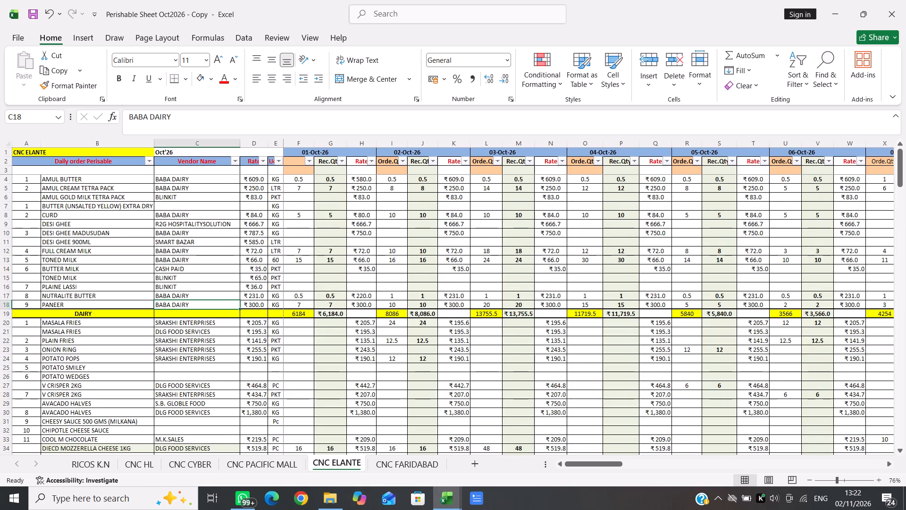
scroll(403, 253, left, 8)
scroll(403, 253, right, 4)
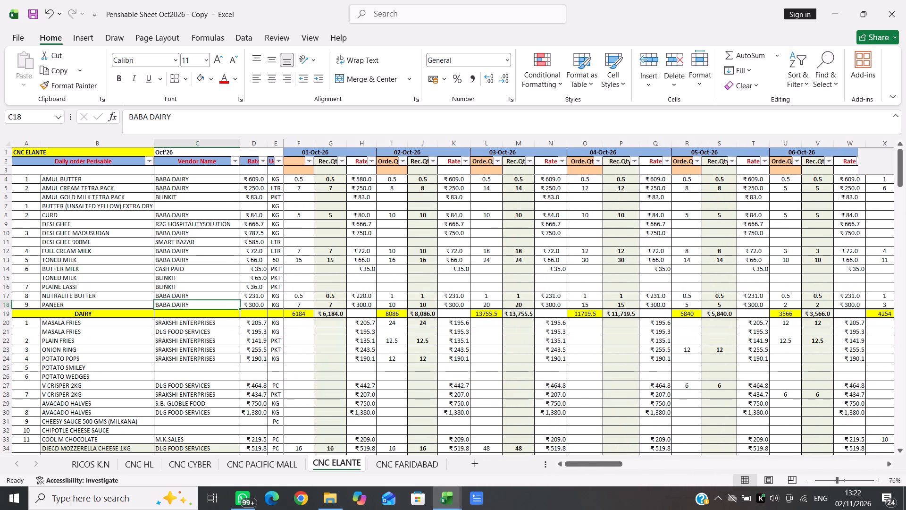
key(ctrl+f)
key(BackSpace)
key(BackSpace)
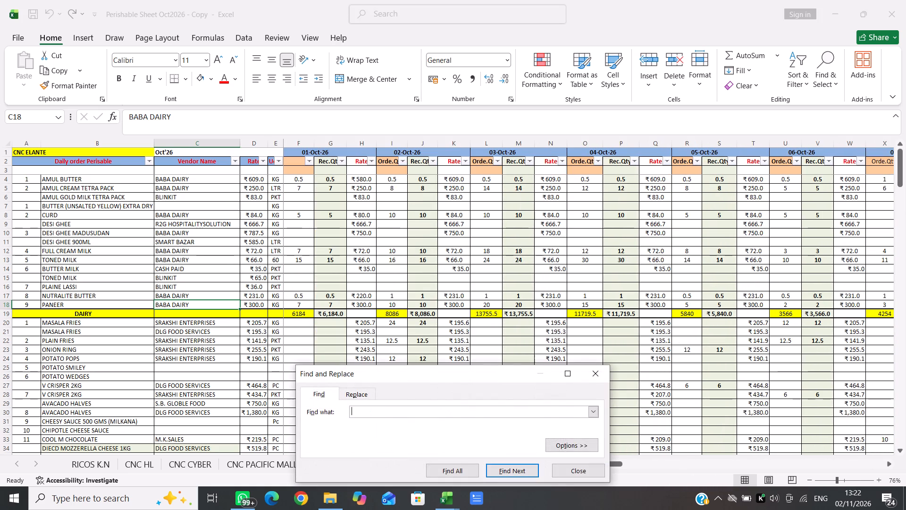
key(BackSpace)
text(CHI)
key(Return)
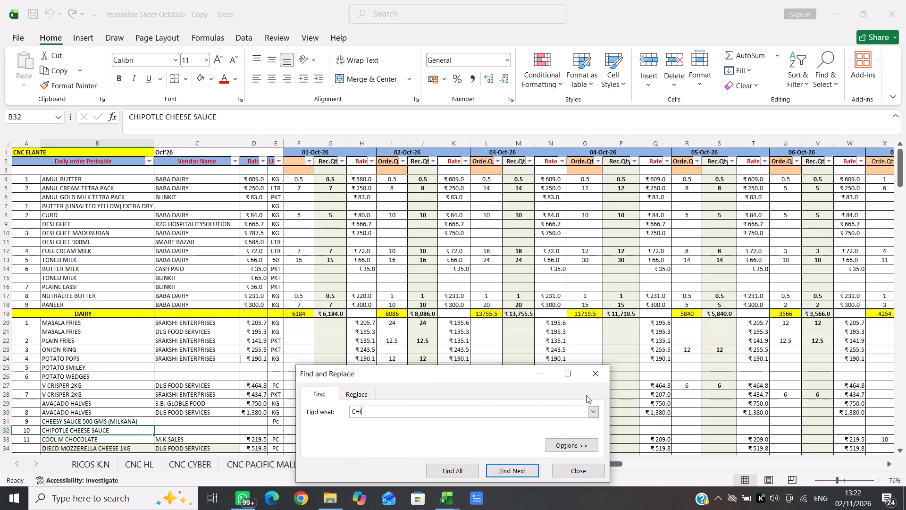
click(601, 371)
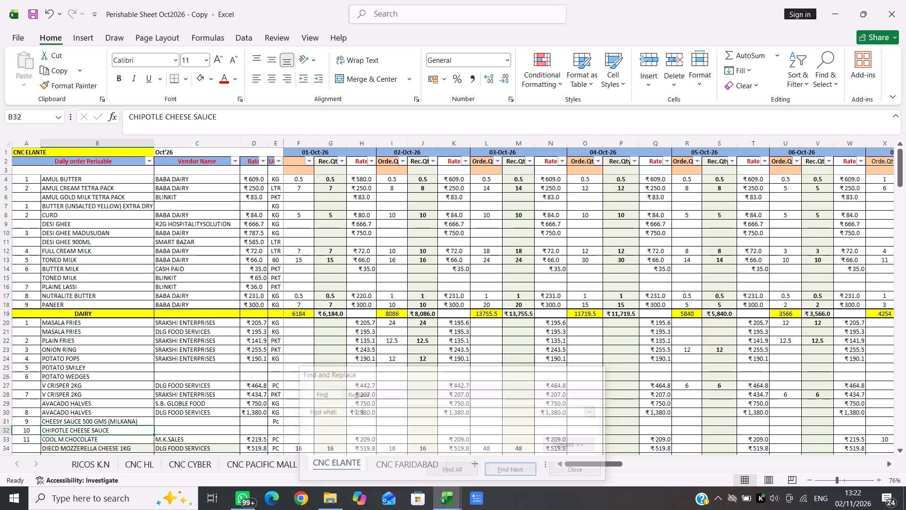
Locate the COQUERE INDIA chicken ham row among the seafood and cold cut items and examine its daily order and received quantities.
scroll(461, 387, down, 4)
scroll(461, 387, up, 1)
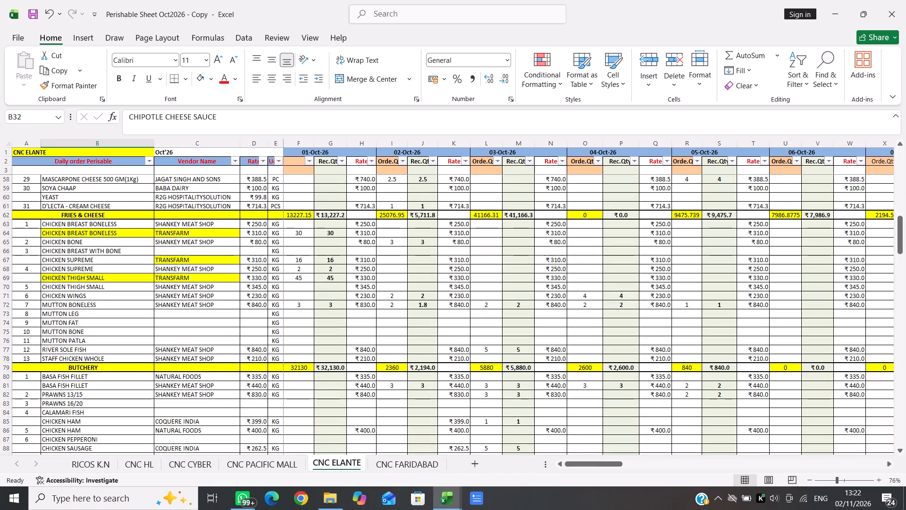
scroll(202, 357, down, 2)
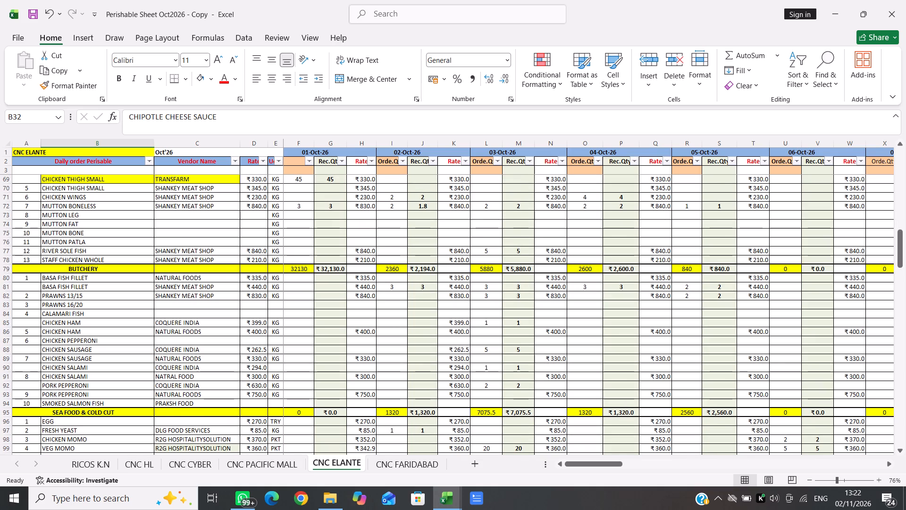
click(191, 332)
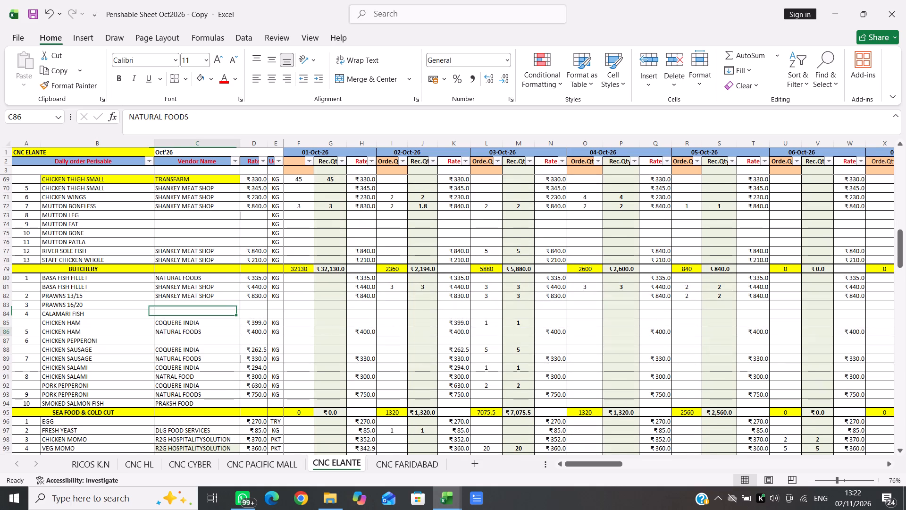
click(200, 320)
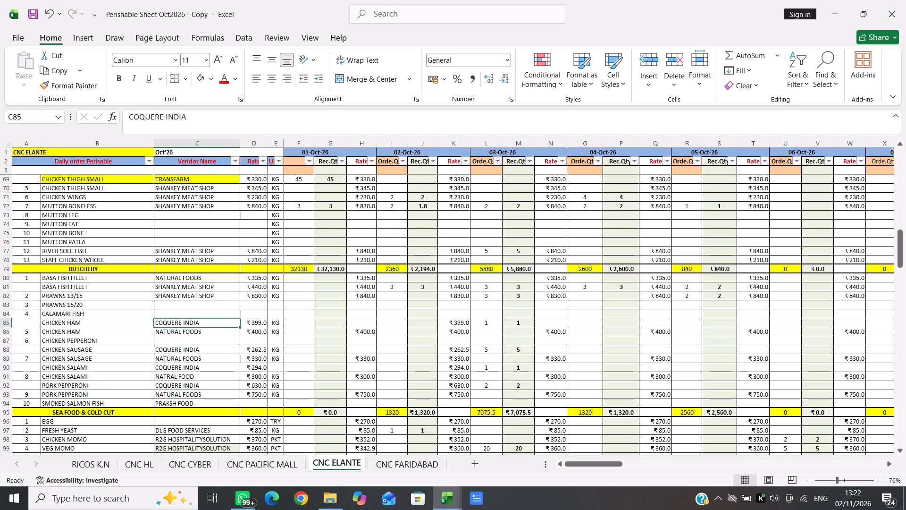
click(276, 322)
scroll(459, 324, left, 1)
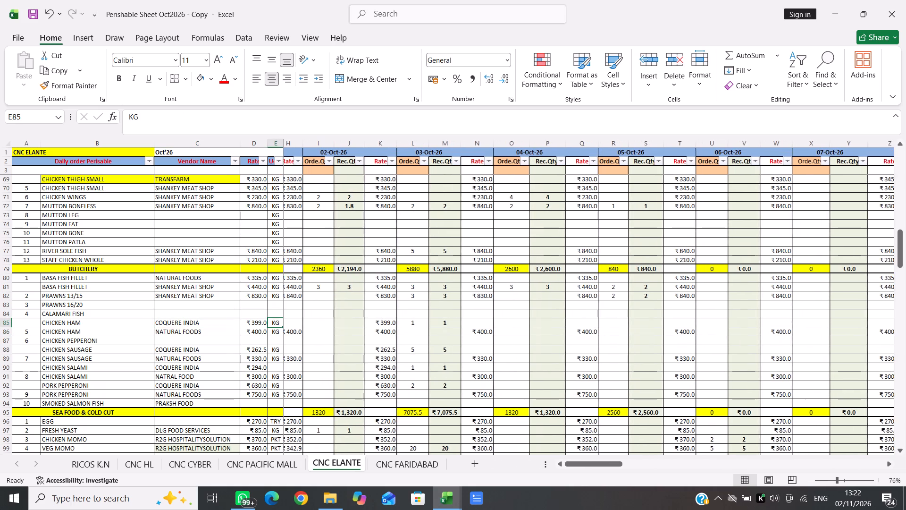
scroll(459, 324, left, 1)
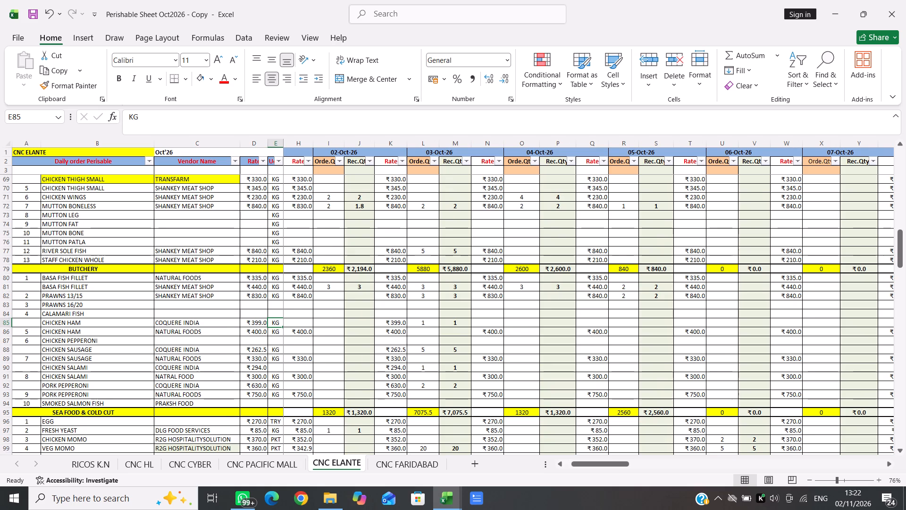
scroll(459, 324, left, 1)
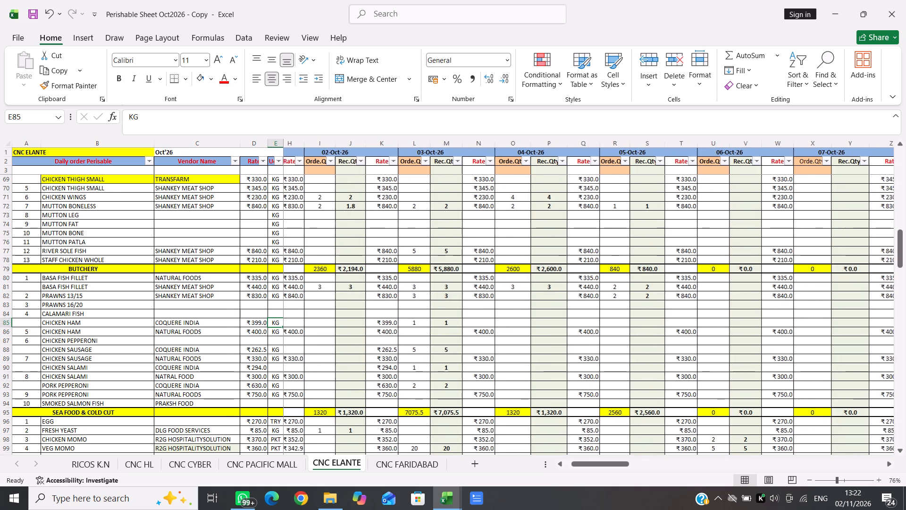
scroll(459, 324, left, 3)
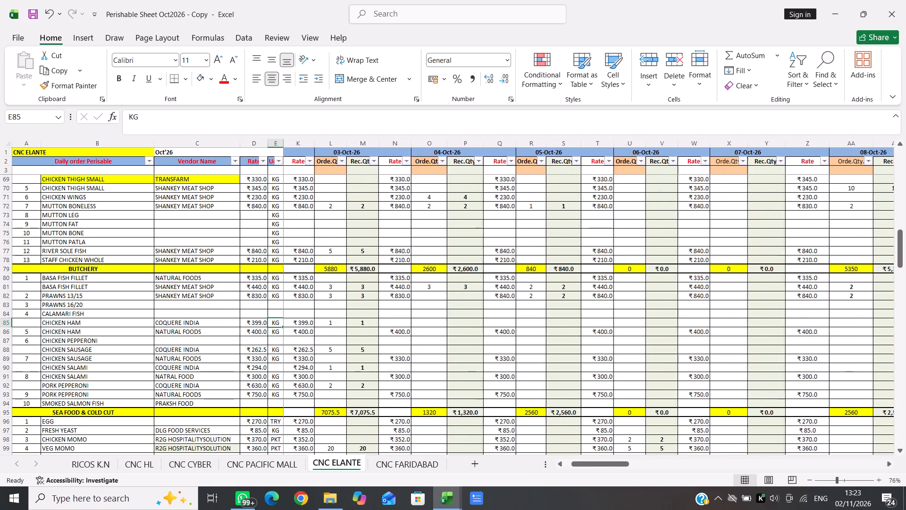